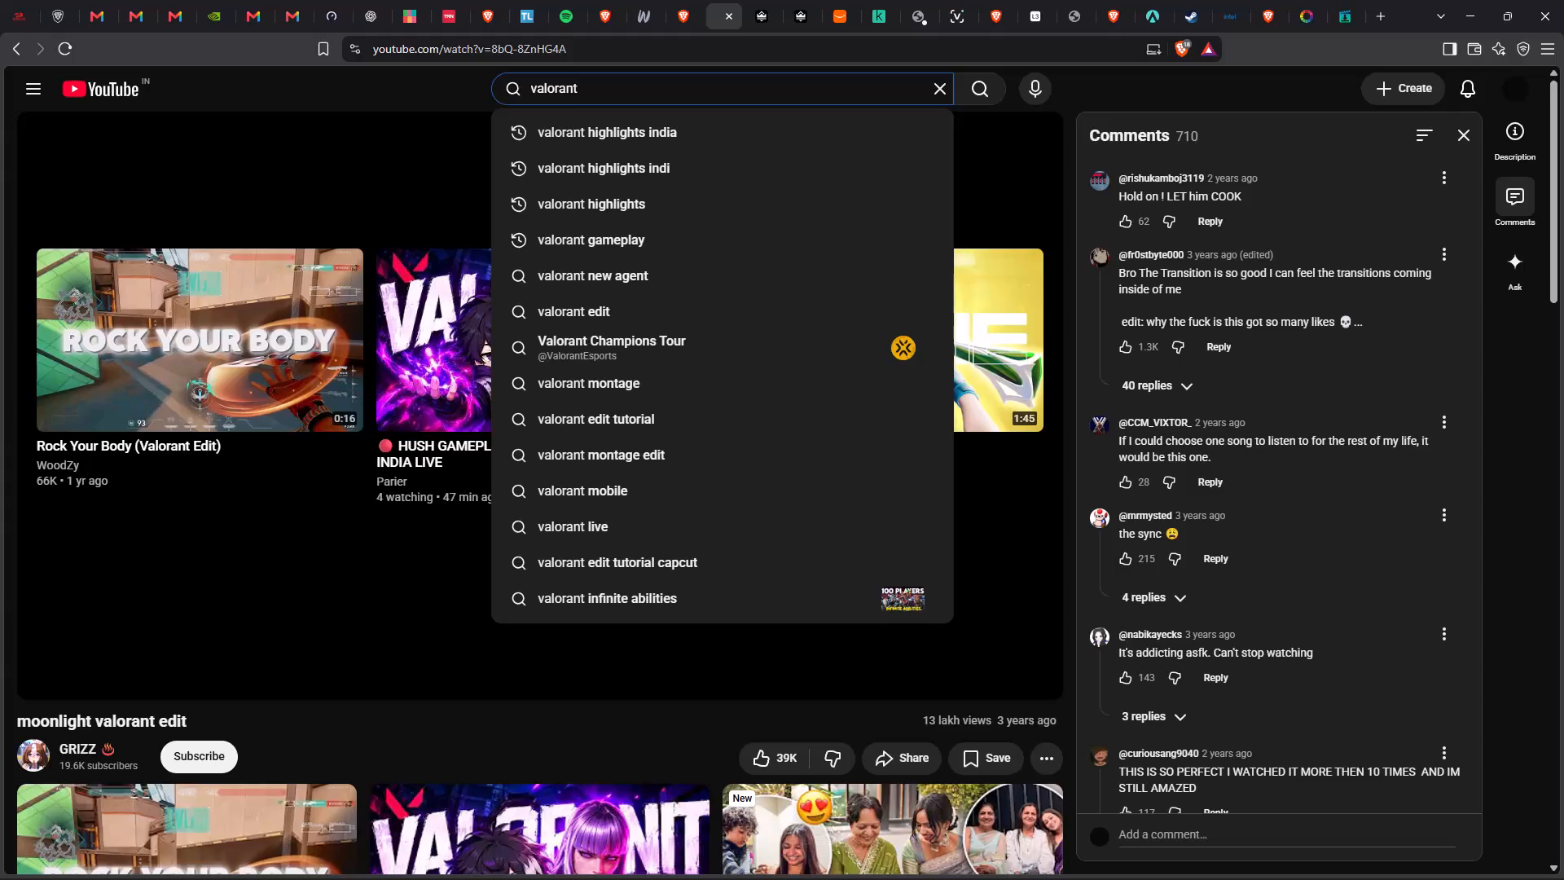
Search YouTube for "valorant twixtor".
{"action": "type", "text": "twixtor"}
{"action": "key", "text": "shift+Return"}
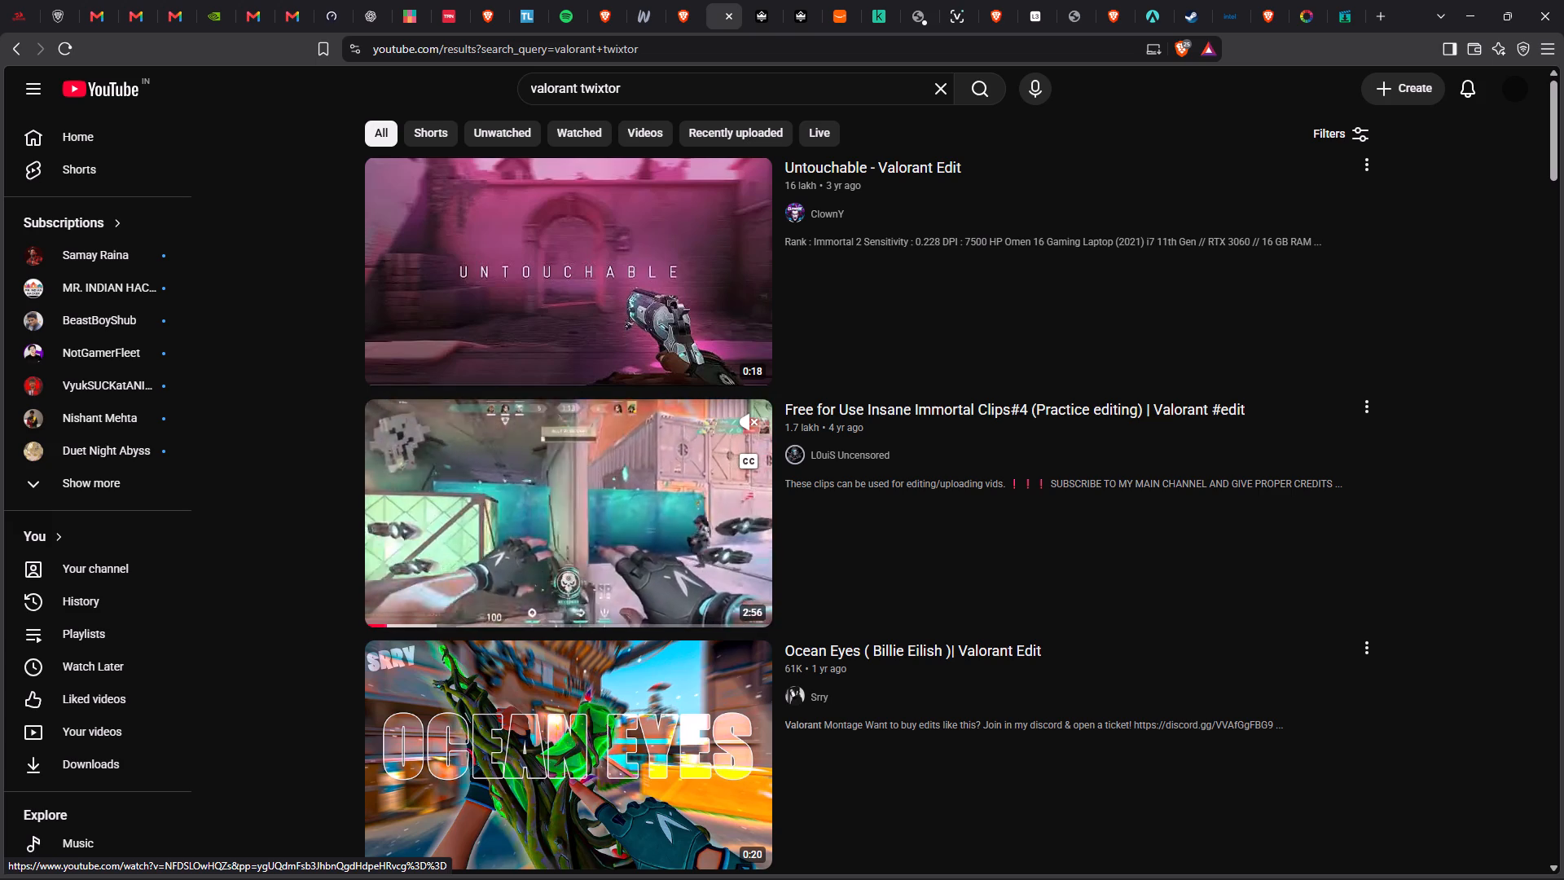
Open the "Free for Use Insane Immortal Clips#4 (Practice editing)" video from the results and pause it after a short preview.
{"action": "left_click", "coordinate": [582, 516]}
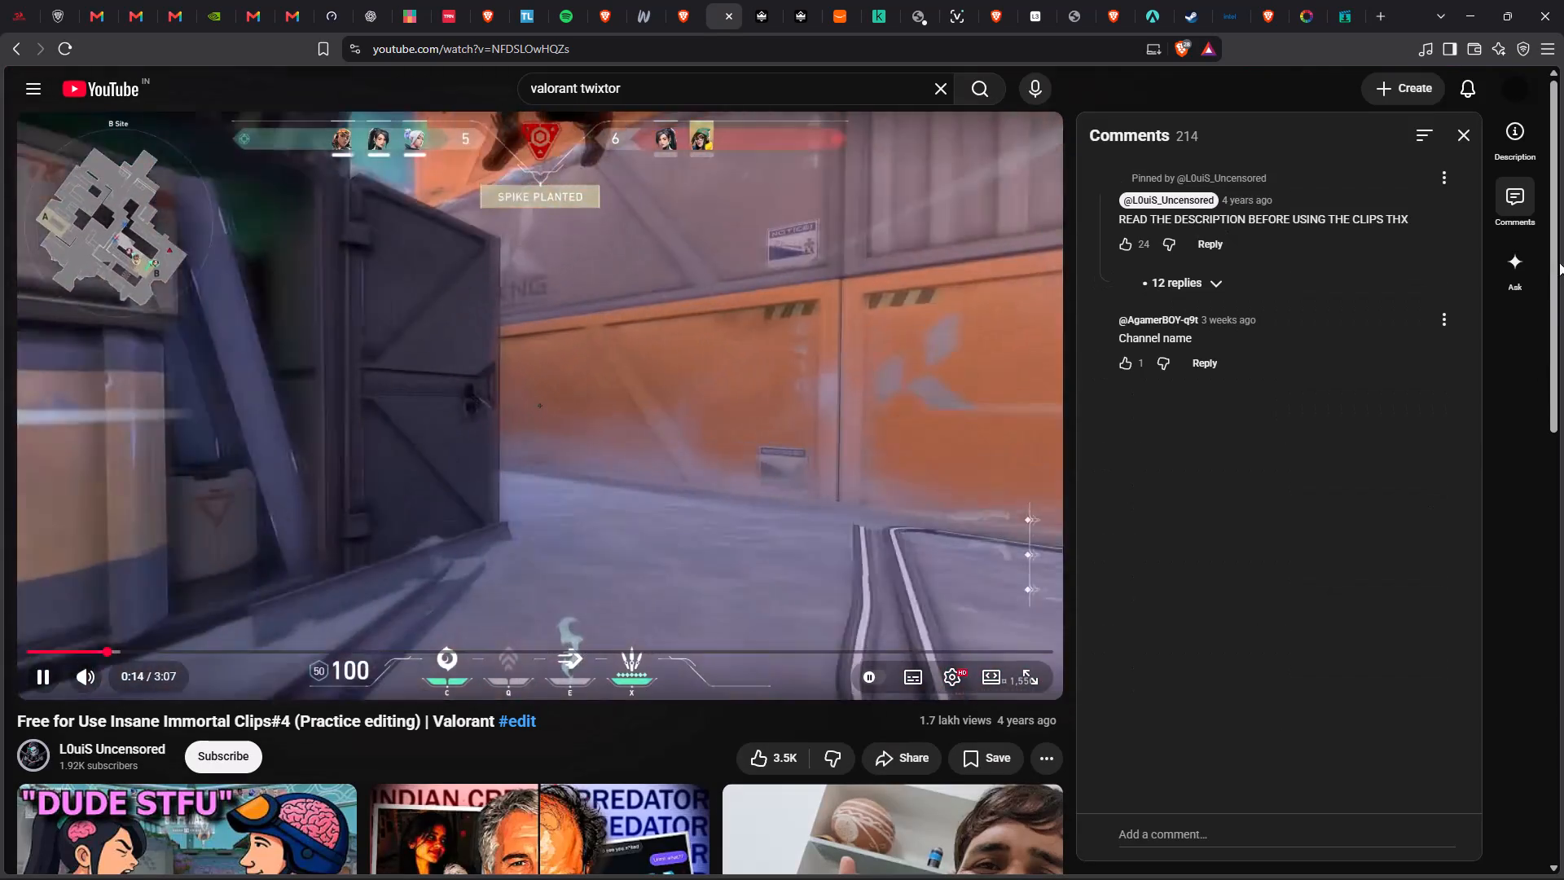
{"action": "left_click_drag", "start_coordinate": [1552, 270], "coordinate": [1552, 238]}
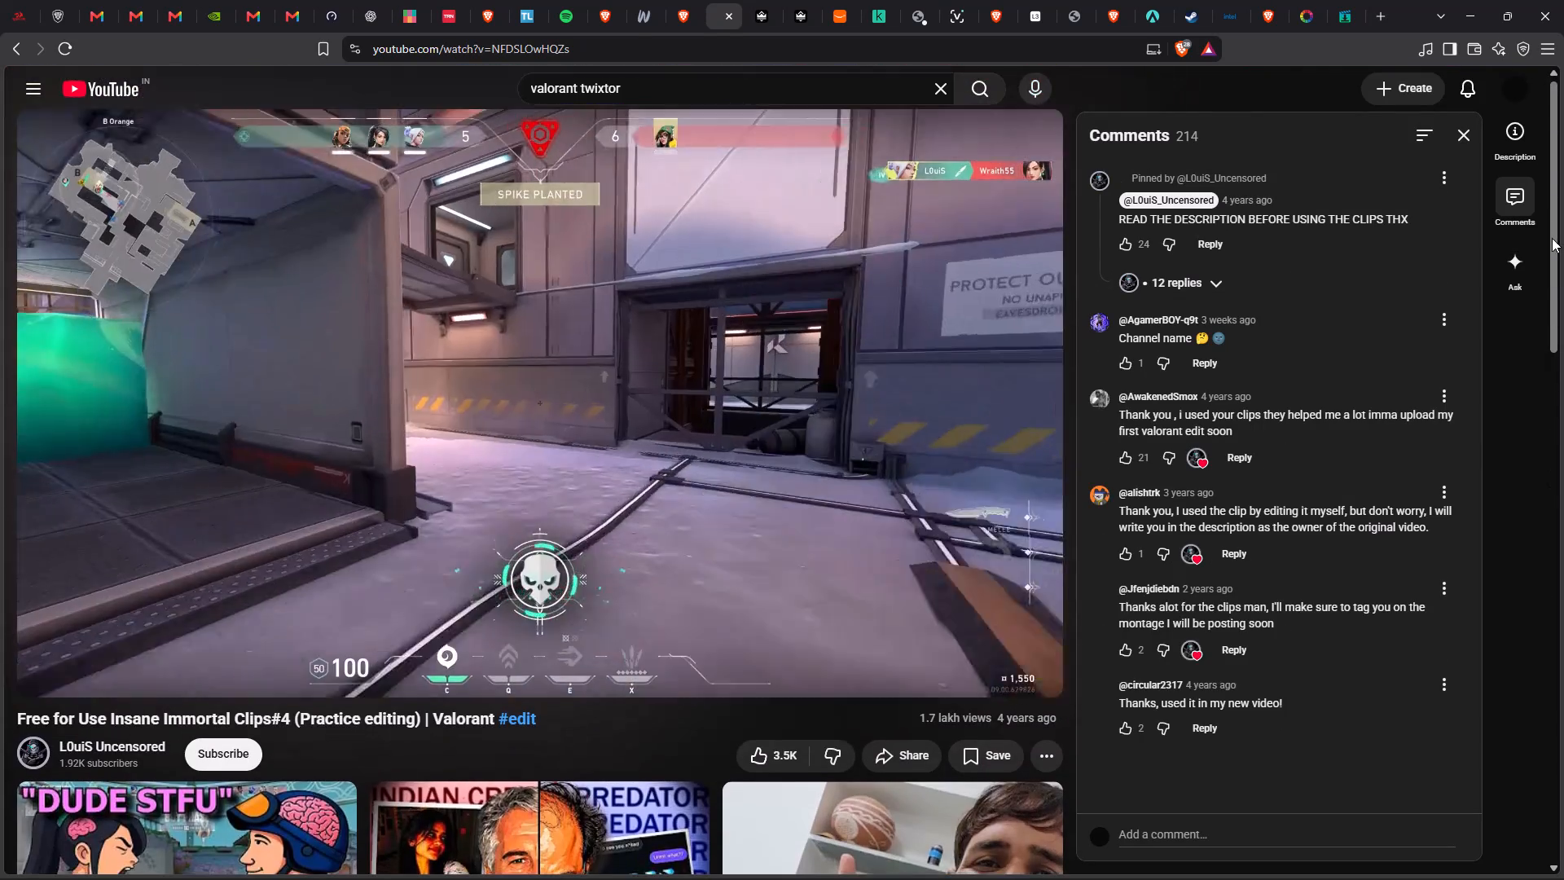
{"action": "left_click_drag", "start_coordinate": [1552, 238], "coordinate": [1563, 209]}
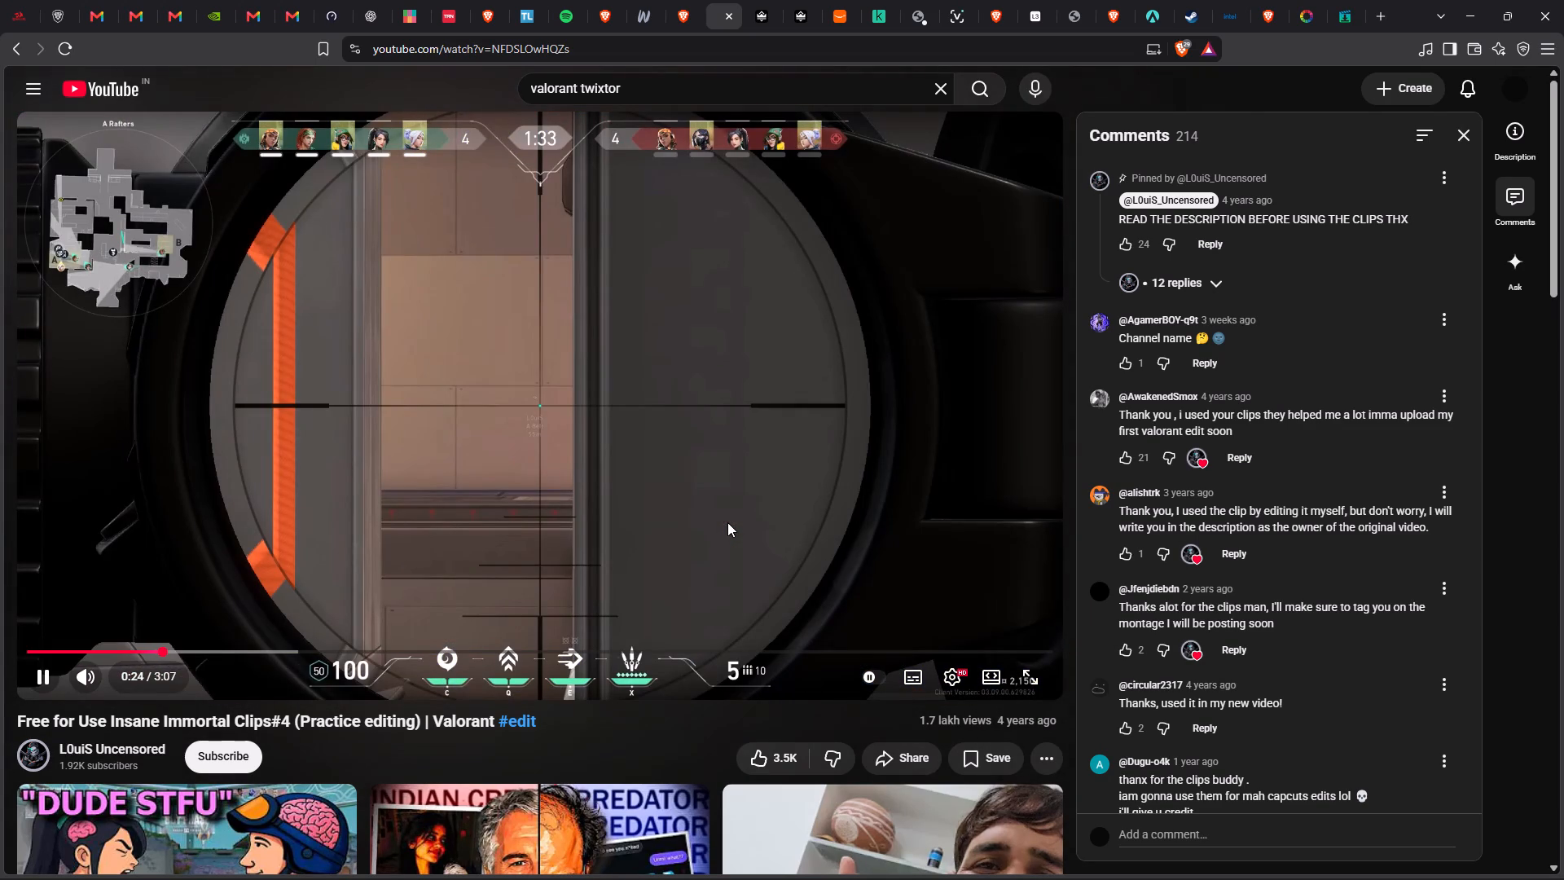
{"action": "left_click", "coordinate": [748, 513]}
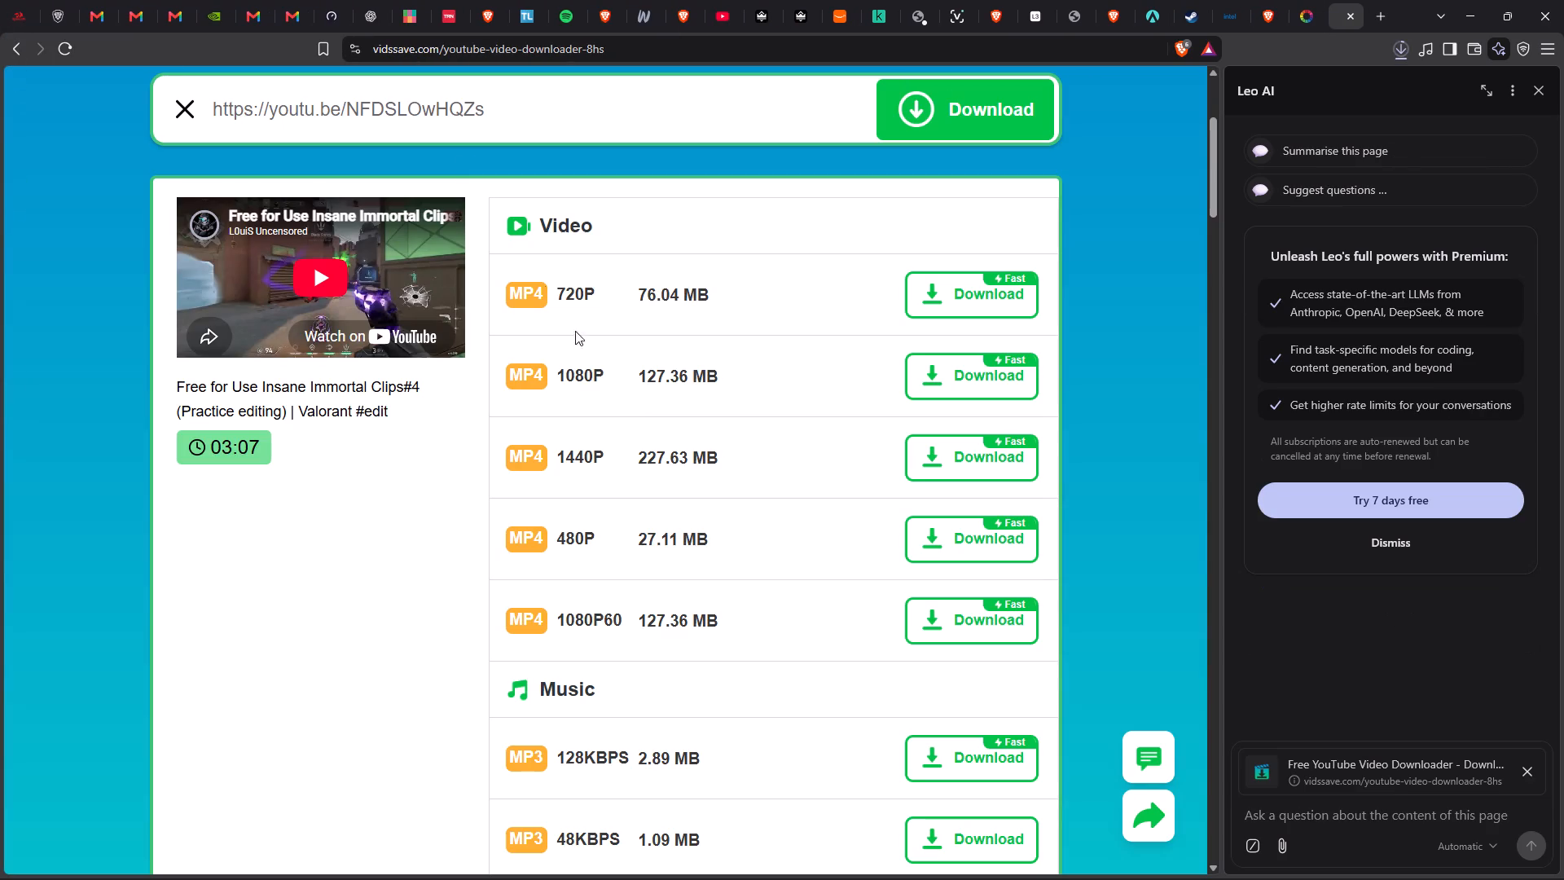
Return to YouTube and replace the previous search with a search for "song".
{"action": "left_click", "coordinate": [711, 0]}
{"action": "left_click", "coordinate": [734, 60]}
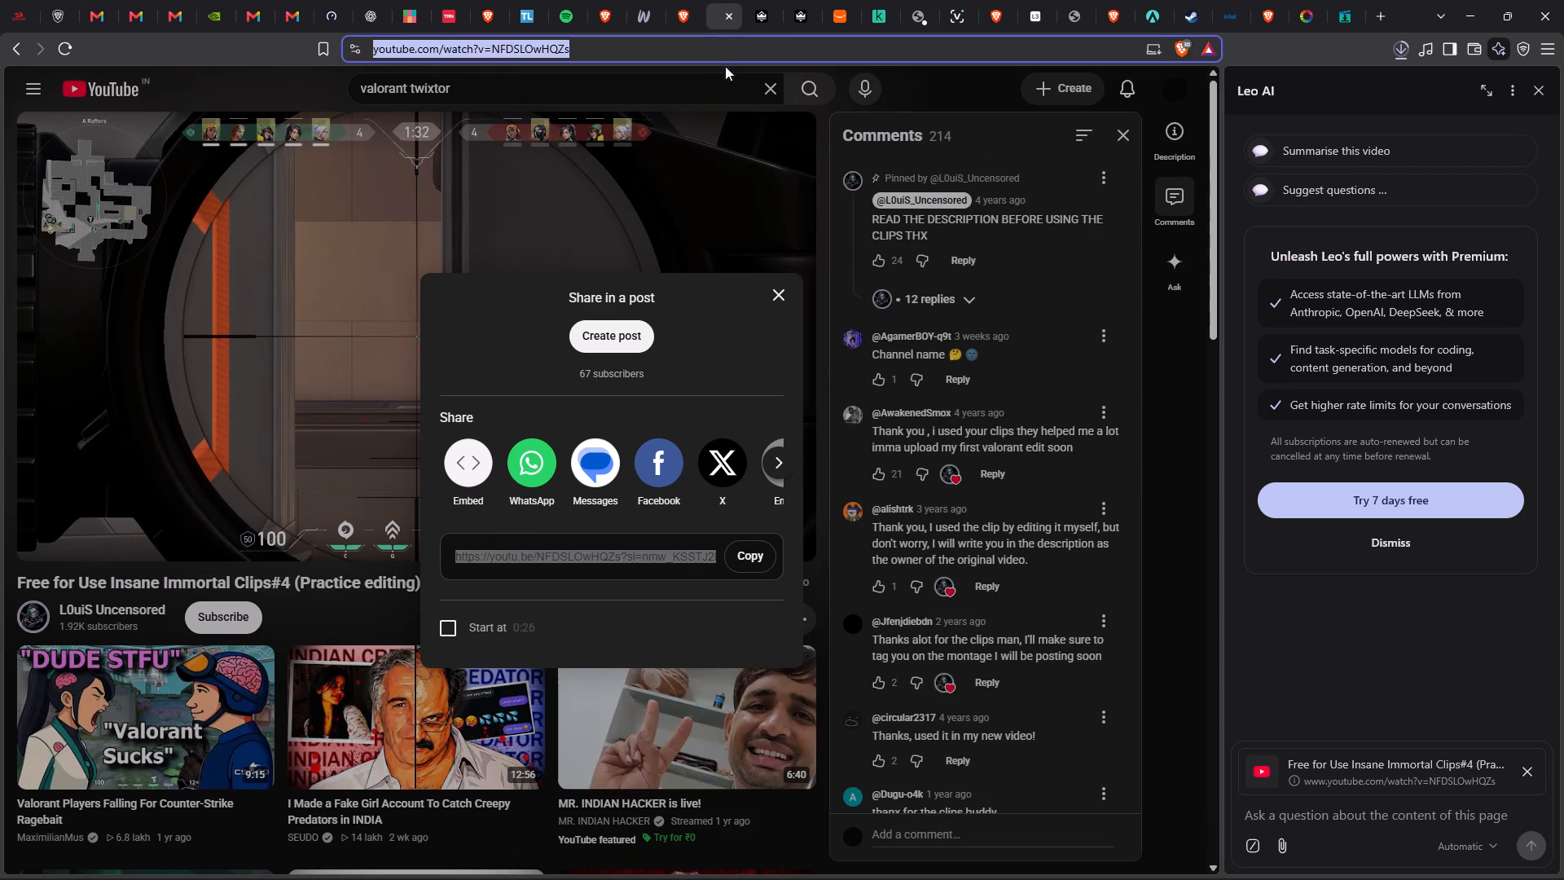
{"action": "left_click", "coordinate": [693, 81]}
{"action": "left_click", "coordinate": [670, 89]}
{"action": "key", "text": "BackSpace"}
{"action": "key", "text": "BackSpace"}
{"action": "key", "text": "BackSpace"}
{"action": "key", "text": "BackSpace"}
{"action": "key", "text": "BackSpace"}
{"action": "key", "text": "BackSpace"}
{"action": "key", "text": "BackSpace"}
{"action": "key", "text": "BackSpace"}
{"action": "key", "text": "BackSpace"}
{"action": "key", "text": "BackSpace"}
{"action": "key", "text": "BackSpace"}
{"action": "key", "text": "BackSpace"}
{"action": "key", "text": "BackSpace"}
{"action": "key", "text": "BackSpace"}
{"action": "key", "text": "BackSpace"}
{"action": "key", "text": "BackSpace"}
{"action": "key", "text": "BackSpace"}
{"action": "key", "text": "BackSpace"}
{"action": "key", "text": "BackSpace"}
{"action": "key", "text": "BackSpace"}
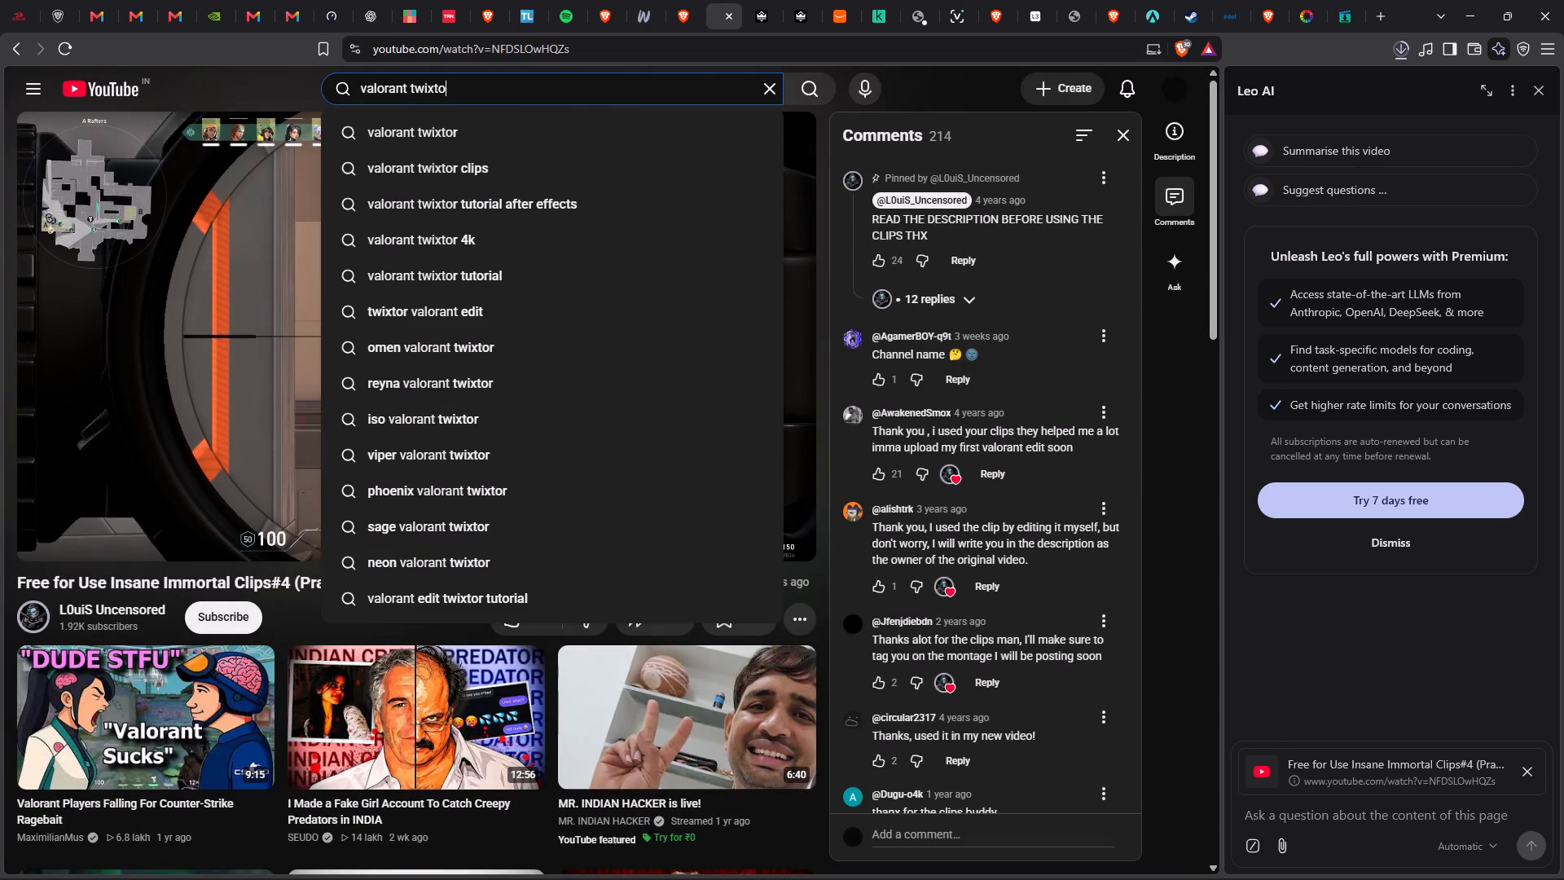
{"action": "type", "text": "song"}
{"action": "key", "text": "Return"}
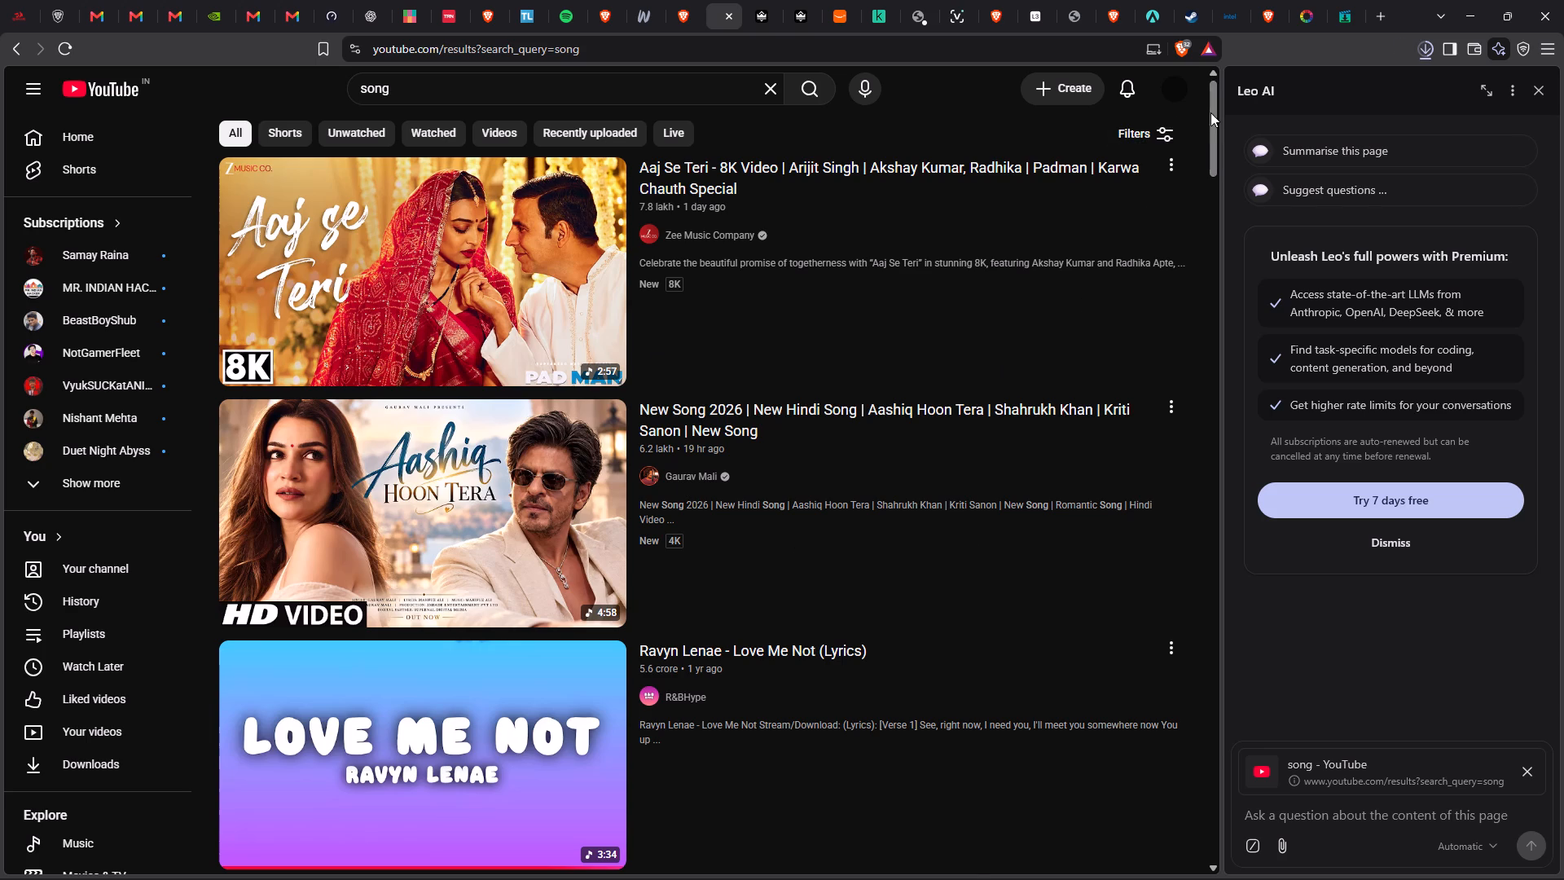
Close the Leo AI sidebar and look through the song search results for a suitable track.
{"action": "left_click_drag", "start_coordinate": [1210, 112], "coordinate": [1181, 255]}
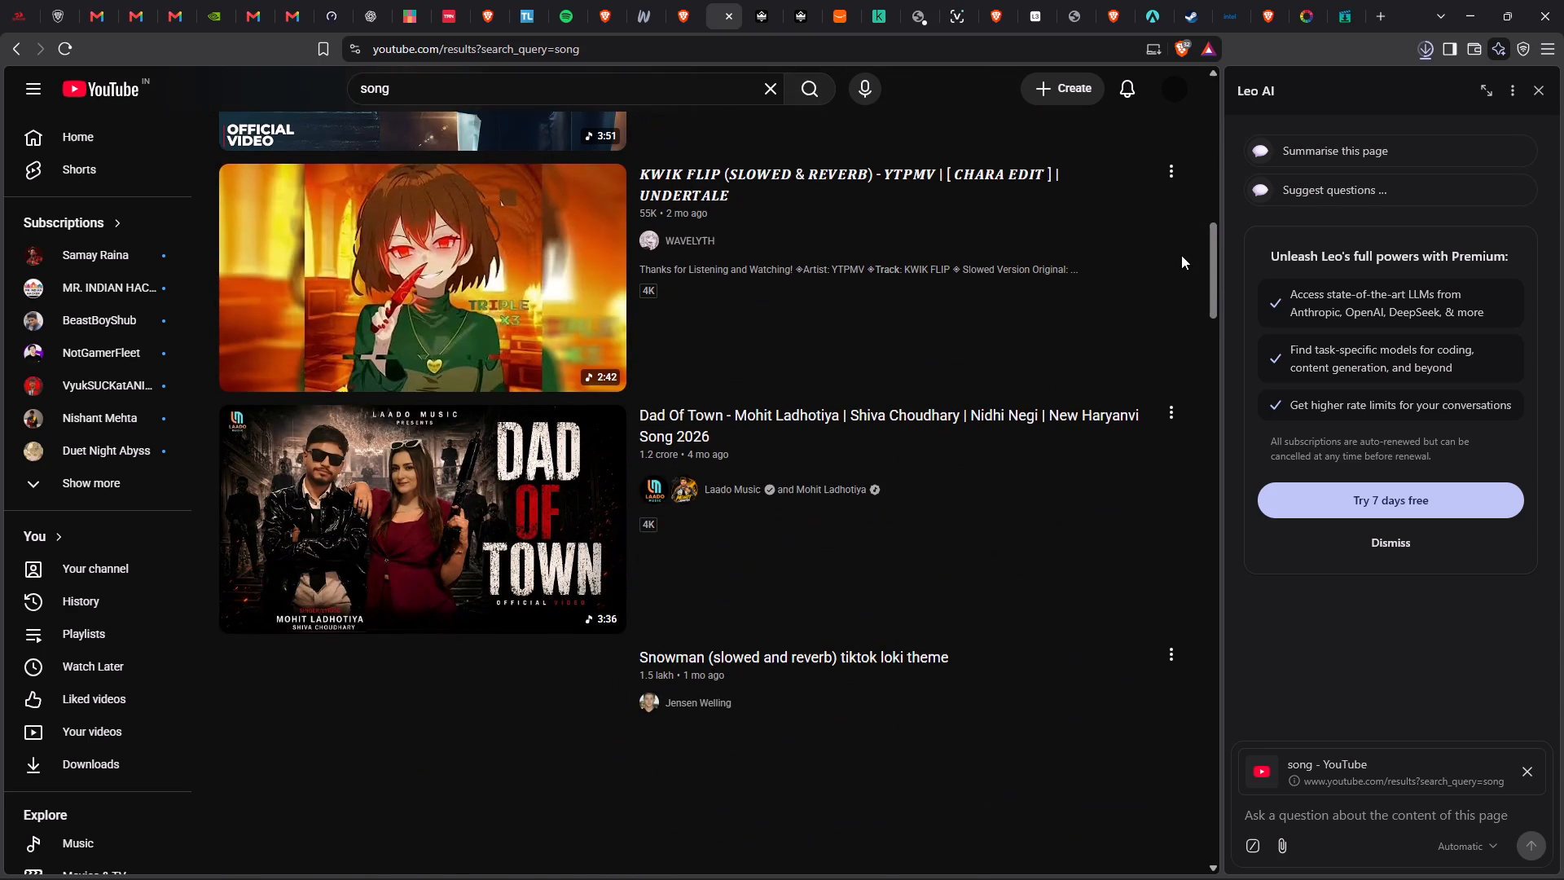
{"action": "left_click_drag", "start_coordinate": [1181, 255], "coordinate": [1169, 310]}
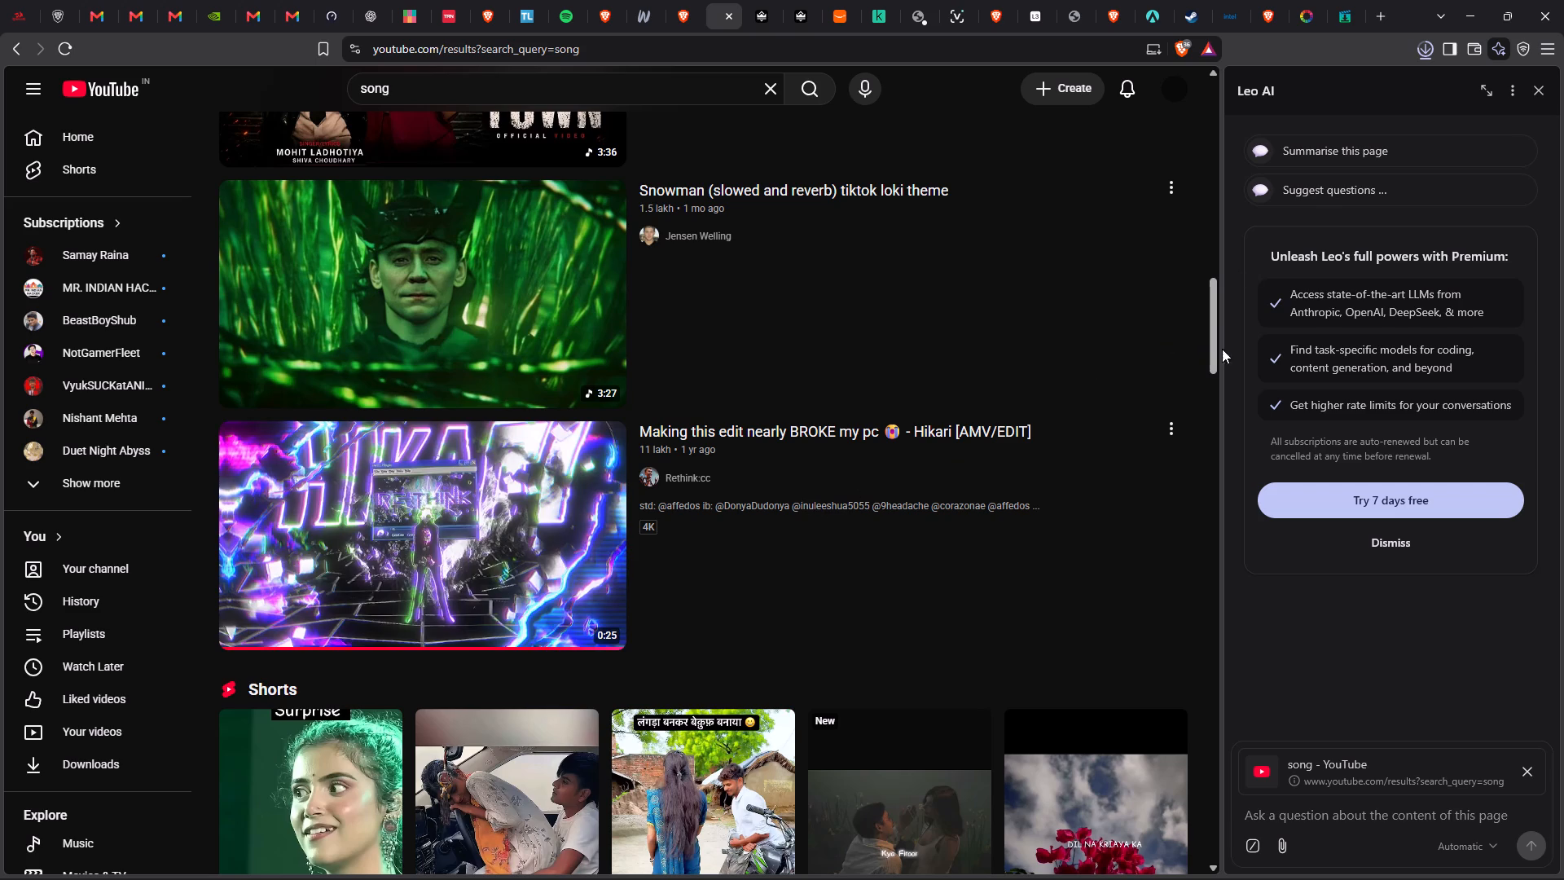
{"action": "left_click_drag", "start_coordinate": [1213, 346], "coordinate": [1211, 376]}
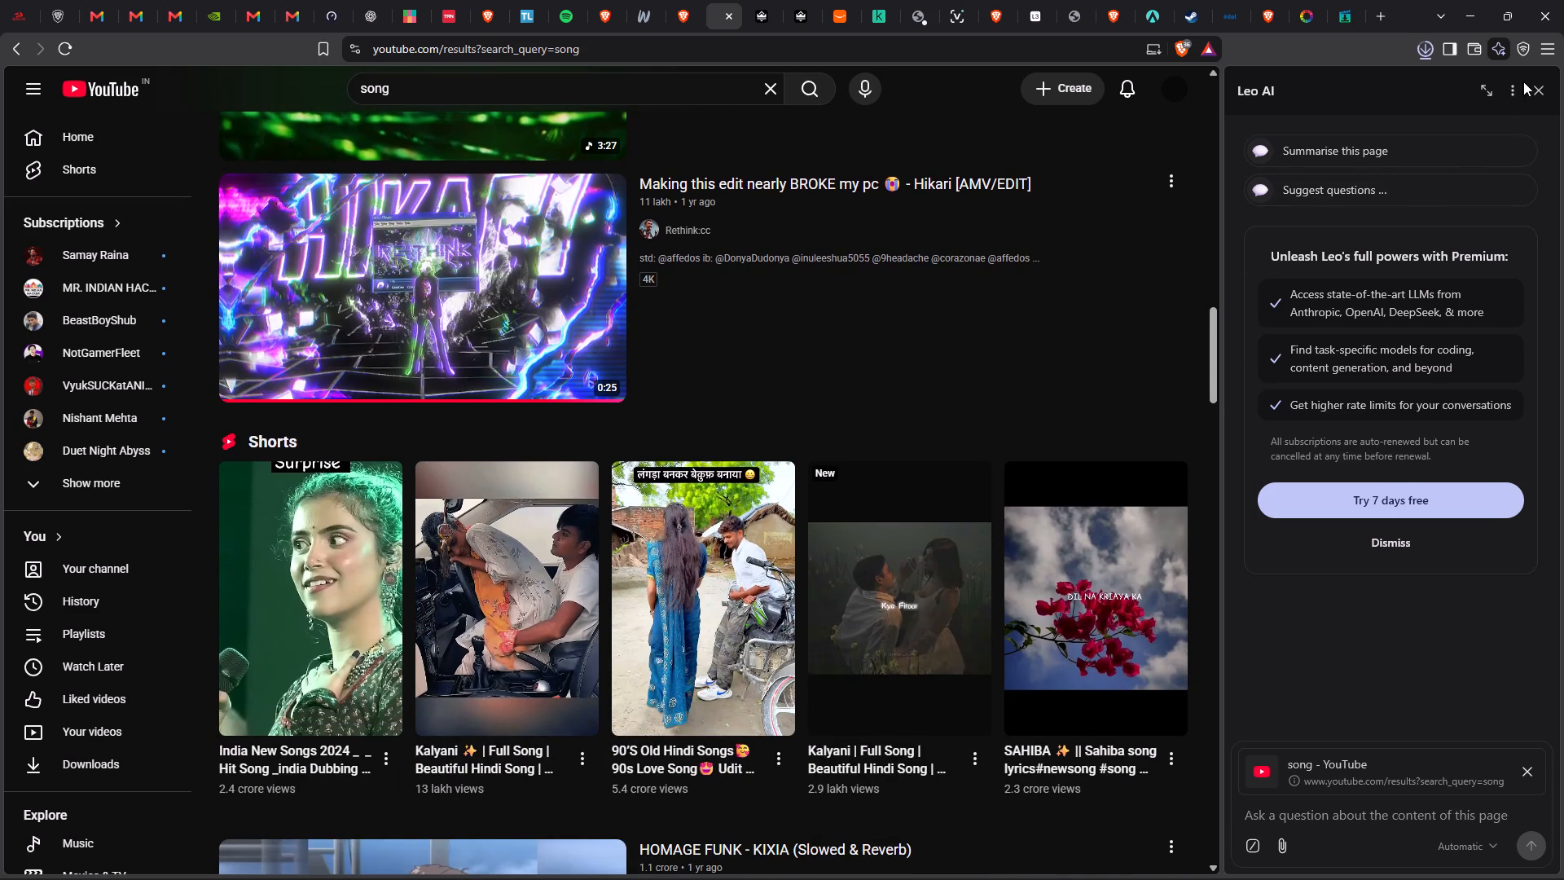
{"action": "left_click", "coordinate": [1531, 95]}
{"action": "left_click_drag", "start_coordinate": [1553, 358], "coordinate": [1552, 361]}
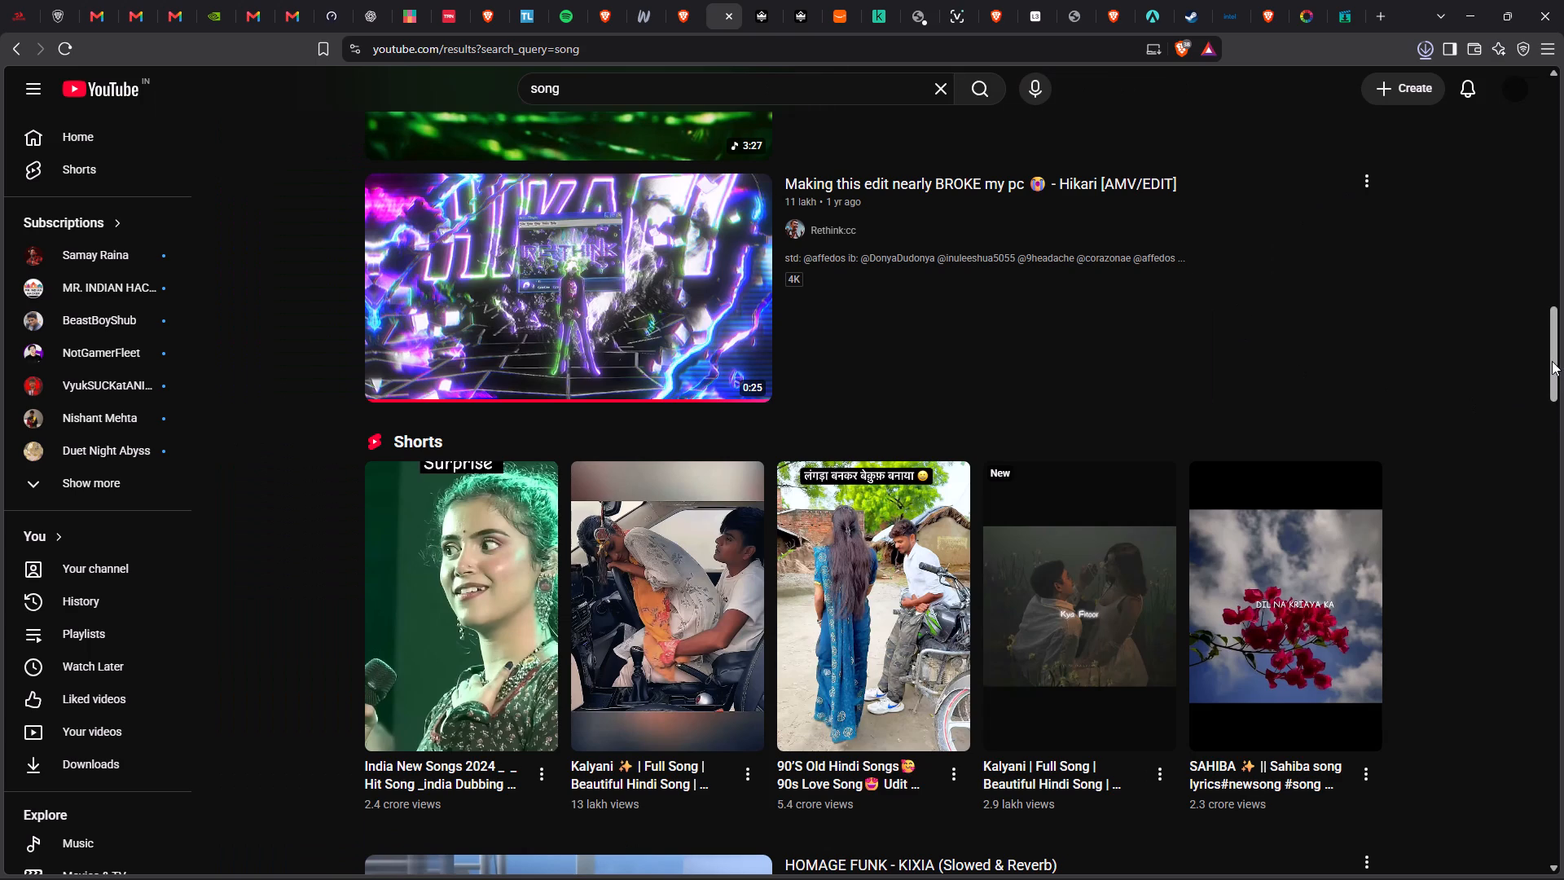
{"action": "left_click_drag", "start_coordinate": [1552, 361], "coordinate": [1553, 442]}
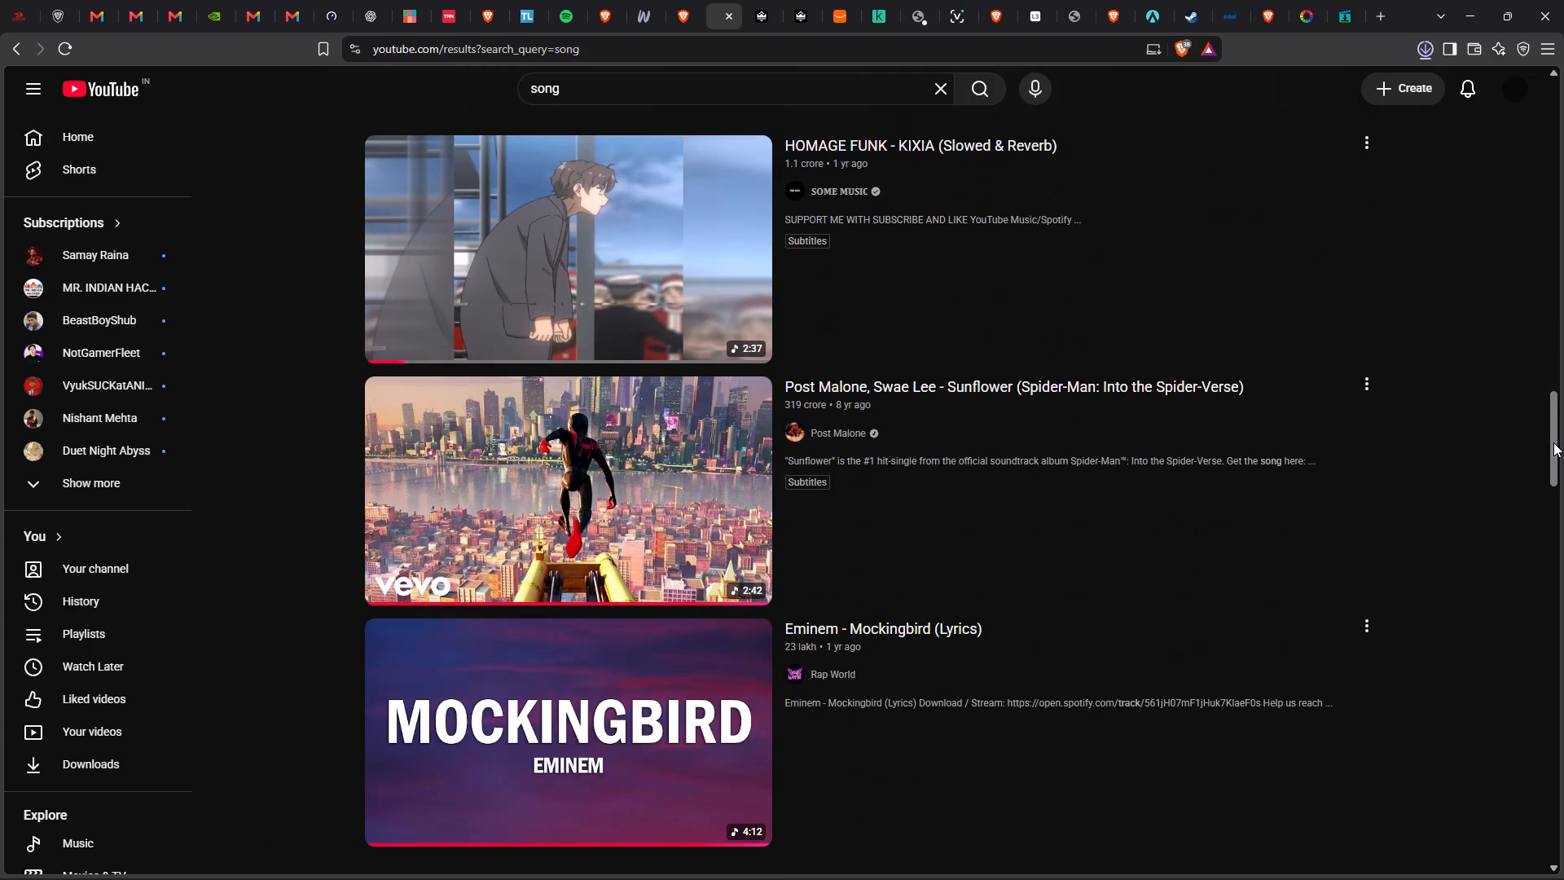
{"action": "left_click_drag", "start_coordinate": [1553, 442], "coordinate": [1556, 495]}
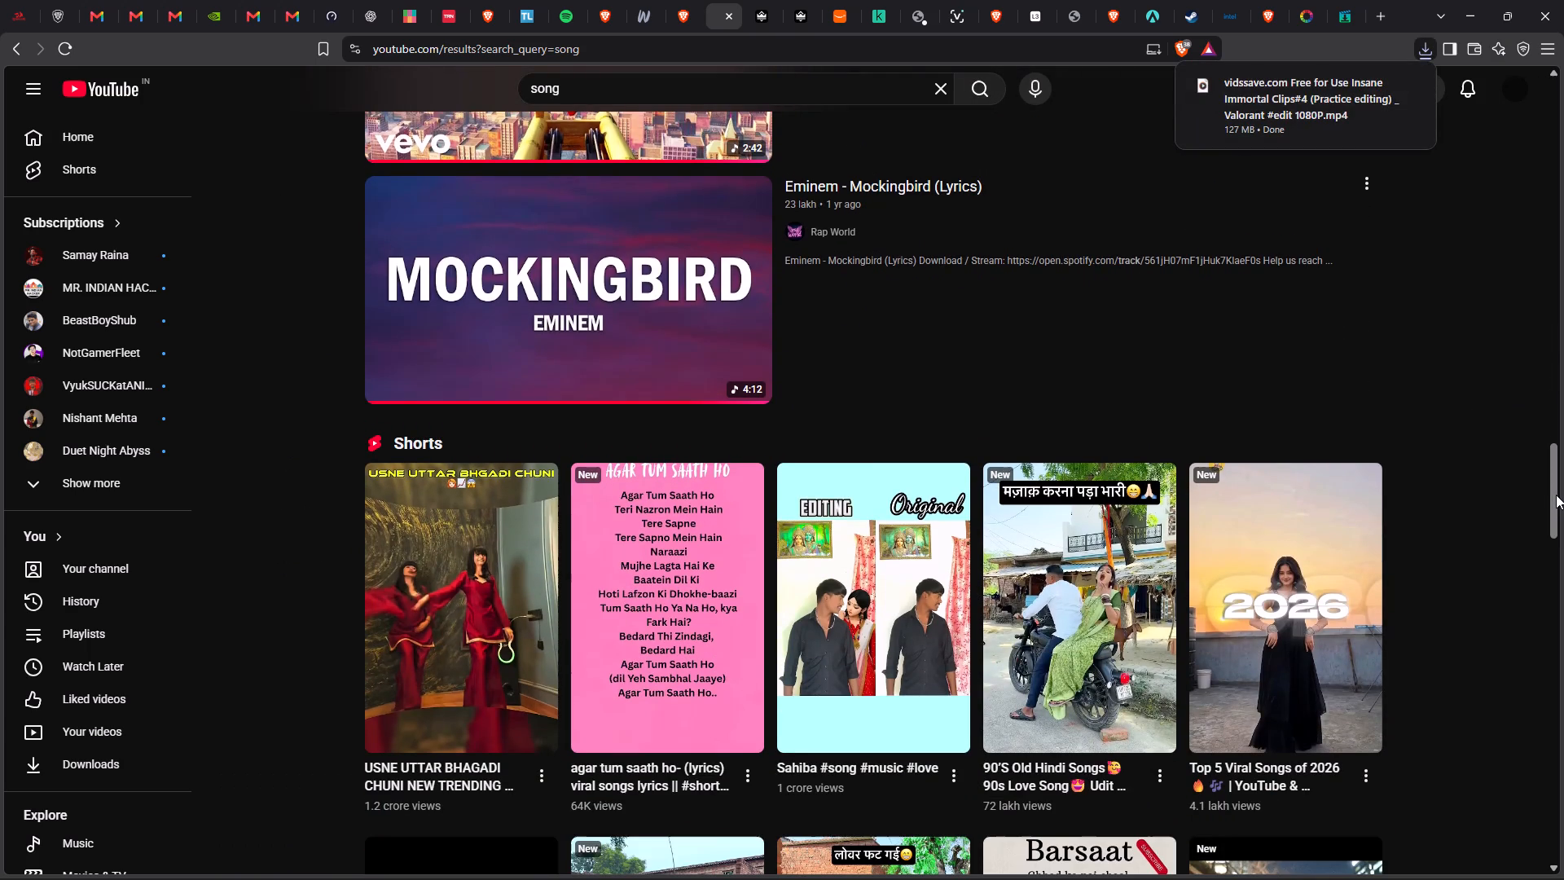
{"action": "left_click_drag", "start_coordinate": [1556, 495], "coordinate": [1557, 626]}
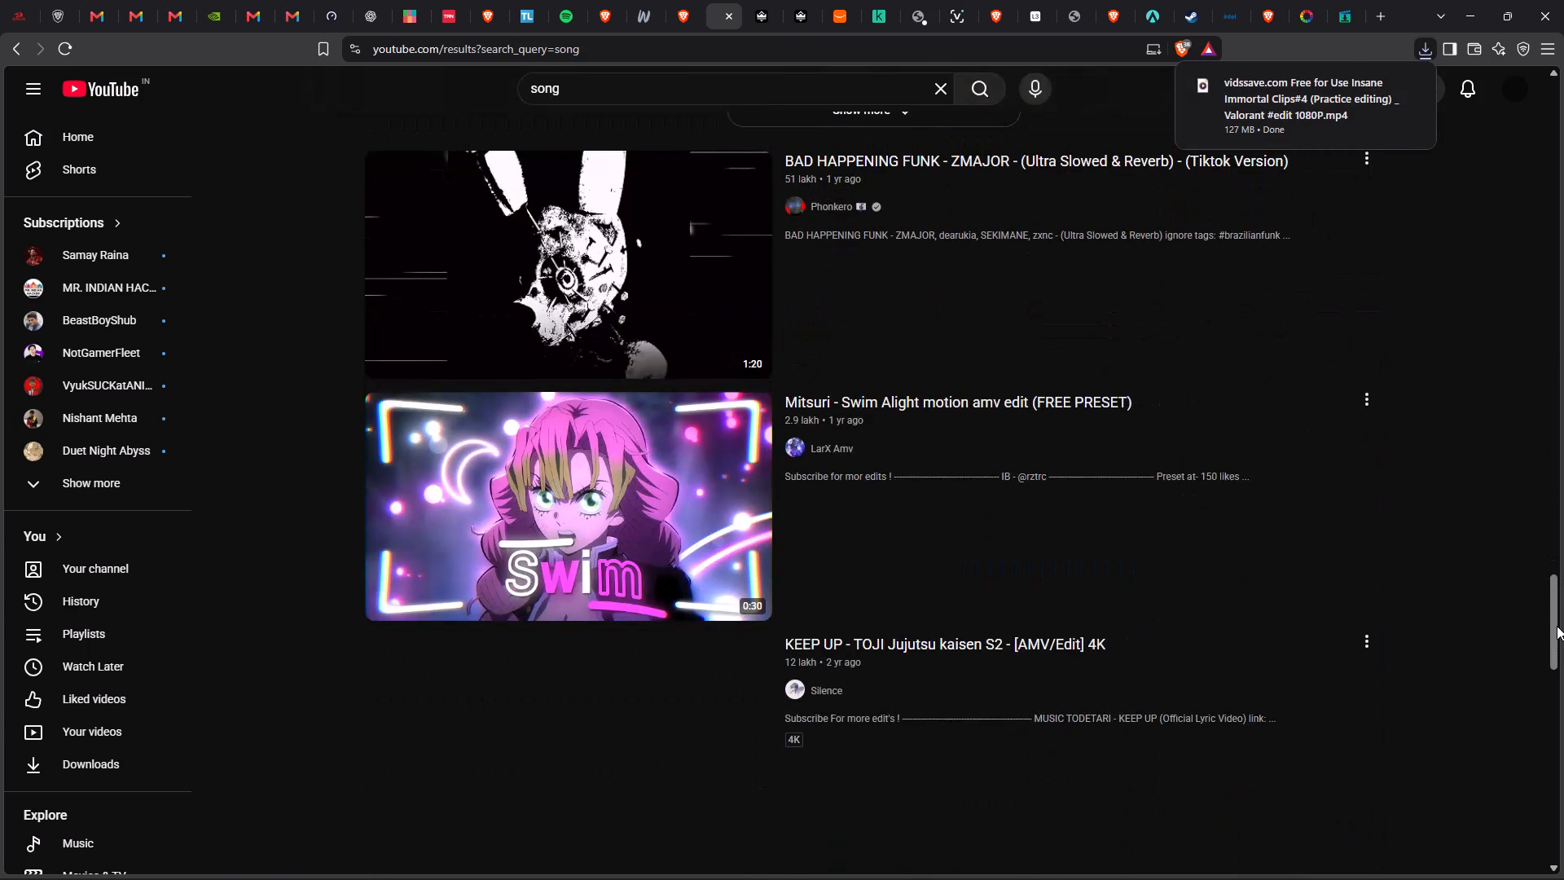
{"action": "left_click_drag", "start_coordinate": [1557, 626], "coordinate": [1559, 631]}
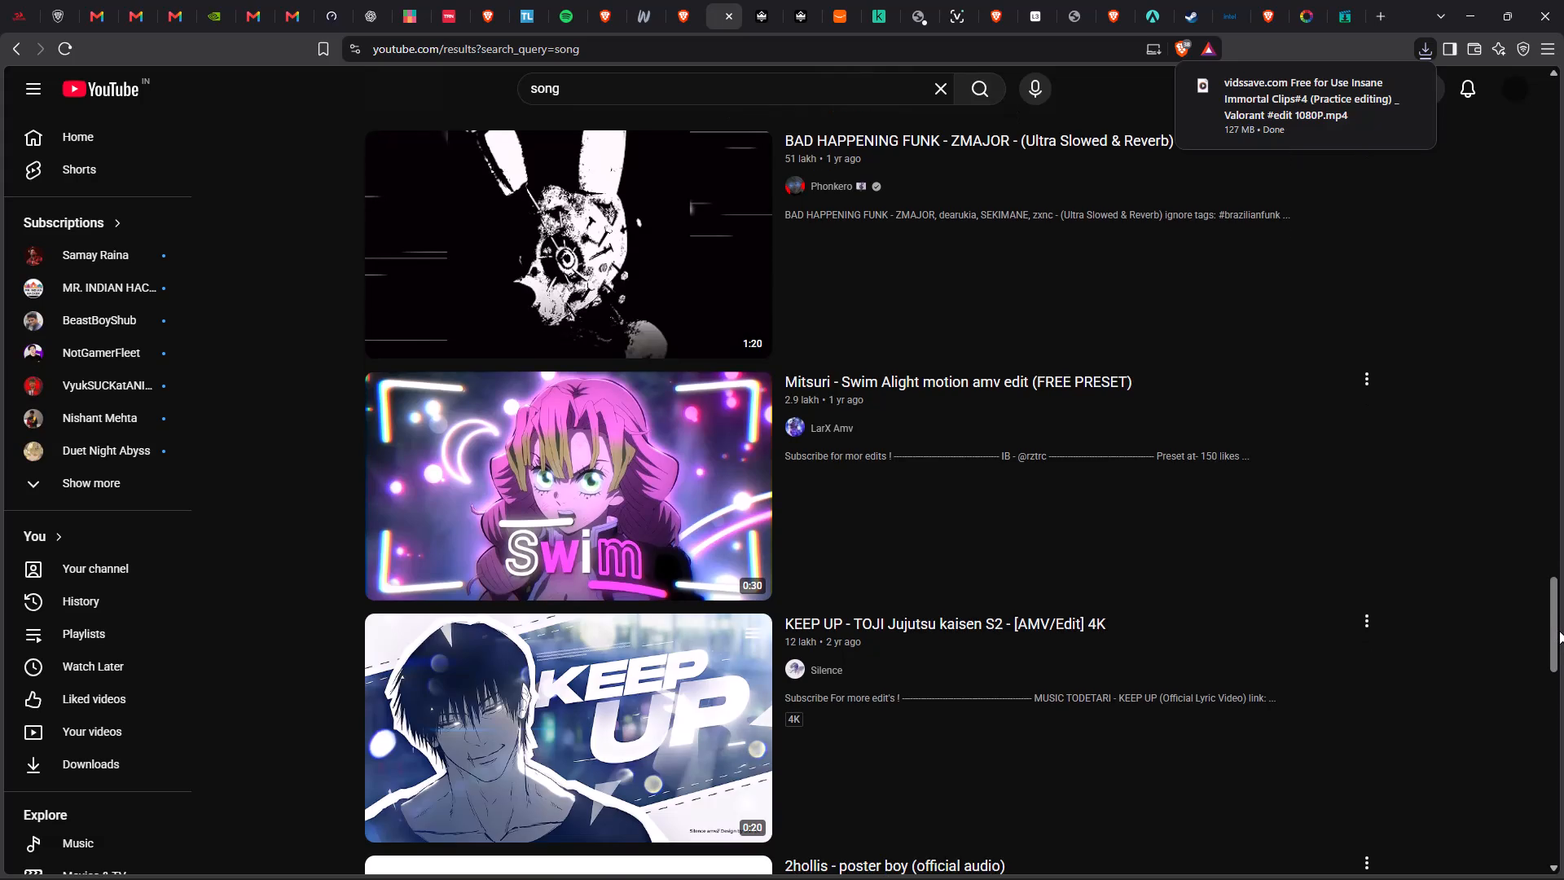
{"action": "left_click_drag", "start_coordinate": [1559, 631], "coordinate": [1562, 661]}
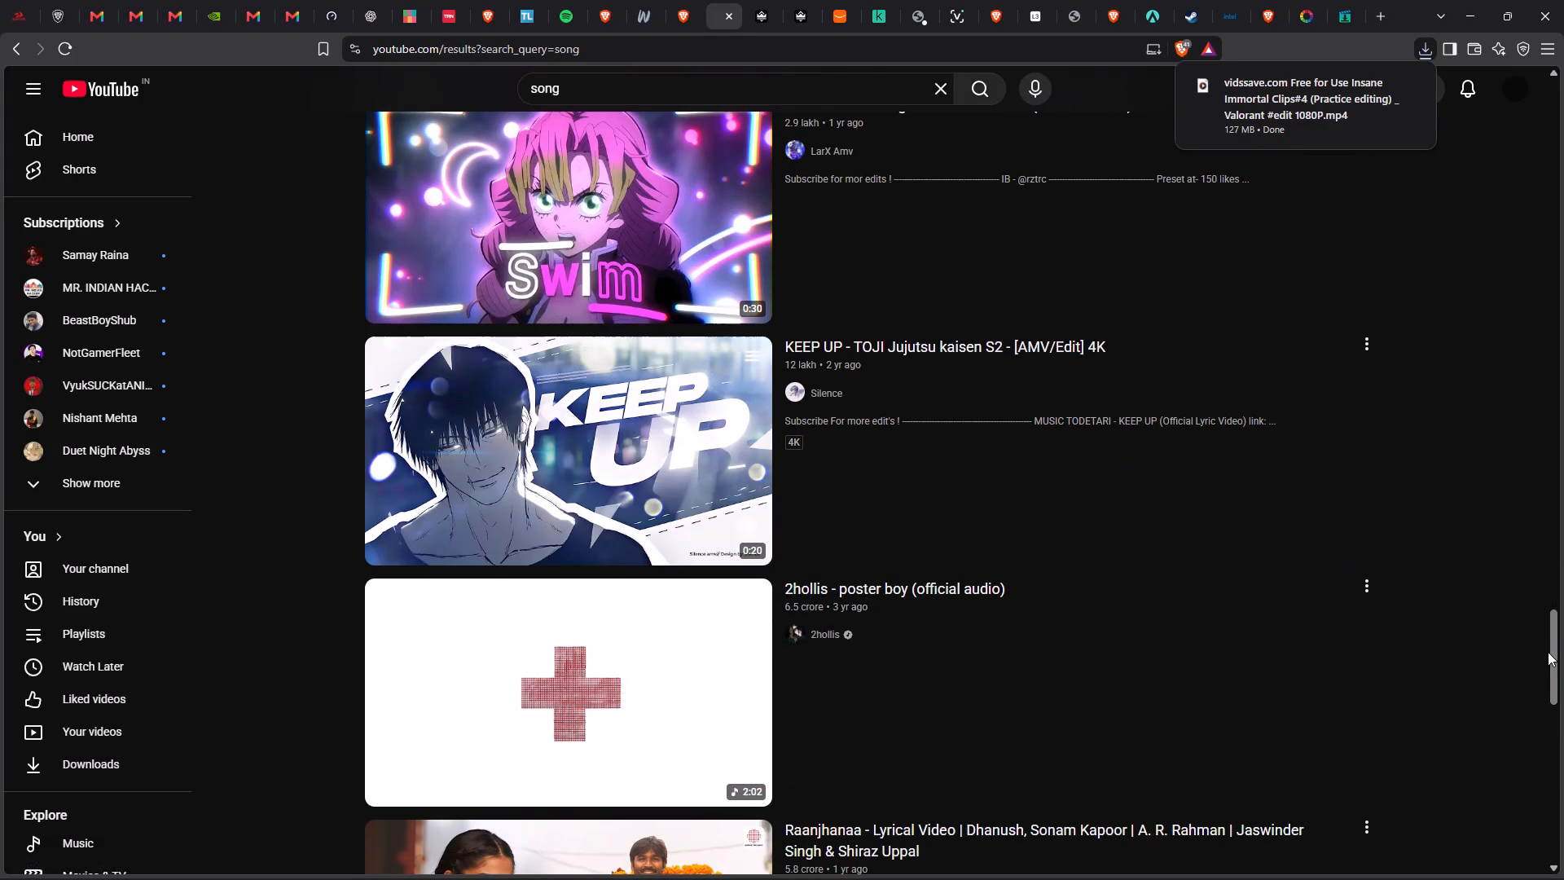
{"action": "left_click_drag", "start_coordinate": [1555, 654], "coordinate": [1553, 687]}
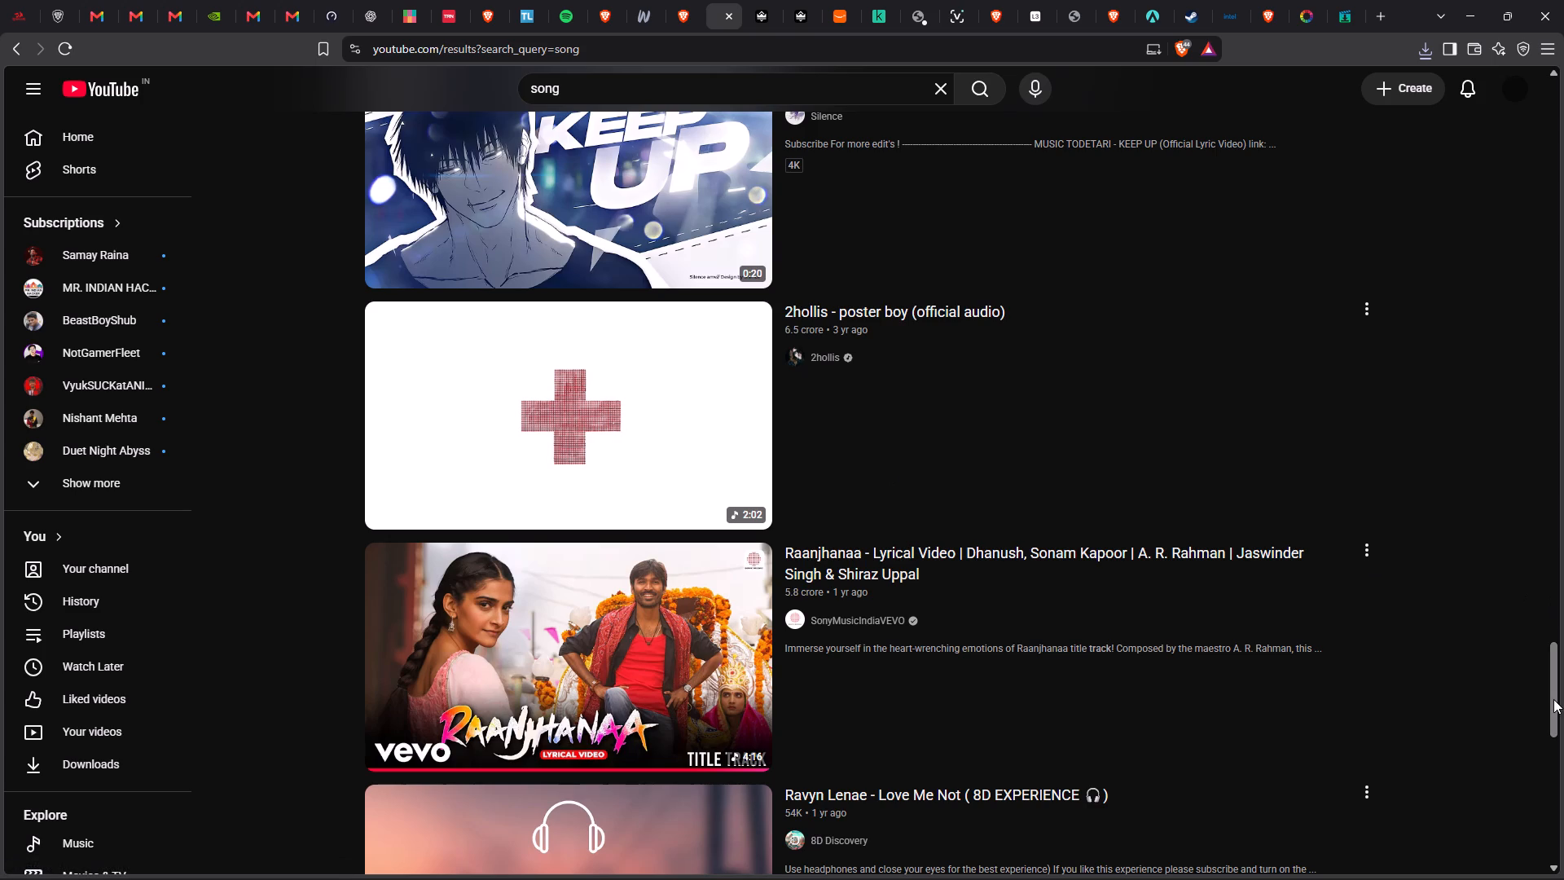
{"action": "left_click_drag", "start_coordinate": [1553, 699], "coordinate": [1553, 761]}
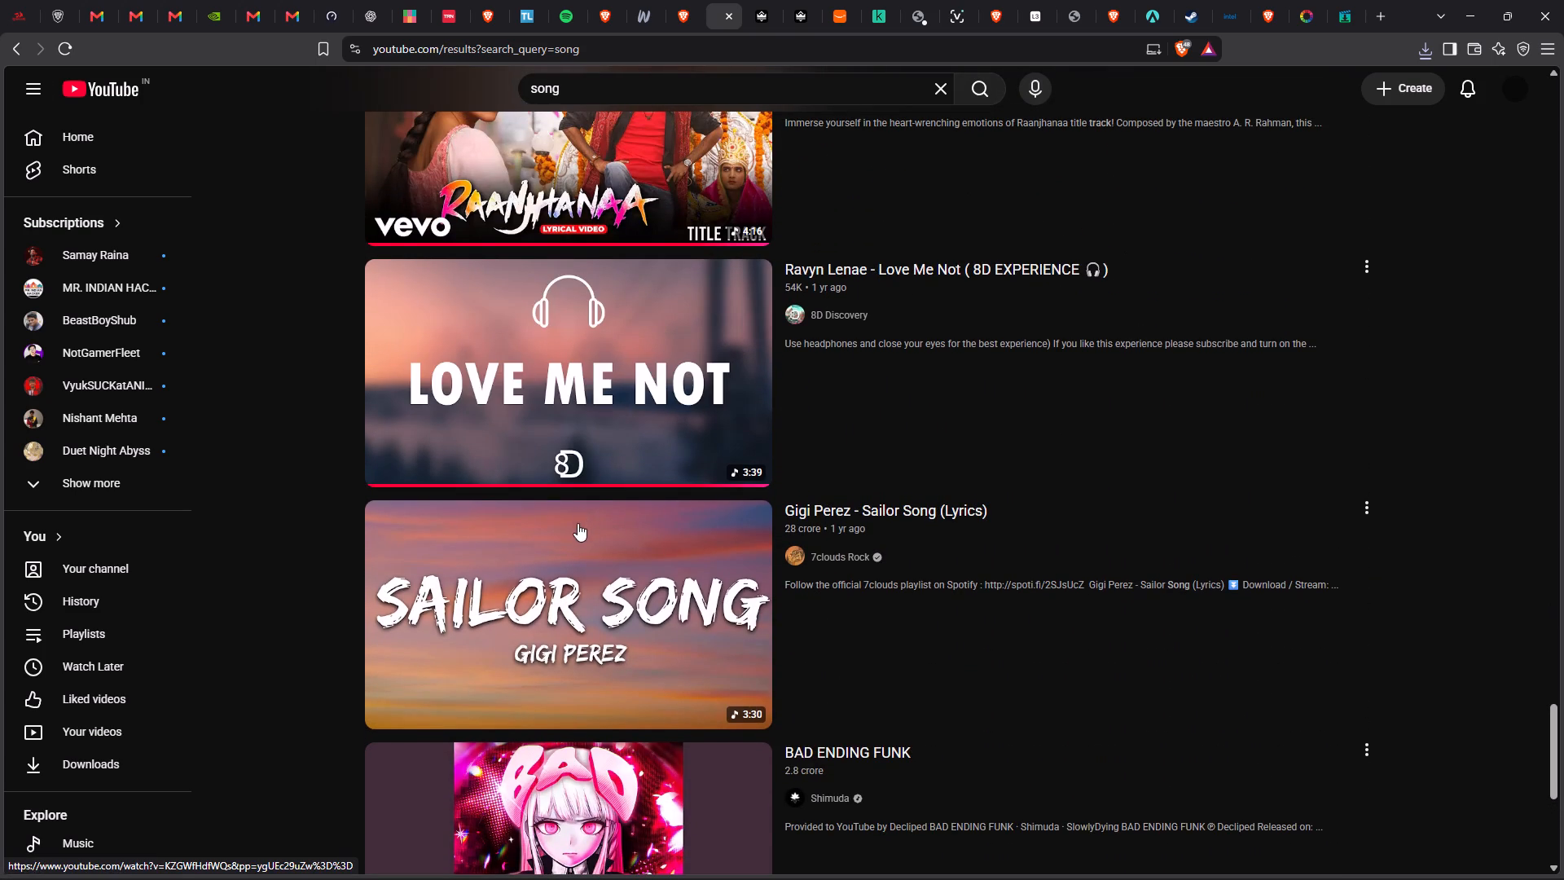
Open "Gigi Perez - Sailor Song (Lyrics)" and skip ahead past the intro to preview the song.
{"action": "left_click", "coordinate": [578, 523]}
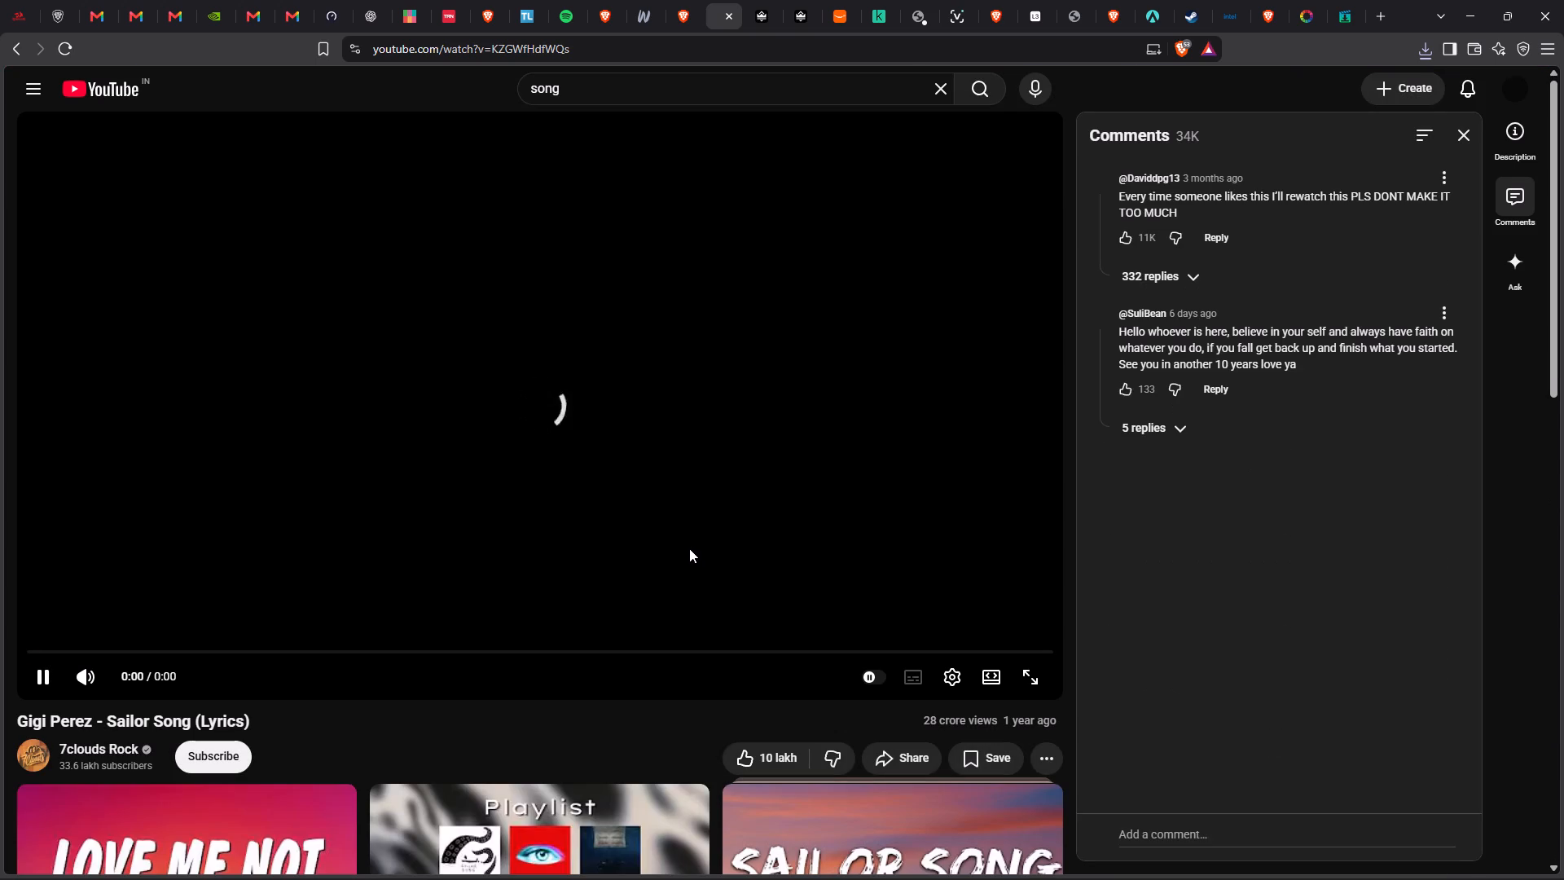
{"action": "key", "text": "Right"}
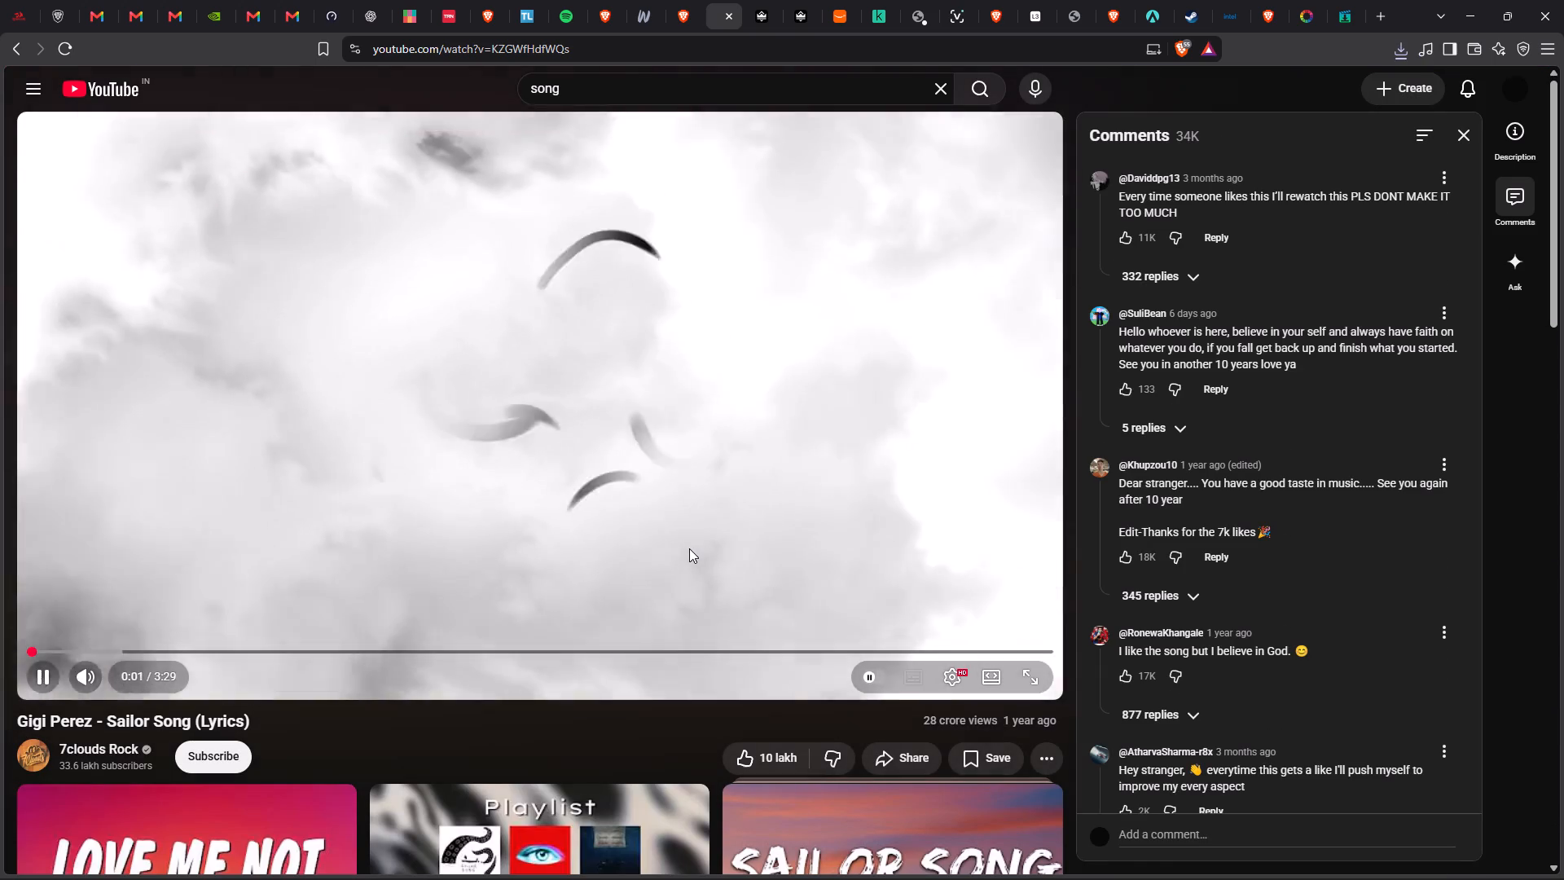
{"action": "key", "text": "Right"}
{"action": "key", "text": "Right"}
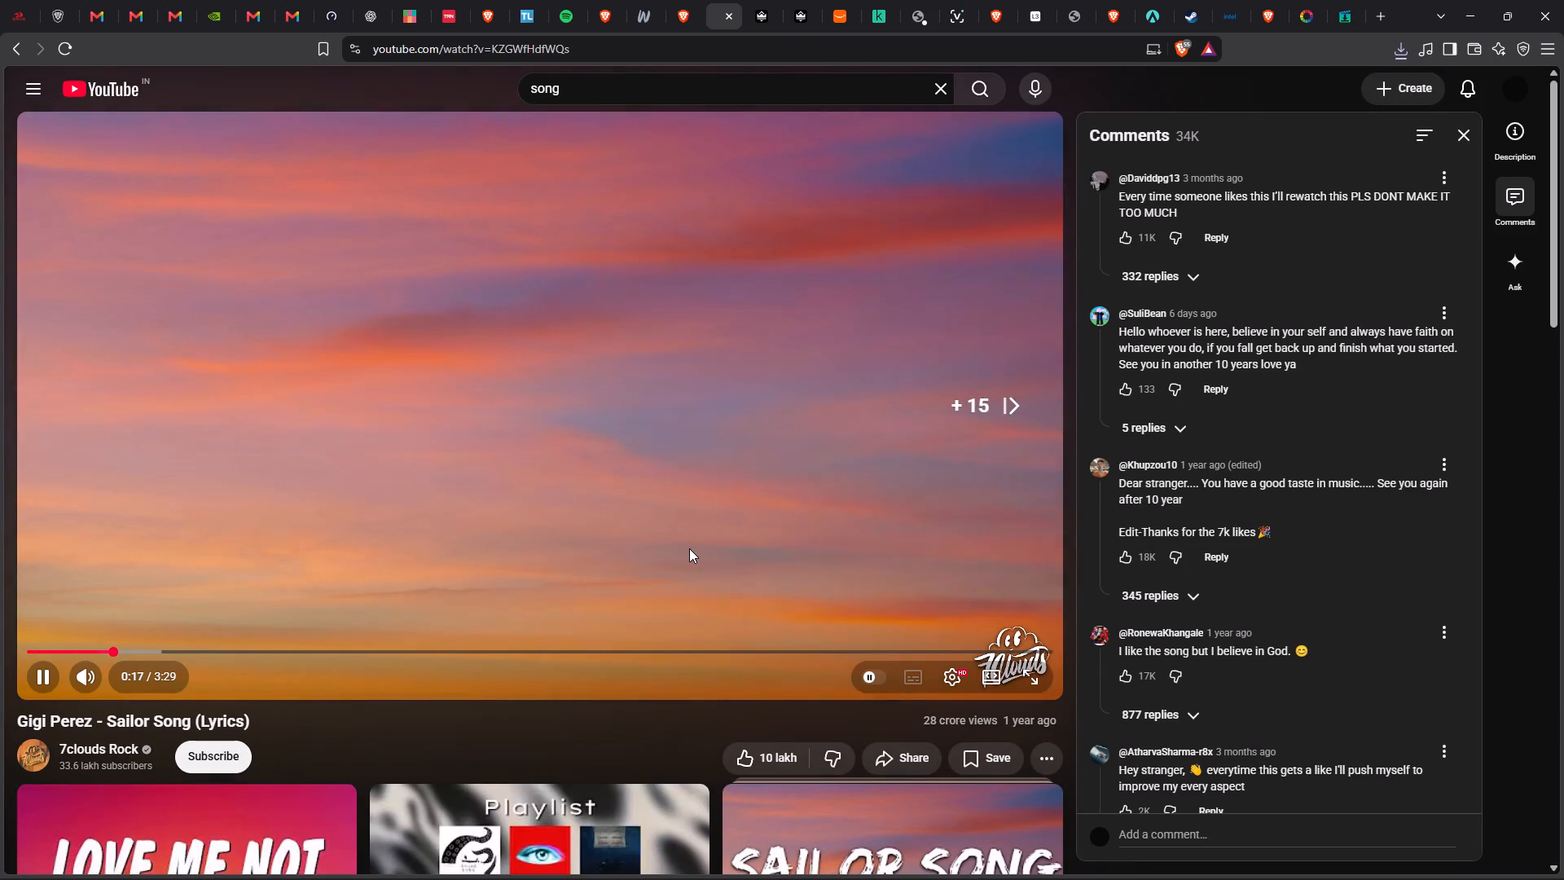
{"action": "key", "text": "Right"}
{"action": "key", "text": "Right"}
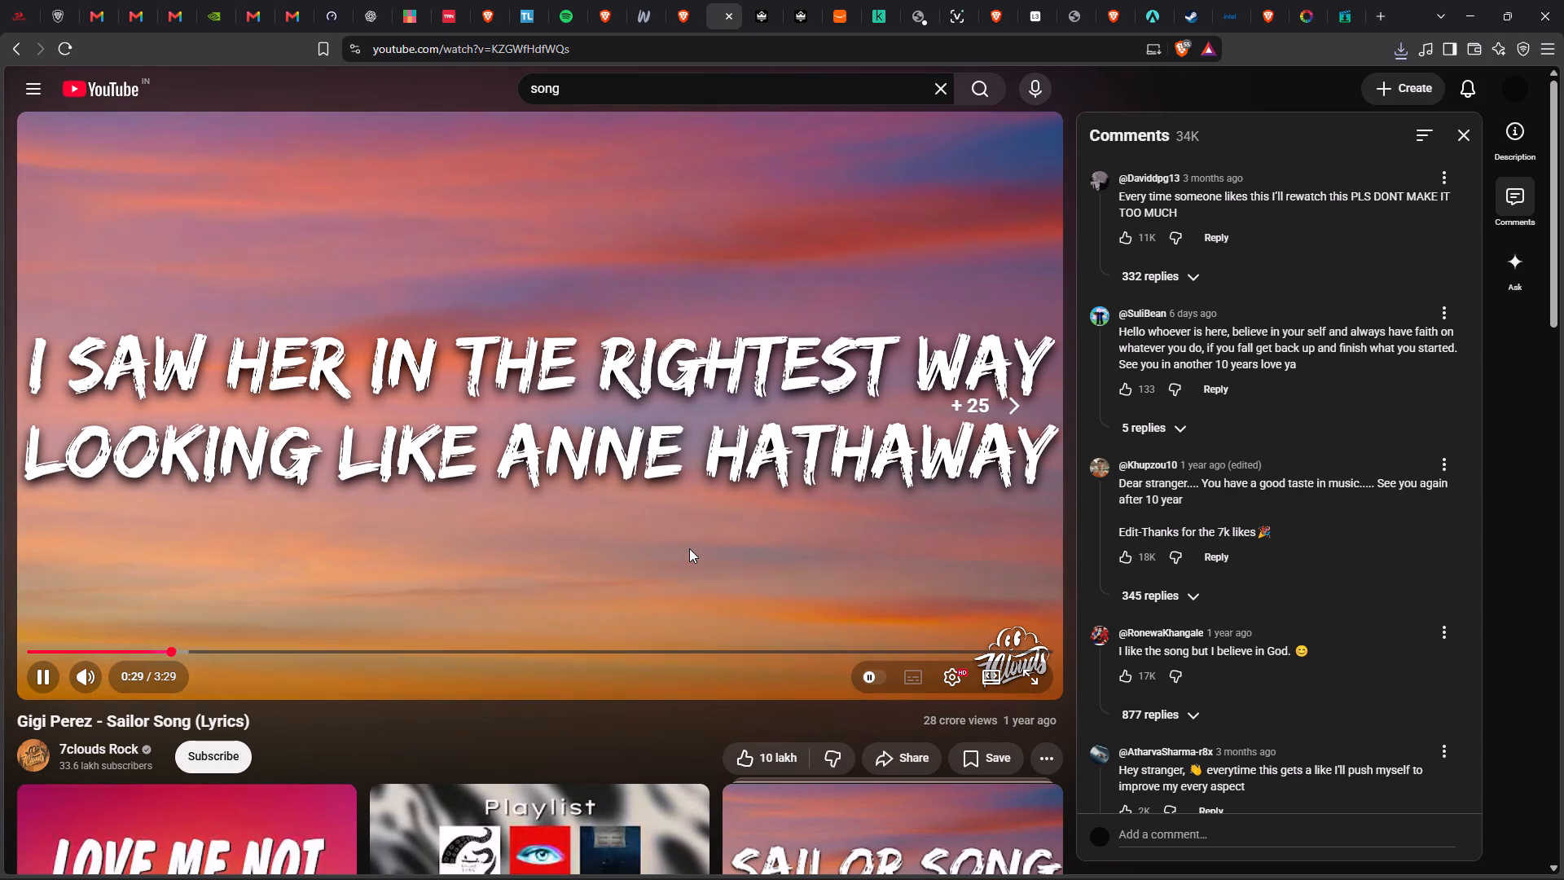
{"action": "key", "text": "Right"}
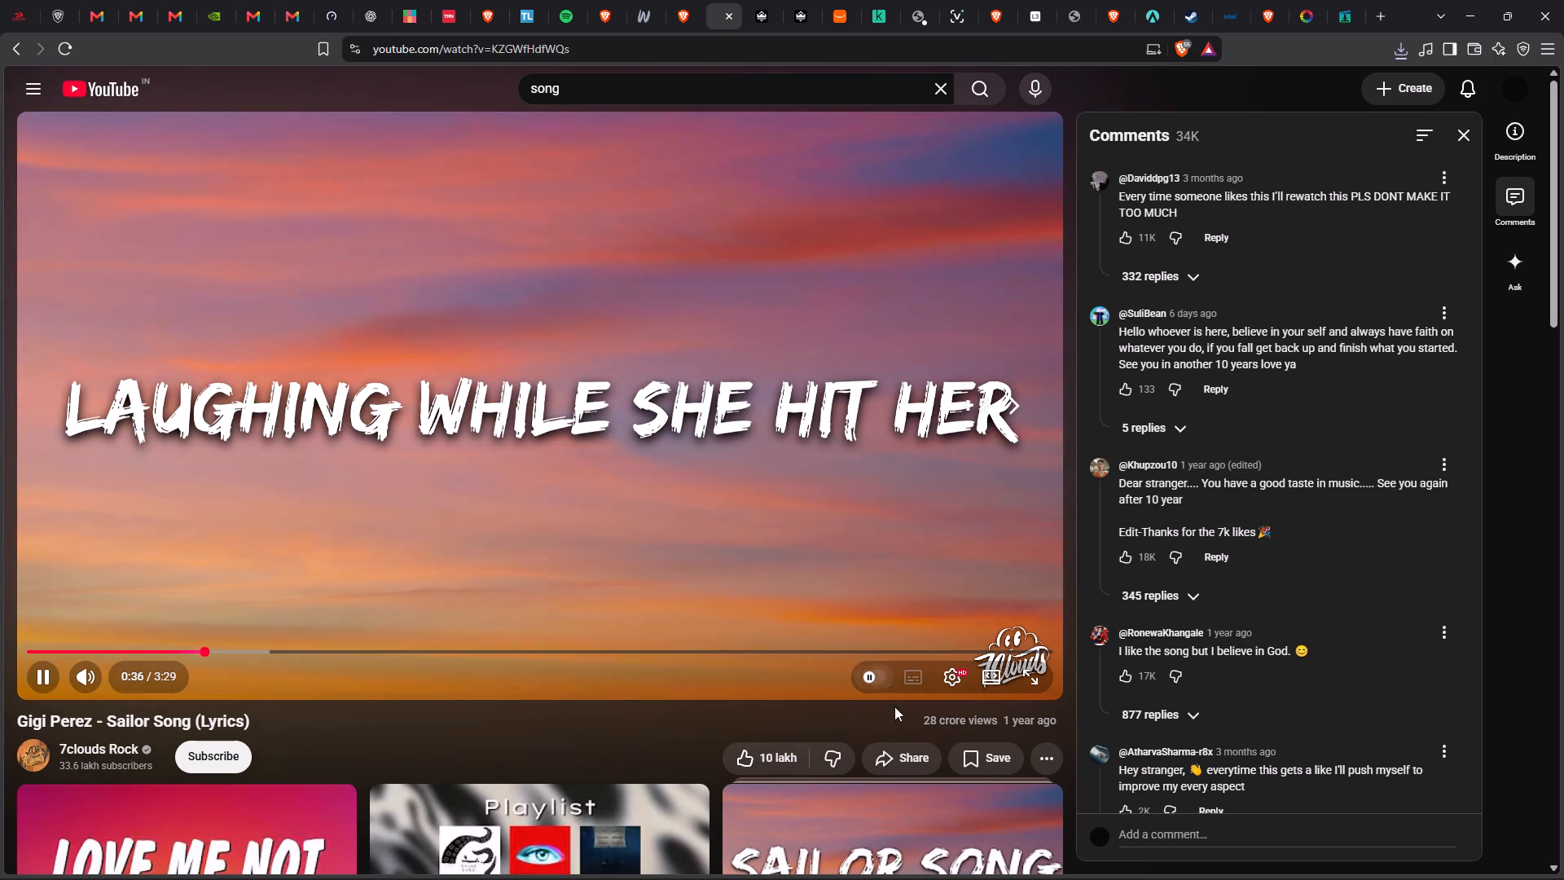
Copy the share link of the Sailor Song video and close the sharing dialog.
{"action": "left_click", "coordinate": [903, 746]}
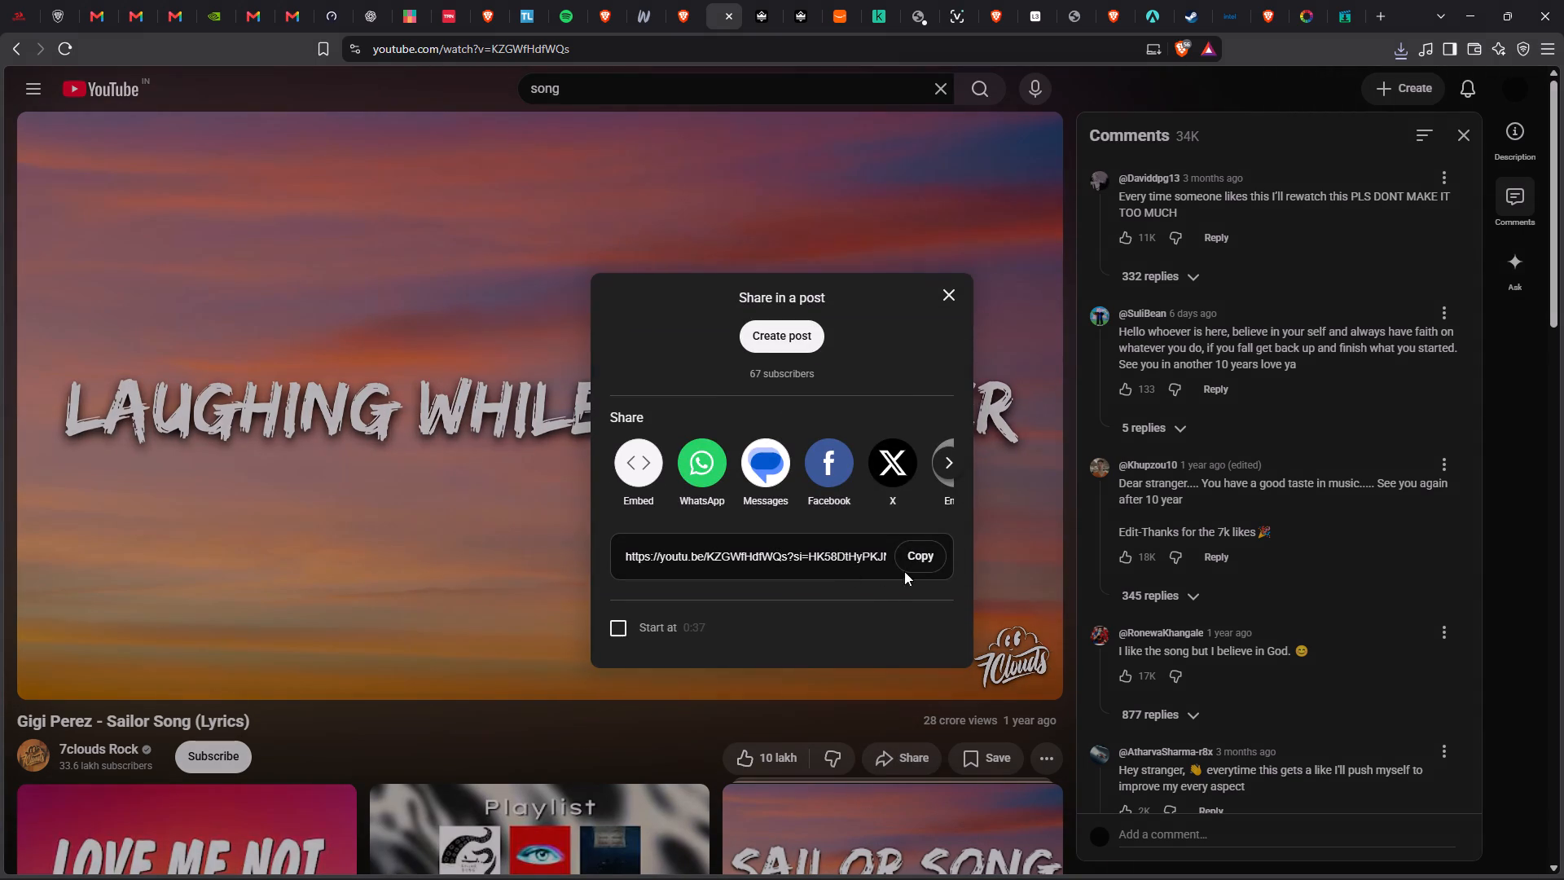
{"action": "left_click", "coordinate": [908, 568]}
{"action": "left_click", "coordinate": [948, 296]}
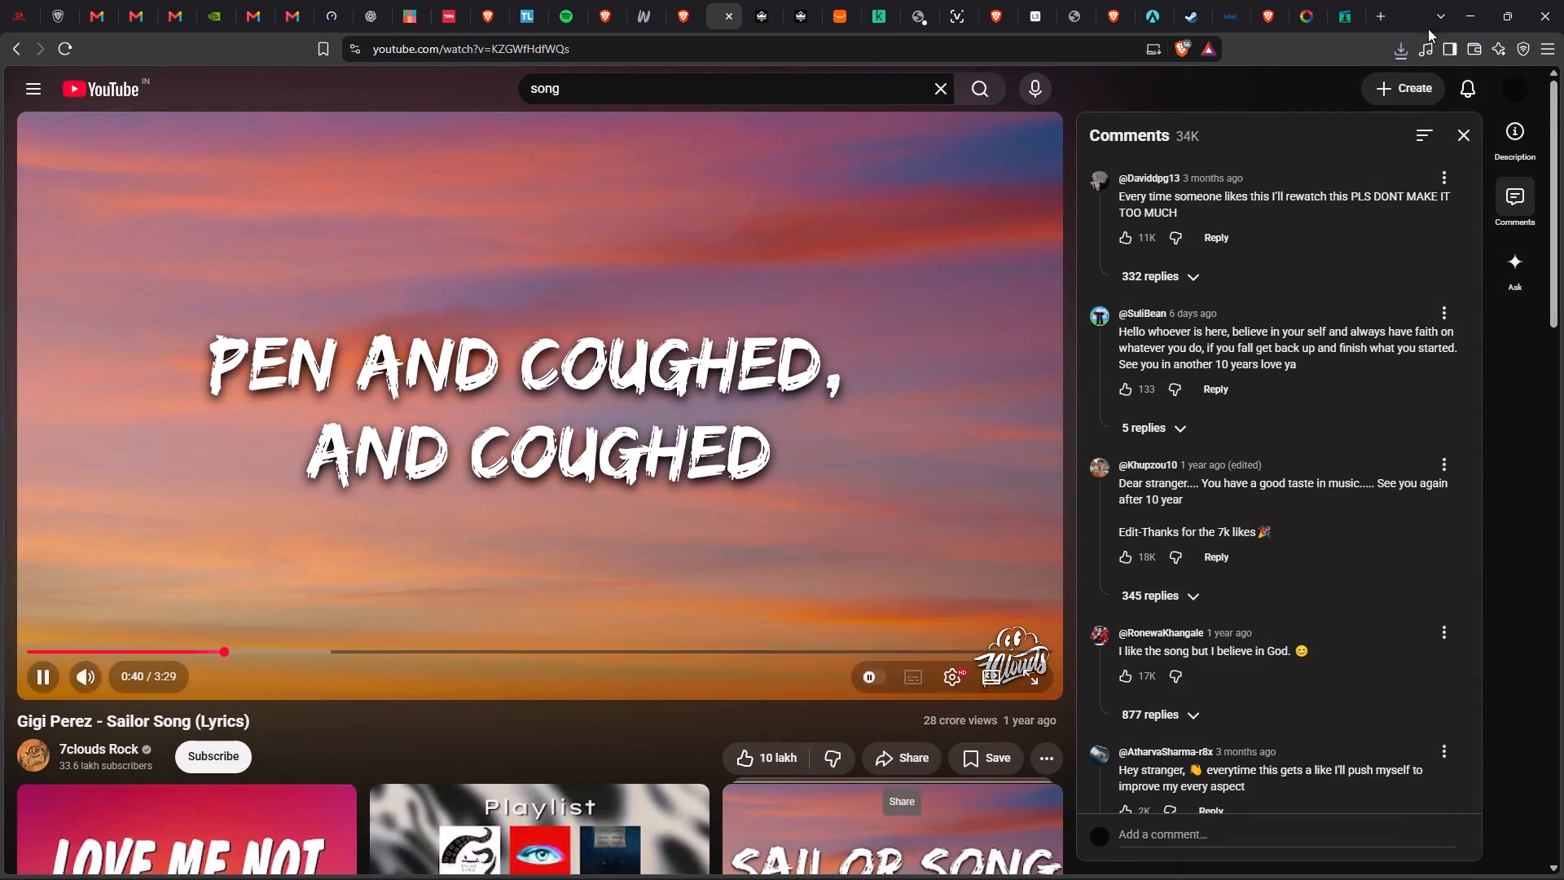
Switch back to the vidssave downloader page and replace the previous link with the copied Sailor Song link.
{"action": "left_click", "coordinate": [1335, 11]}
{"action": "left_click", "coordinate": [877, 117]}
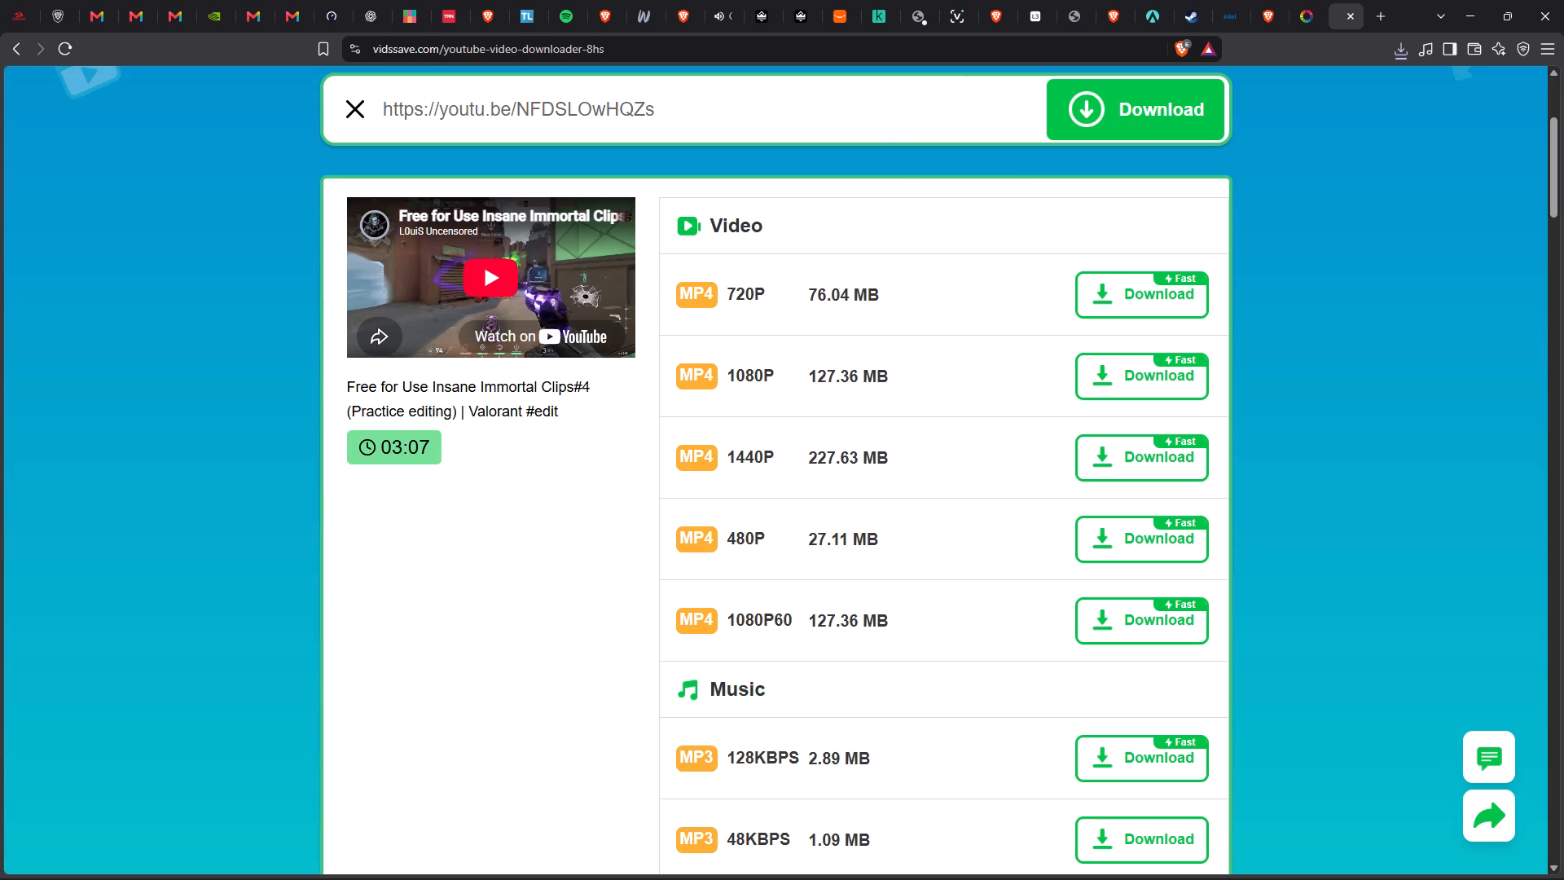
{"action": "key", "text": "BackSpace"}
{"action": "key", "text": "BackSpace"}
{"action": "key", "text": "BackSpace"}
{"action": "key", "text": "BackSpace"}
{"action": "key", "text": "BackSpace"}
{"action": "key", "text": "BackSpace"}
{"action": "key", "text": "BackSpace"}
{"action": "key", "text": "BackSpace"}
{"action": "key", "text": "BackSpace"}
{"action": "key", "text": "BackSpace"}
{"action": "key", "text": "BackSpace"}
{"action": "key", "text": "BackSpace"}
{"action": "key", "text": "BackSpace"}
{"action": "key", "text": "BackSpace"}
{"action": "key", "text": "BackSpace"}
{"action": "key", "text": "BackSpace"}
{"action": "key", "text": "BackSpace"}
{"action": "key", "text": "BackSpace"}
{"action": "key", "text": "BackSpace"}
{"action": "key", "text": "BackSpace"}
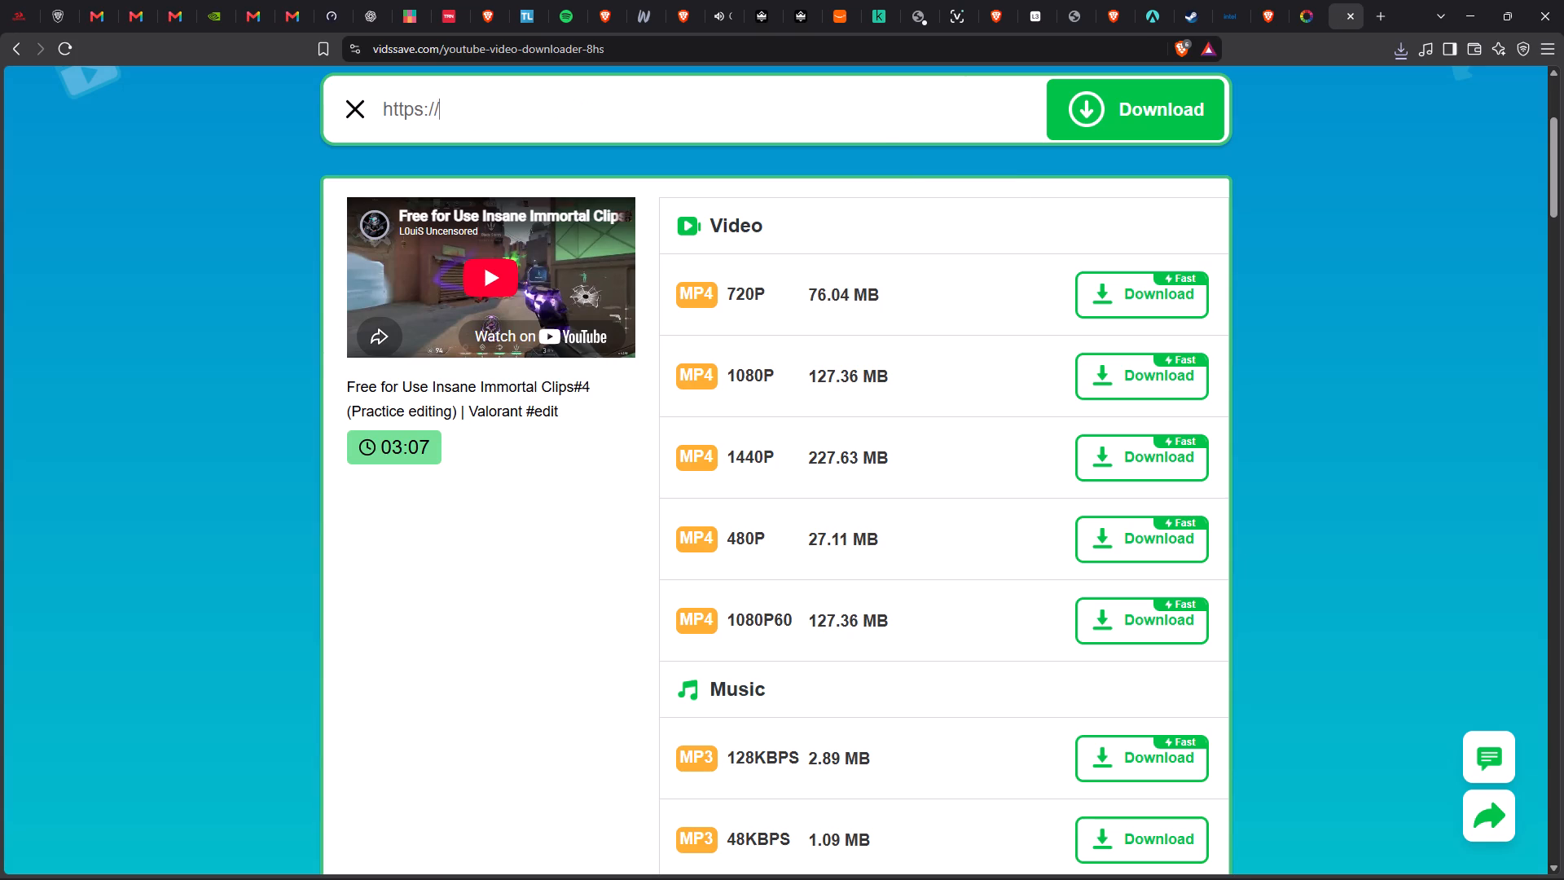
{"action": "key", "text": "ctrl+v"}
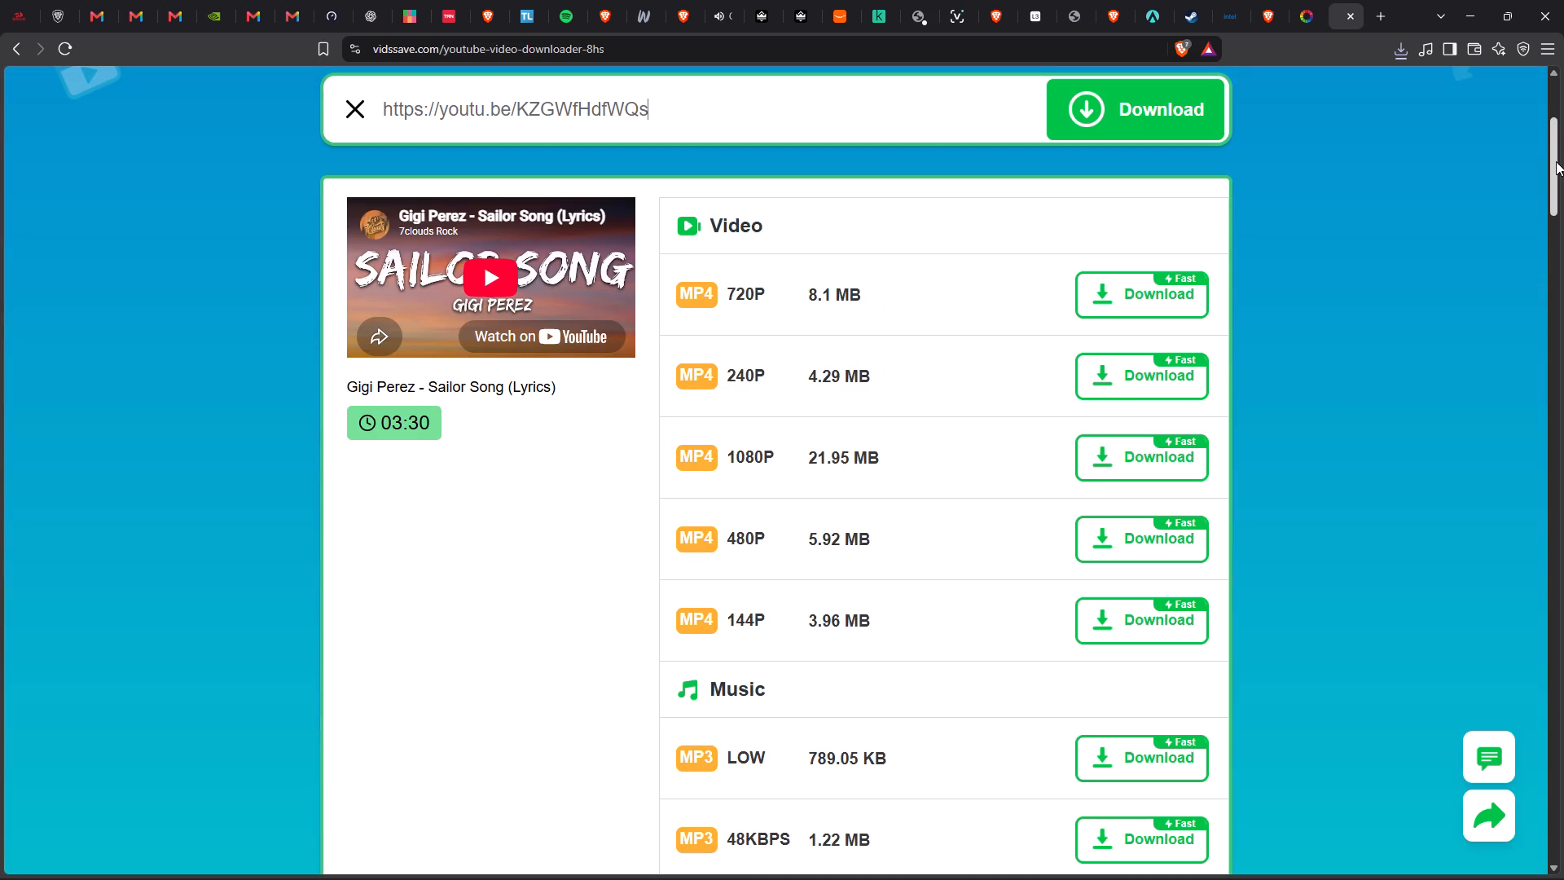
Download the Sailor Song audio in the 128KBPS MP3 option and save it in Downloads under the suggested file name.
{"action": "left_click_drag", "start_coordinate": [1556, 161], "coordinate": [1563, 217]}
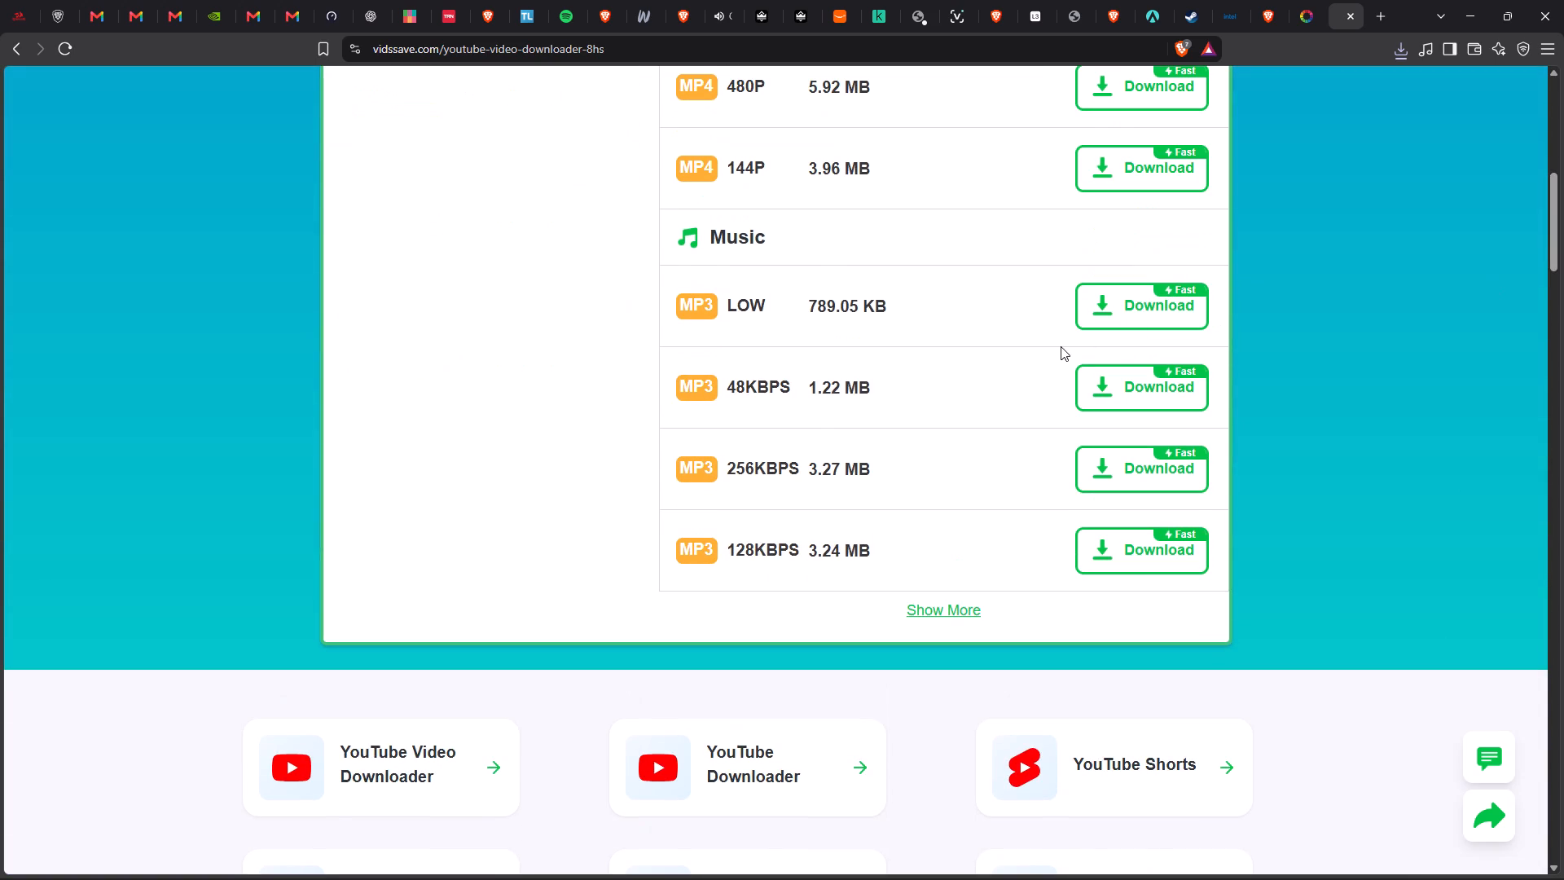
{"action": "left_click", "coordinate": [1125, 555]}
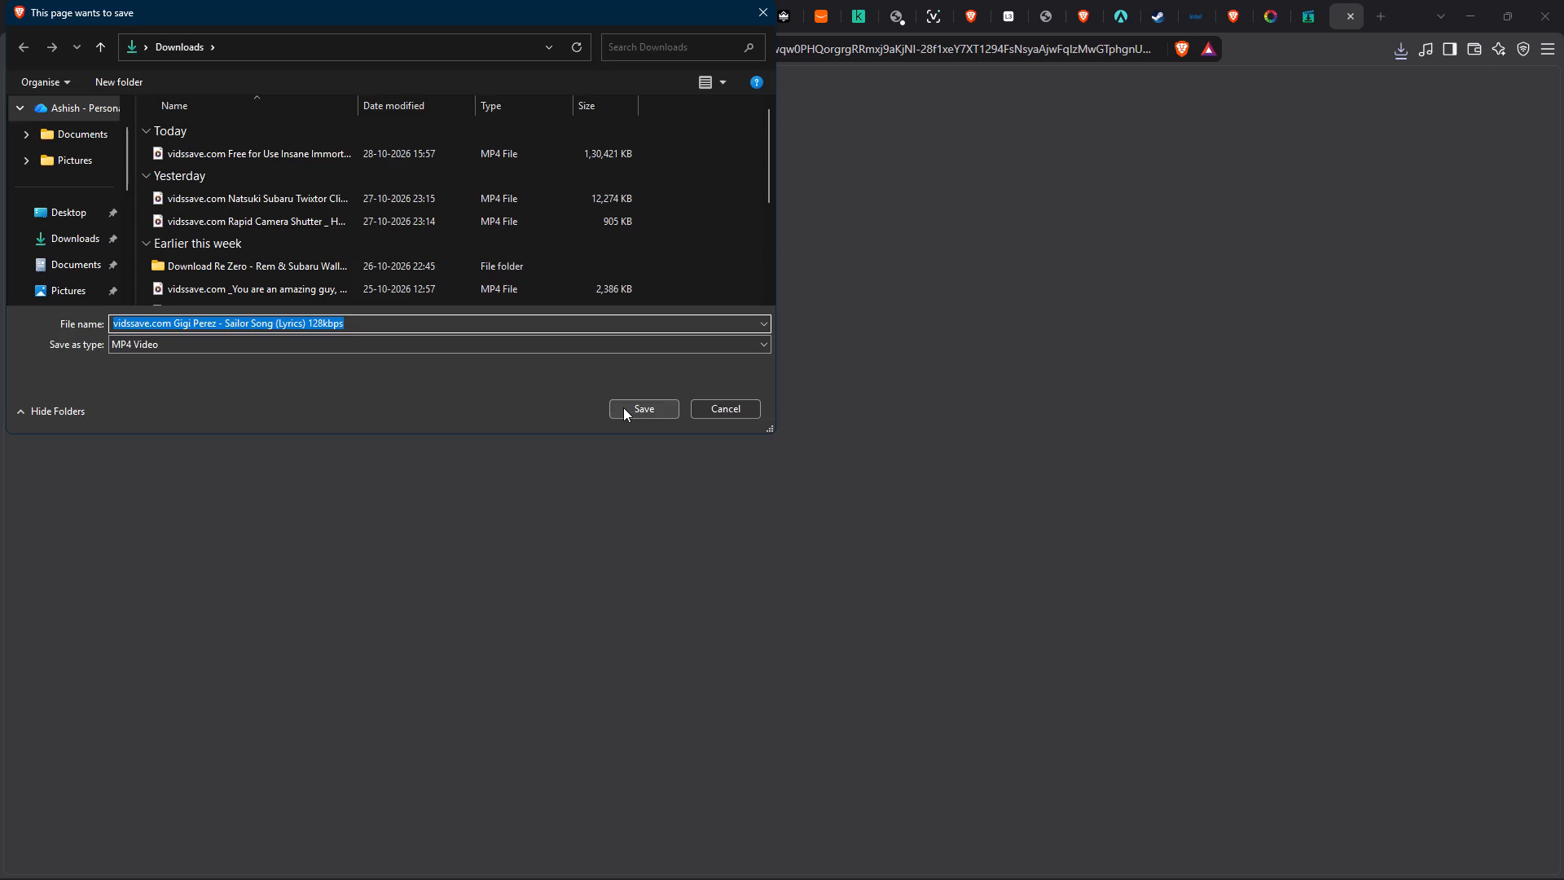
{"action": "left_click", "coordinate": [623, 407]}
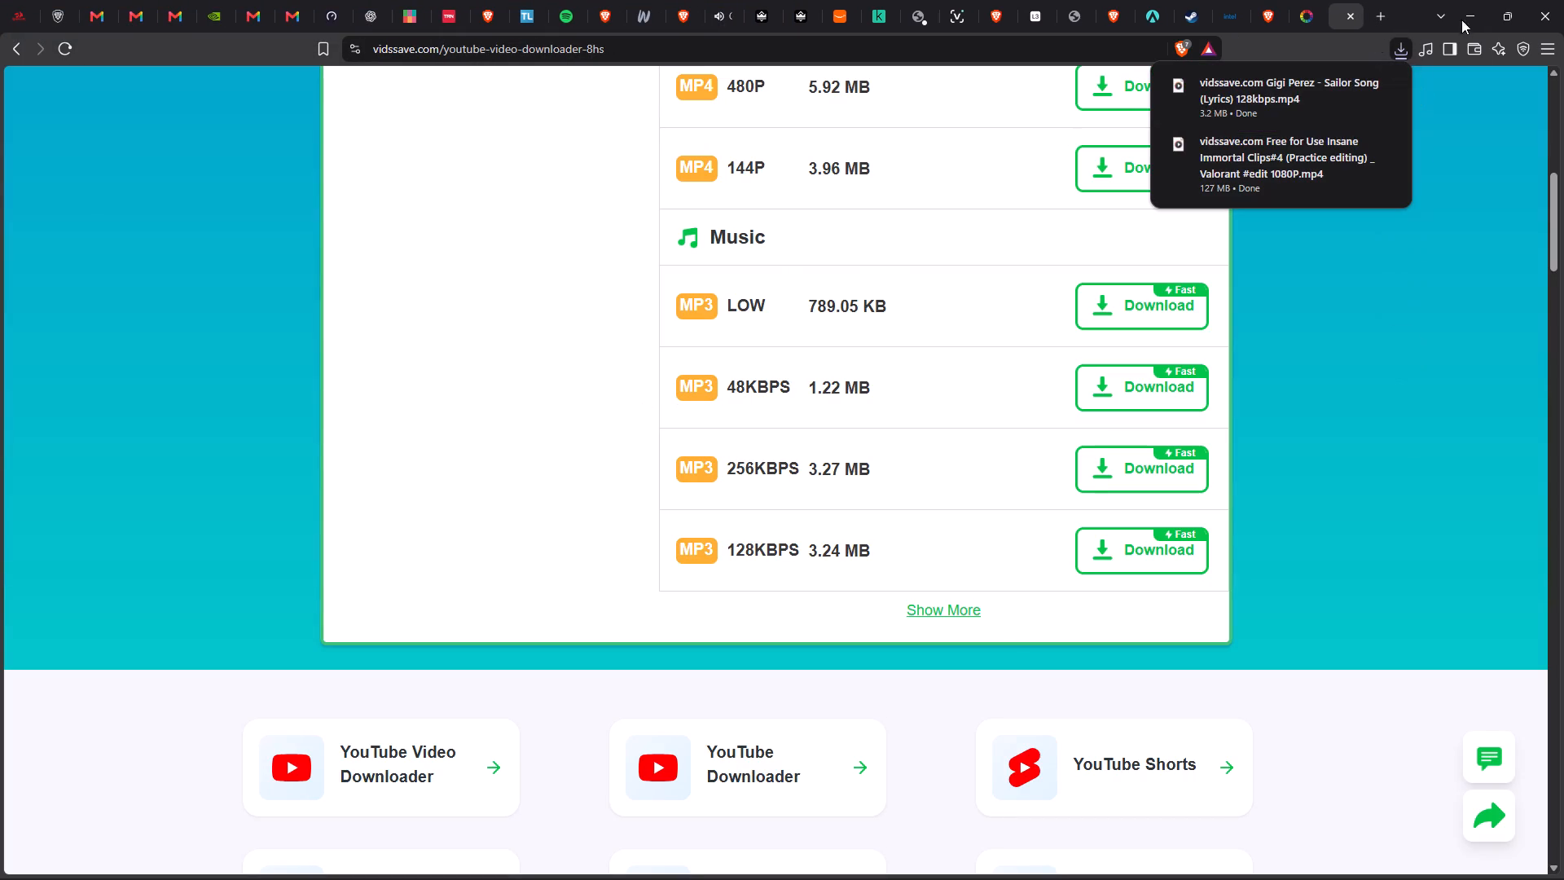
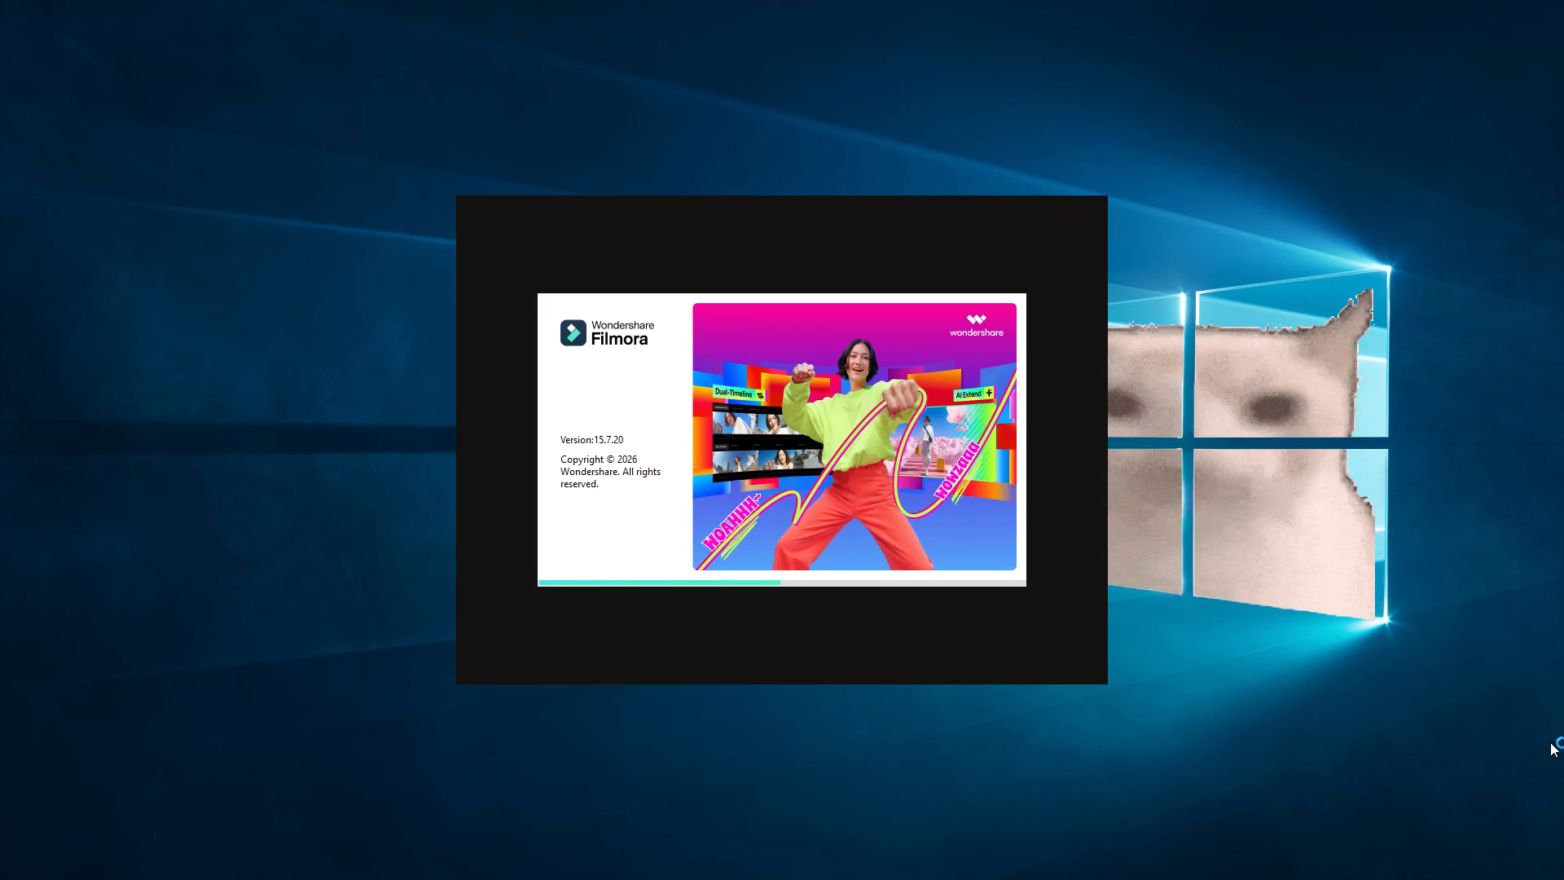
Start a new project in Filmora and import the downloaded Valorant clip and Sailor Song files from Downloads.
{"action": "left_click", "coordinate": [617, 297]}
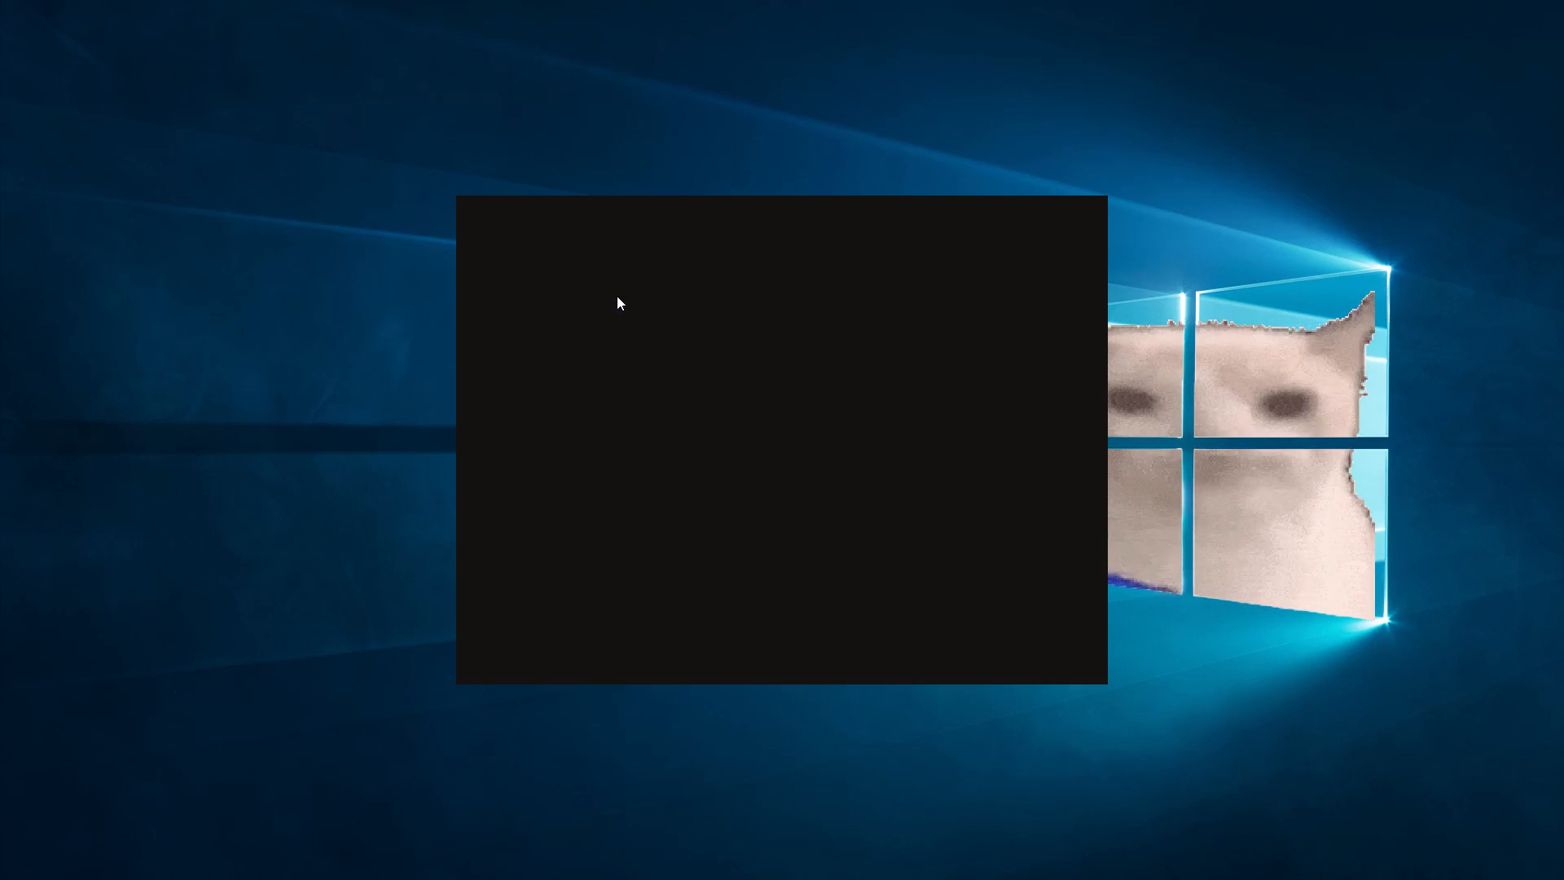
{"action": "left_click", "coordinate": [342, 249]}
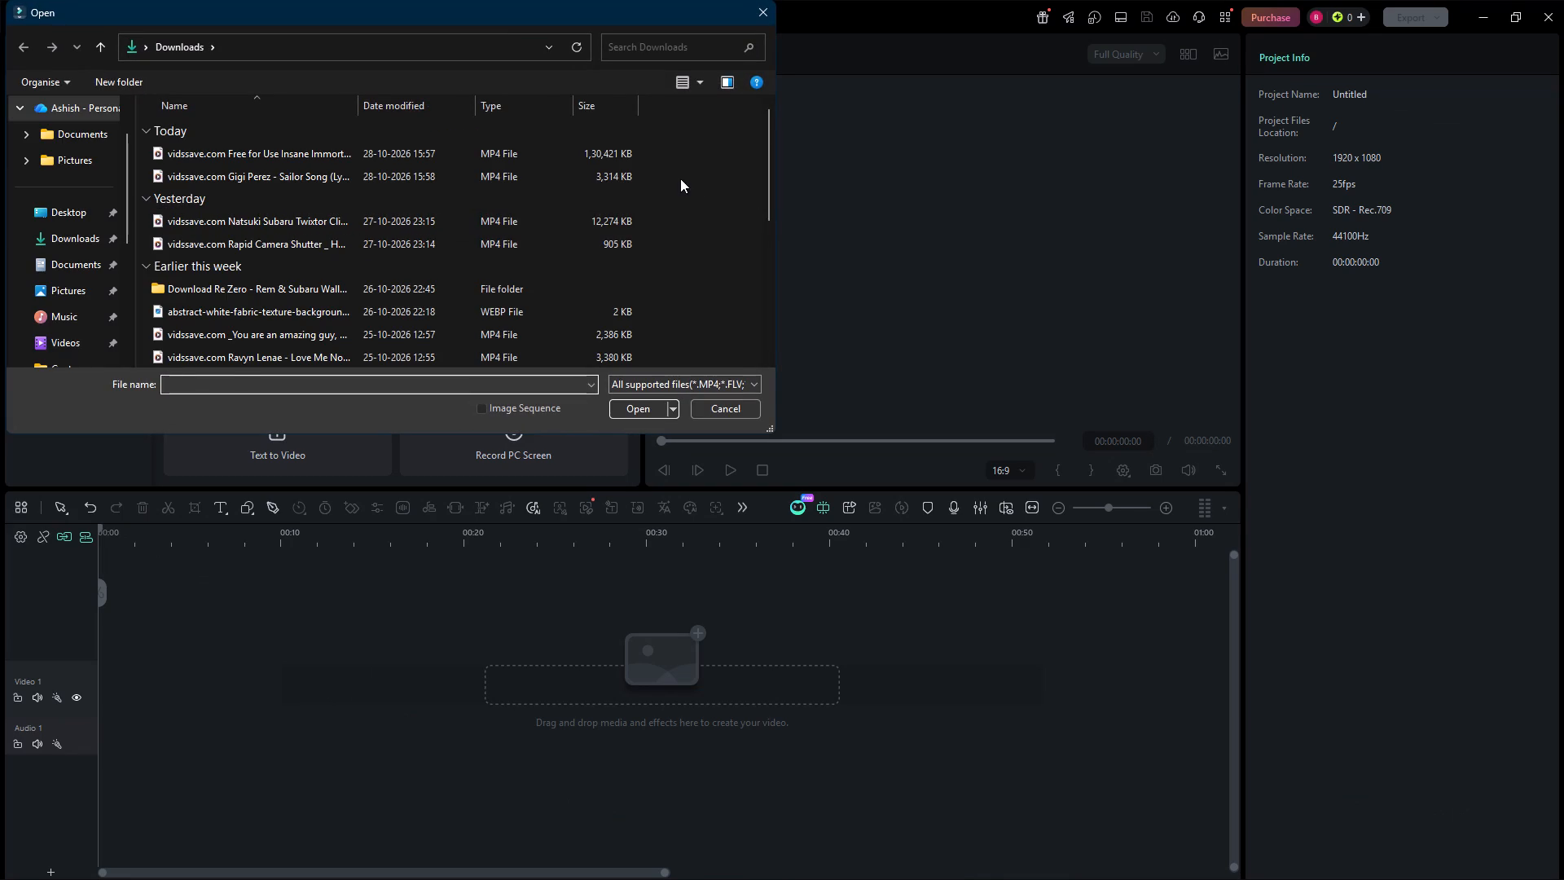
{"action": "left_click_drag", "start_coordinate": [680, 178], "coordinate": [567, 150]}
{"action": "left_click", "coordinate": [619, 405]}
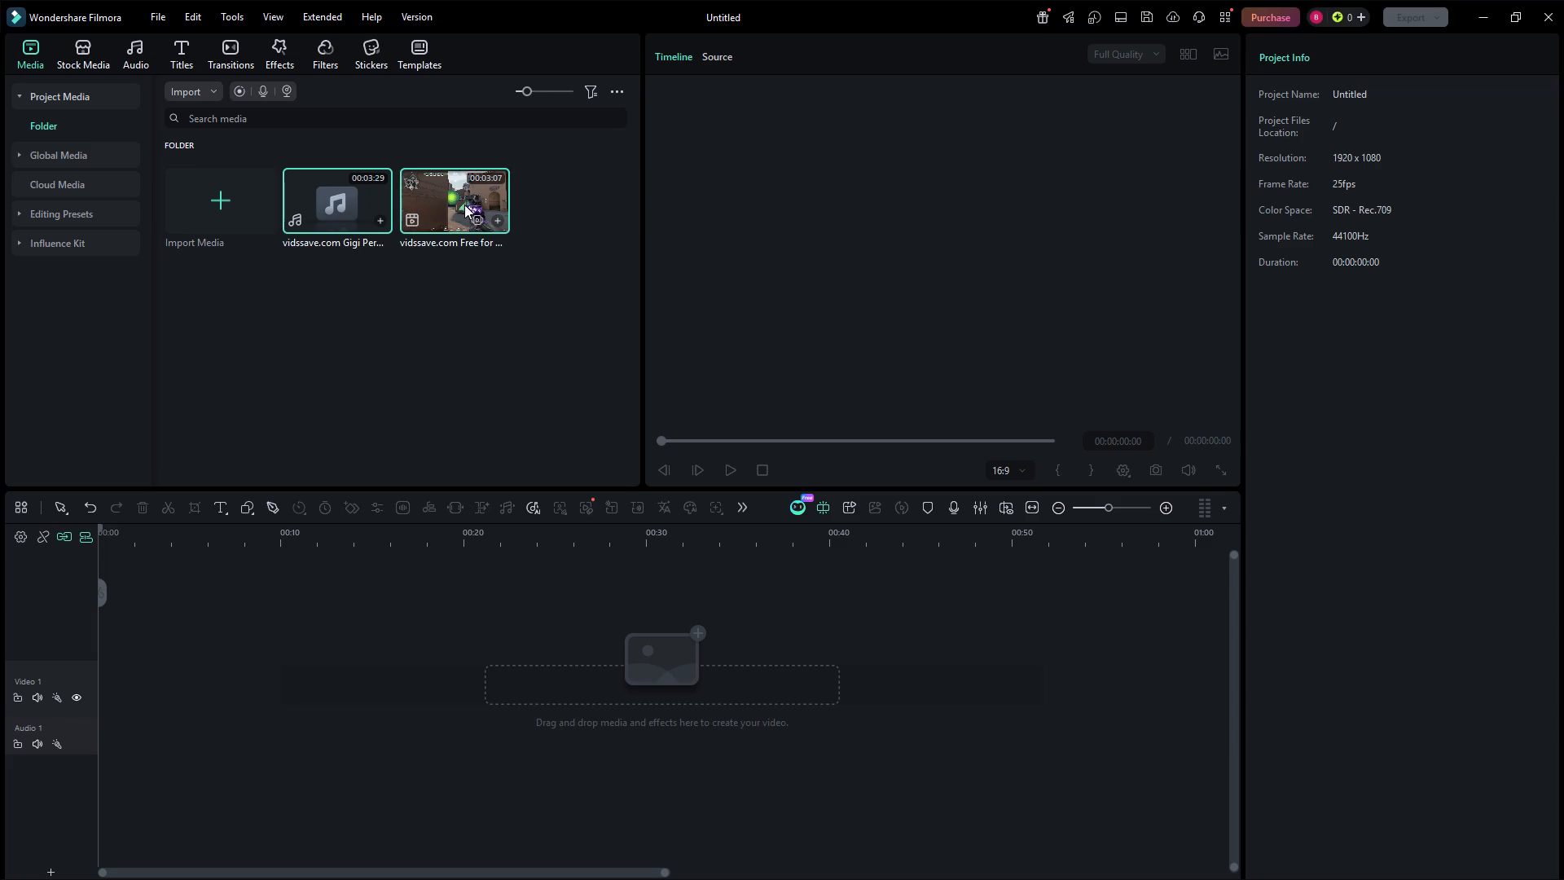
Place the imported gameplay clip and Sailor Song together at the timeline start, matching the project to the 60 fps media.
{"action": "left_click_drag", "start_coordinate": [443, 213], "coordinate": [138, 733]}
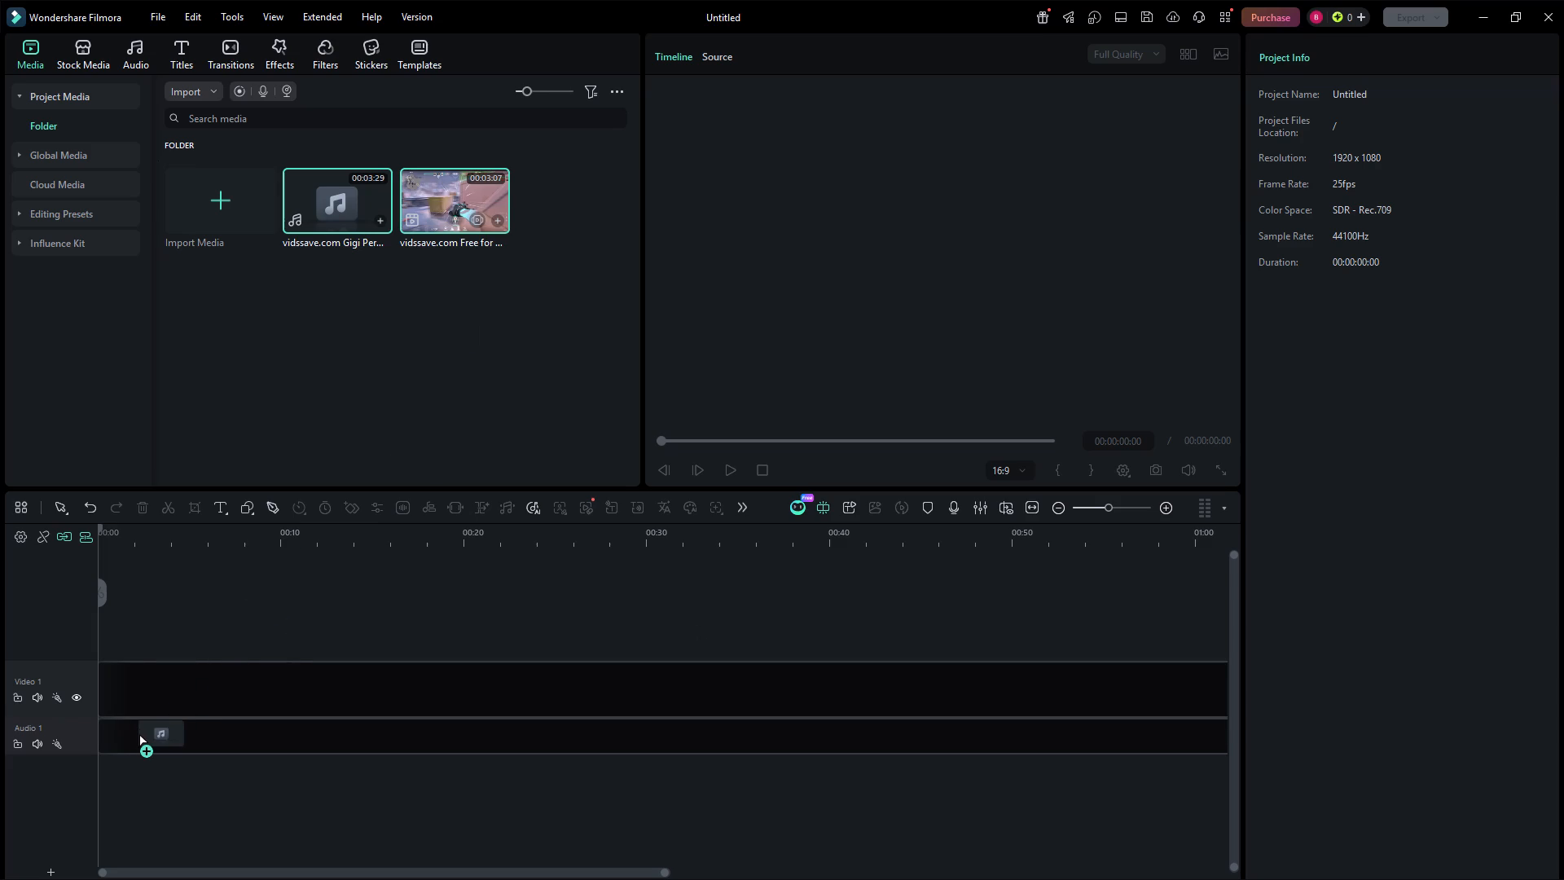
{"action": "left_click_drag", "start_coordinate": [138, 733], "coordinate": [112, 693]}
{"action": "left_click", "coordinate": [667, 477]}
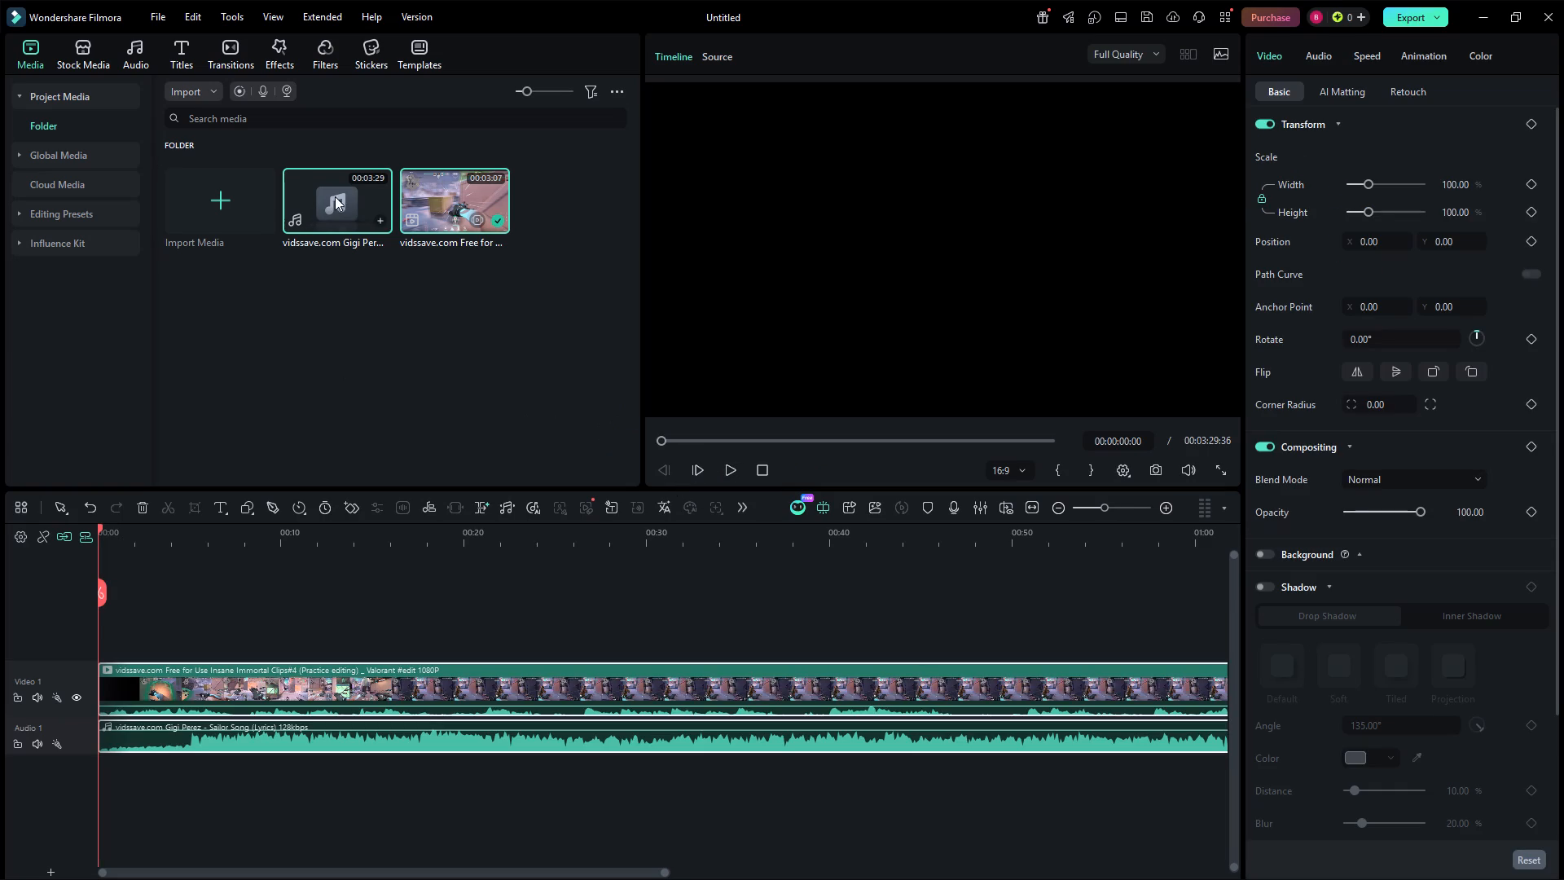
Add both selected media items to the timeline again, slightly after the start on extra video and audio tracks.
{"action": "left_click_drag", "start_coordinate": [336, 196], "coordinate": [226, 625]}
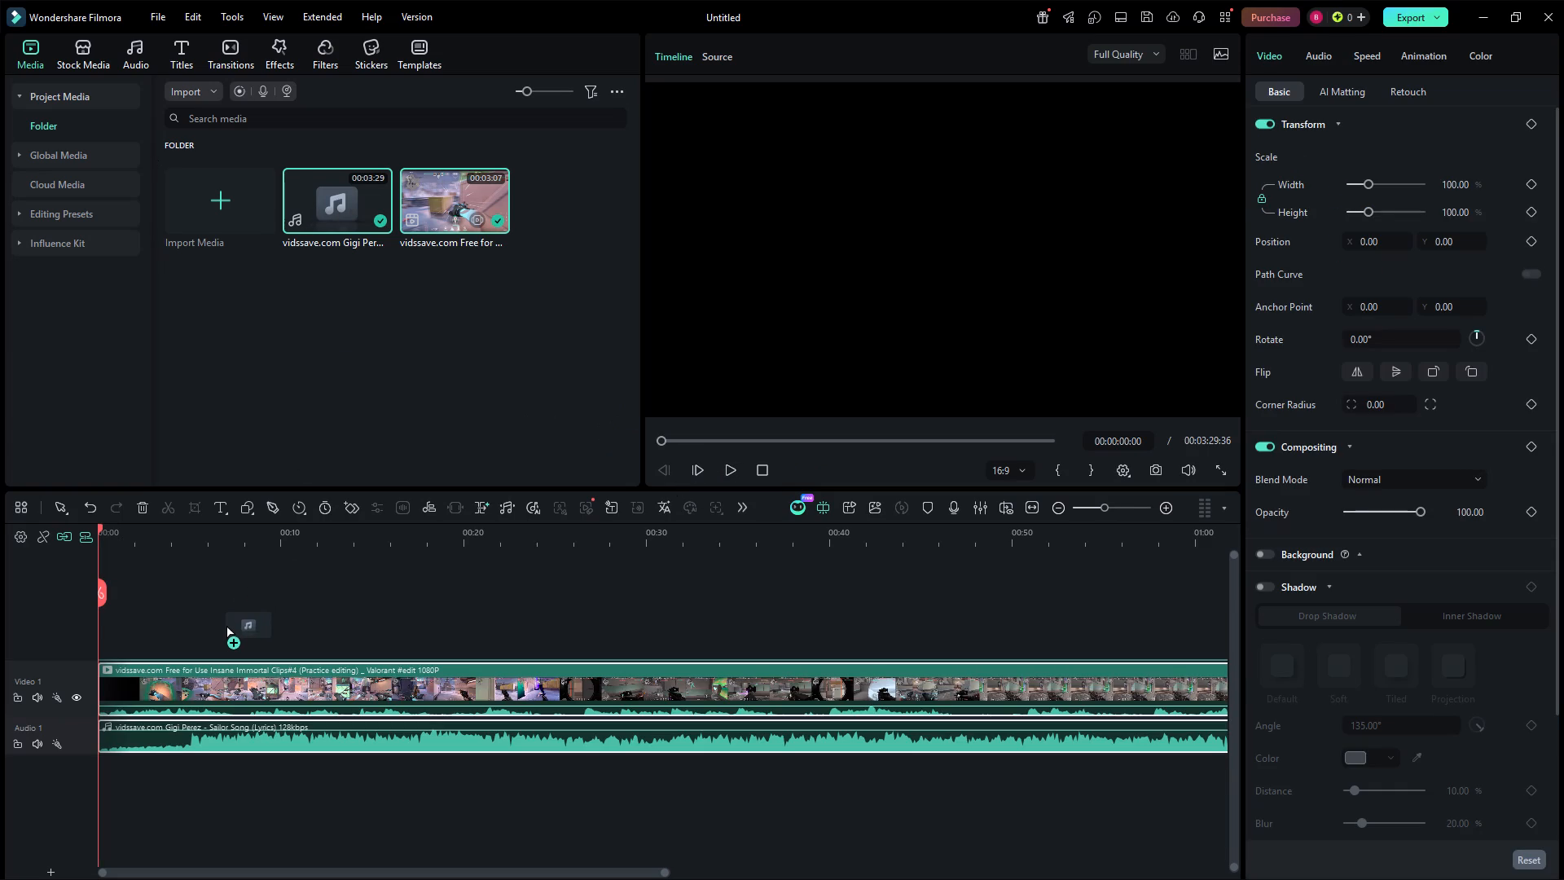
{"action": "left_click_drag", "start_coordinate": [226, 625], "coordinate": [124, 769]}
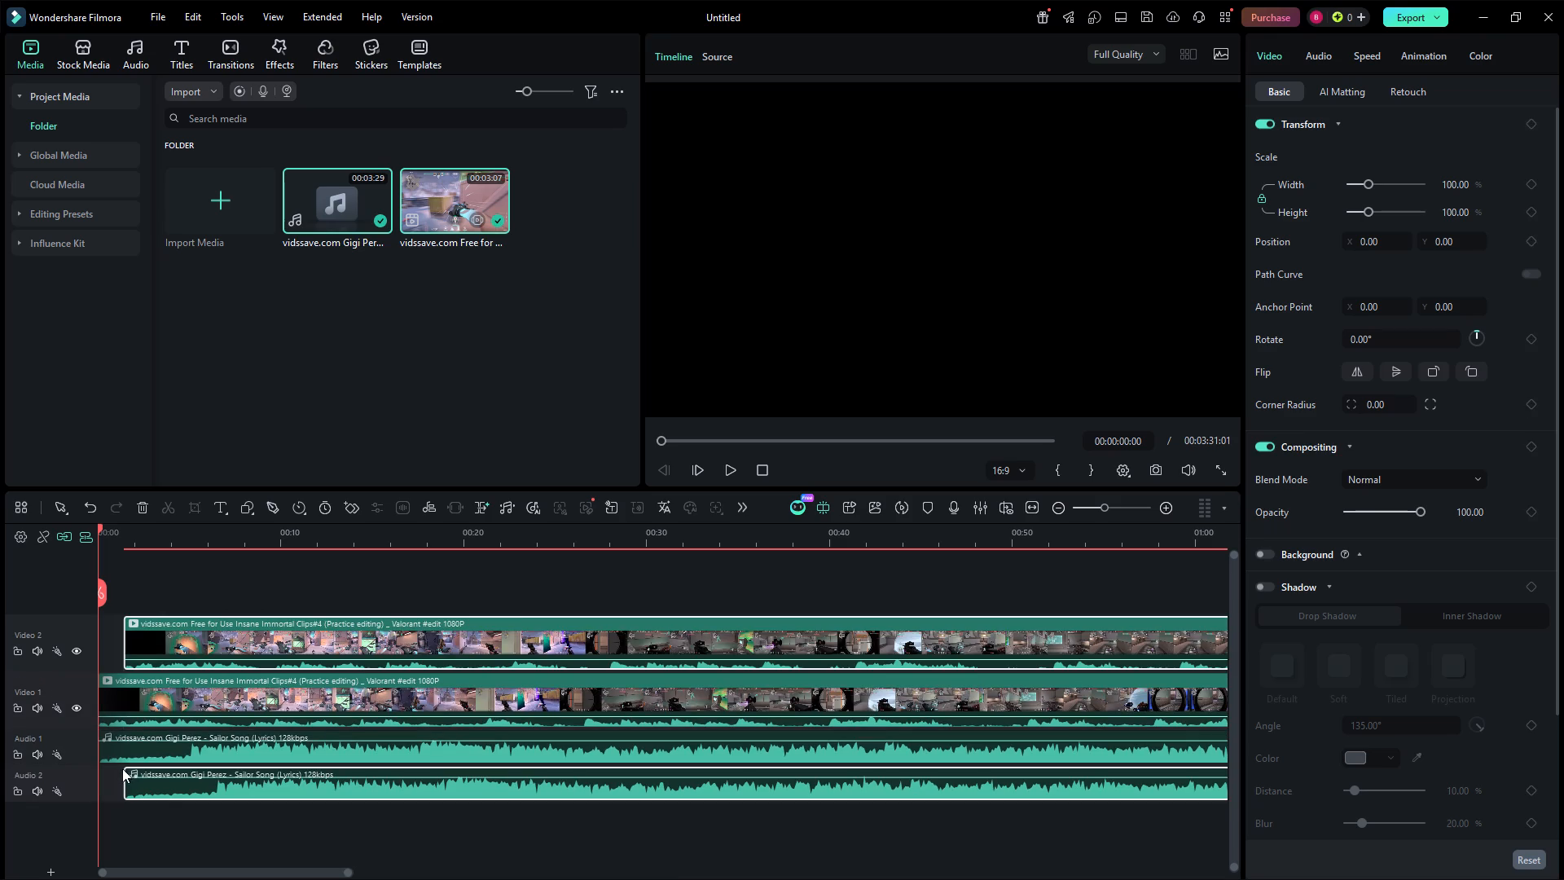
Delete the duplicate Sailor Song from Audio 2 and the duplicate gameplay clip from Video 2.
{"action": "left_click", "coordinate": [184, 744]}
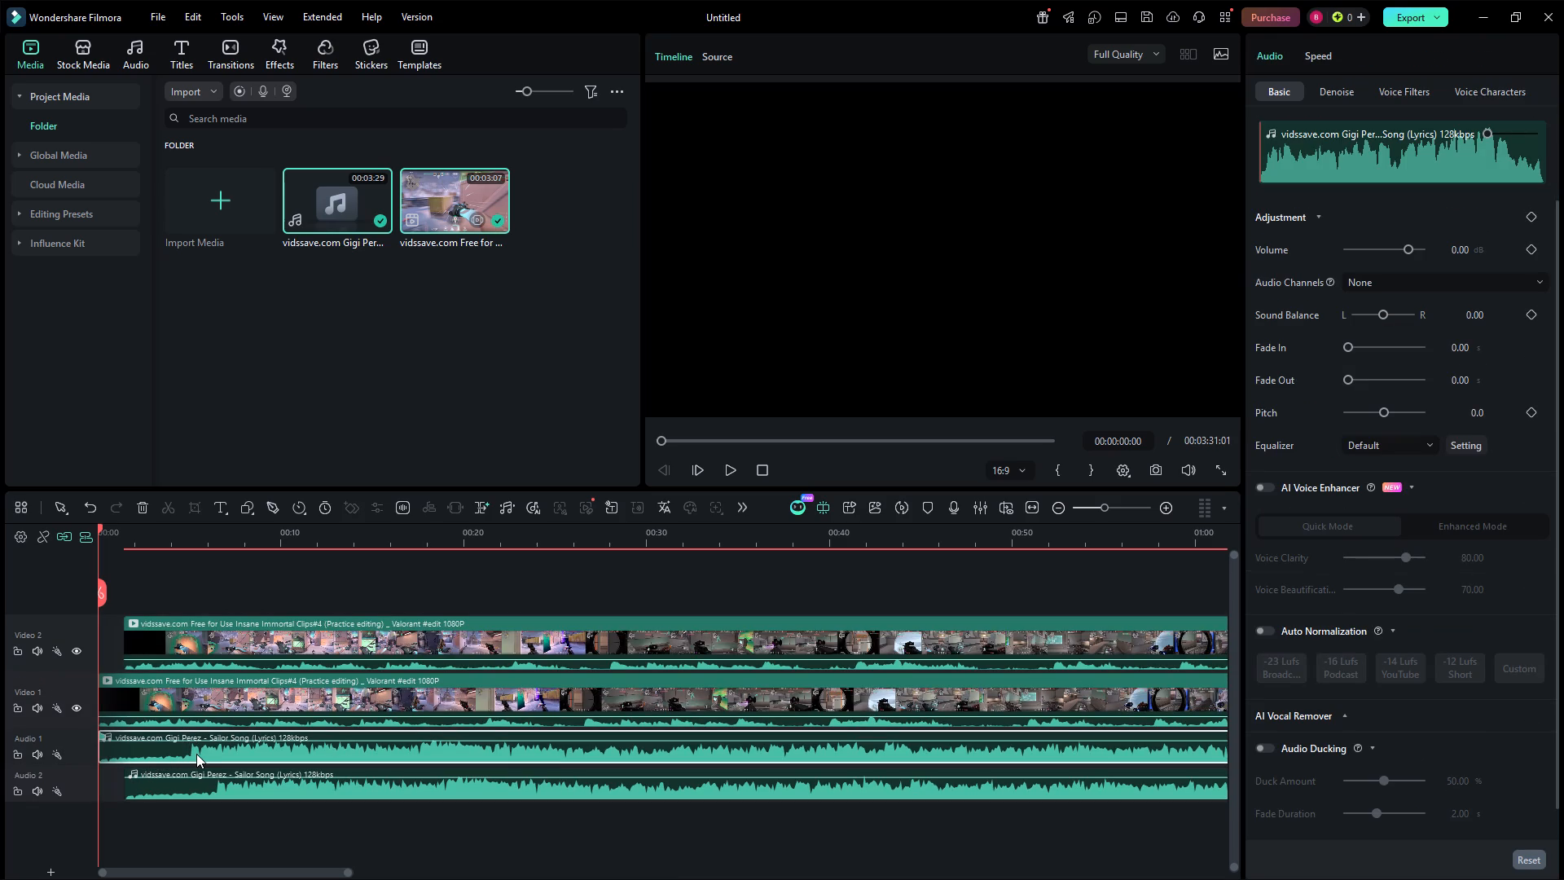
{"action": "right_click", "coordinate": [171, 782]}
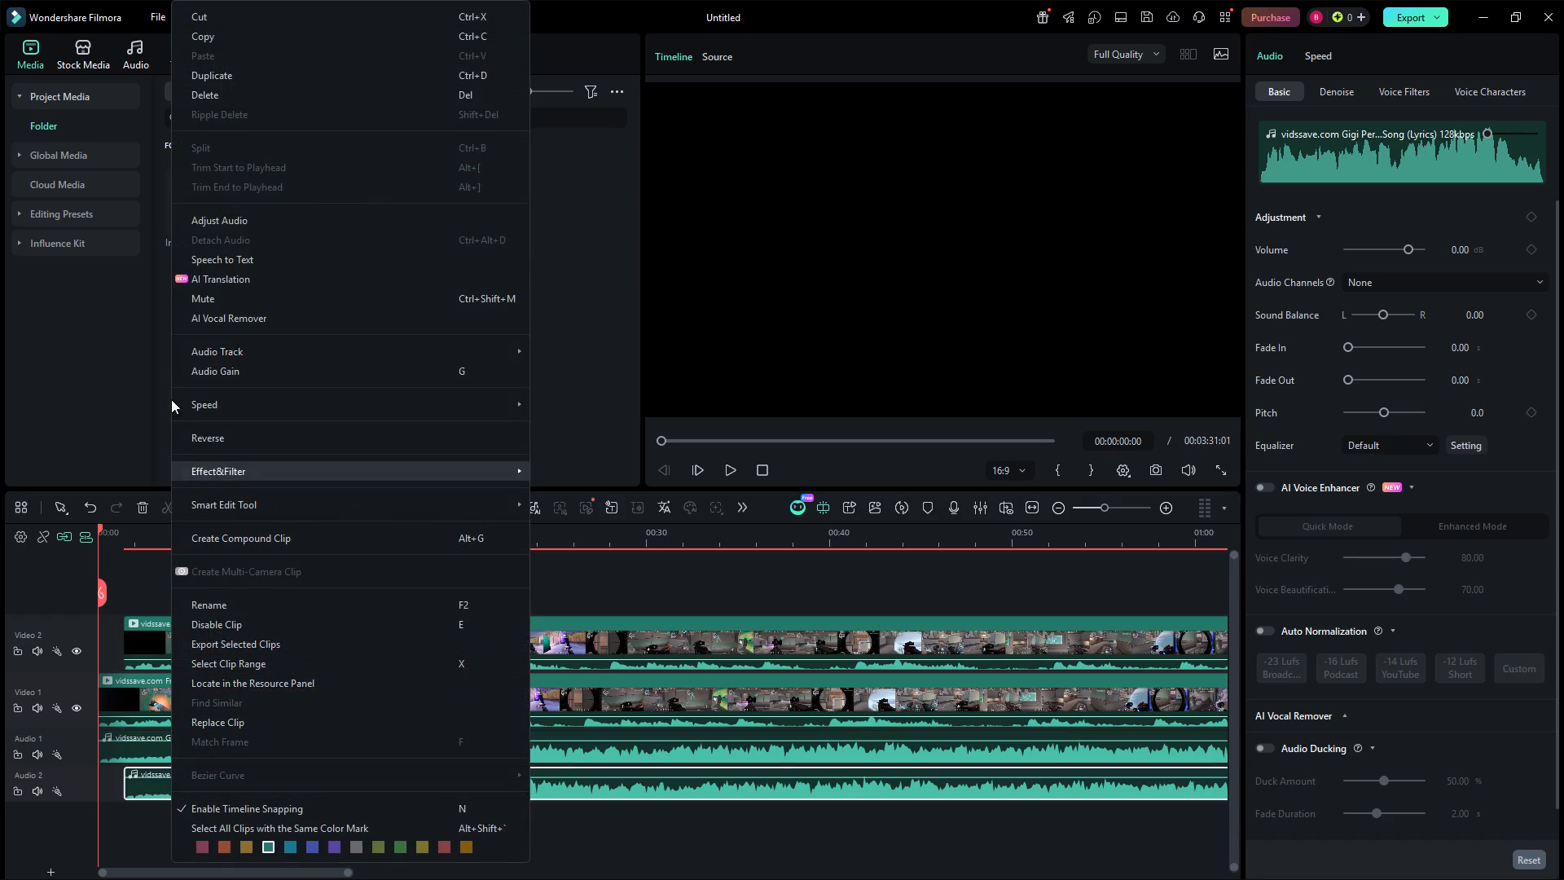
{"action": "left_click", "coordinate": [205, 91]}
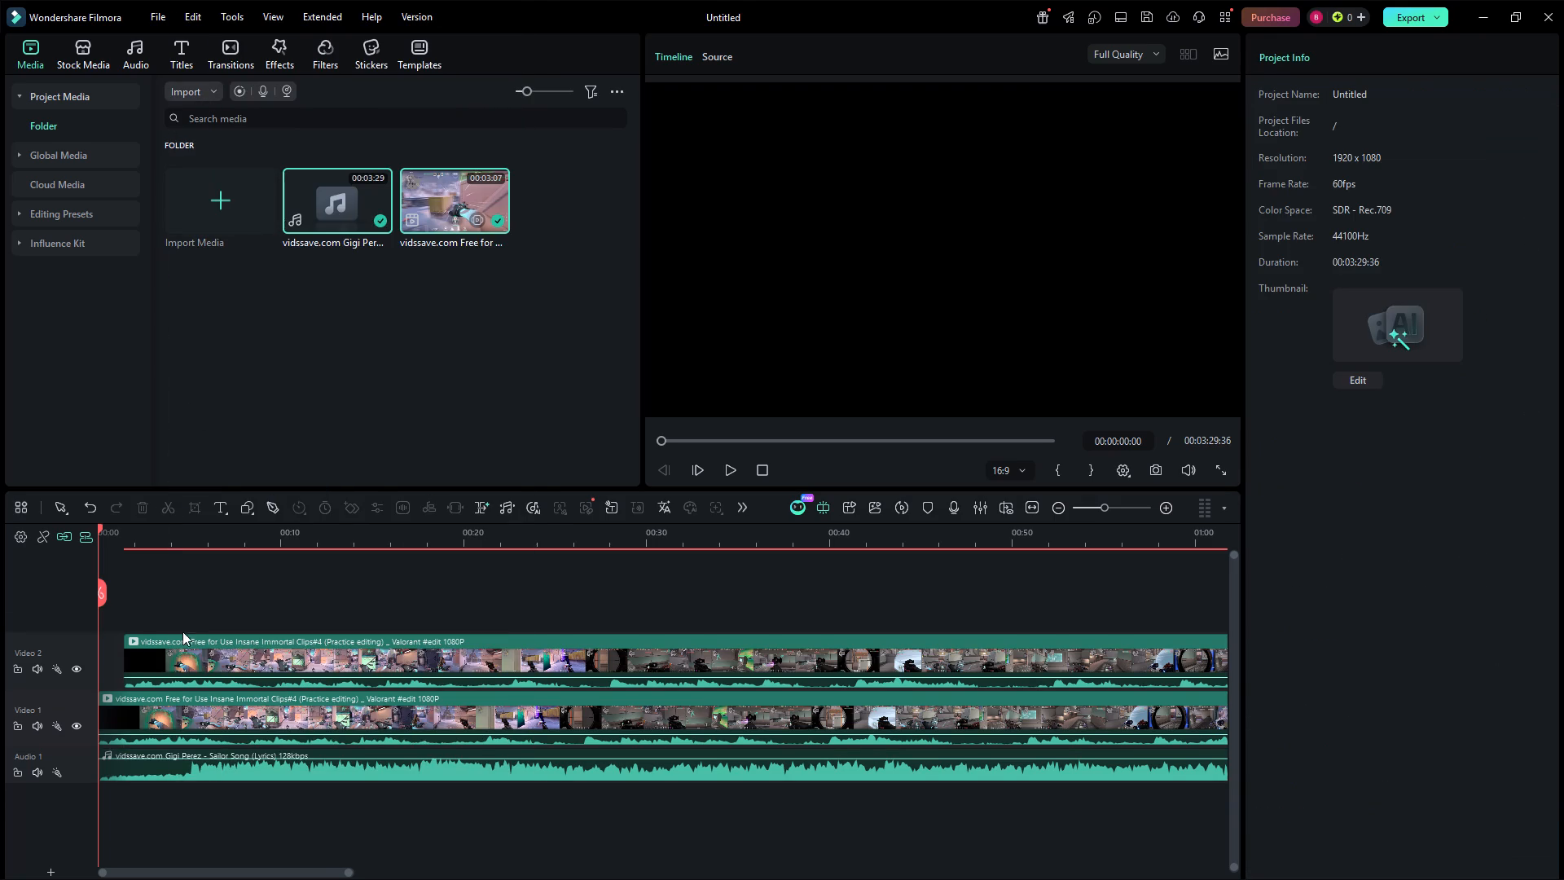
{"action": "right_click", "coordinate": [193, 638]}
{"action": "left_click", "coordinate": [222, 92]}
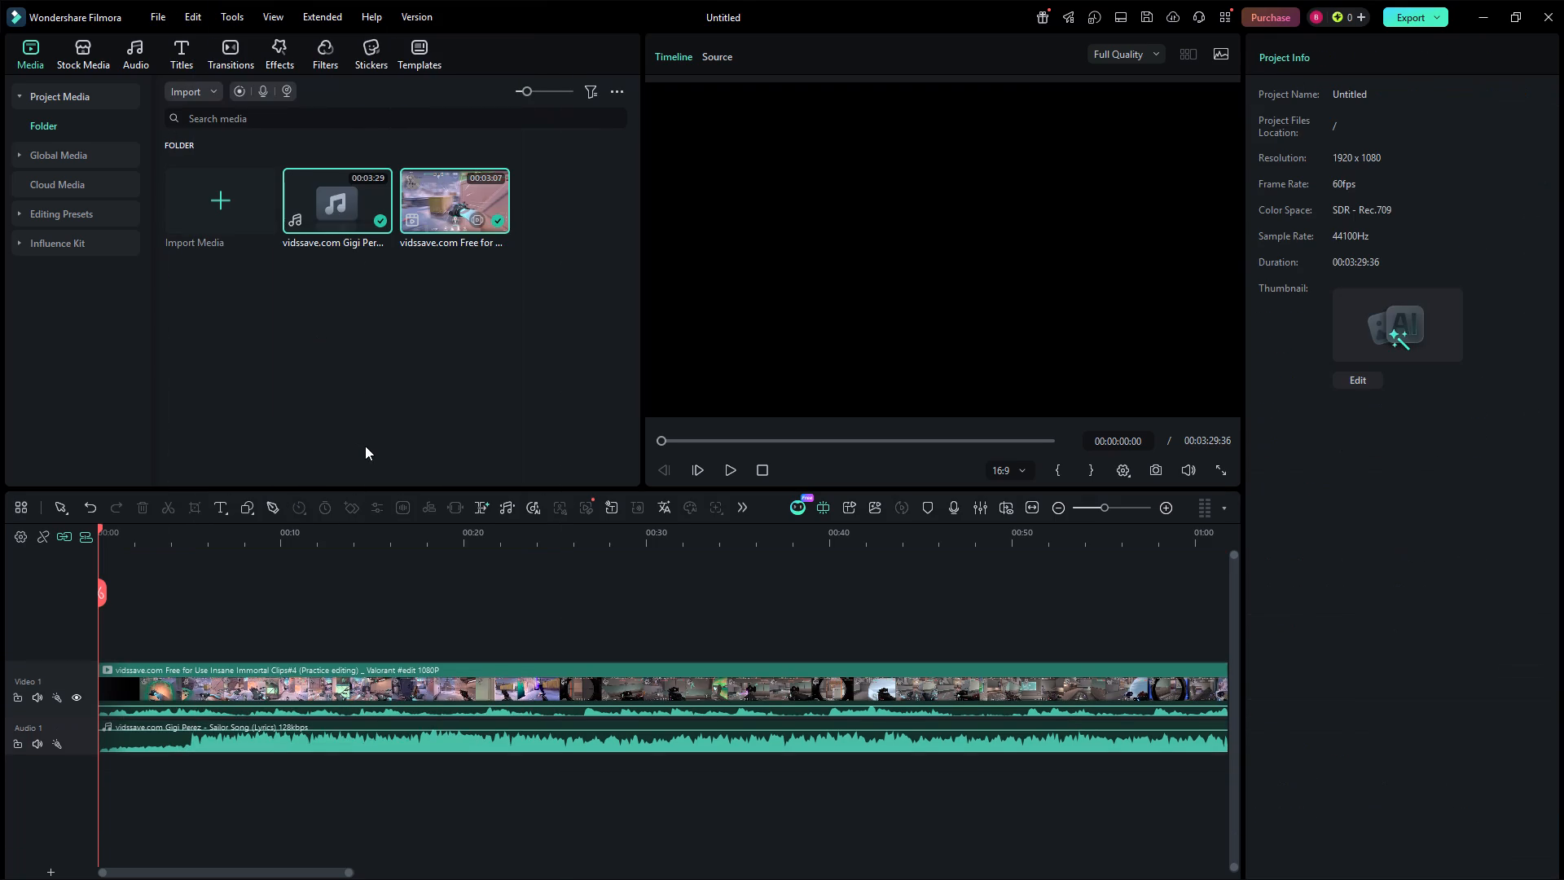
Delete the Sailor Song clip from Audio 1.
{"action": "right_click", "coordinate": [235, 724]}
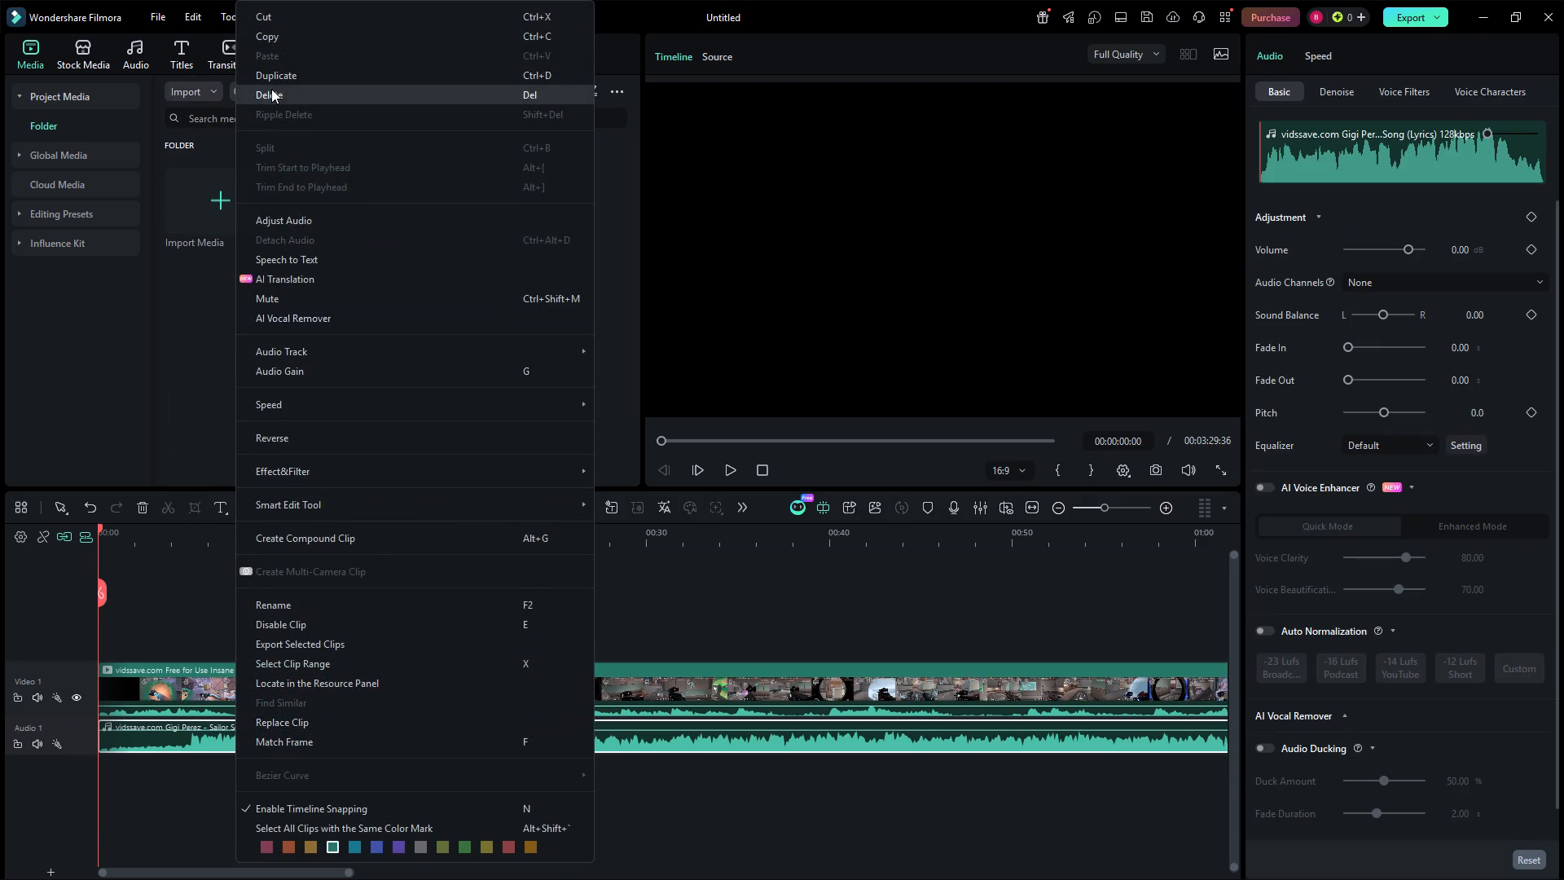
{"action": "left_click", "coordinate": [274, 88]}
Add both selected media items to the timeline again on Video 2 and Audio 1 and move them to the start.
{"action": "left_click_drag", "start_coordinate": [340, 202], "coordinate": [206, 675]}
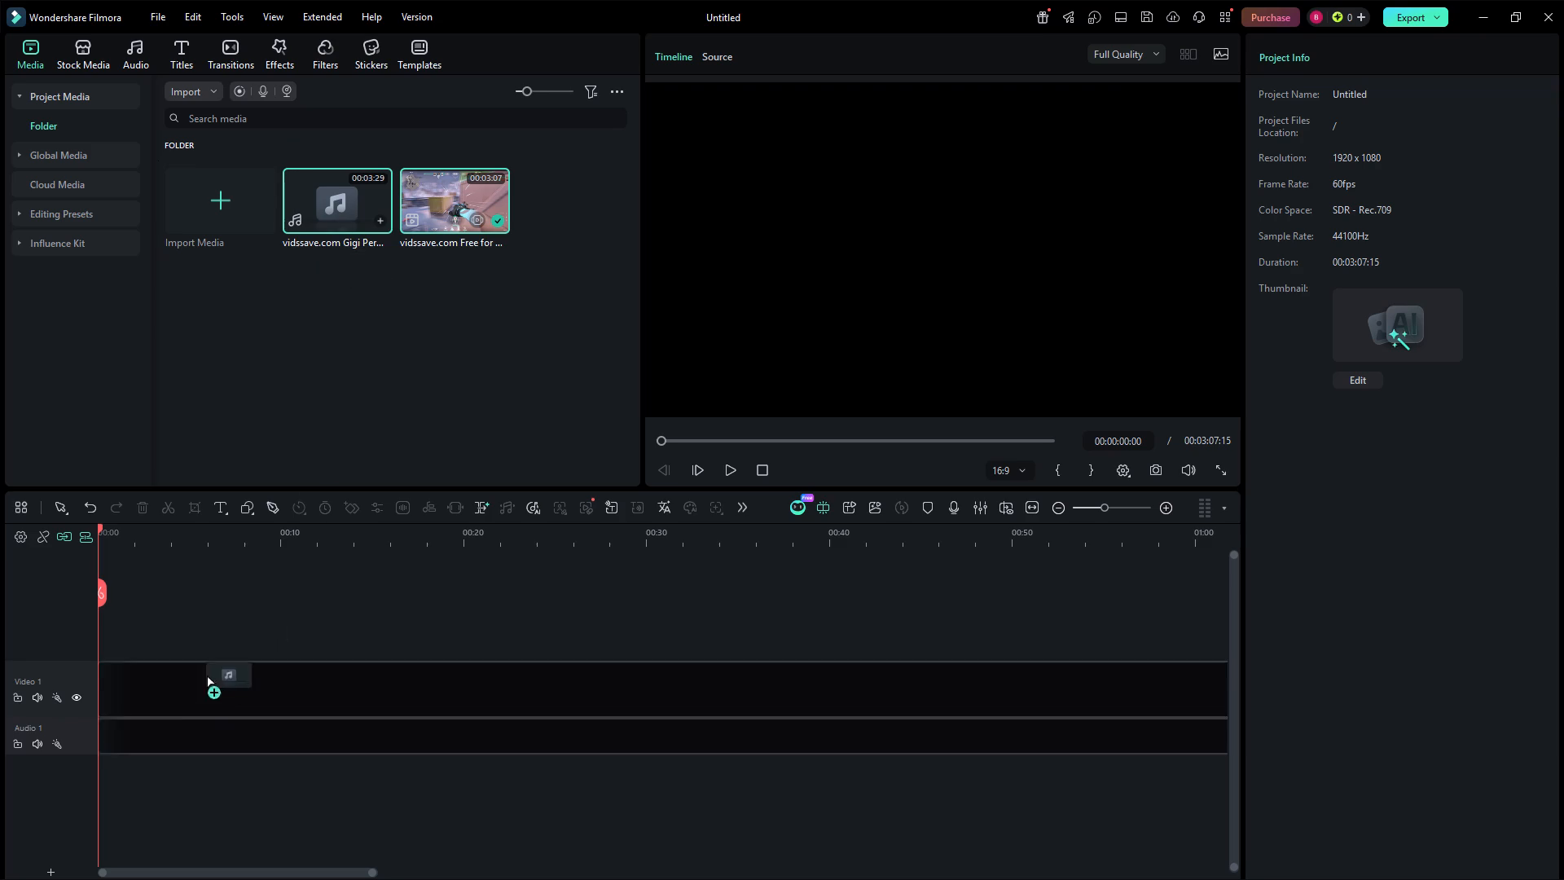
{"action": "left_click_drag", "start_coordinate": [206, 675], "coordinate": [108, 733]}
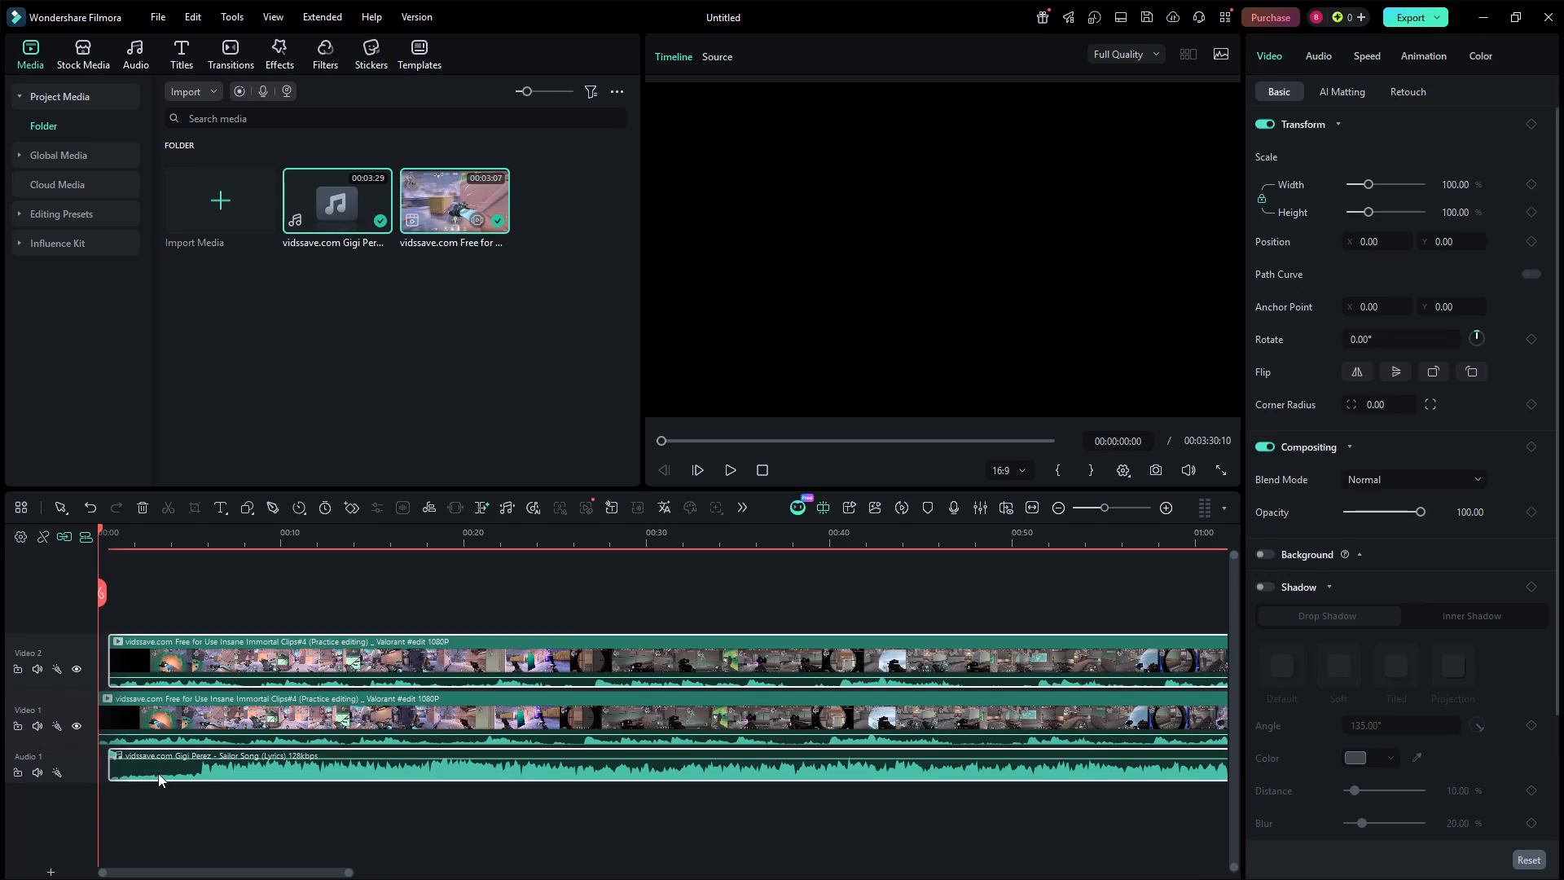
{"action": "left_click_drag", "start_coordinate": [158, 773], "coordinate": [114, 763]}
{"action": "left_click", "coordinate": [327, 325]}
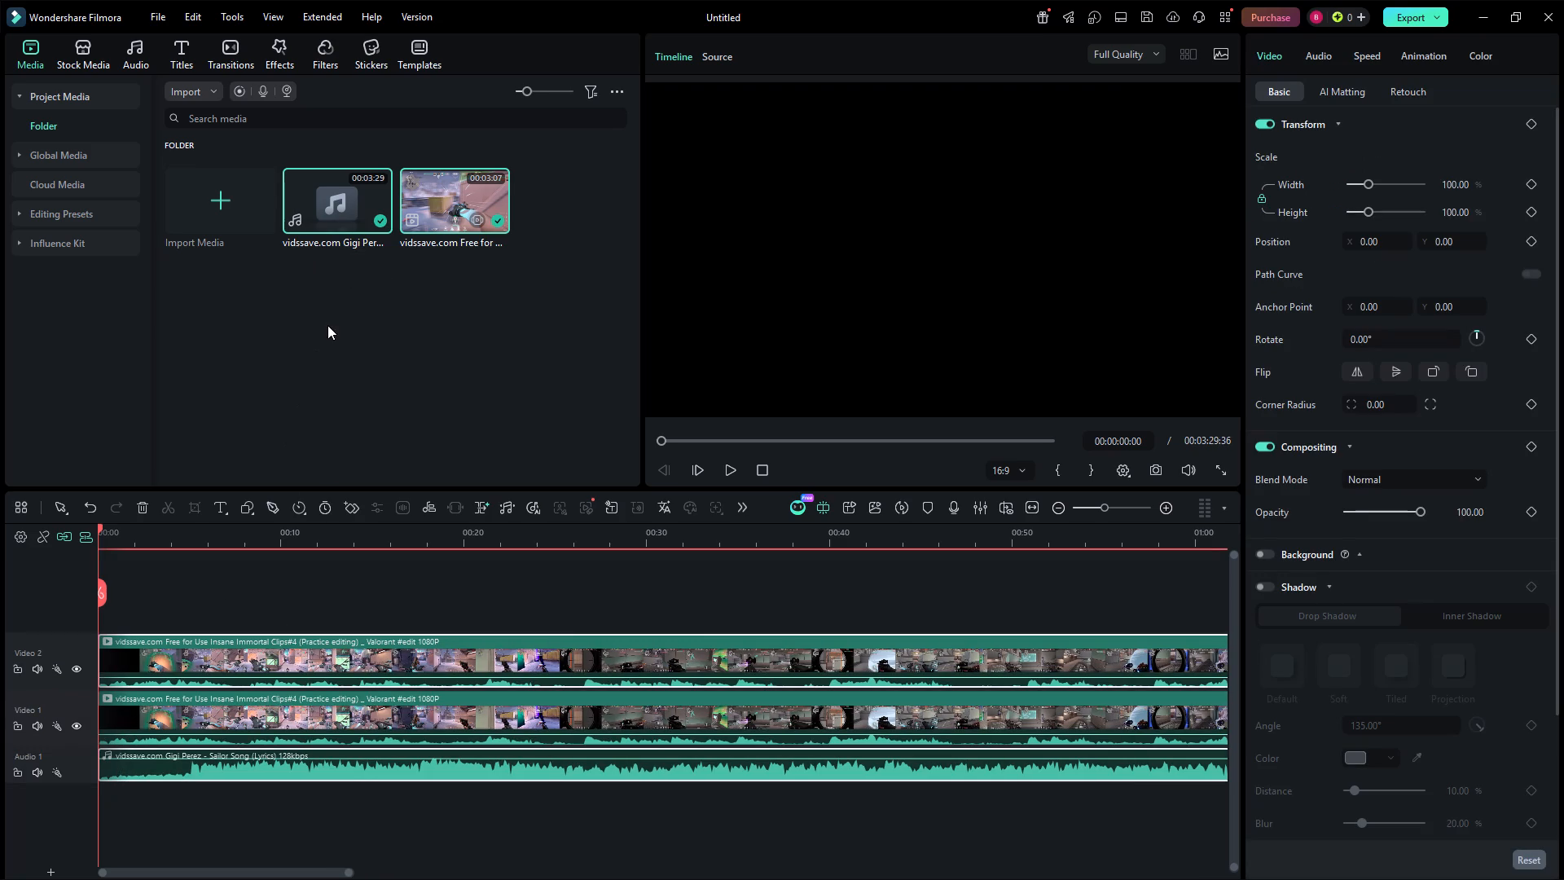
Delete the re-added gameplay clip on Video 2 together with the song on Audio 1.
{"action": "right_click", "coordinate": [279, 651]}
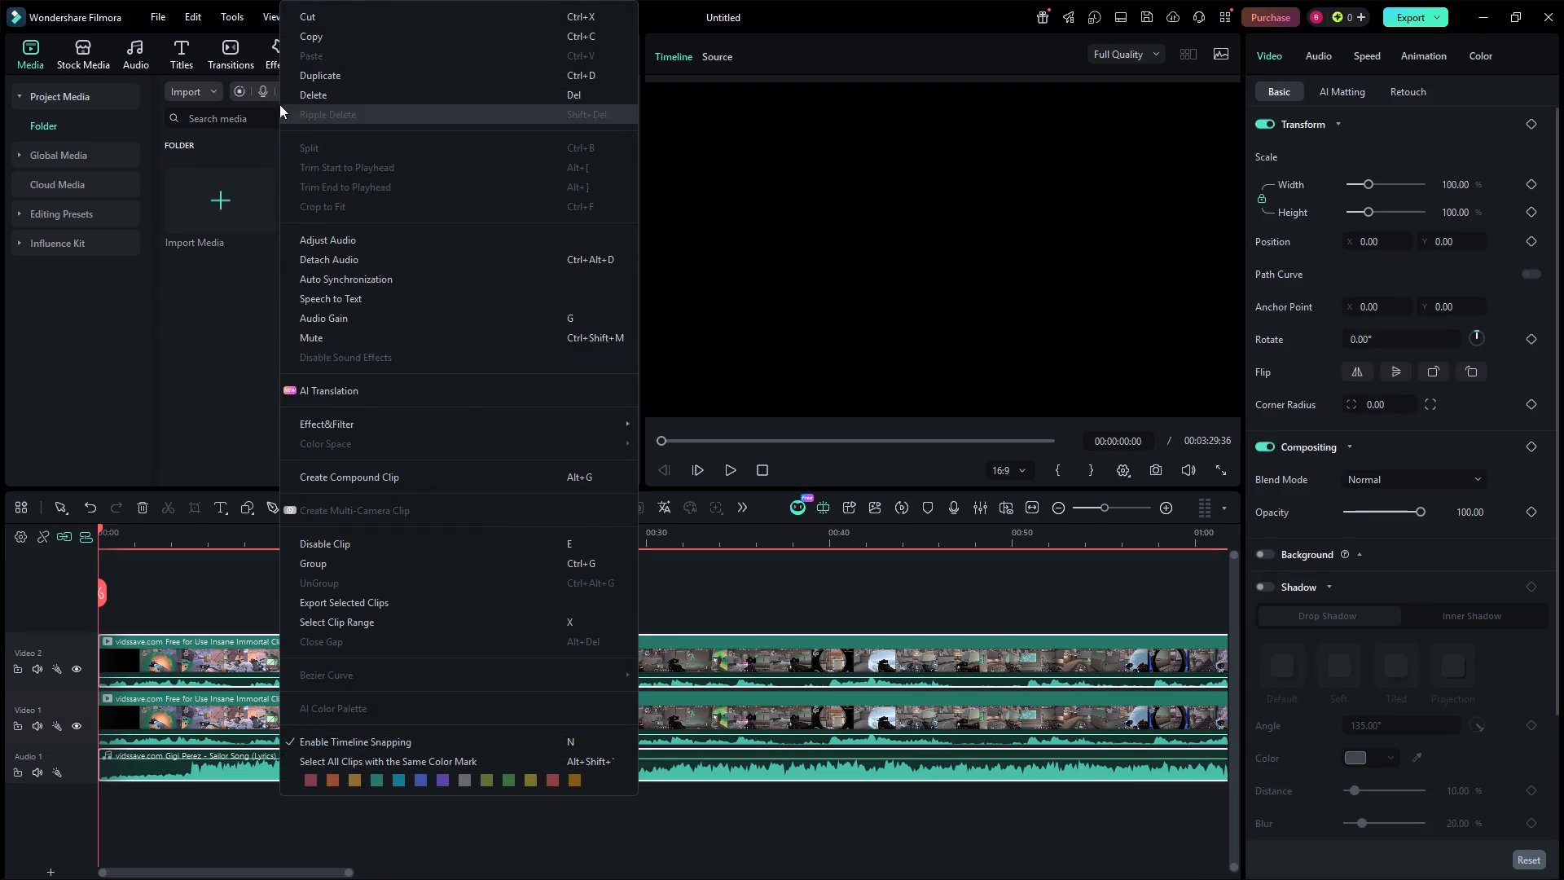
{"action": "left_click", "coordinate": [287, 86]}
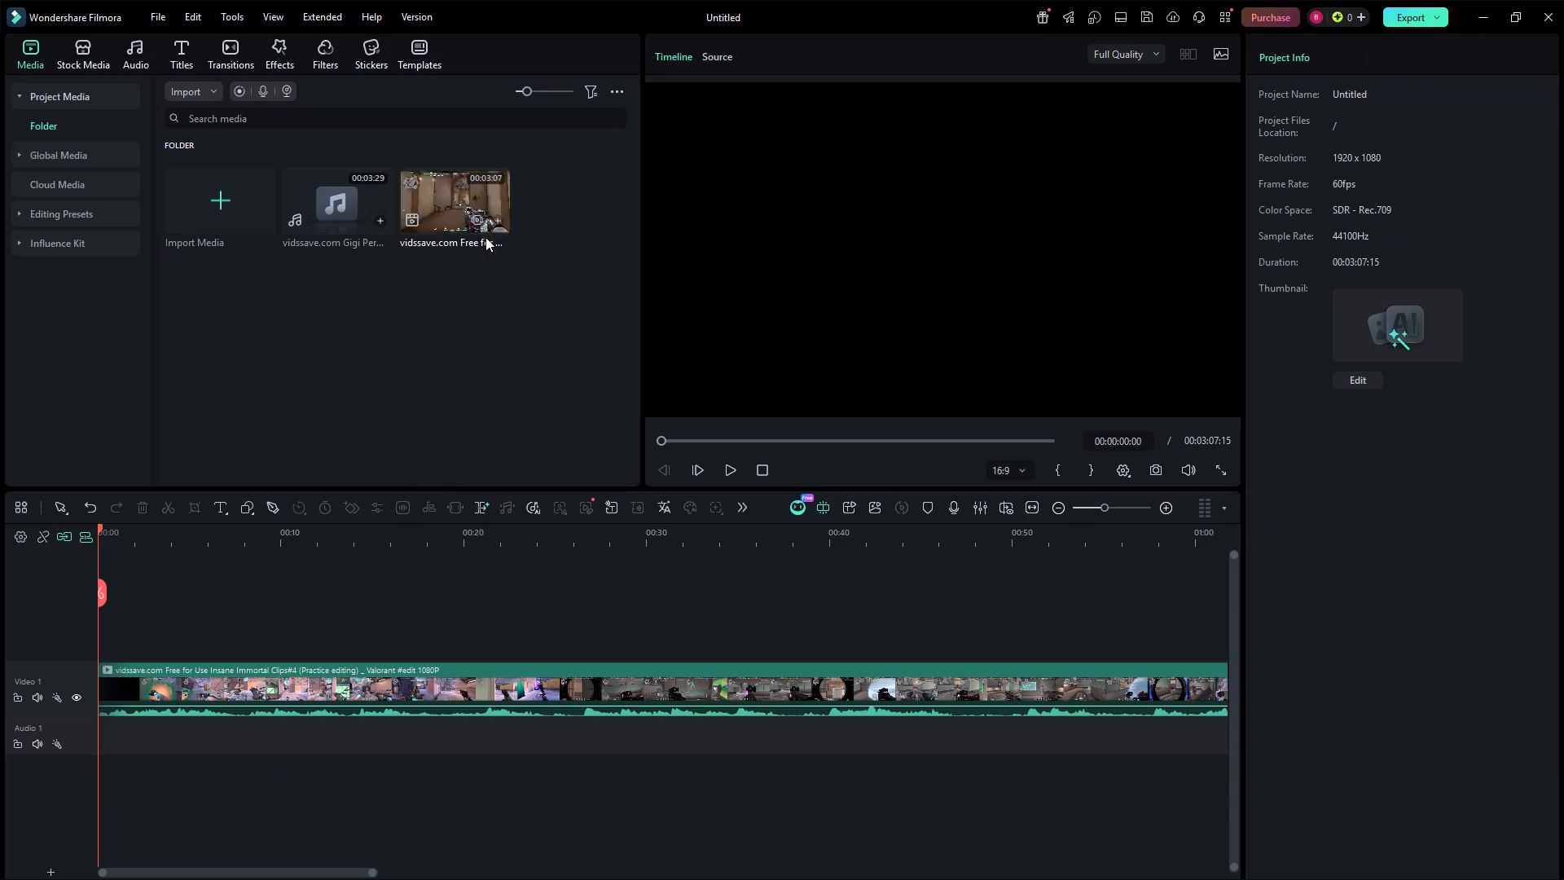
Select only the Sailor Song in the project media, preview it from the beginning and pause the playback.
{"action": "left_click", "coordinate": [497, 209]}
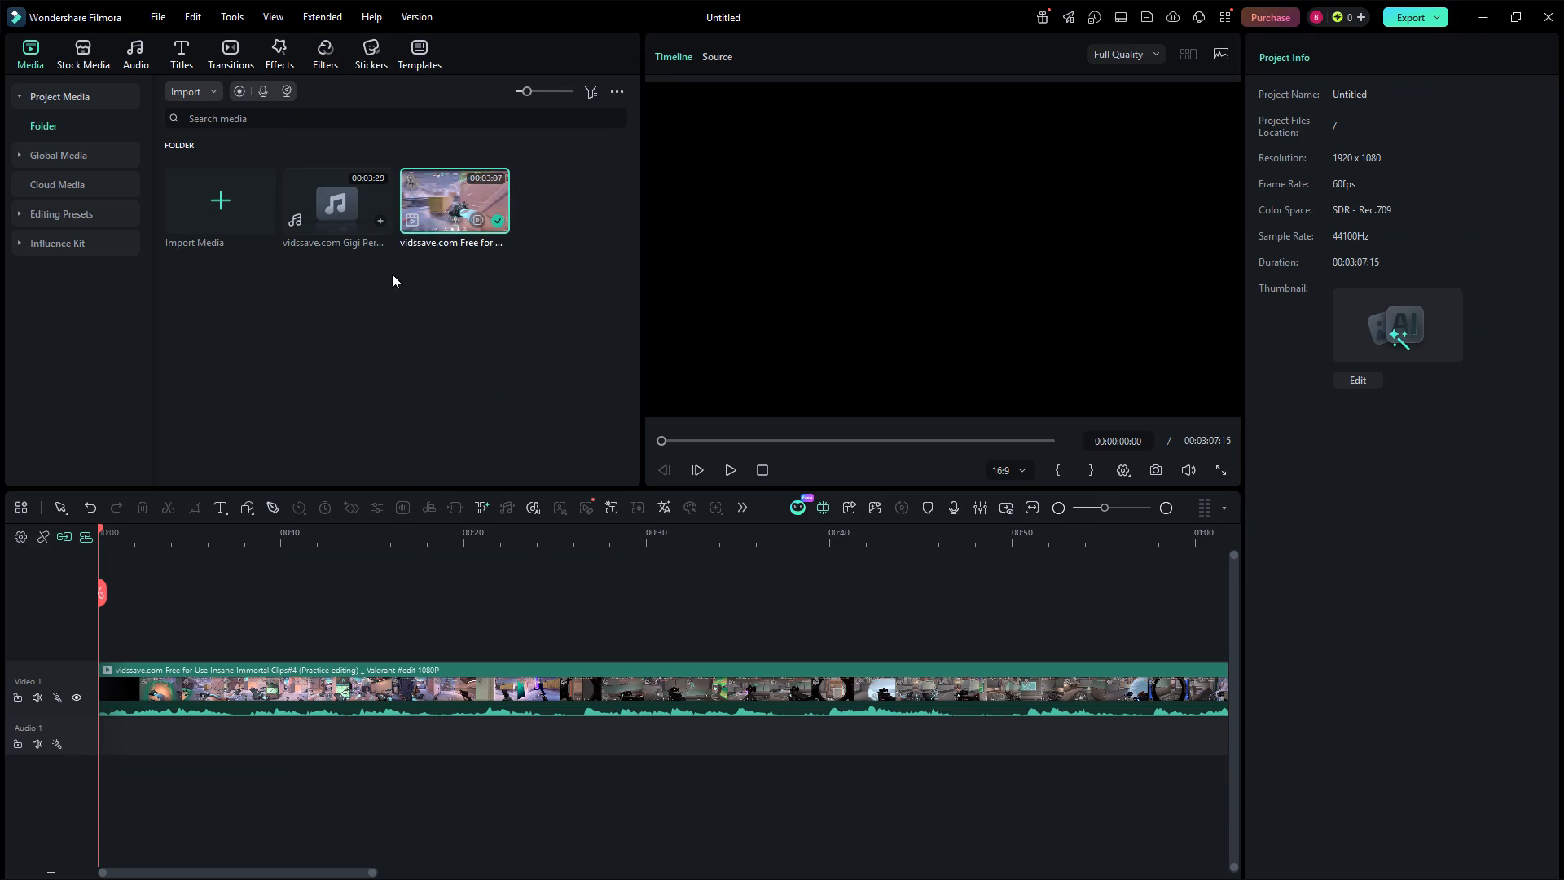
{"action": "left_click", "coordinate": [345, 210]}
{"action": "double_click", "coordinate": [354, 332]}
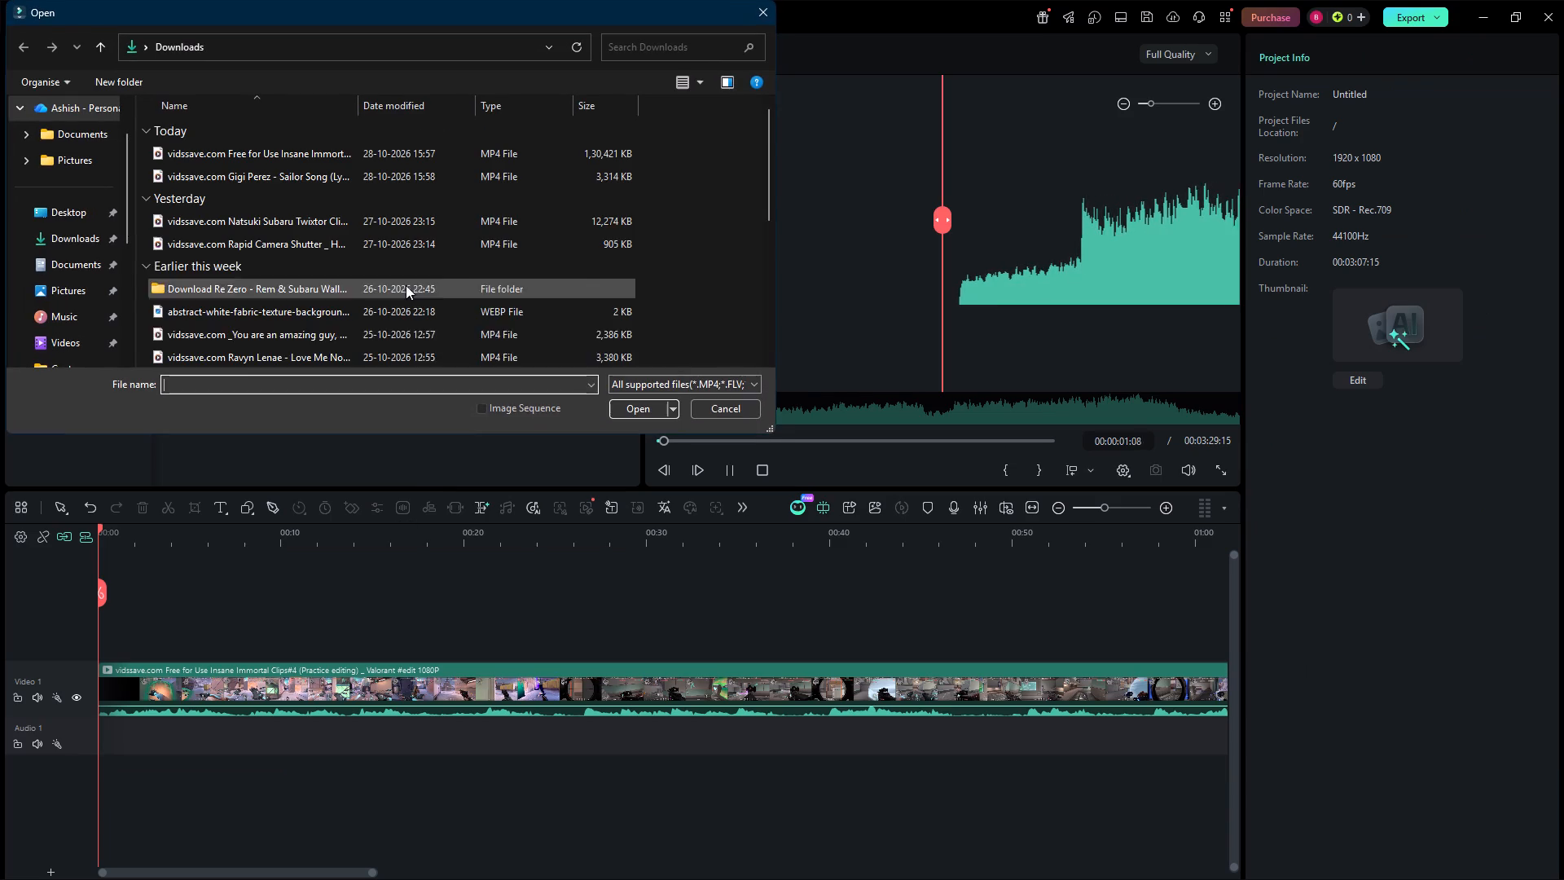
{"action": "left_click", "coordinate": [767, 8]}
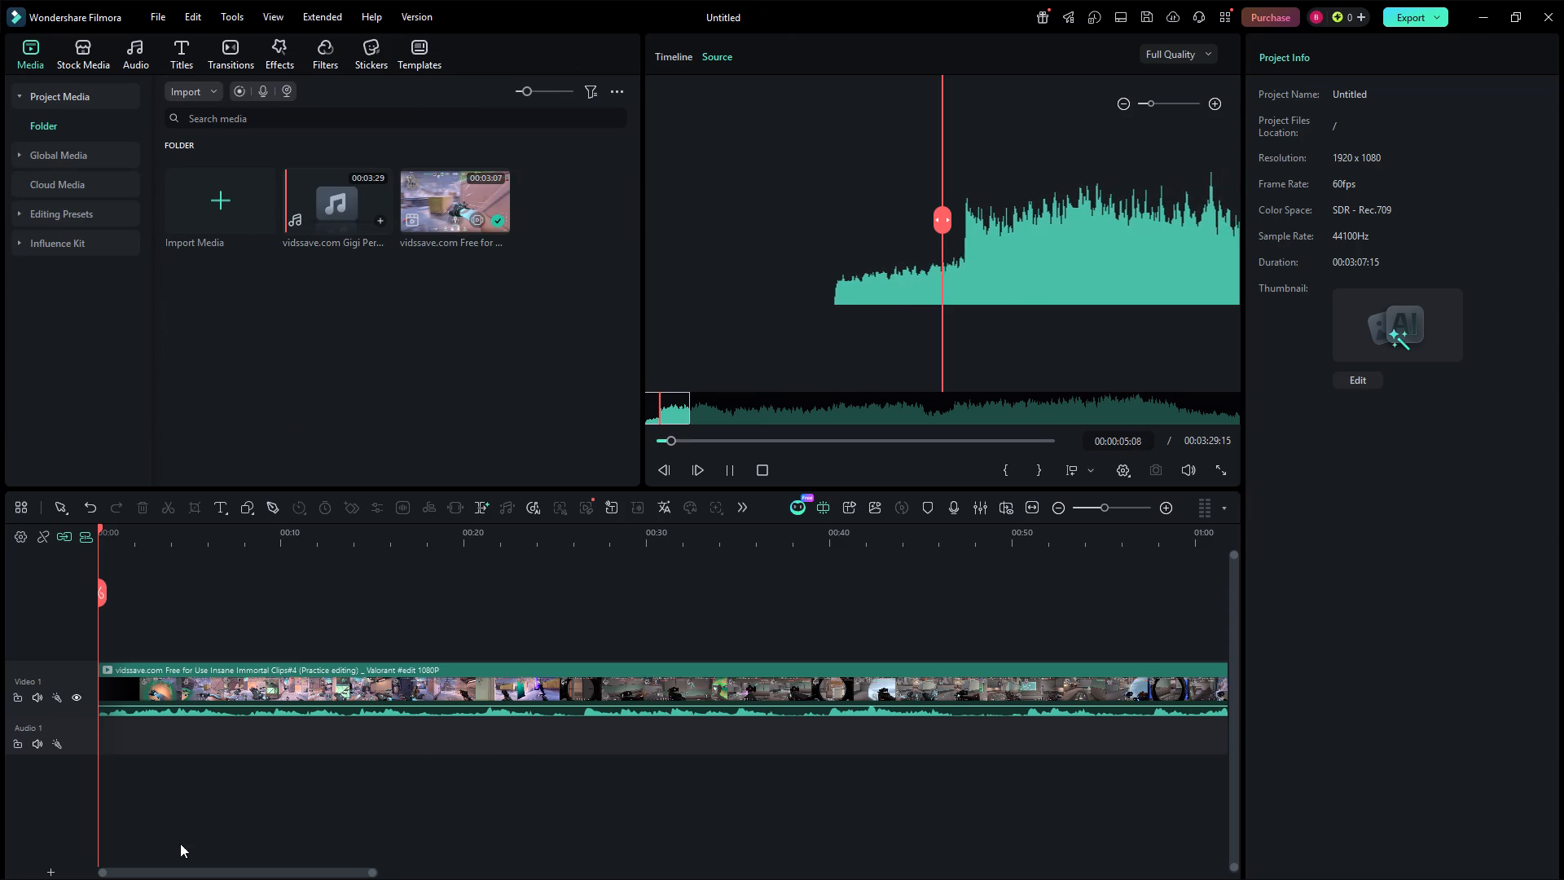
{"action": "left_click", "coordinate": [728, 472]}
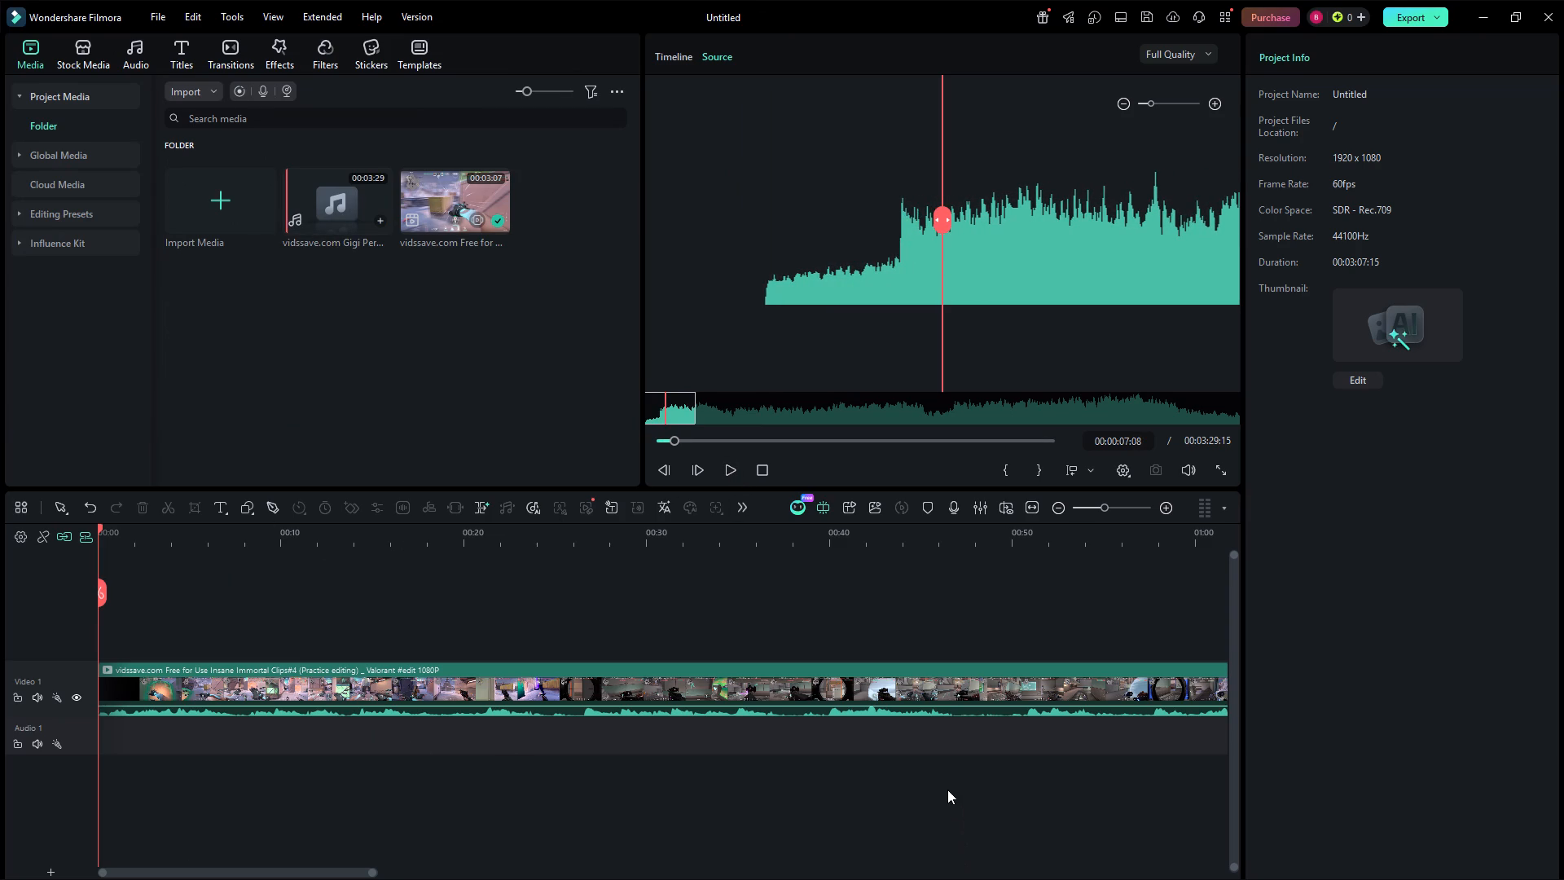
Switch to the browser and leave the playing Sailor Song video for the YouTube home page.
{"action": "left_click", "coordinate": [865, 868]}
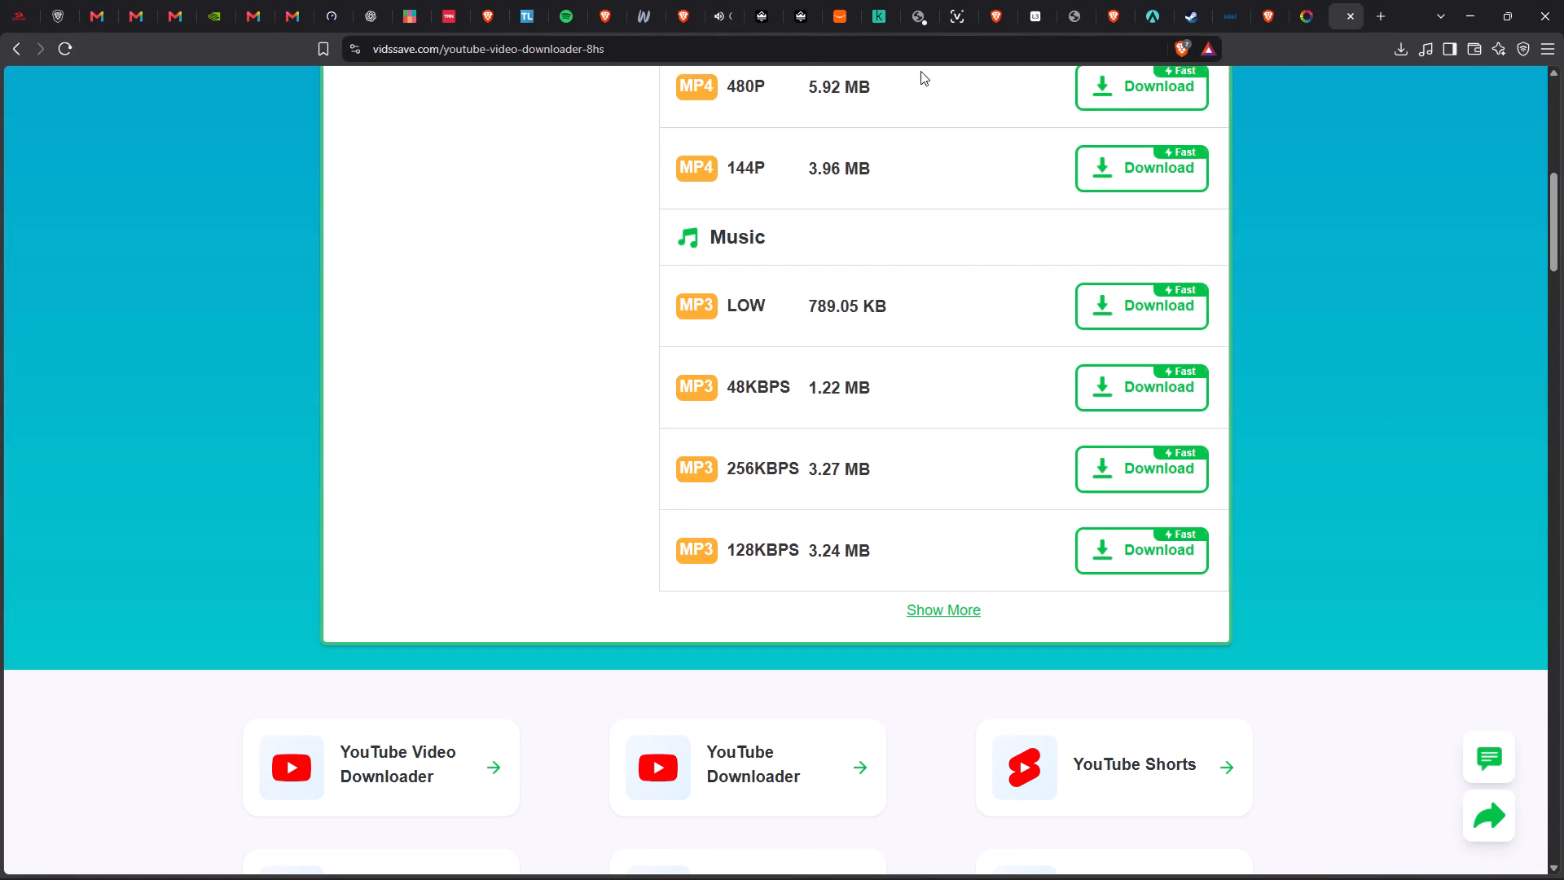
{"action": "left_click", "coordinate": [729, 22]}
{"action": "left_click", "coordinate": [739, 387]}
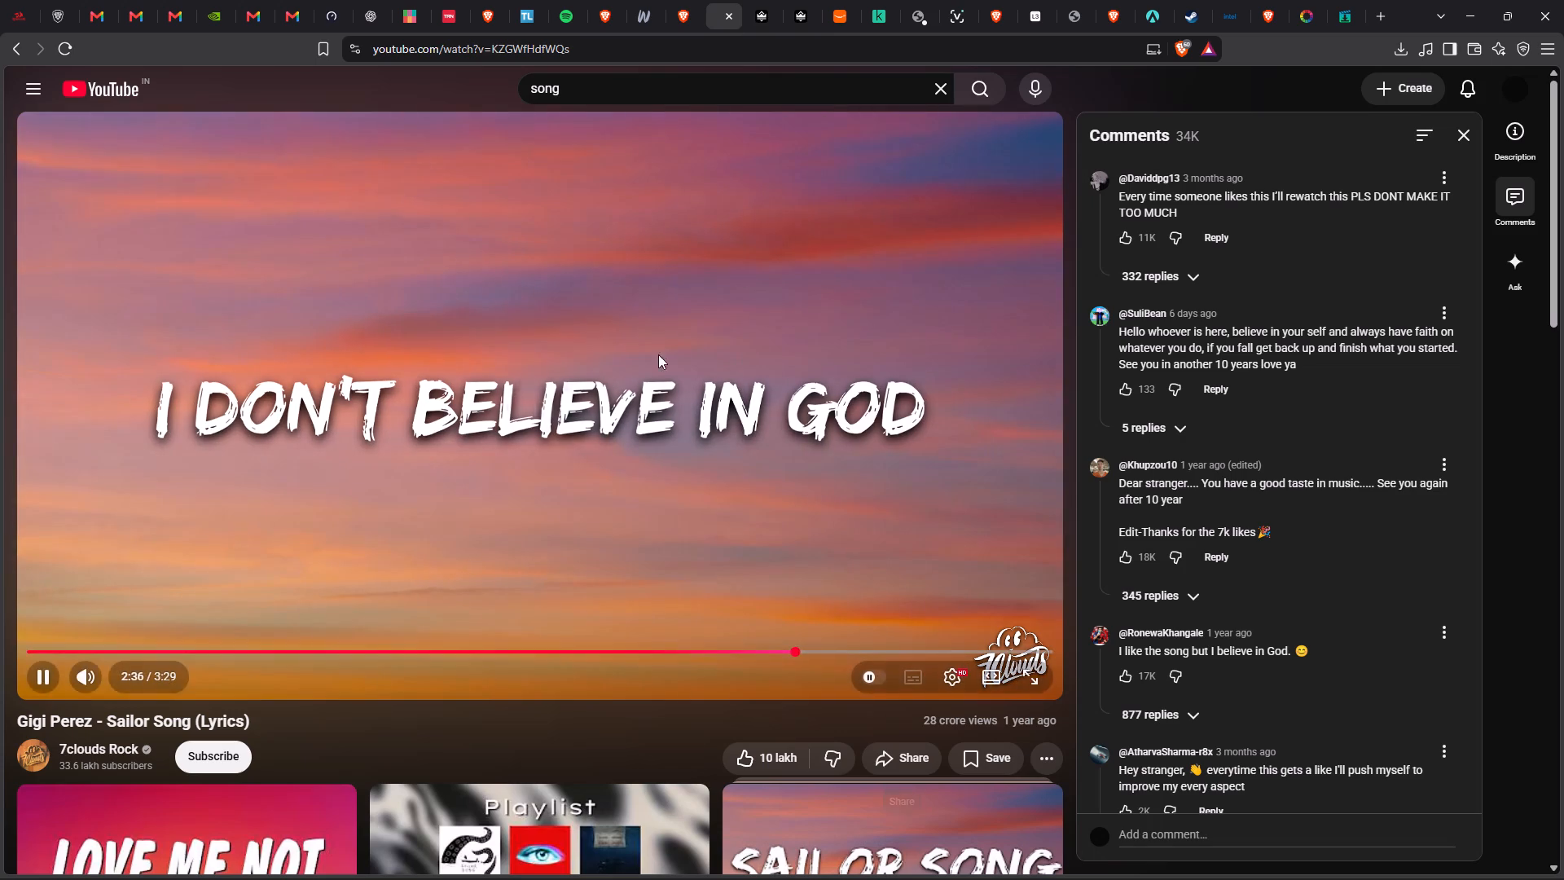
{"action": "left_click", "coordinate": [104, 108]}
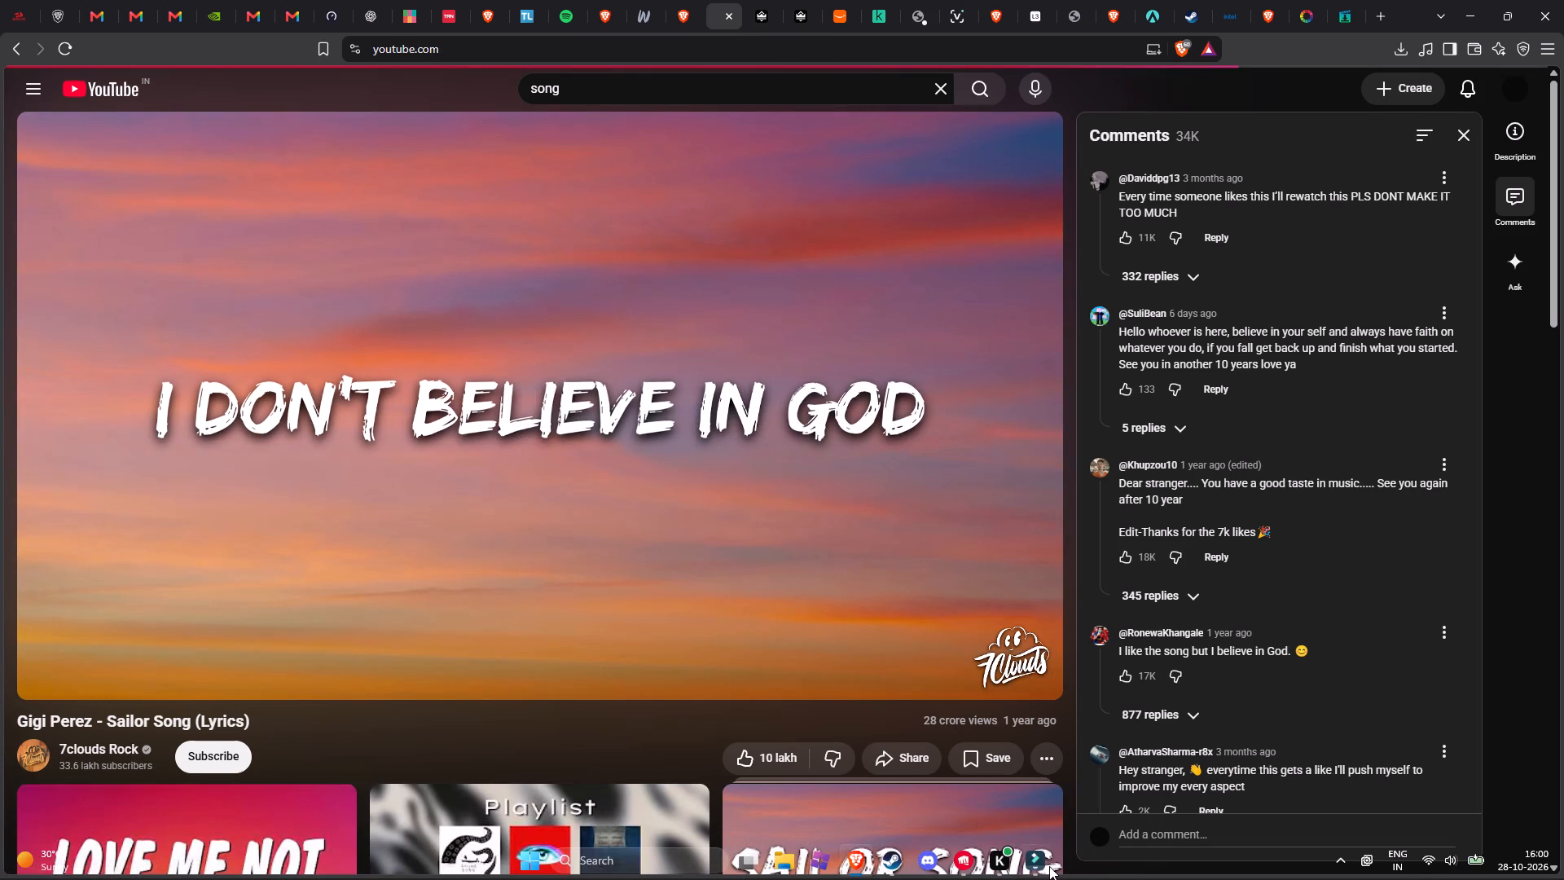
Switch back to Filmora, resume the Sailor Song preview for a few seconds and pause it.
{"action": "left_click", "coordinate": [1049, 866]}
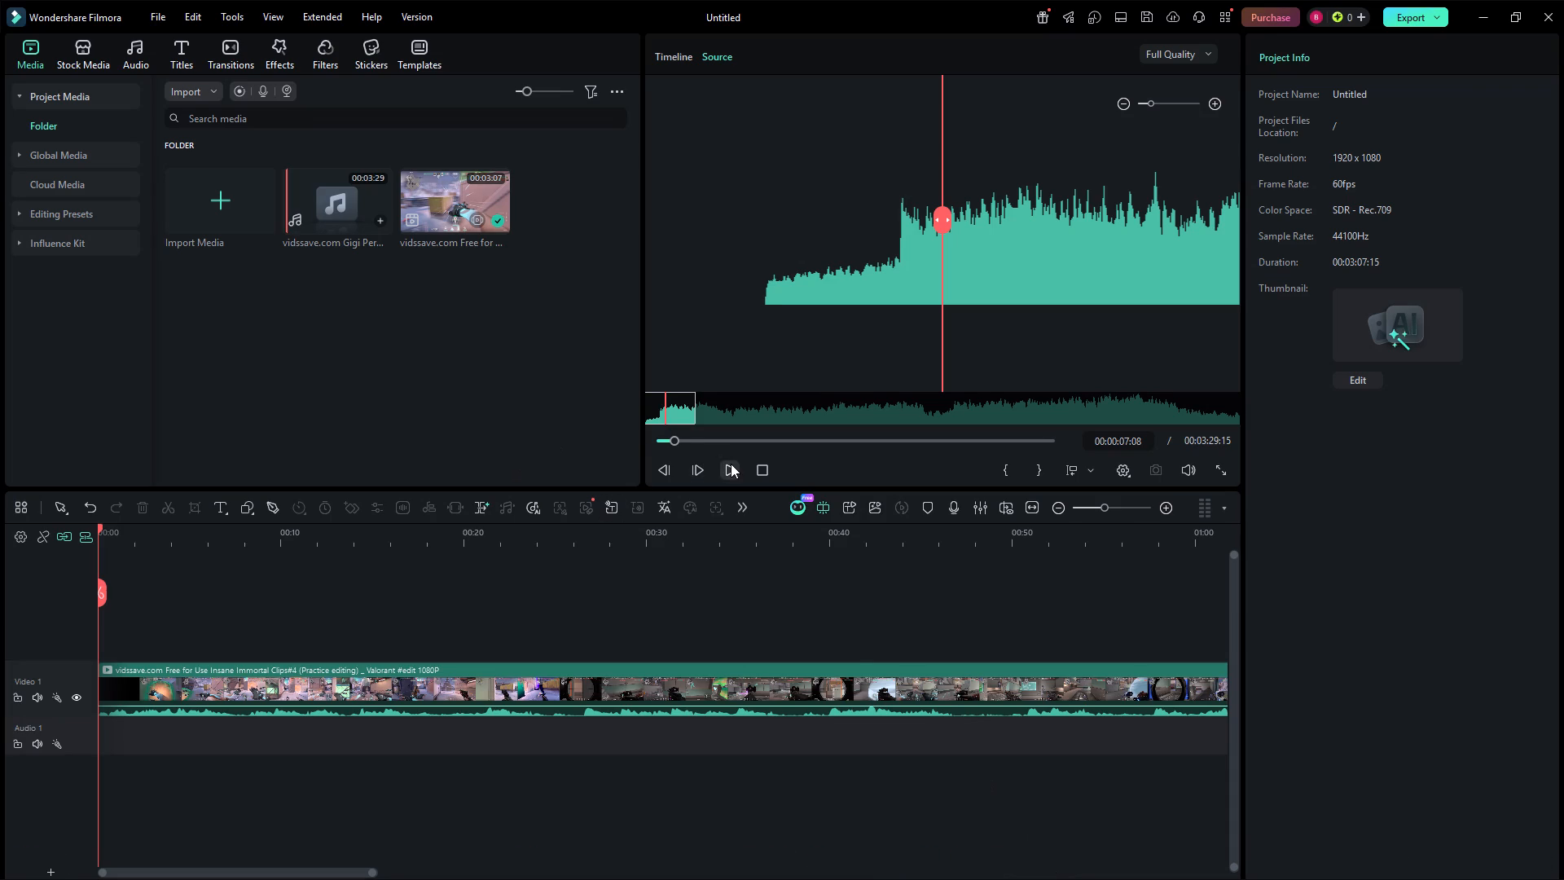
{"action": "left_click", "coordinate": [731, 464]}
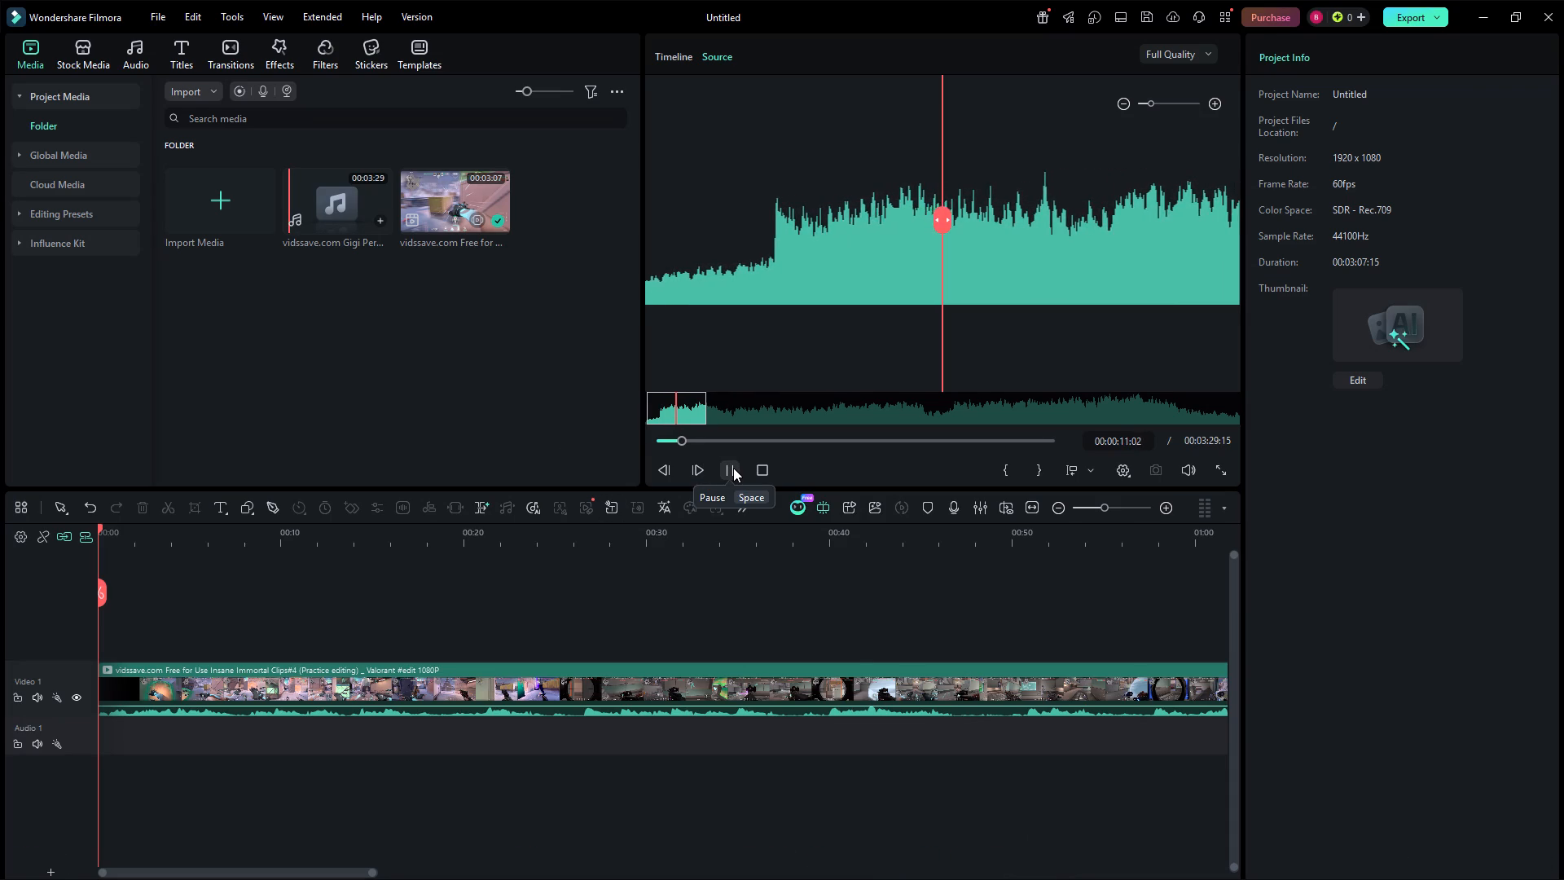
{"action": "left_click", "coordinate": [733, 468]}
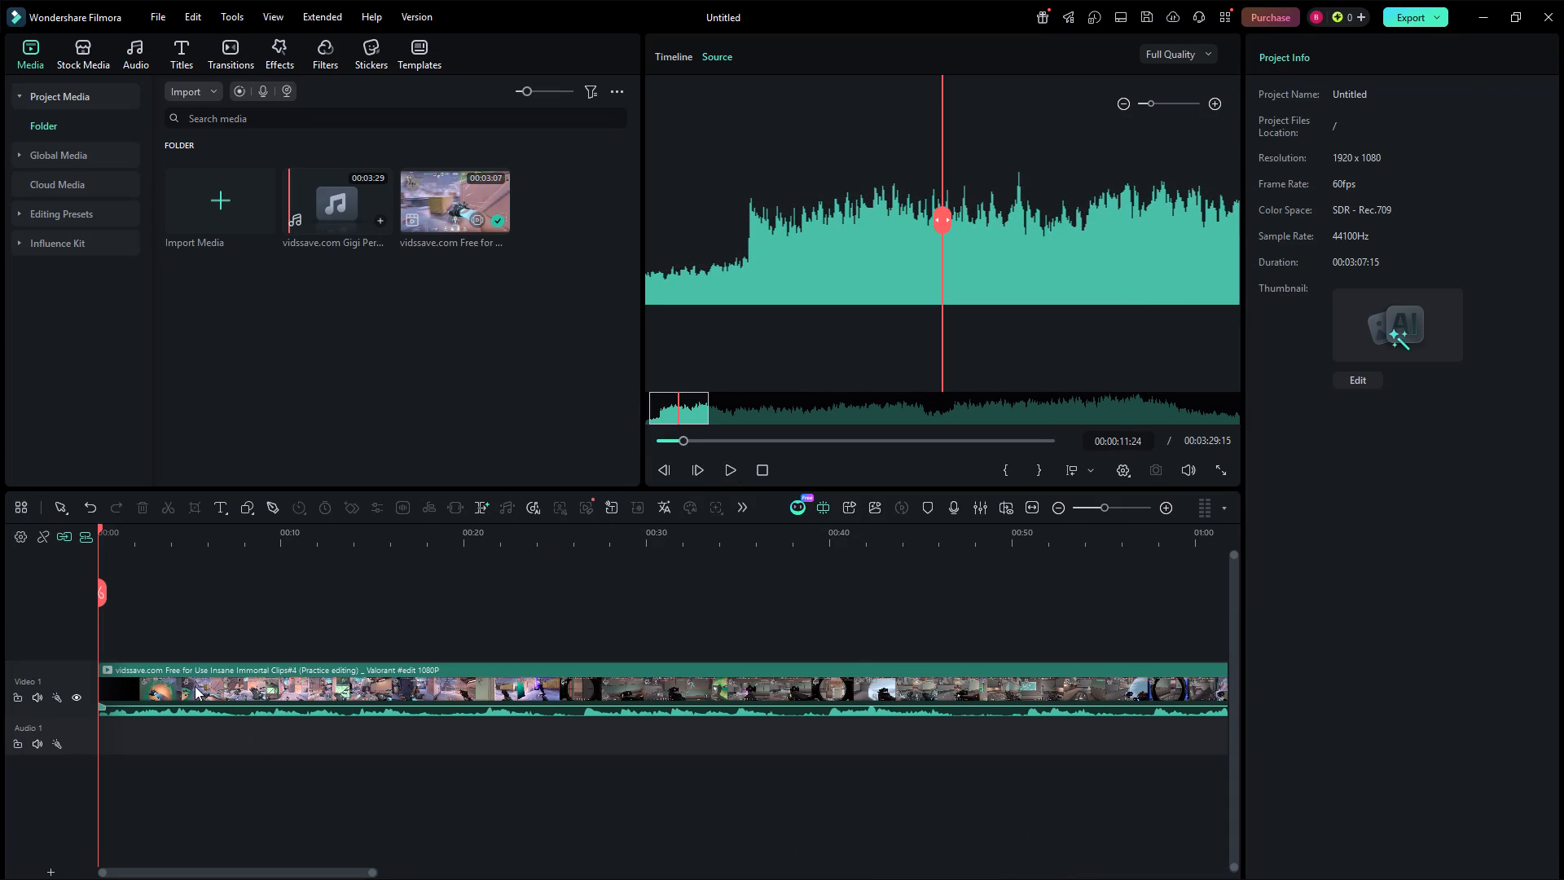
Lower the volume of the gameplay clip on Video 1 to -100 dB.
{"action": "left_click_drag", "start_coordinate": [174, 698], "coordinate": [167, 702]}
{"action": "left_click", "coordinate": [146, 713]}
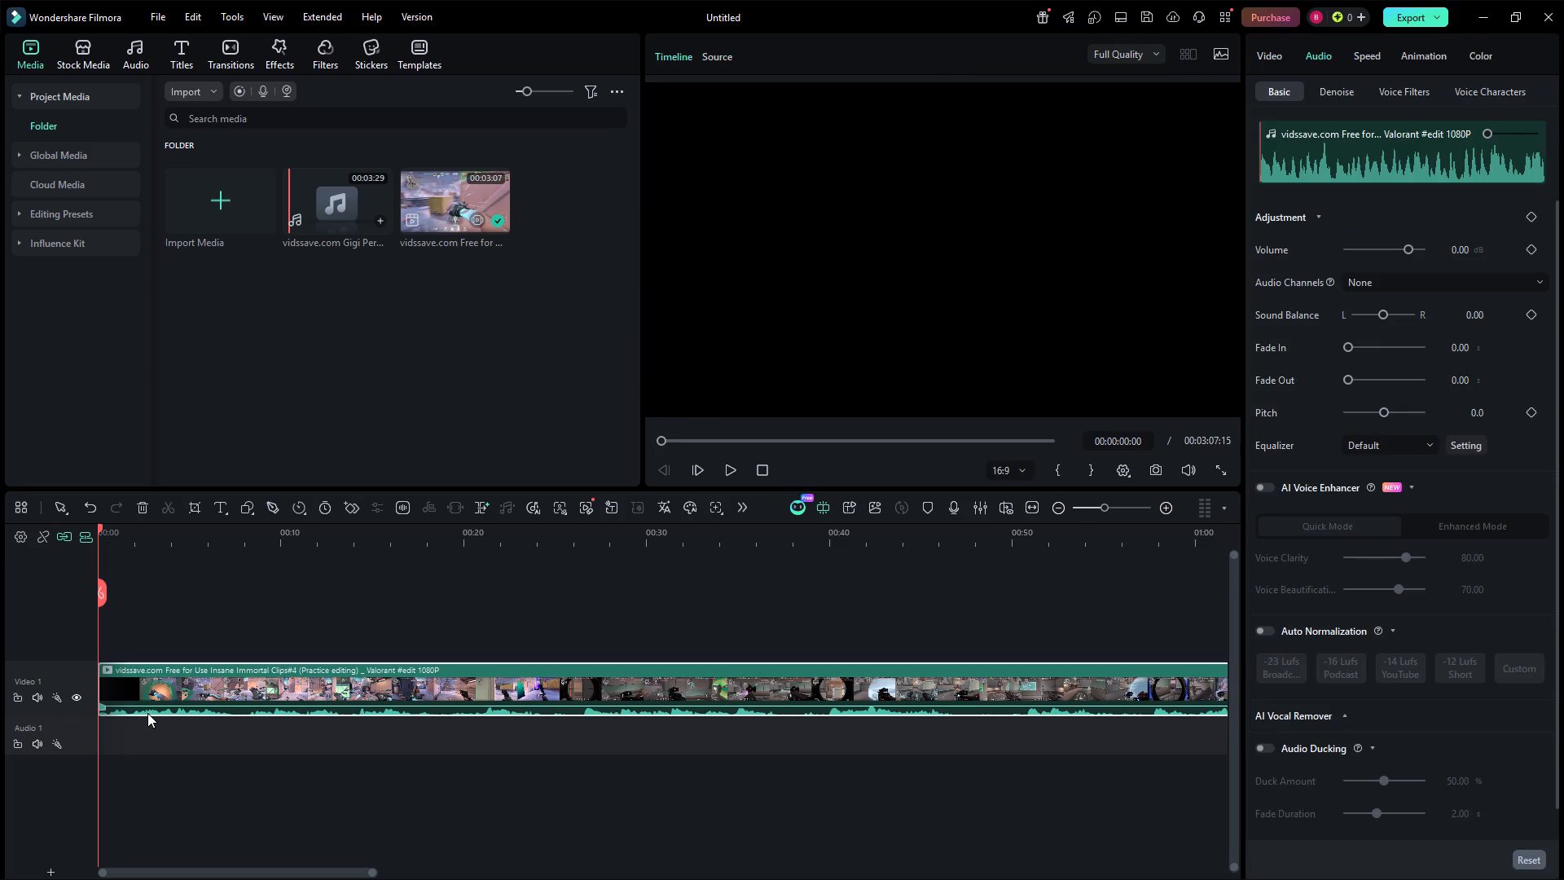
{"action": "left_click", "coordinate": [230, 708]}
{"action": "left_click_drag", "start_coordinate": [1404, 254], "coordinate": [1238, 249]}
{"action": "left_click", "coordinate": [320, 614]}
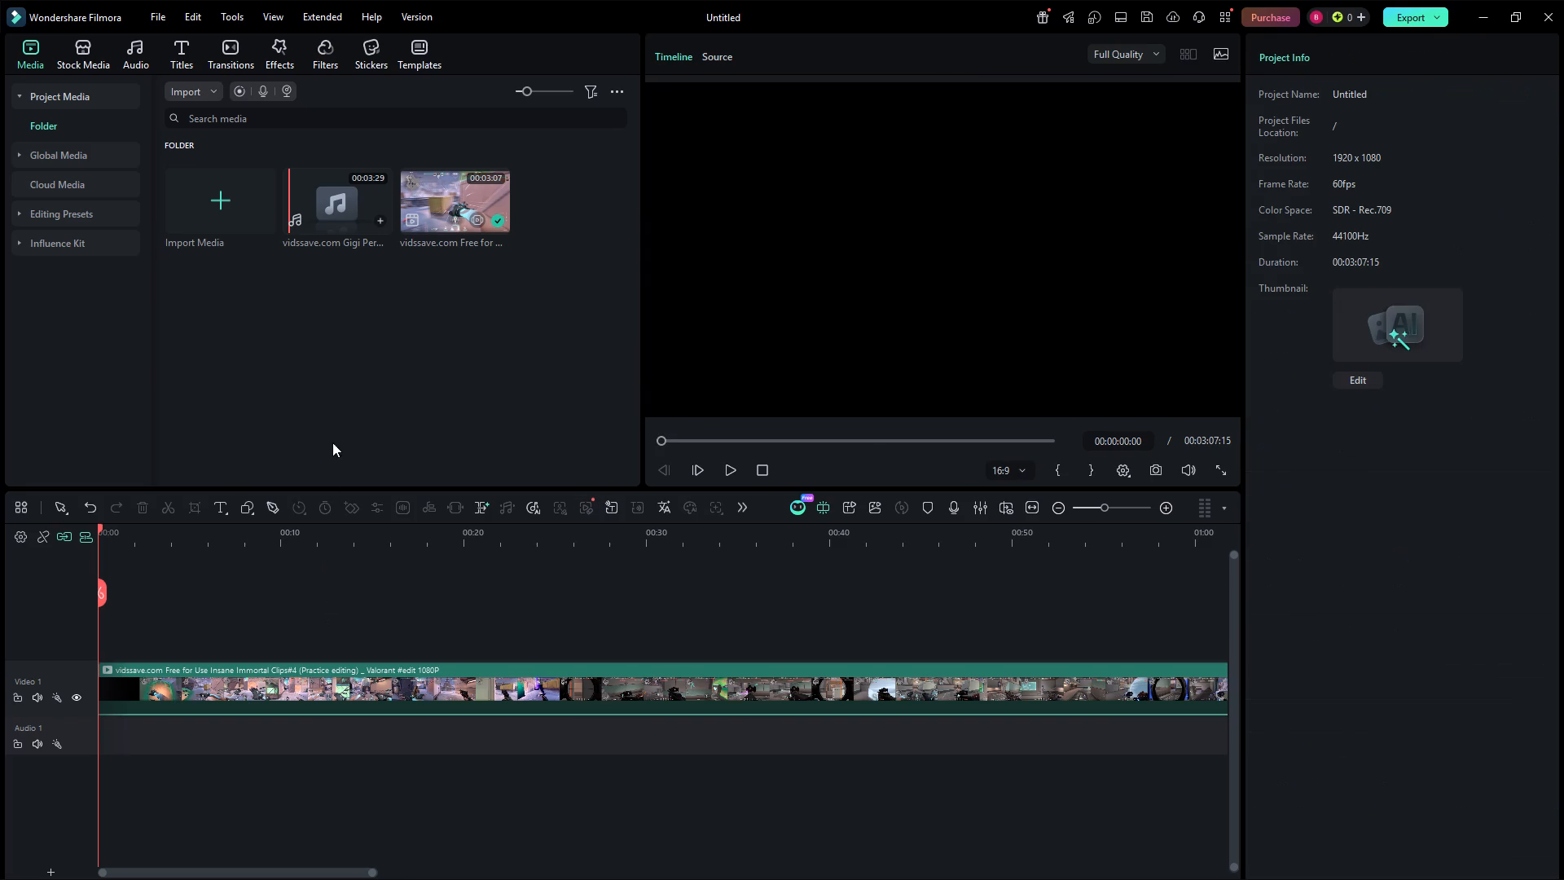
Preview the gameplay clip and the Sailor Song from the project media.
{"action": "left_click", "coordinate": [437, 209]}
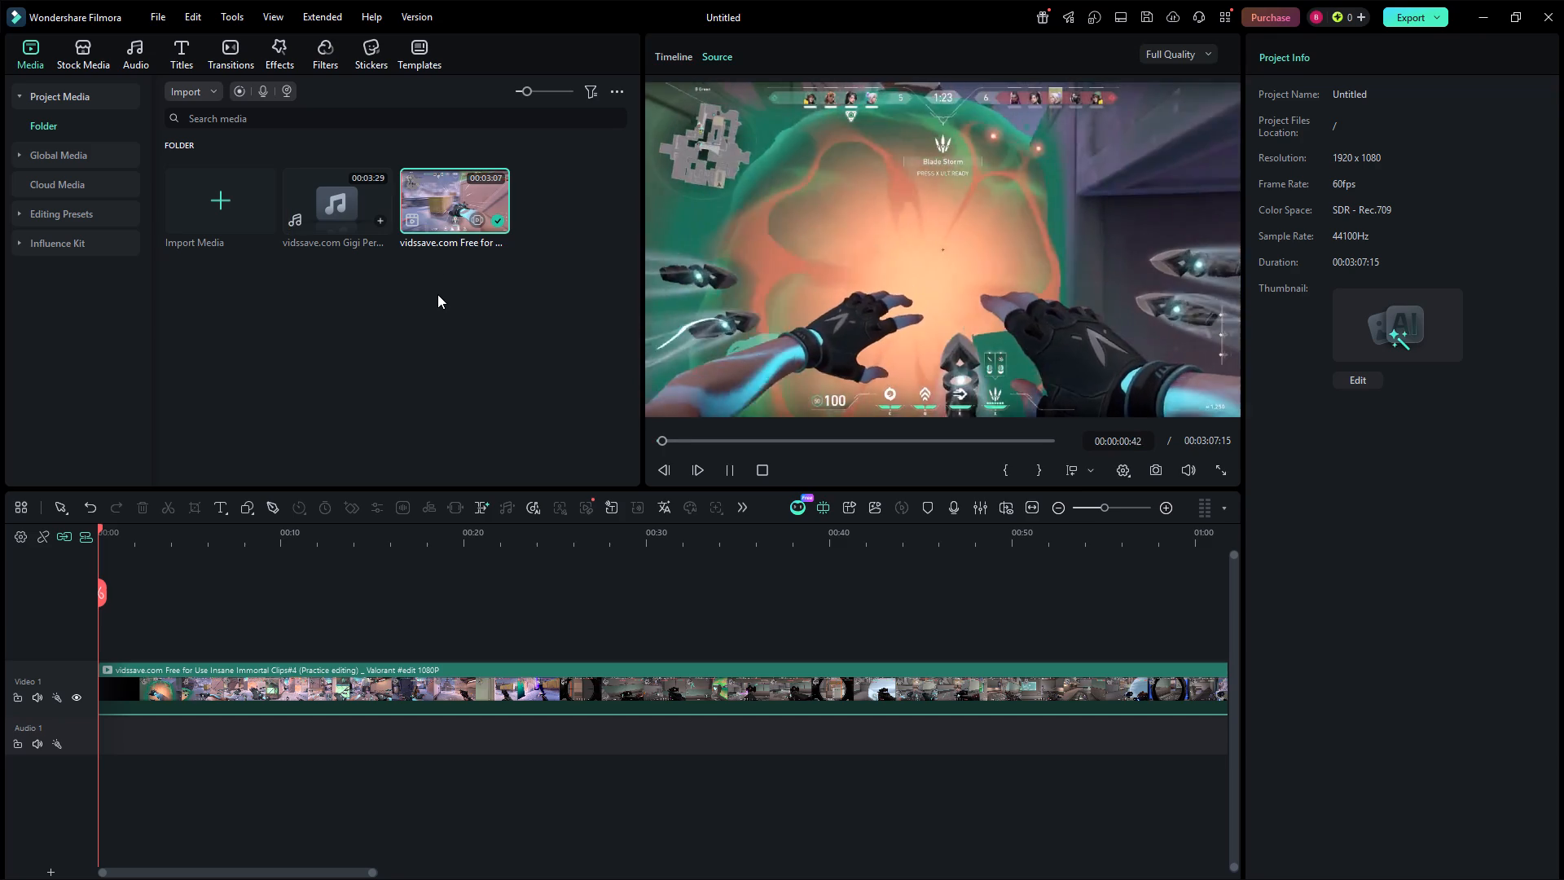
{"action": "left_click", "coordinate": [364, 200]}
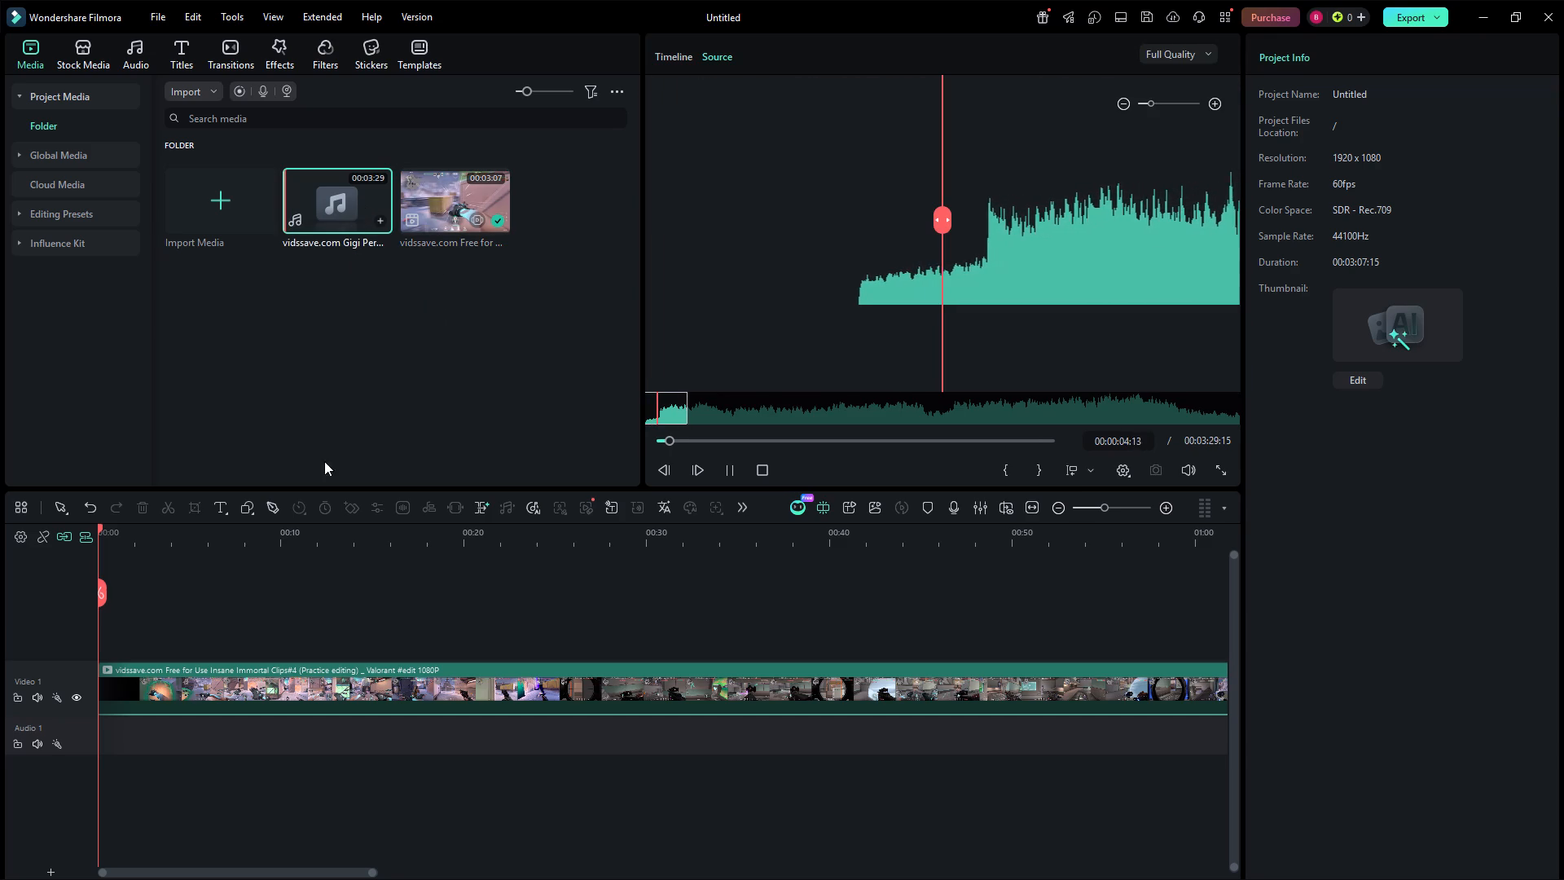
Play the timeline and raise the volume of the Video 1 gameplay clip to make its sound audible.
{"action": "left_click", "coordinate": [263, 671]}
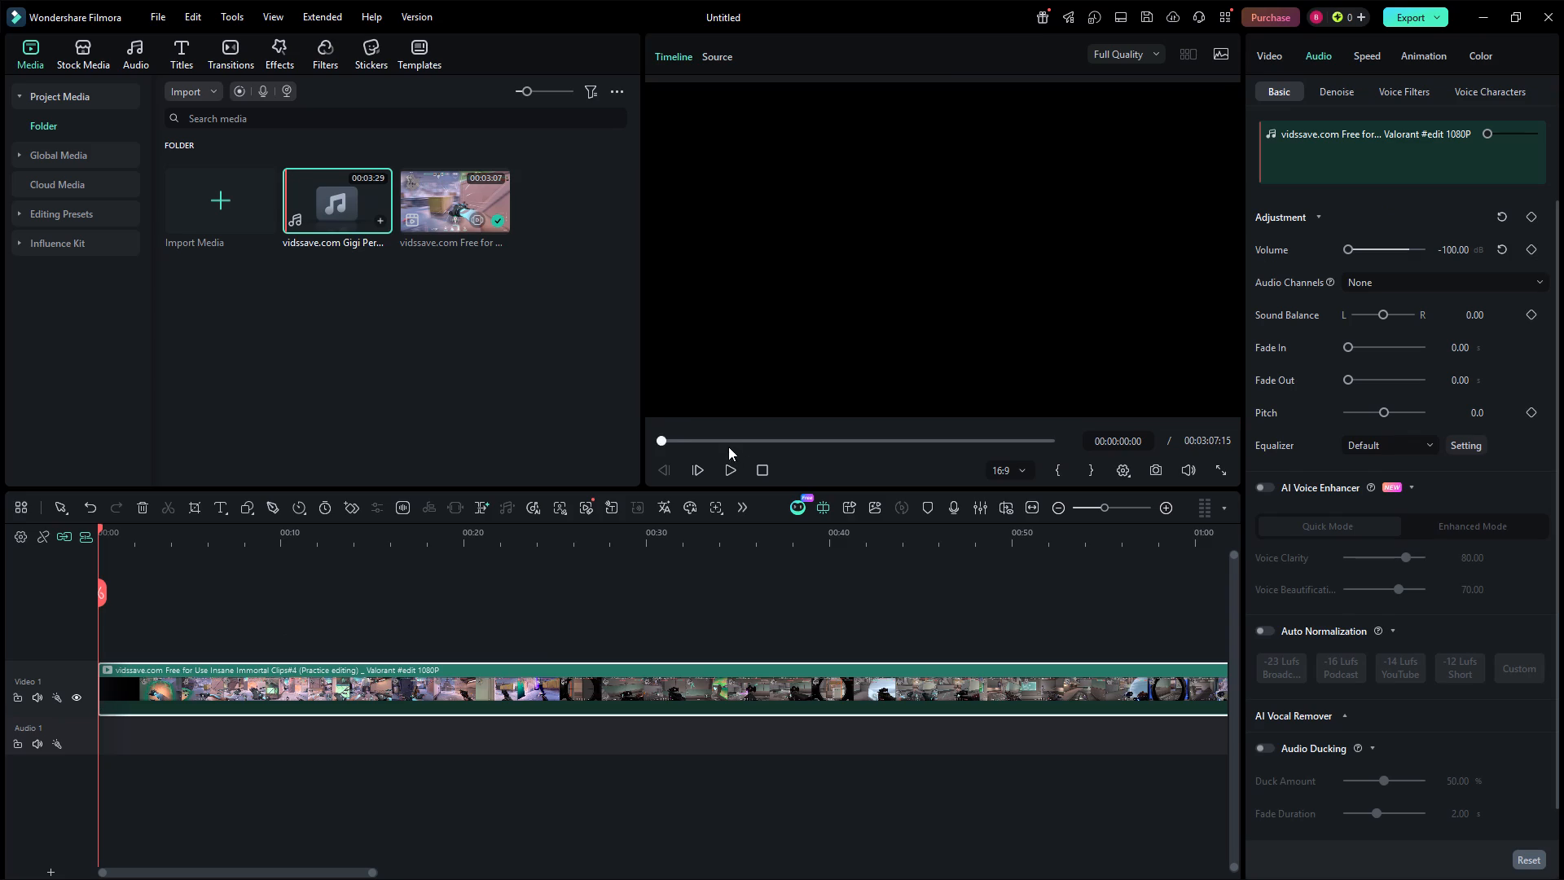
{"action": "left_click", "coordinate": [727, 468]}
{"action": "left_click_drag", "start_coordinate": [1365, 251], "coordinate": [1411, 249]}
{"action": "left_click", "coordinate": [547, 621]}
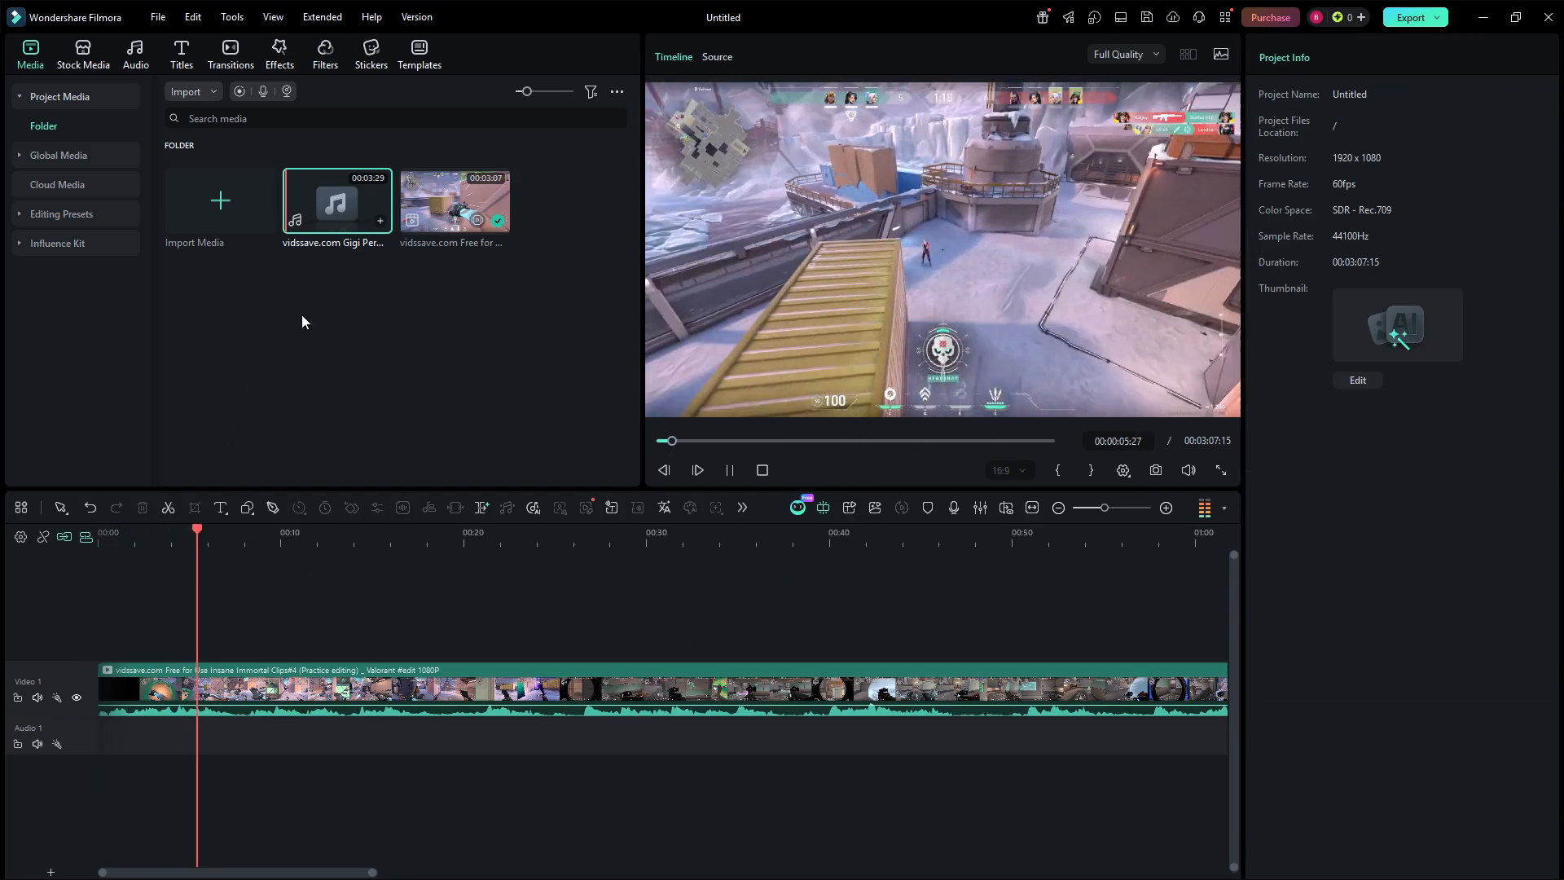
Place the Sailor Song audio on Audio 1 at the start of the timeline and play it together with the gameplay.
{"action": "left_click_drag", "start_coordinate": [336, 197], "coordinate": [104, 743]}
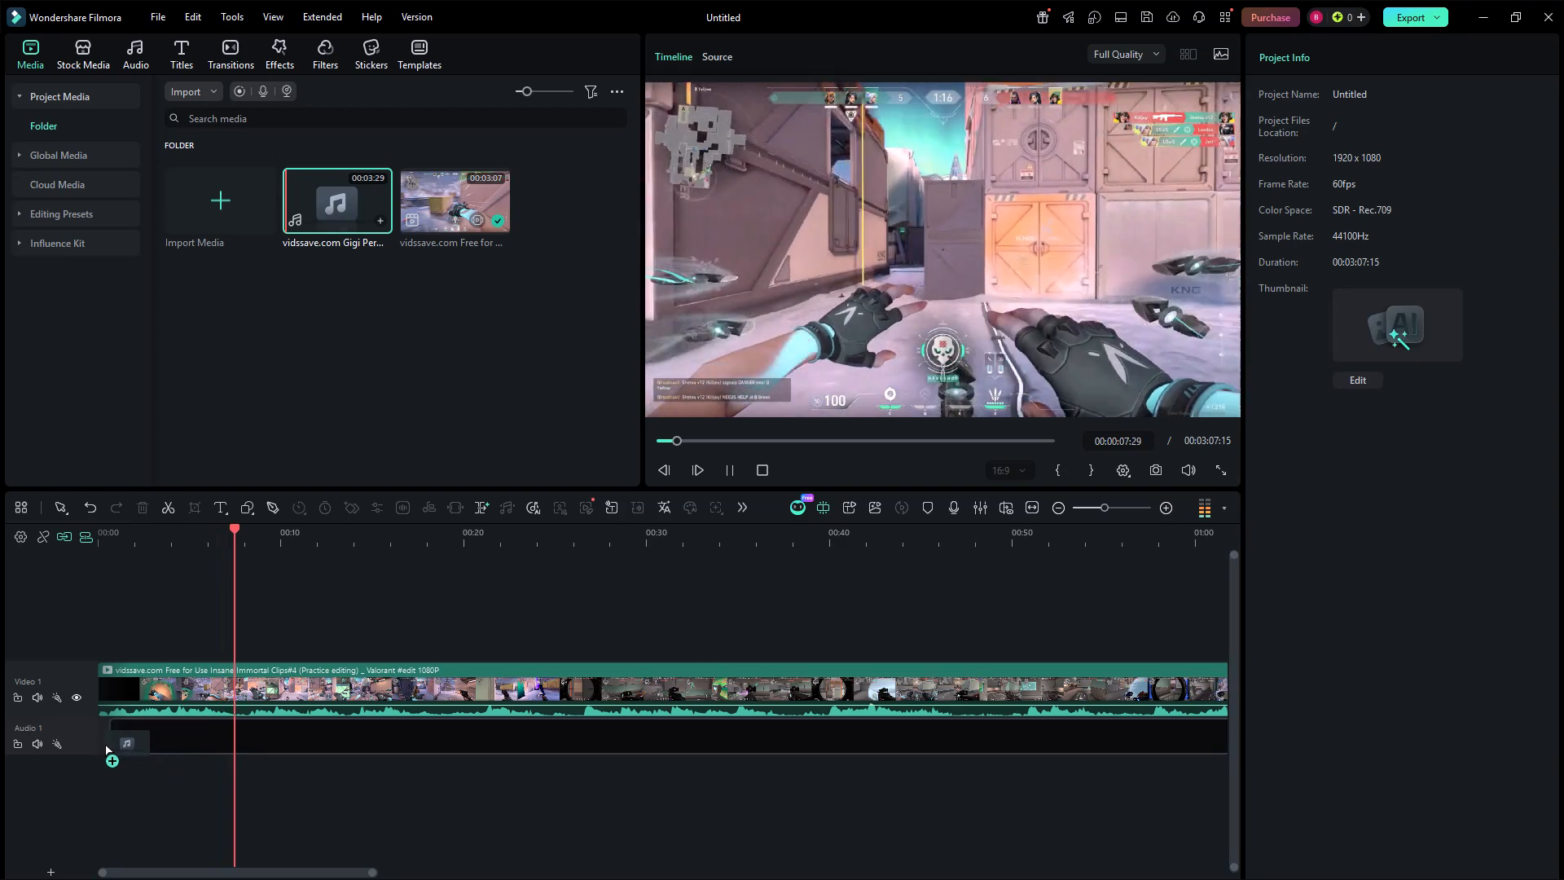
{"action": "left_click_drag", "start_coordinate": [104, 743], "coordinate": [102, 742]}
{"action": "left_click", "coordinate": [251, 794]}
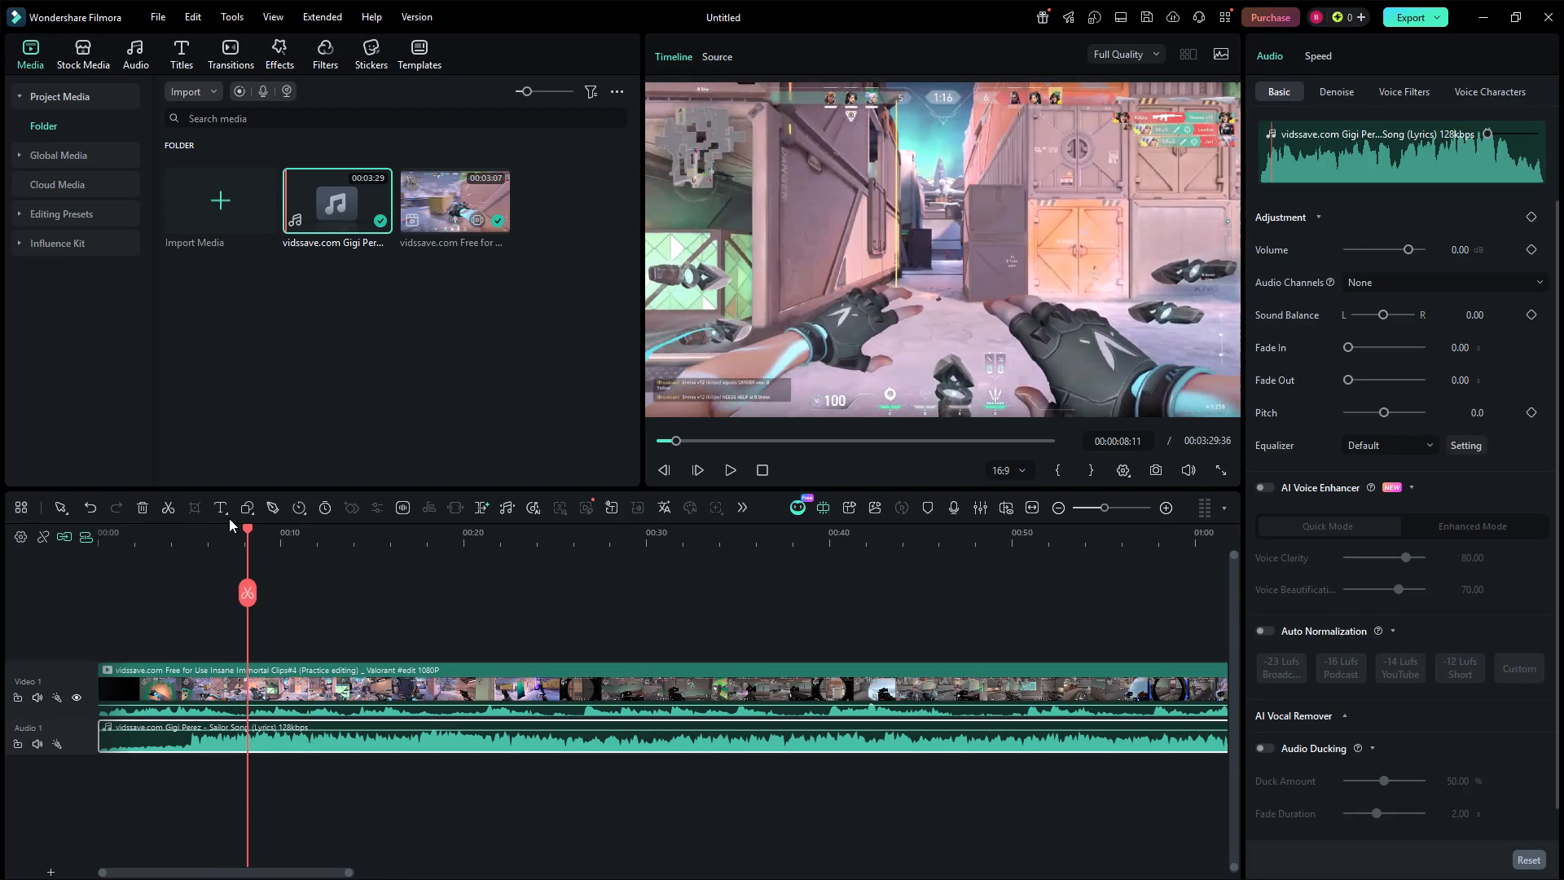
{"action": "left_click_drag", "start_coordinate": [249, 533], "coordinate": [0, 535]}
{"action": "double_click", "coordinate": [724, 480]}
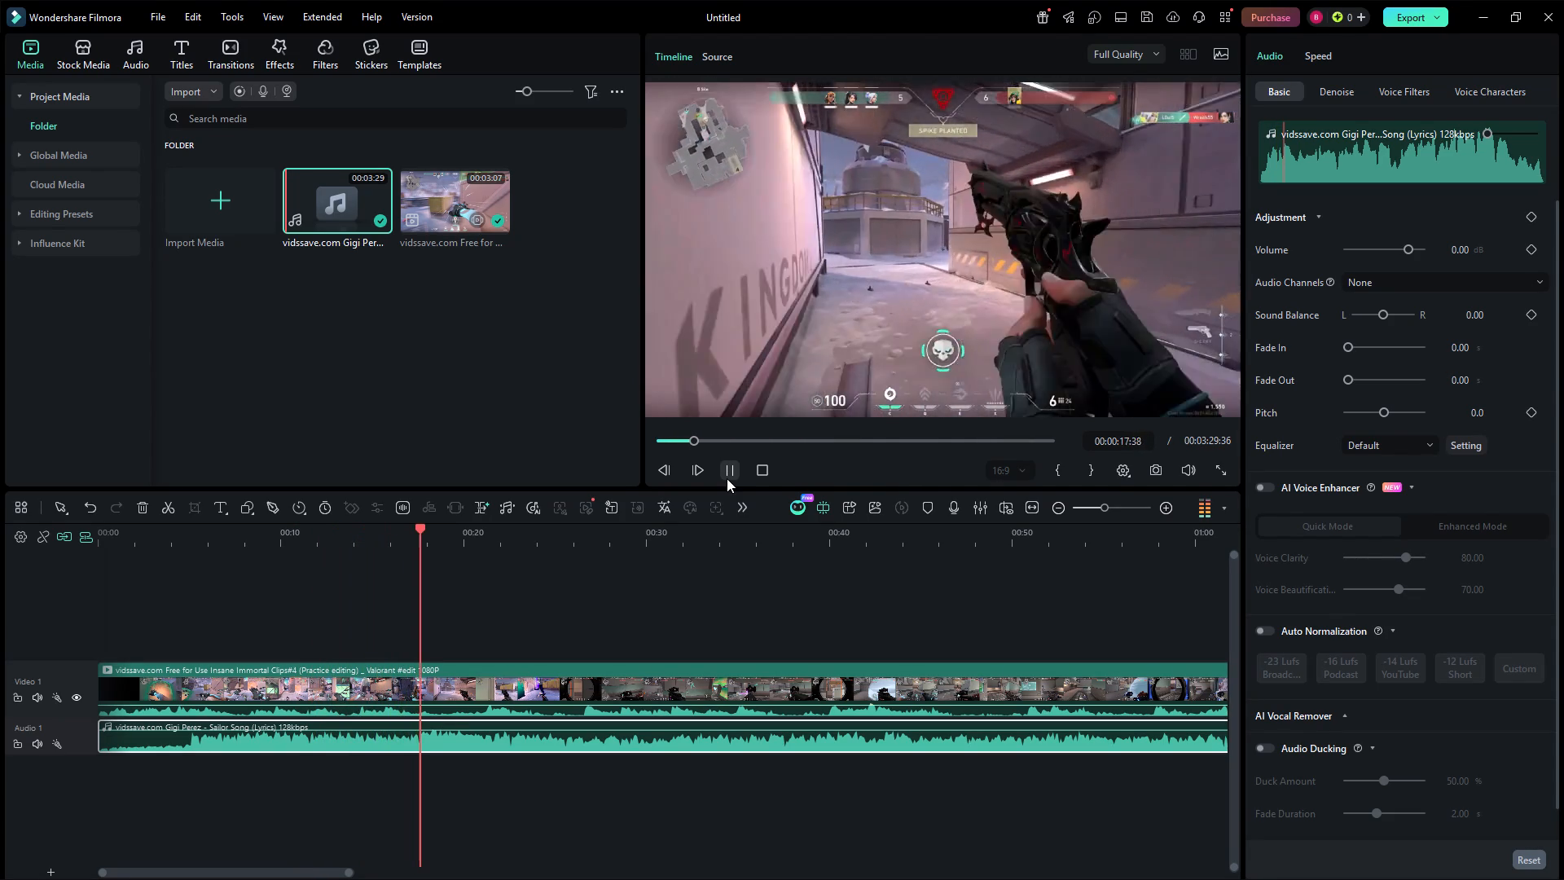
{"action": "left_click", "coordinate": [727, 478]}
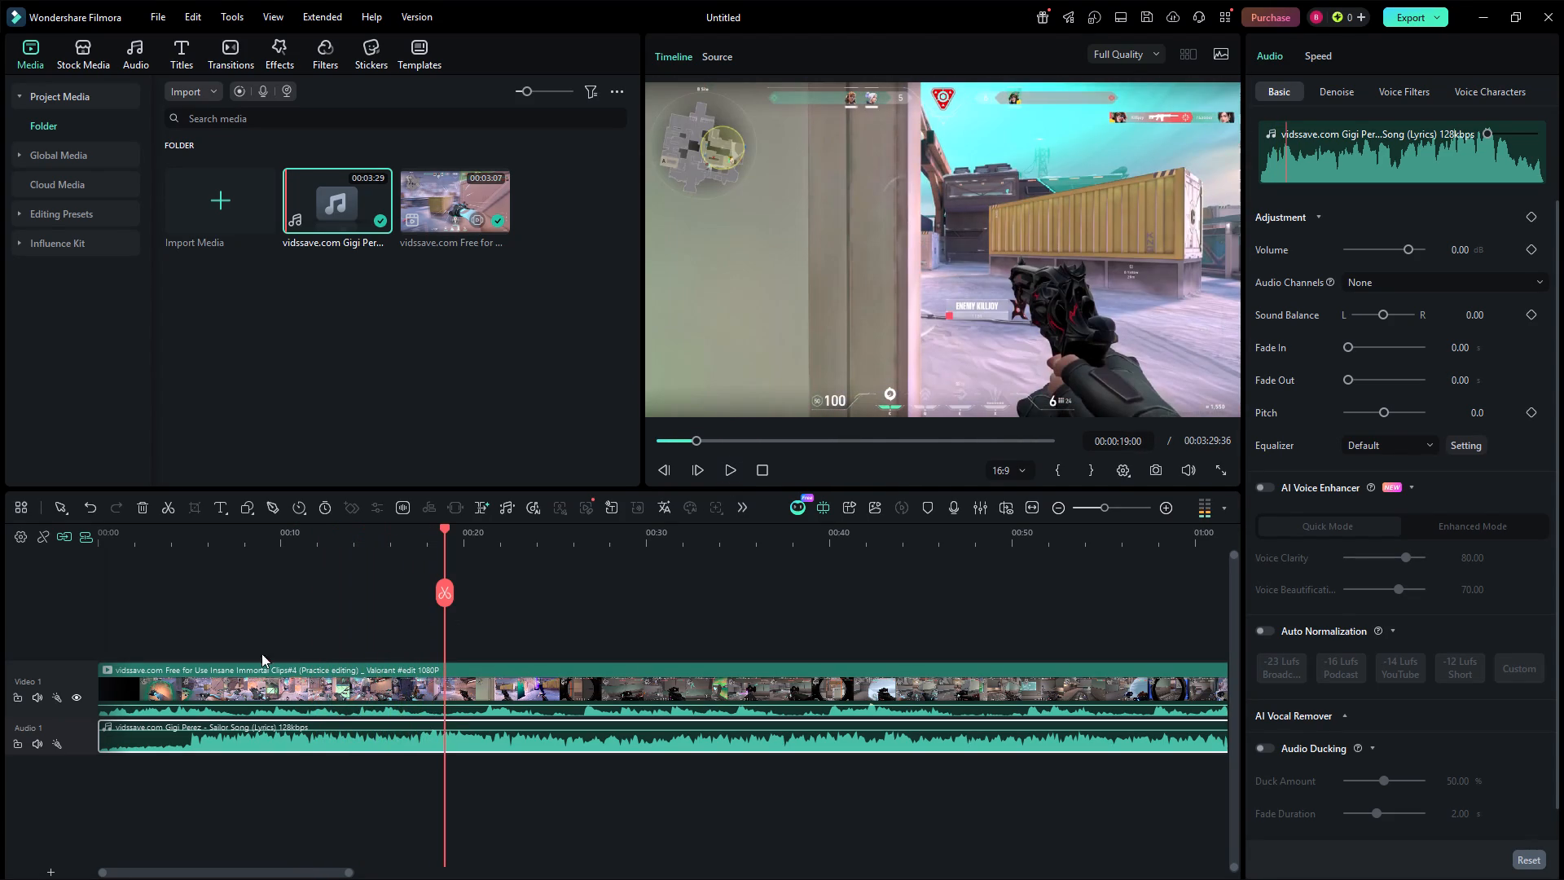
Trim about 3 seconds off the start of the gameplay clip on Video 1 and play the timeline from the beginning.
{"action": "left_click", "coordinate": [174, 663]}
{"action": "left_click_drag", "start_coordinate": [103, 683], "coordinate": [146, 680]}
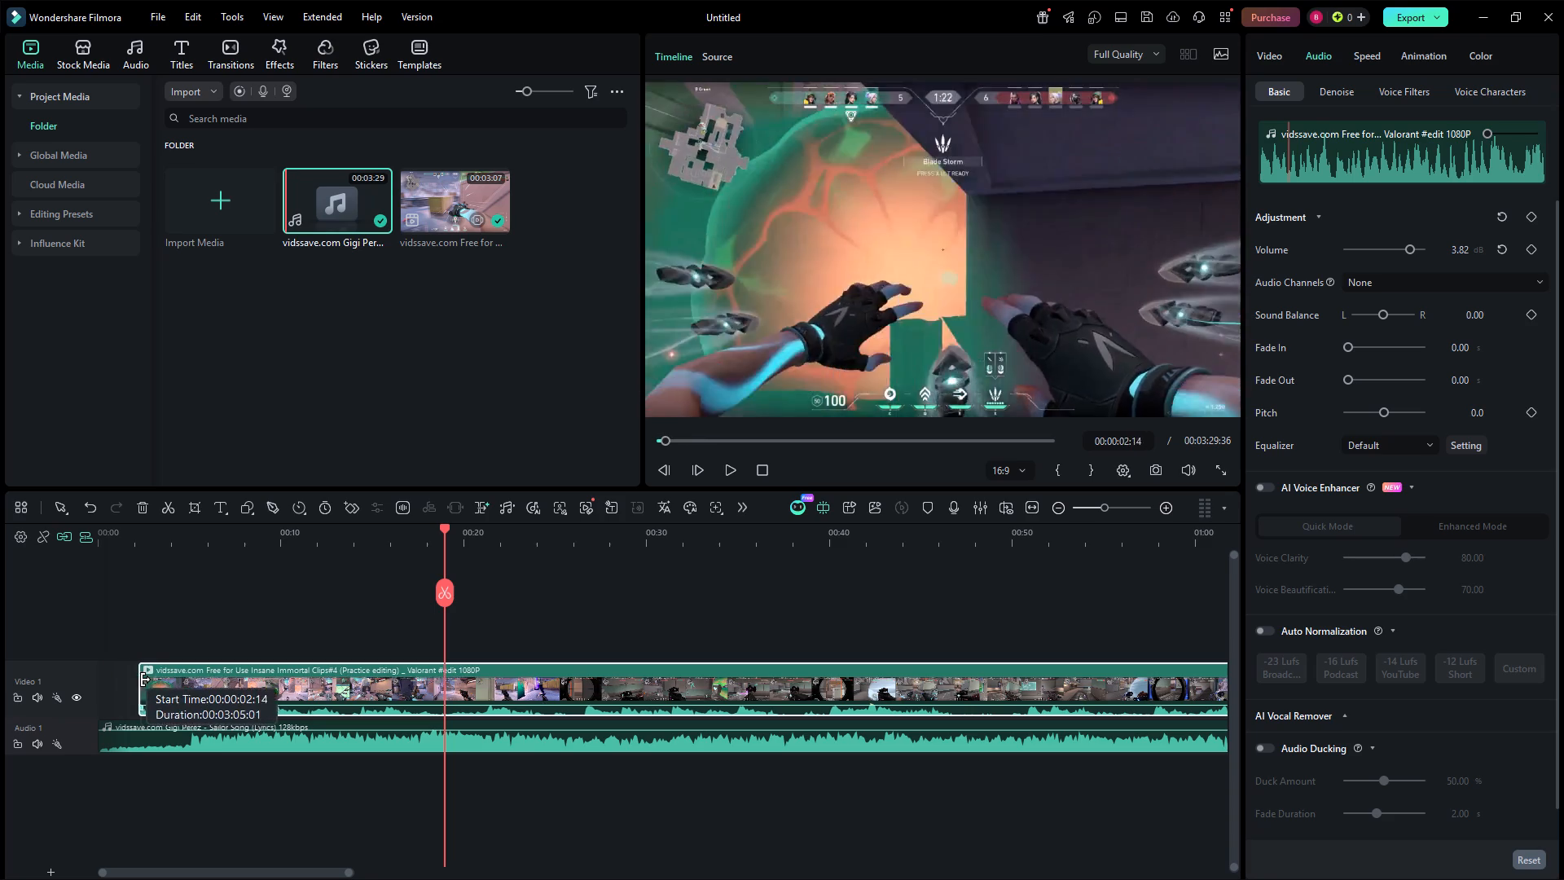
{"action": "left_click_drag", "start_coordinate": [146, 680], "coordinate": [160, 676]}
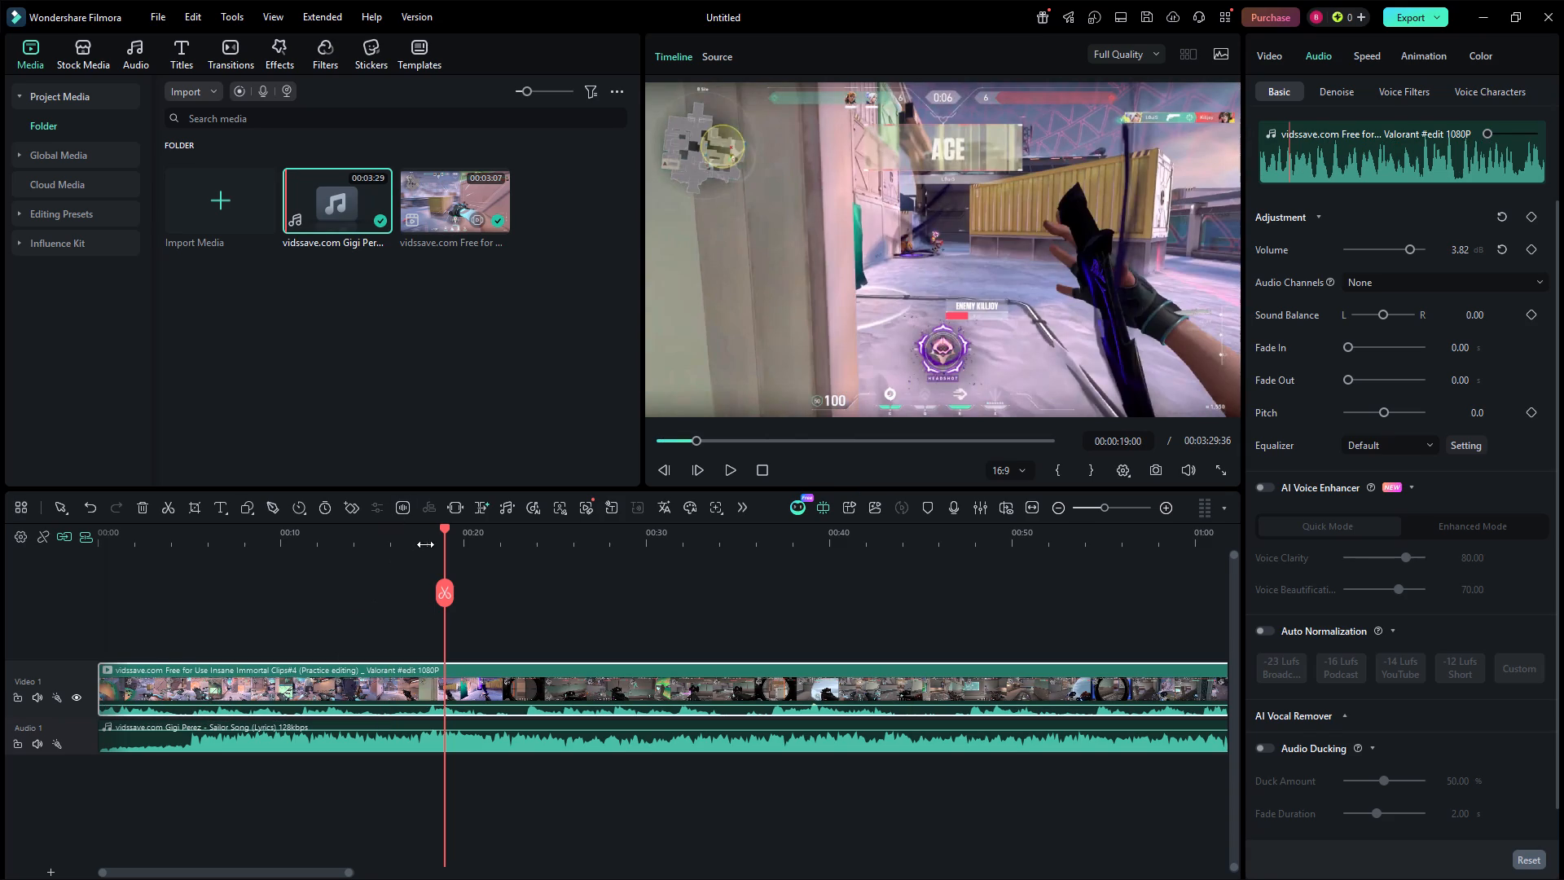
{"action": "left_click_drag", "start_coordinate": [446, 539], "coordinate": [0, 539]}
{"action": "left_click", "coordinate": [150, 698]}
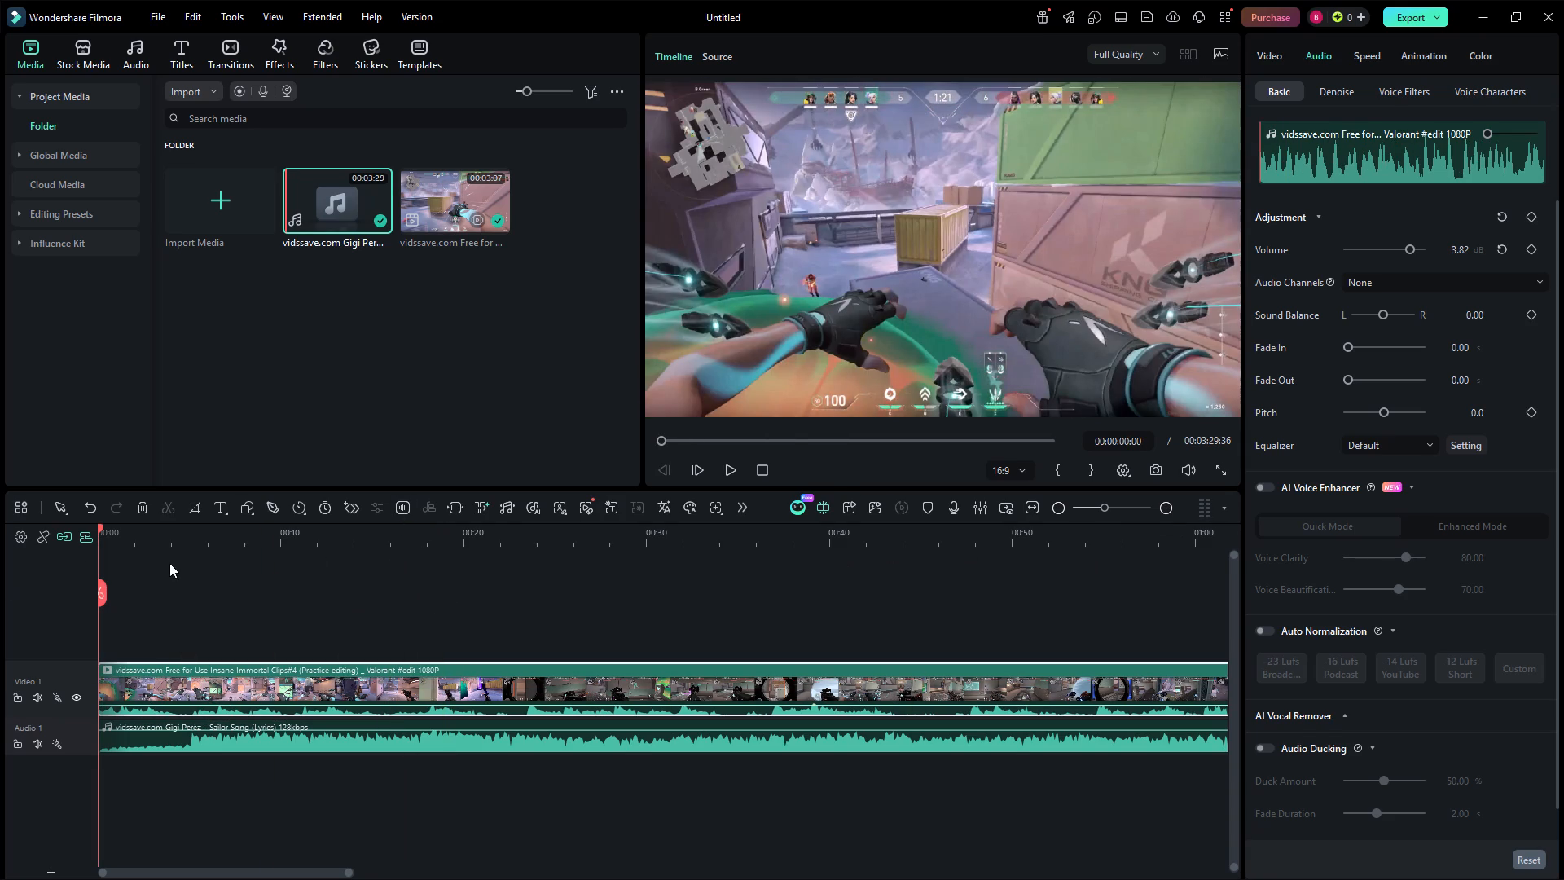
{"action": "left_click", "coordinate": [736, 473]}
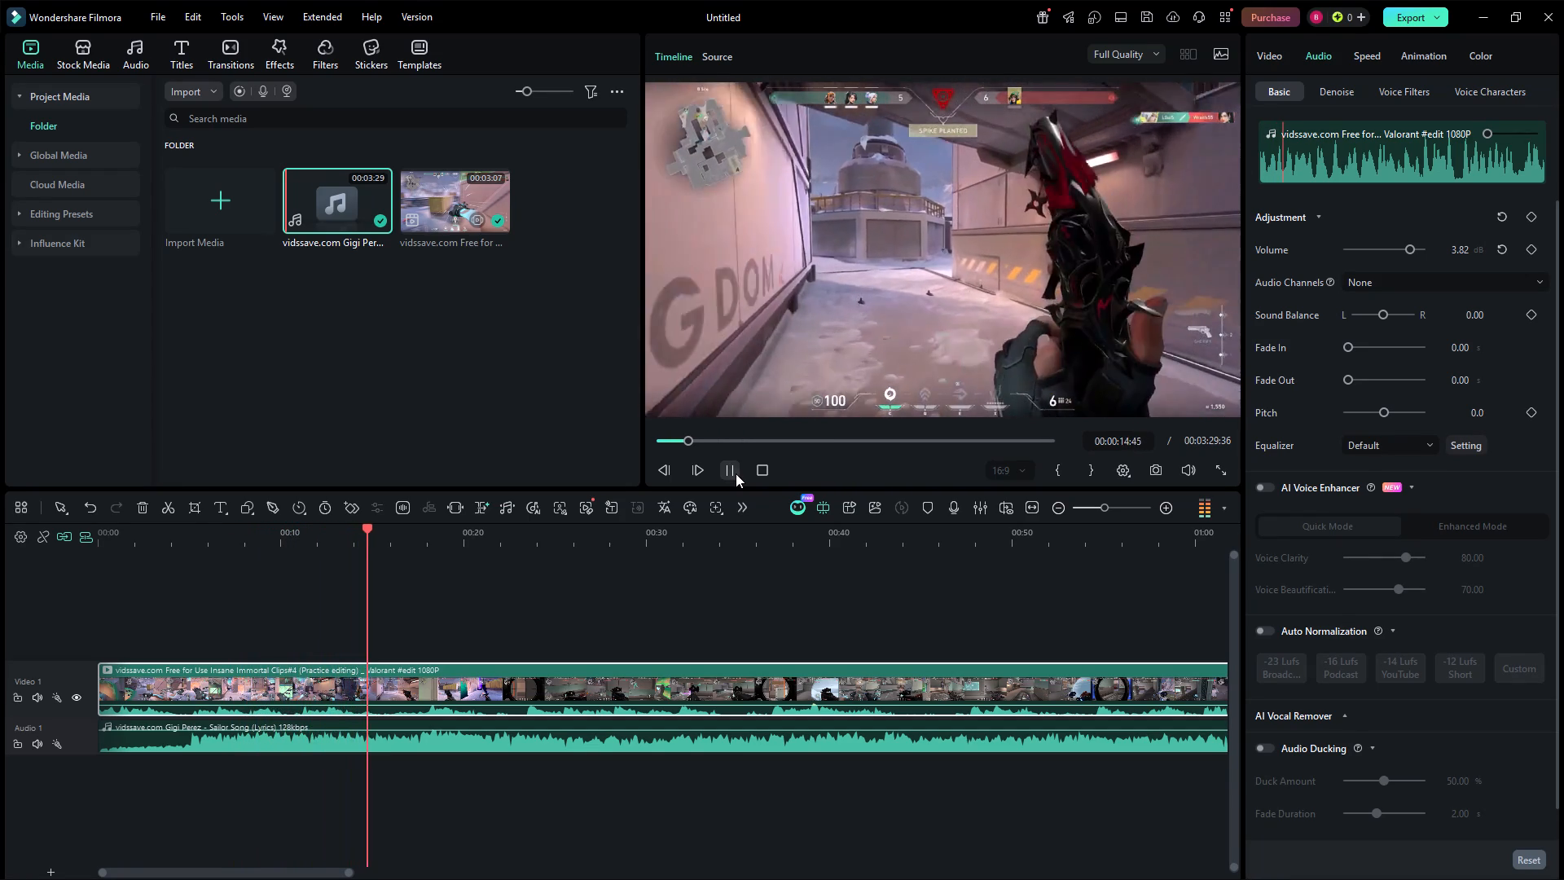
{"action": "left_click", "coordinate": [736, 473]}
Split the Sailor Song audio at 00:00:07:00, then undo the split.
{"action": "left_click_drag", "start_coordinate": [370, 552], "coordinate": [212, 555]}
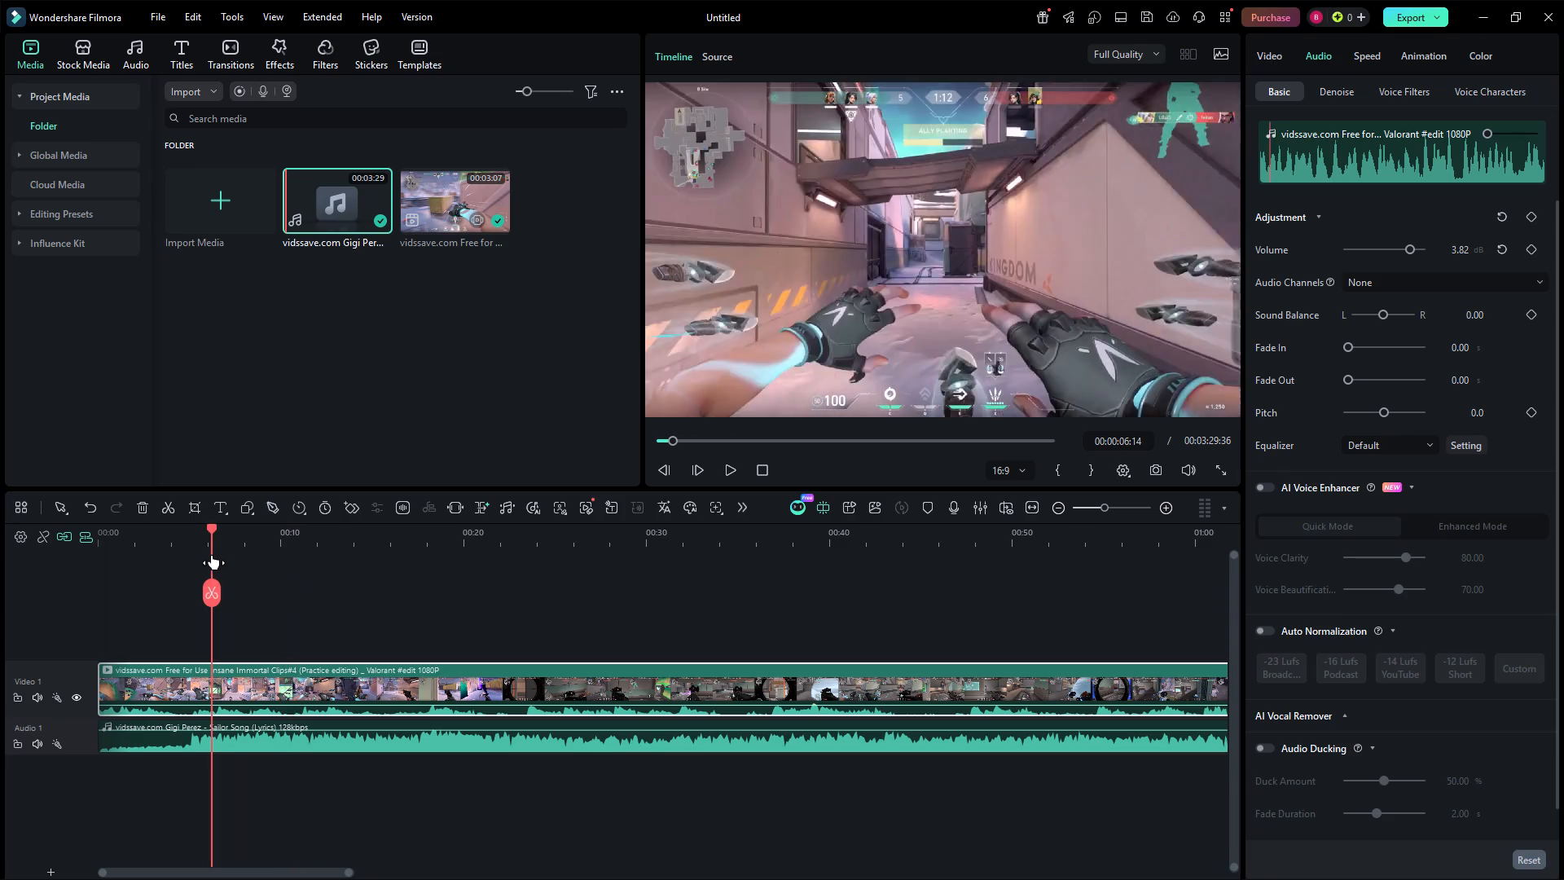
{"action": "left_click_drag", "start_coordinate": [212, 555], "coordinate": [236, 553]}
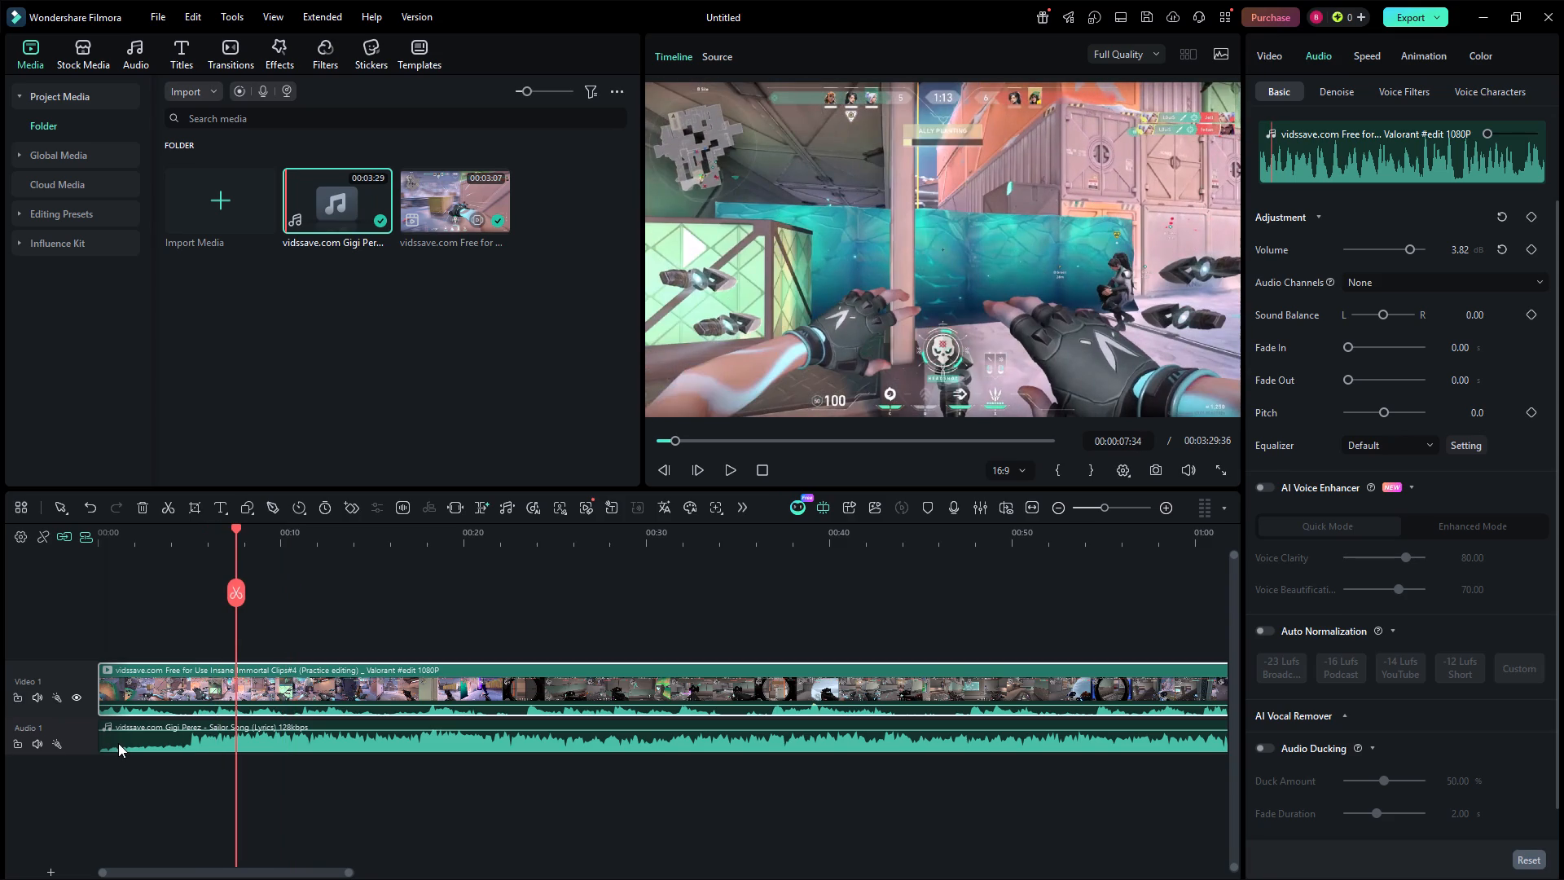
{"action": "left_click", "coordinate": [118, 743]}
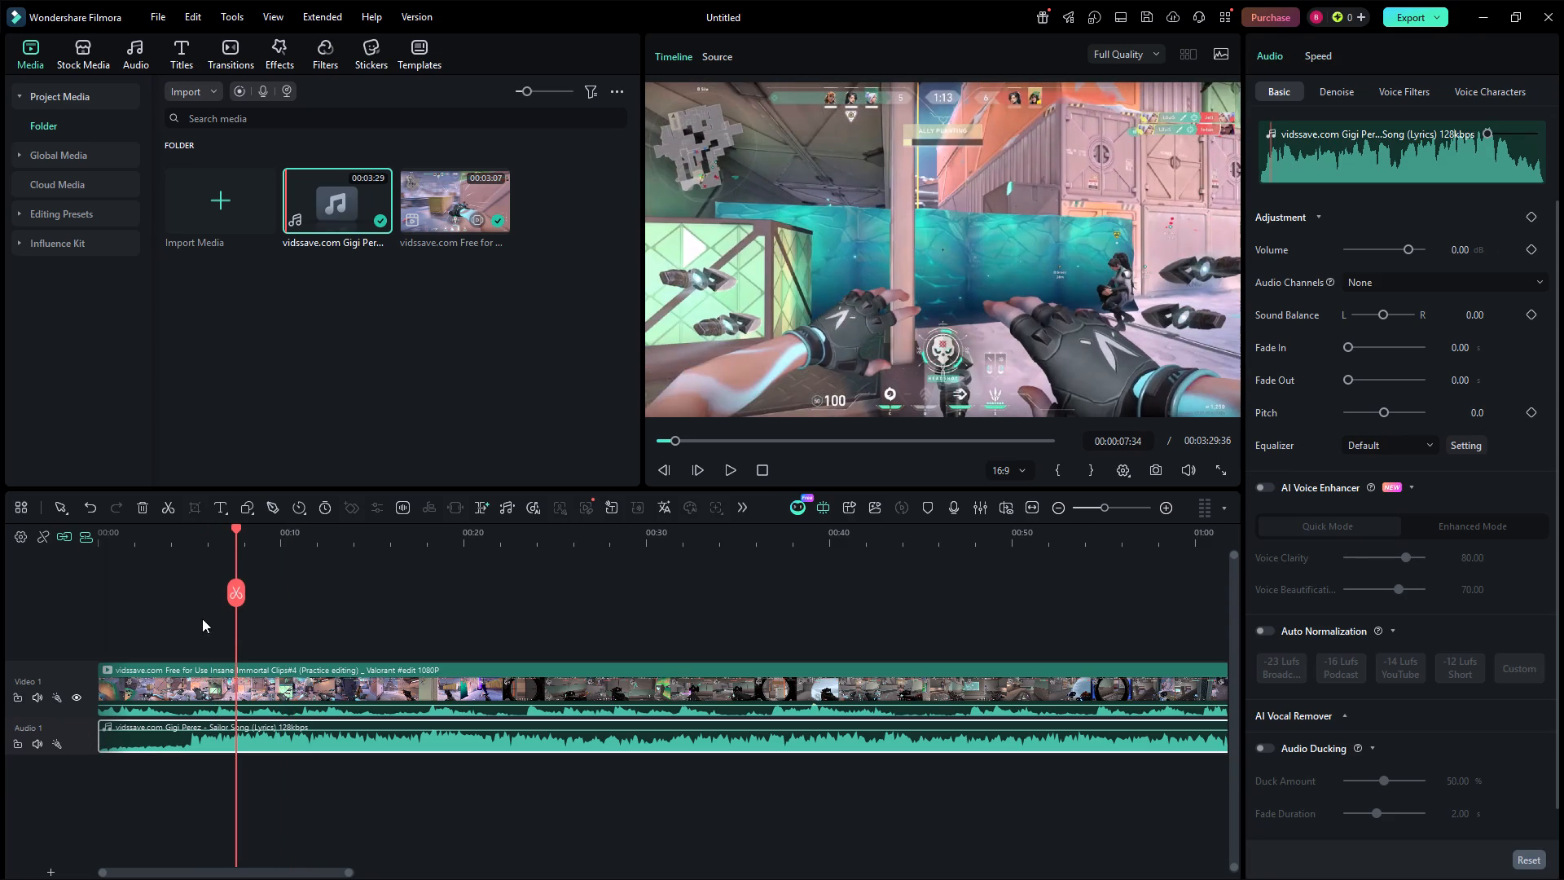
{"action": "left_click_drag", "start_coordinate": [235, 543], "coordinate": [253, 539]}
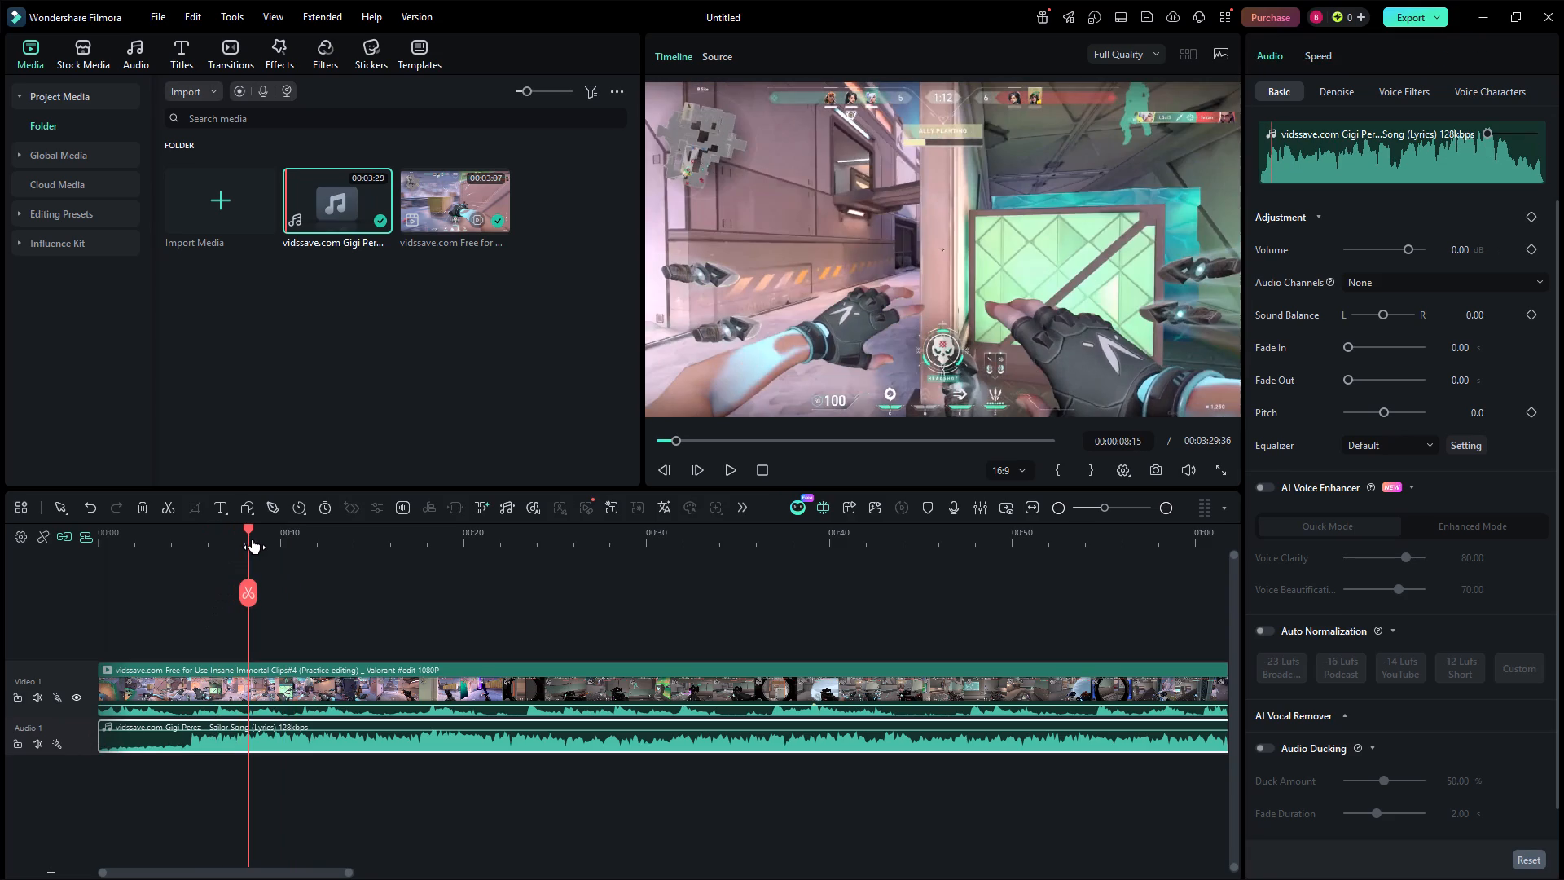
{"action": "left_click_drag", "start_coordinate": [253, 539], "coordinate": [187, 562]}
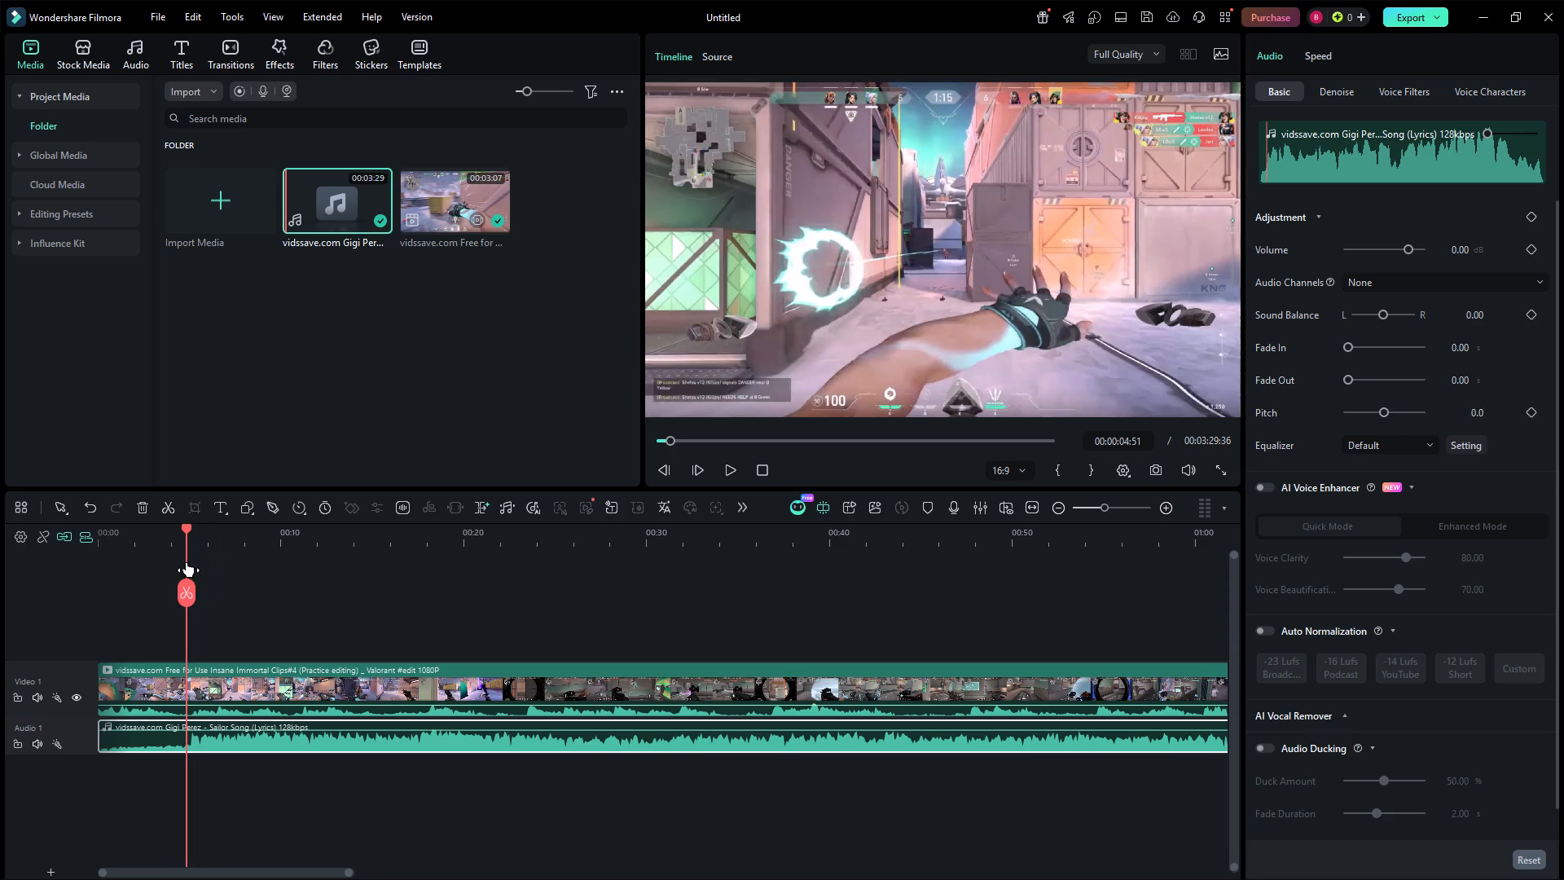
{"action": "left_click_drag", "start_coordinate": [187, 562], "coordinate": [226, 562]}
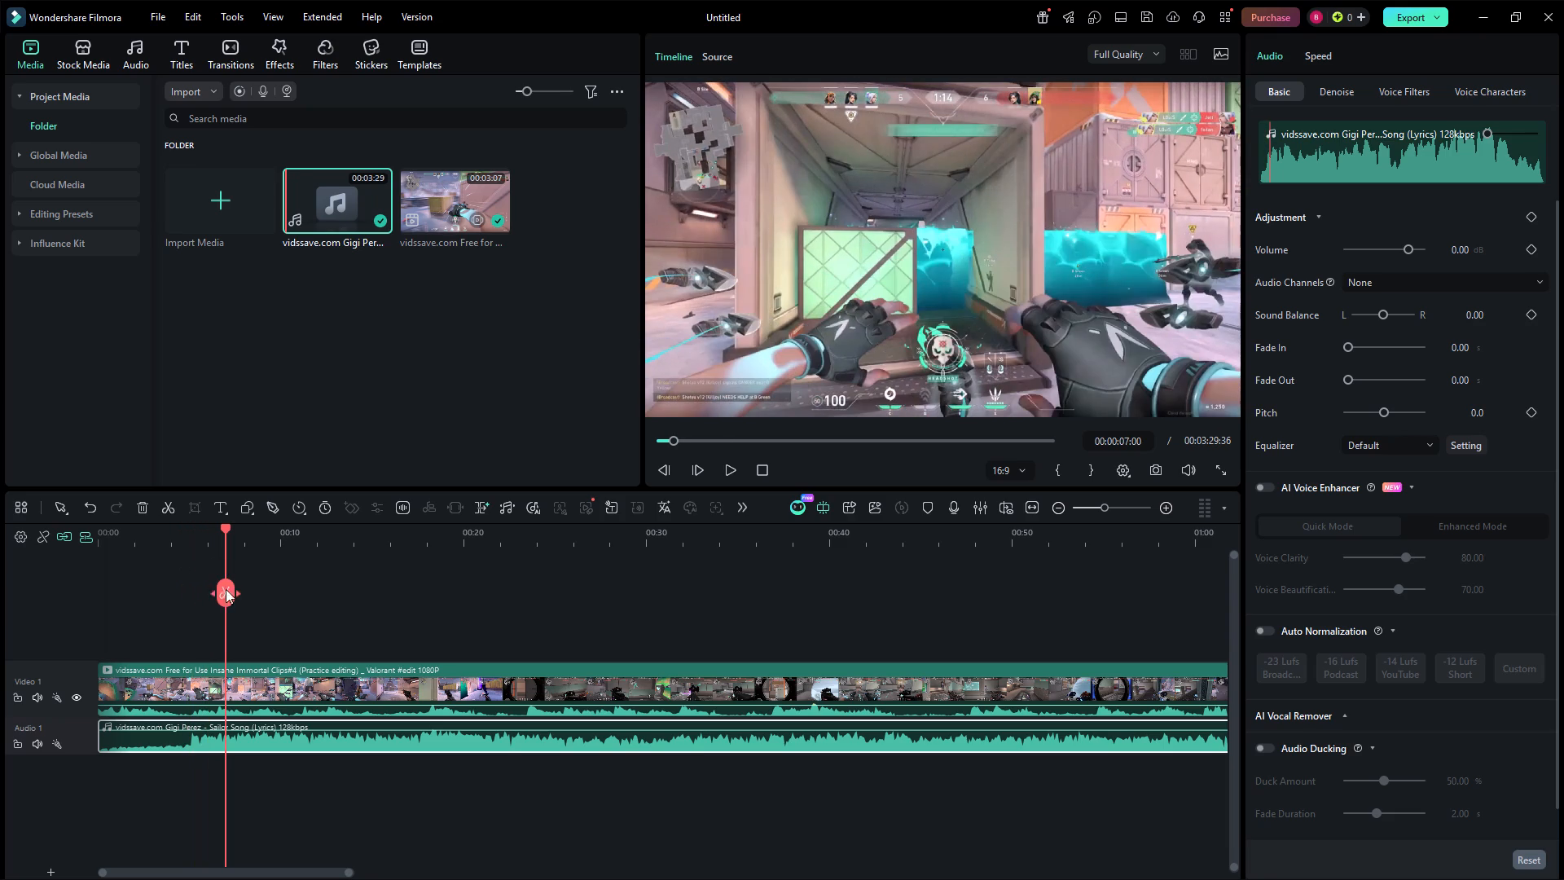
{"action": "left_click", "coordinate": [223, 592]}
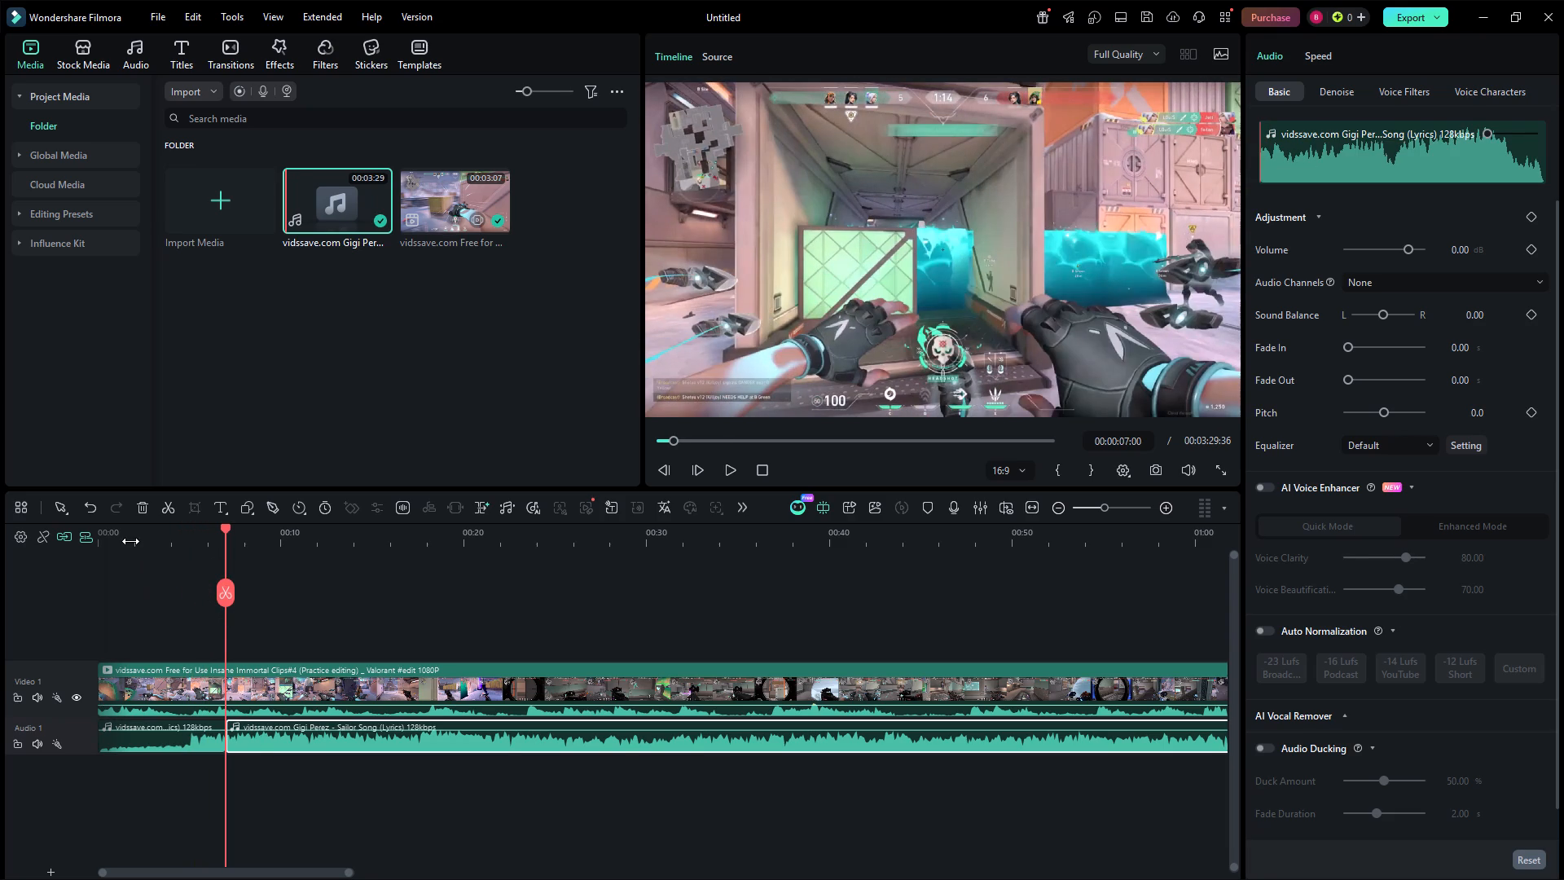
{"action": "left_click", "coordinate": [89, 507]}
Split the Video 1 gameplay clip at 00:00:07:00 and 00:00:12:15, delete the section between, and play the cut from the start.
{"action": "left_click", "coordinate": [252, 684]}
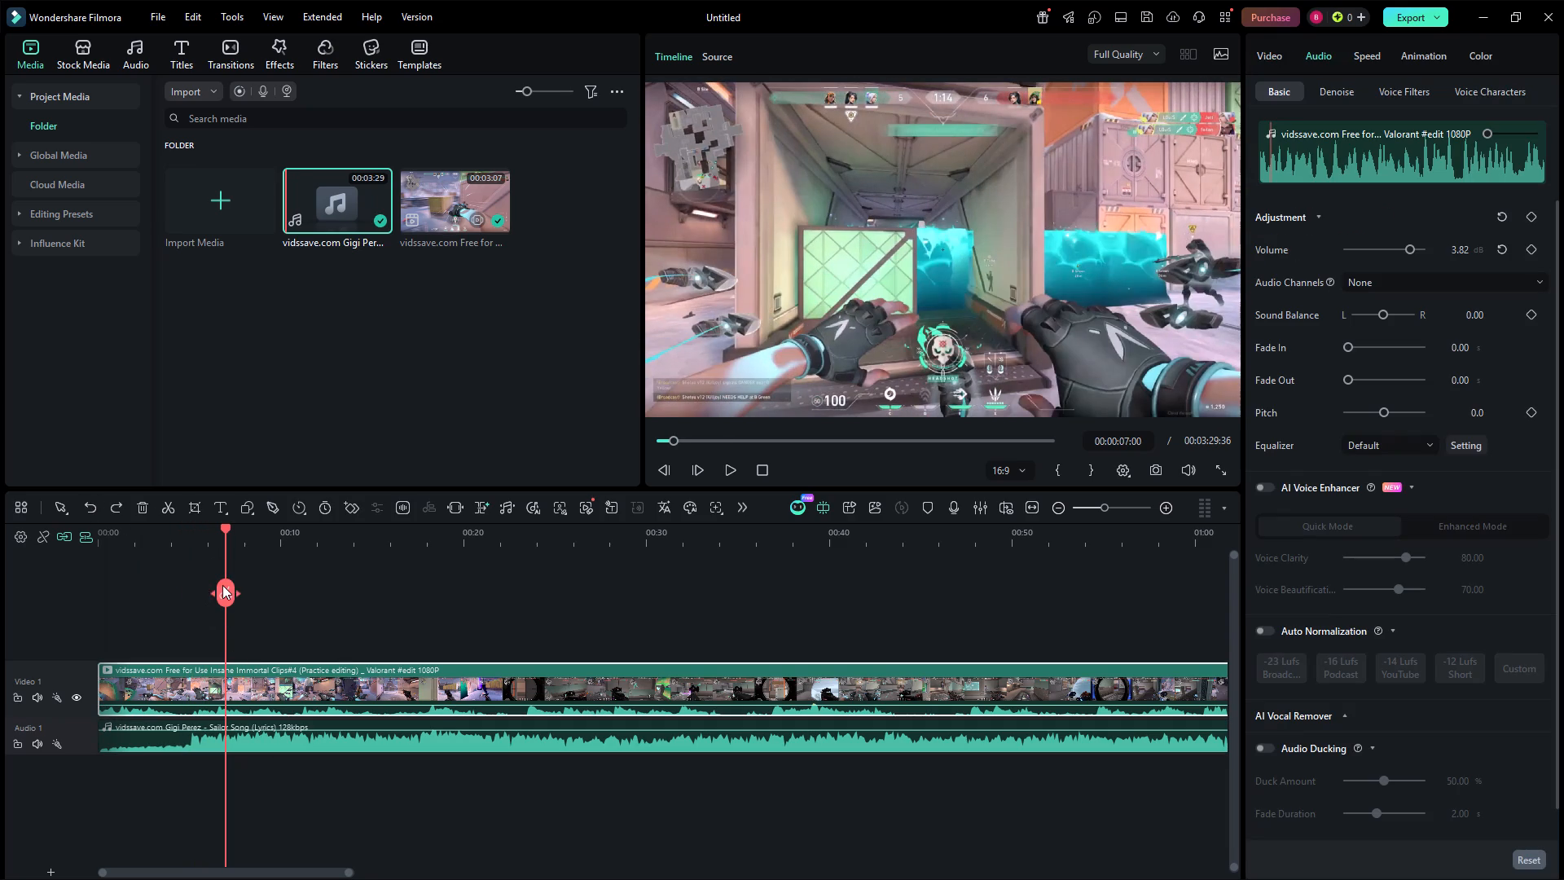
{"action": "left_click", "coordinate": [222, 585]}
{"action": "left_click_drag", "start_coordinate": [222, 539], "coordinate": [244, 537]}
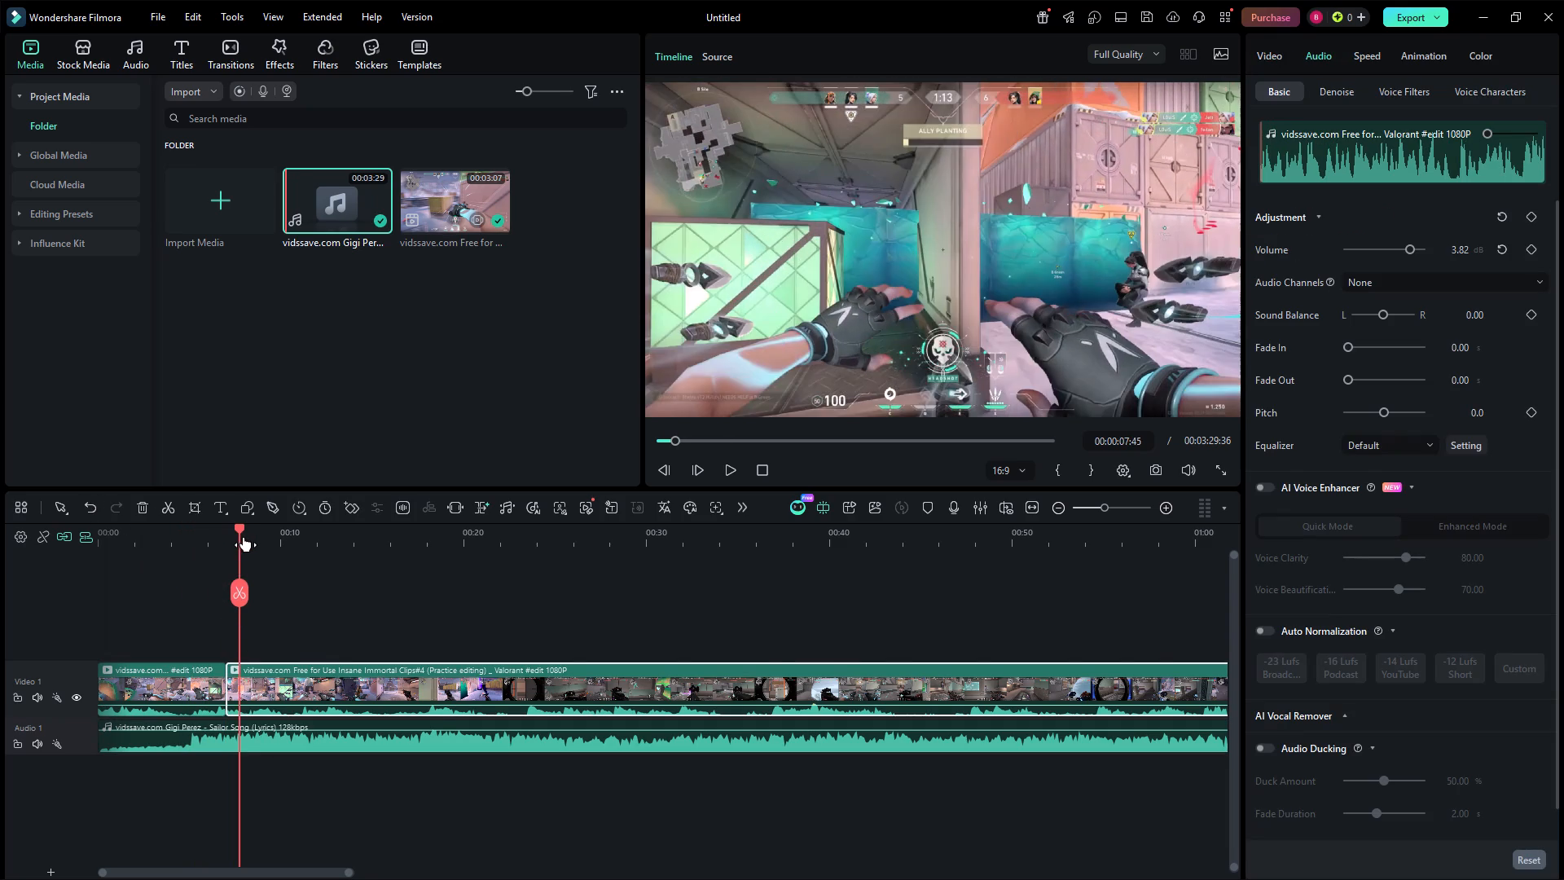
{"action": "left_click_drag", "start_coordinate": [244, 537], "coordinate": [322, 536]}
{"action": "left_click", "coordinate": [319, 594]}
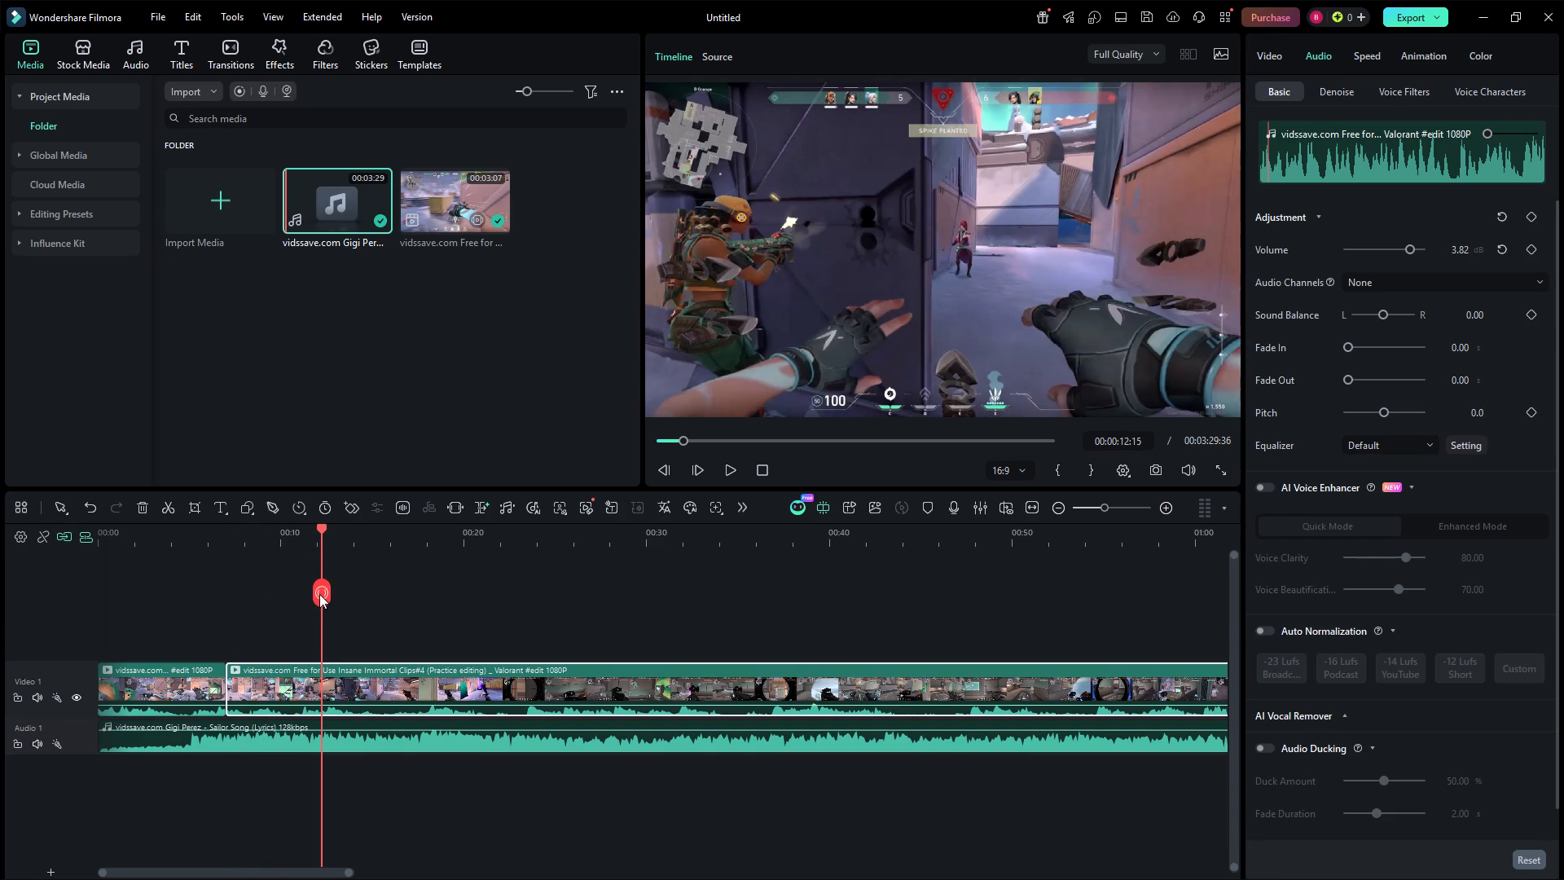
{"action": "left_click", "coordinate": [292, 684]}
{"action": "right_click", "coordinate": [292, 684]}
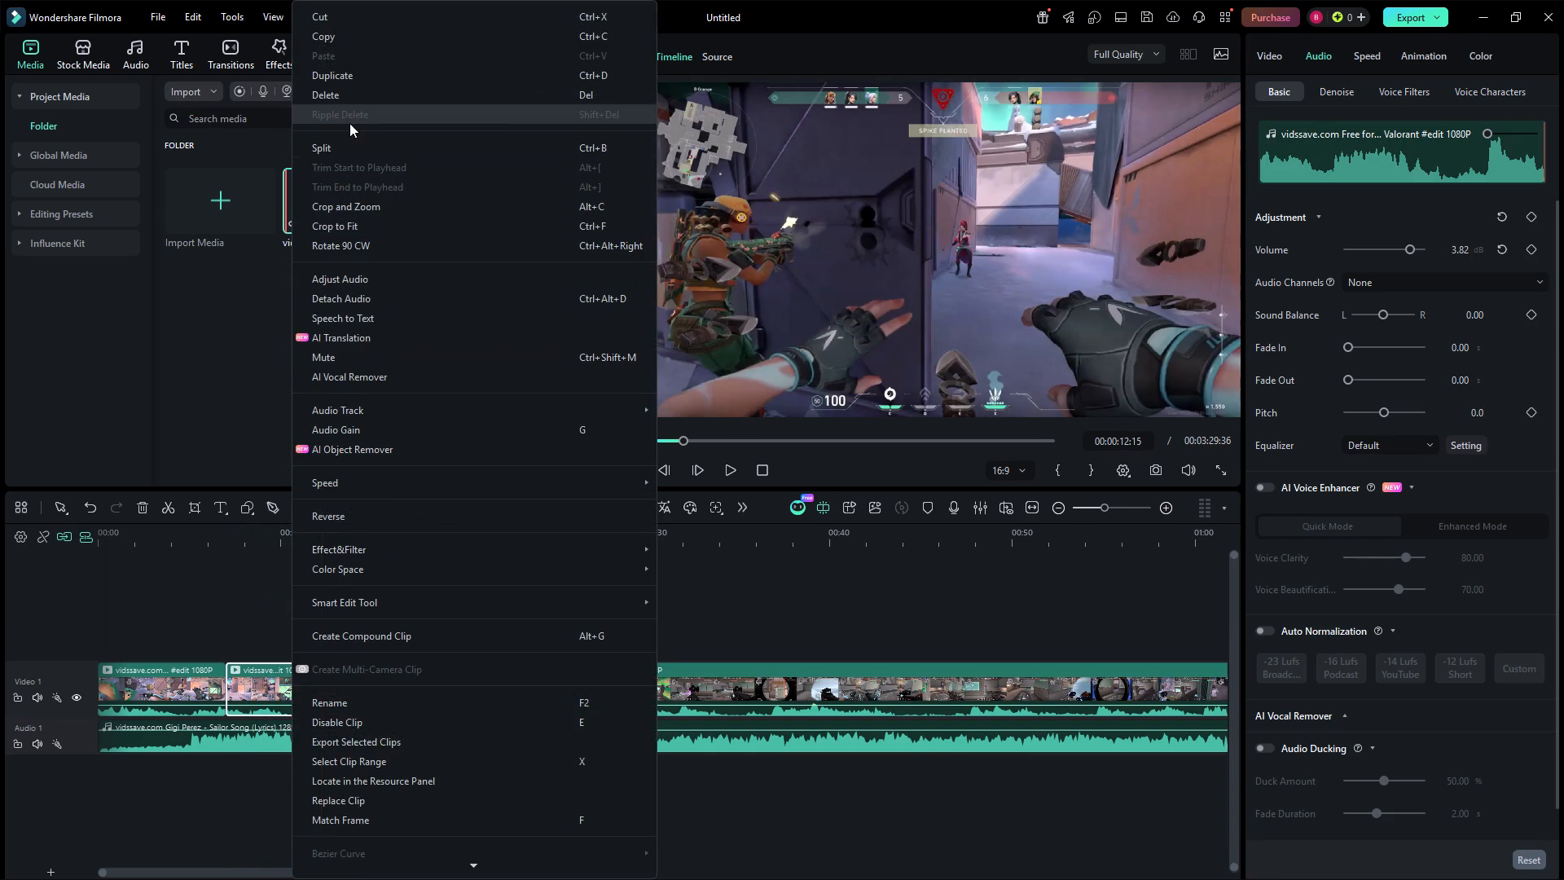
{"action": "left_click", "coordinate": [369, 101]}
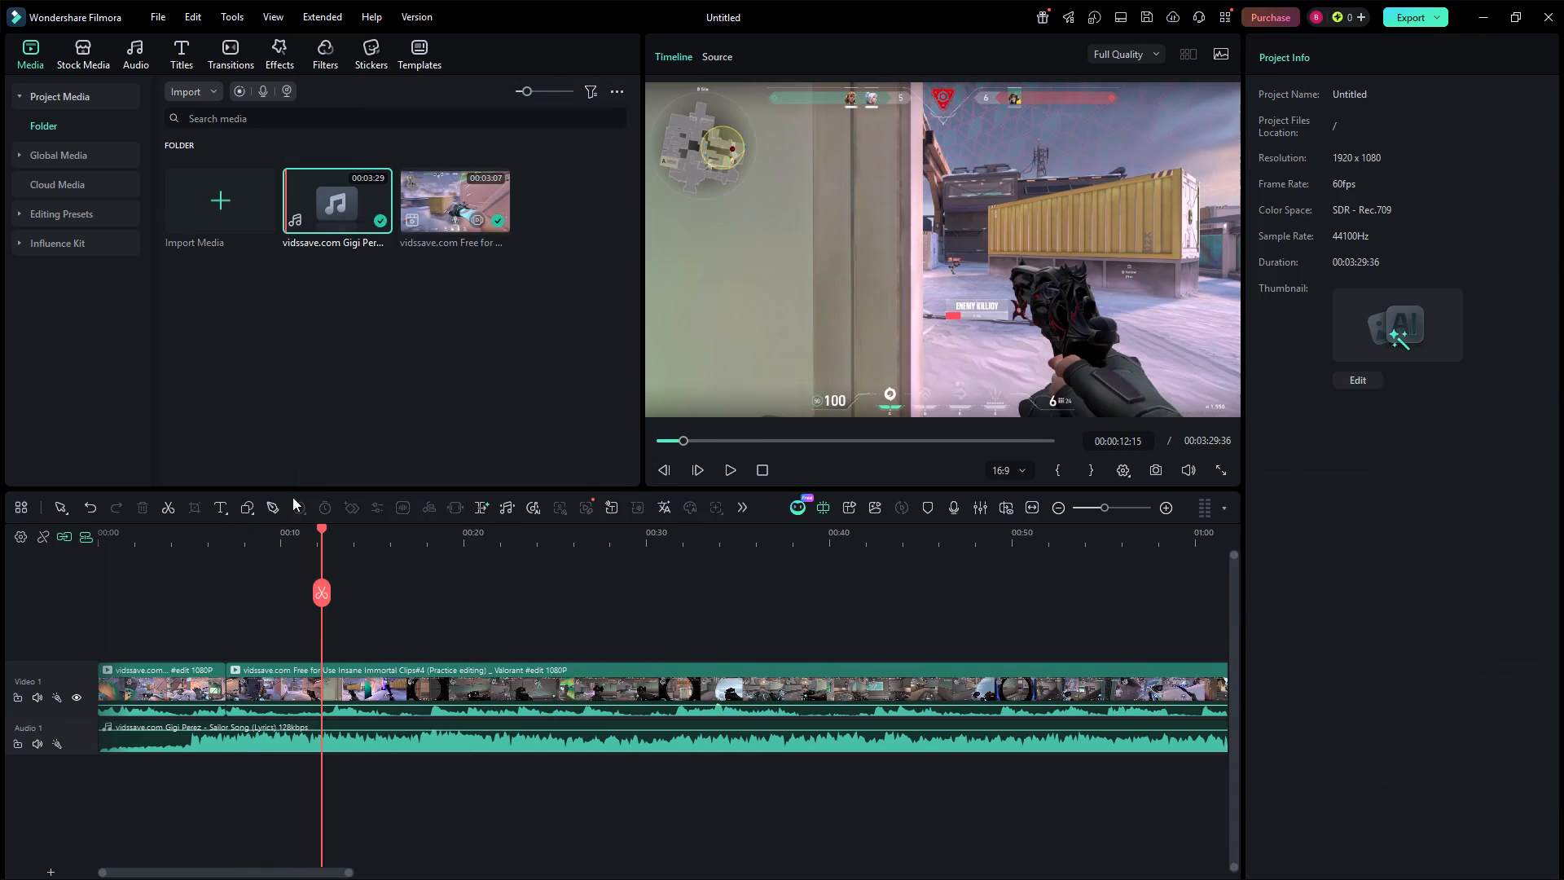
{"action": "left_click_drag", "start_coordinate": [324, 535], "coordinate": [0, 632]}
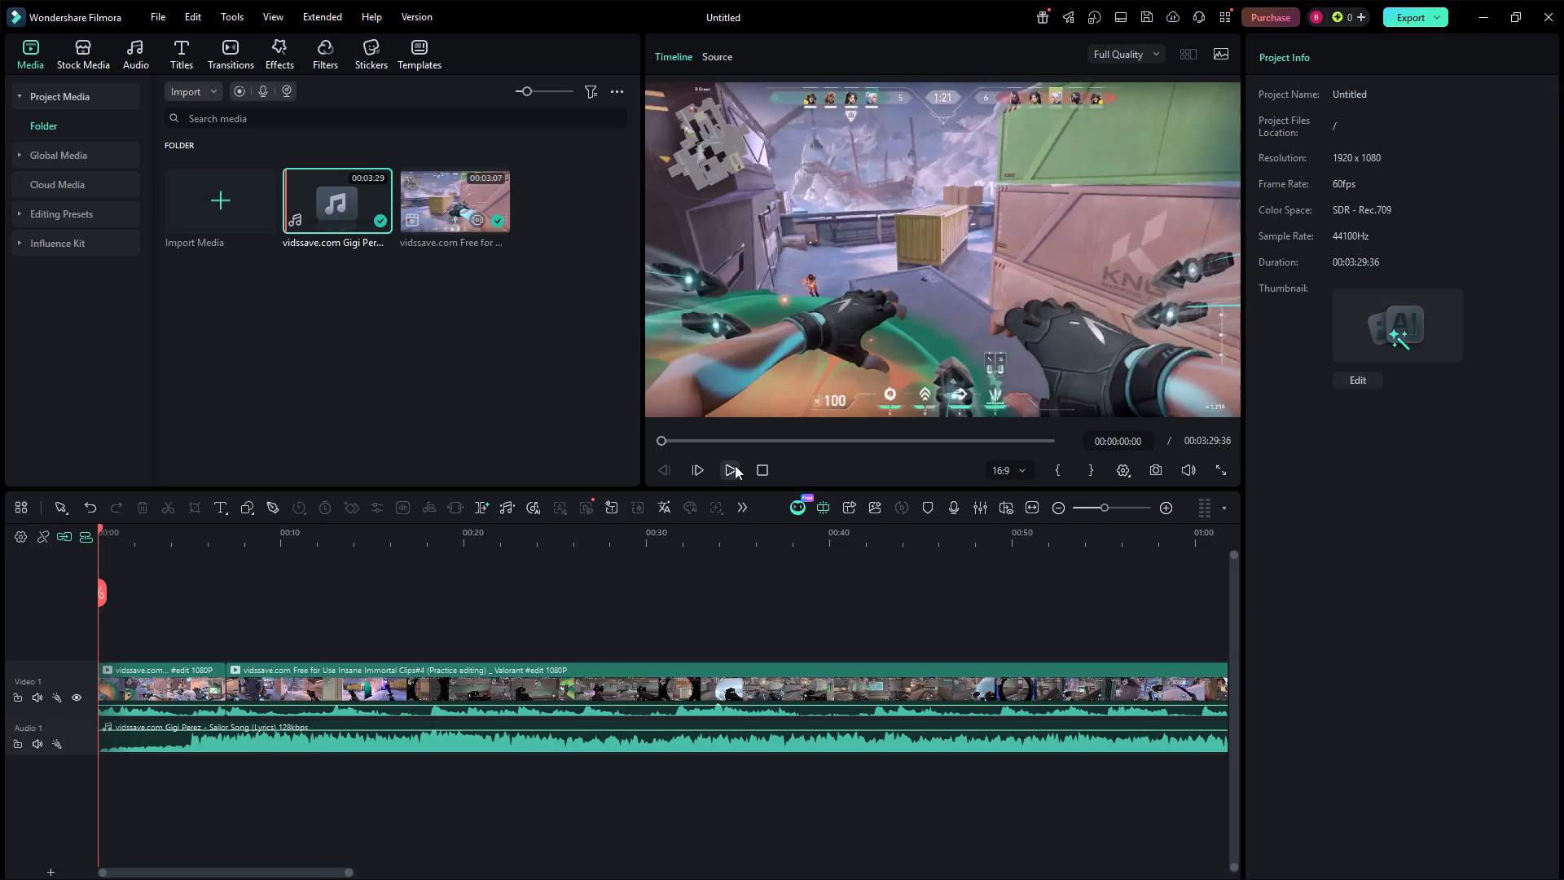
{"action": "left_click", "coordinate": [735, 465]}
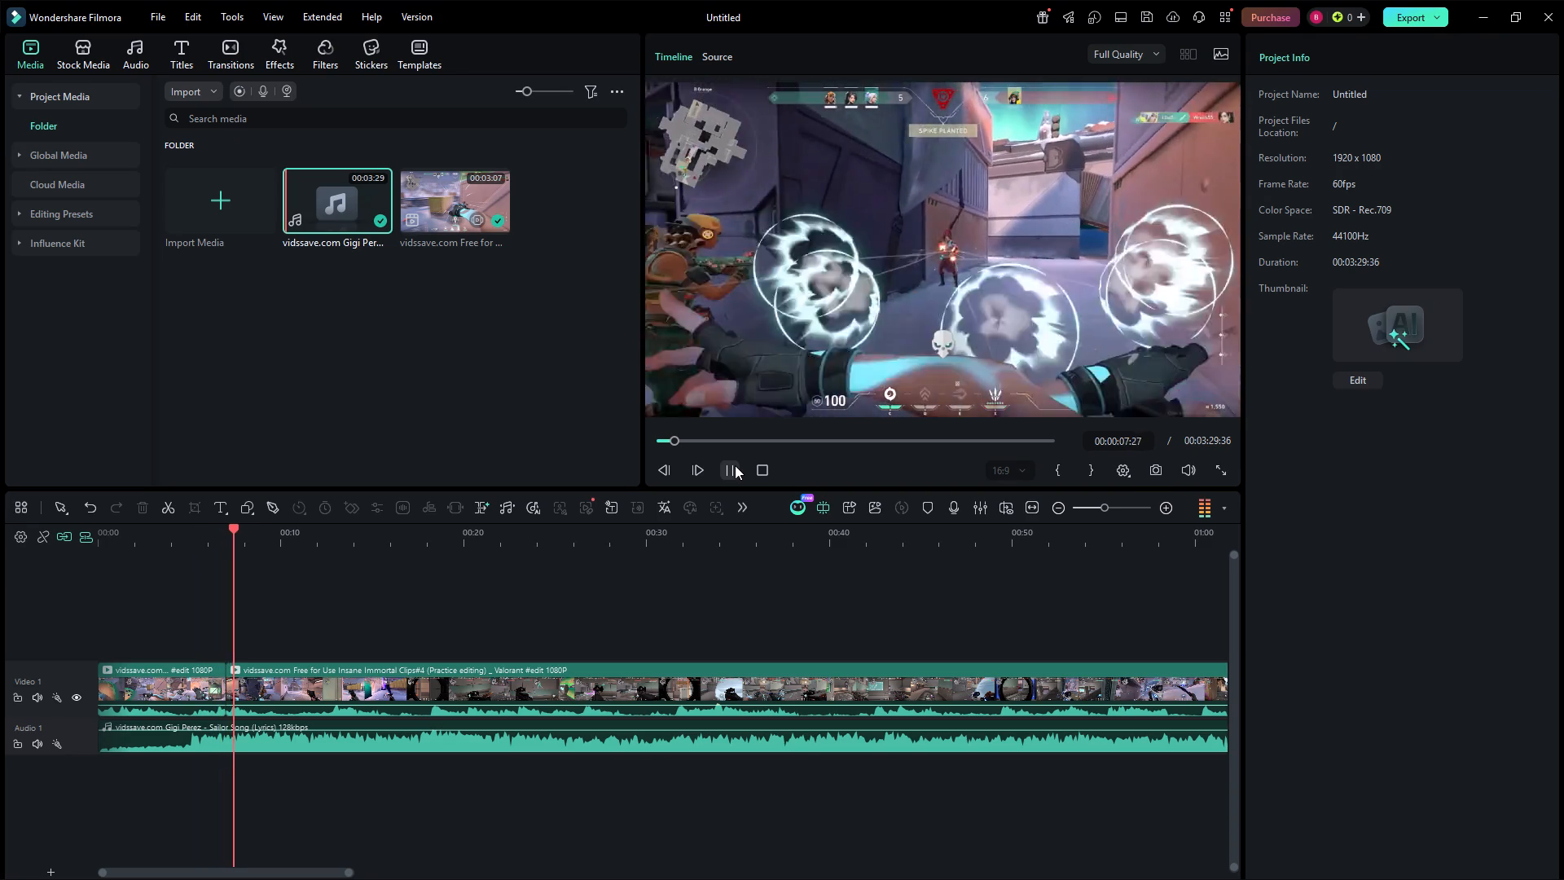
{"action": "left_click", "coordinate": [735, 465]}
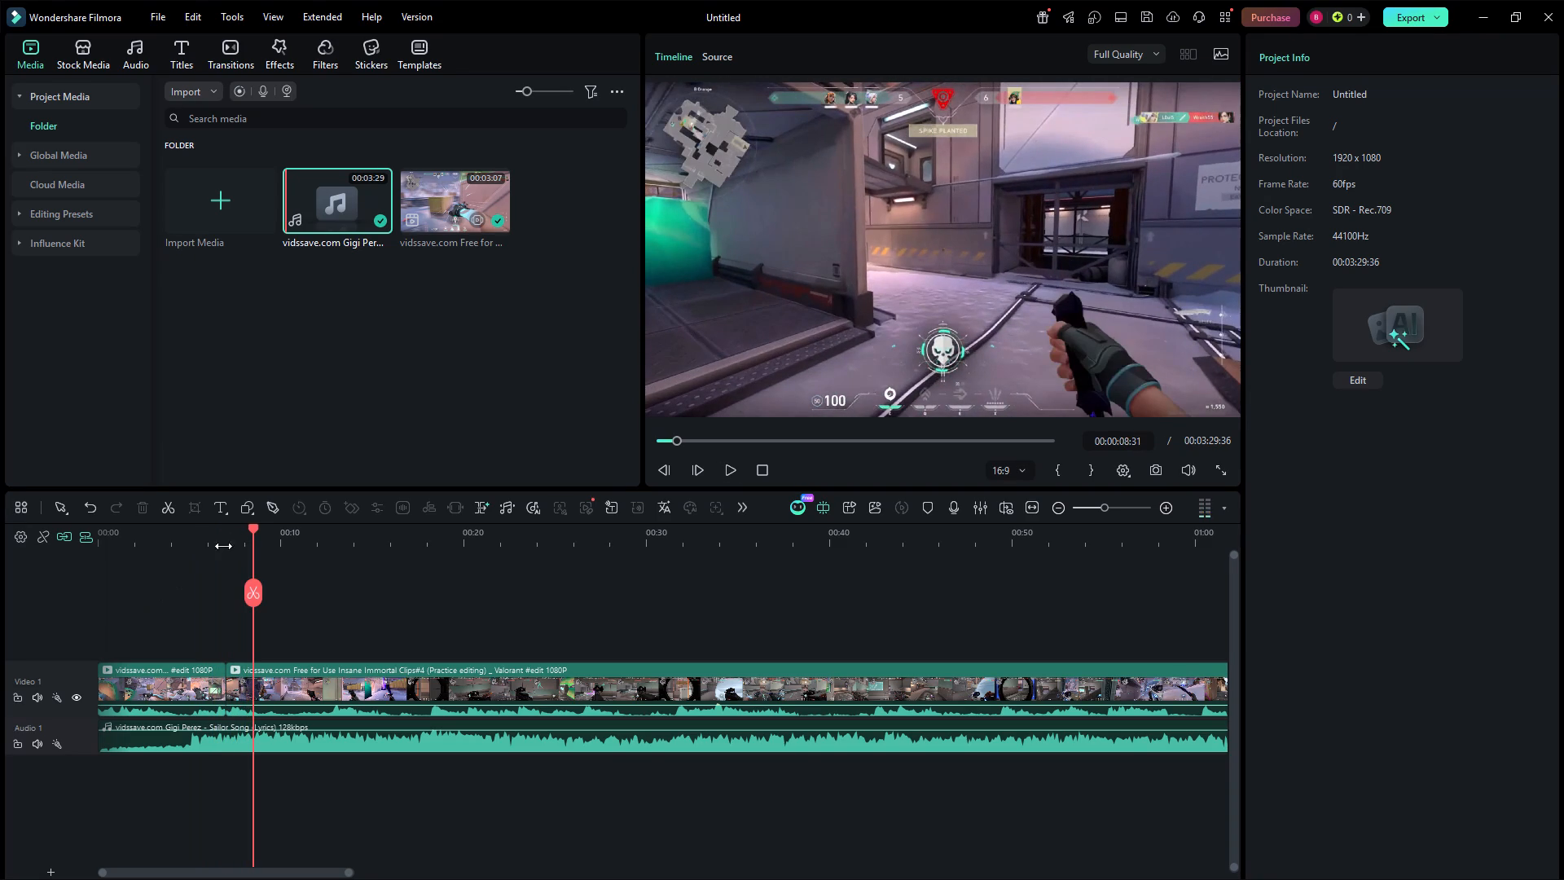
Add a keyframe at the start of the first Video 1 clip and a scale keyframe at 00:00:03:31.
{"action": "left_click_drag", "start_coordinate": [255, 535], "coordinate": [101, 570]}
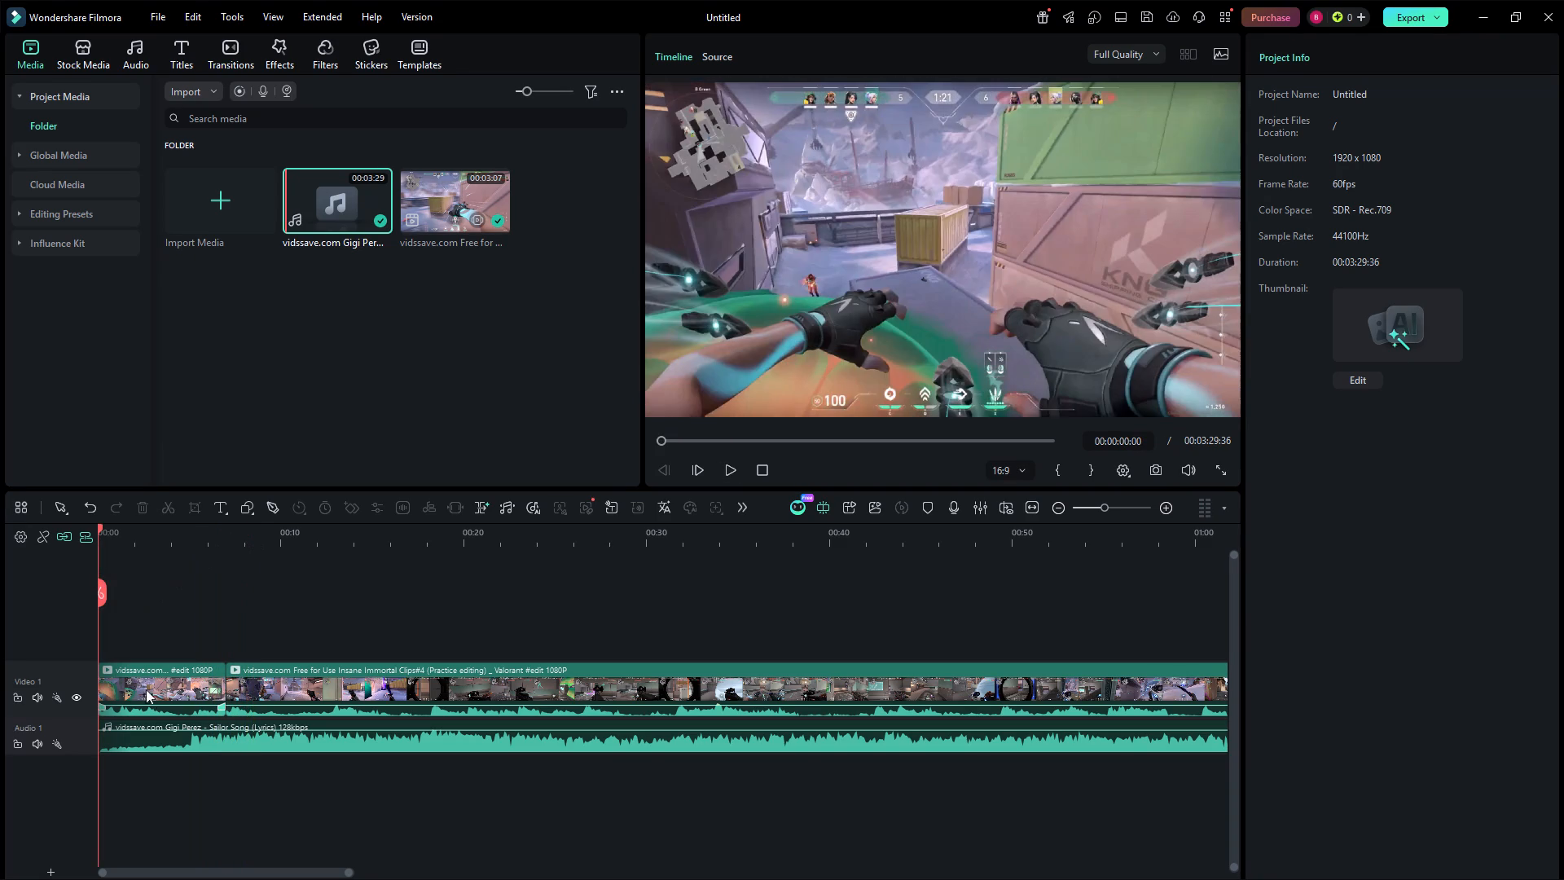
{"action": "left_click", "coordinate": [147, 698]}
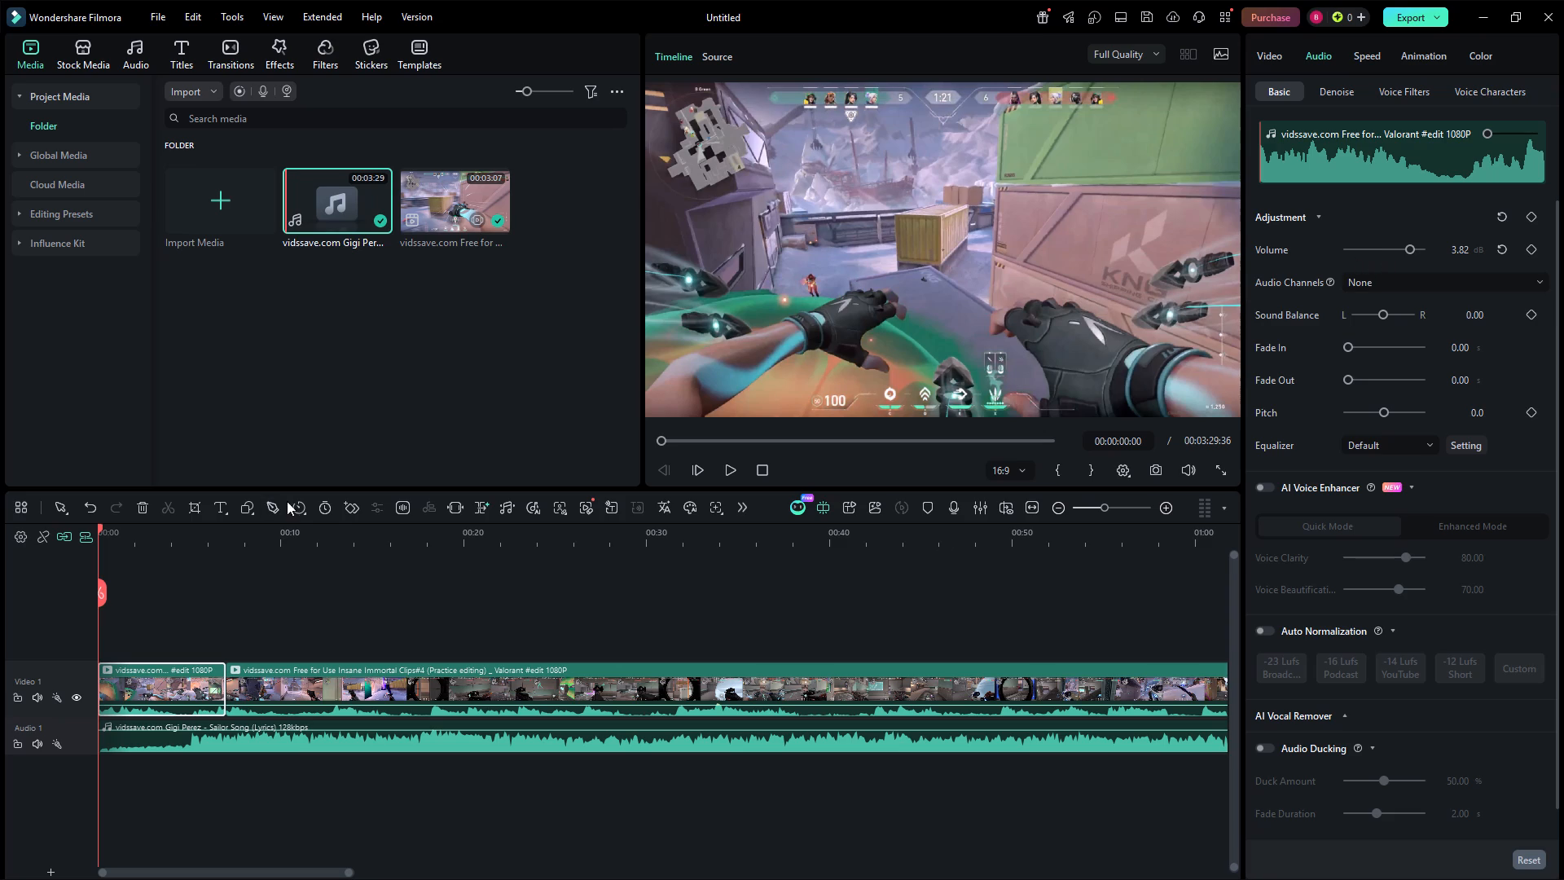
{"action": "left_click", "coordinate": [350, 508]}
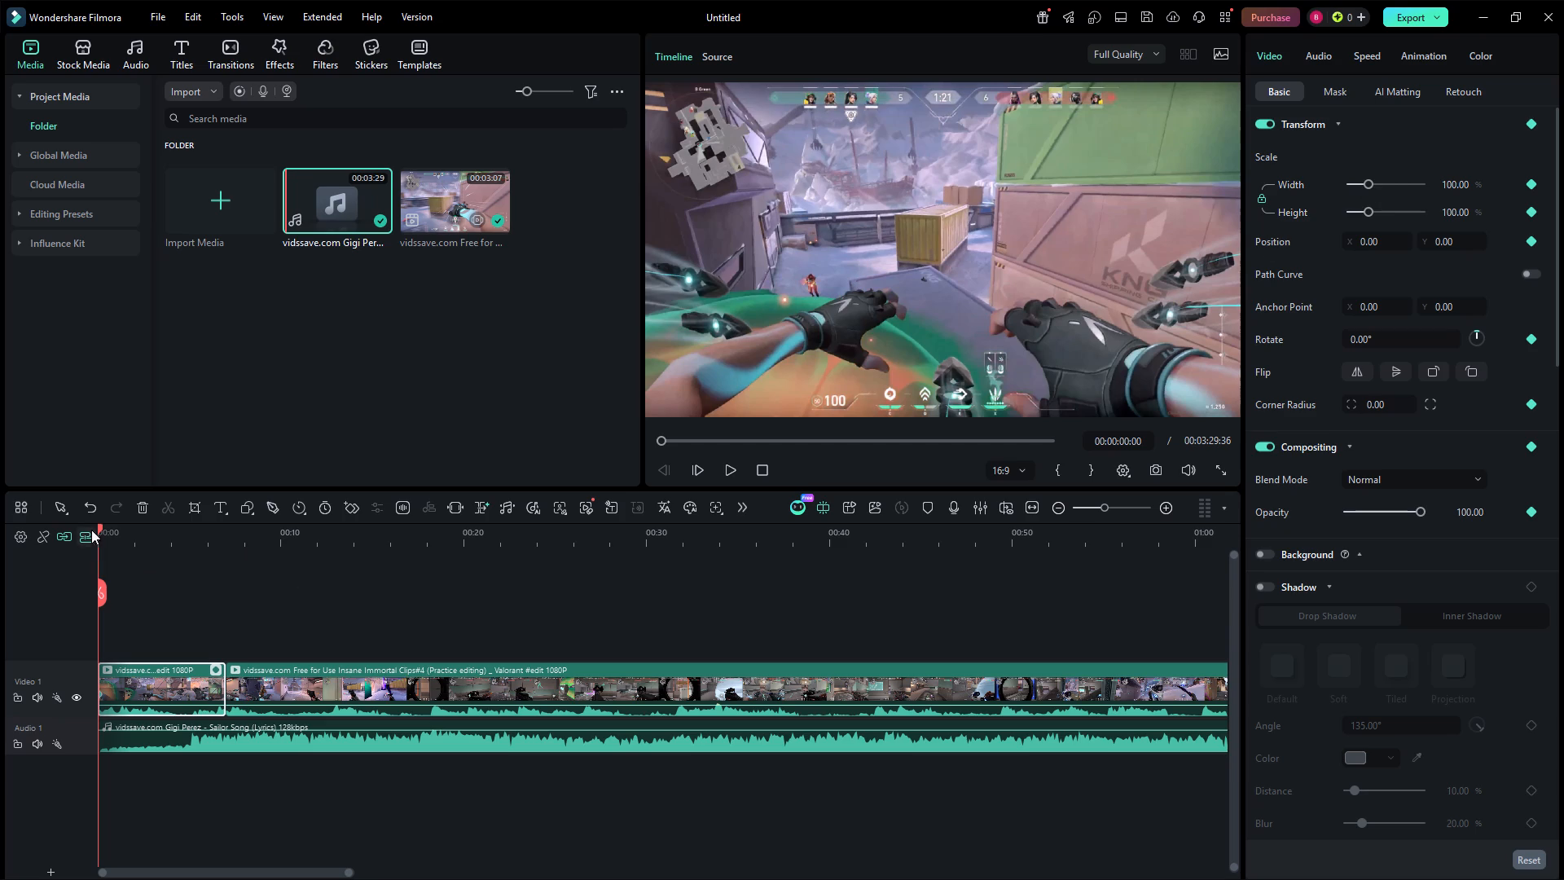
{"action": "left_click", "coordinate": [204, 534]}
{"action": "left_click_drag", "start_coordinate": [201, 536], "coordinate": [201, 537]}
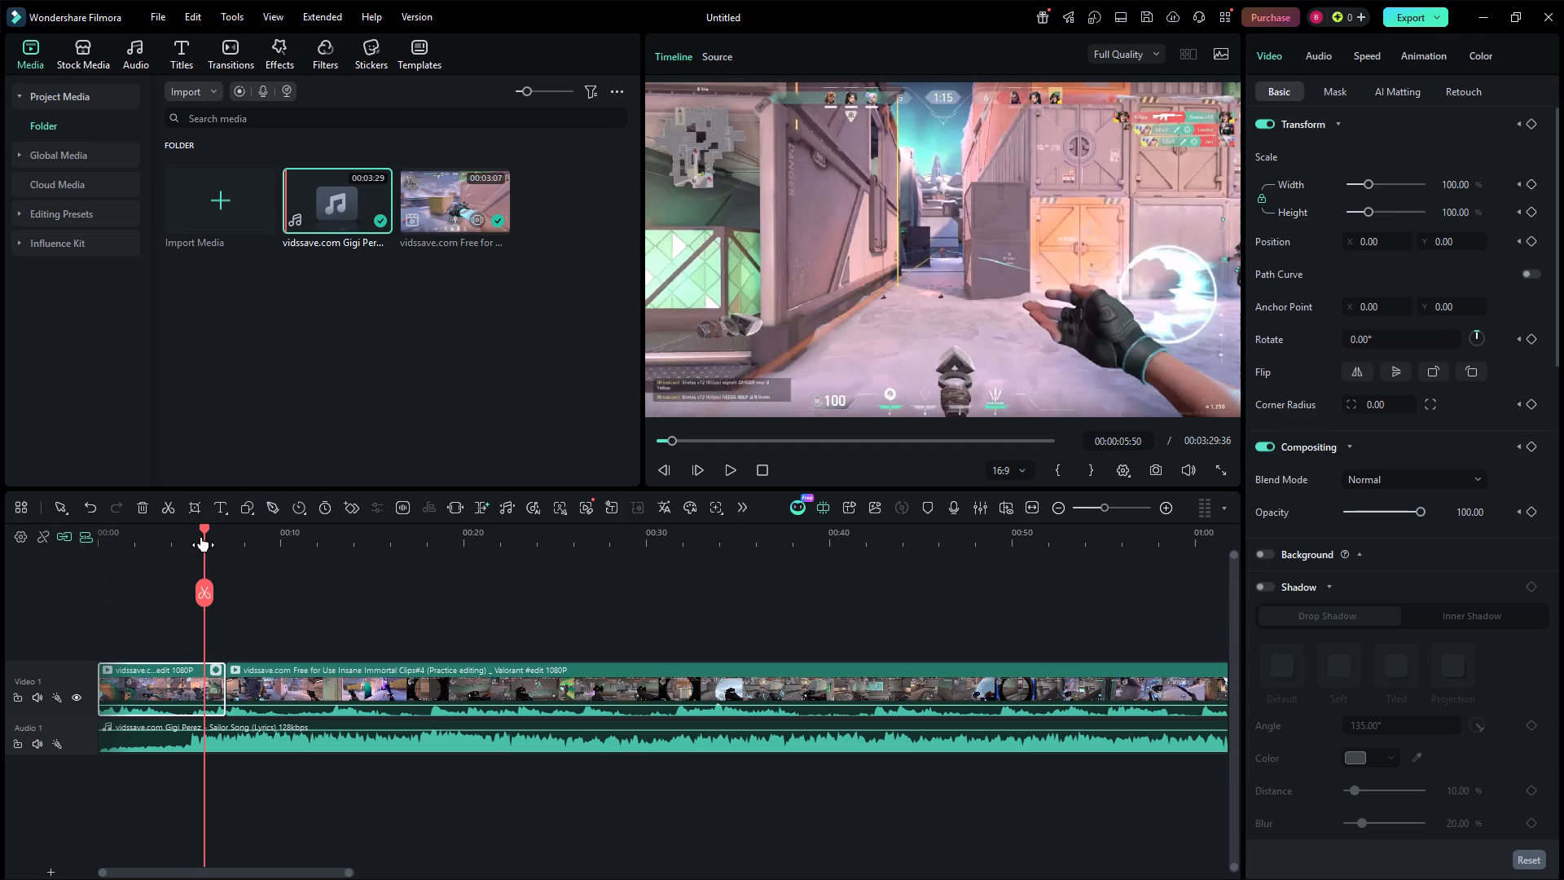
{"action": "left_click_drag", "start_coordinate": [201, 537], "coordinate": [162, 551]}
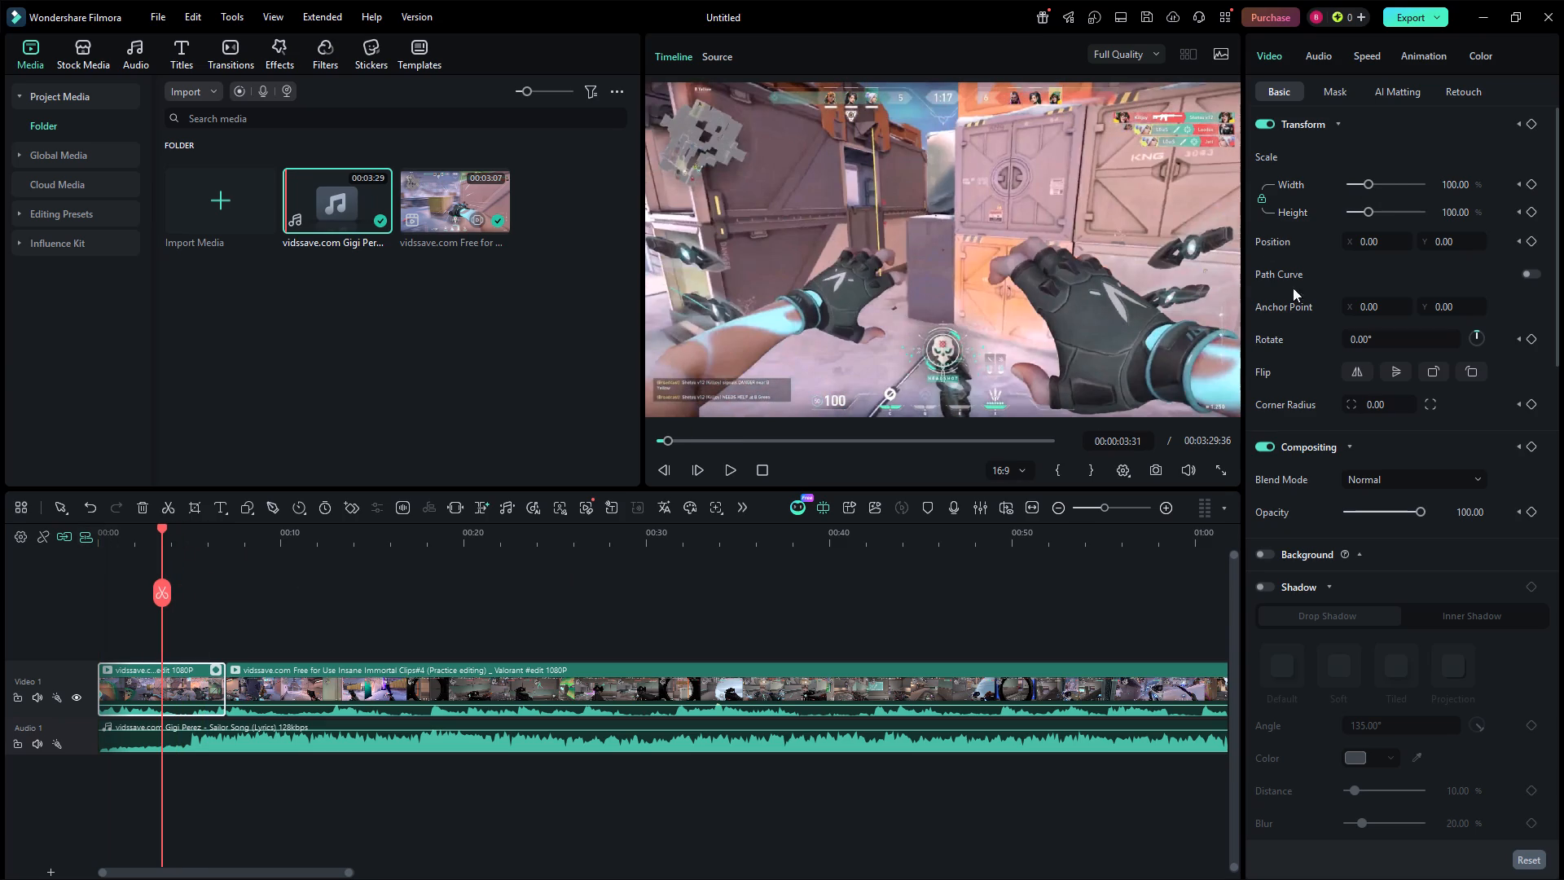
{"action": "left_click", "coordinate": [1534, 183]}
Set the scale to 202.35% at the first clip's starting keyframe and preview the zoom across the clip.
{"action": "left_click", "coordinate": [99, 694]}
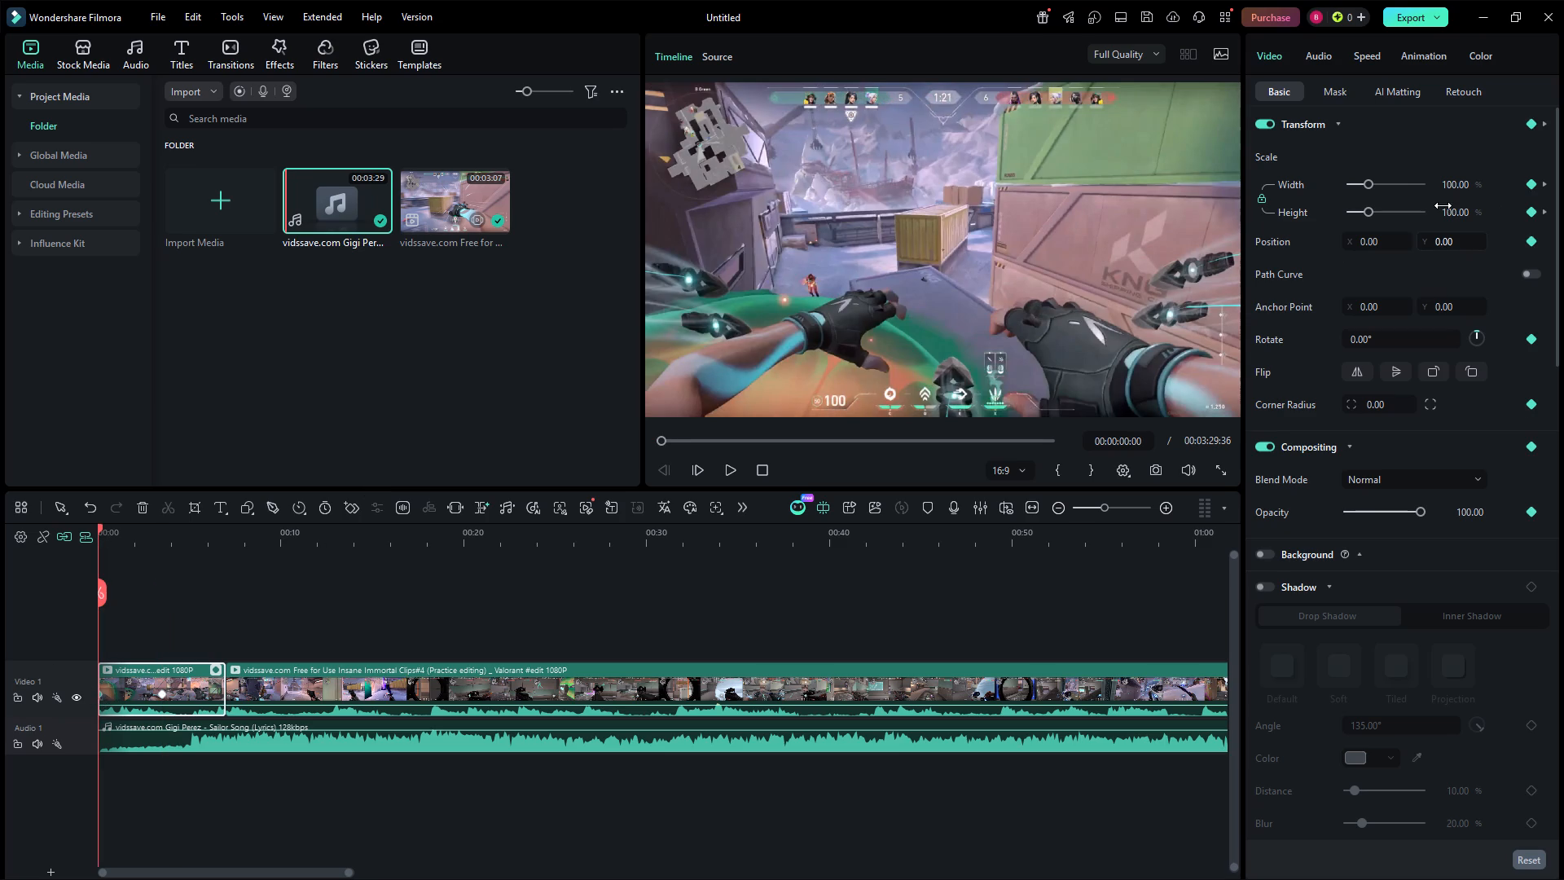
{"action": "left_click_drag", "start_coordinate": [1368, 182], "coordinate": [1380, 184]}
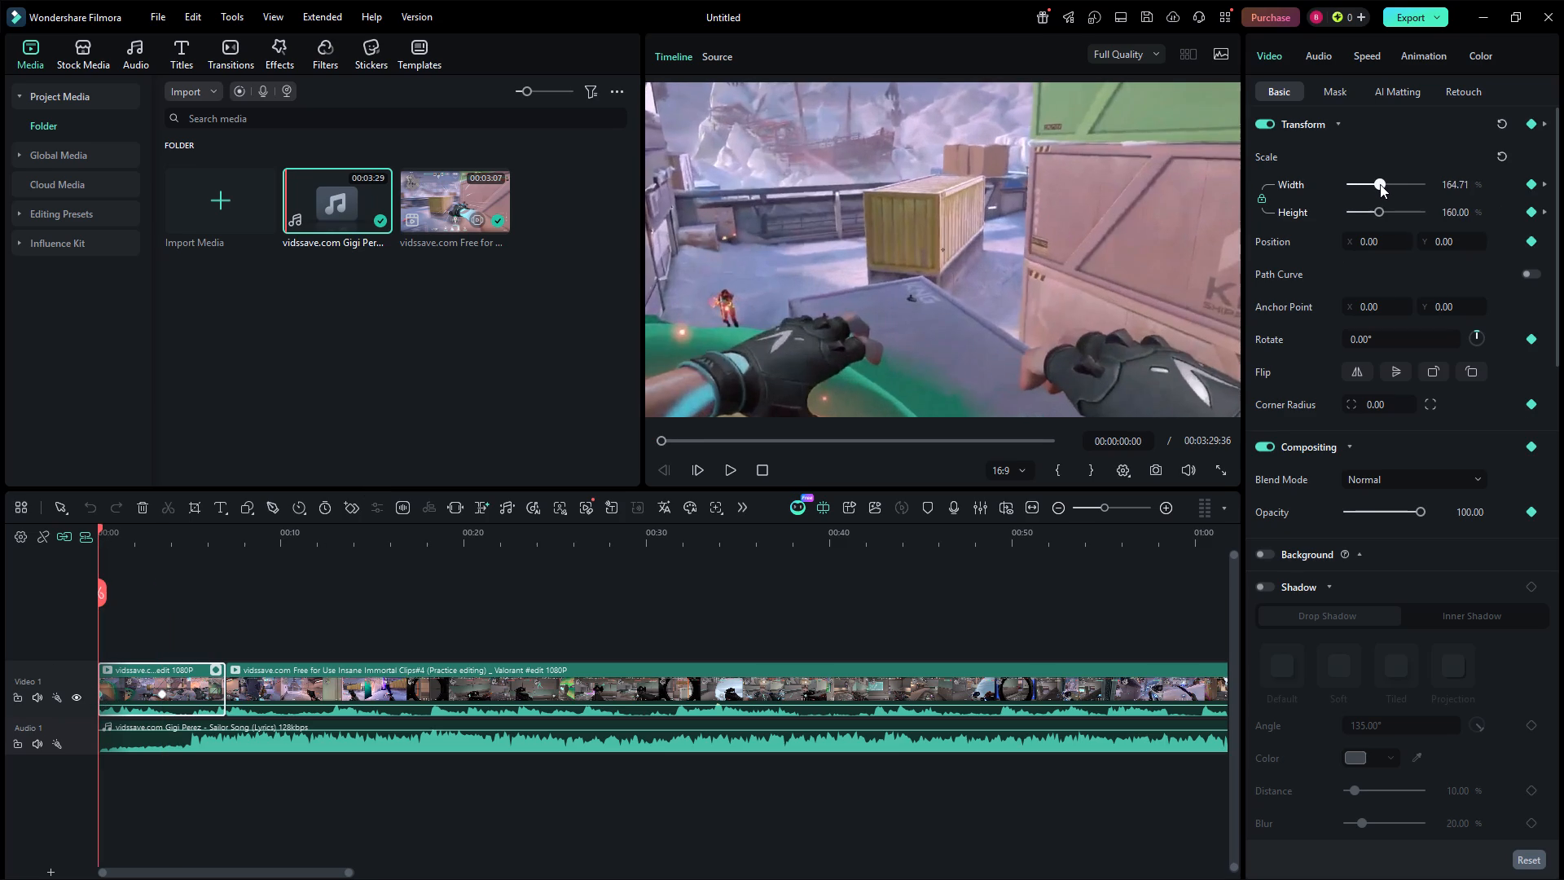
{"action": "left_click_drag", "start_coordinate": [1380, 184], "coordinate": [1386, 183]}
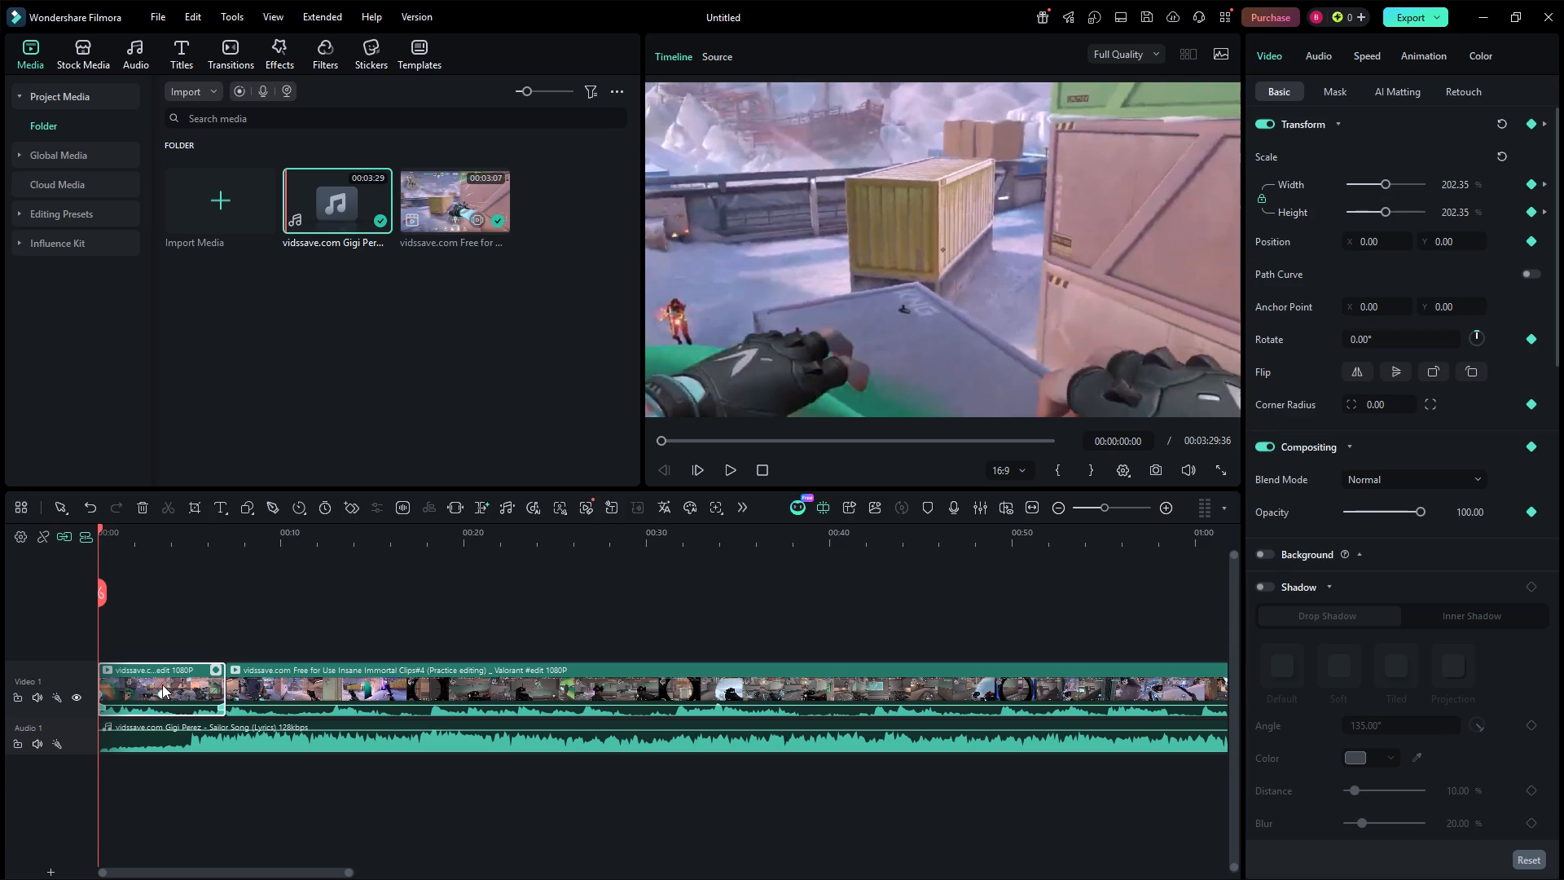
{"action": "left_click_drag", "start_coordinate": [100, 551], "coordinate": [237, 551]}
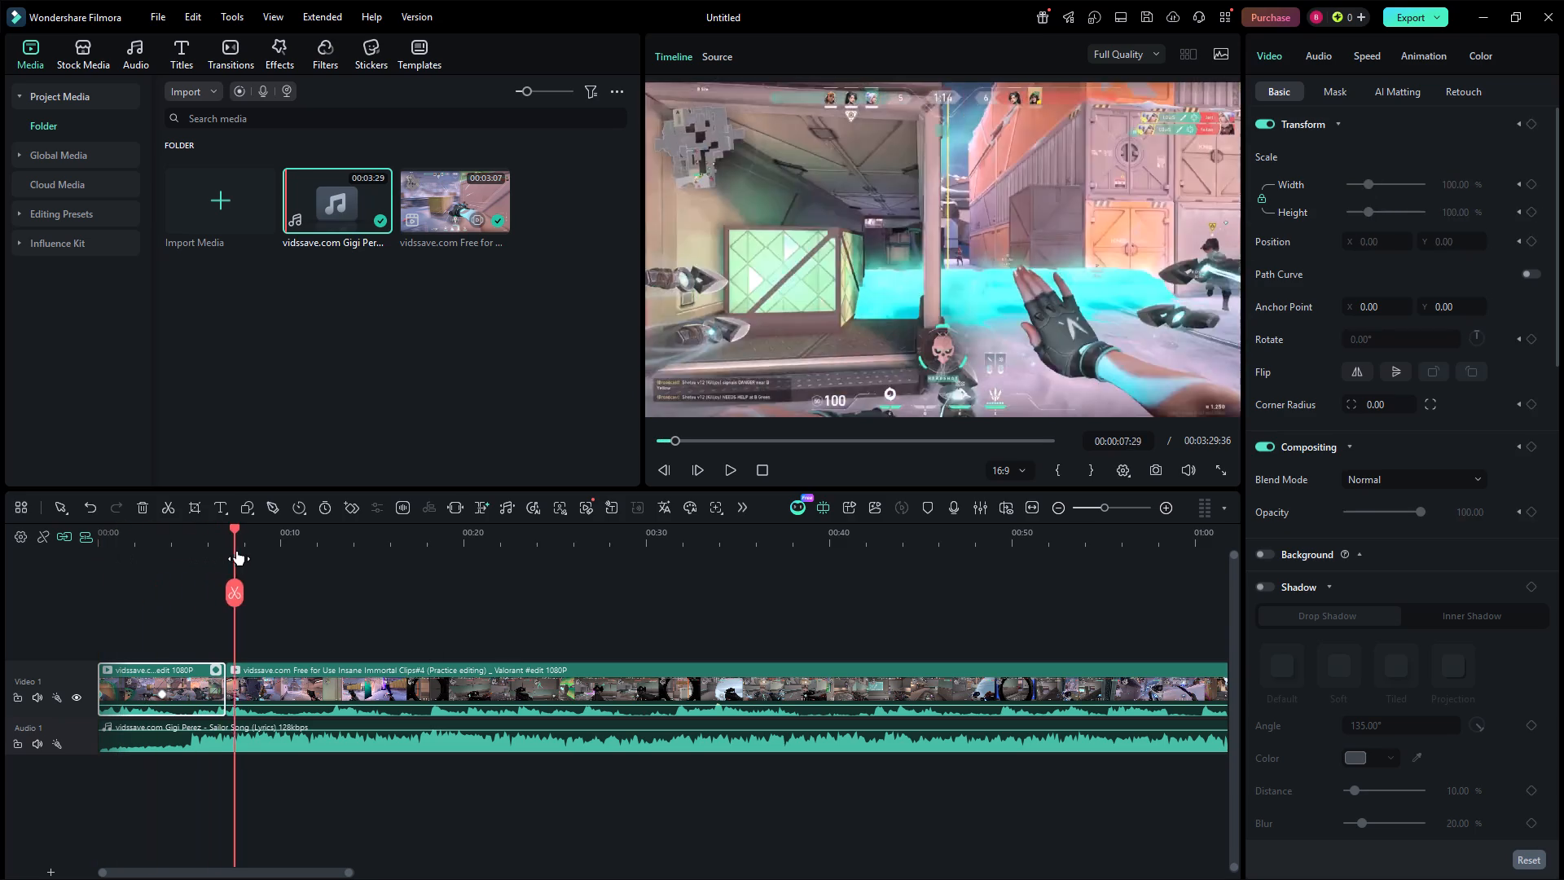
{"action": "left_click_drag", "start_coordinate": [237, 551], "coordinate": [170, 545]}
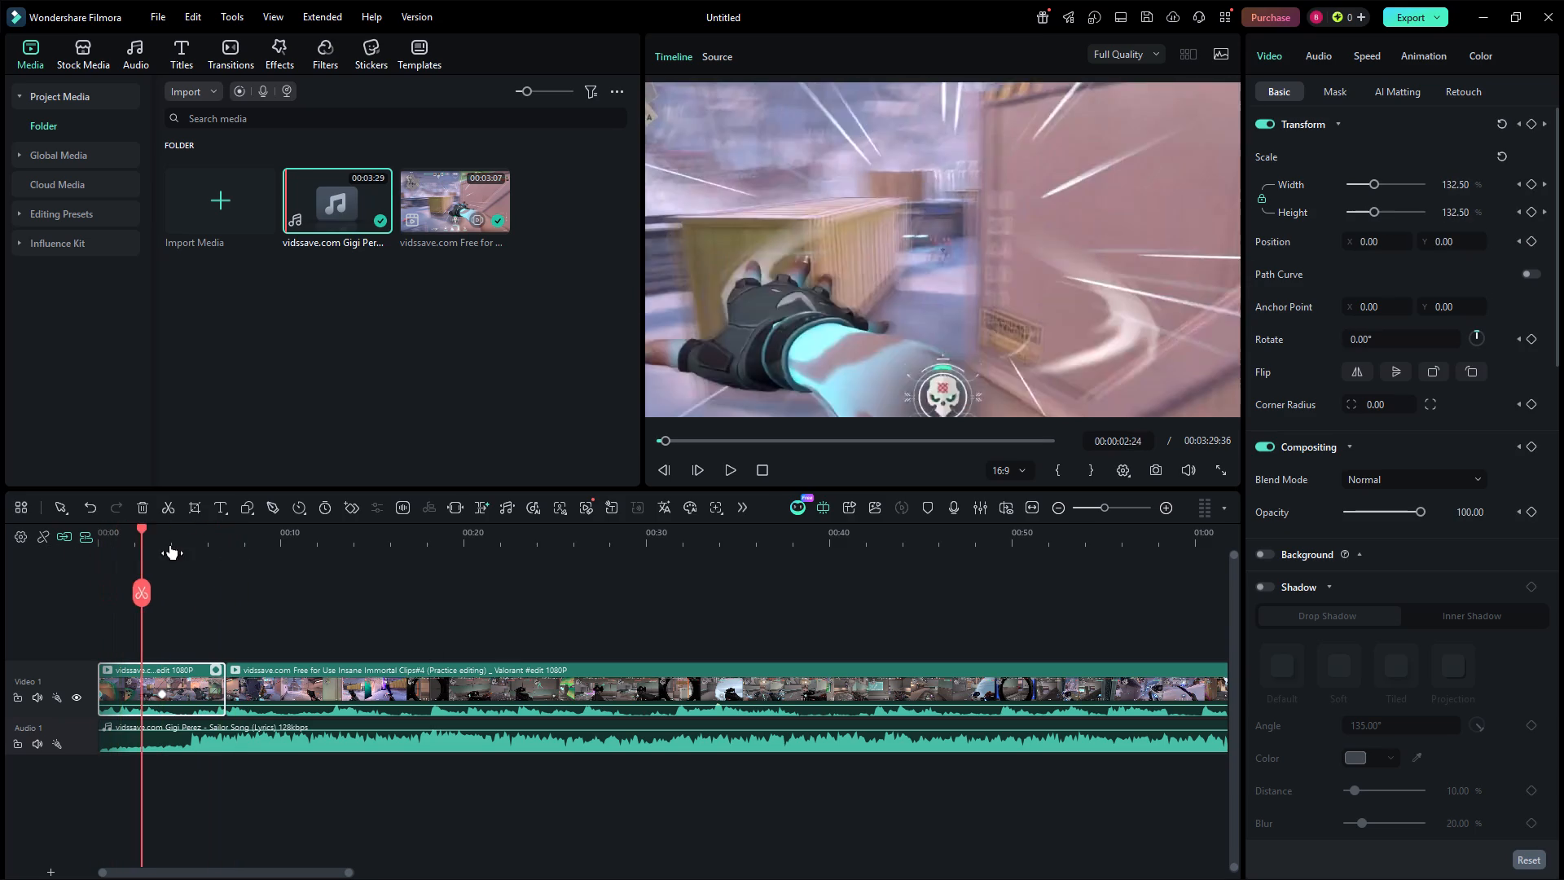
{"action": "left_click_drag", "start_coordinate": [170, 545], "coordinate": [48, 543]}
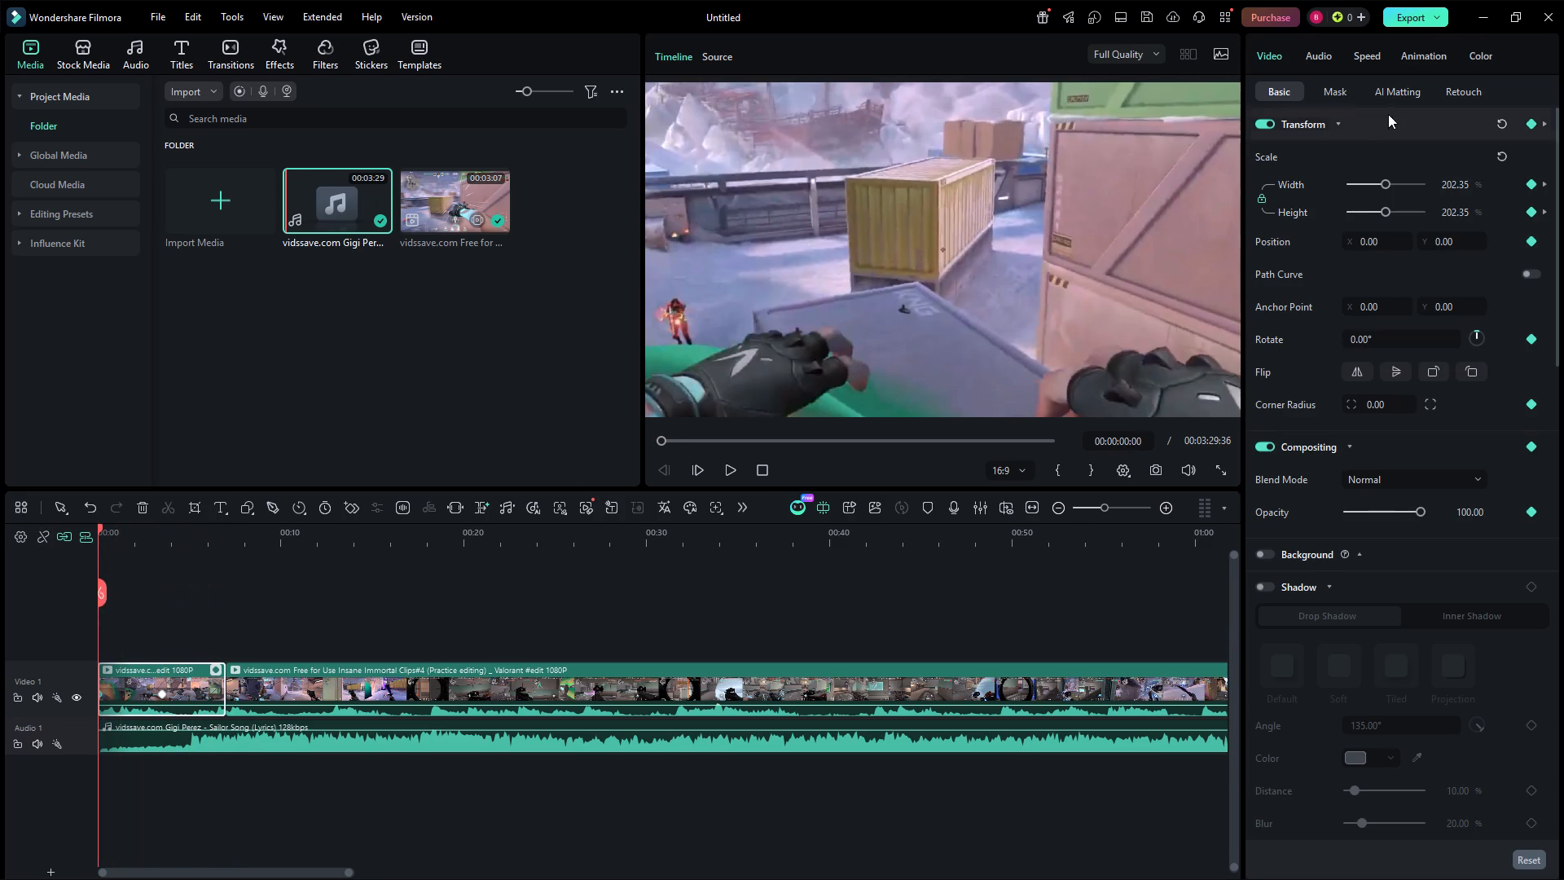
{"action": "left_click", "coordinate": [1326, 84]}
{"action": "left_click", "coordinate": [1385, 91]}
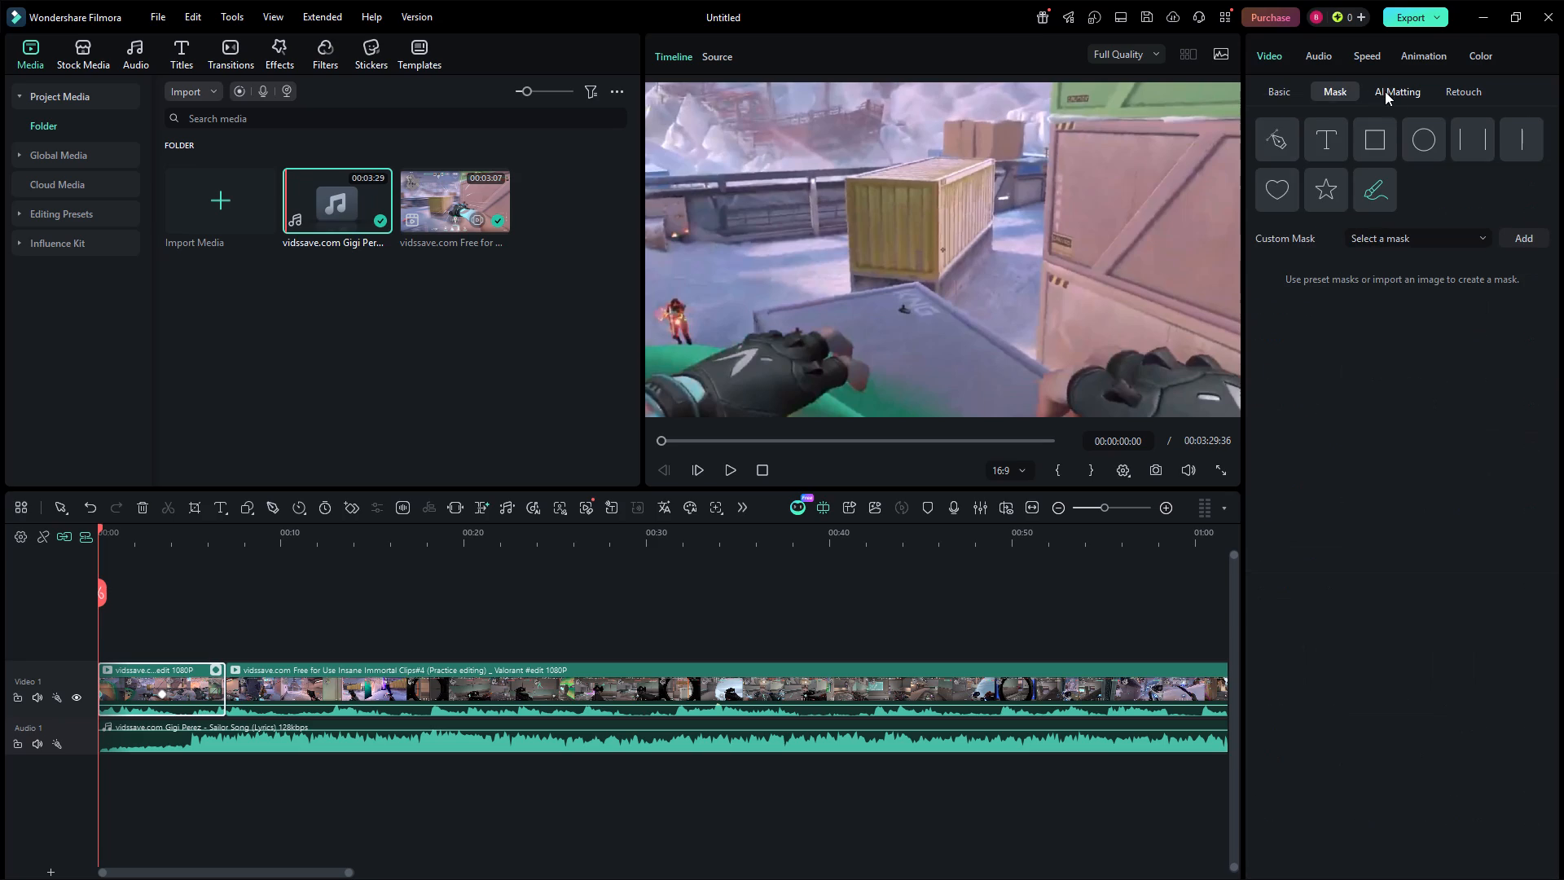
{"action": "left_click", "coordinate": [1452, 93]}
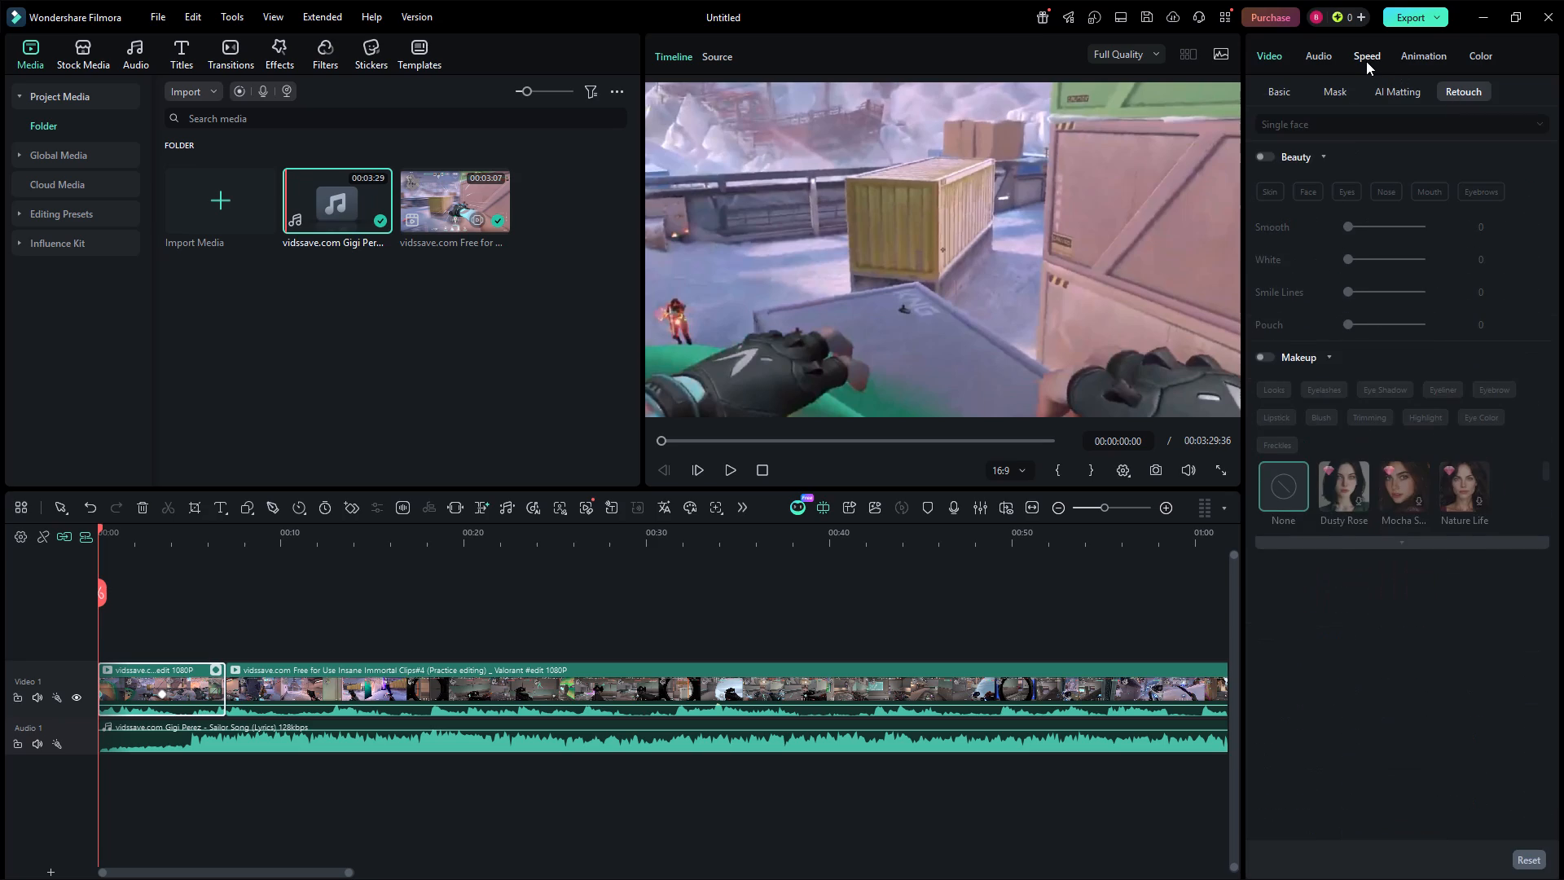
Apply a customized speed ramp to the first Video 1 clip, raising its first two curve points to about 10x and the third slightly below 1x.
{"action": "left_click", "coordinate": [1366, 61]}
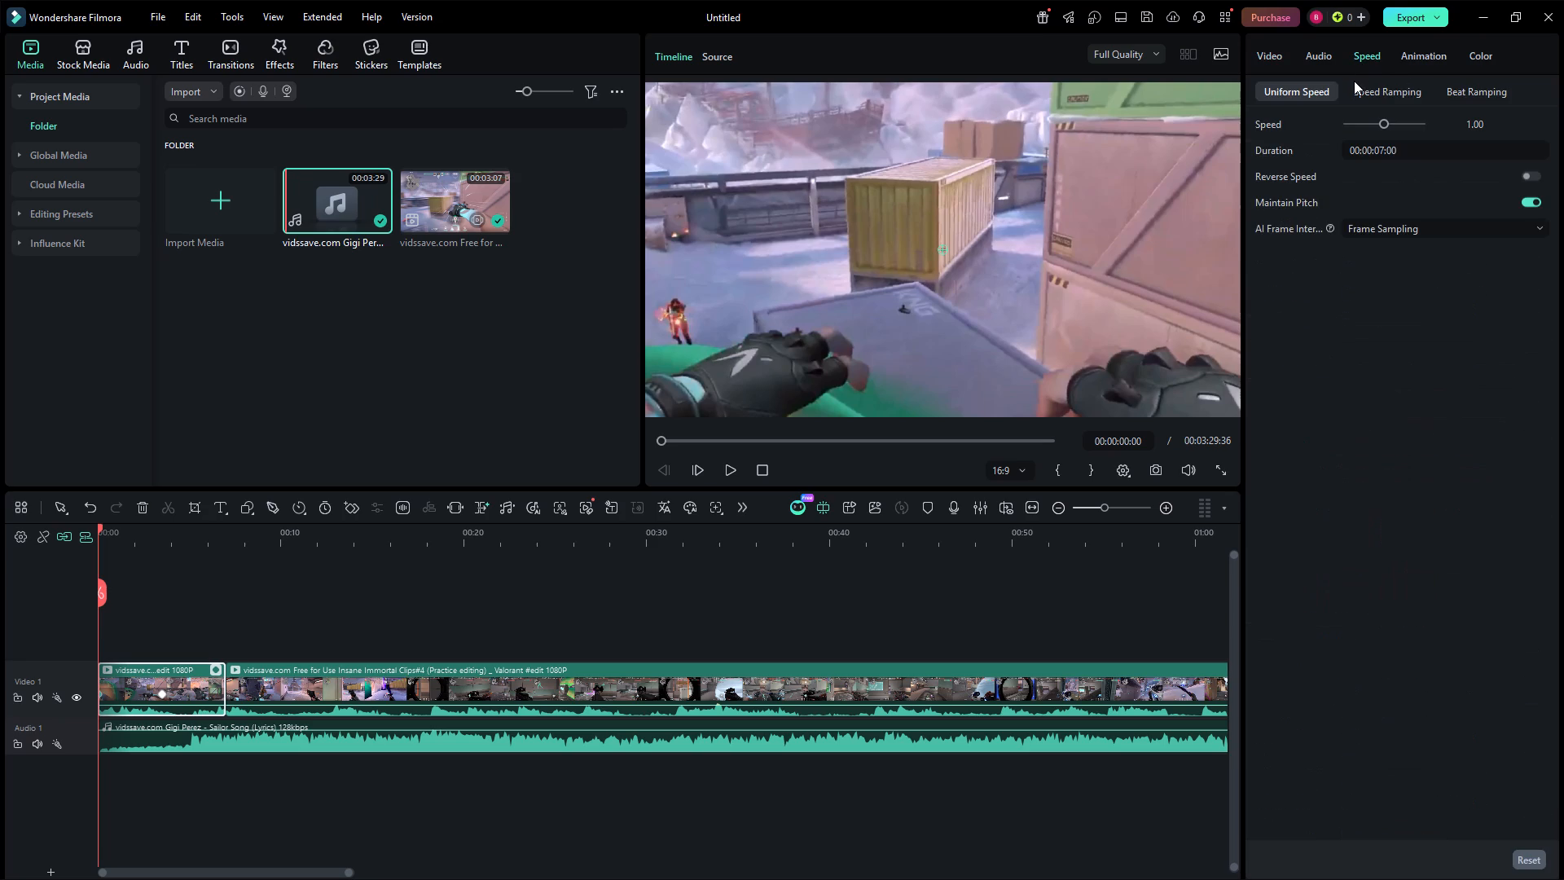
{"action": "left_click", "coordinate": [1350, 99]}
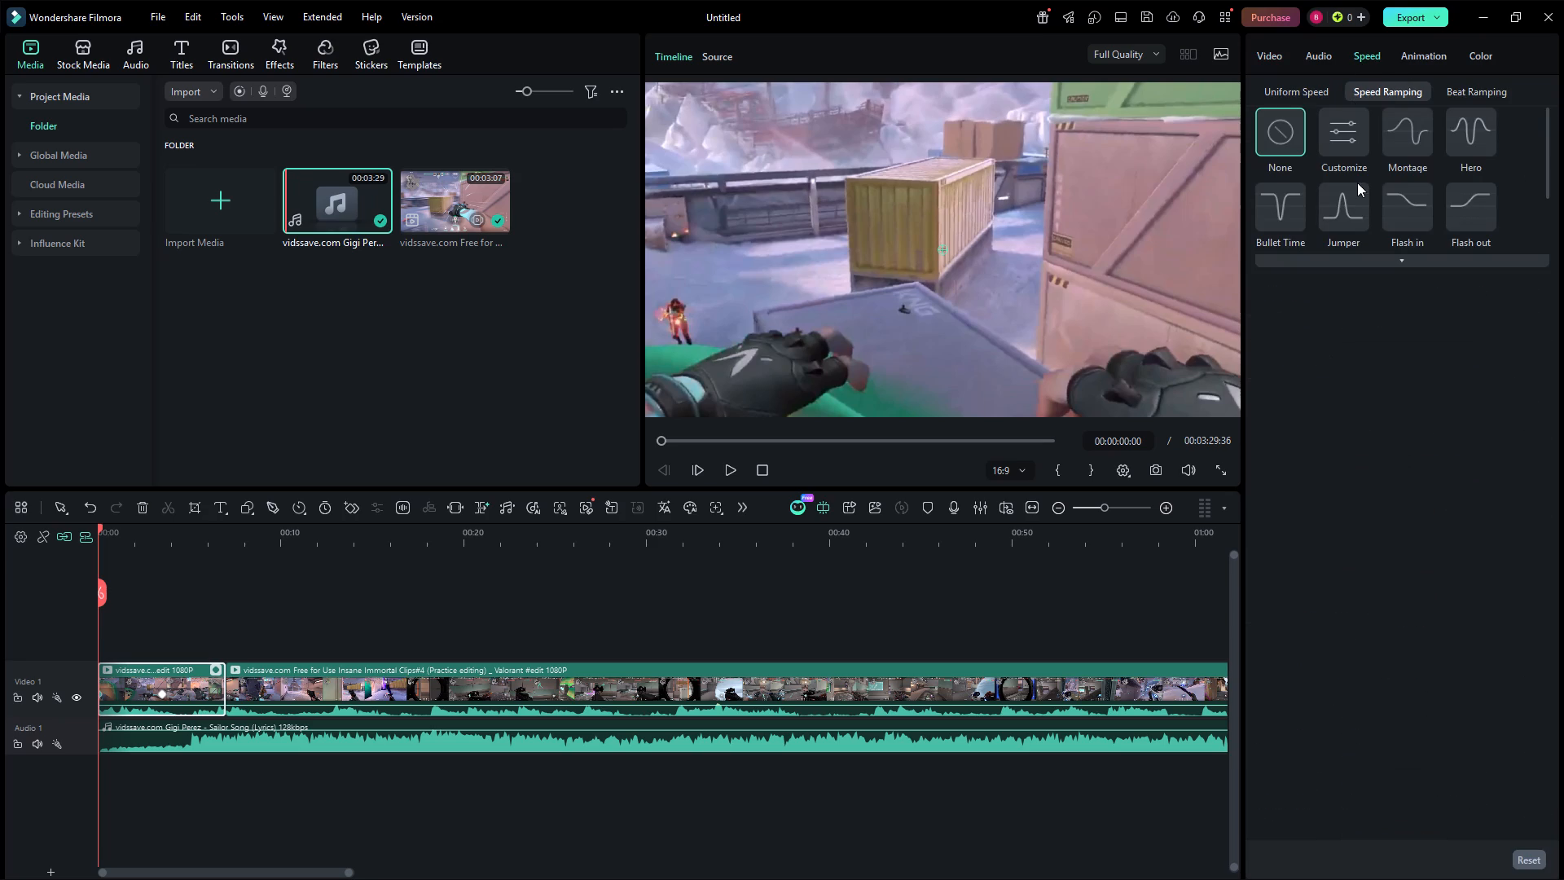
{"action": "left_click", "coordinate": [1363, 137]}
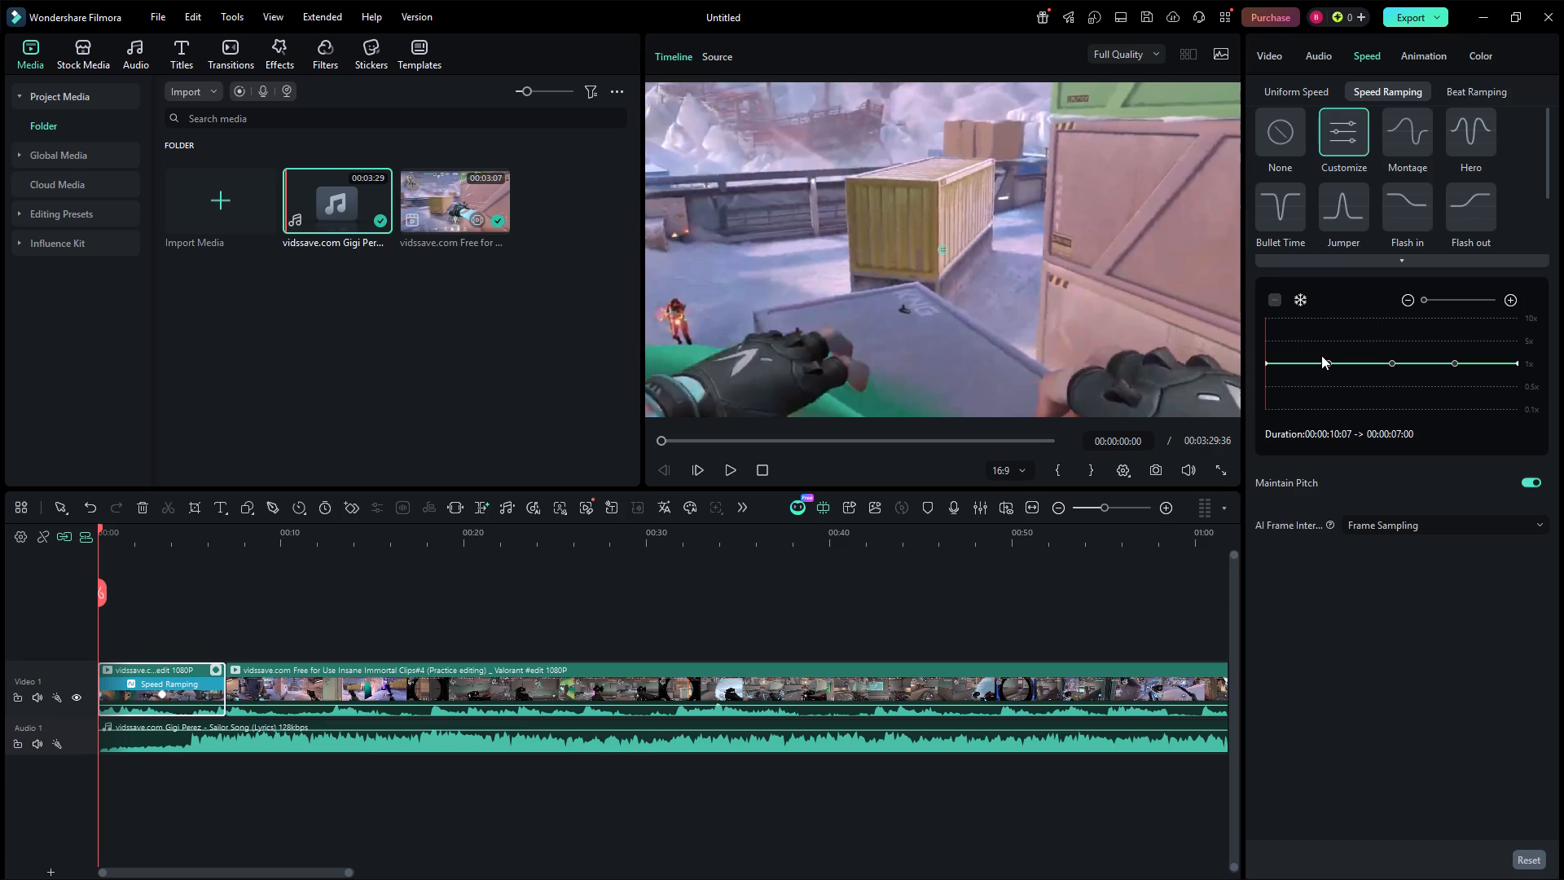
{"action": "left_click_drag", "start_coordinate": [1327, 363], "coordinate": [1335, 344]}
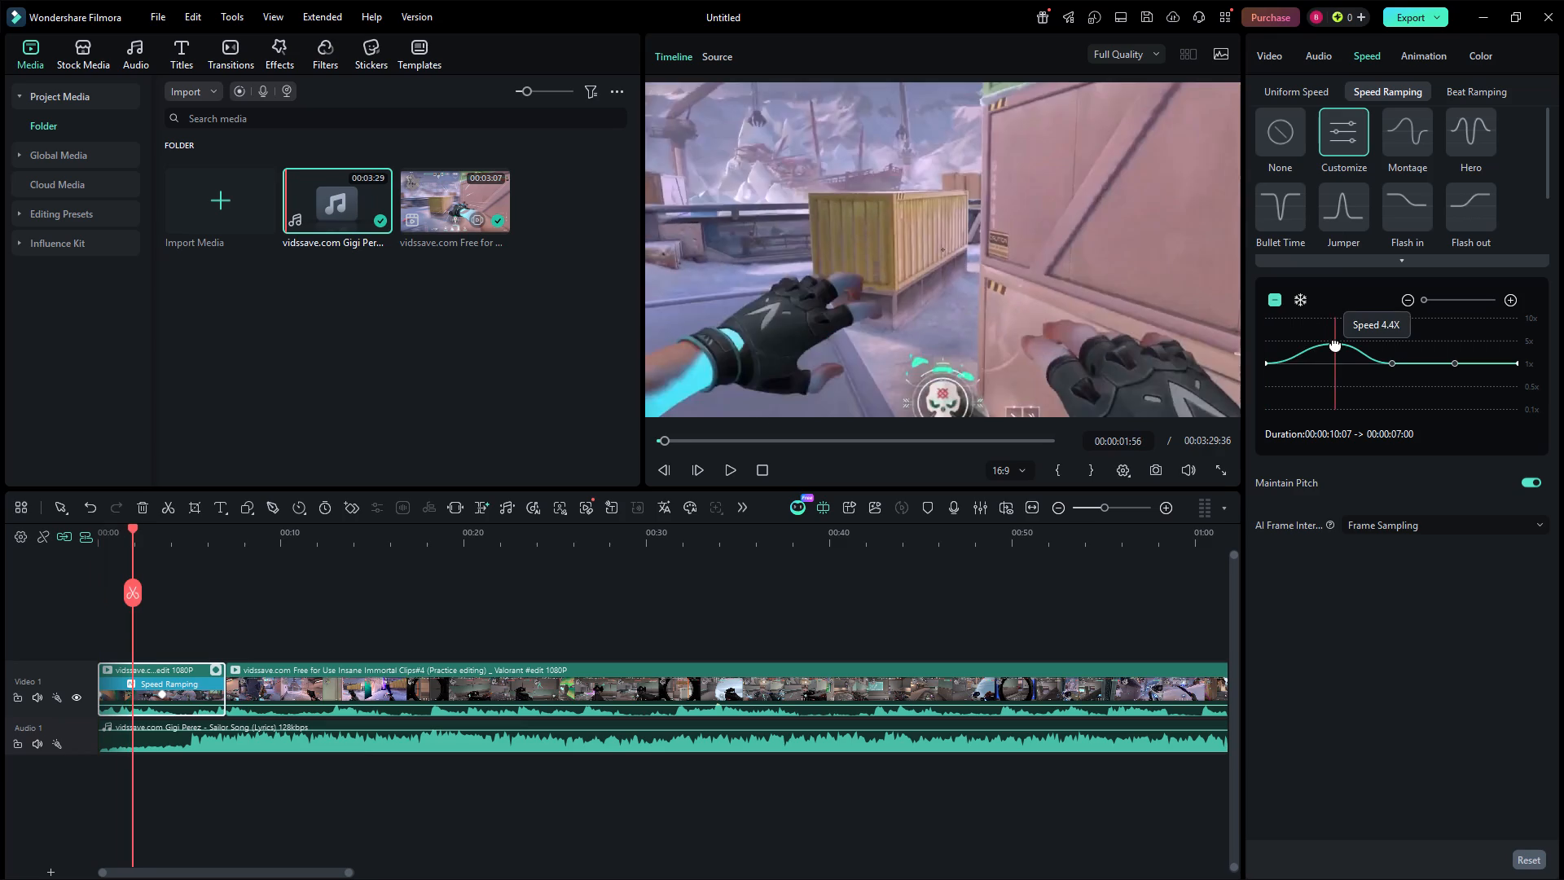
{"action": "left_click_drag", "start_coordinate": [1335, 344], "coordinate": [1328, 320]}
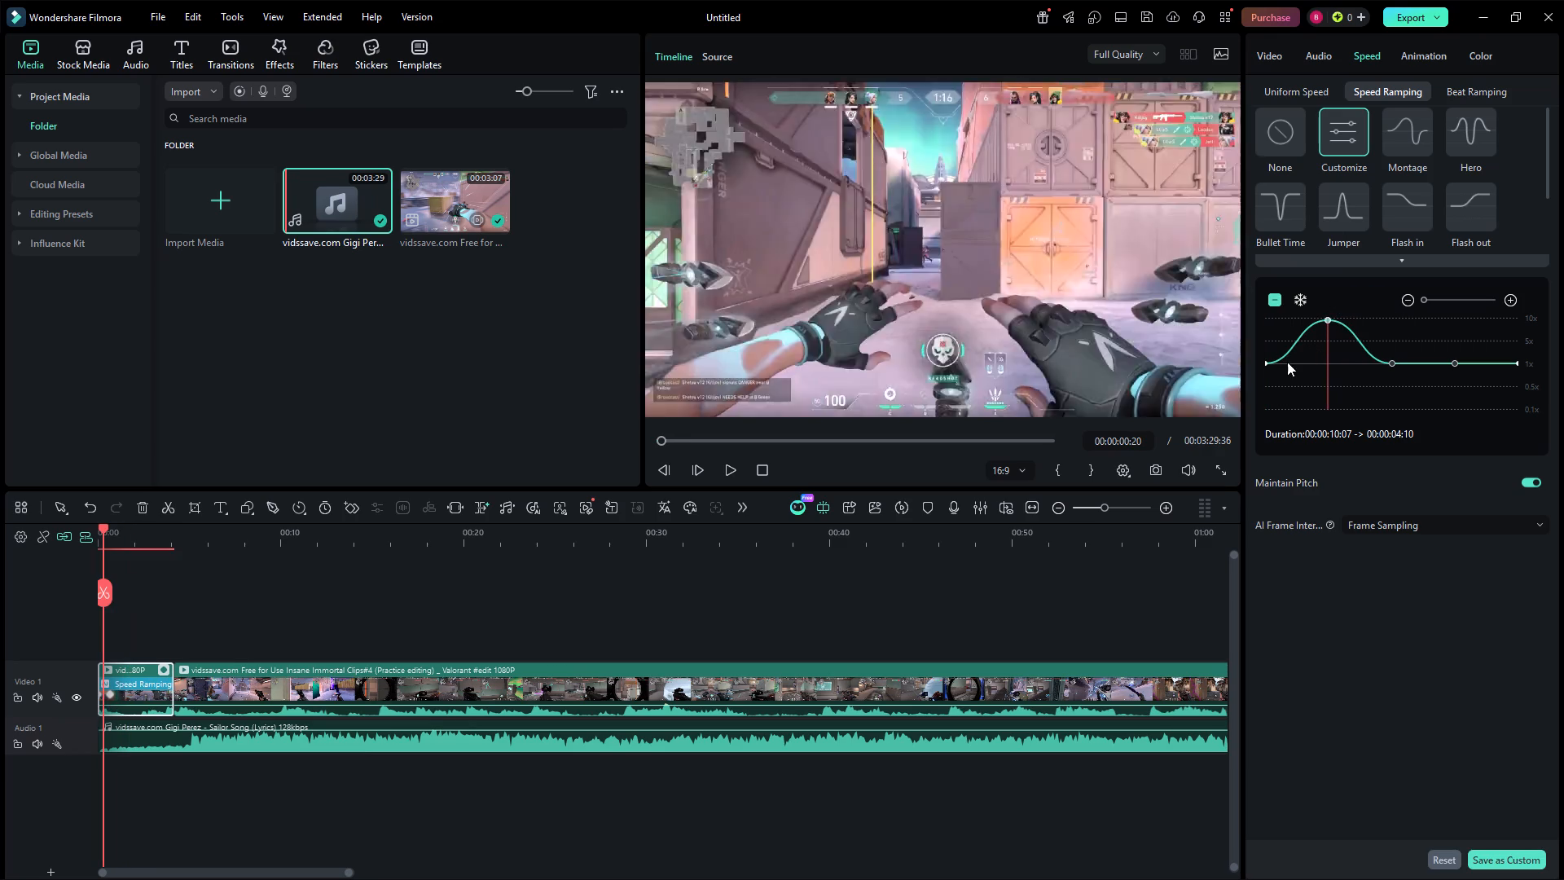
{"action": "left_click", "coordinate": [1264, 364]}
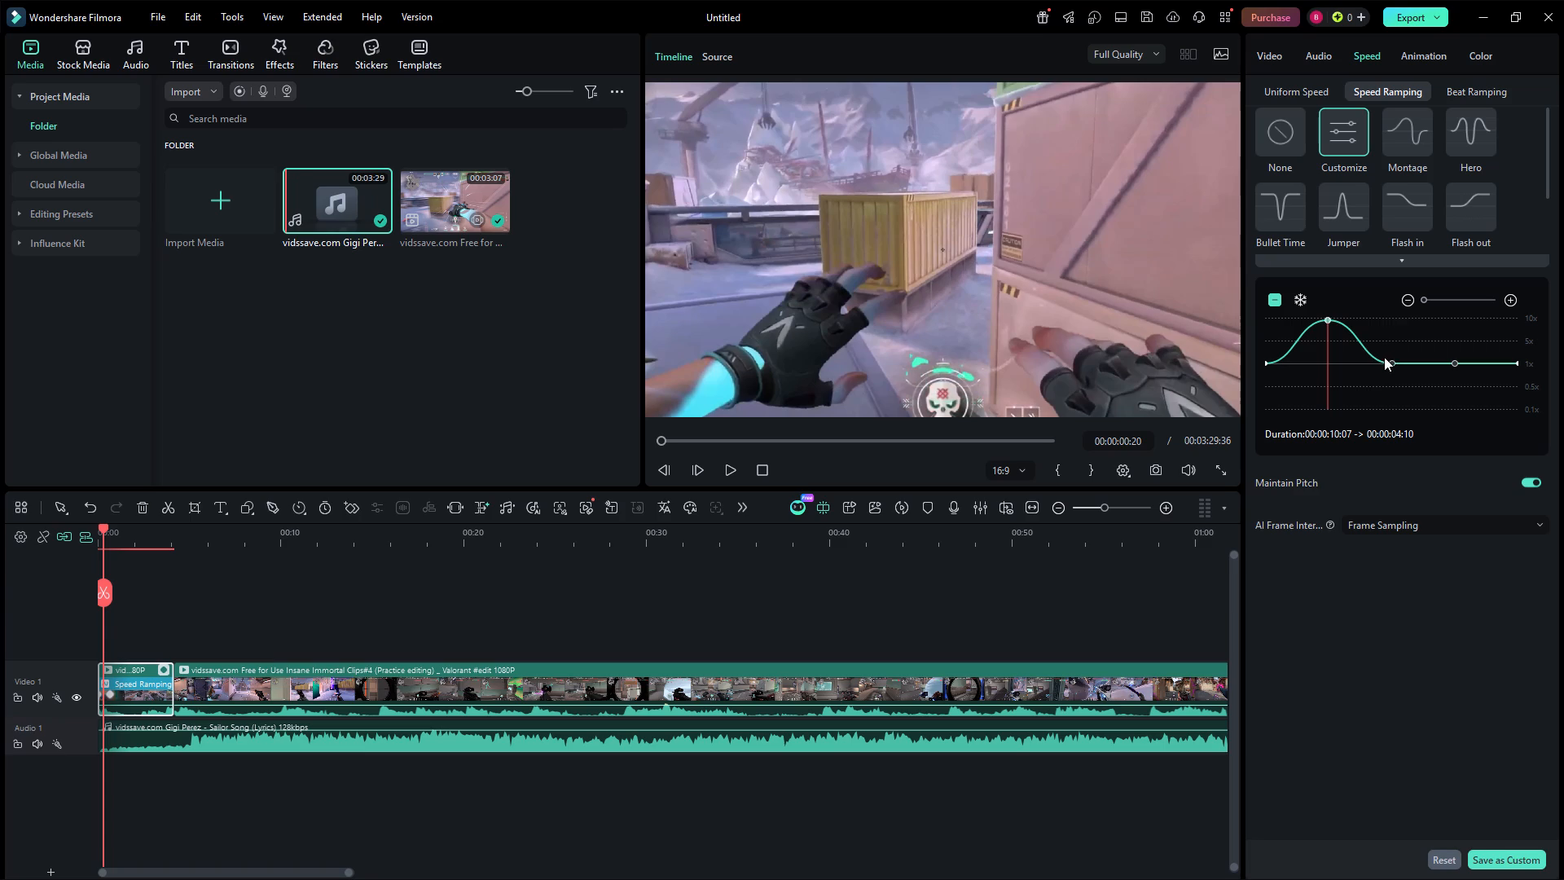
{"action": "left_click_drag", "start_coordinate": [1391, 362], "coordinate": [1390, 301]}
{"action": "left_click_drag", "start_coordinate": [1456, 365], "coordinate": [1461, 403]}
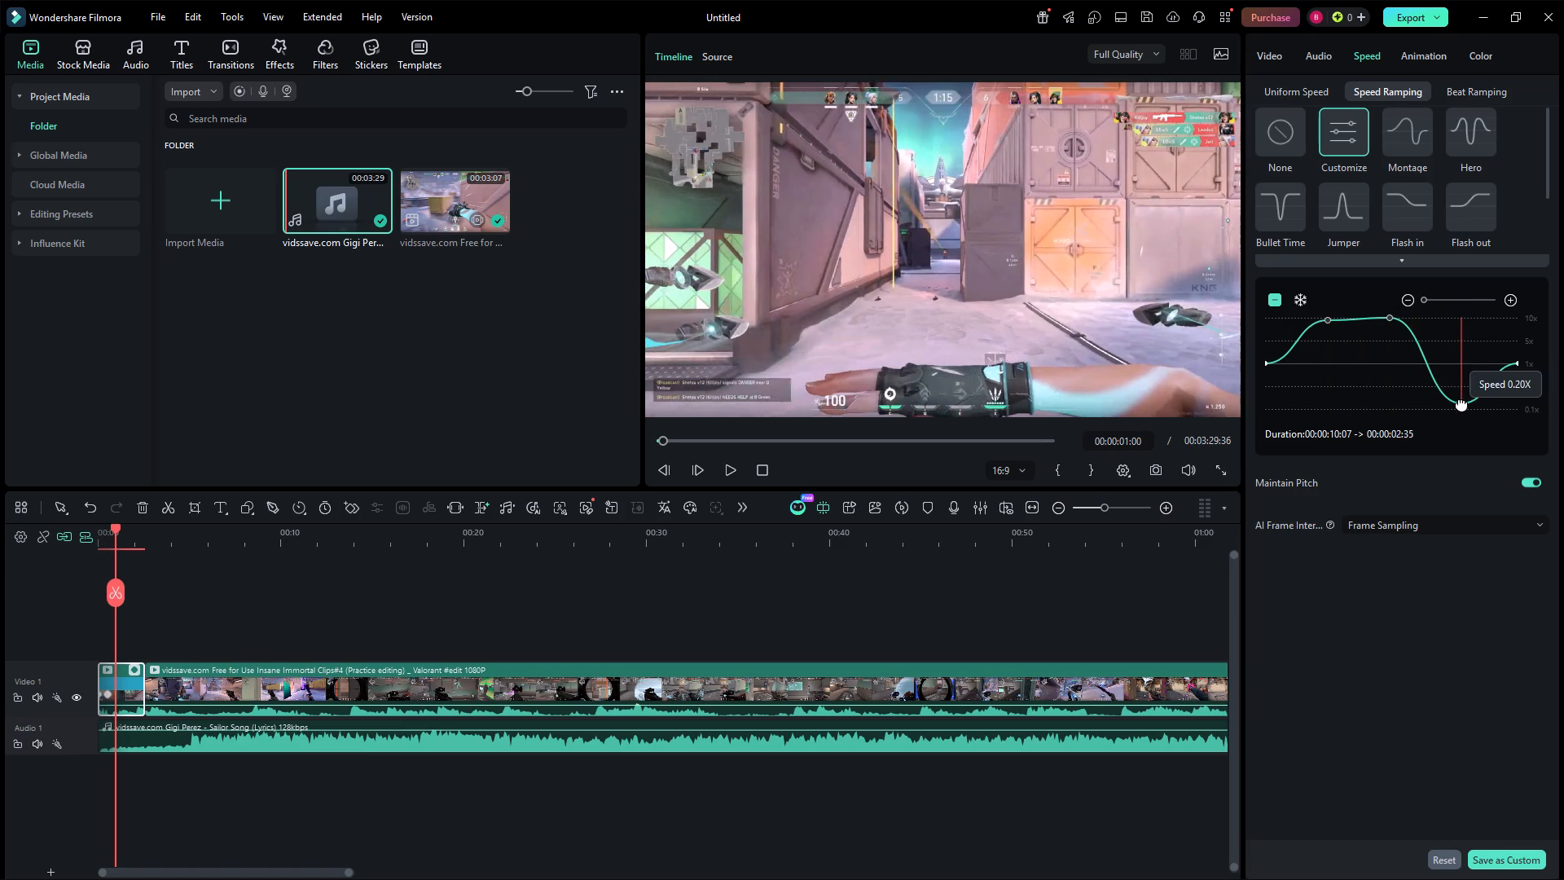
{"action": "left_click_drag", "start_coordinate": [1461, 403], "coordinate": [1462, 379]}
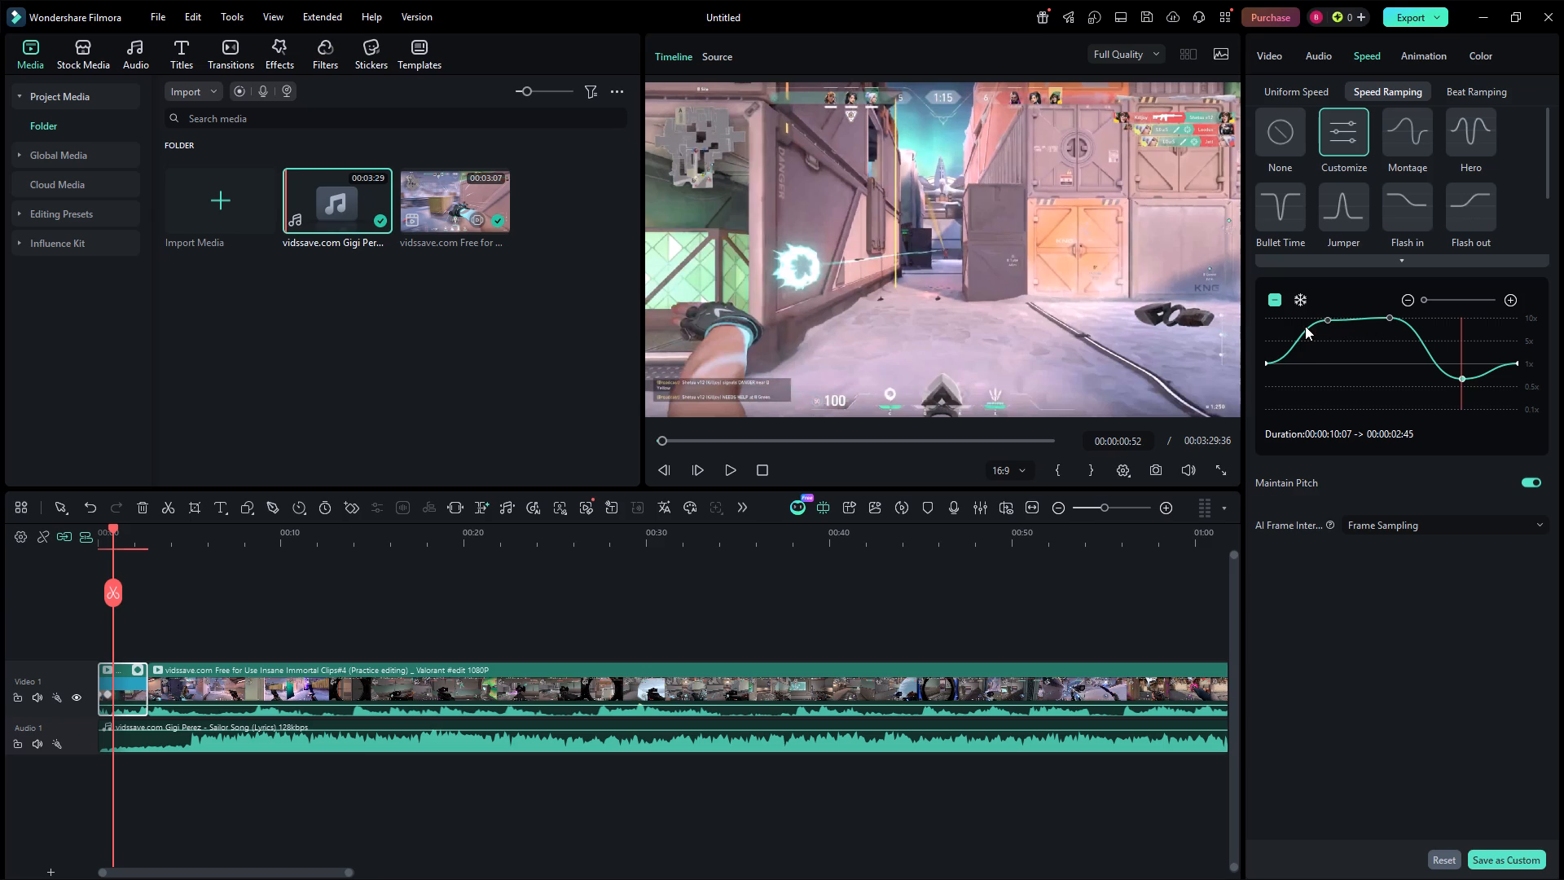
{"action": "left_click_drag", "start_coordinate": [1325, 322], "coordinate": [1325, 289]}
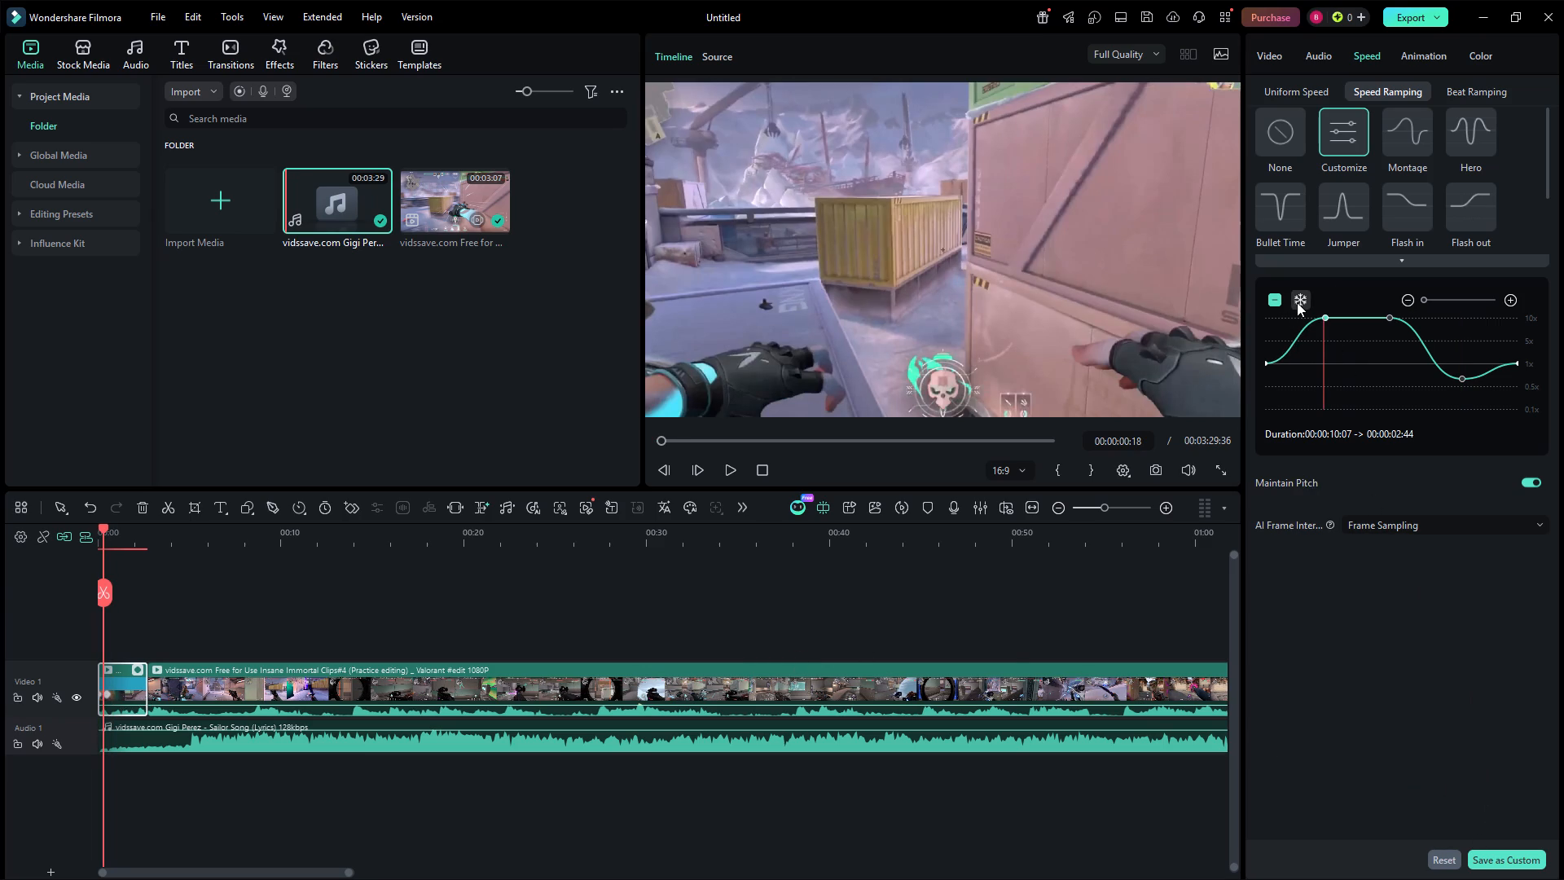
Save the speed curve as the custom preset Preset3 and play the ramped first clip from the start.
{"action": "left_click", "coordinate": [1496, 868]}
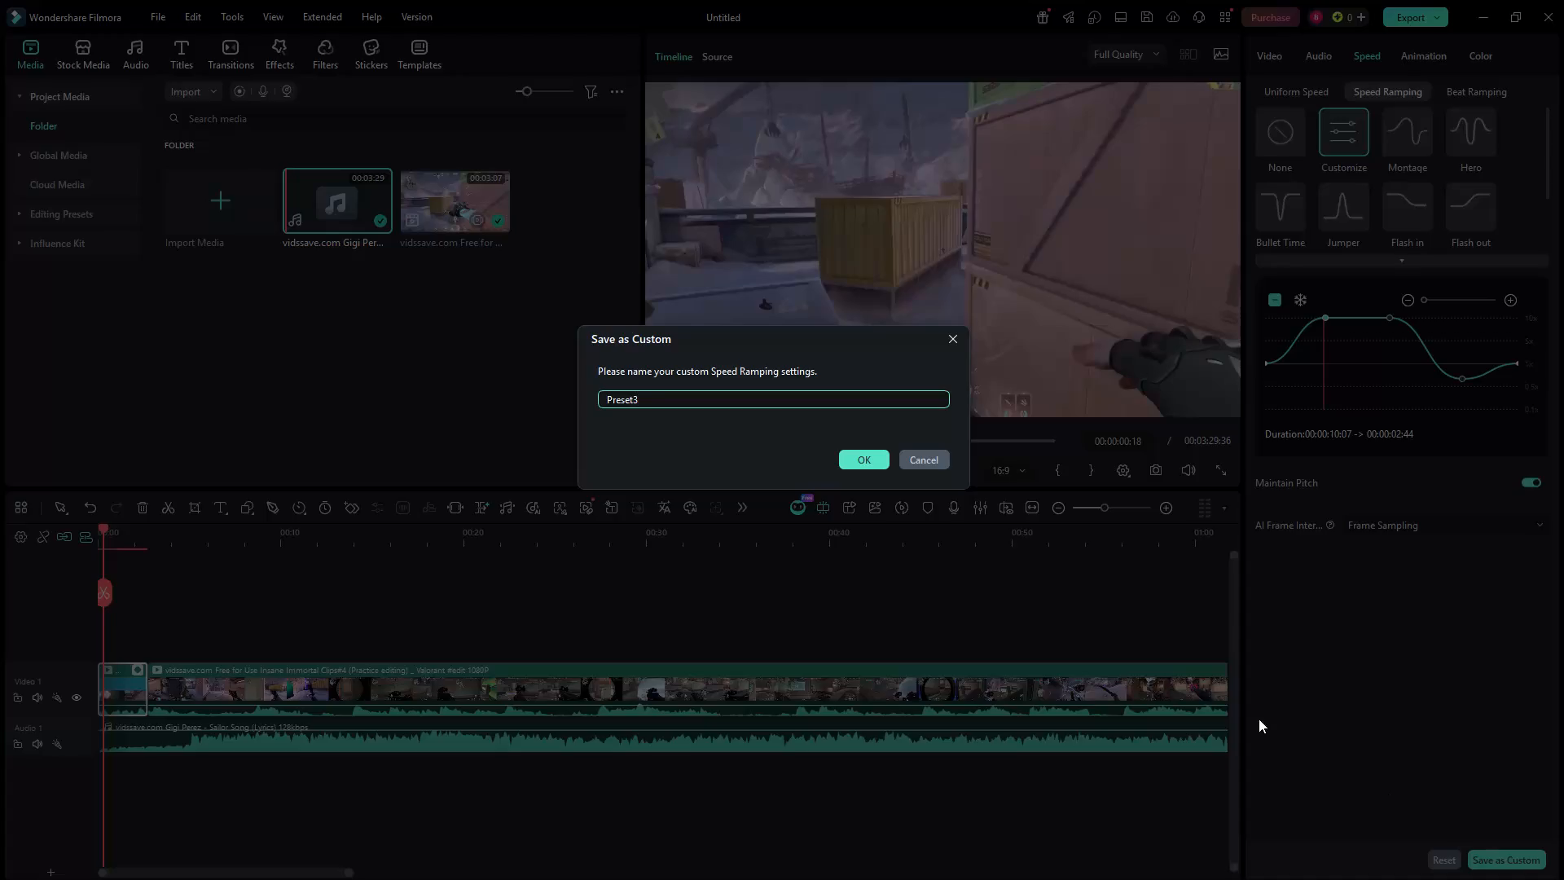
{"action": "left_click", "coordinate": [869, 461]}
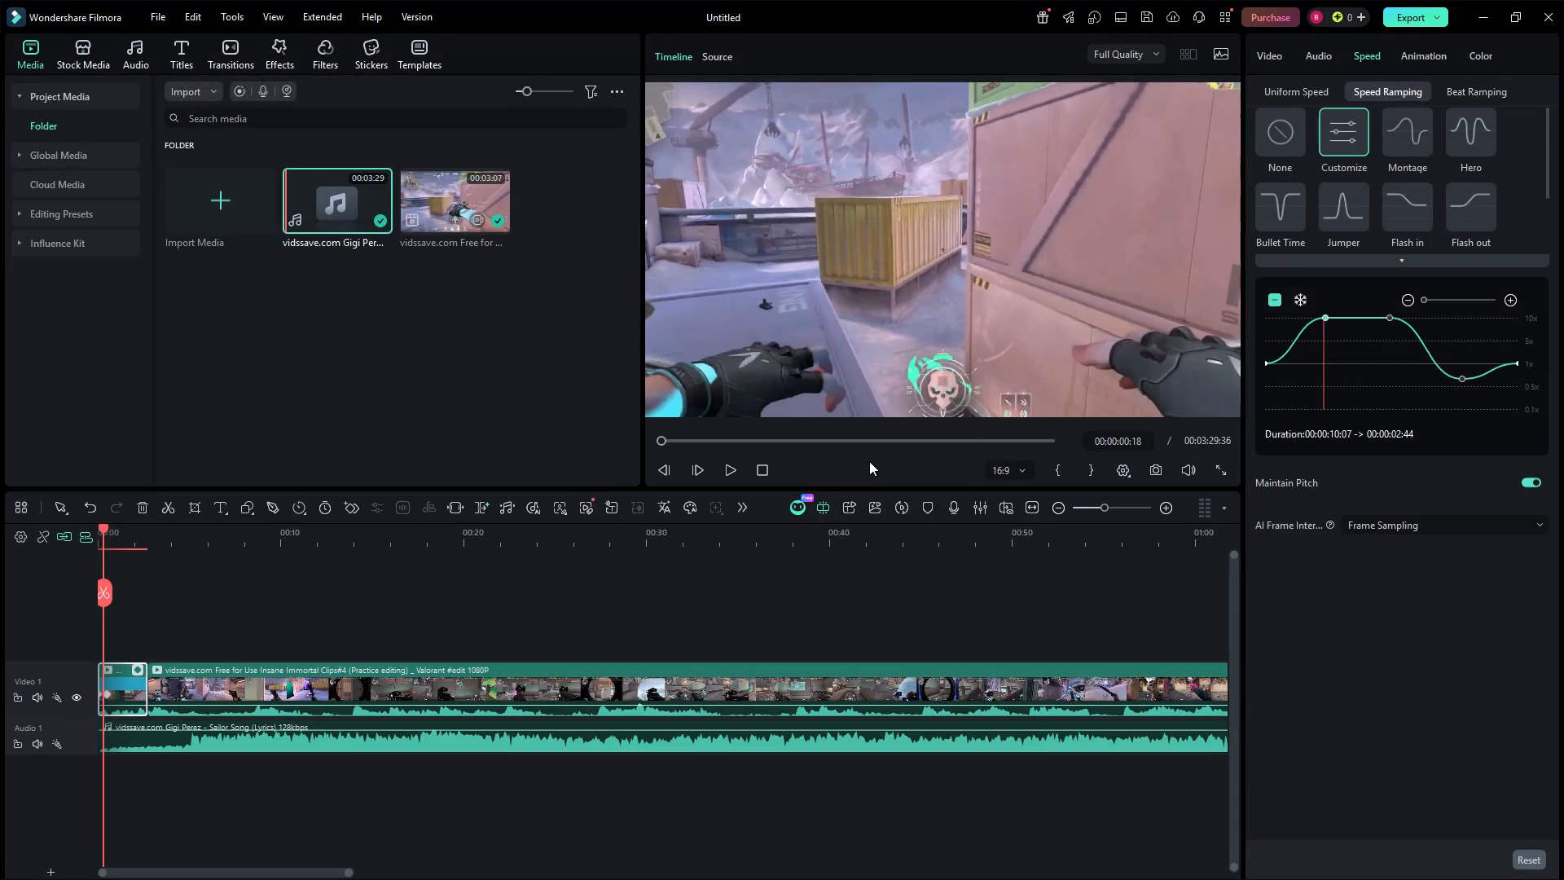
{"action": "left_click_drag", "start_coordinate": [1549, 130], "coordinate": [1556, 193]}
{"action": "left_click_drag", "start_coordinate": [1545, 174], "coordinate": [1544, 300]}
{"action": "left_click_drag", "start_coordinate": [106, 543], "coordinate": [108, 542]}
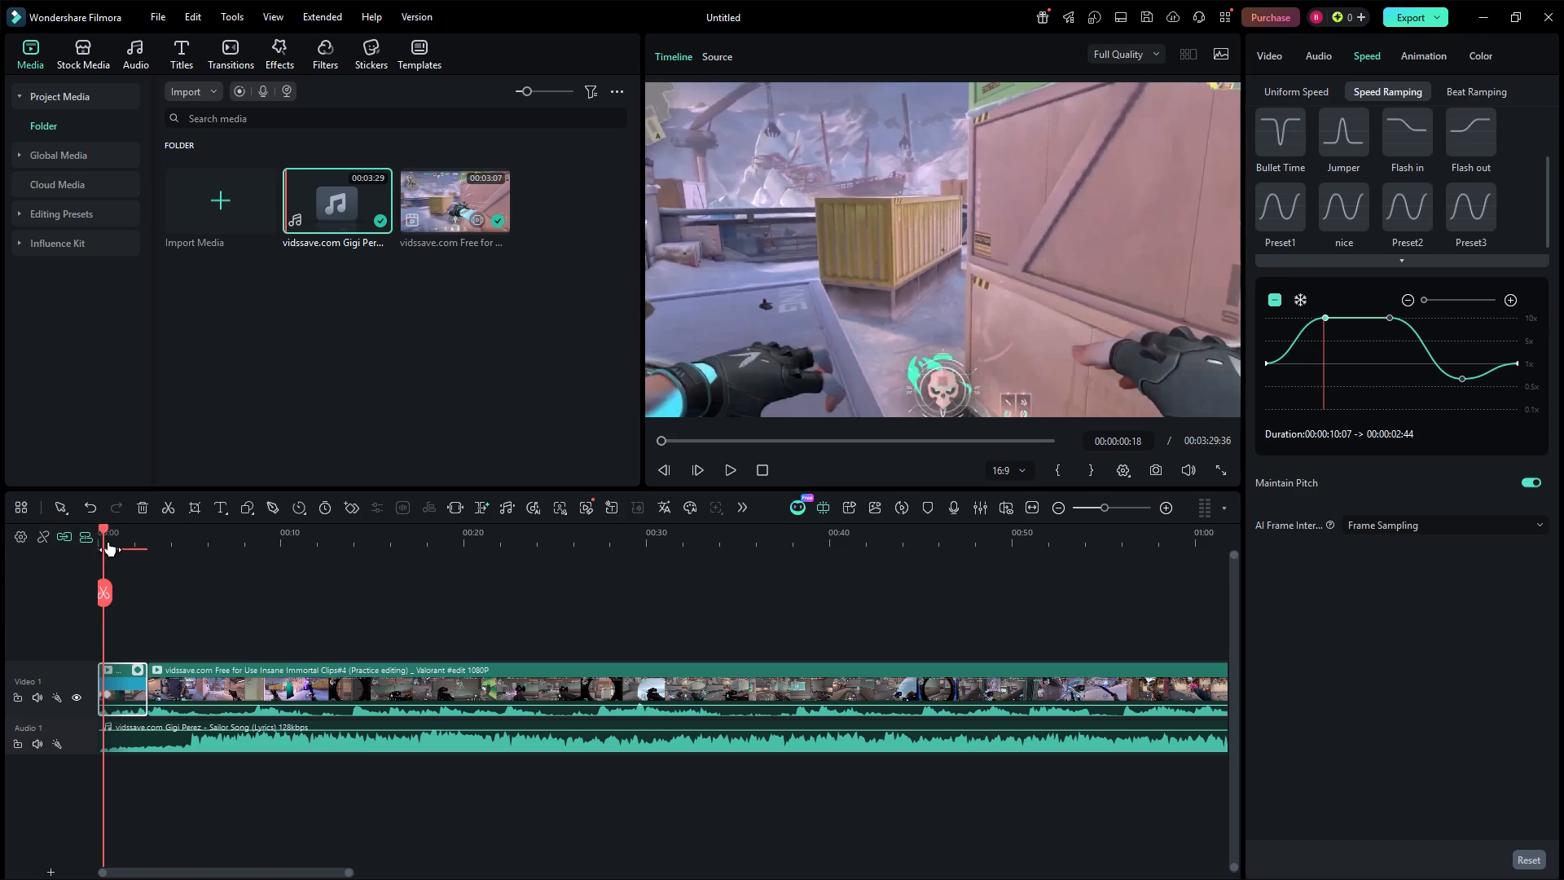
{"action": "left_click_drag", "start_coordinate": [108, 542], "coordinate": [0, 561]}
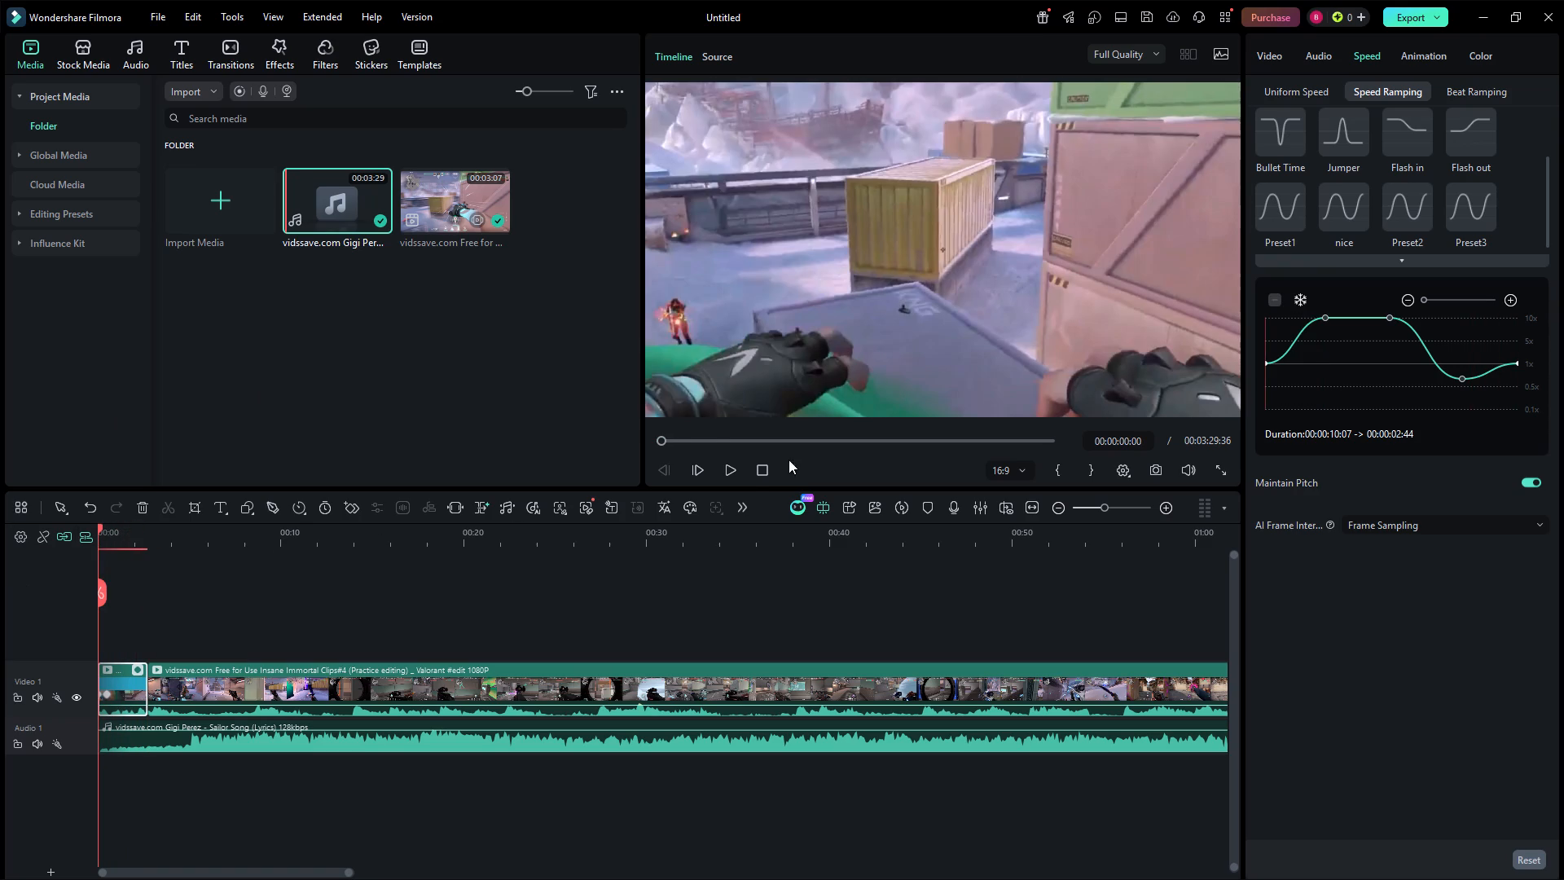
{"action": "left_click", "coordinate": [728, 474]}
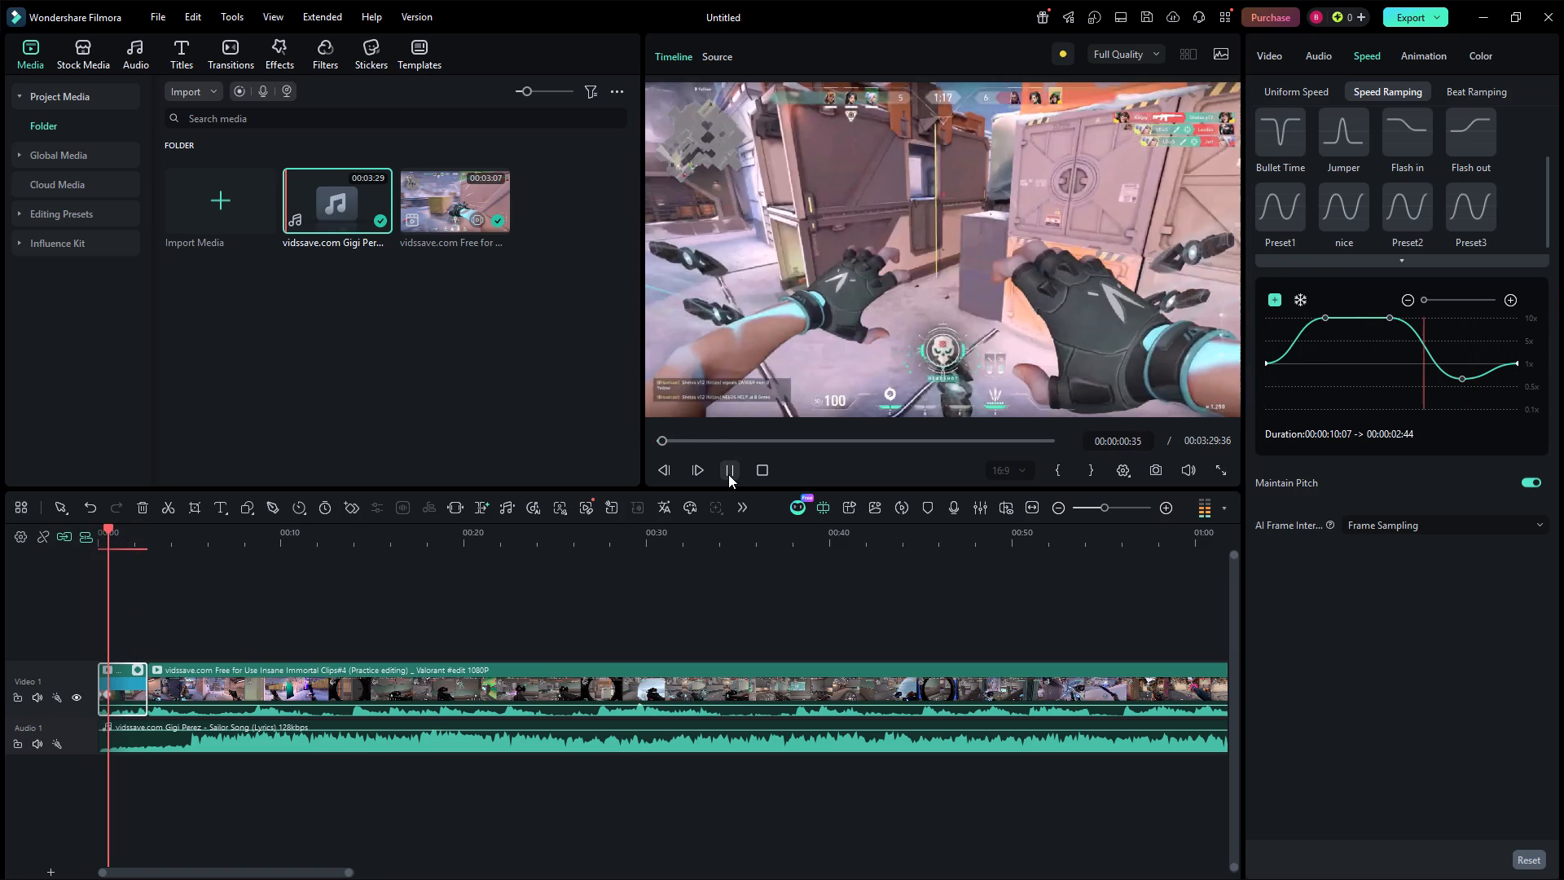
{"action": "left_click", "coordinate": [728, 474]}
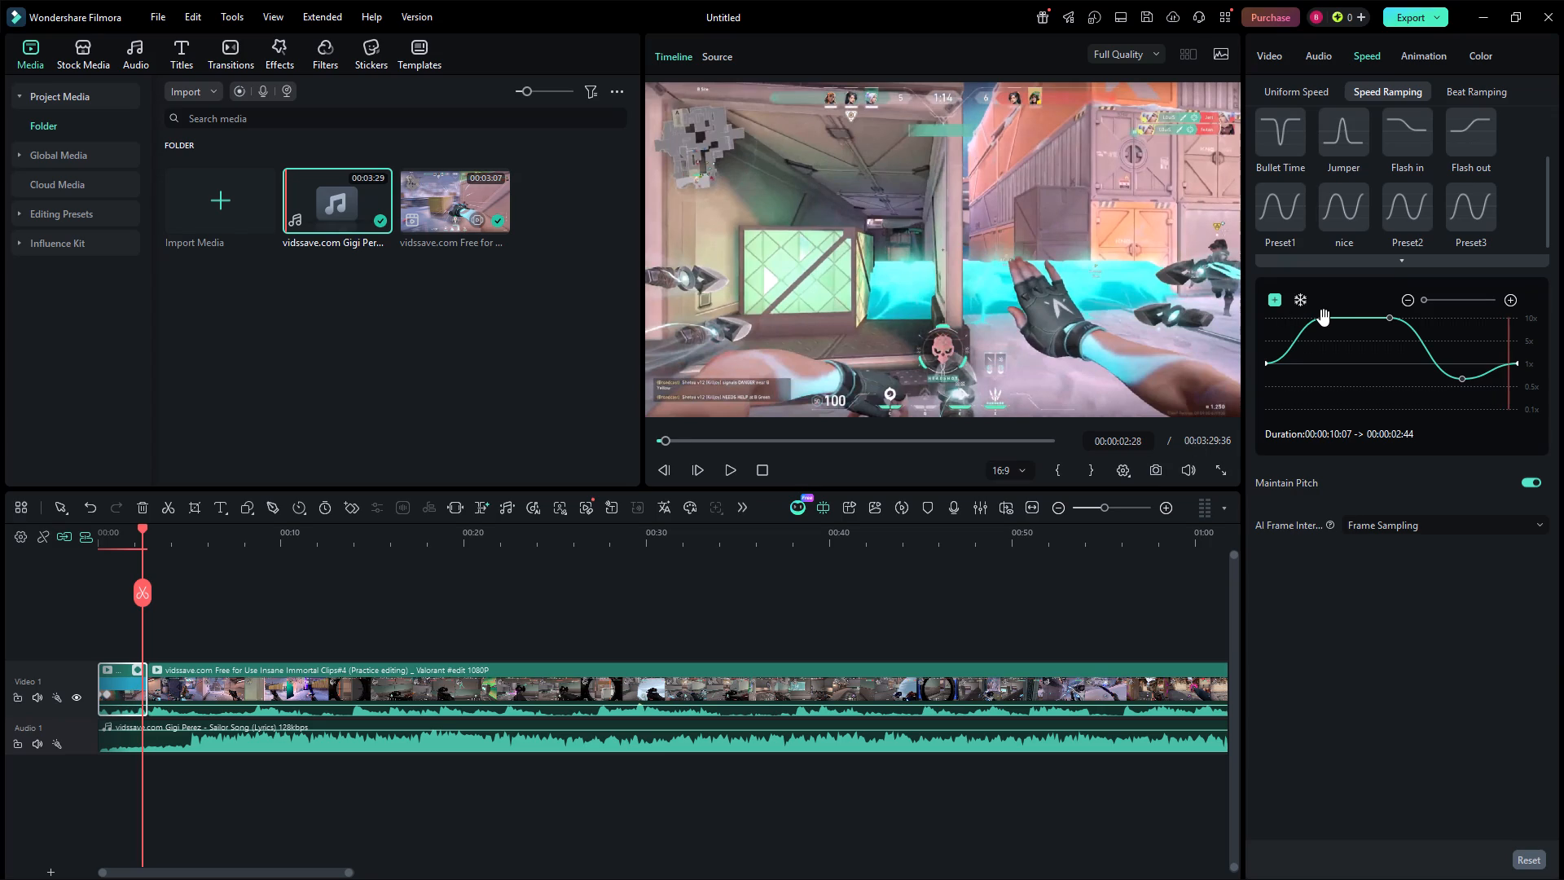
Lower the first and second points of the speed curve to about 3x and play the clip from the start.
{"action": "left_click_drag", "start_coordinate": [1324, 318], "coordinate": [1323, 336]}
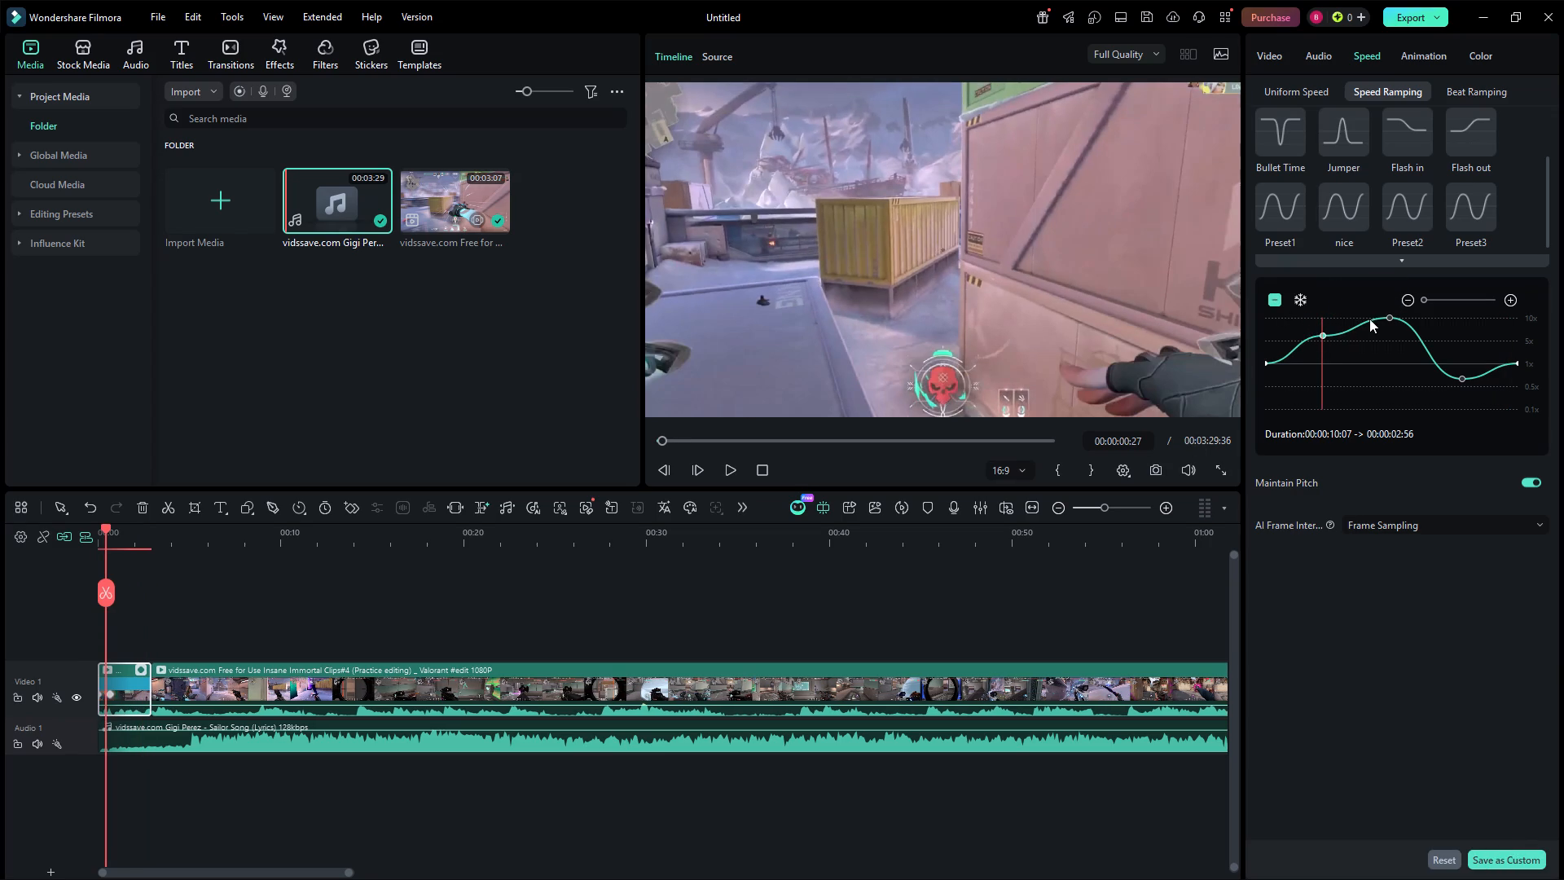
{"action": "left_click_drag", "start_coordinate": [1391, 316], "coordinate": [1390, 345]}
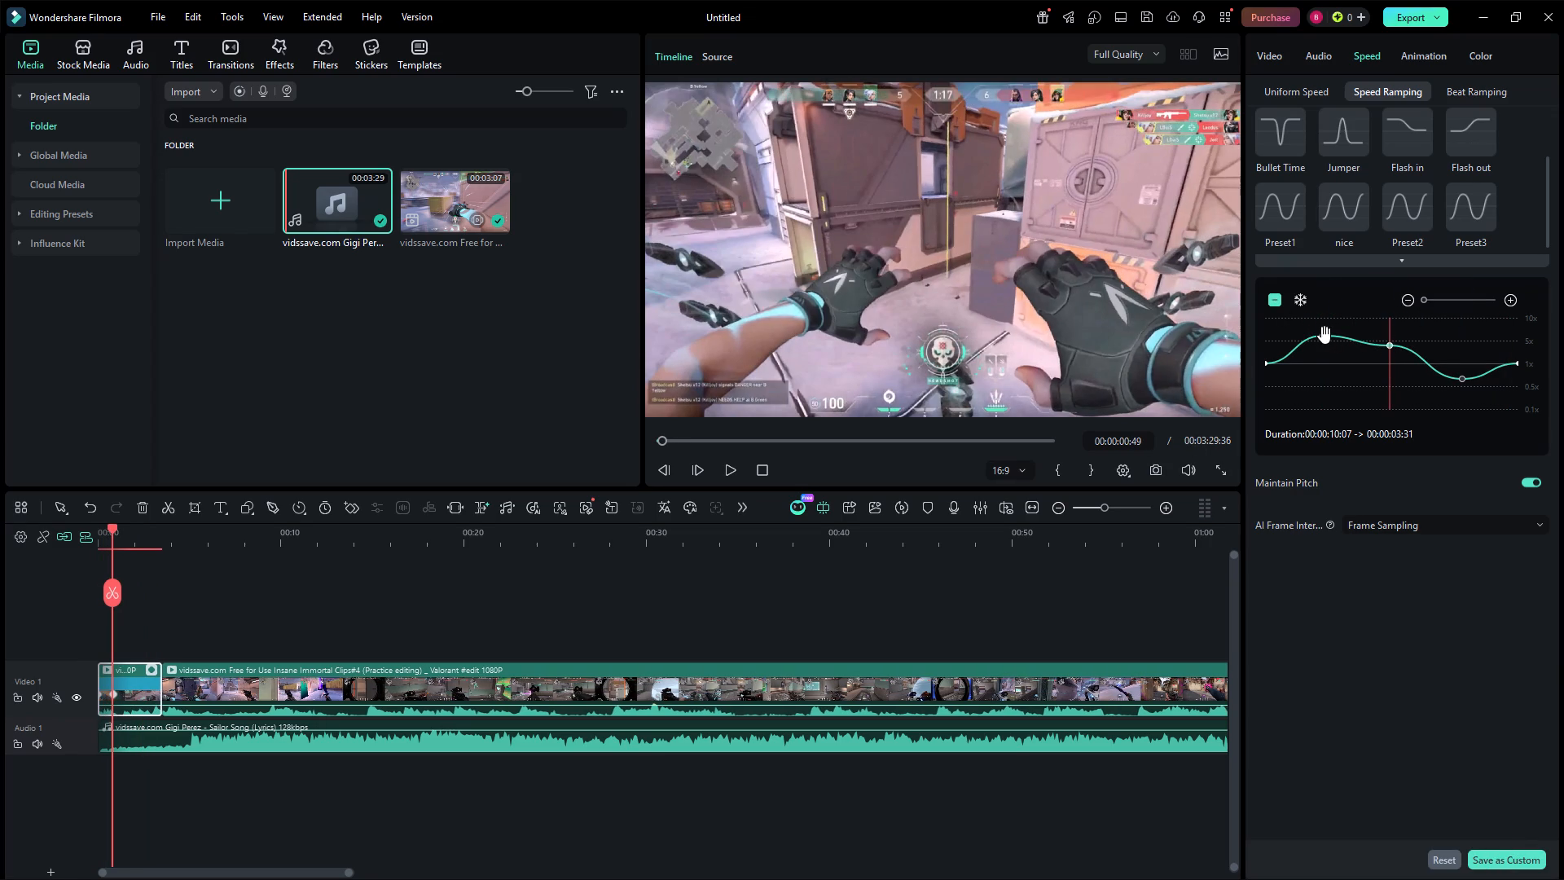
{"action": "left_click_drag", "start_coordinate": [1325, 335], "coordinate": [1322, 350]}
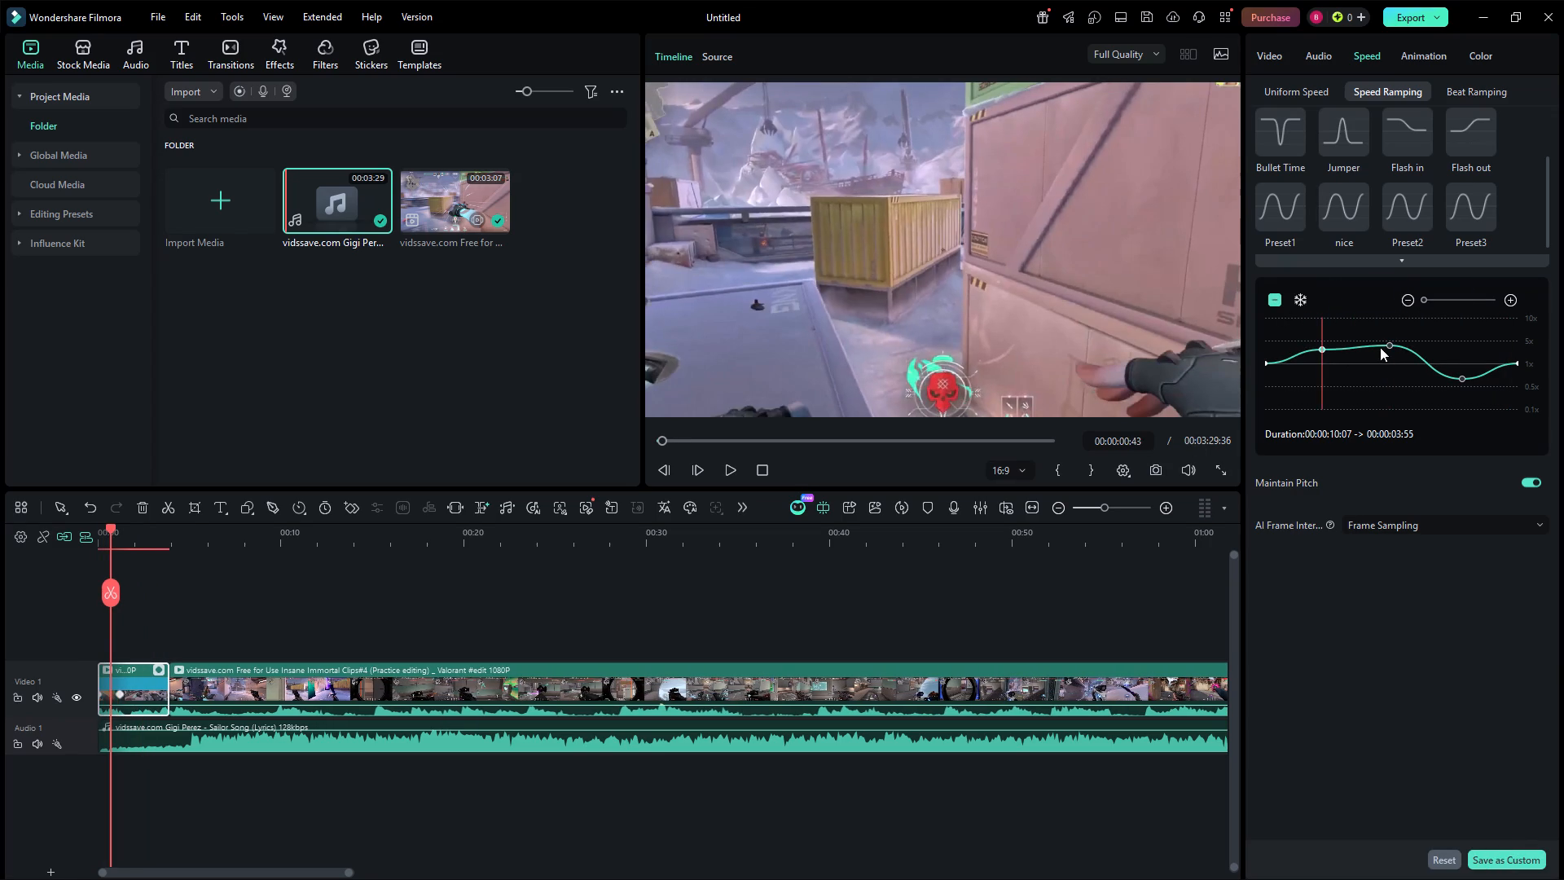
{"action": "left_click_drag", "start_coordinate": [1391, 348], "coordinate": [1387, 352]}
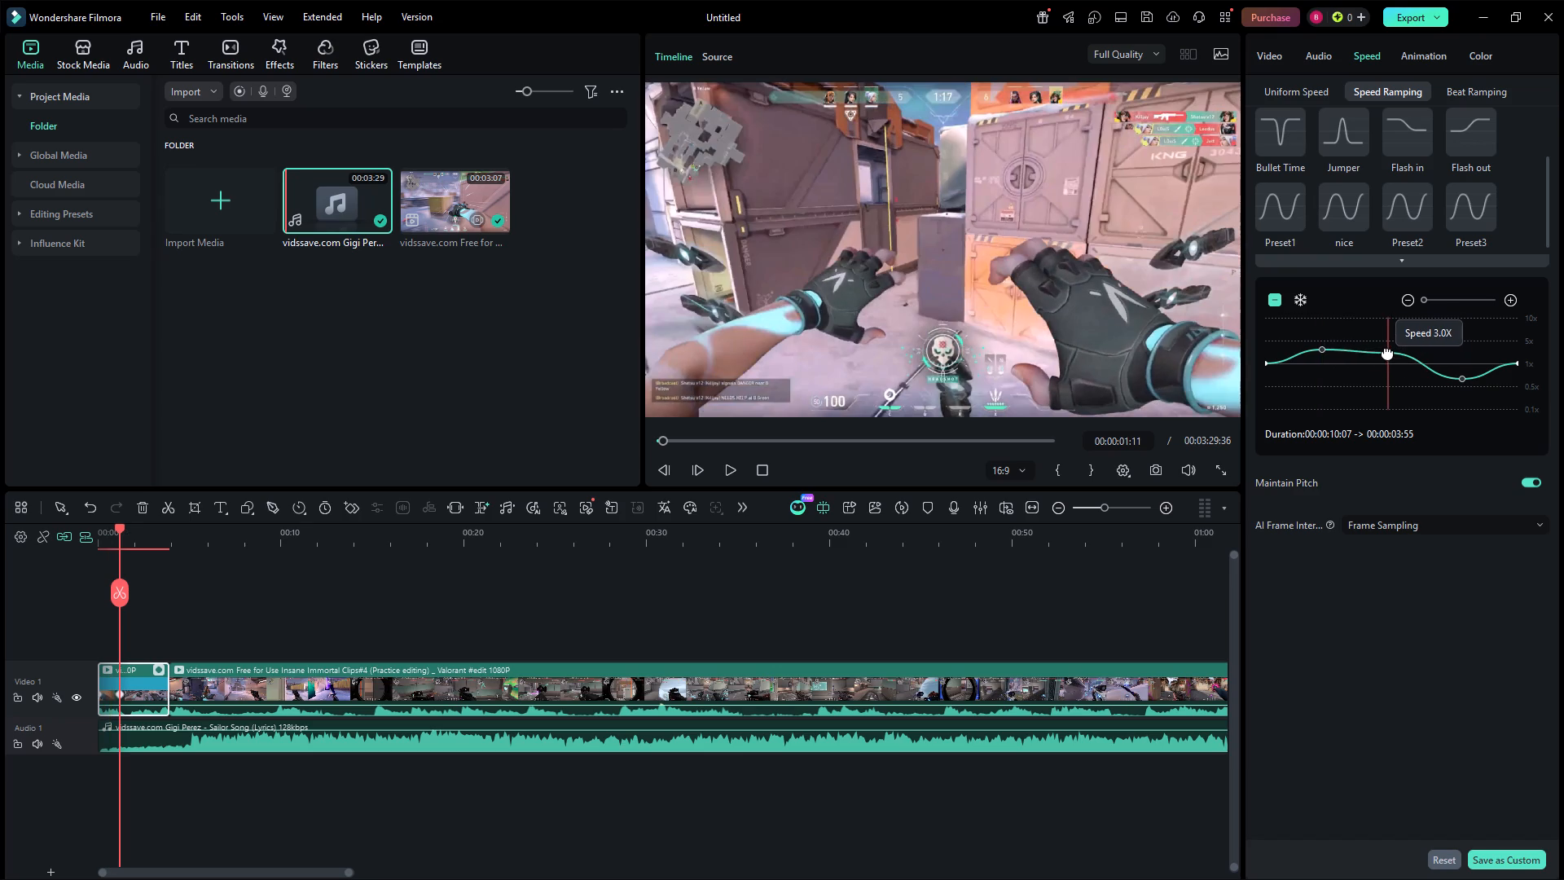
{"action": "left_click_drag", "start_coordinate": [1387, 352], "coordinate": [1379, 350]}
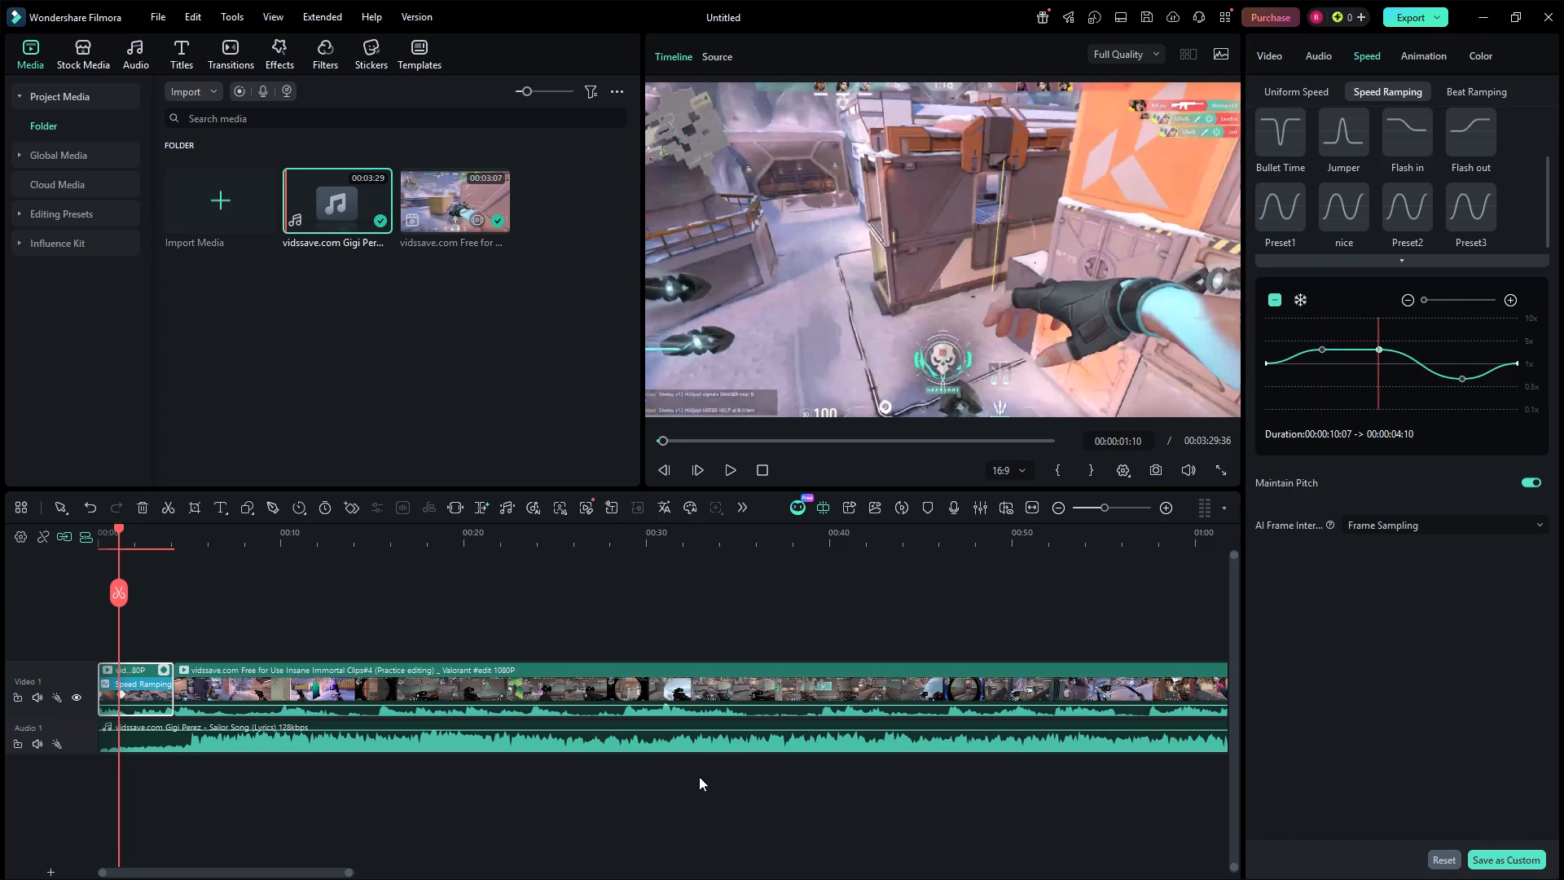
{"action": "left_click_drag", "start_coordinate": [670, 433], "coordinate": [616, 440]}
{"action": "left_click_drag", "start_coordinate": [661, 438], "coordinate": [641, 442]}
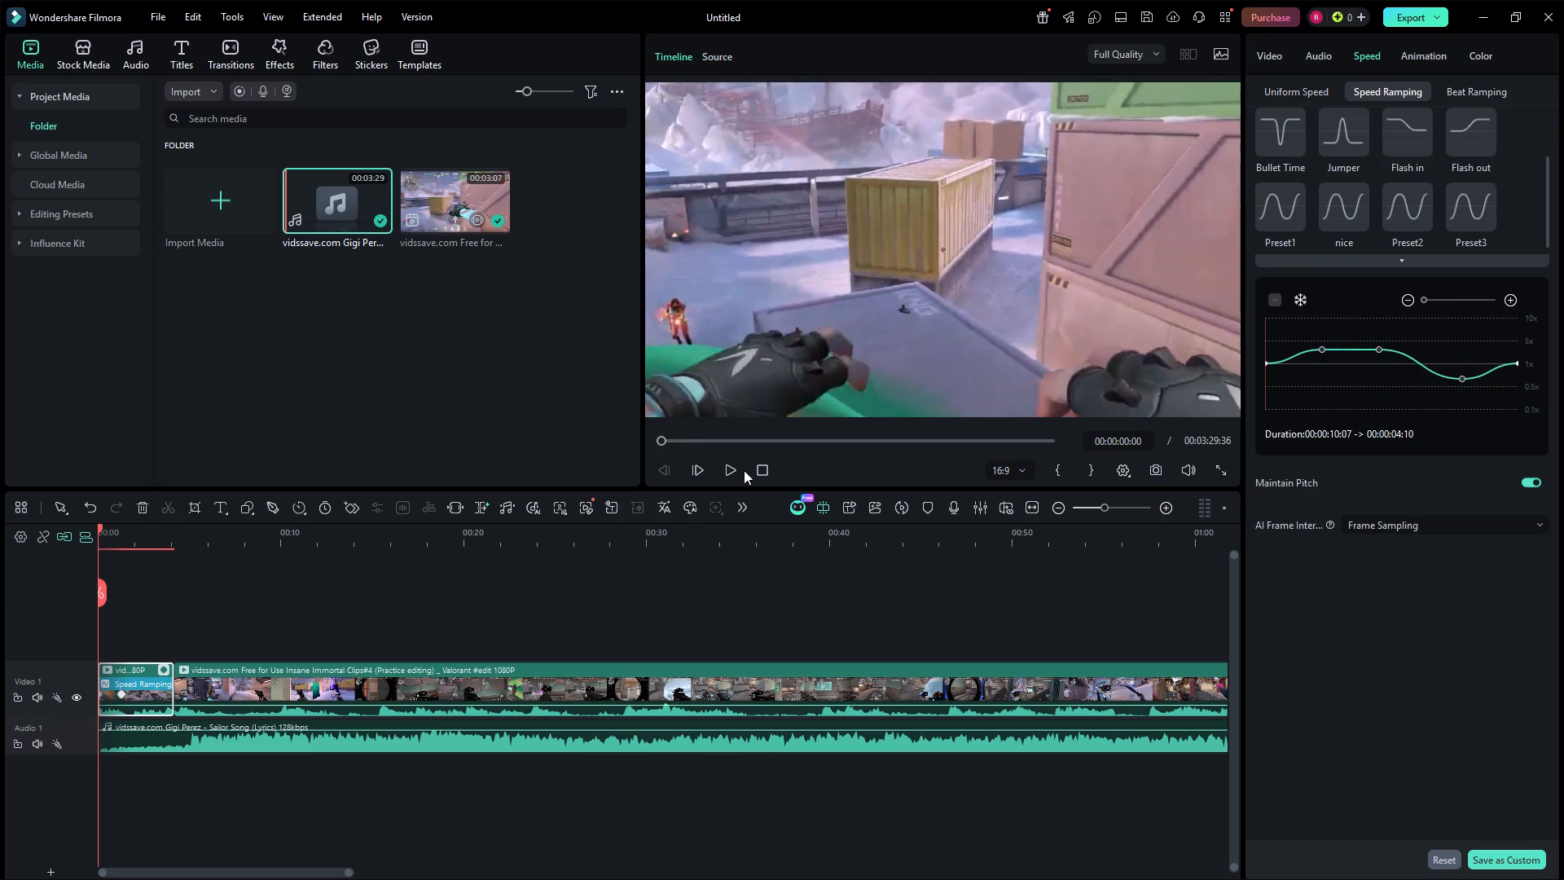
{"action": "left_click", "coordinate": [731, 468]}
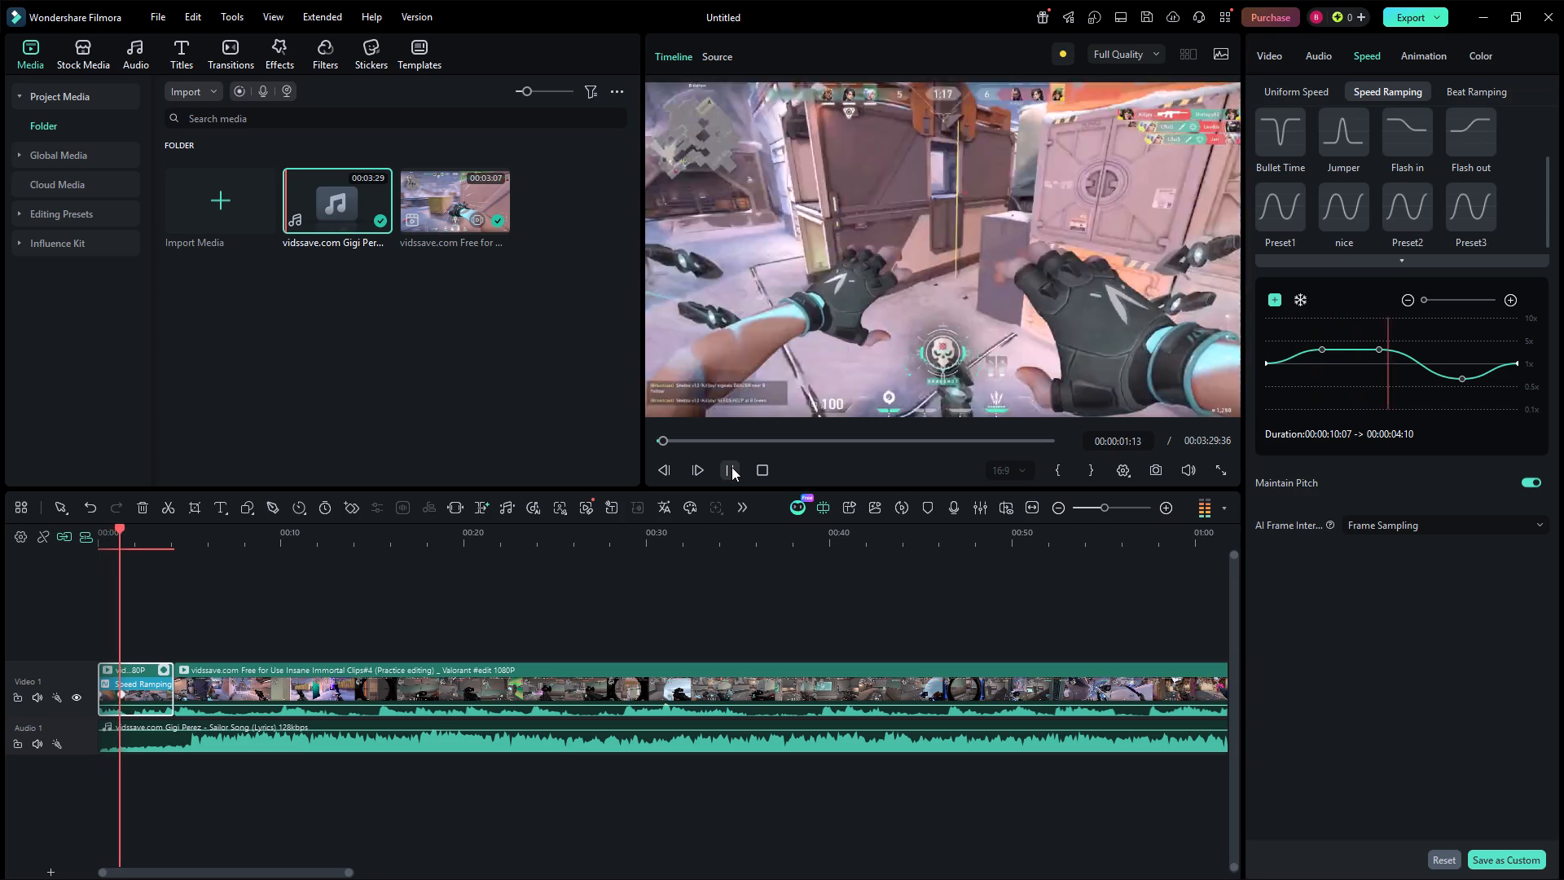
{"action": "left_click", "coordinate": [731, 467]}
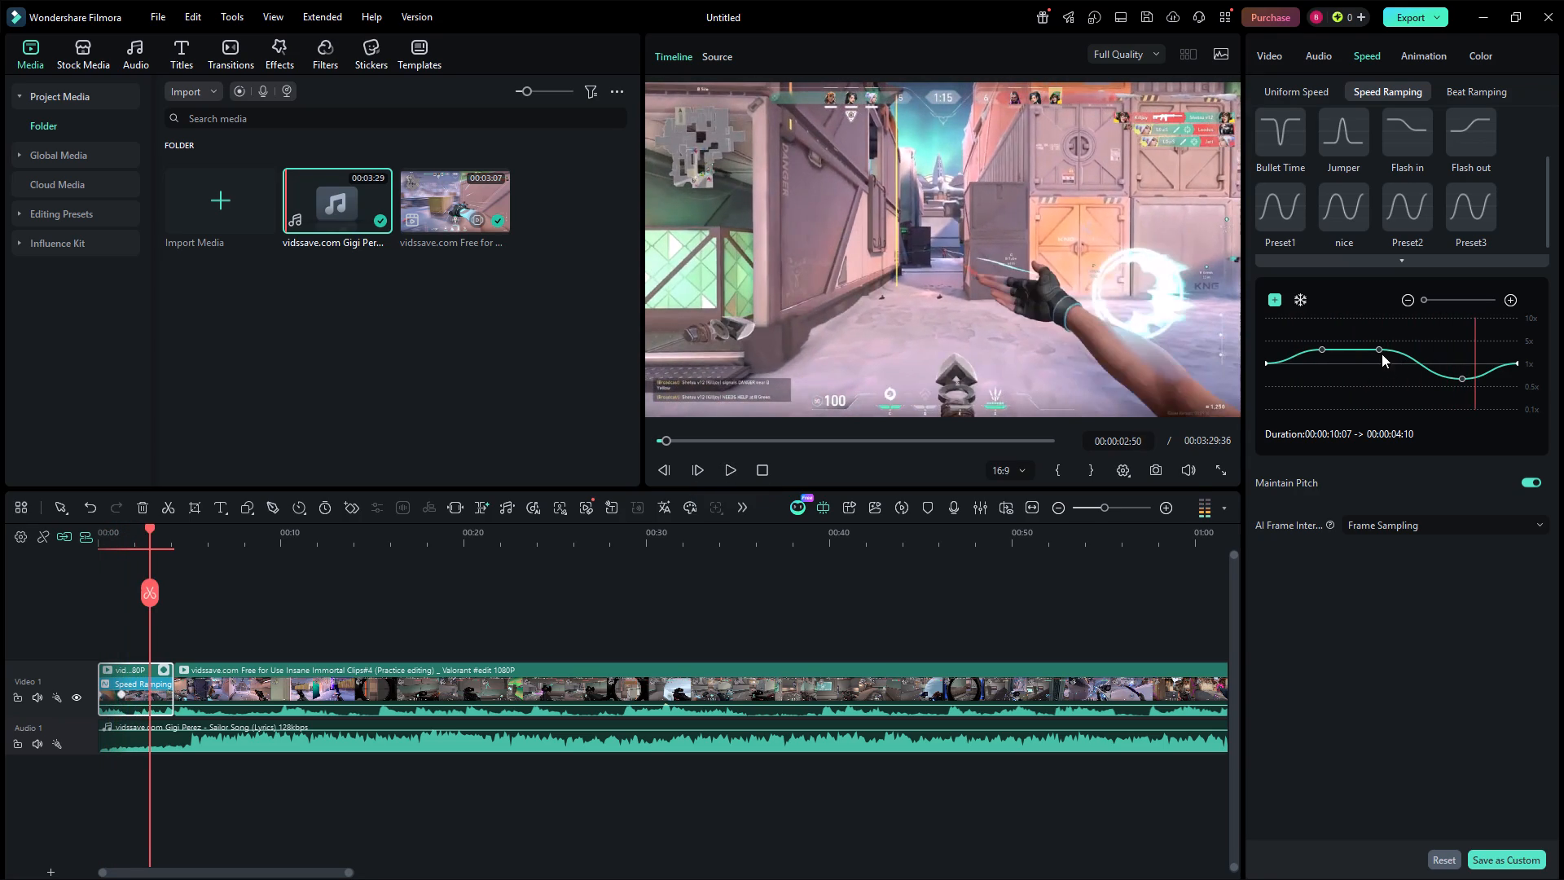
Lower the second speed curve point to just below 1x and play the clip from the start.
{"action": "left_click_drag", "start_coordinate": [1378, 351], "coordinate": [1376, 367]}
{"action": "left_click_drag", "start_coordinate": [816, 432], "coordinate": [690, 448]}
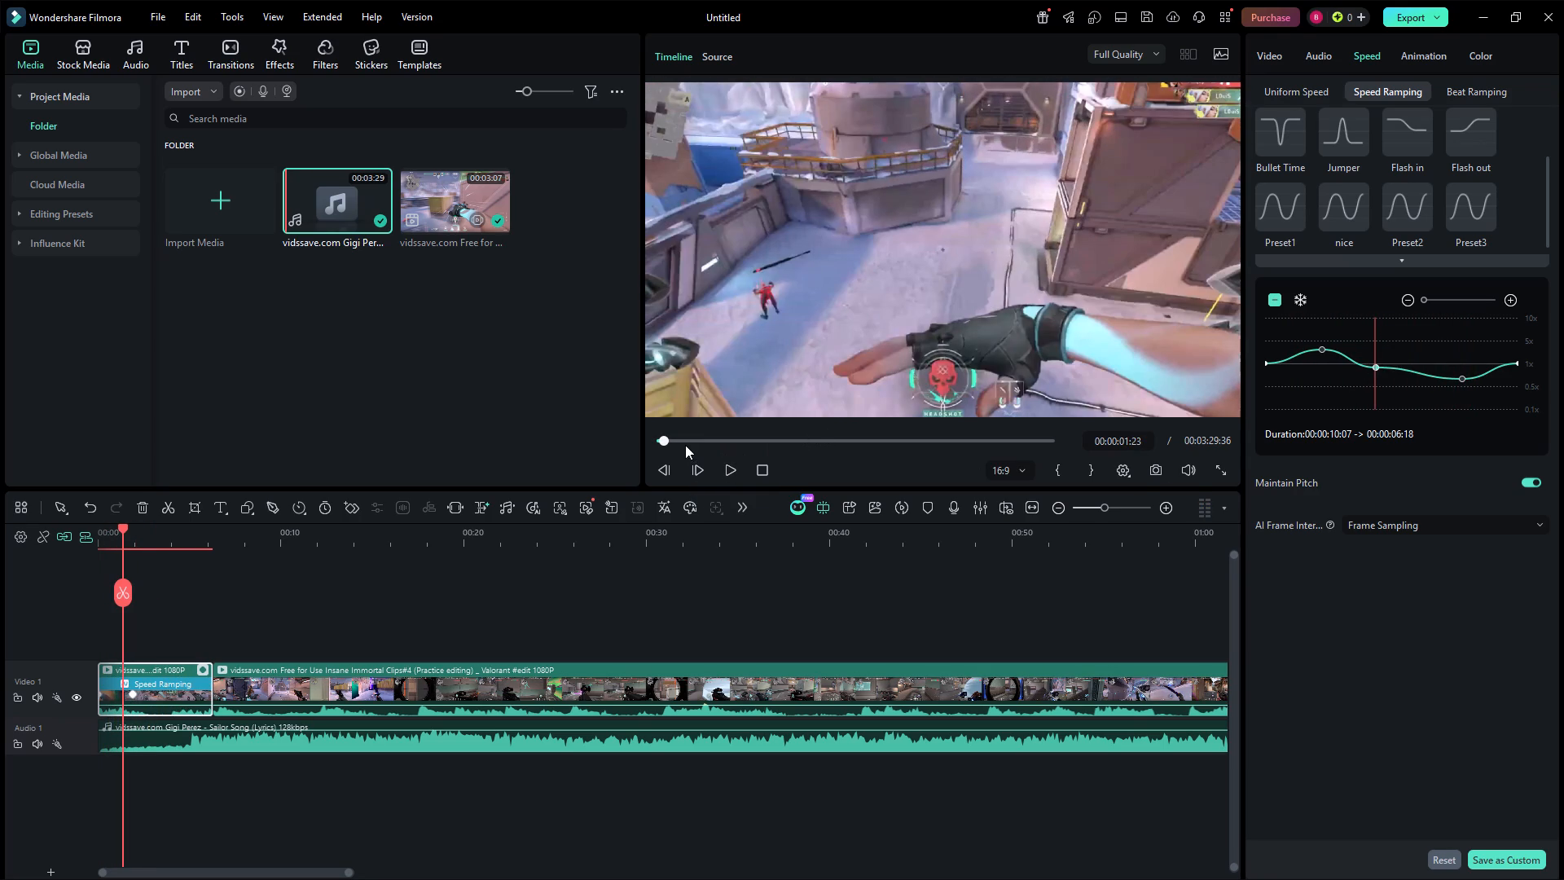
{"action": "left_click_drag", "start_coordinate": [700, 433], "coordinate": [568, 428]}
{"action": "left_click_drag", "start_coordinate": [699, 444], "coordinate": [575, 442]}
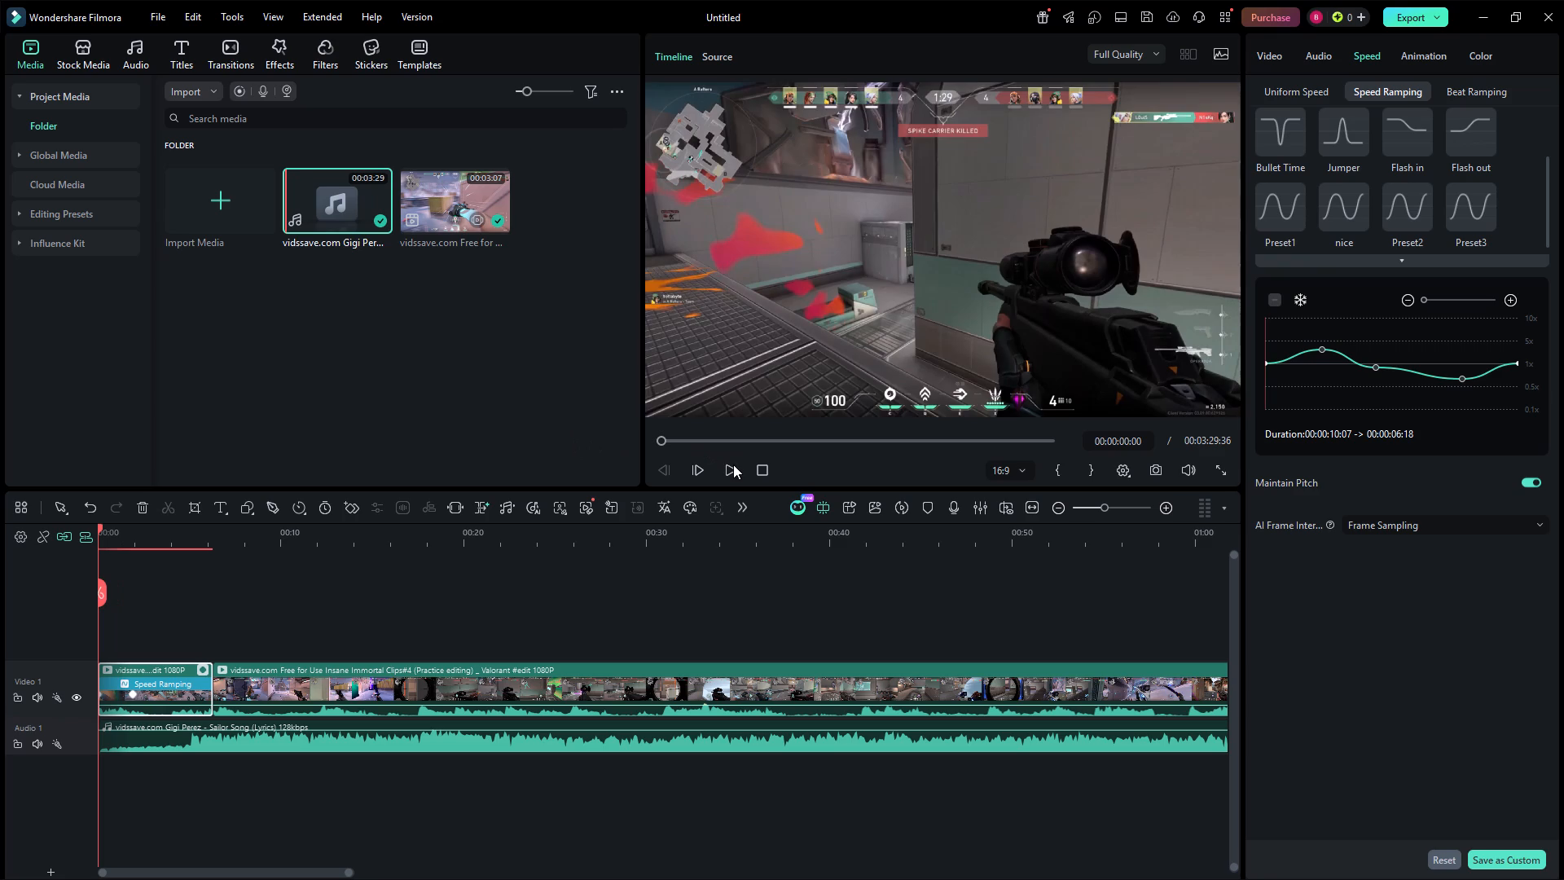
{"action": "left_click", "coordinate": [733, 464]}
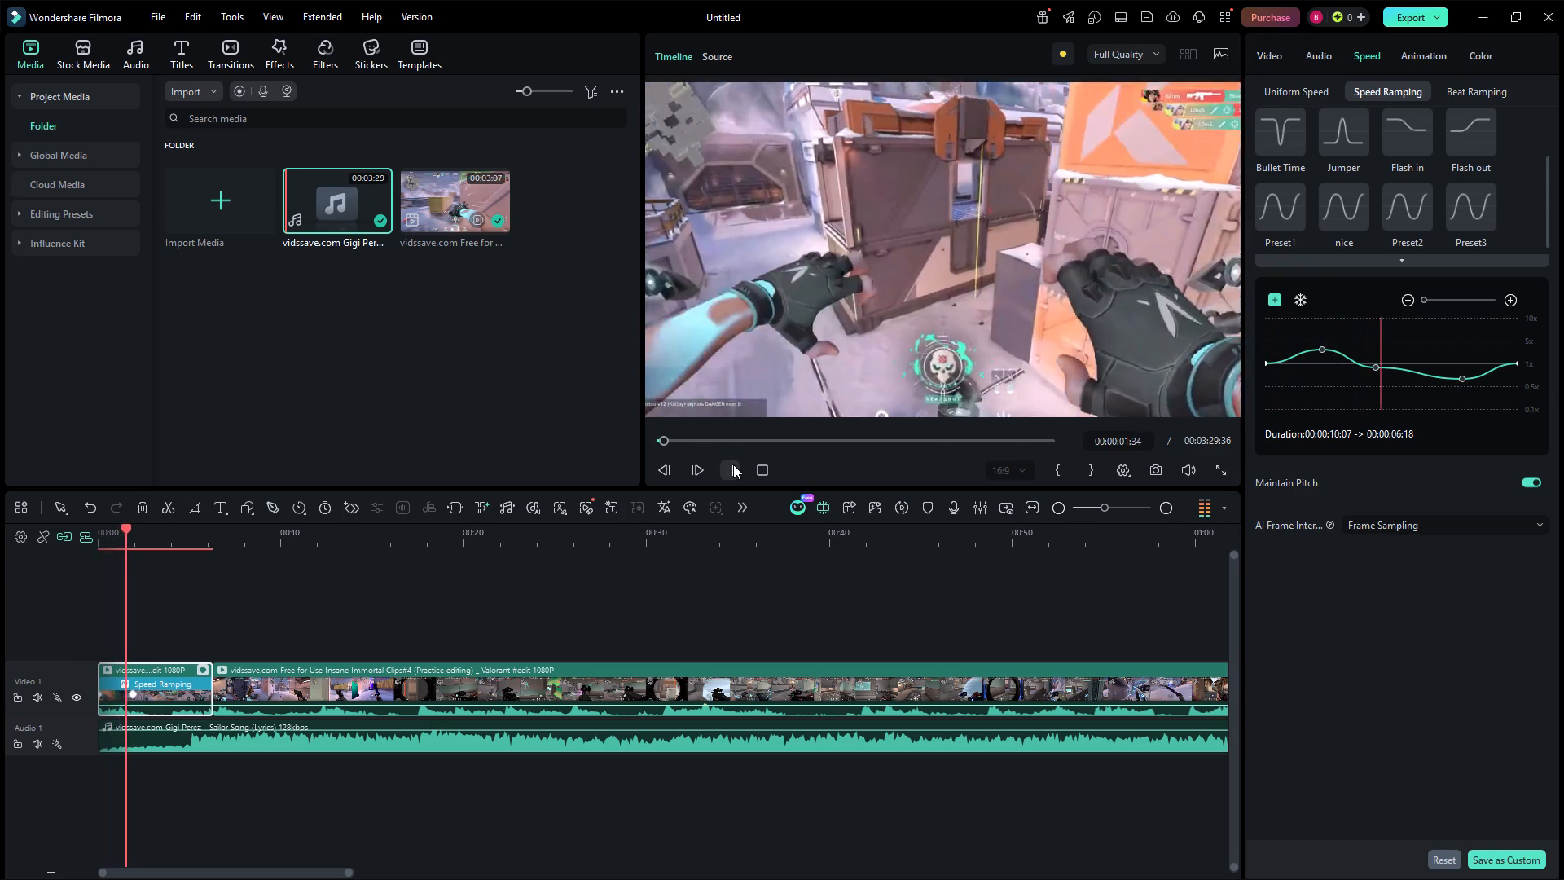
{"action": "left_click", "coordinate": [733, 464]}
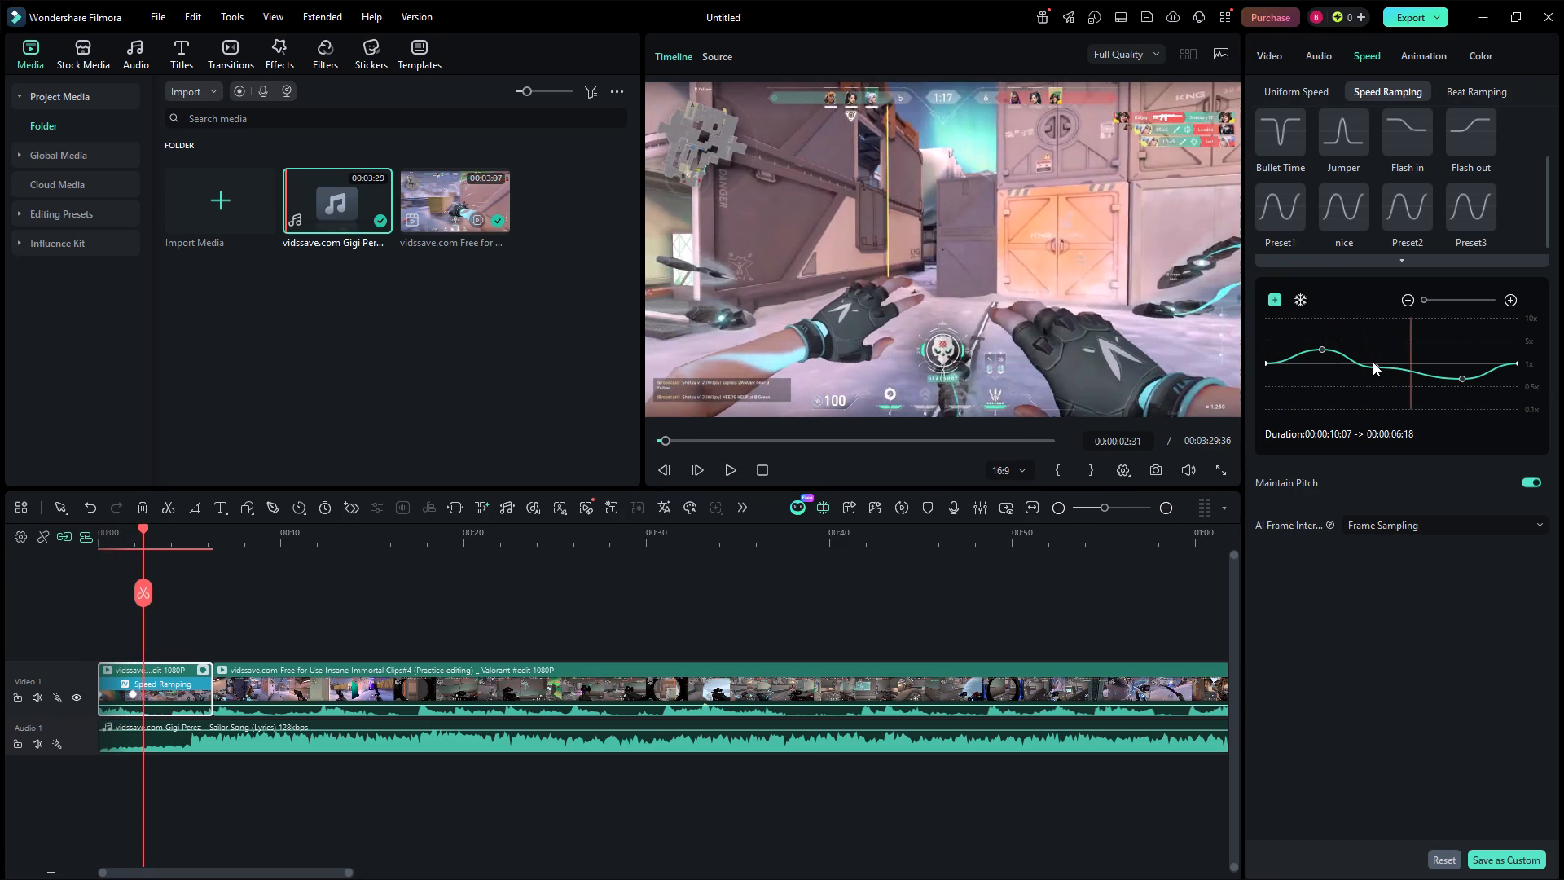
Reshape the speed curve with the first point just above 1x, the second below 1x and the third below 0.5x, and replay the clip.
{"action": "left_click", "coordinate": [1375, 367]}
{"action": "left_click_drag", "start_coordinate": [1375, 367], "coordinate": [1377, 377]}
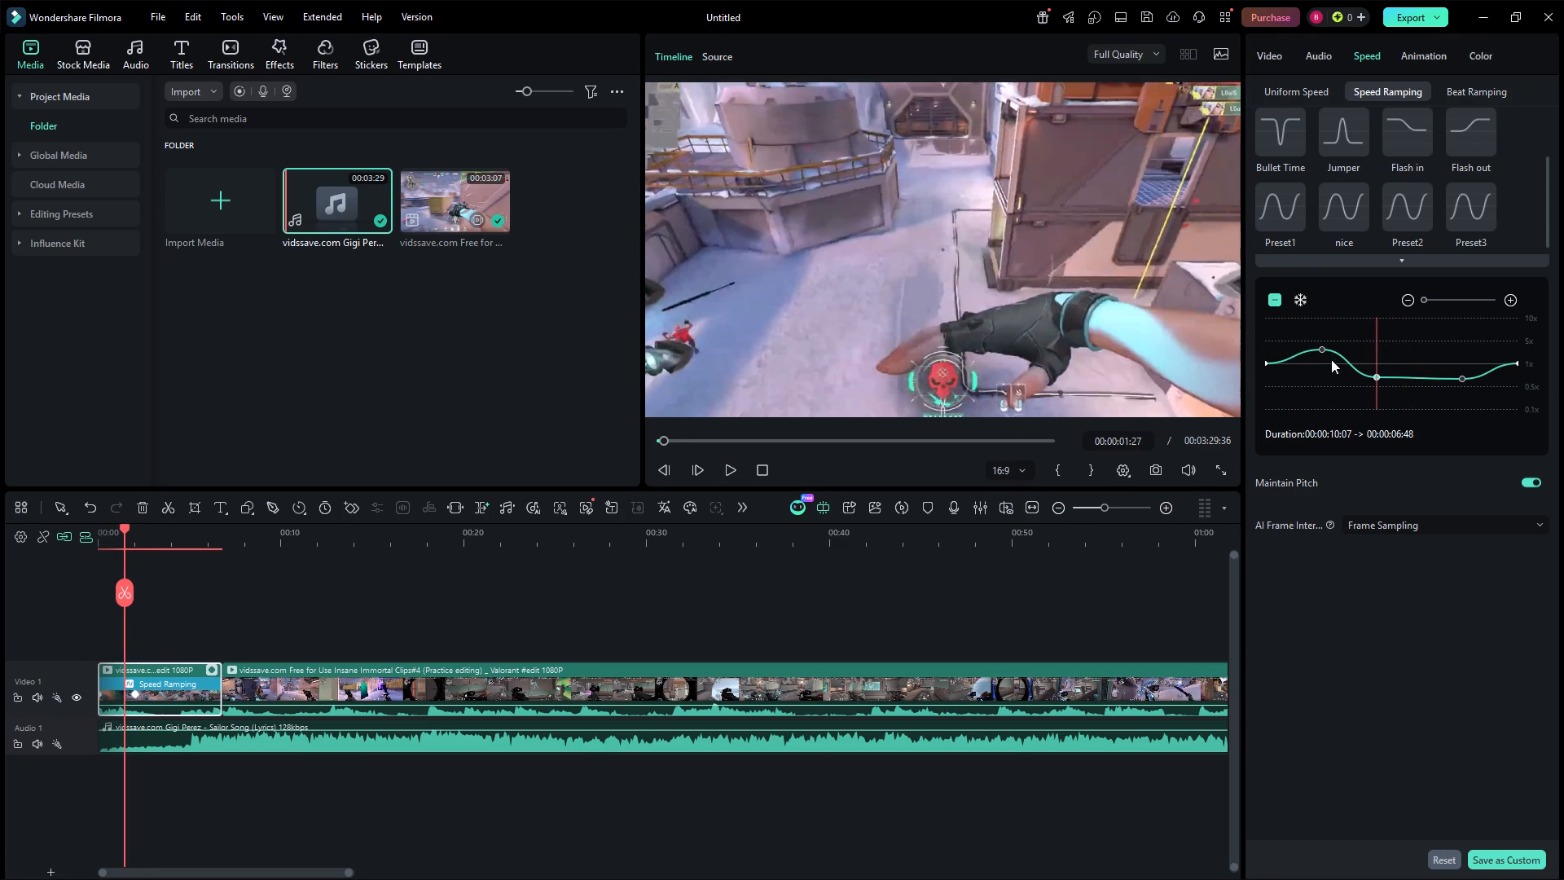
{"action": "left_click_drag", "start_coordinate": [1322, 347], "coordinate": [1319, 361]}
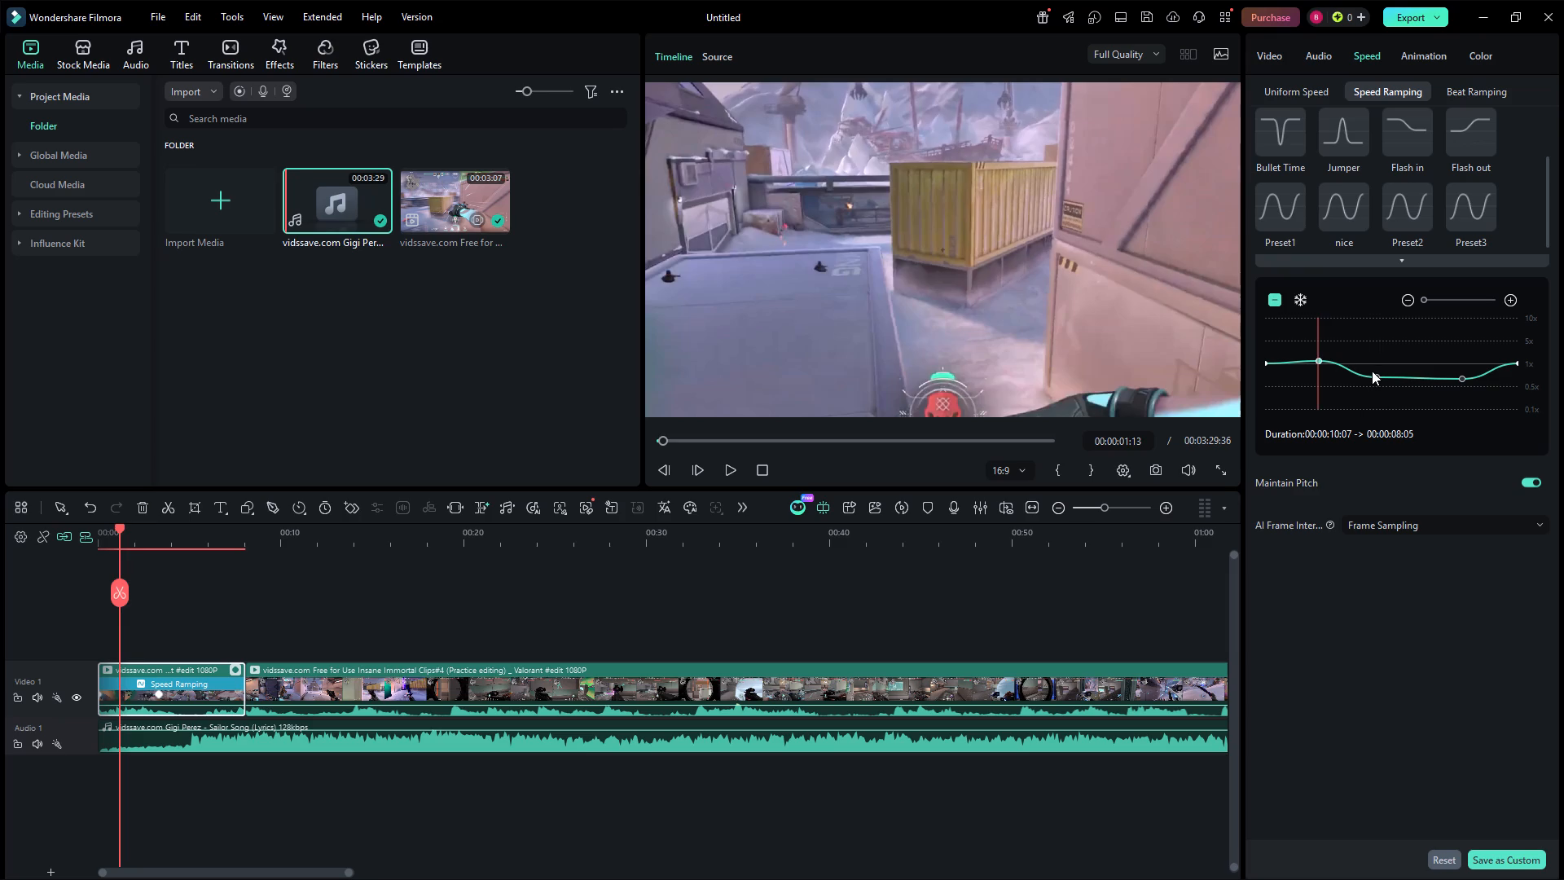
{"action": "left_click", "coordinate": [1371, 375]}
{"action": "left_click_drag", "start_coordinate": [1460, 377], "coordinate": [1462, 387]}
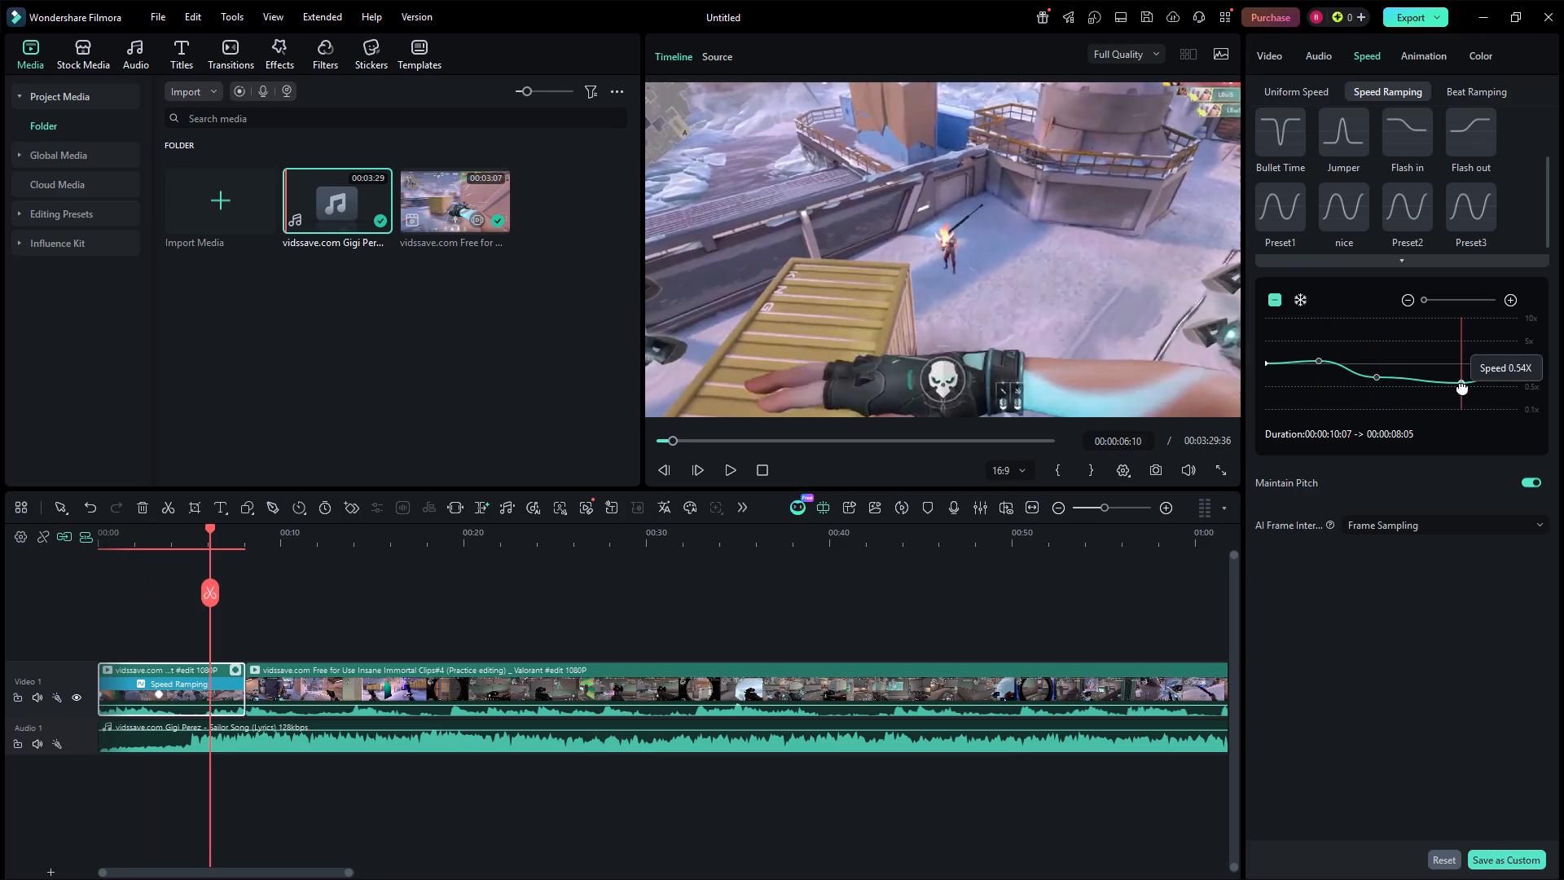
{"action": "left_click_drag", "start_coordinate": [1462, 387], "coordinate": [1457, 392]}
{"action": "left_click_drag", "start_coordinate": [772, 443], "coordinate": [764, 443]}
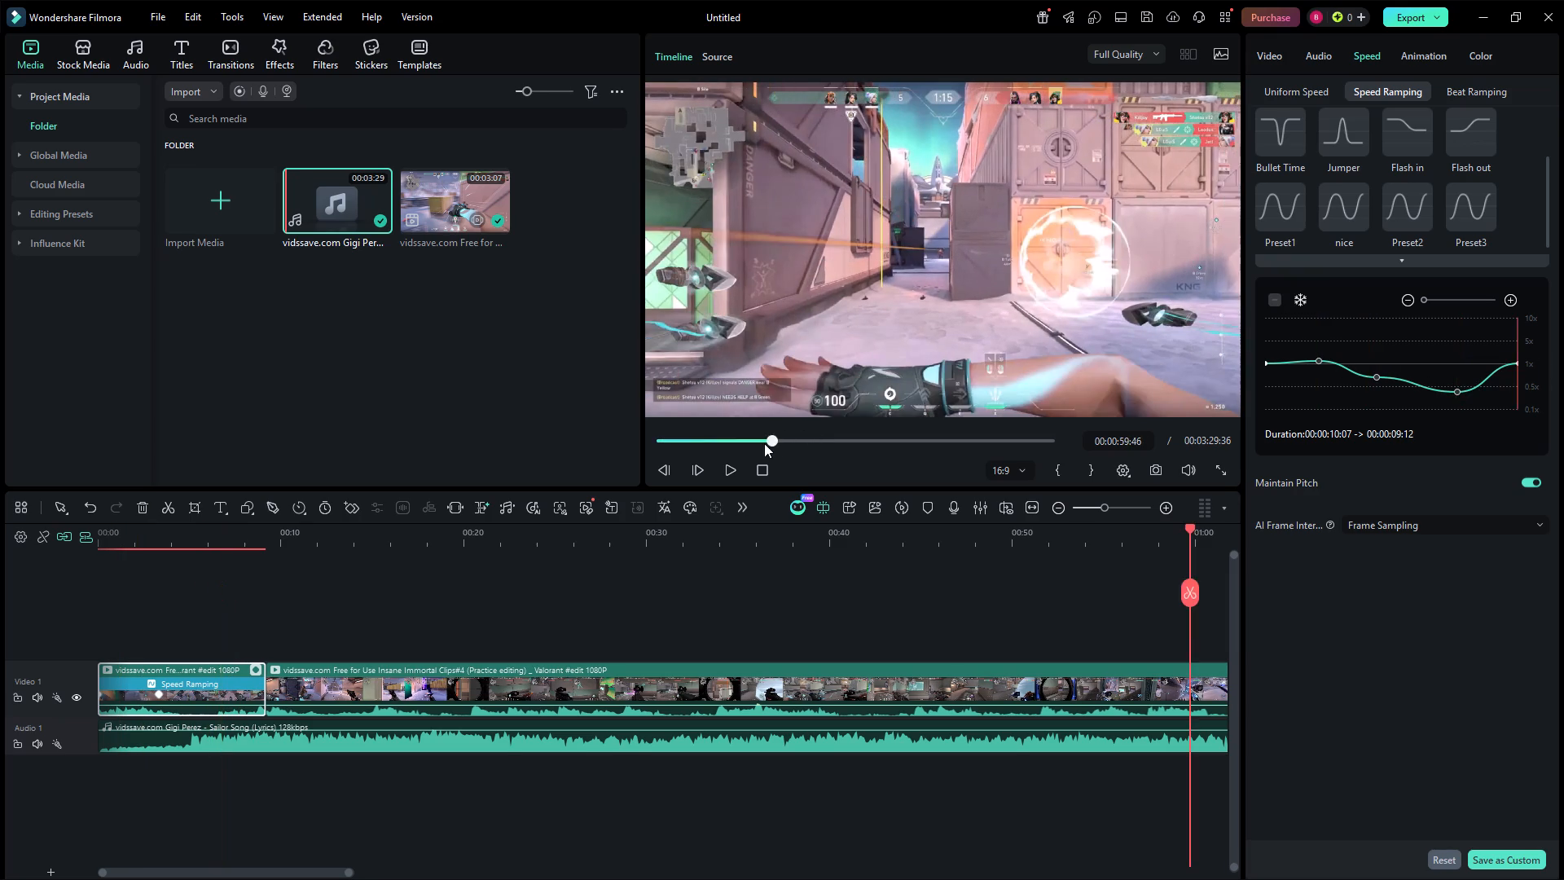
{"action": "left_click_drag", "start_coordinate": [764, 443], "coordinate": [526, 441]}
{"action": "left_click", "coordinate": [718, 469]}
{"action": "left_click", "coordinate": [738, 471]}
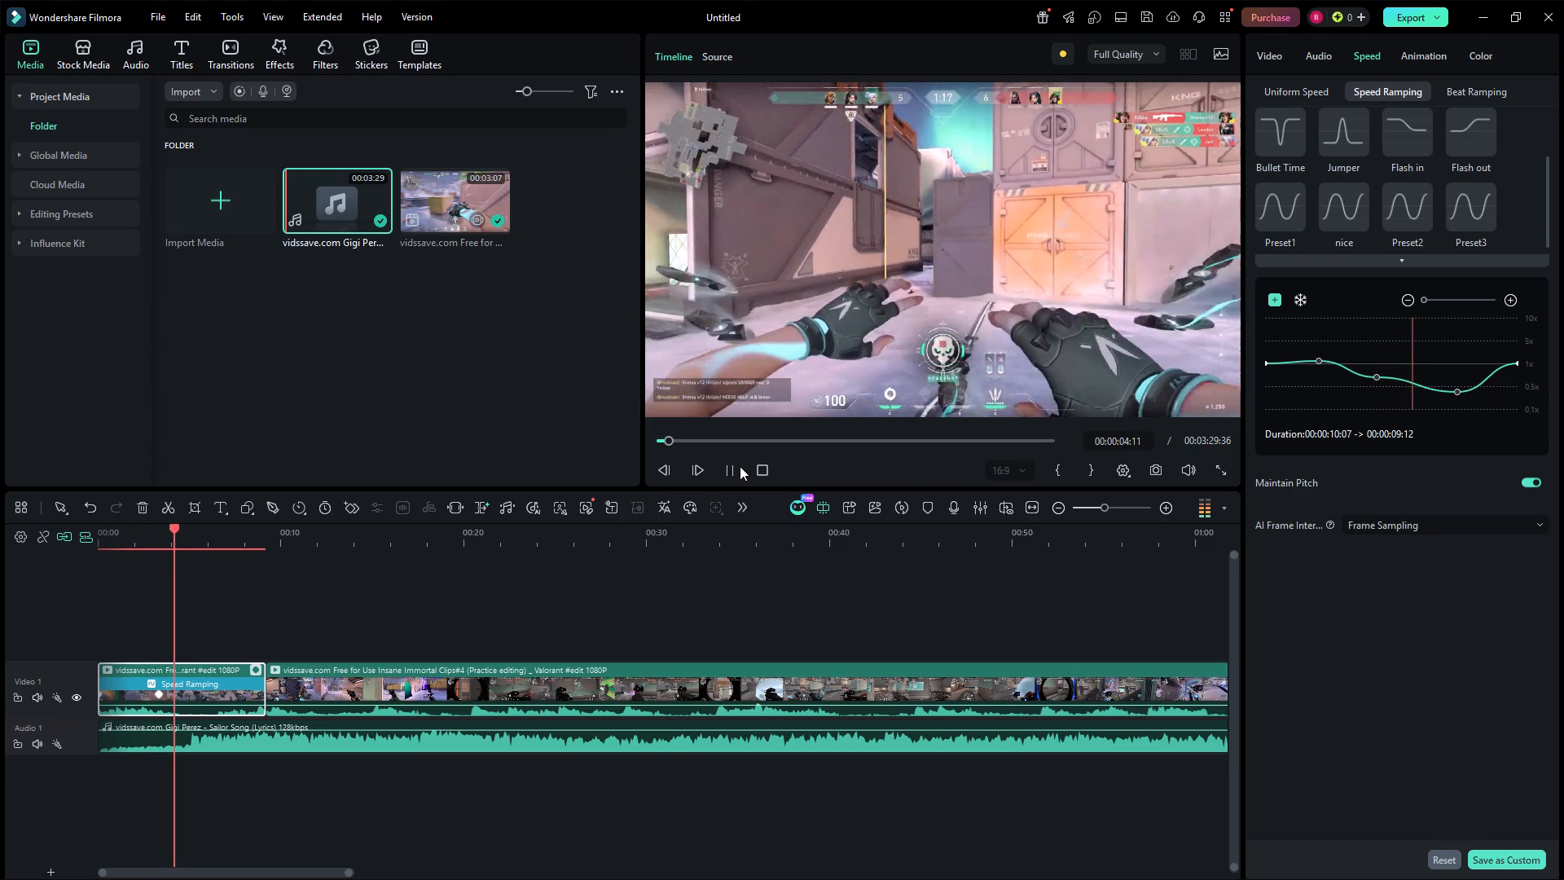
Raise the third speed curve point to just above 0.5x, play the clip from the start, and return the playhead to the beginning.
{"action": "double_click", "coordinate": [1459, 391]}
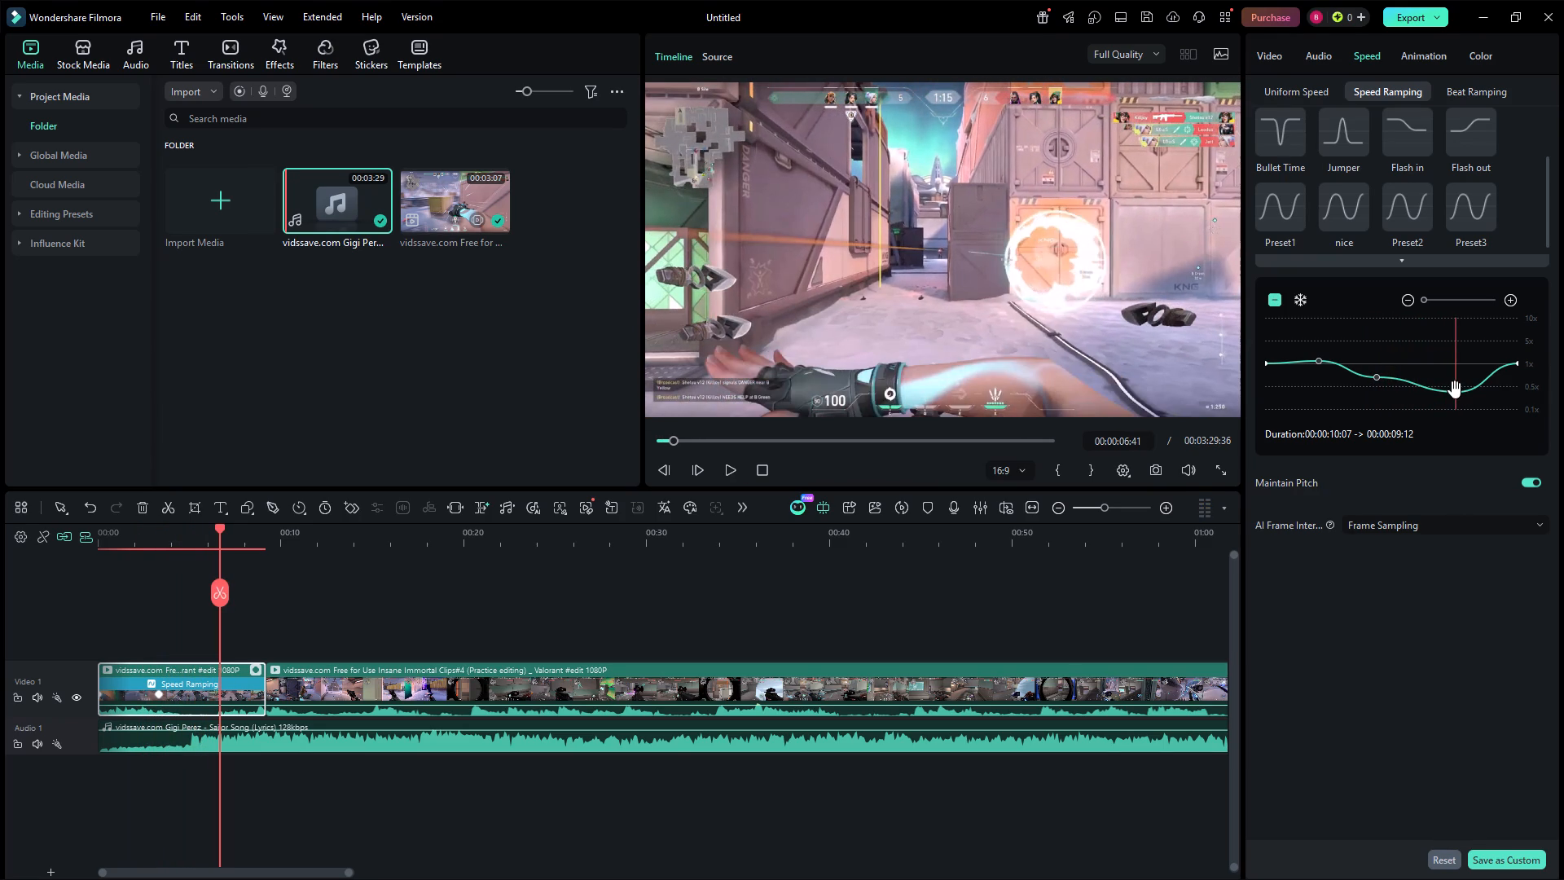
{"action": "left_click_drag", "start_coordinate": [1455, 389], "coordinate": [1452, 381]}
{"action": "left_click_drag", "start_coordinate": [688, 440], "coordinate": [622, 445]}
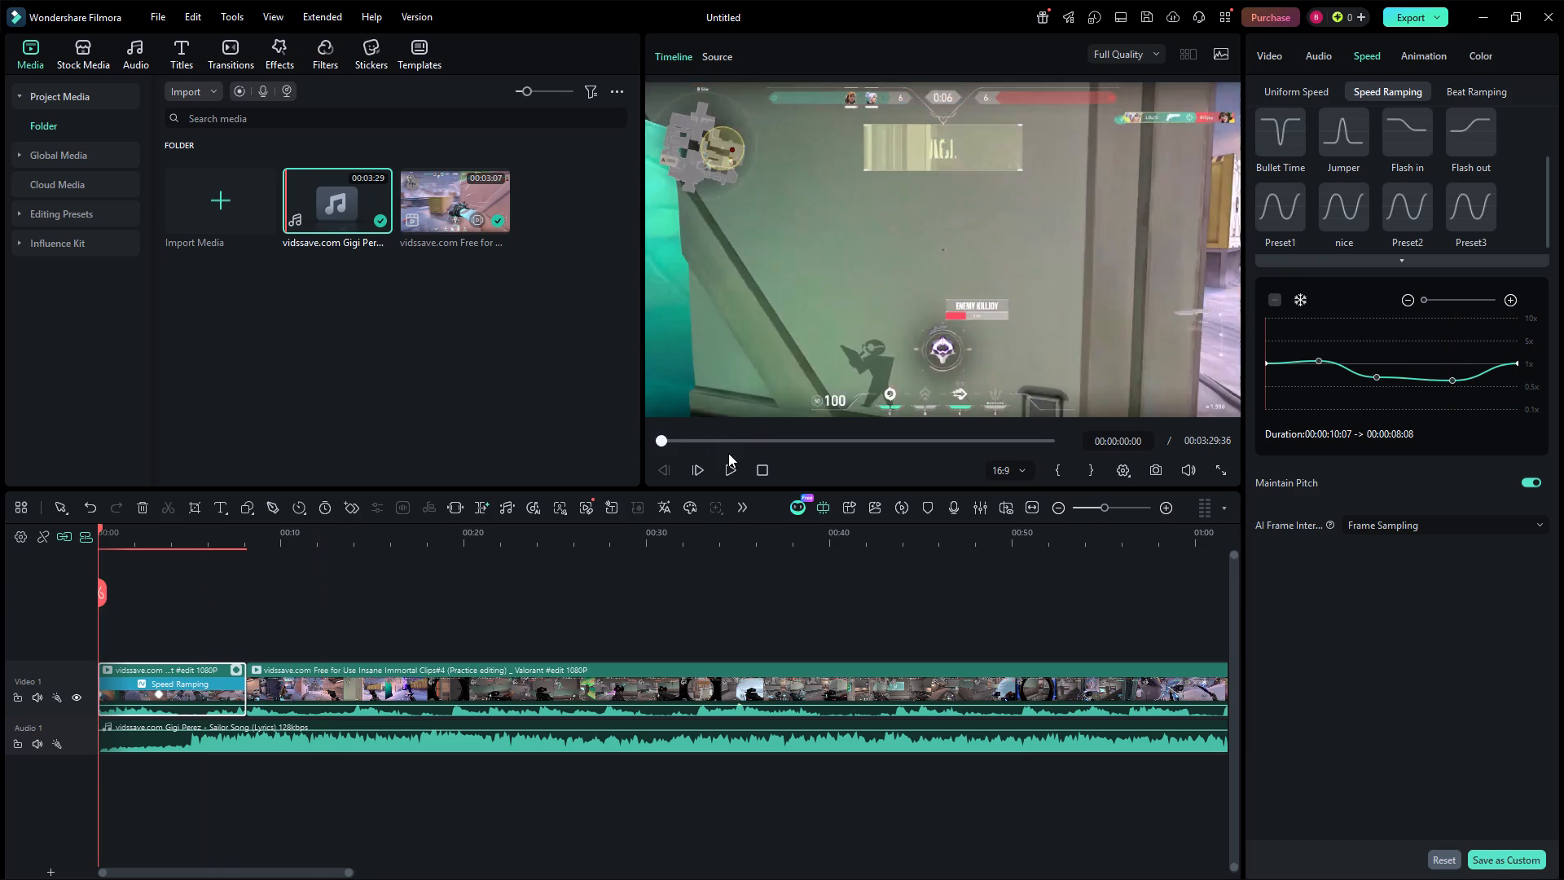
{"action": "left_click", "coordinate": [735, 464]}
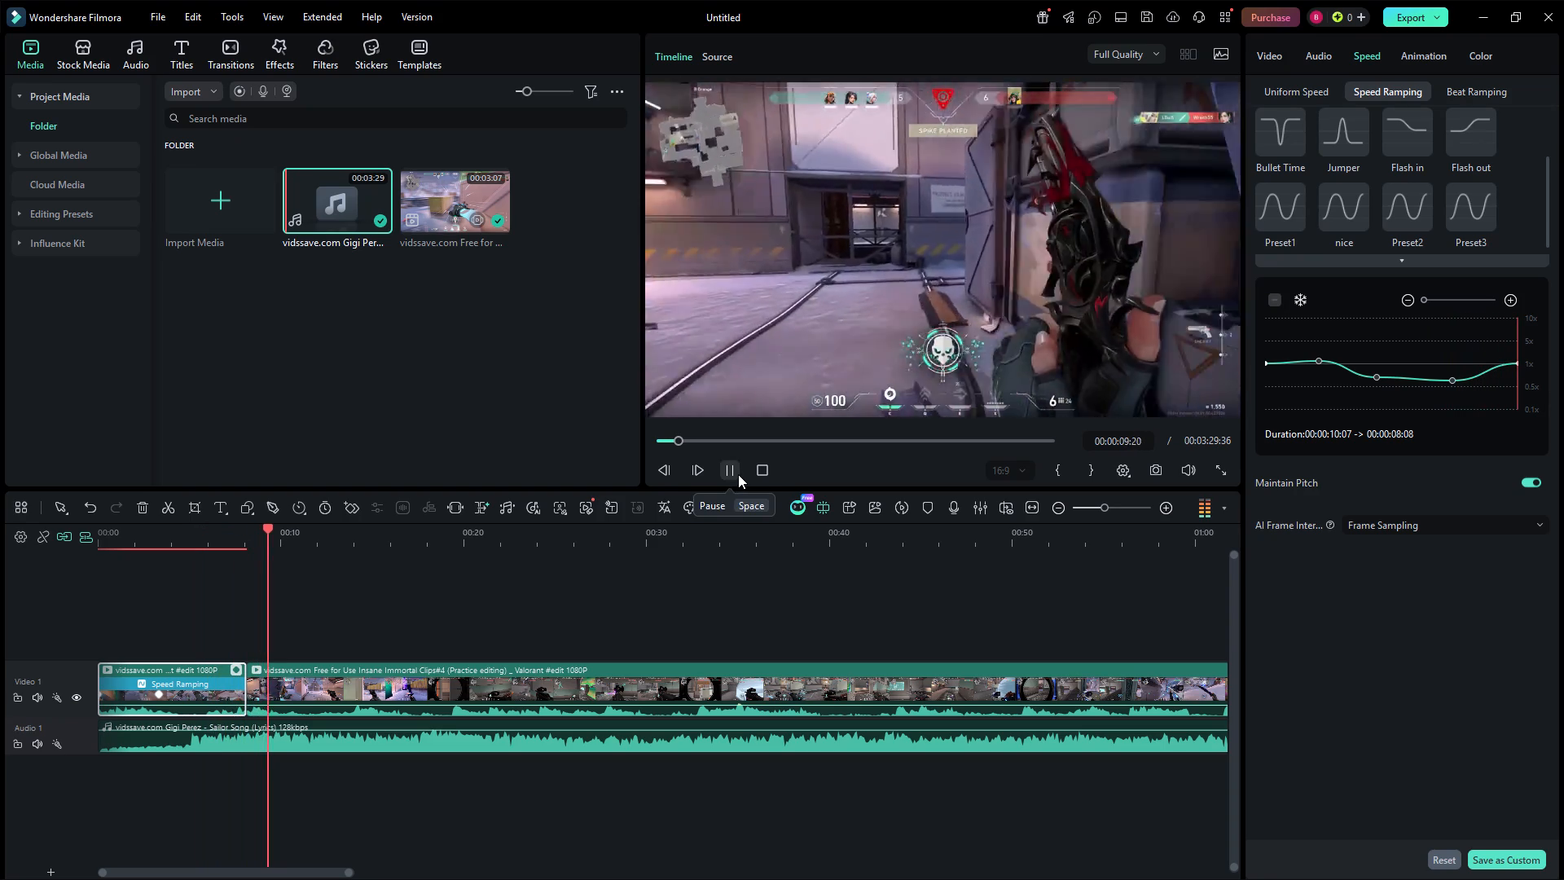
{"action": "left_click", "coordinate": [738, 474]}
{"action": "left_click", "coordinate": [435, 610]}
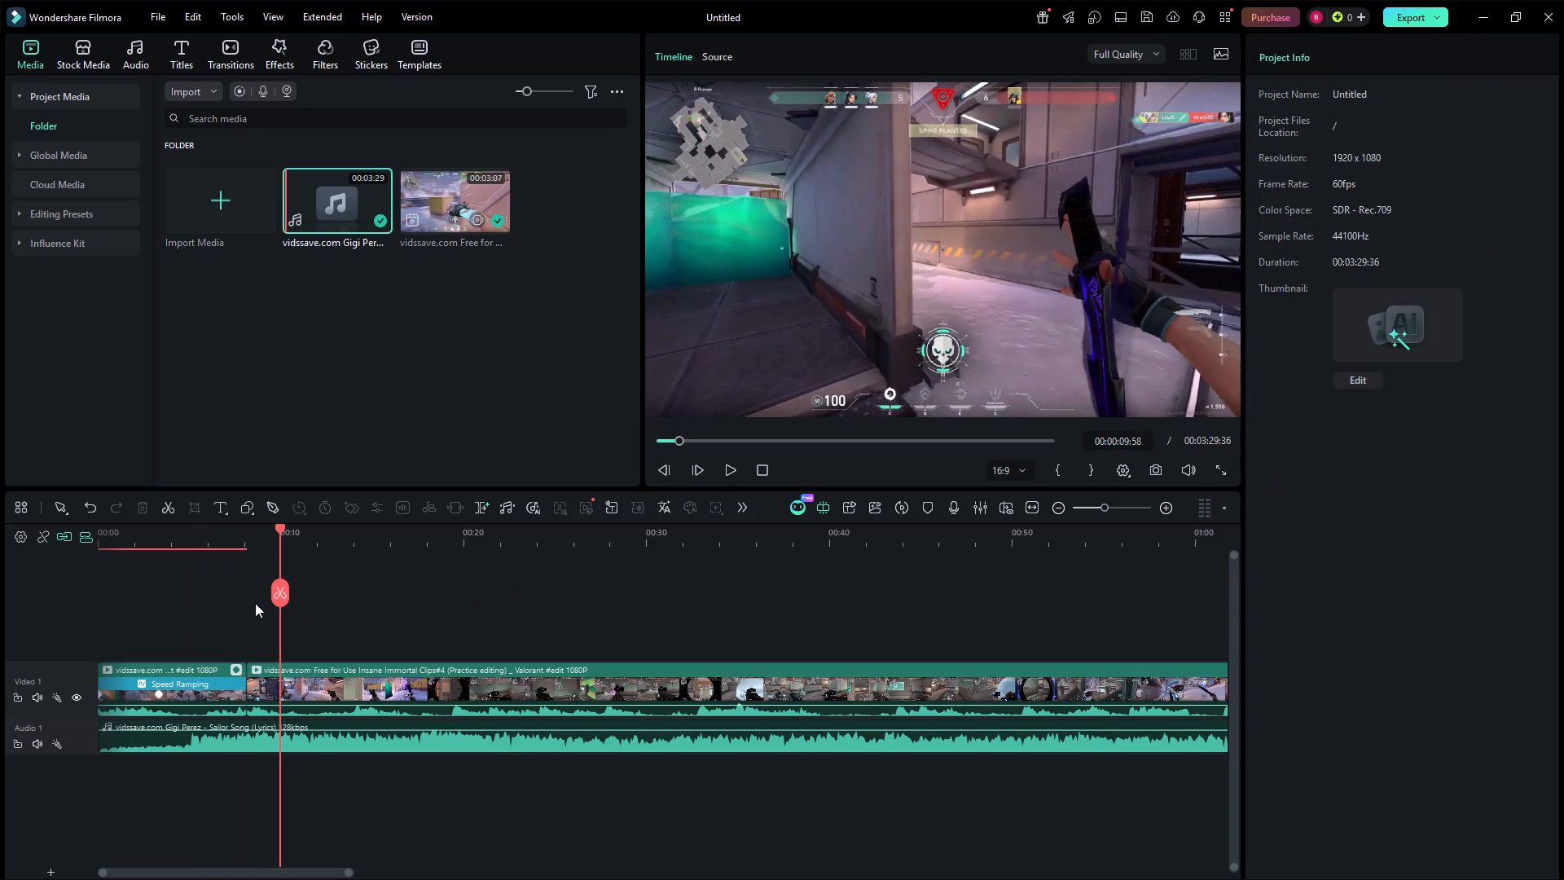
{"action": "left_click_drag", "start_coordinate": [276, 532], "coordinate": [0, 552]}
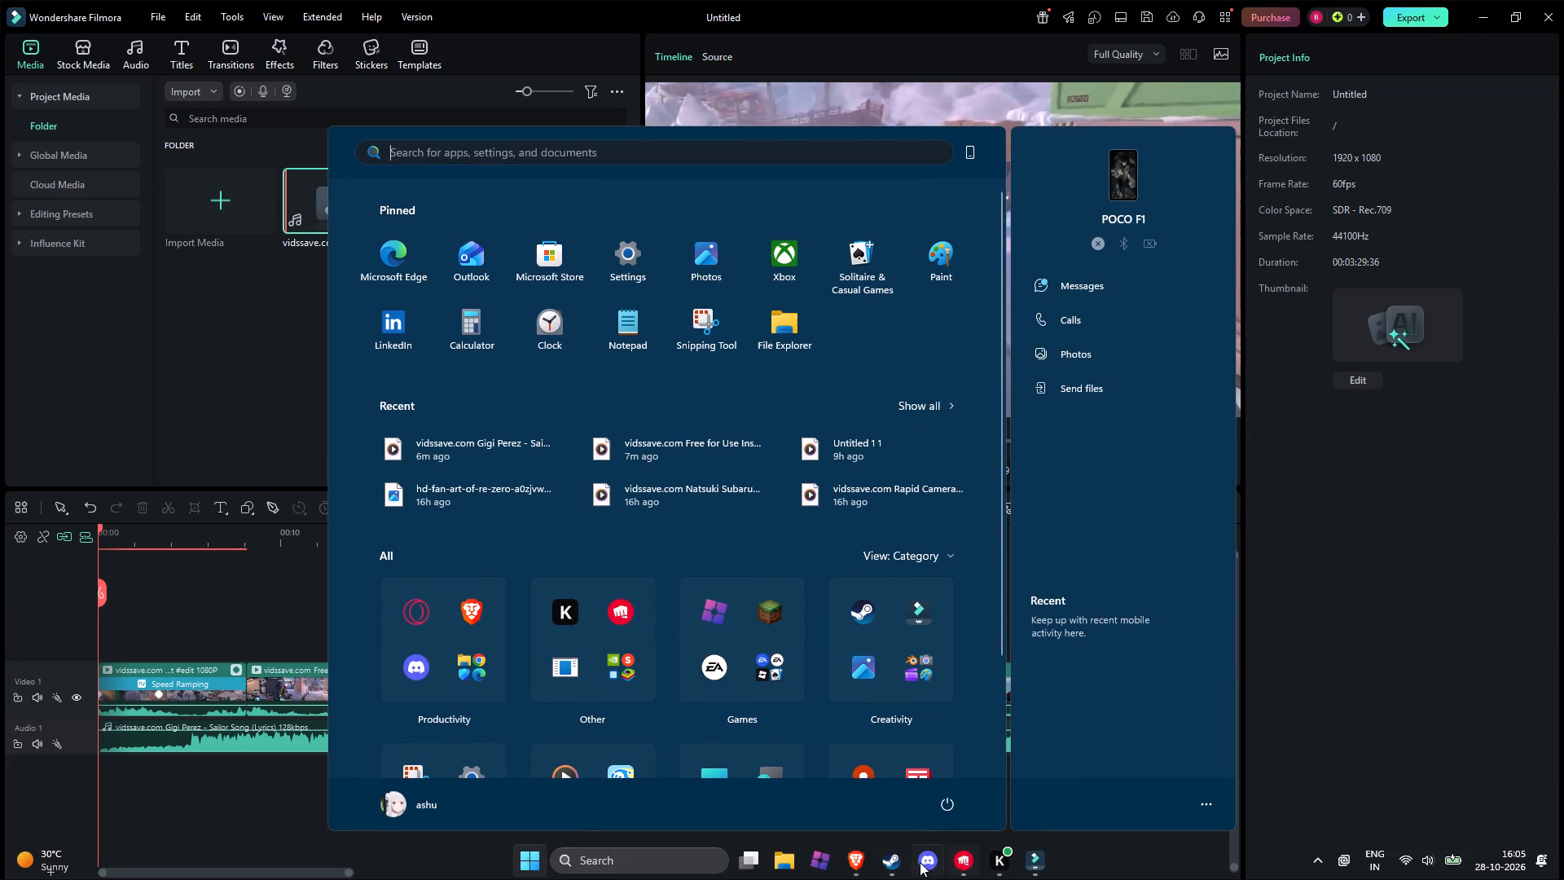
Switch to the Brave browser, search for "purple" in a new tab and browse the image results.
{"action": "left_click", "coordinate": [863, 857]}
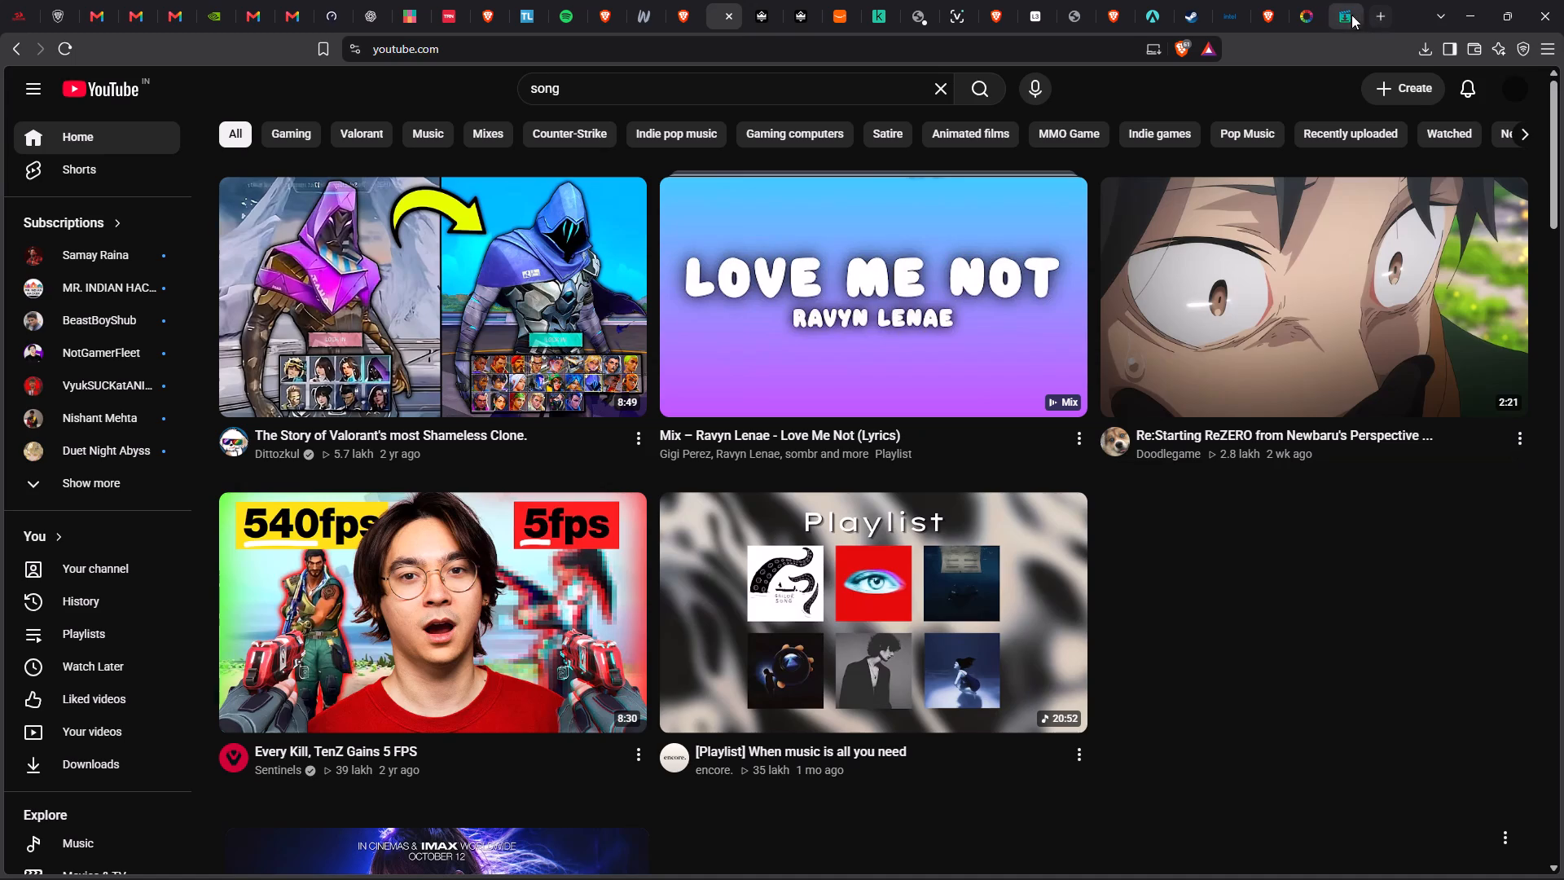
{"action": "left_click", "coordinate": [1381, 14]}
{"action": "left_click", "coordinate": [972, 55]}
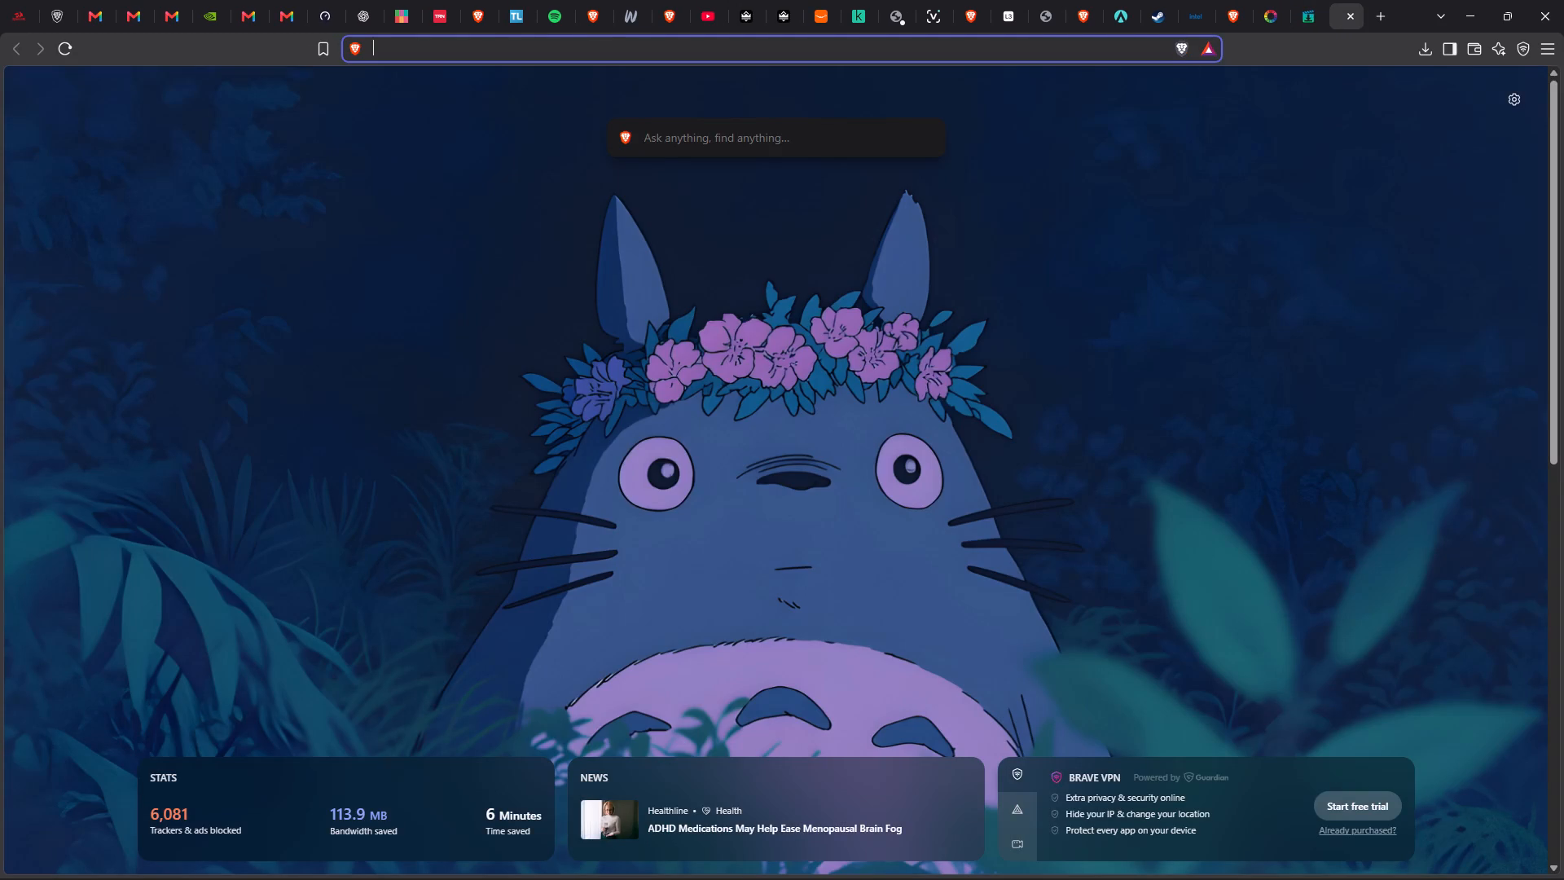
{"action": "type", "text": "purp["}
{"action": "key", "text": "BackSpace"}
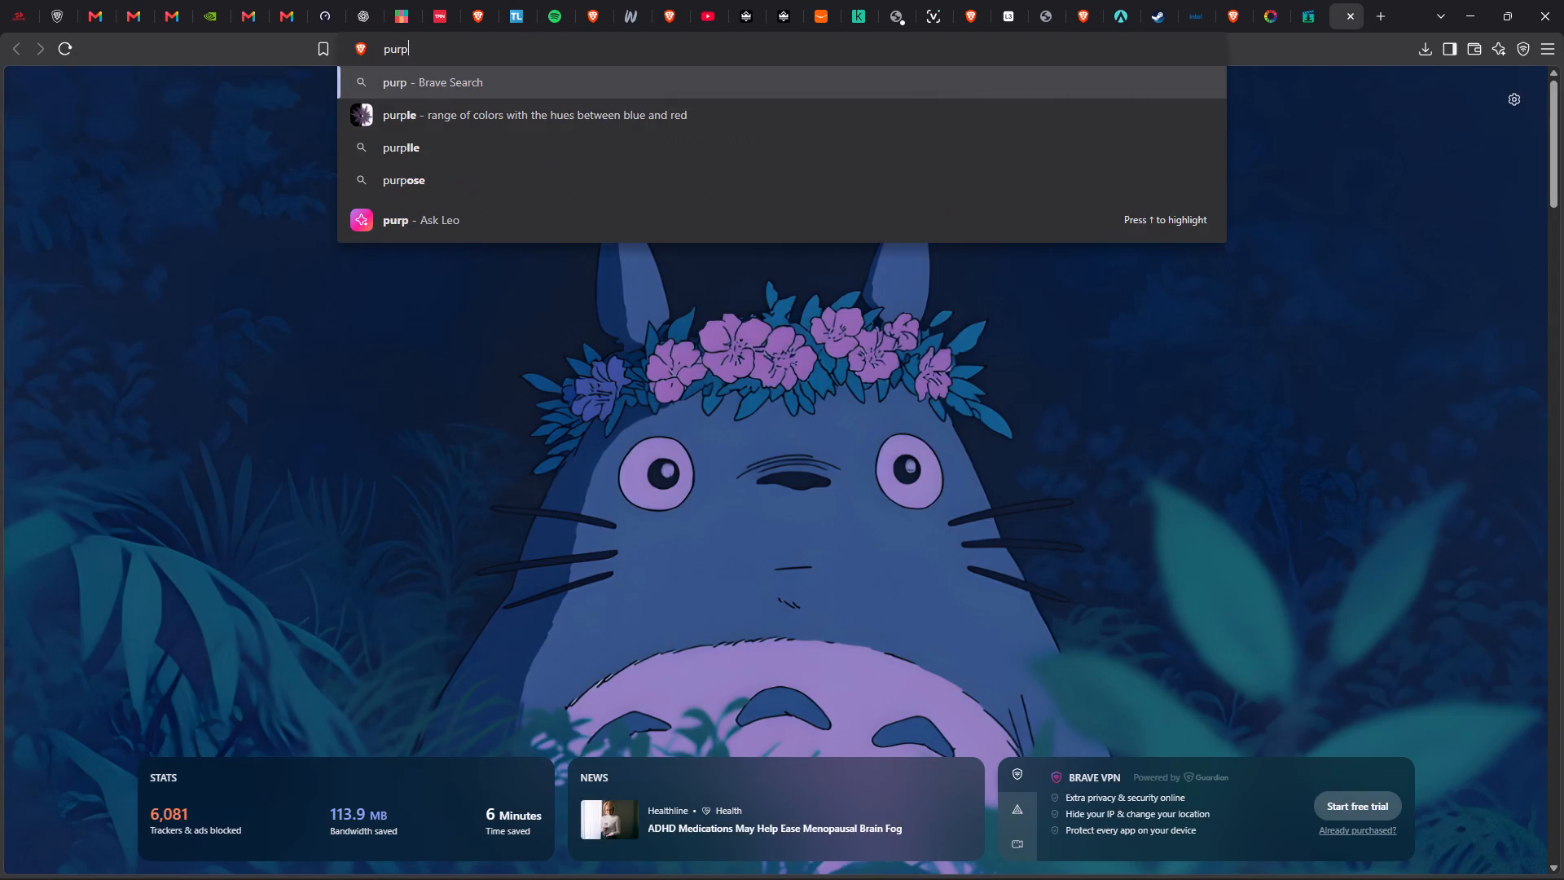
{"action": "key", "text": "p"}
{"action": "key", "text": "BackSpace"}
{"action": "type", "text": "le"}
{"action": "key", "text": "space"}
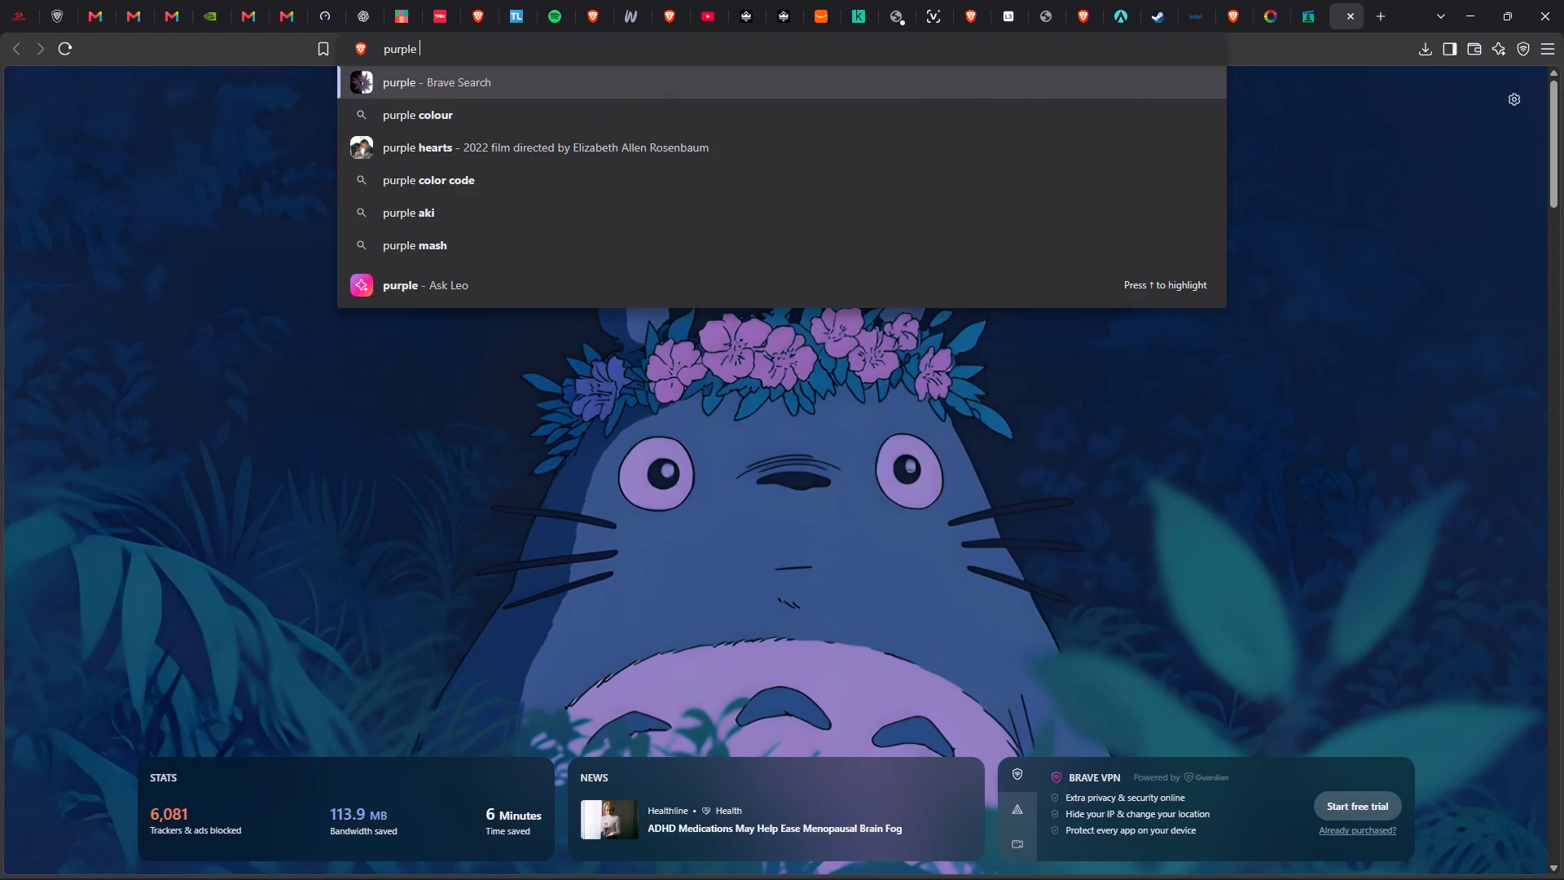
{"action": "key", "text": "Return"}
{"action": "right_click_drag", "start_coordinate": [839, 87], "coordinate": [568, 161]}
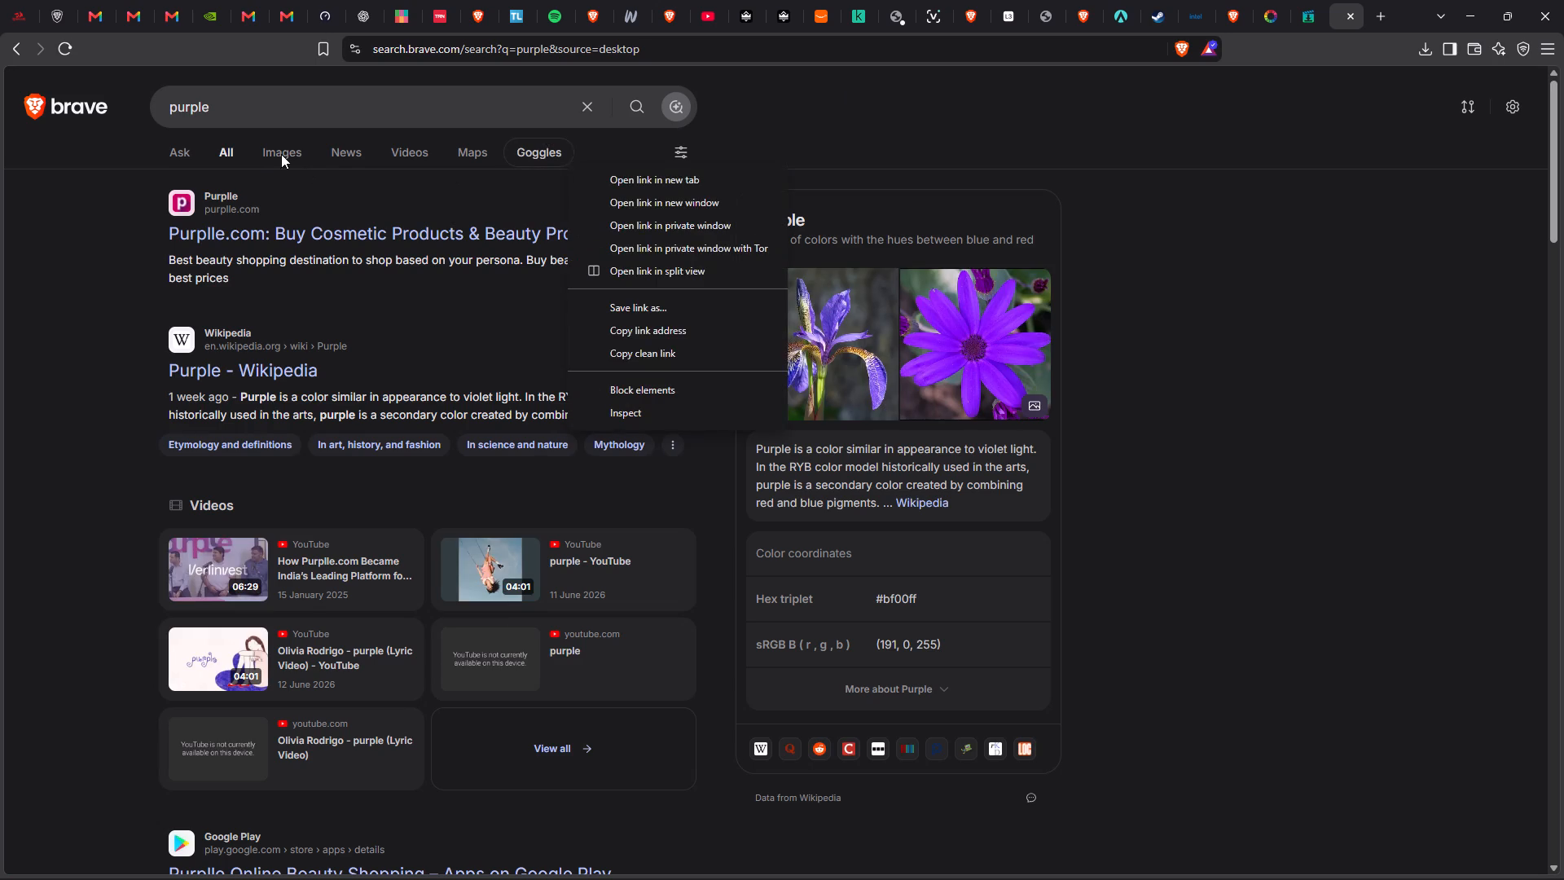
{"action": "left_click", "coordinate": [281, 154]}
{"action": "left_click", "coordinate": [281, 154]}
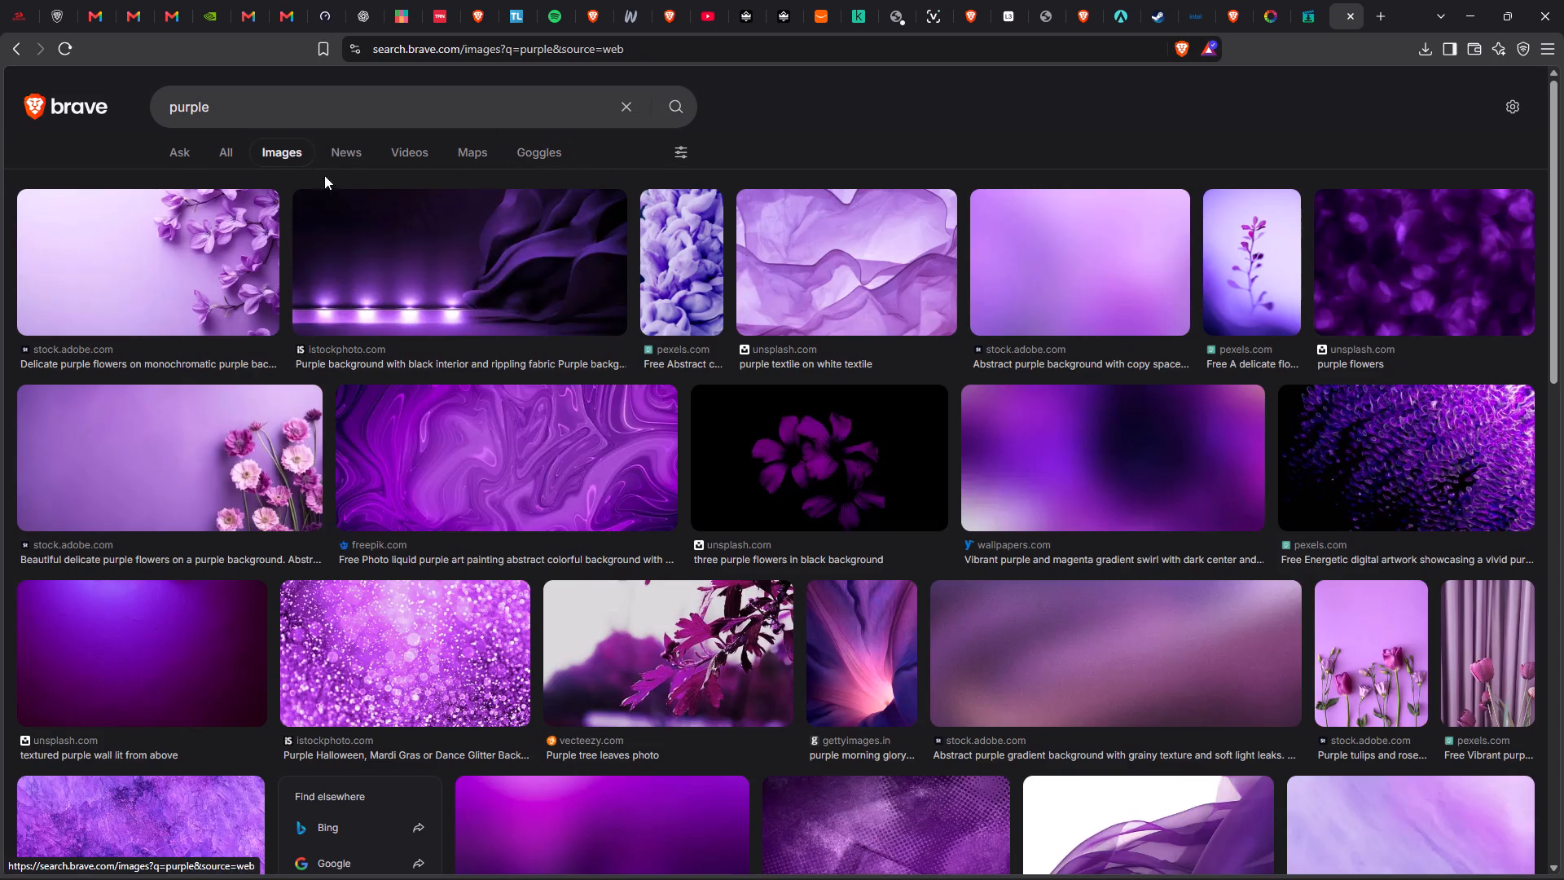
{"action": "left_click_drag", "start_coordinate": [1554, 207], "coordinate": [1555, 237]}
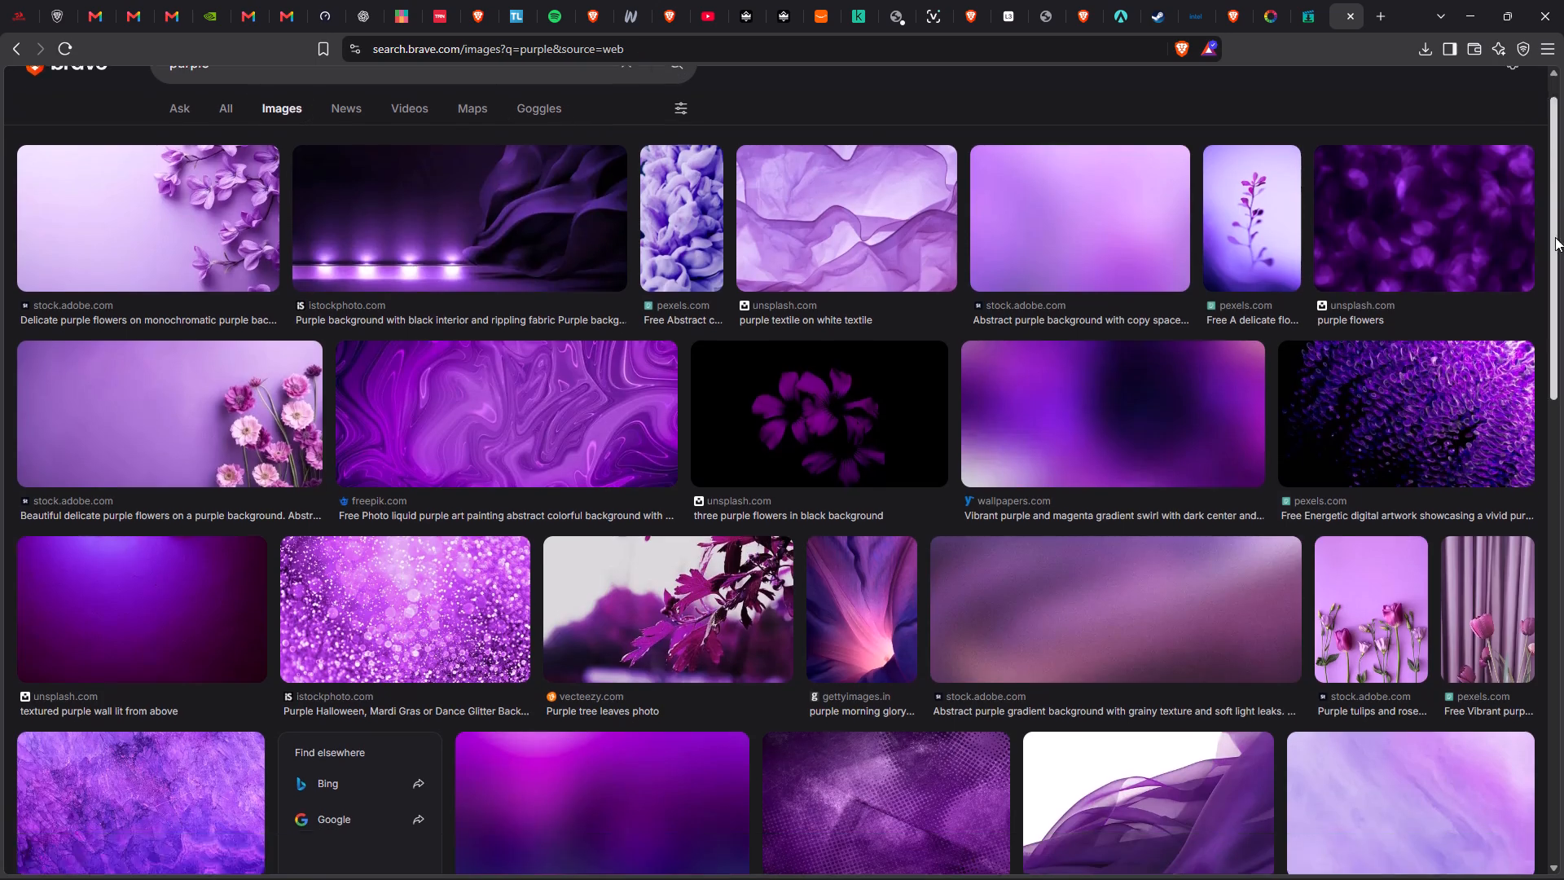
{"action": "left_click_drag", "start_coordinate": [1555, 237], "coordinate": [1563, 844]}
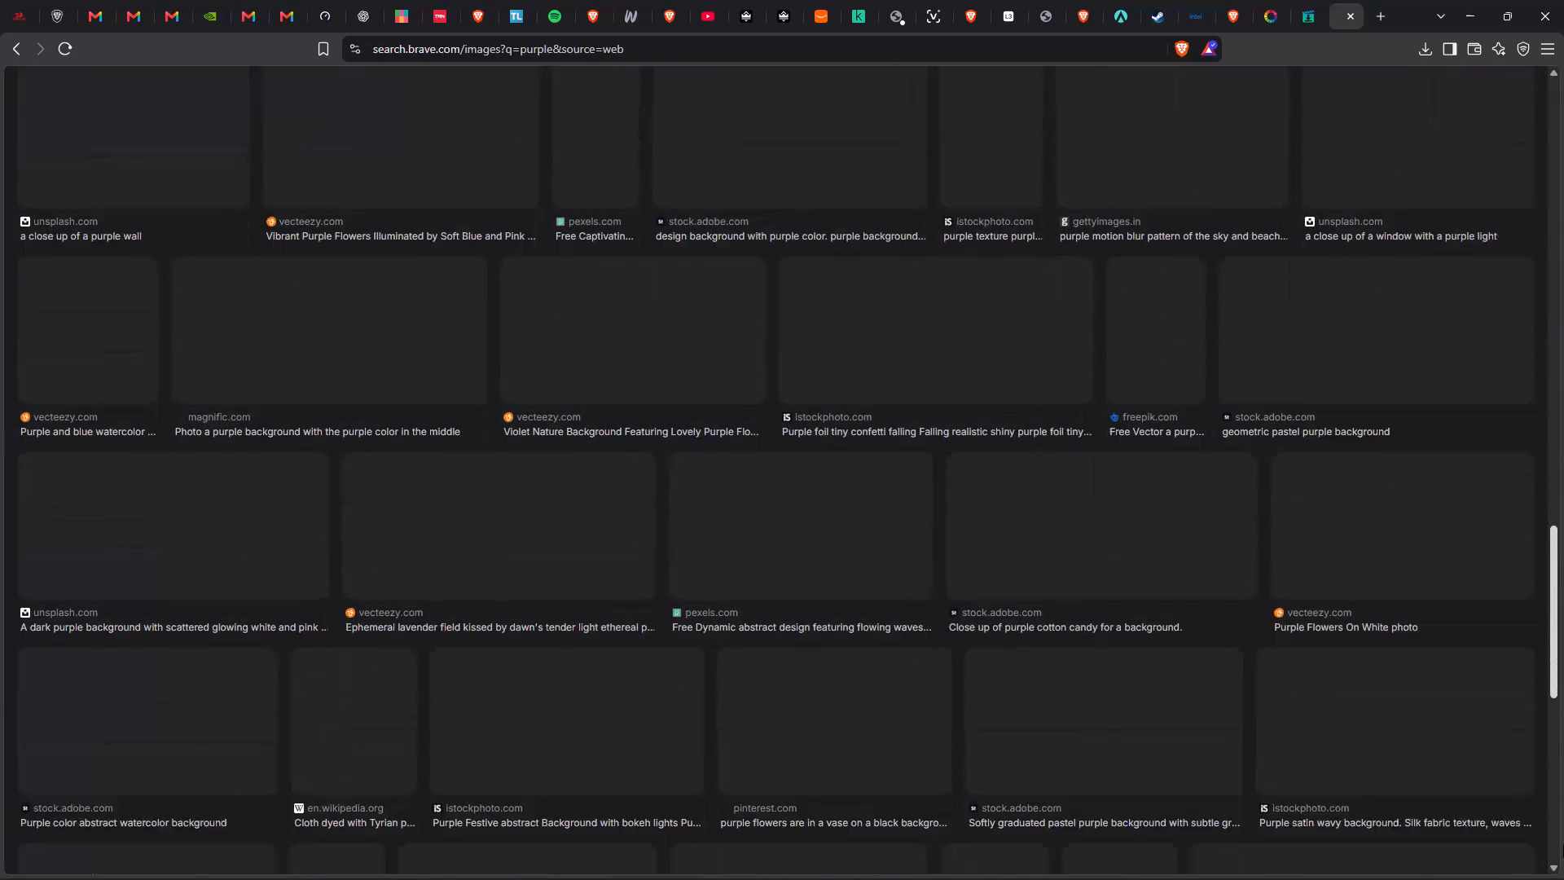
{"action": "left_click_drag", "start_coordinate": [1563, 844], "coordinate": [1393, 0]}
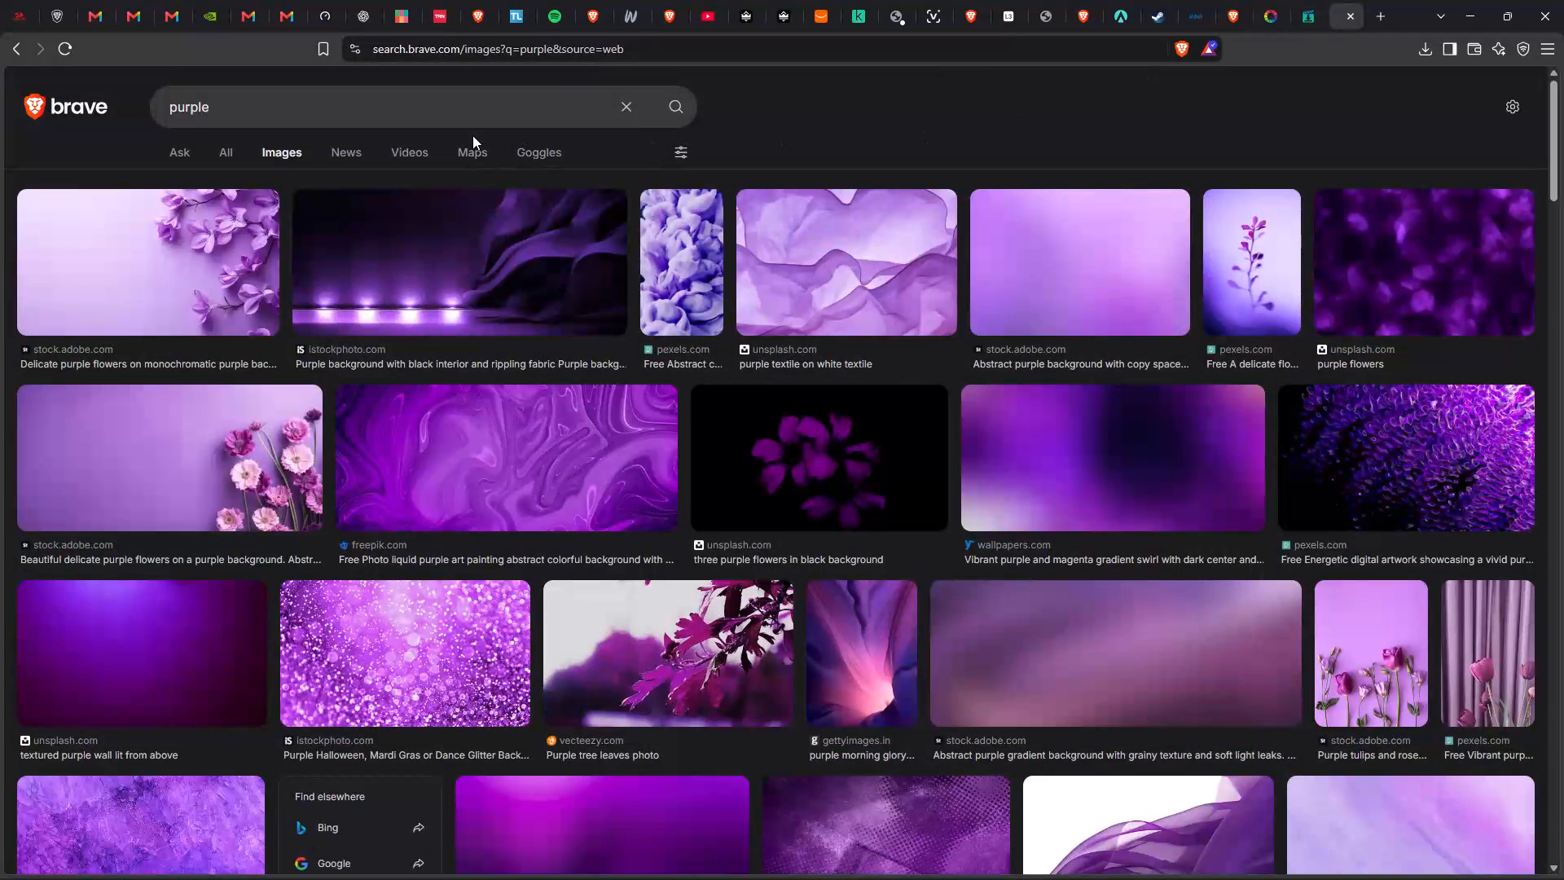
Refine the image search to "purple only" and preview the solid purple #9D00FF image from figma.com.
{"action": "left_click", "coordinate": [472, 135]}
{"action": "left_click", "coordinate": [490, 112]}
{"action": "key", "text": "space"}
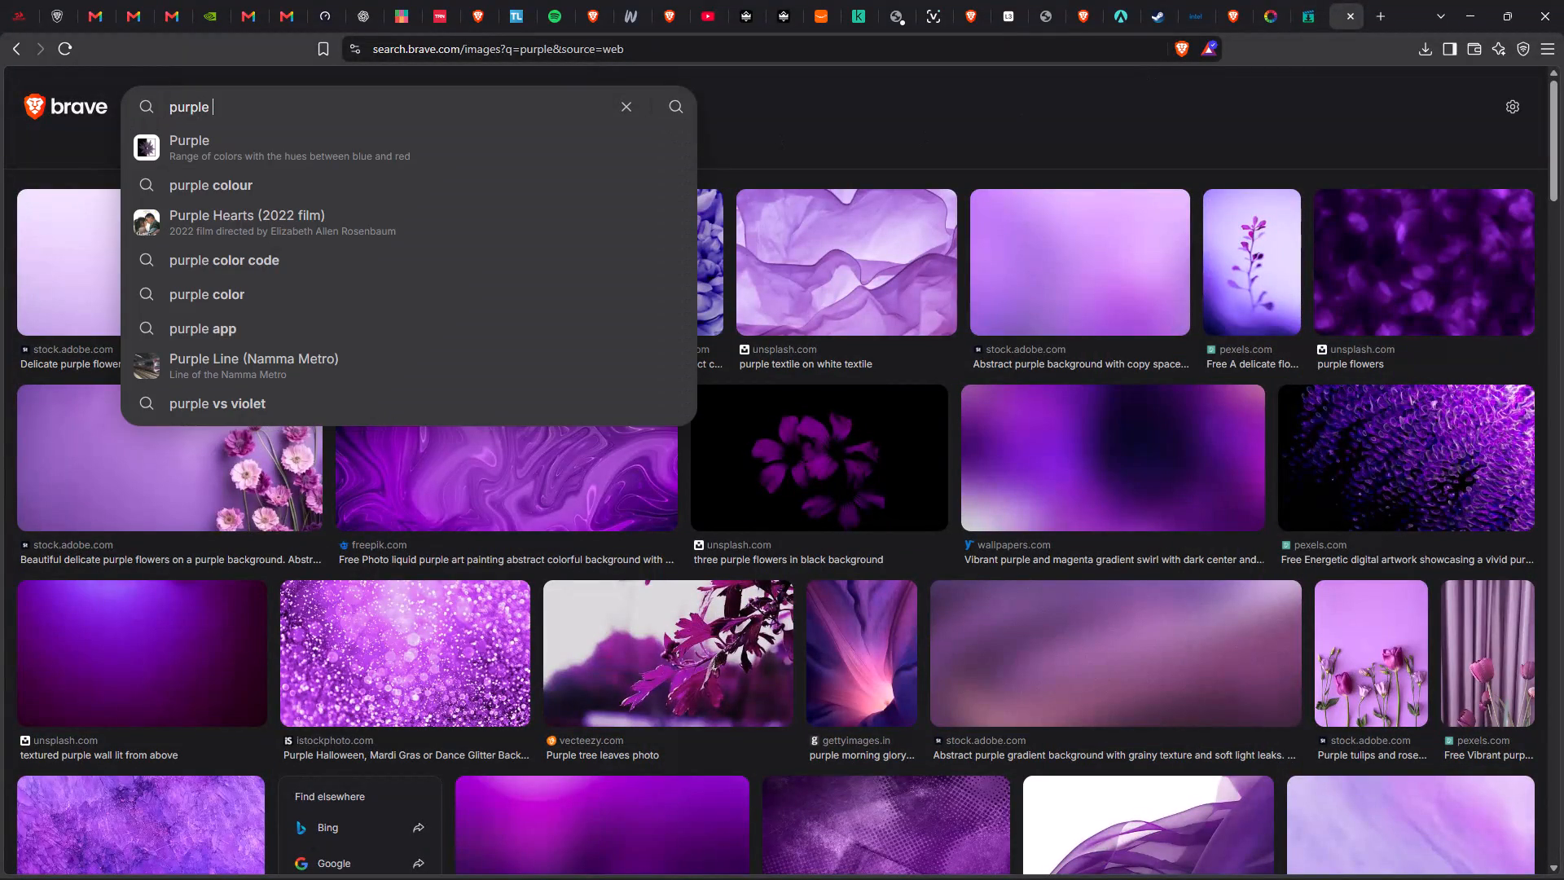
{"action": "type", "text": "only"}
{"action": "key", "text": "Return"}
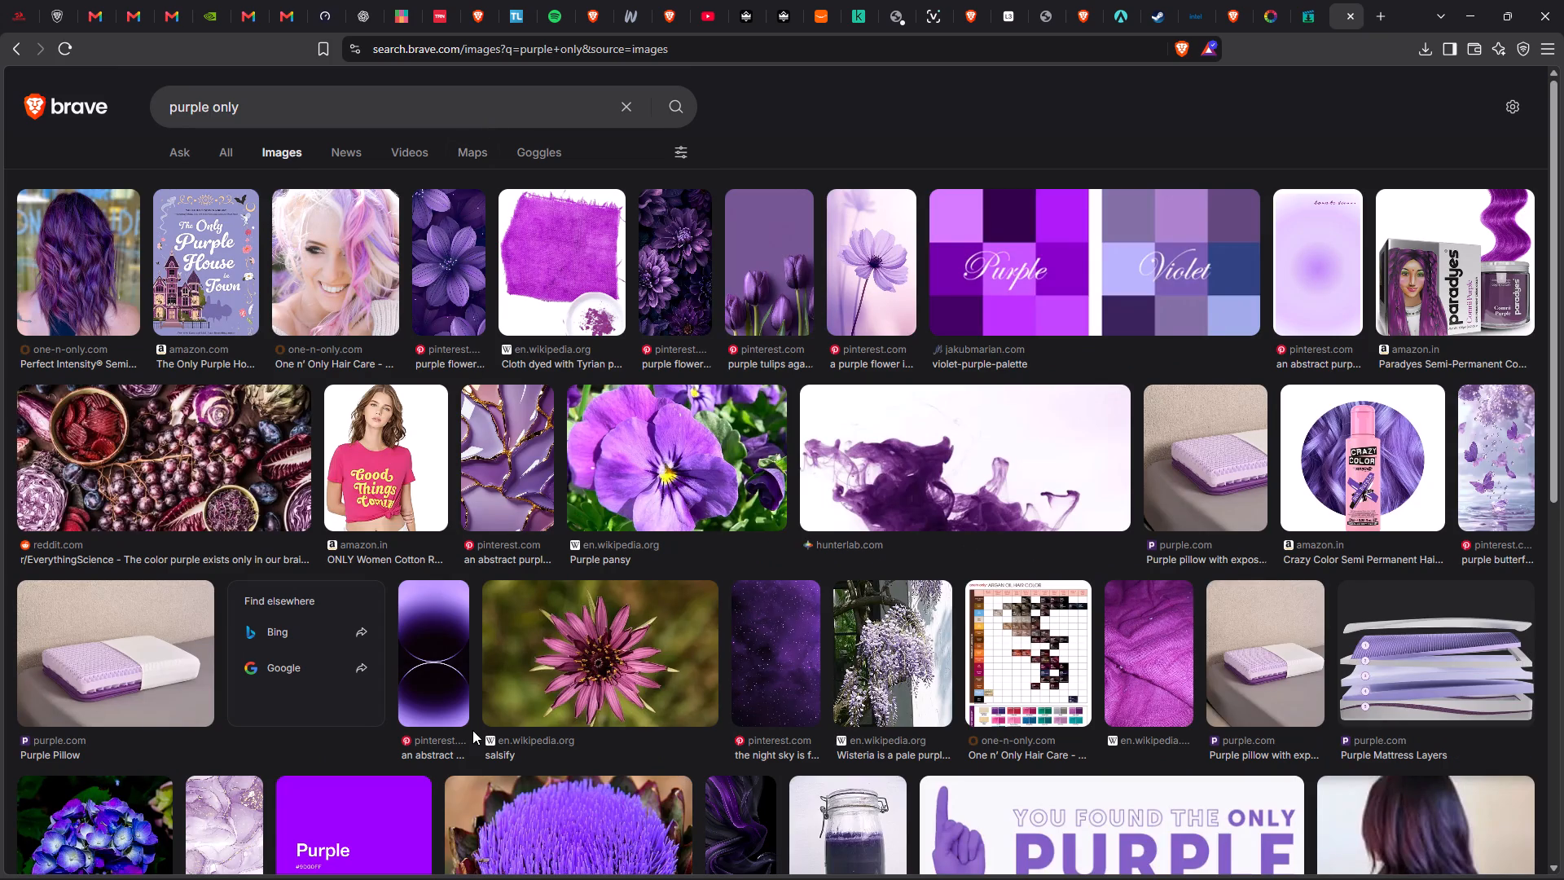
{"action": "left_click", "coordinate": [345, 820]}
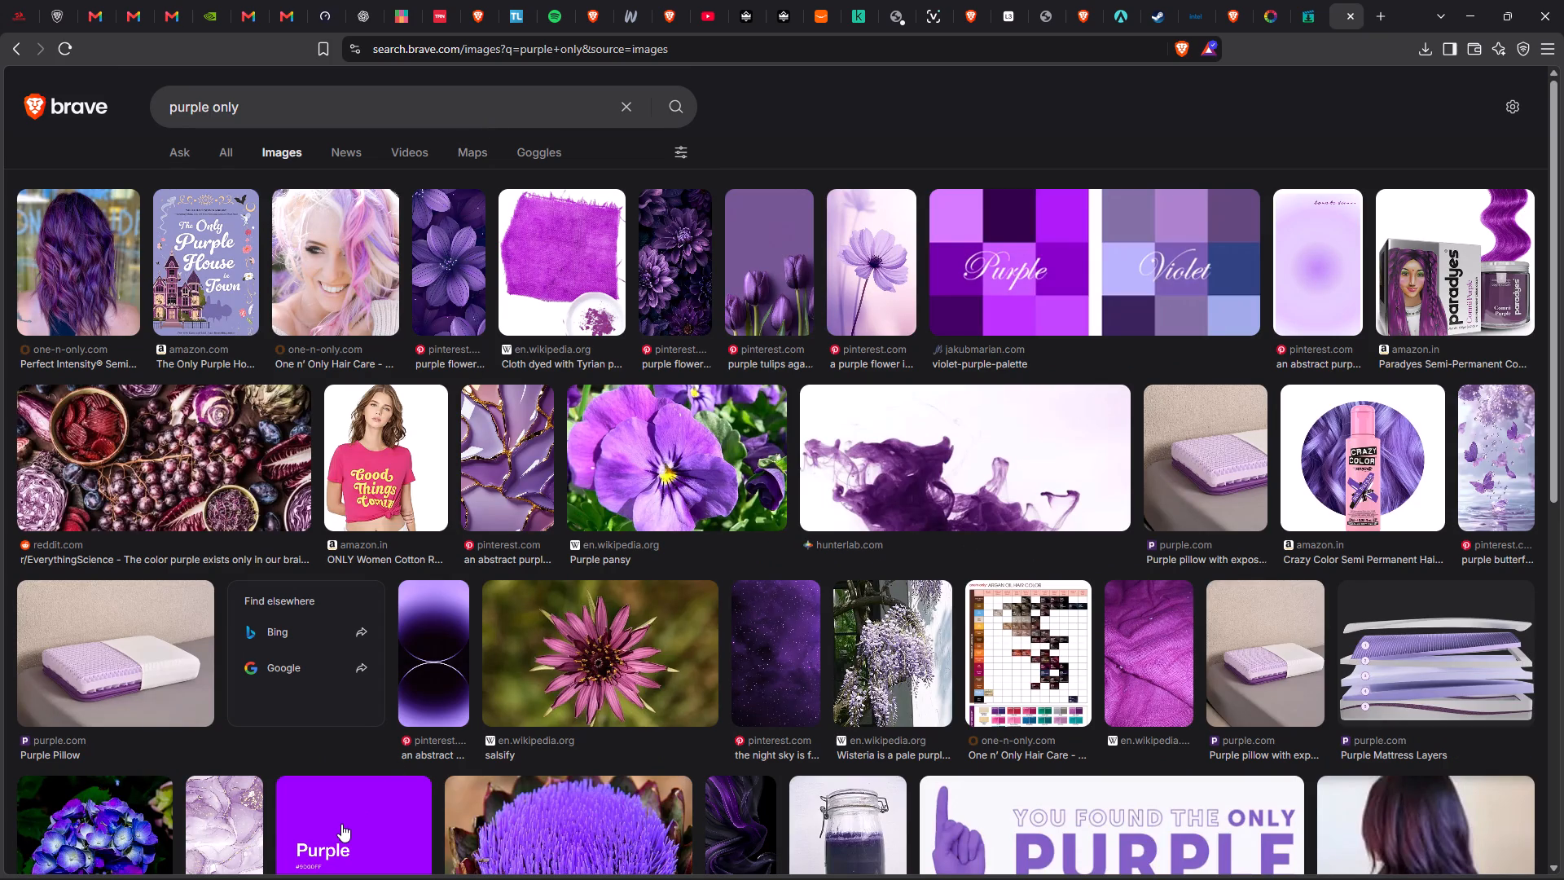
{"action": "left_click", "coordinate": [341, 824]}
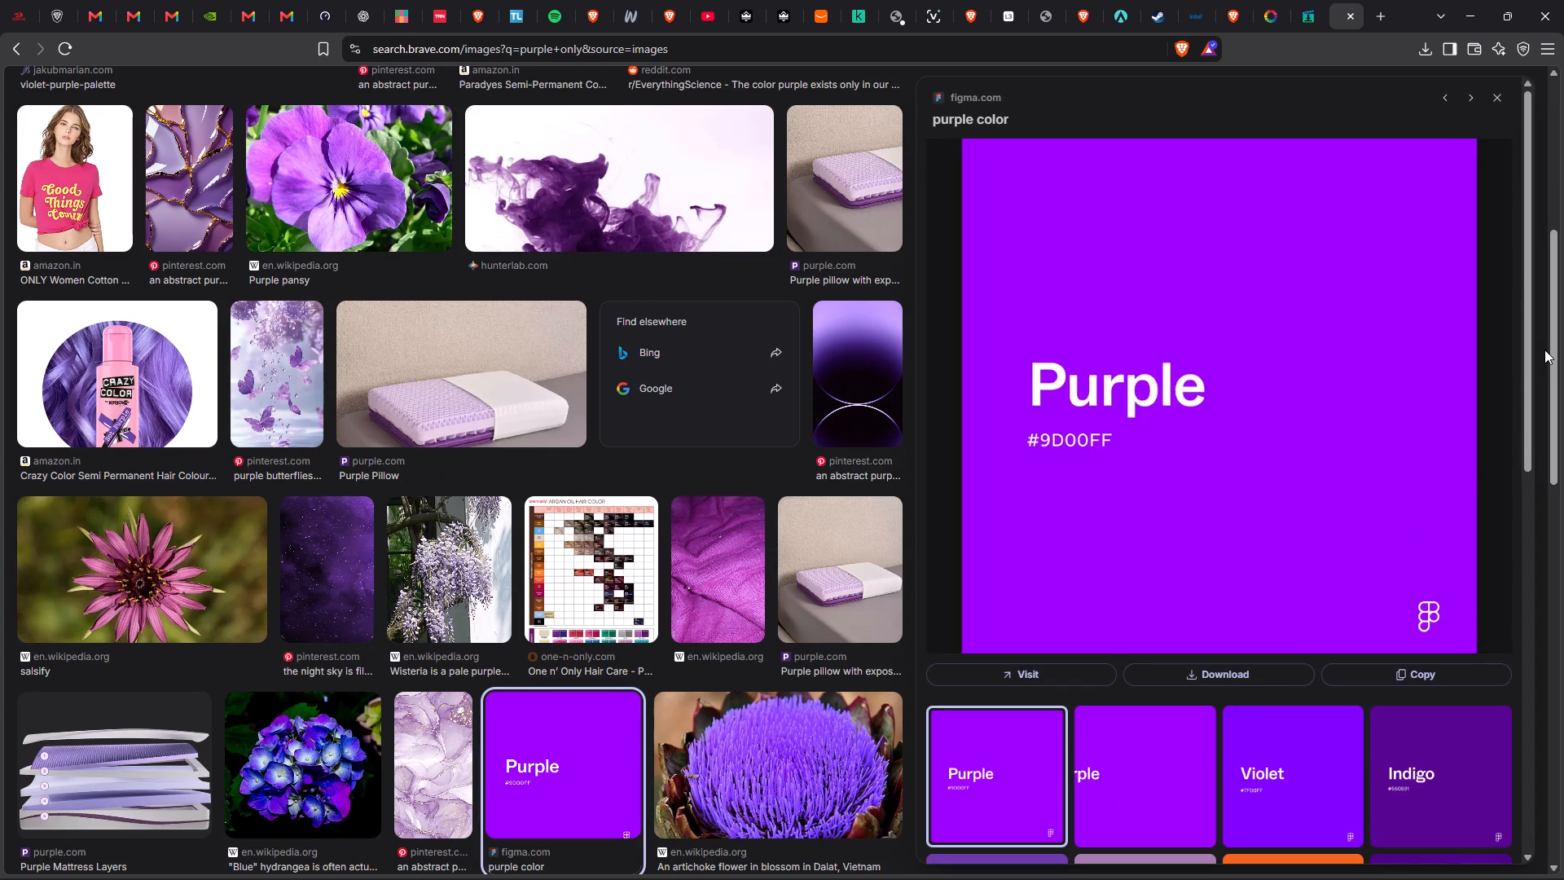
{"action": "left_click_drag", "start_coordinate": [1553, 385], "coordinate": [1536, 406]}
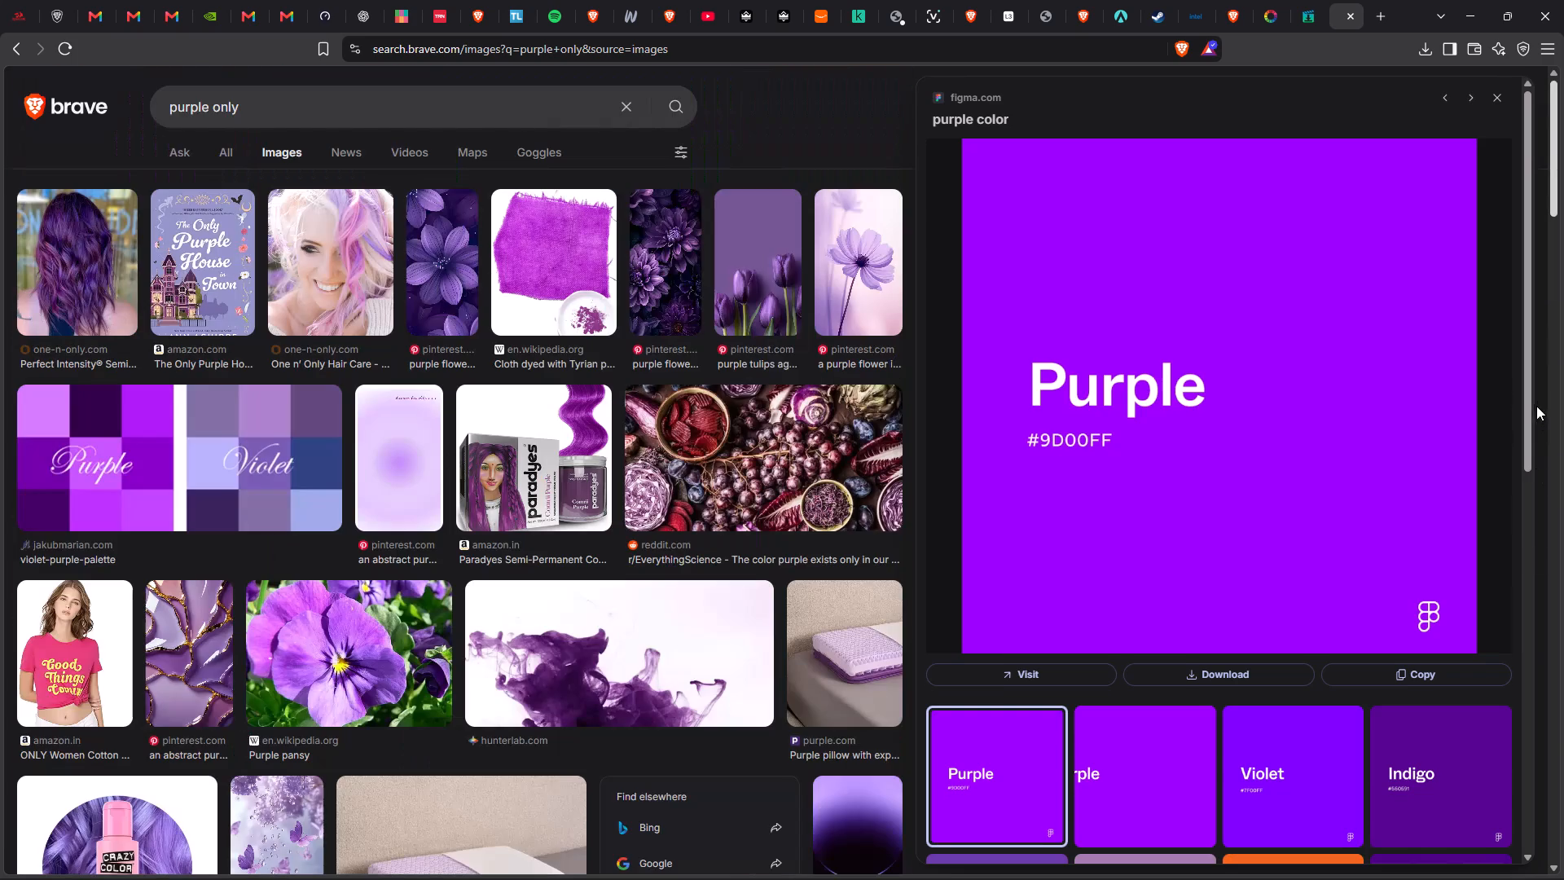
{"action": "left_click_drag", "start_coordinate": [1536, 406], "coordinate": [1537, 401]}
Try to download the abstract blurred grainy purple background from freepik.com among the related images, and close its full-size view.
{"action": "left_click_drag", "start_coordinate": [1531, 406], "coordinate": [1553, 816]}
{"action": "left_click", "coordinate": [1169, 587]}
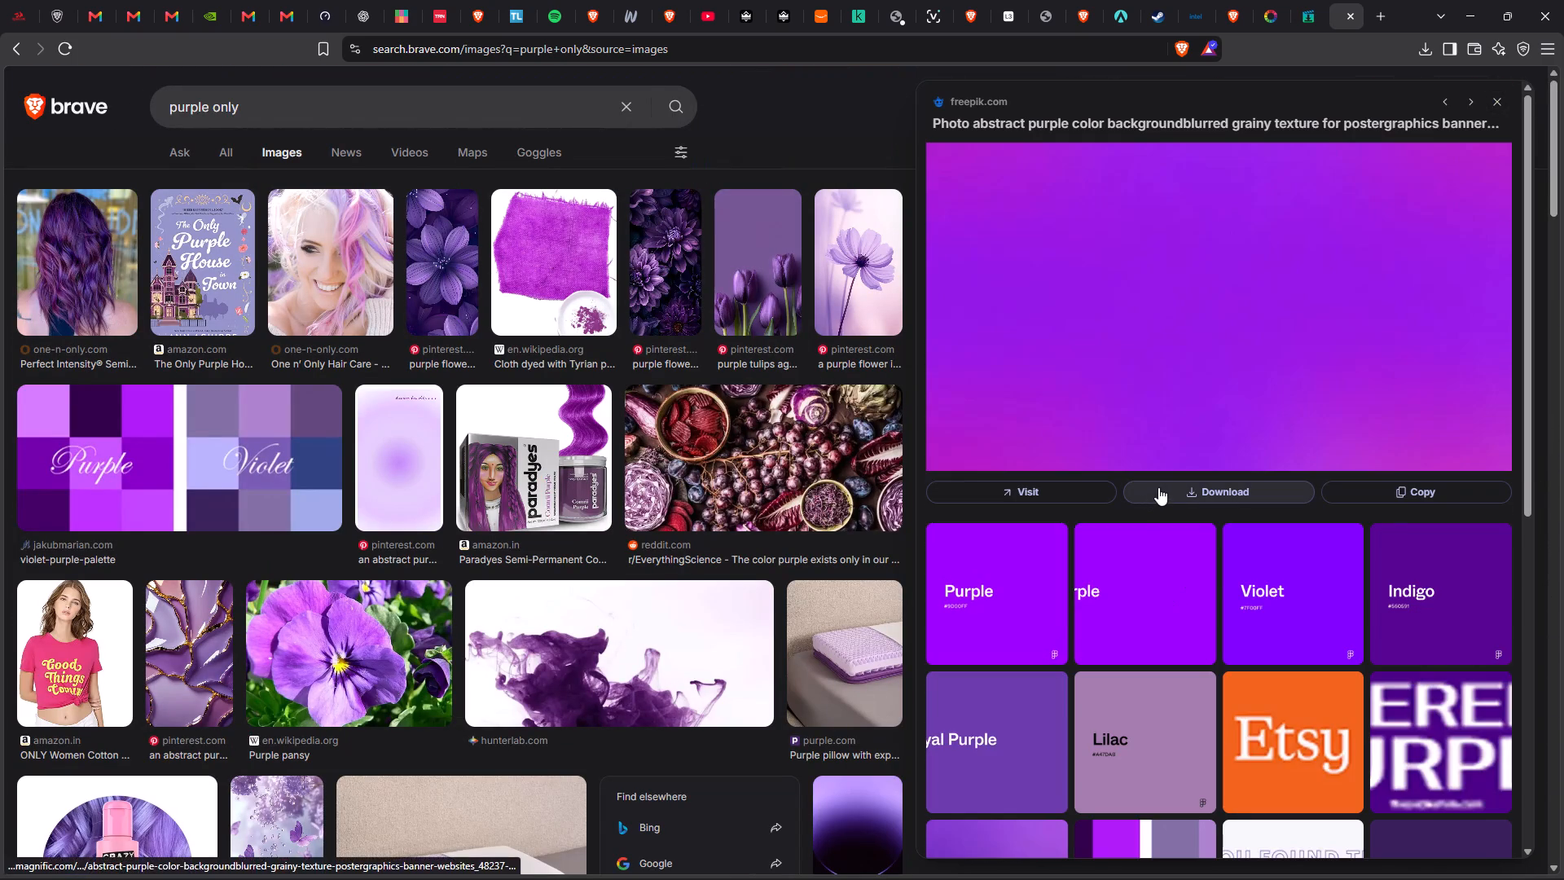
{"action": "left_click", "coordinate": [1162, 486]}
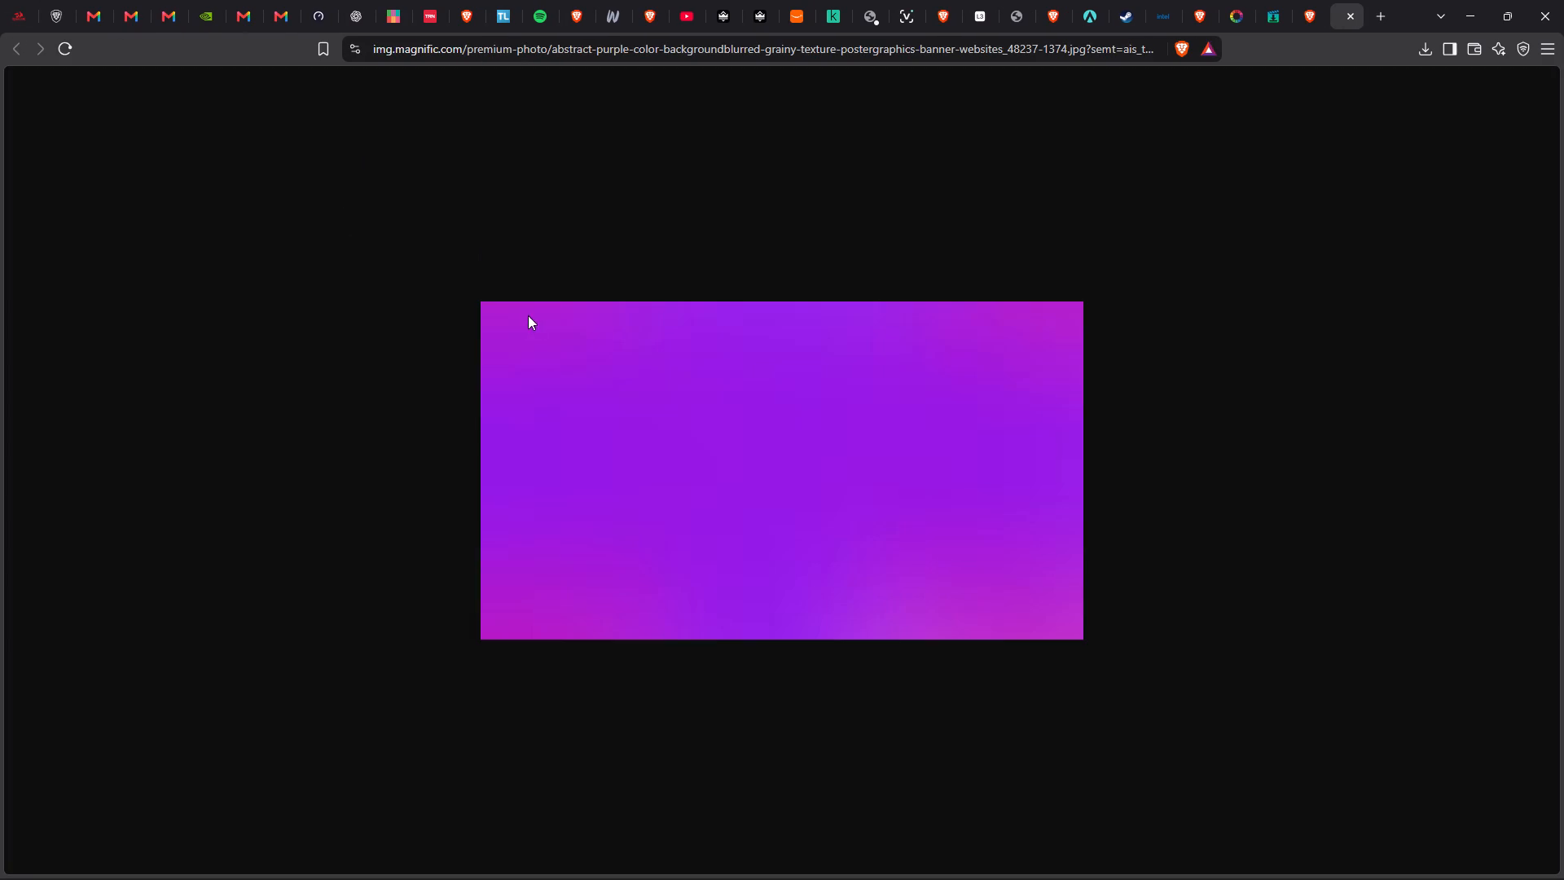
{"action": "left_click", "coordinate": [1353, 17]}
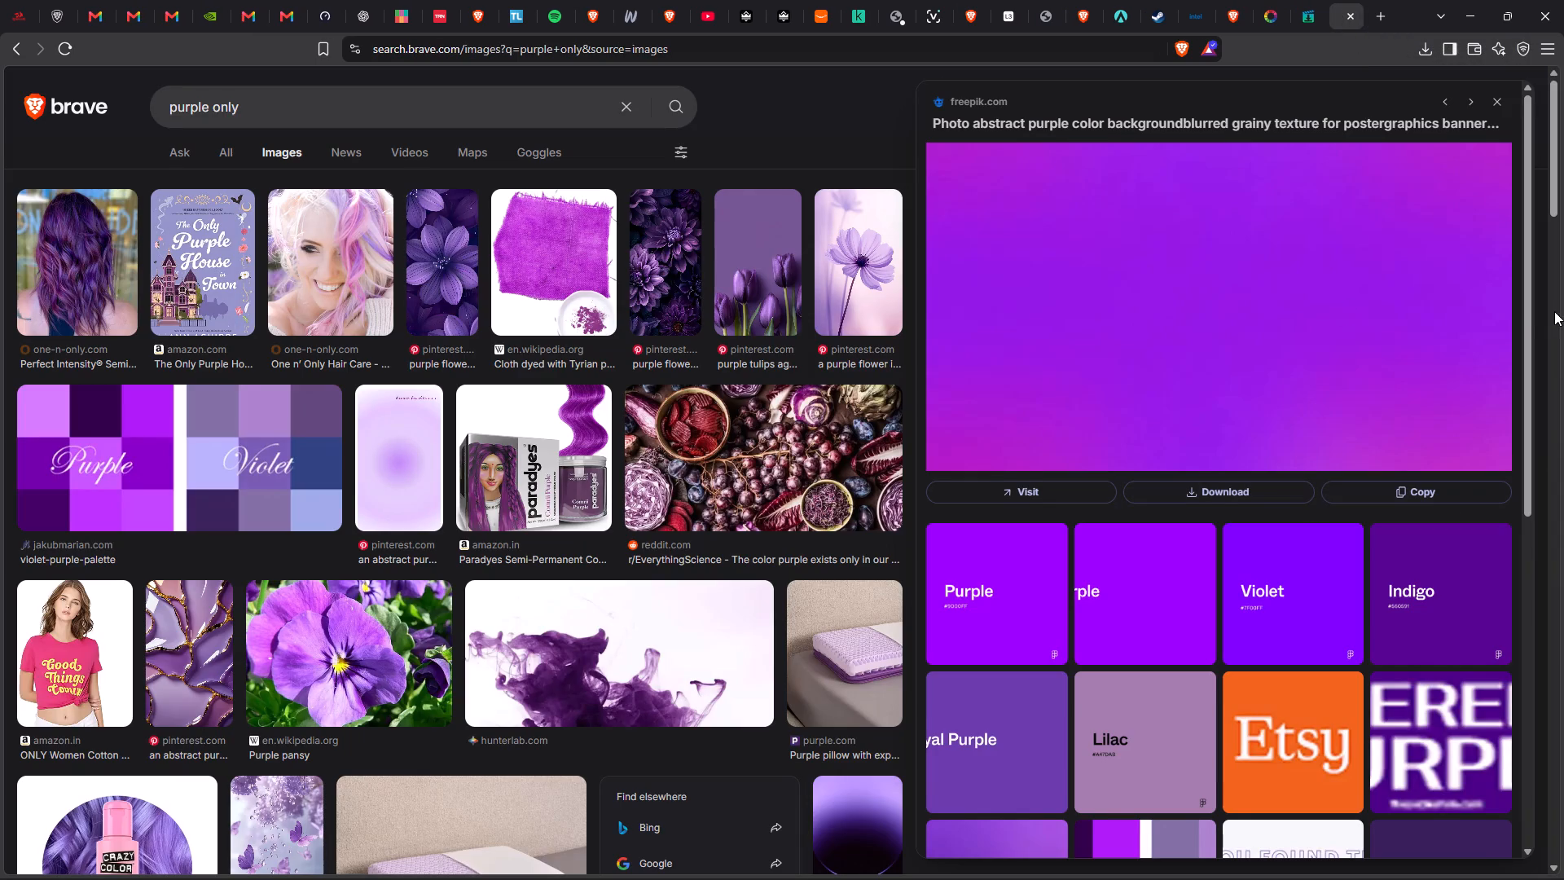
Save freepik.com's deep purple gradient background image to Downloads as an AVIF file, keeping the suggested file name.
{"action": "left_click_drag", "start_coordinate": [1528, 331], "coordinate": [1541, 634]}
{"action": "left_click", "coordinate": [1458, 464]}
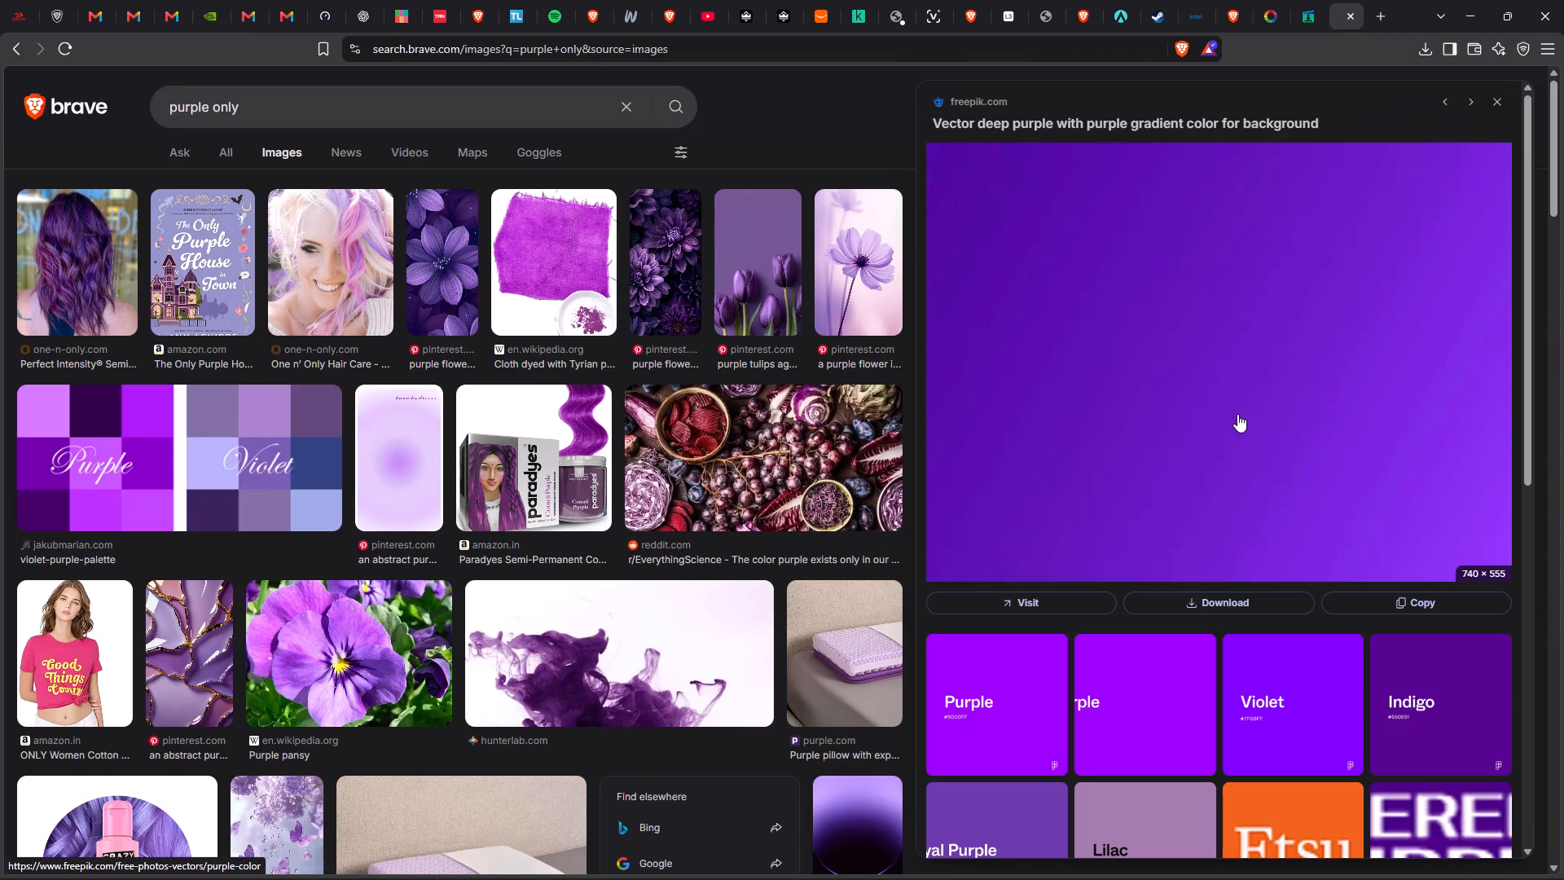
{"action": "left_click", "coordinate": [1200, 595]}
{"action": "right_click", "coordinate": [950, 522]}
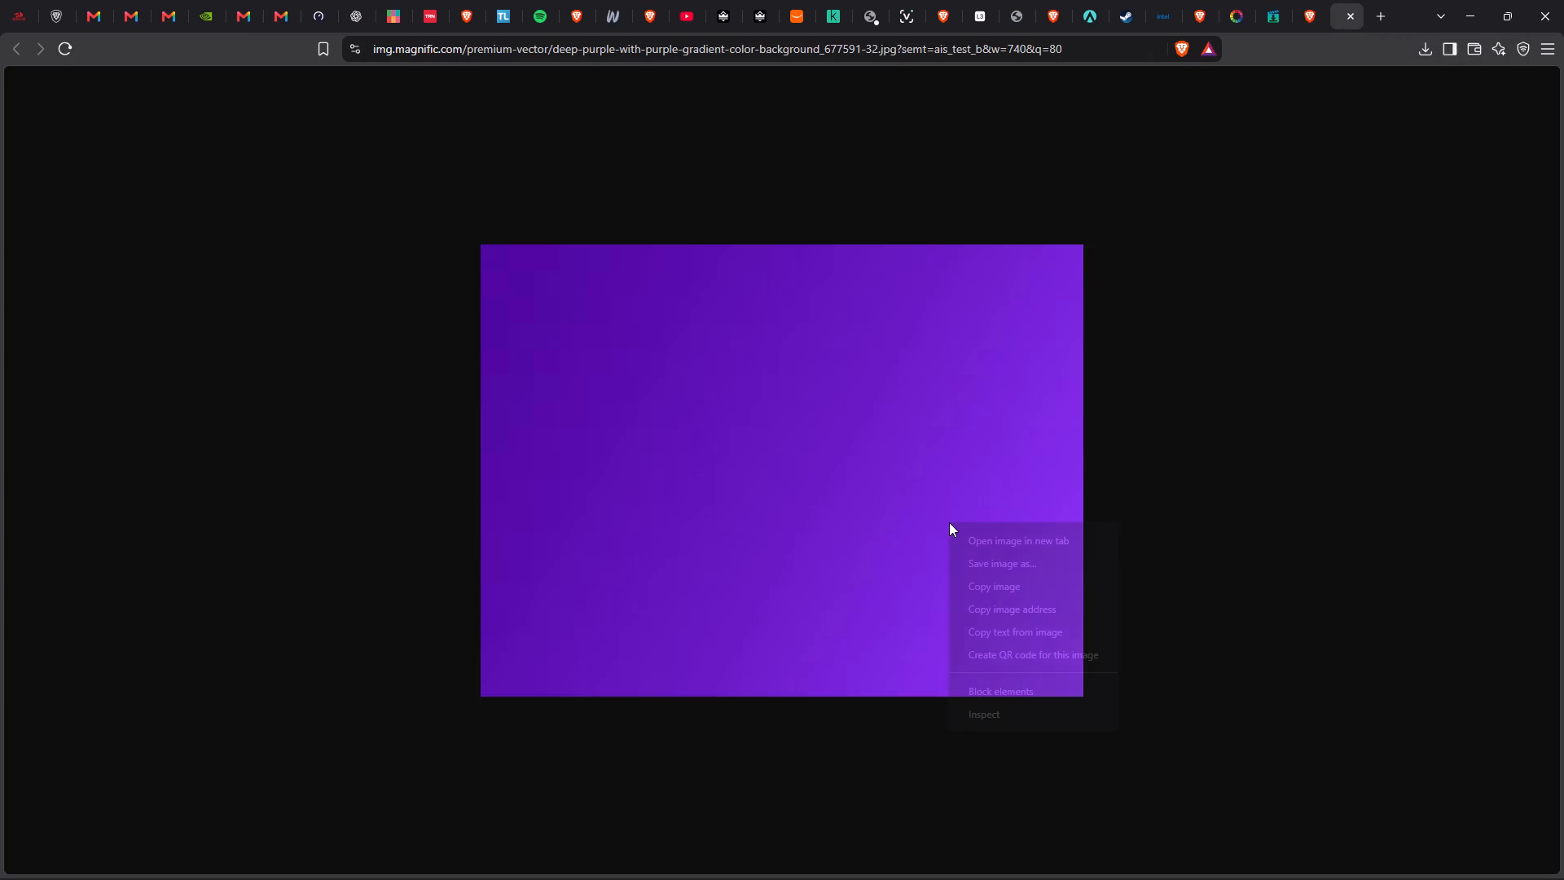
{"action": "left_click", "coordinate": [1004, 574]}
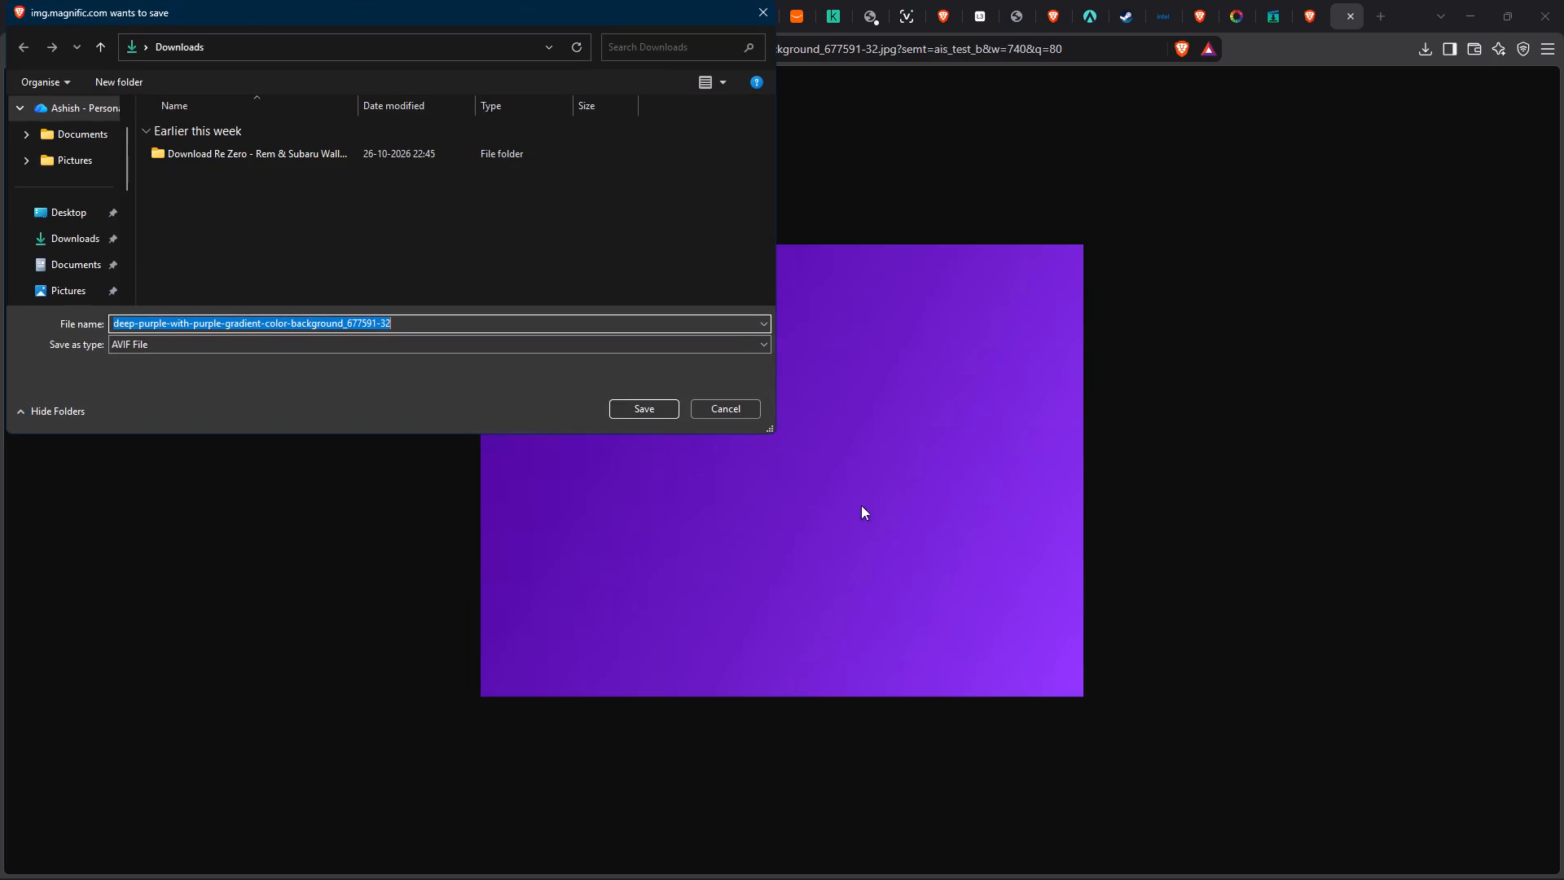
{"action": "left_click", "coordinate": [630, 408]}
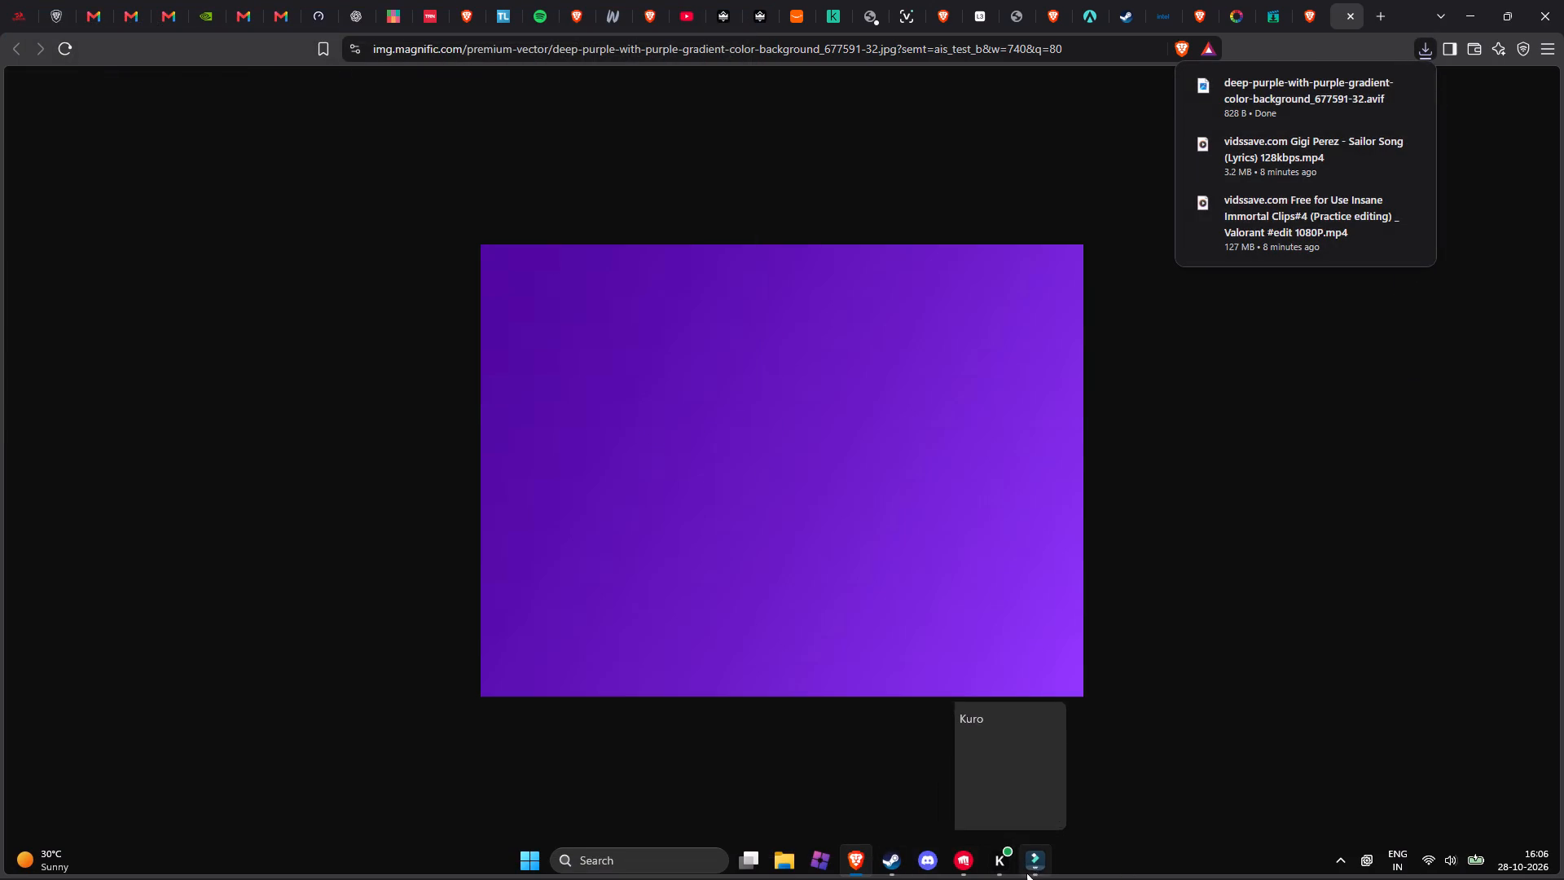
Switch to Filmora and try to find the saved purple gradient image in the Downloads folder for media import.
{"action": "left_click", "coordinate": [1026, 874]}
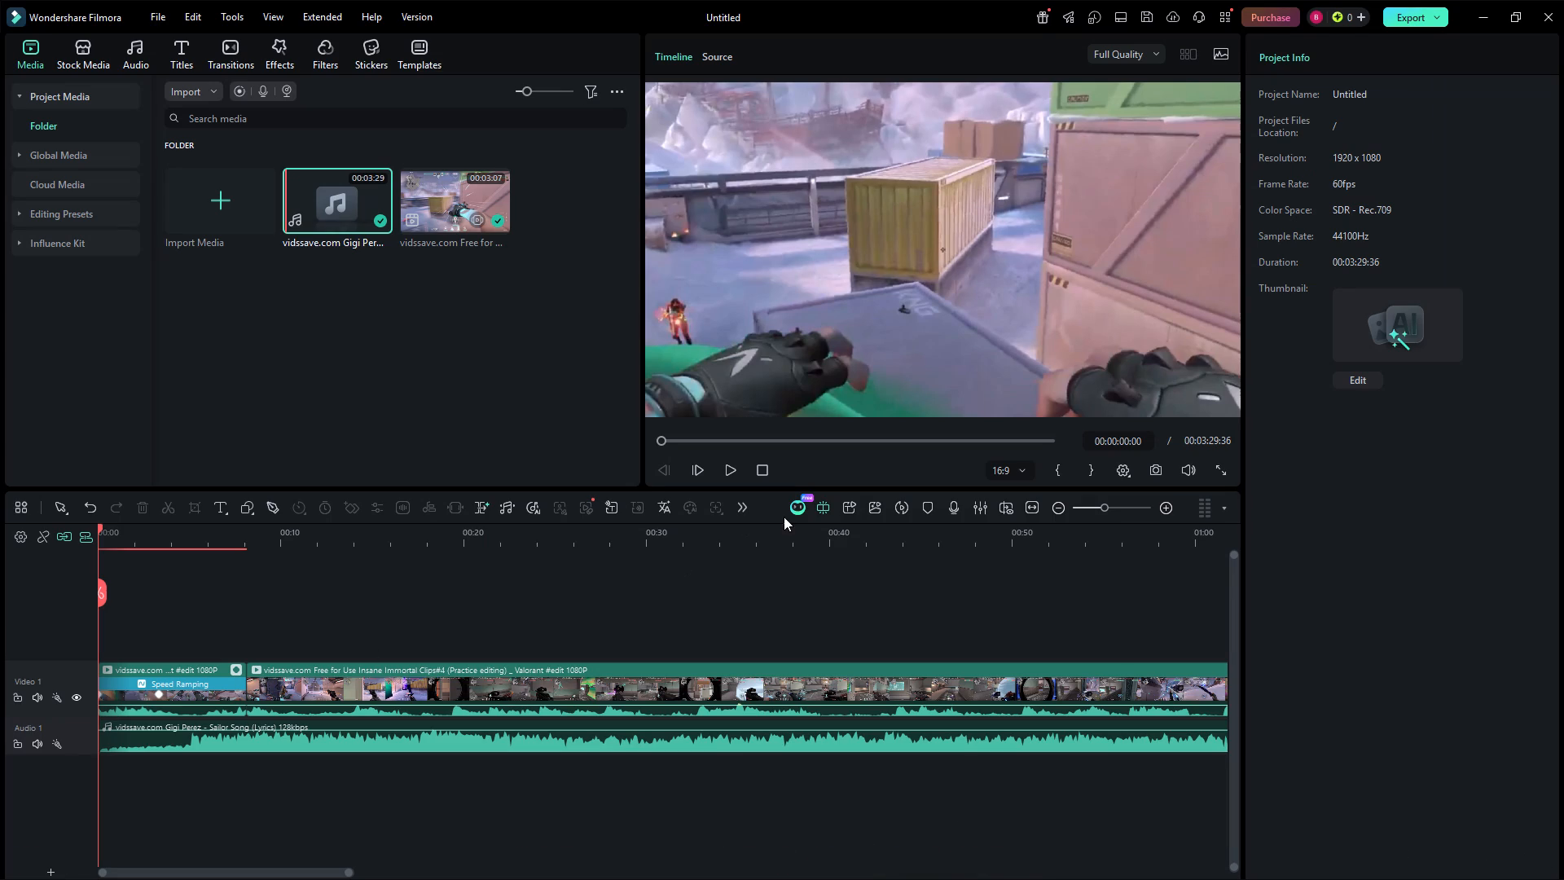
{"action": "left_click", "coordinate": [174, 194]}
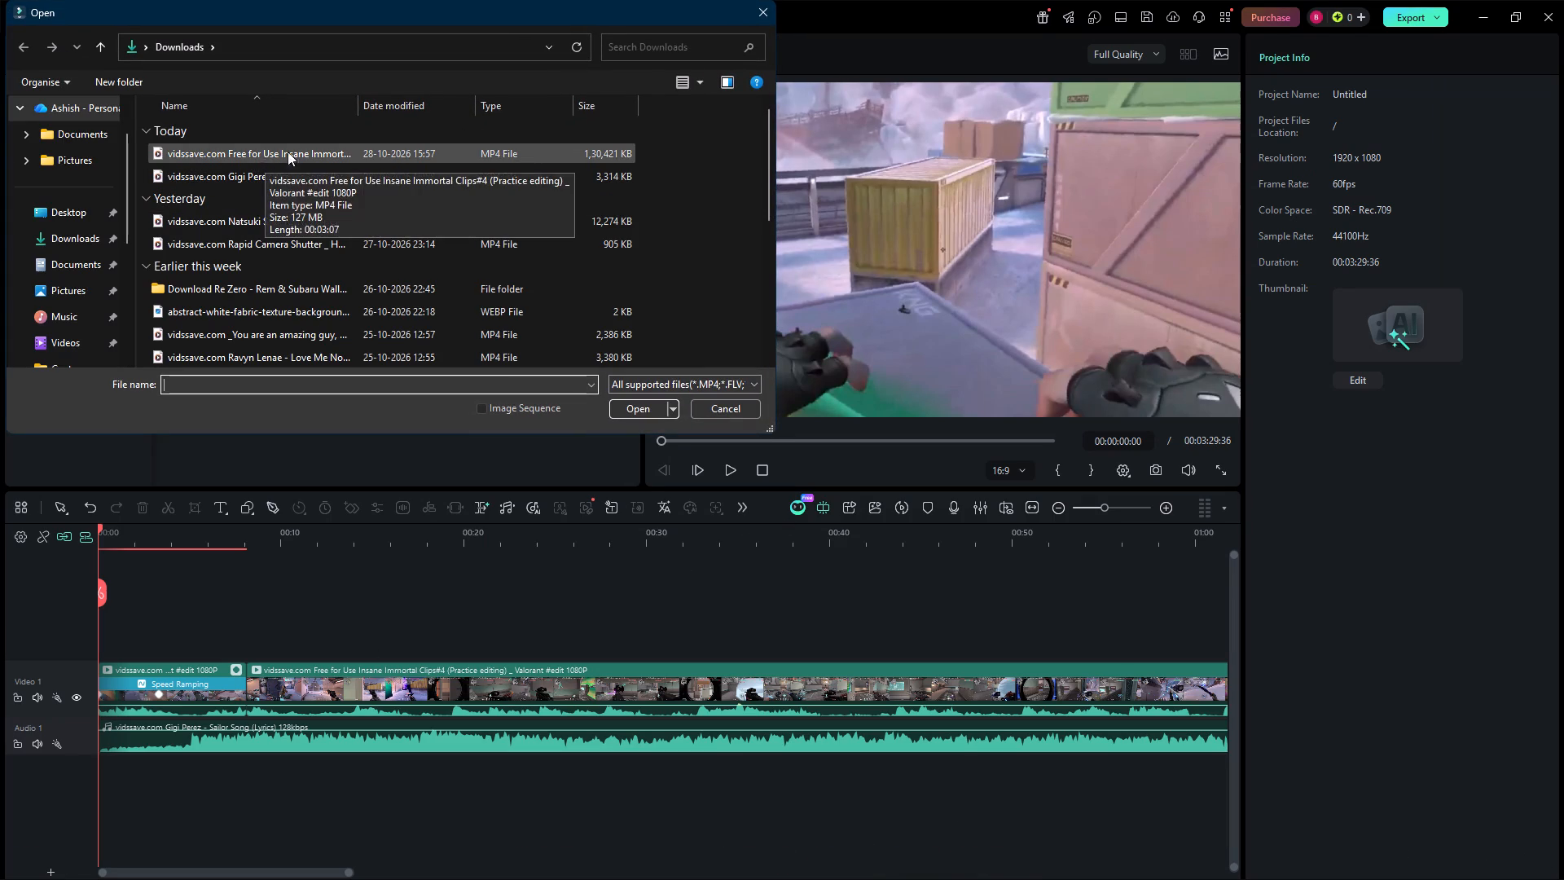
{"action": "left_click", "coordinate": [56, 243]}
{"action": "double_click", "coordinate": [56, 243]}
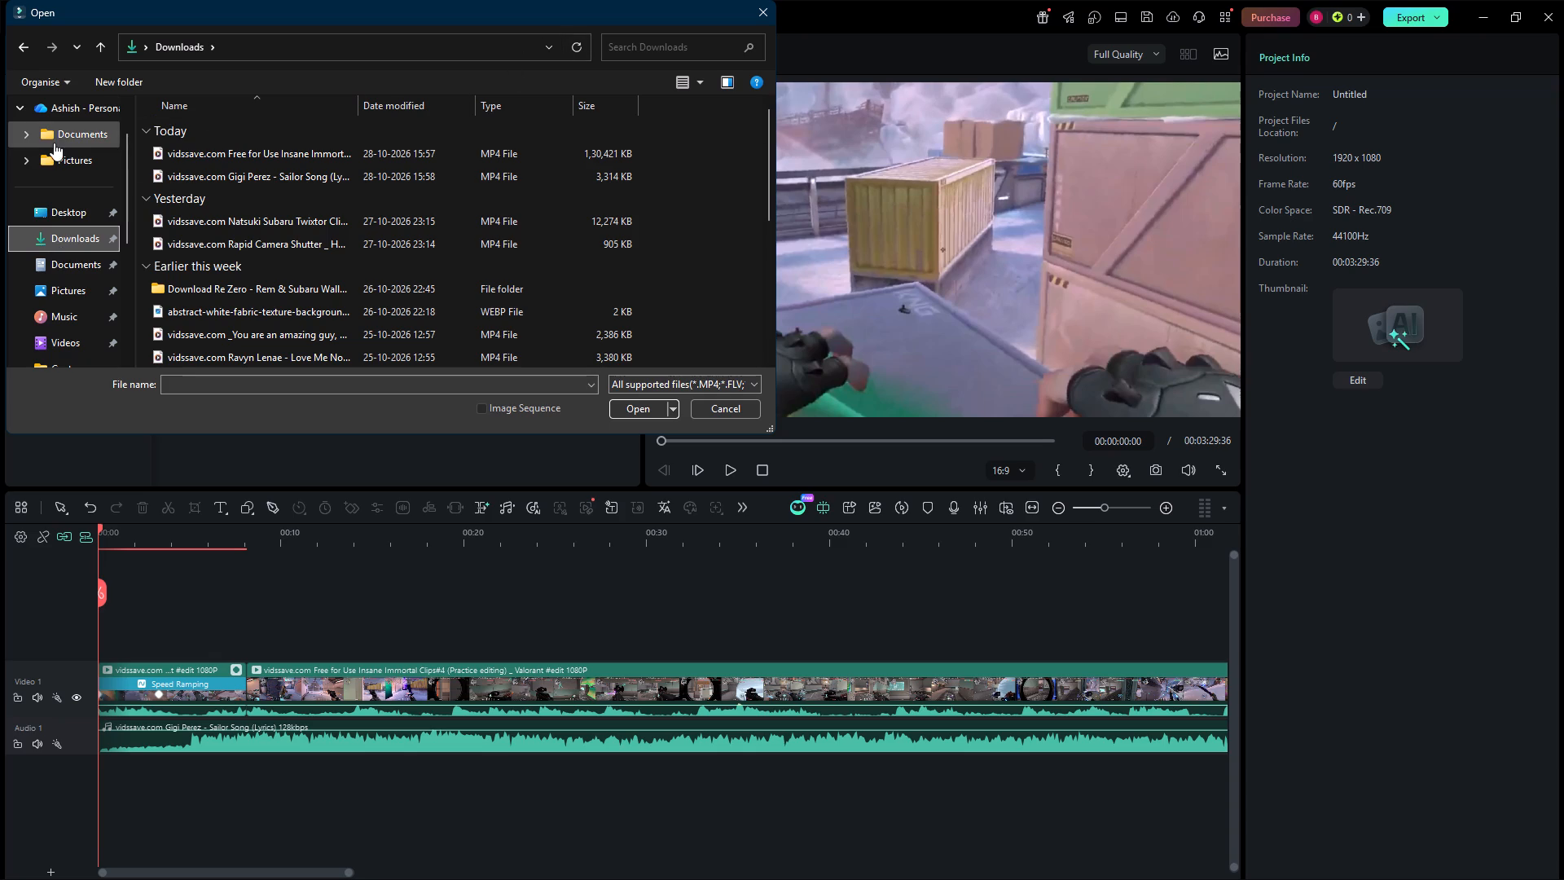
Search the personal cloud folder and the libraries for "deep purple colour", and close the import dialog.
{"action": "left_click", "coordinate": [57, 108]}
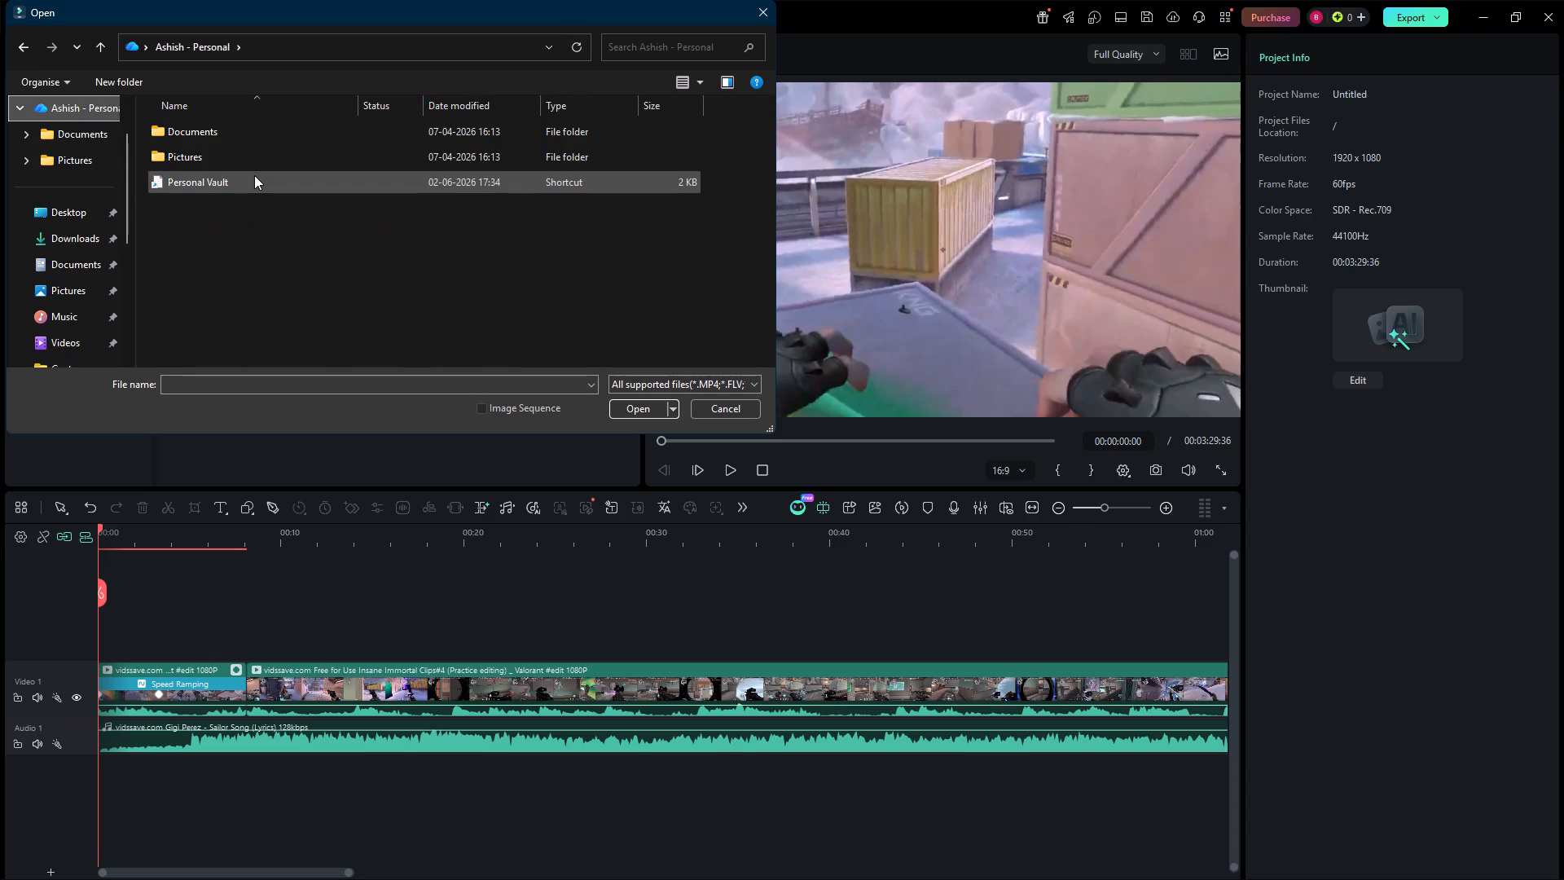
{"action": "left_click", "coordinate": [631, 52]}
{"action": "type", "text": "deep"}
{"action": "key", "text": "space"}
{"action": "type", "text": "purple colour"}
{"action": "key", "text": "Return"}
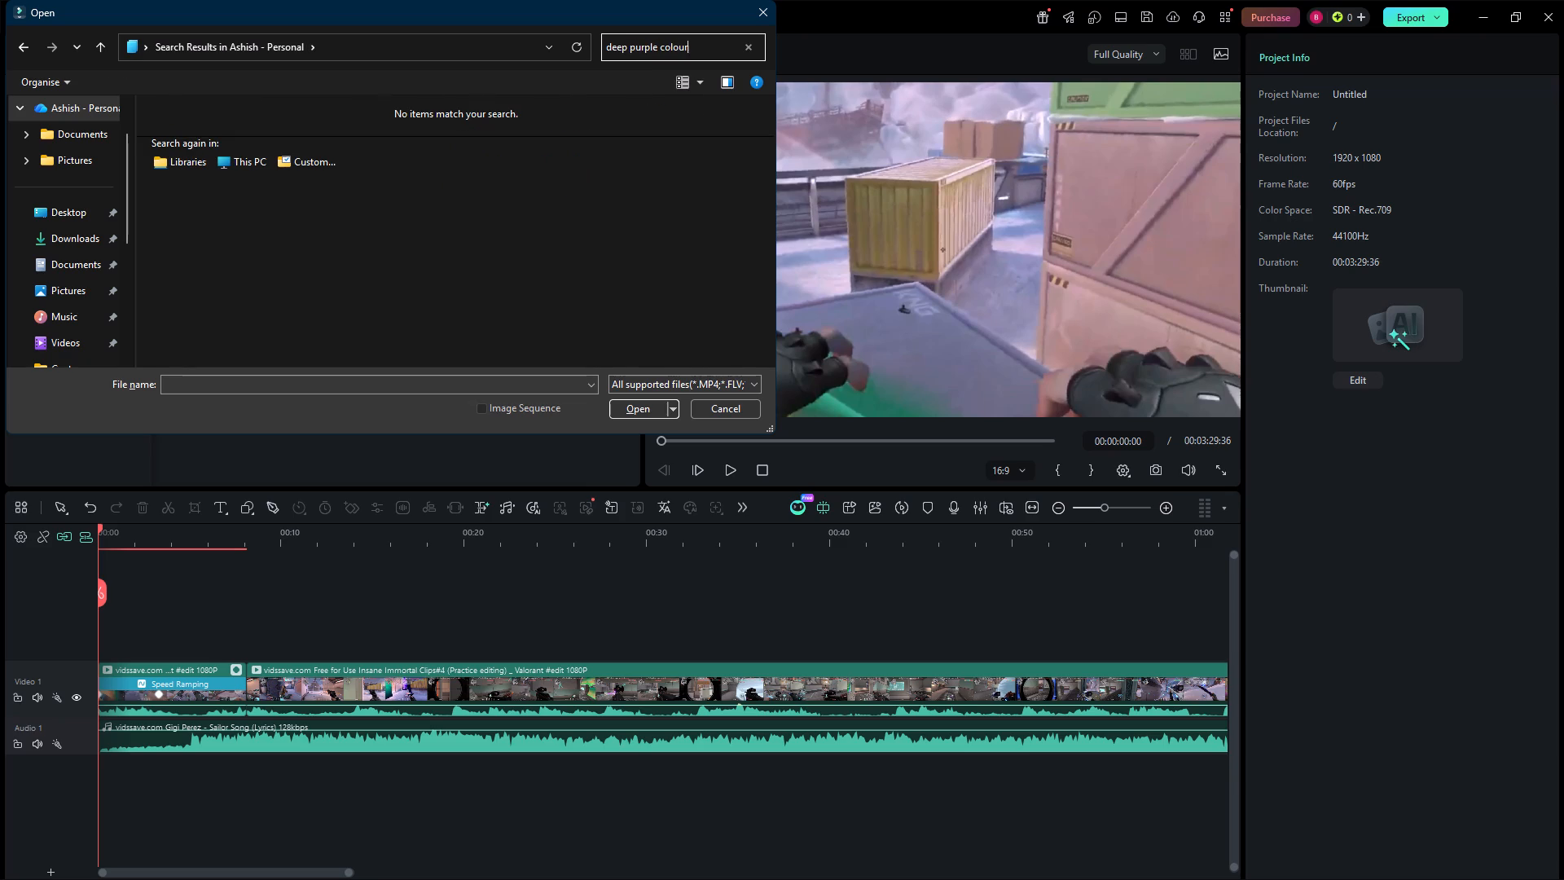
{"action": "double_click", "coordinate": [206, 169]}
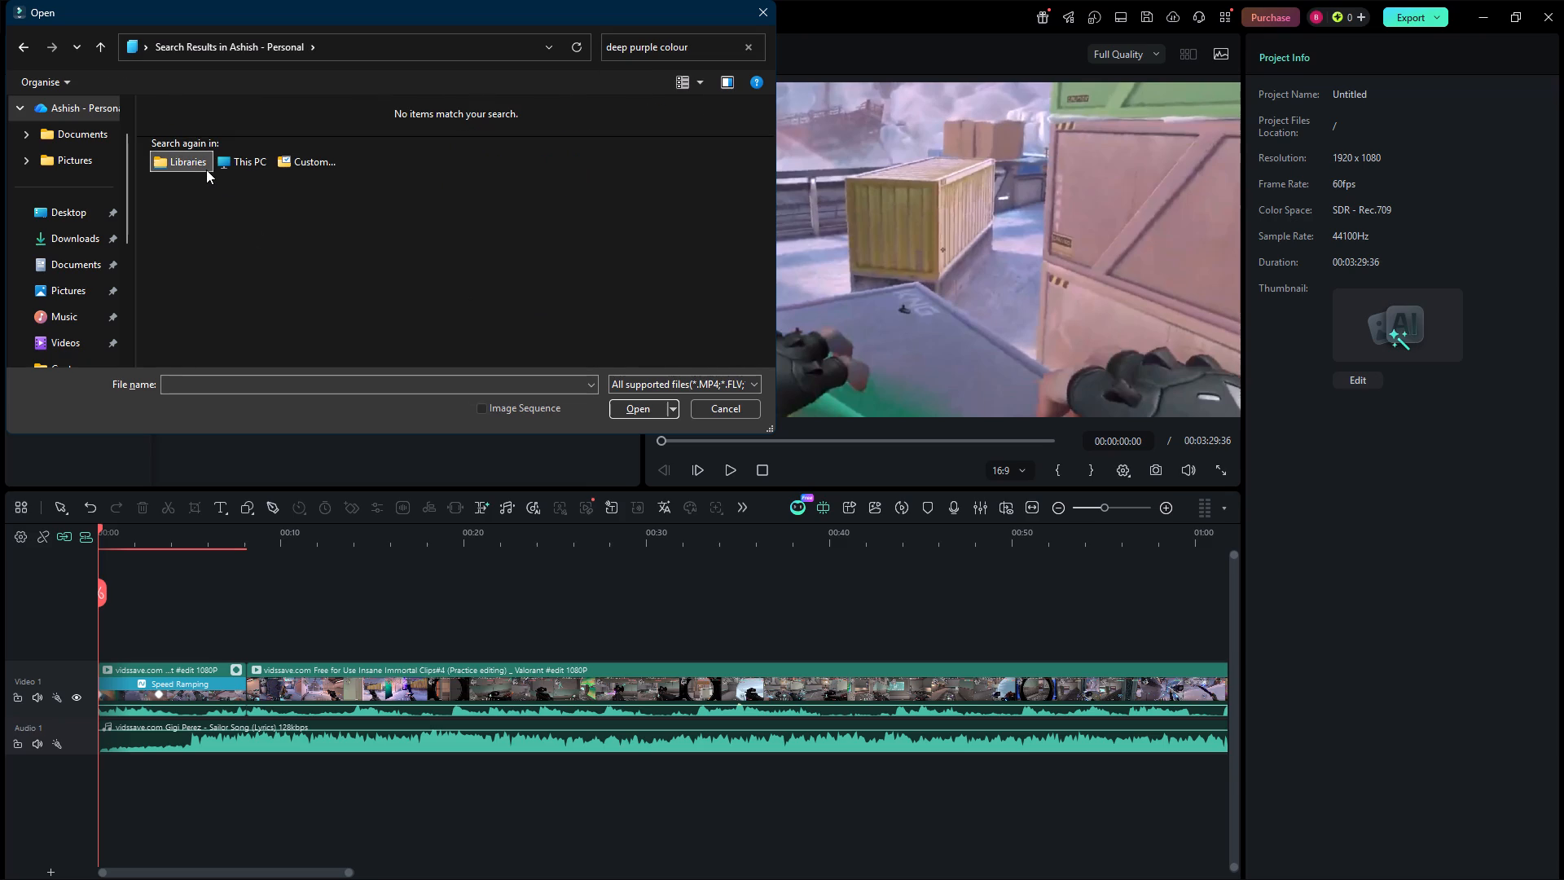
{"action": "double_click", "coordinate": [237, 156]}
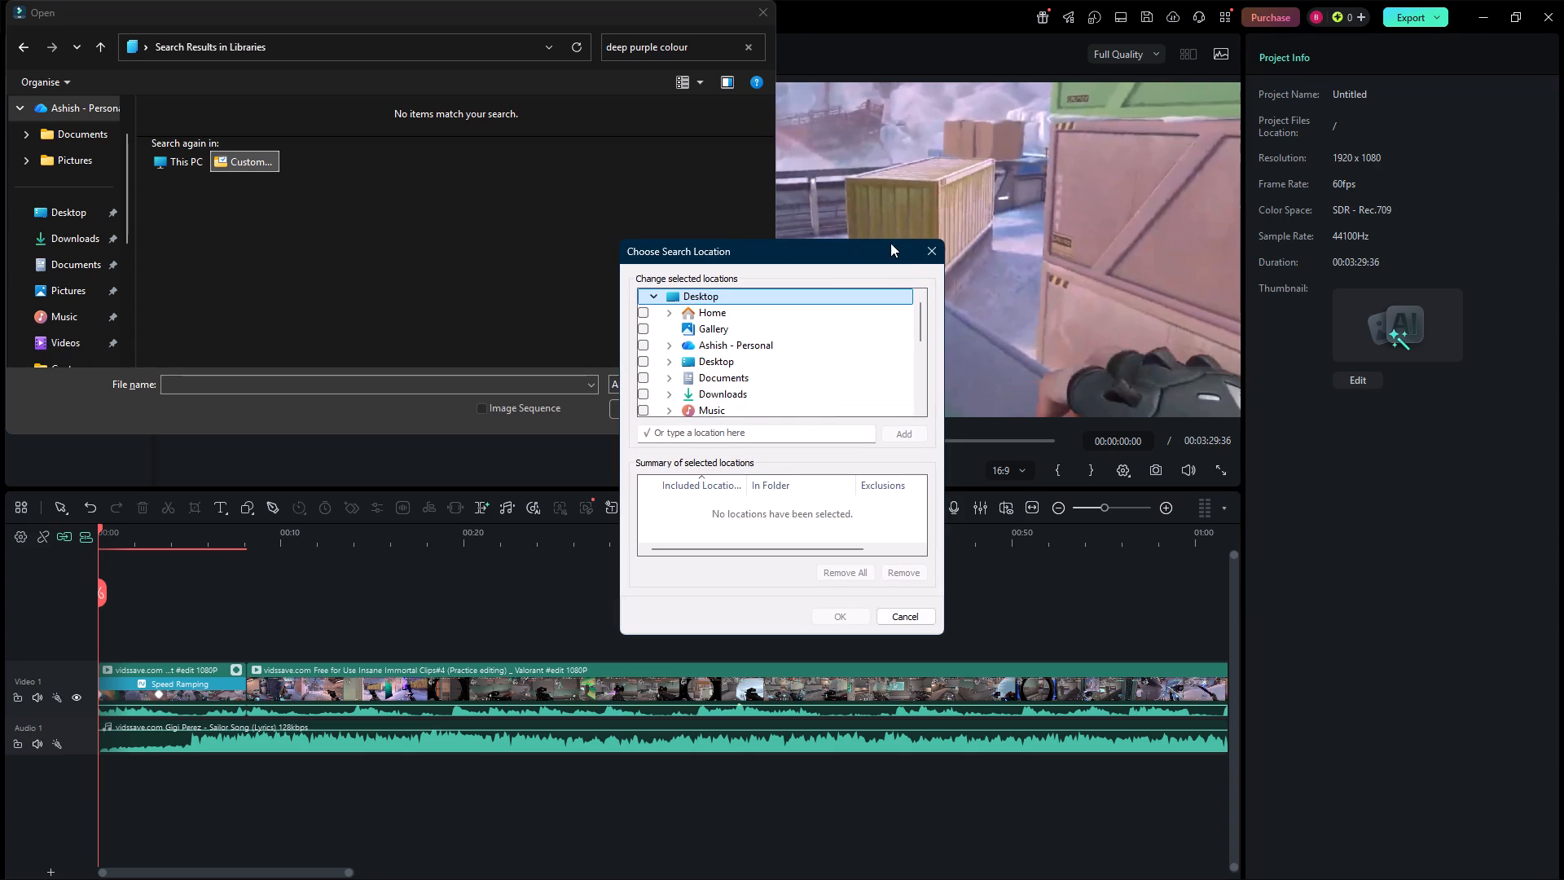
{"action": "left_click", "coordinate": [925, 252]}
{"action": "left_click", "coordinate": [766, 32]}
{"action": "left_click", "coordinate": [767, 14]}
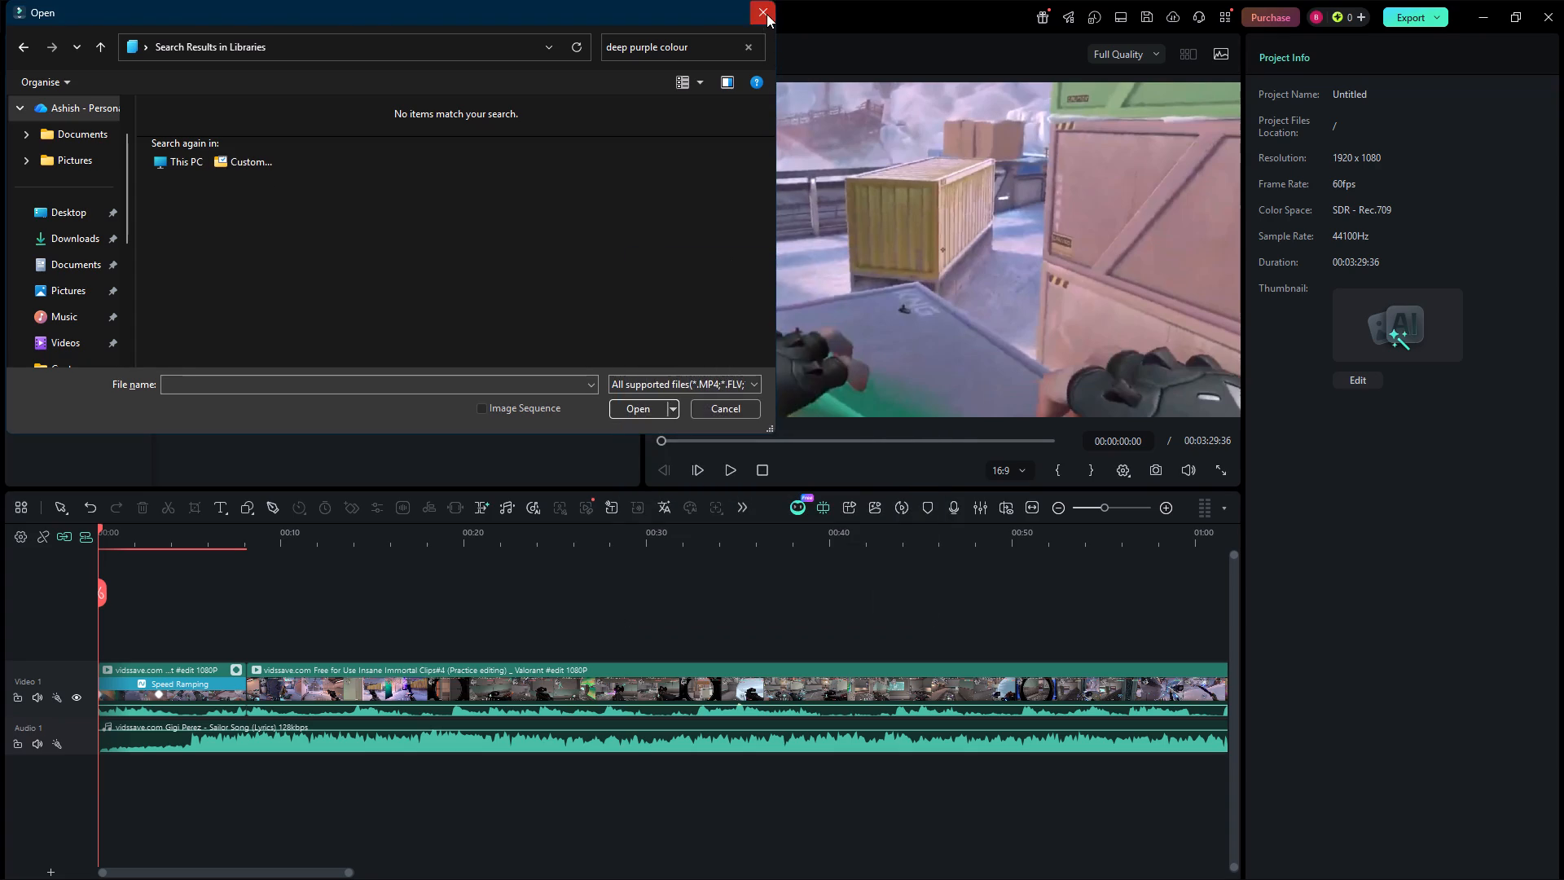
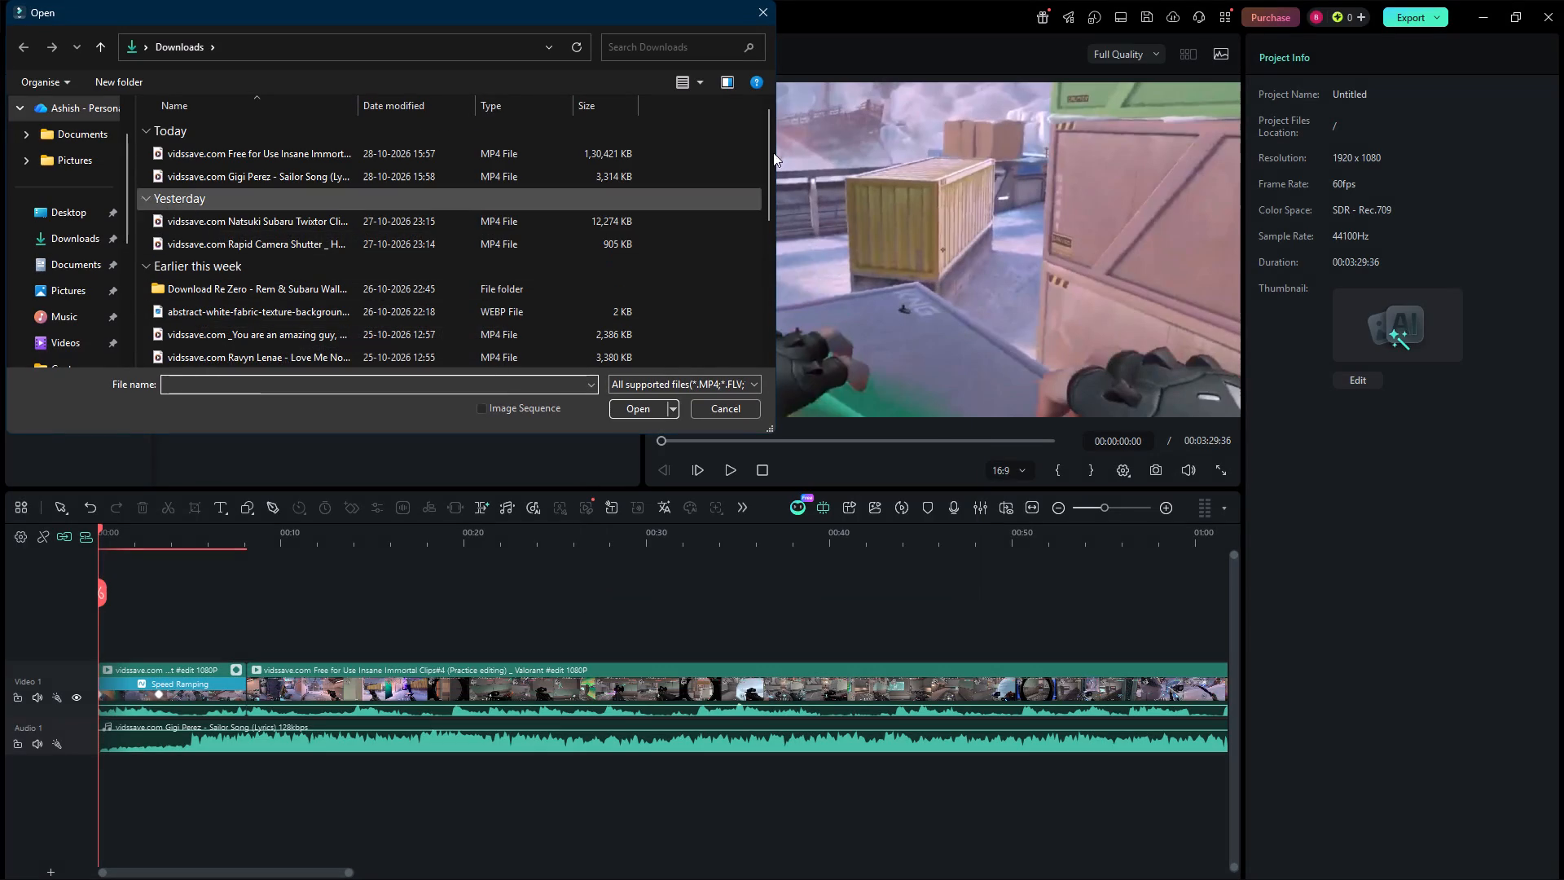
Close the media import dialog and switch to Brave, where the deep purple gradient image is open at full size.
{"action": "left_click", "coordinate": [767, 7]}
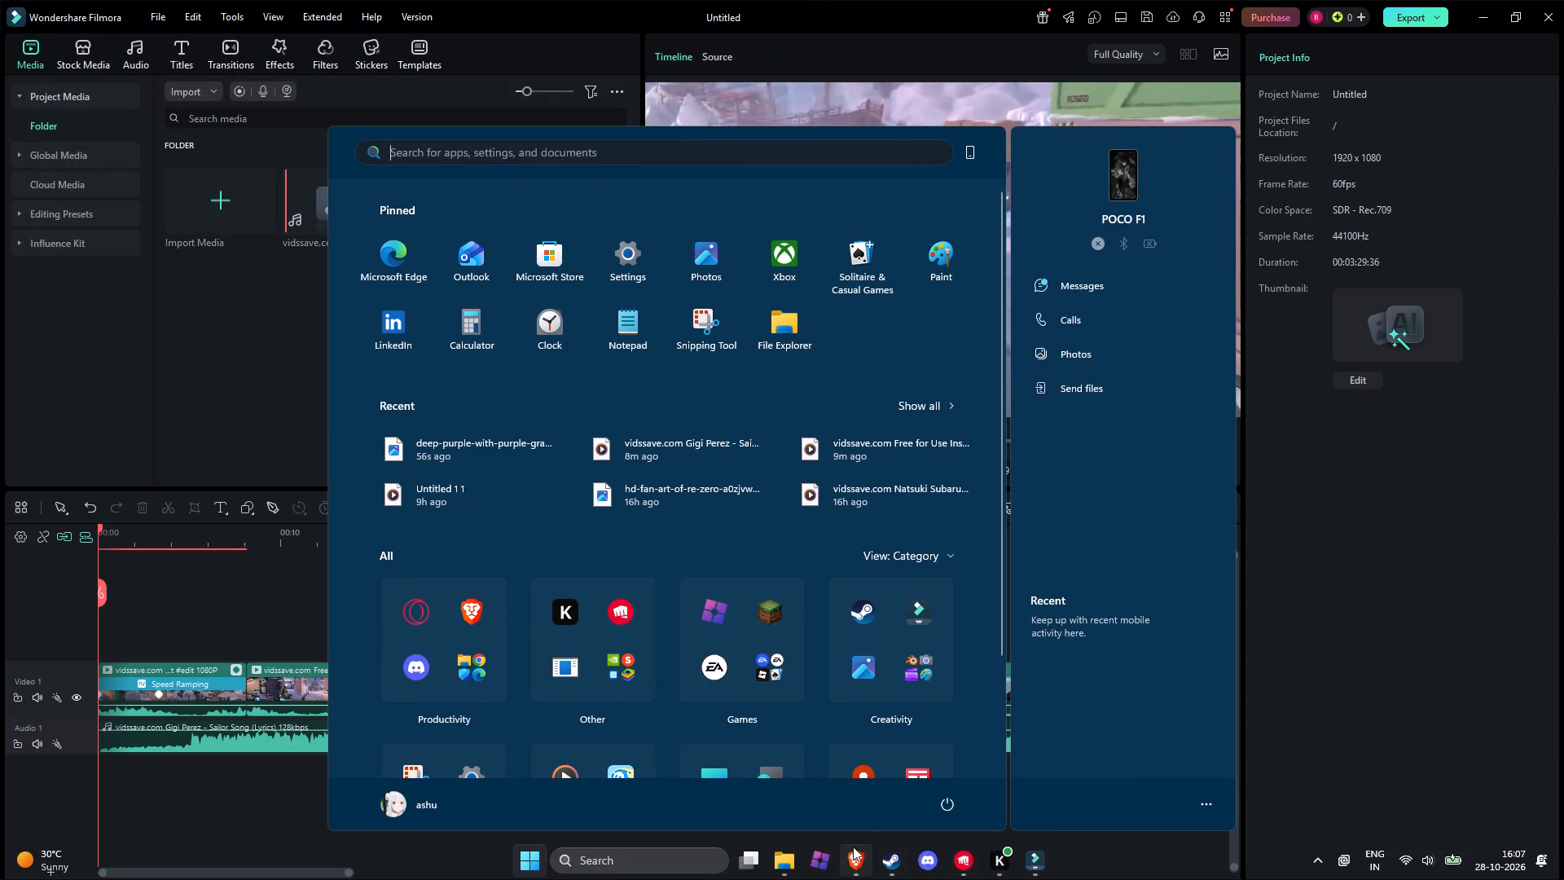
{"action": "left_click", "coordinate": [853, 847]}
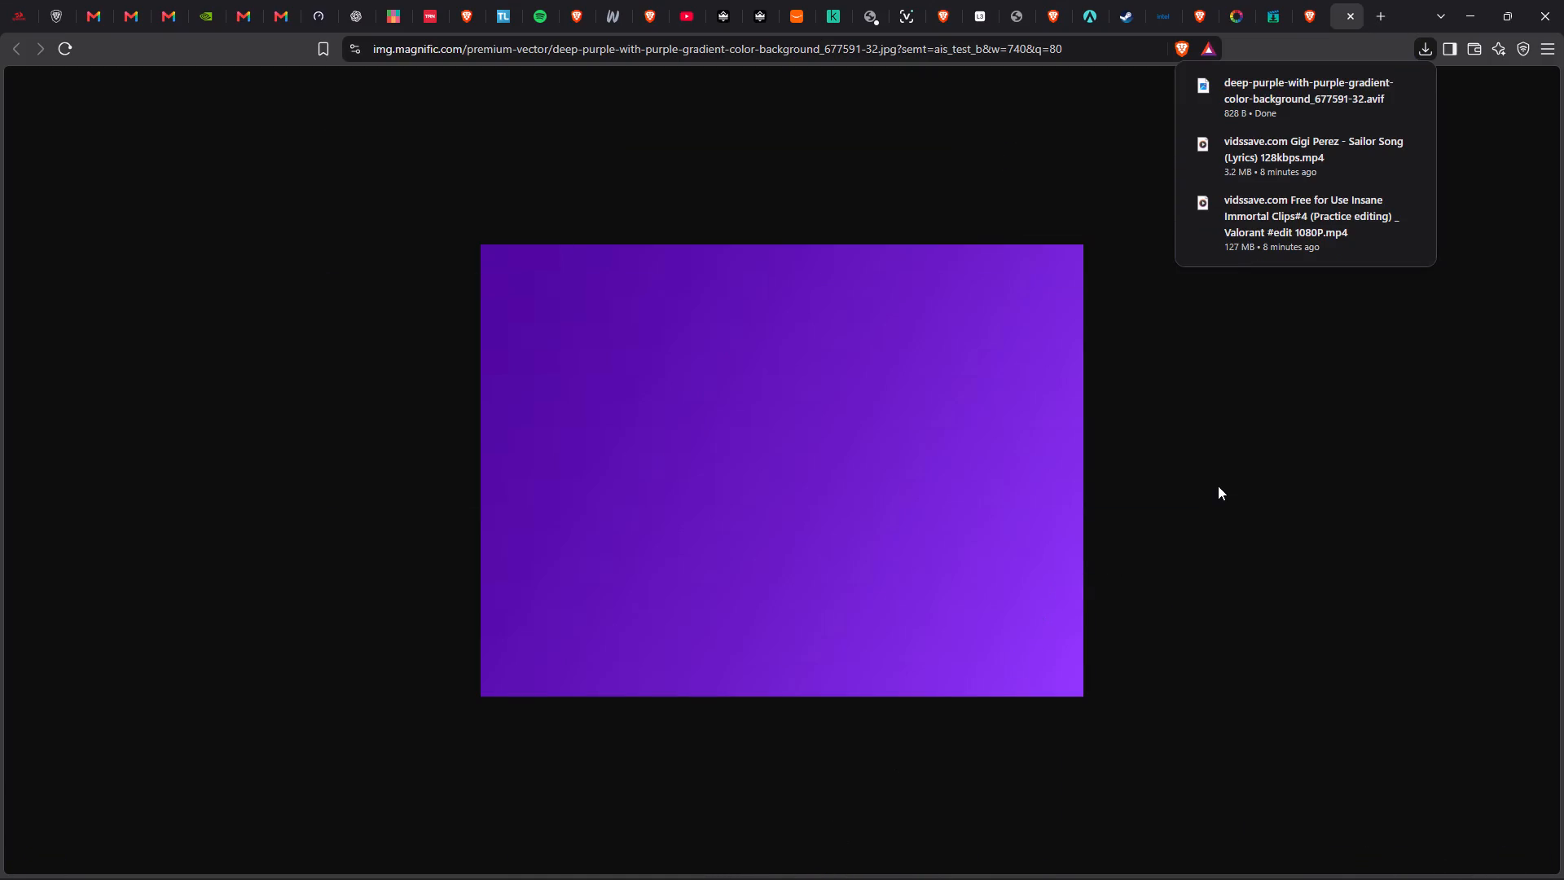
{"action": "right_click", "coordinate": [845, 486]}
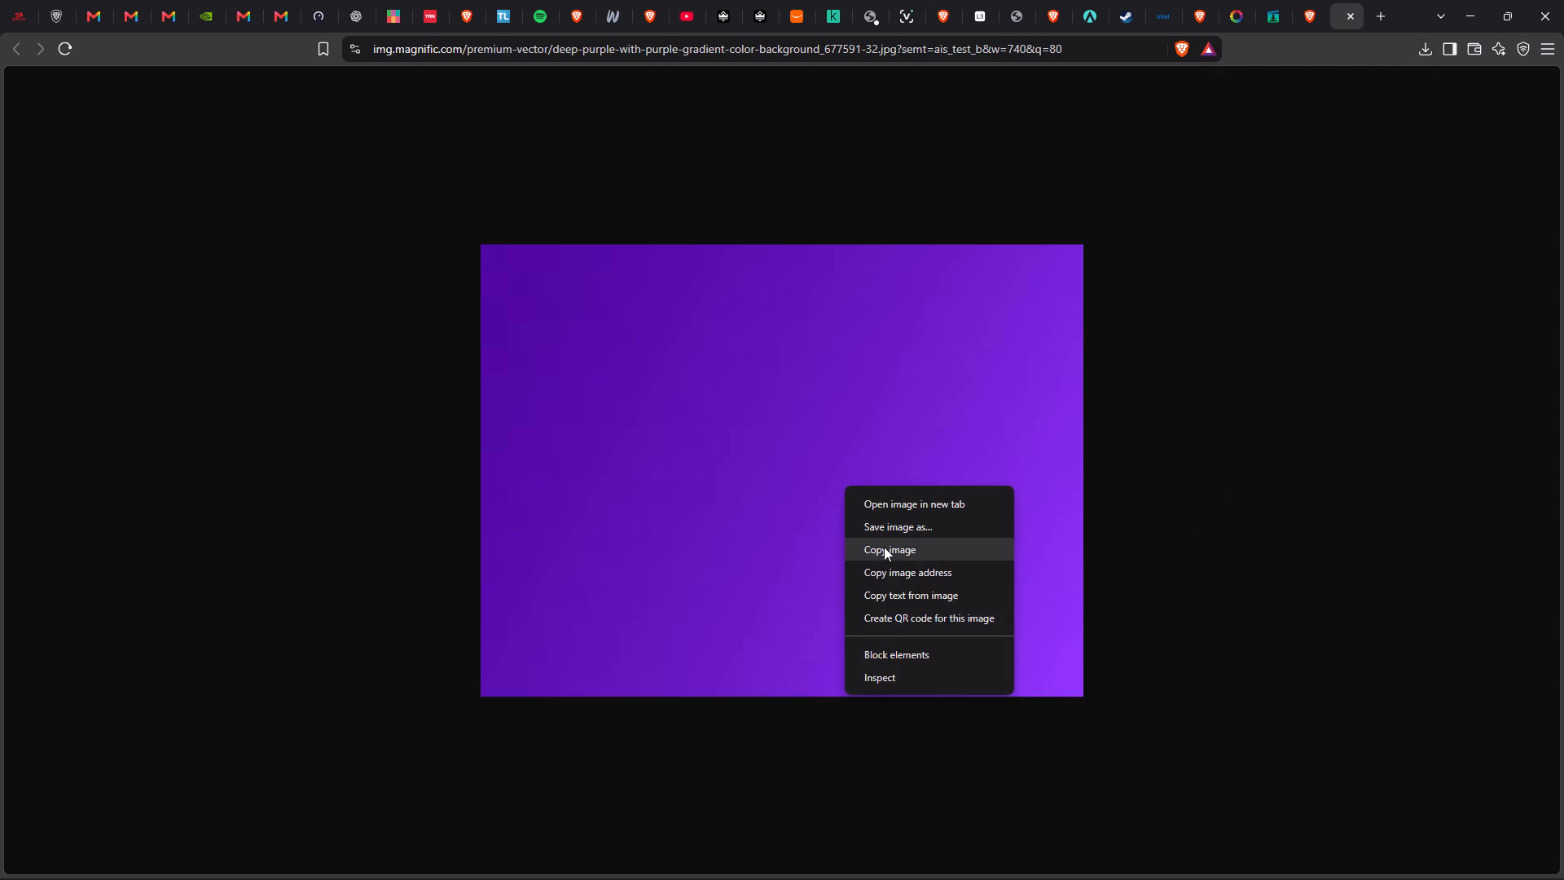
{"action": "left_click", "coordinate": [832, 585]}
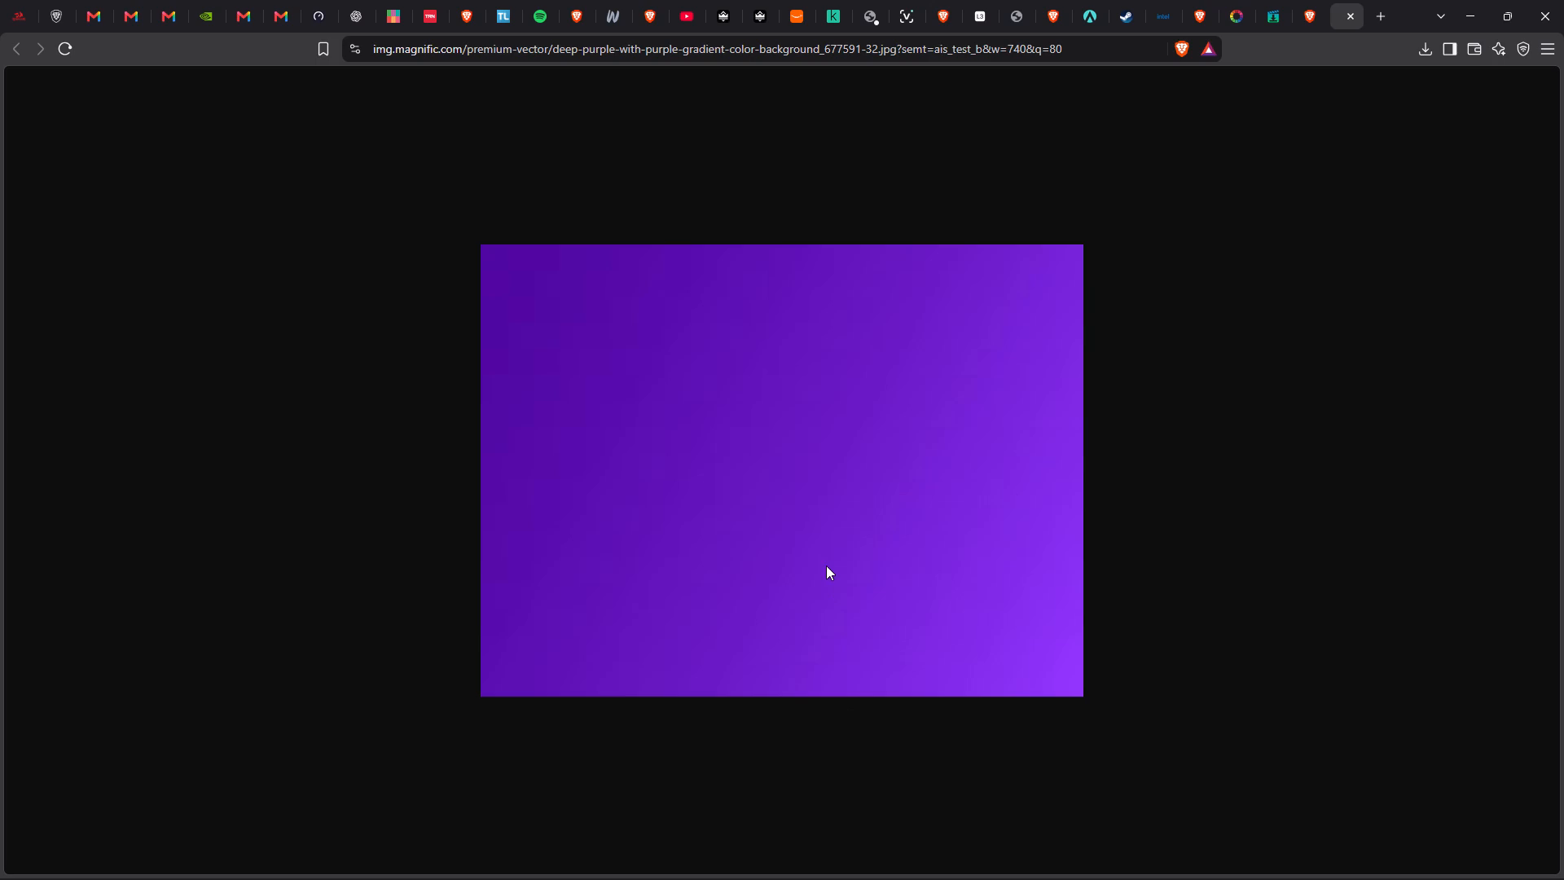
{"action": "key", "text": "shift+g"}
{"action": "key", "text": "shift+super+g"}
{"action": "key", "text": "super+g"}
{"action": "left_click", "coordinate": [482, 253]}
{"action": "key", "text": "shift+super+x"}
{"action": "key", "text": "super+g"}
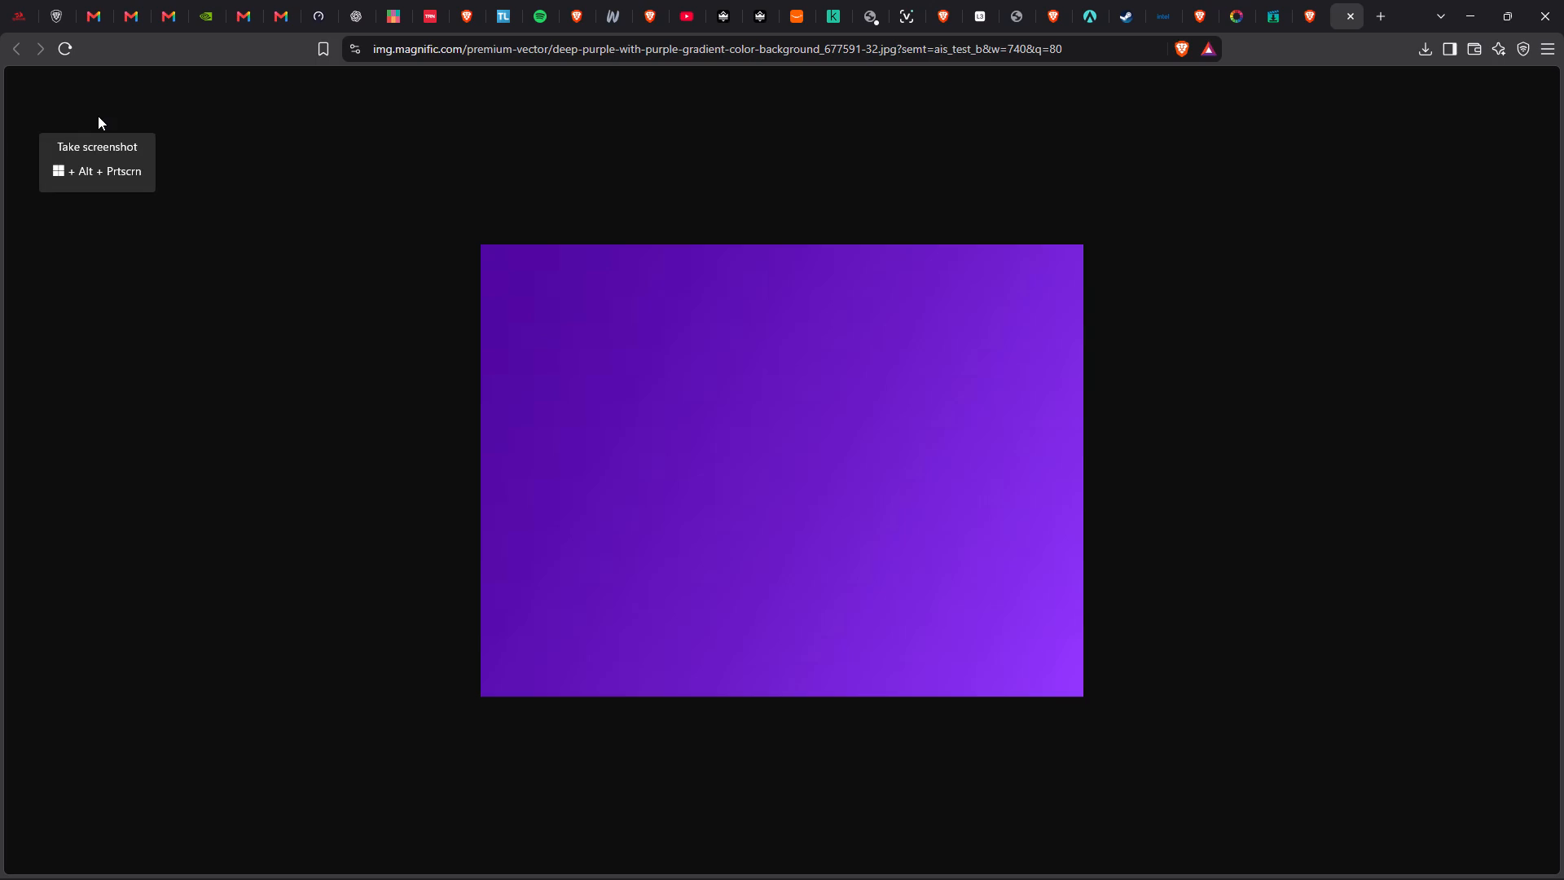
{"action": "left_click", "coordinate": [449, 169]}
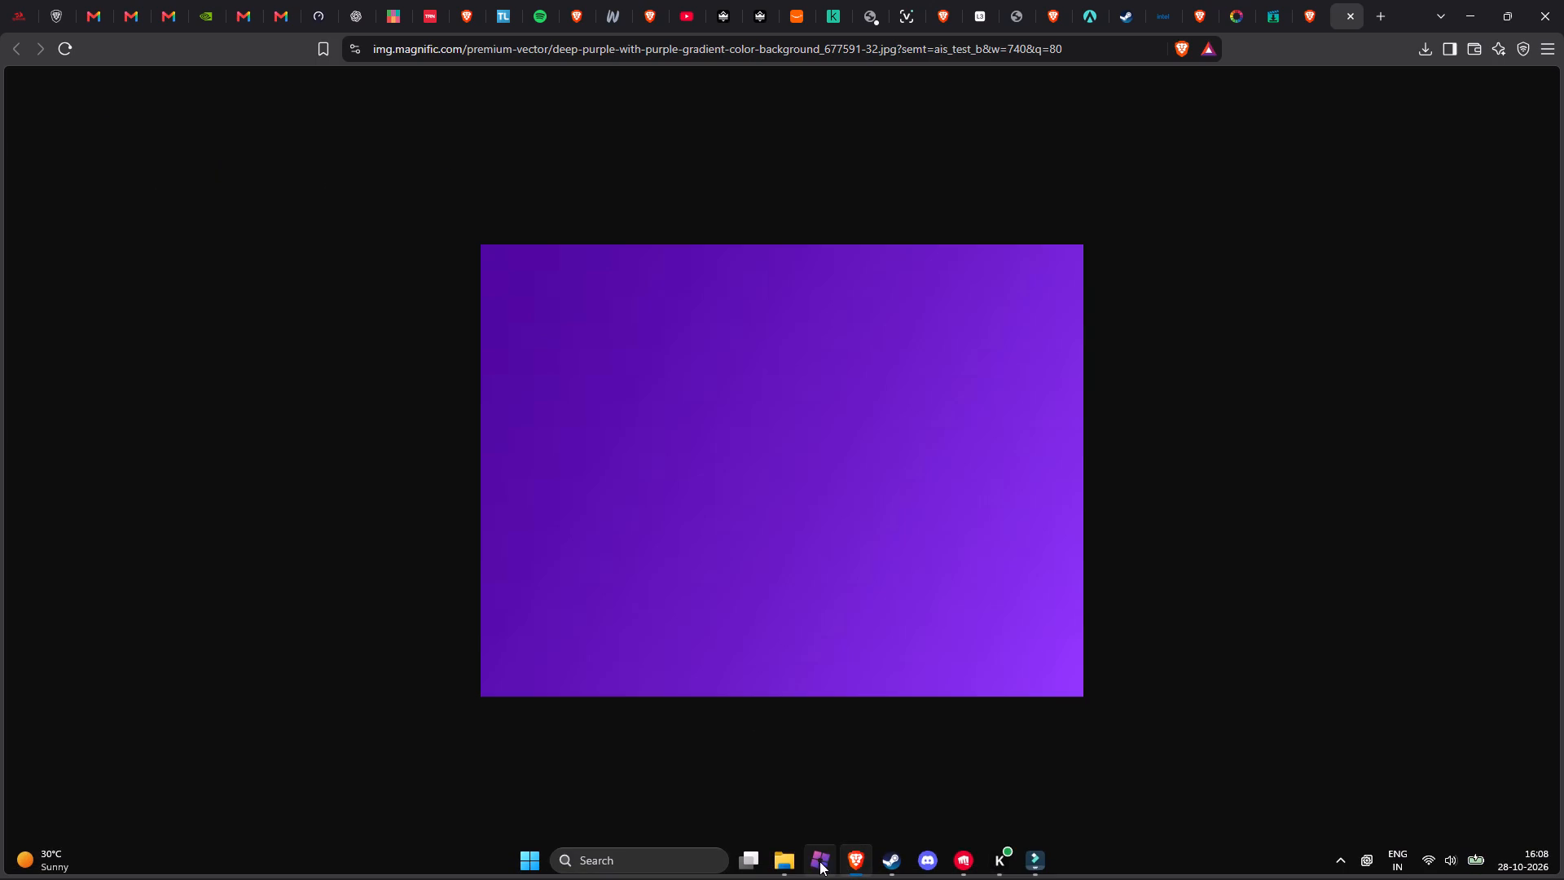
Open the Downloads folder in File Explorer and inspect the properties of the abstract white fabric texture WEBP file.
{"action": "left_click", "coordinate": [786, 873]}
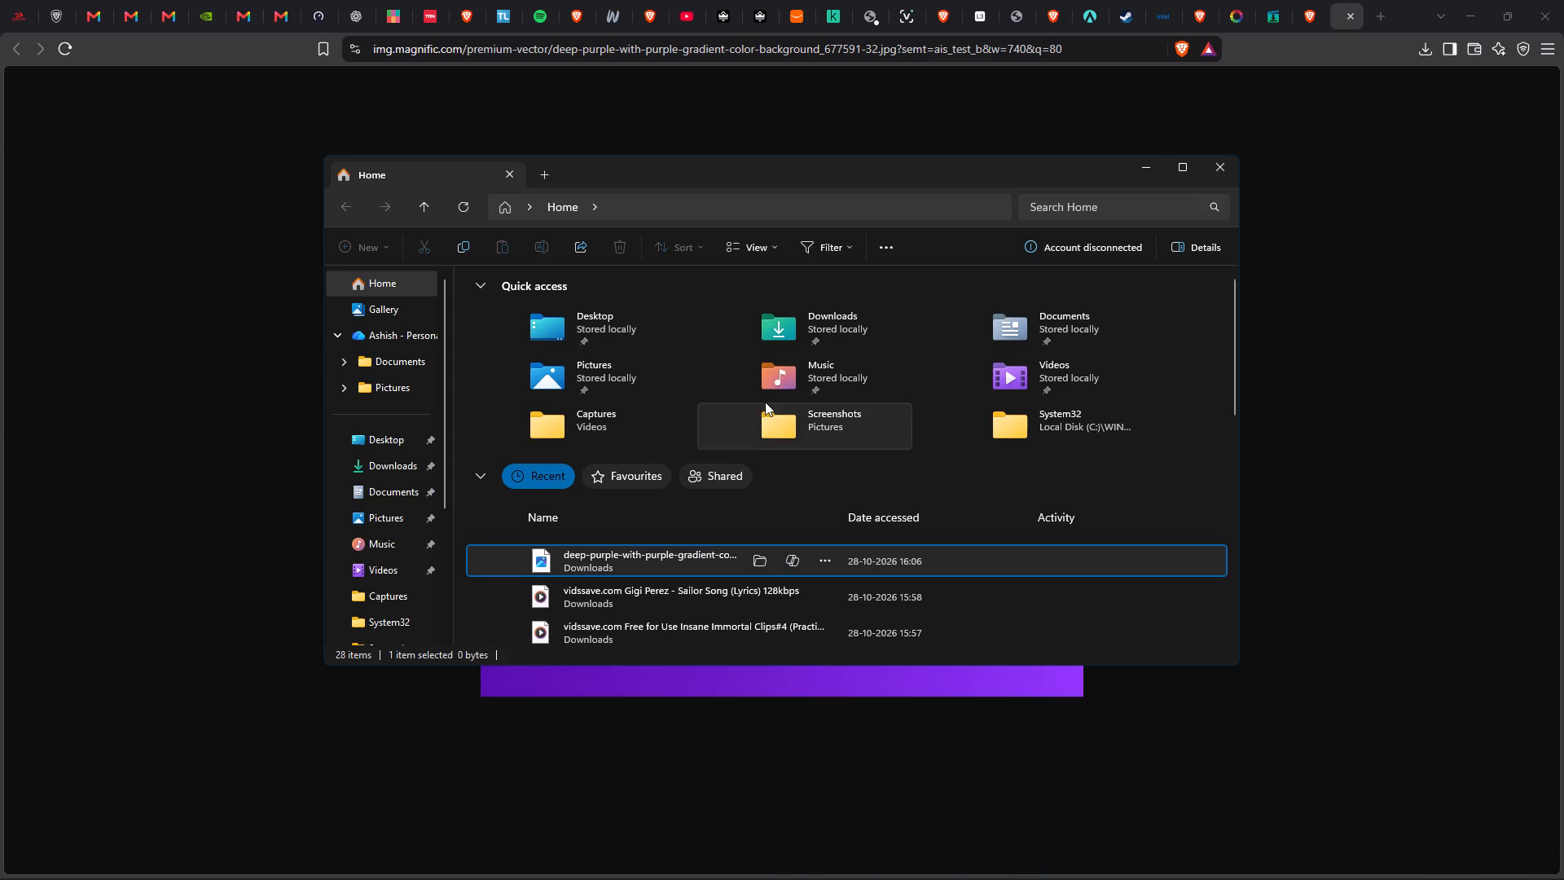
{"action": "double_click", "coordinate": [841, 322]}
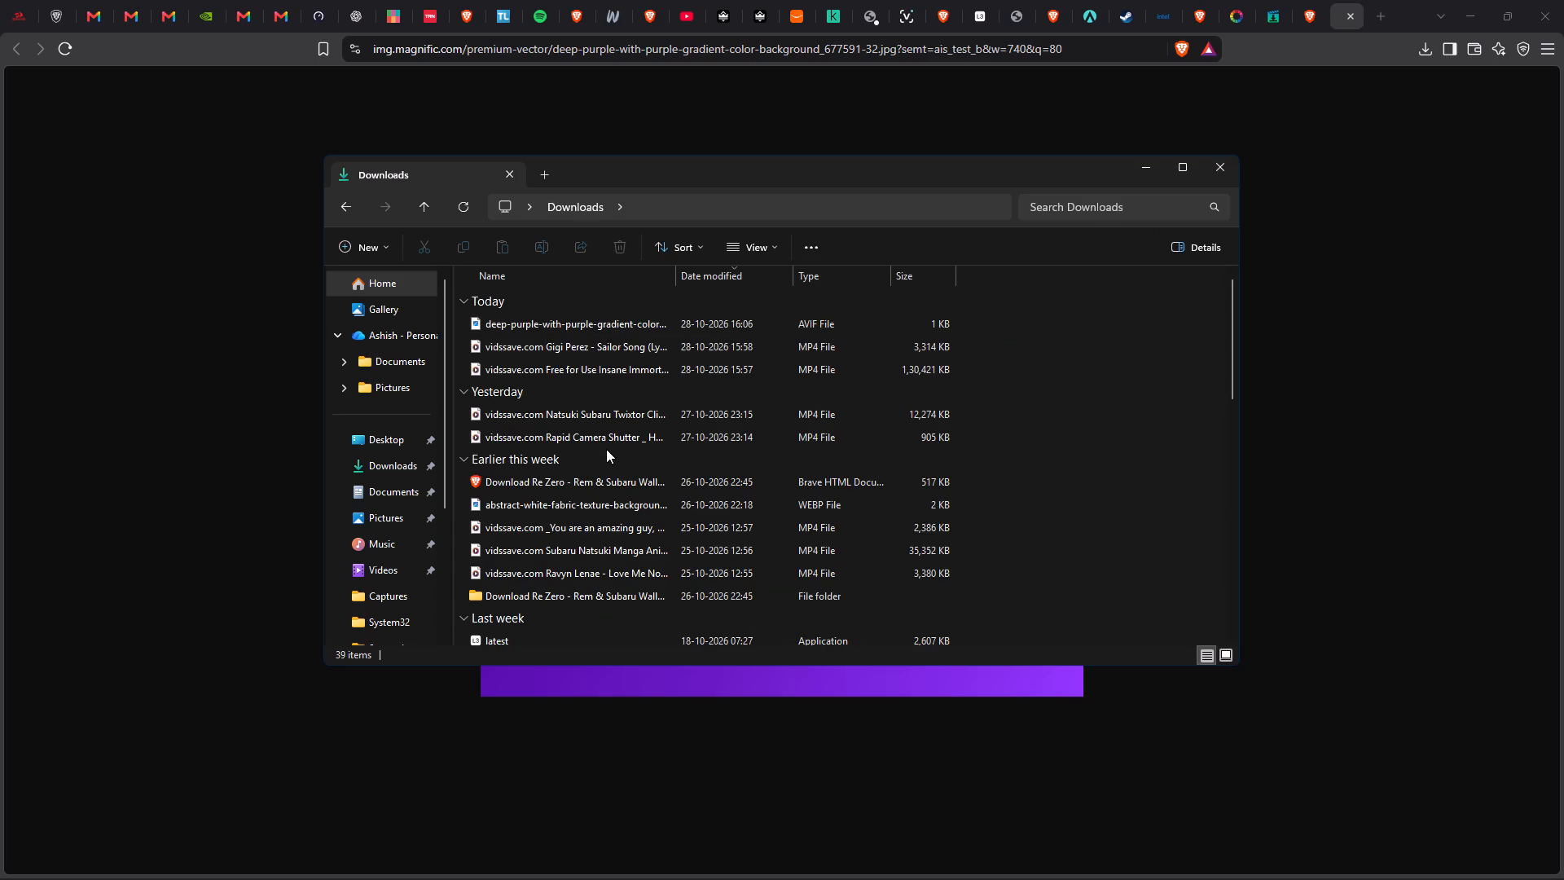
{"action": "right_click", "coordinate": [595, 501]}
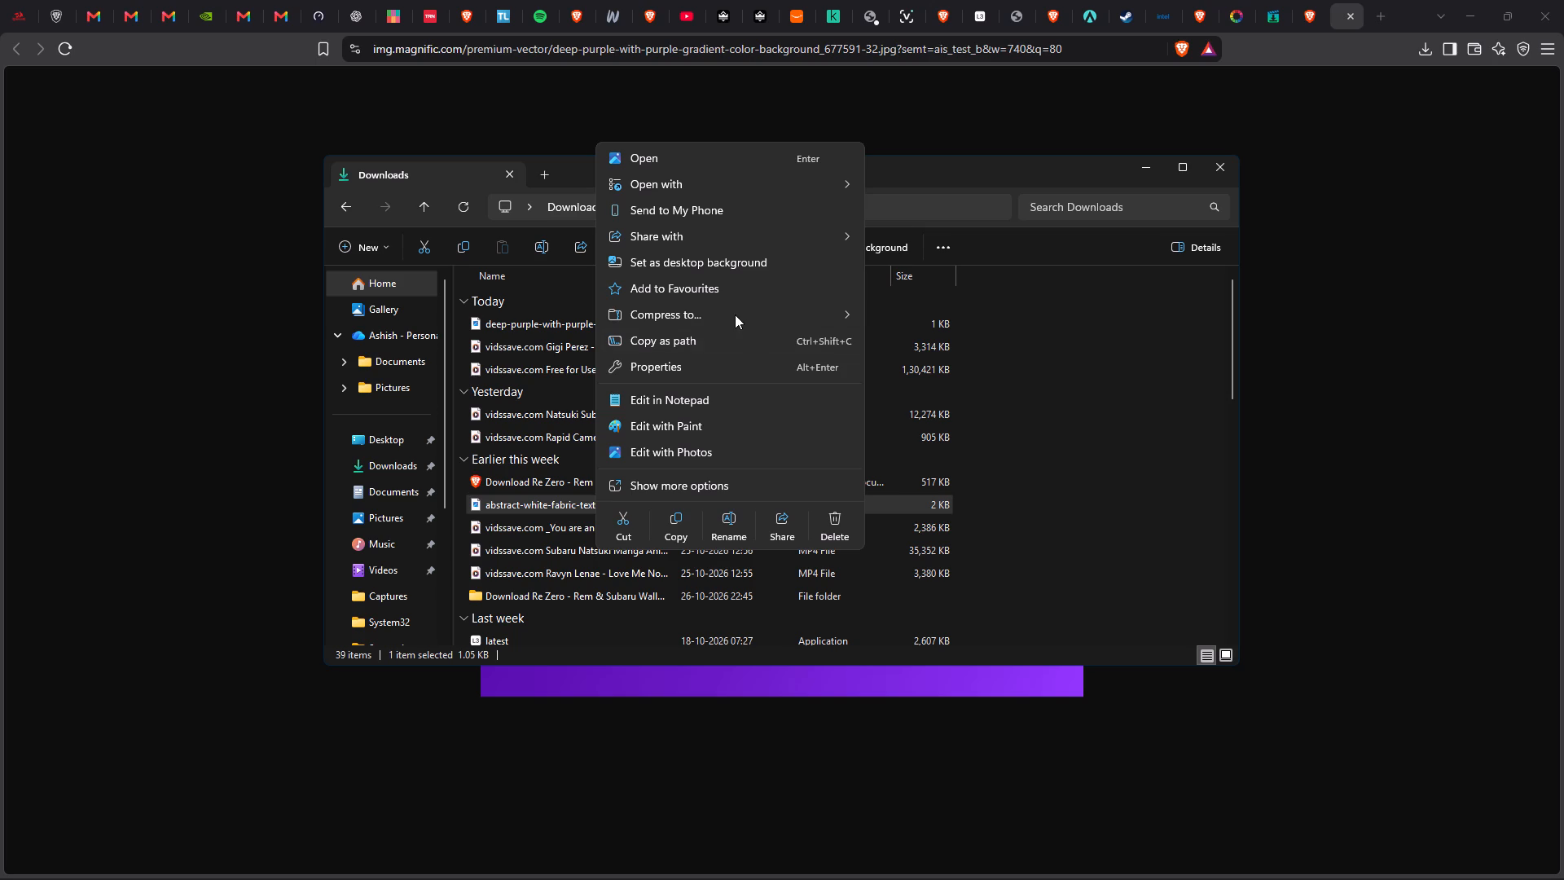
{"action": "left_click", "coordinate": [1125, 508]}
{"action": "right_click", "coordinate": [578, 498]}
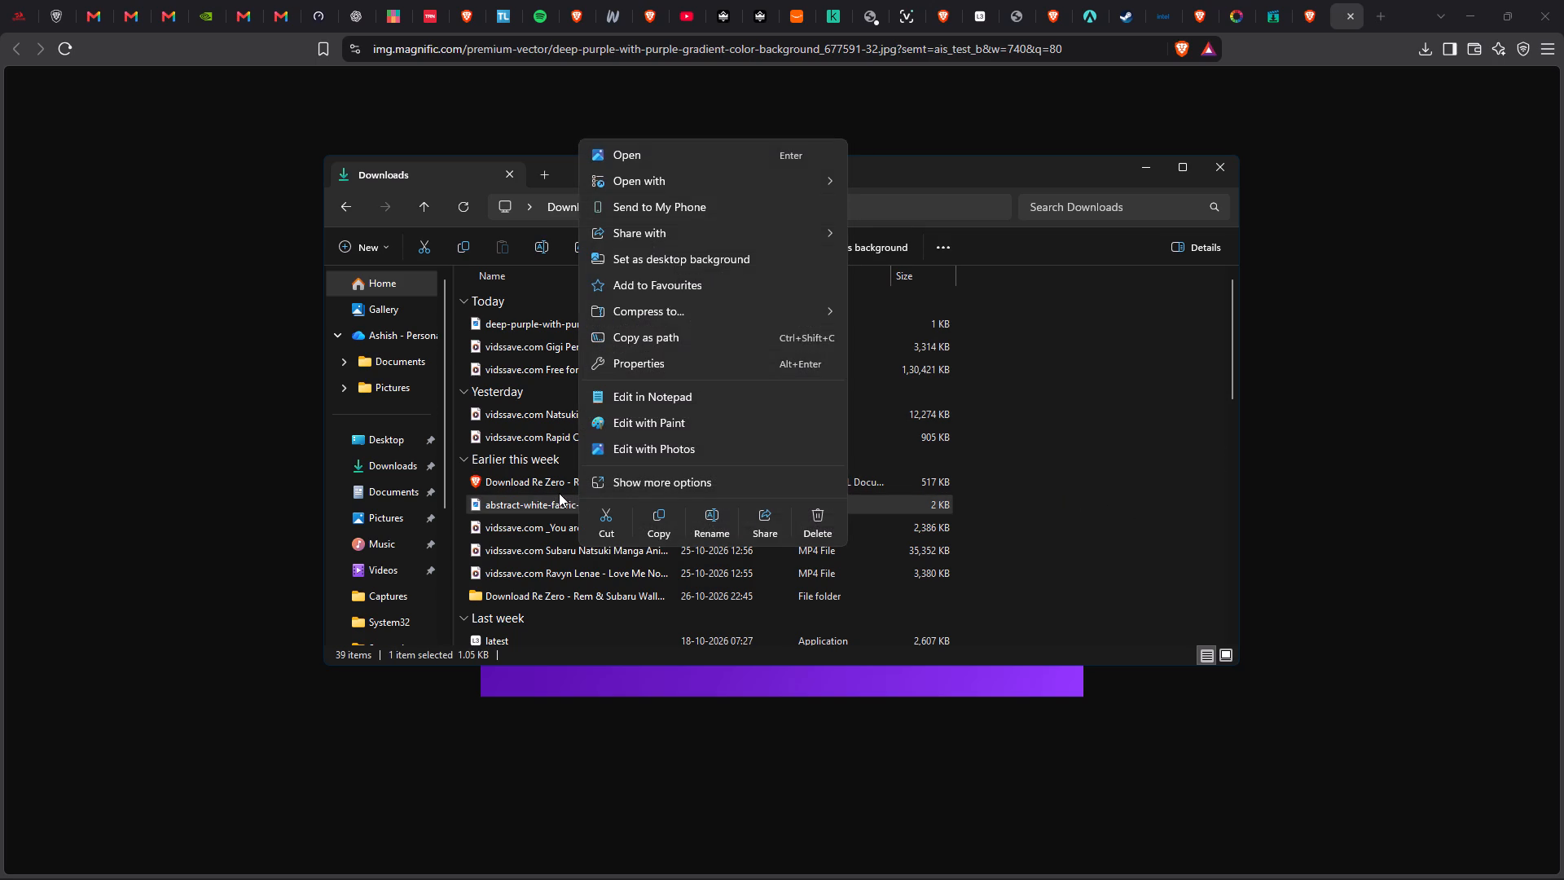
{"action": "right_click", "coordinate": [508, 504]}
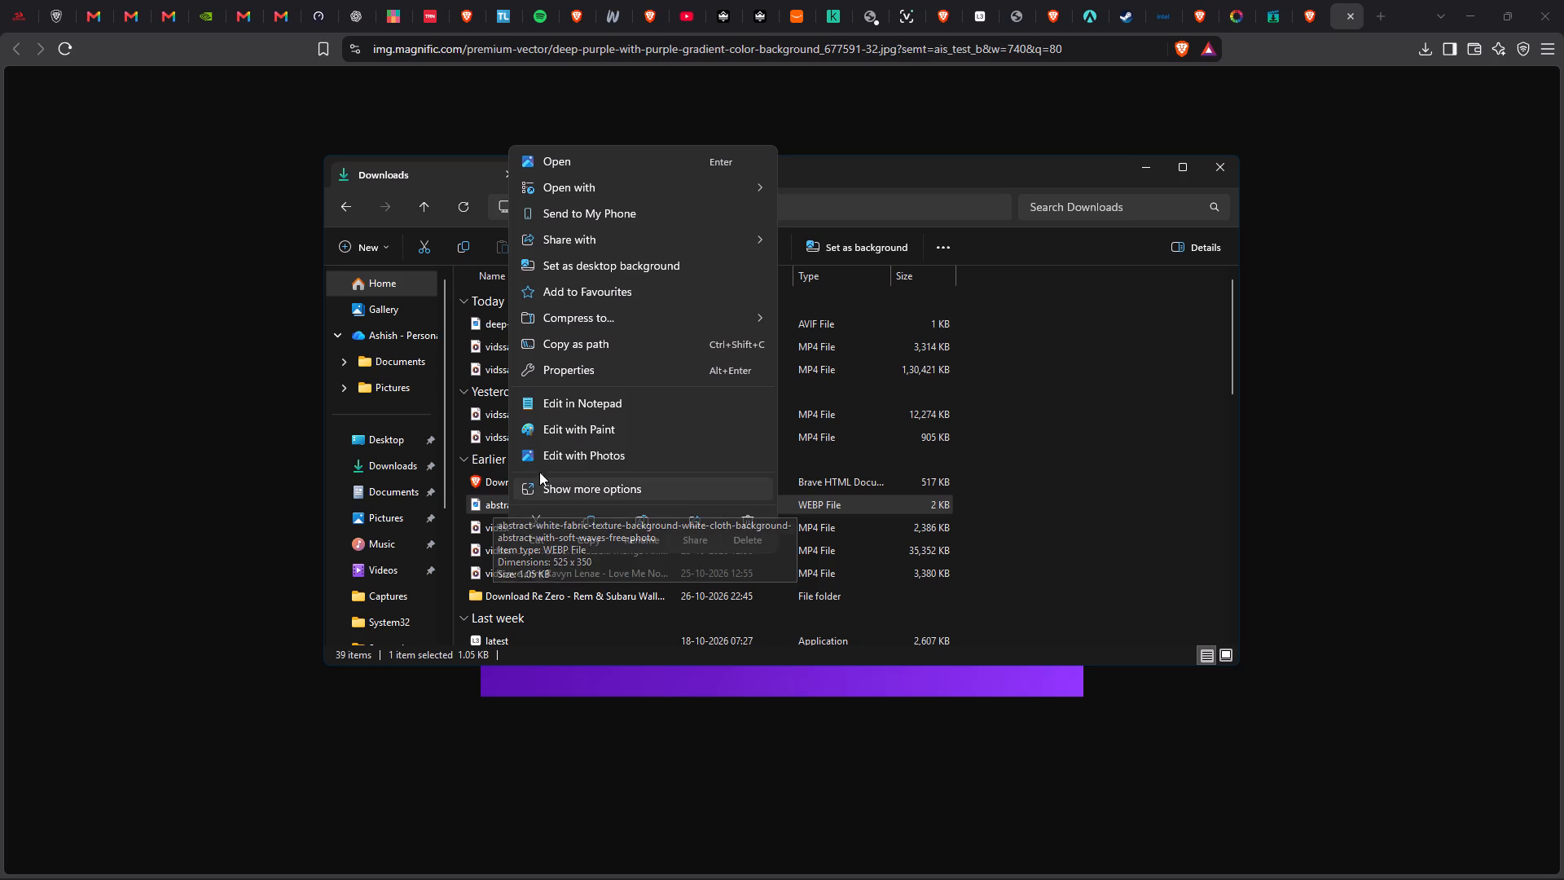
{"action": "left_click", "coordinate": [617, 370]}
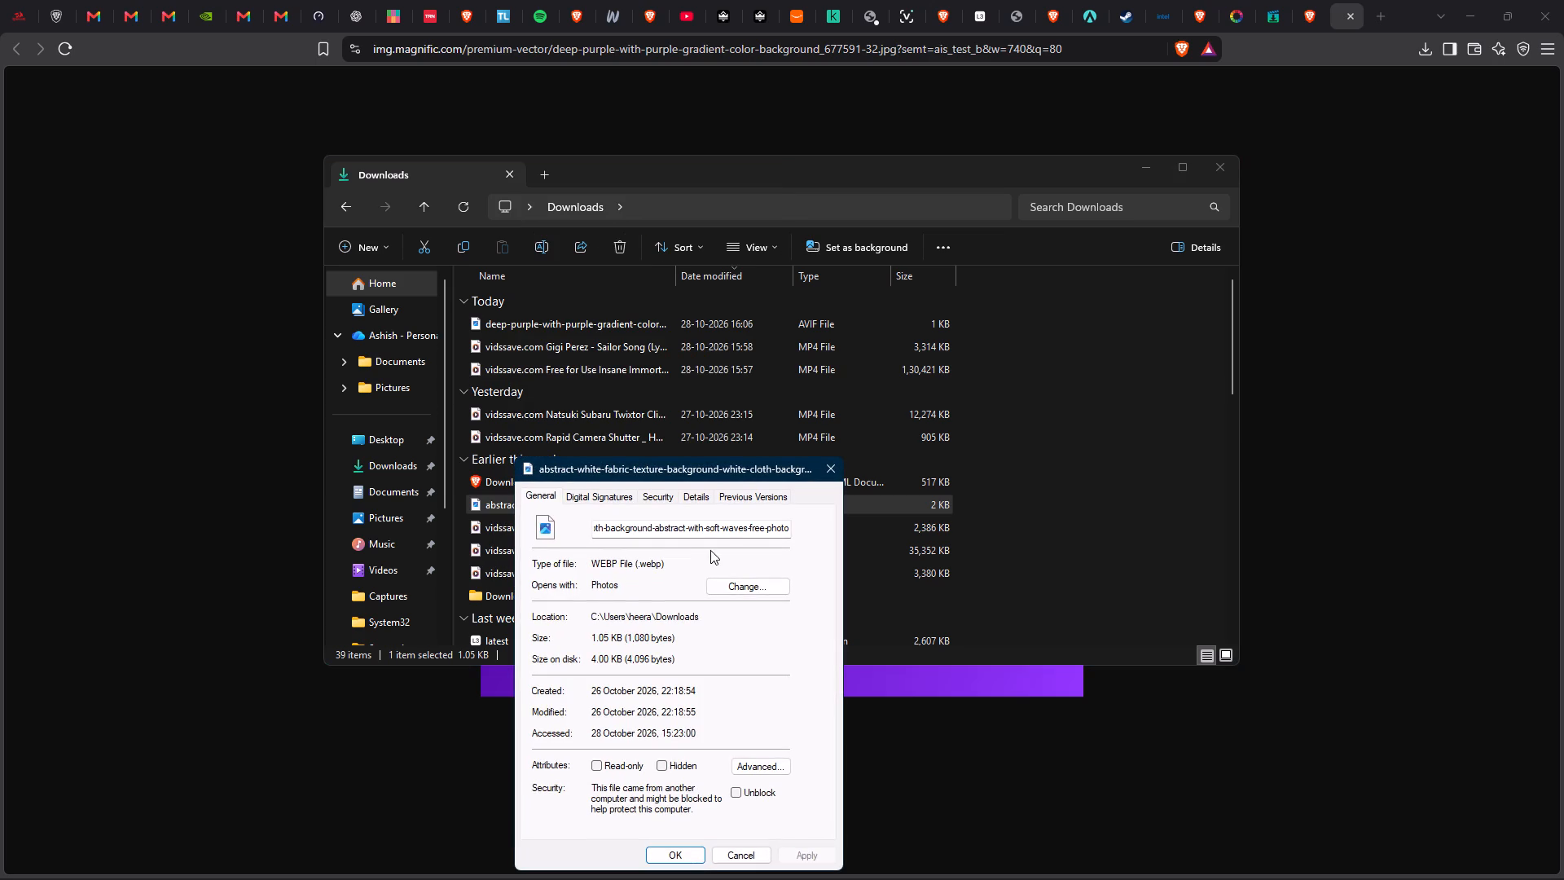
{"action": "left_click", "coordinate": [751, 527]}
{"action": "left_click_drag", "start_coordinate": [751, 527], "coordinate": [799, 535]}
{"action": "left_click", "coordinate": [774, 528]}
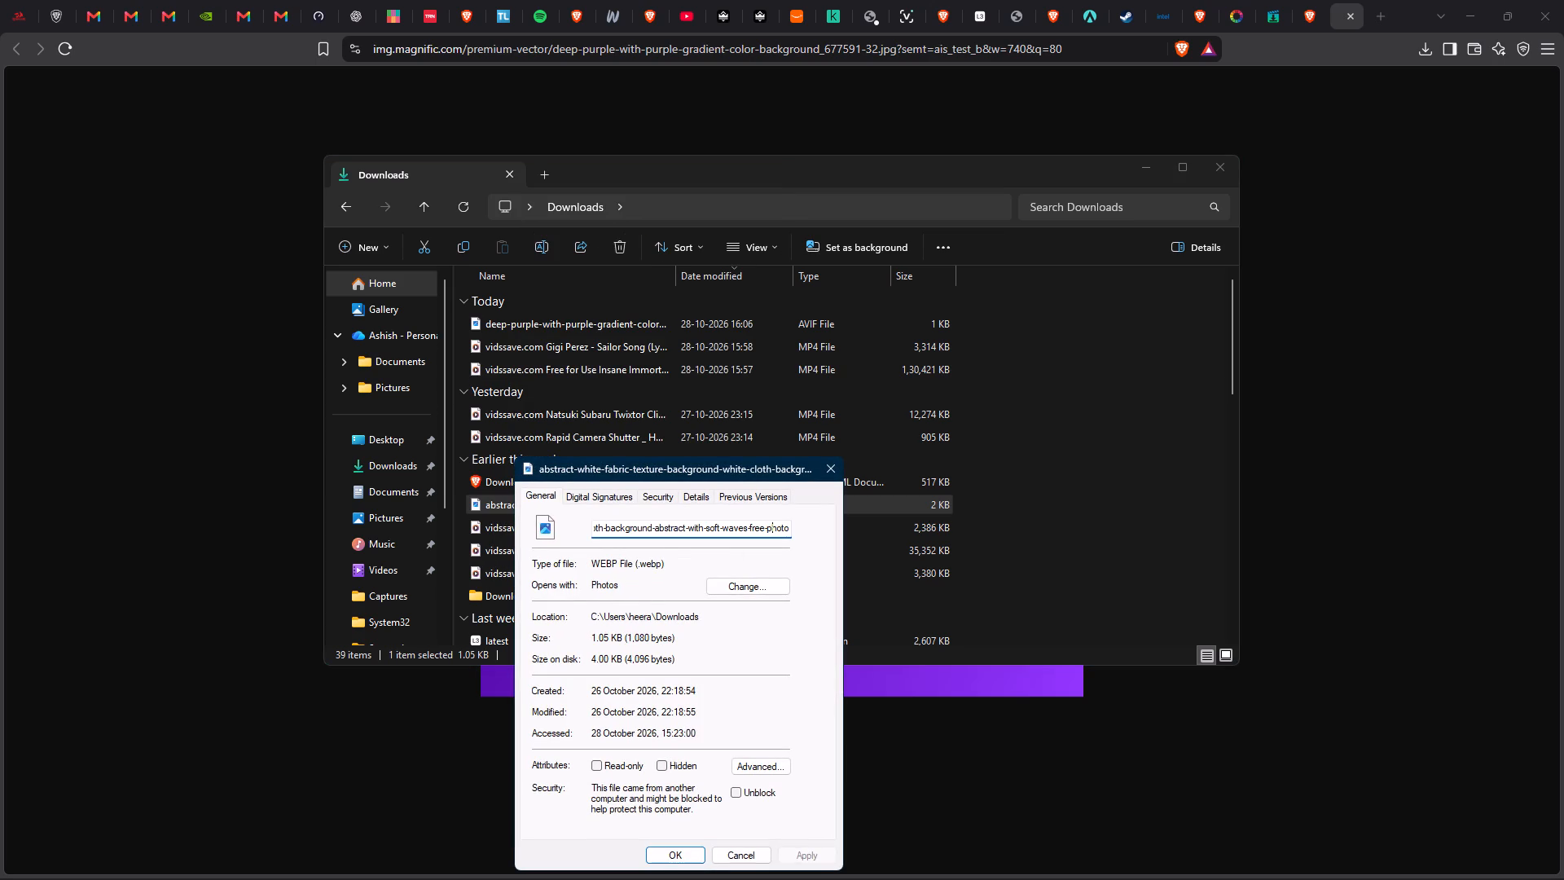
{"action": "left_click", "coordinate": [784, 530]}
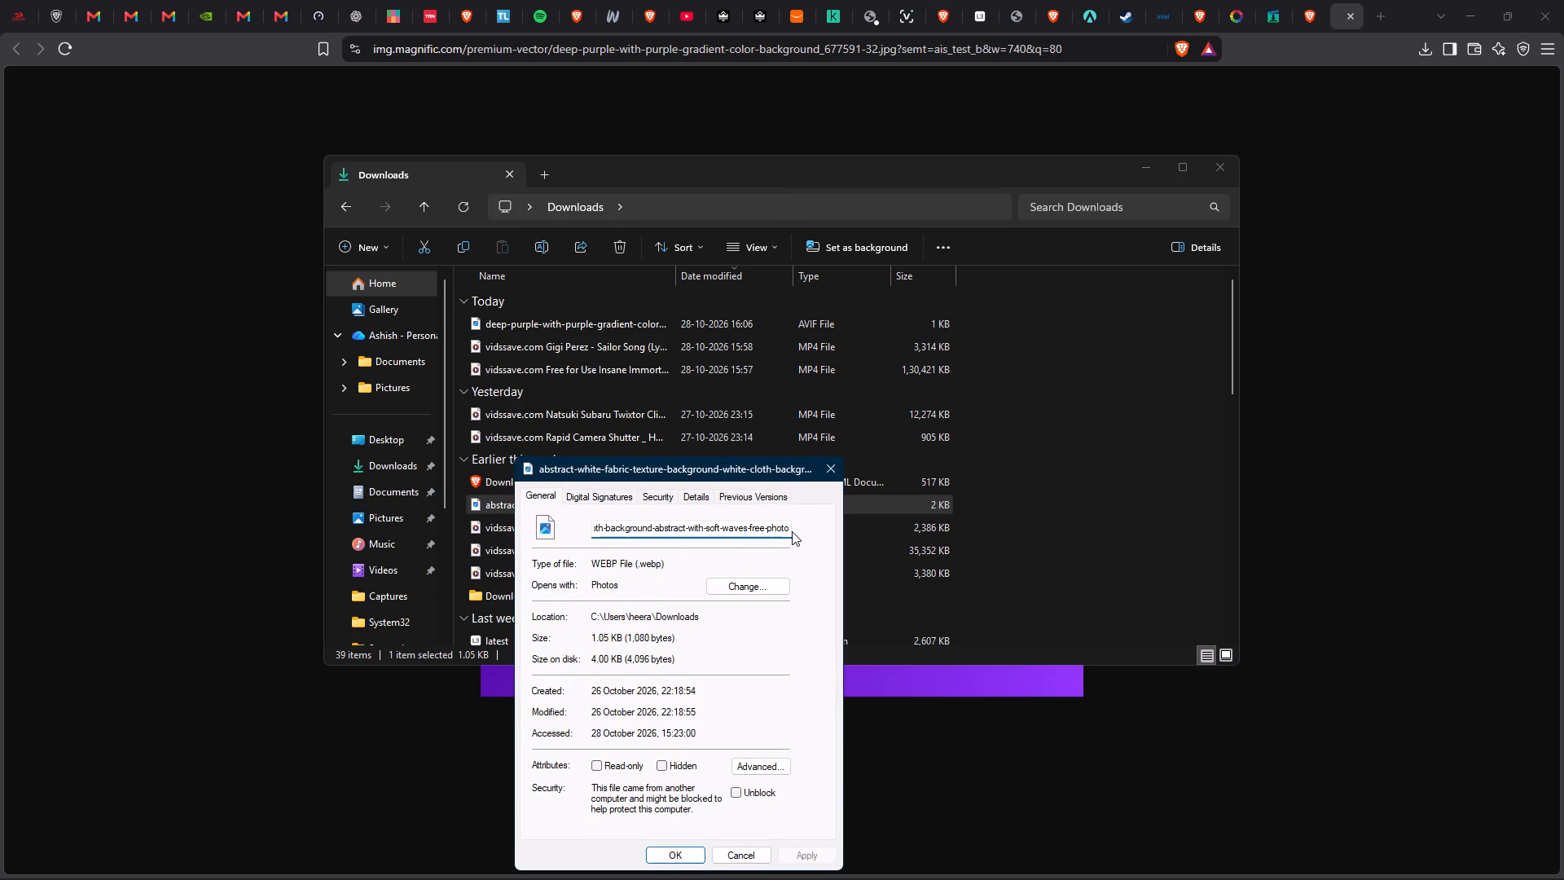
{"action": "left_click", "coordinate": [792, 530]}
{"action": "left_click", "coordinate": [788, 531]}
{"action": "key", "text": "Right"}
{"action": "key", "text": "Right"}
{"action": "key", "text": "Right"}
{"action": "left_click", "coordinate": [831, 468]}
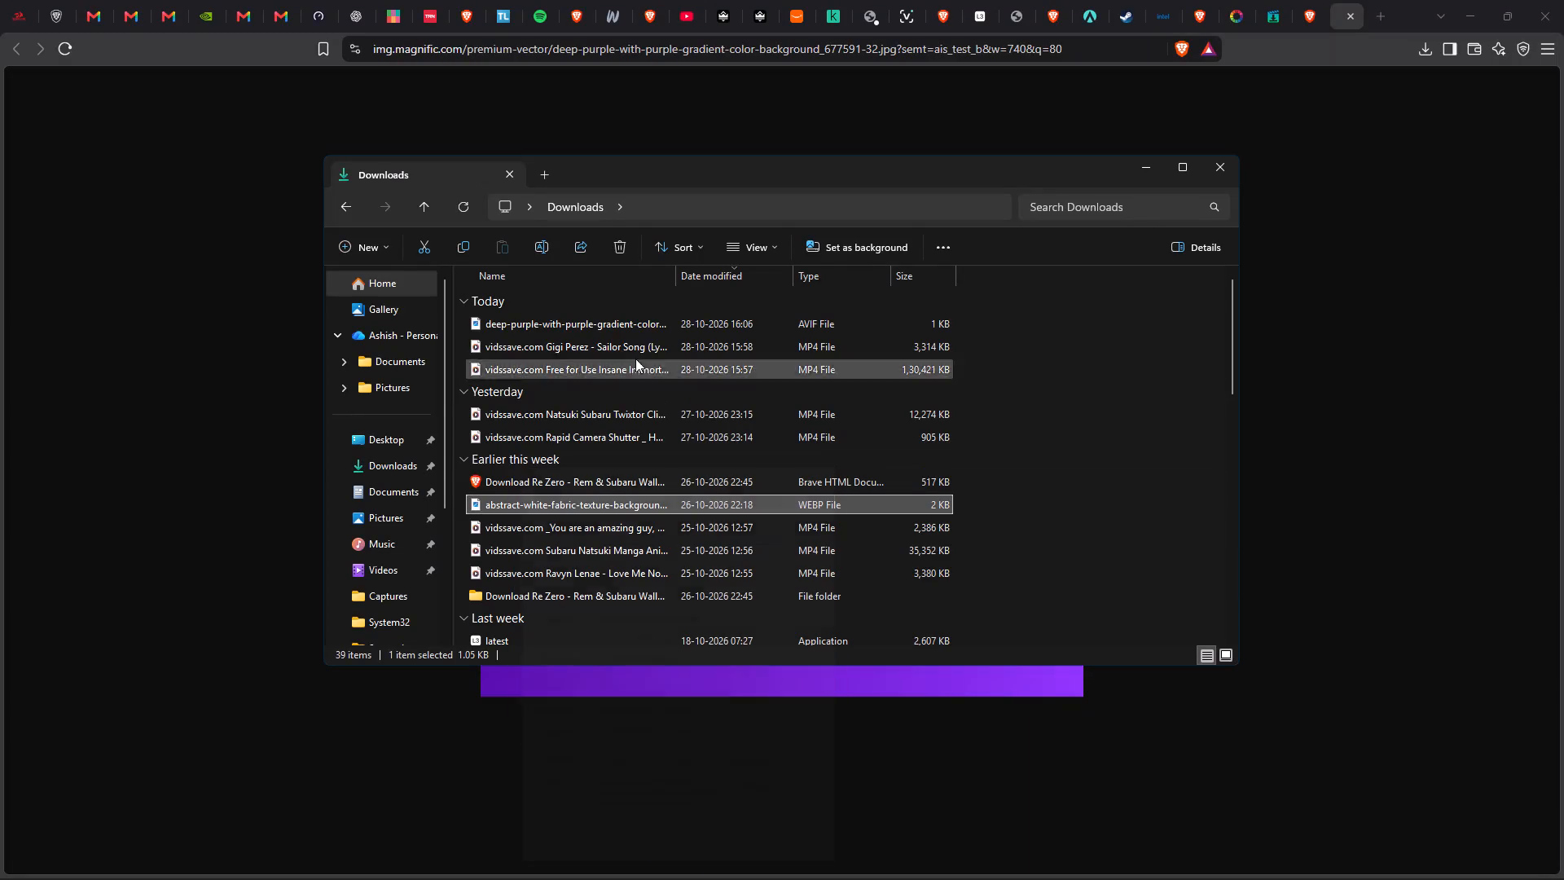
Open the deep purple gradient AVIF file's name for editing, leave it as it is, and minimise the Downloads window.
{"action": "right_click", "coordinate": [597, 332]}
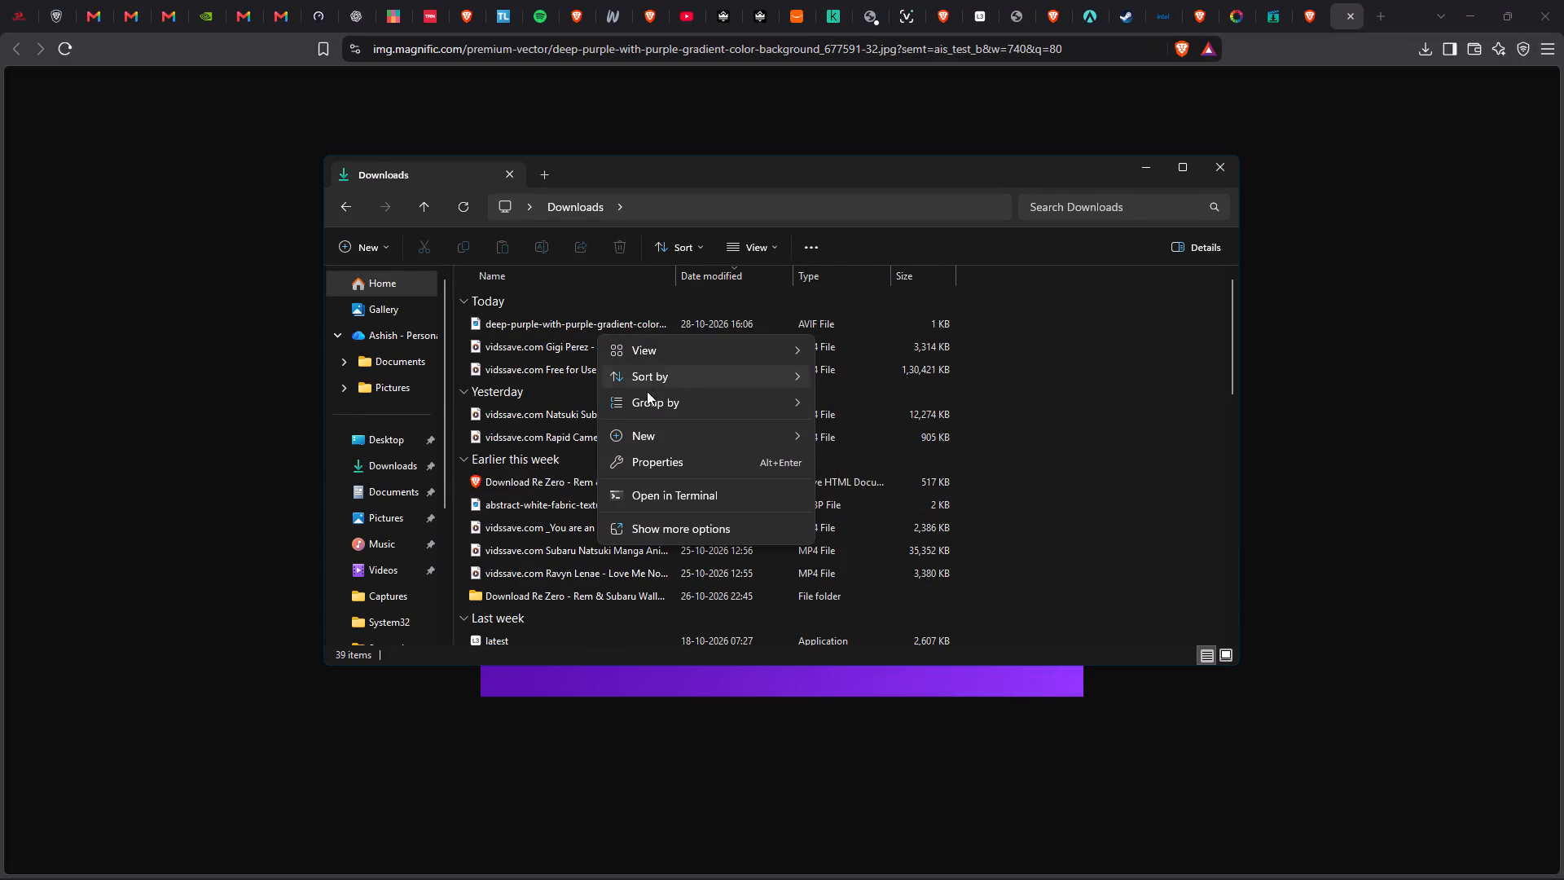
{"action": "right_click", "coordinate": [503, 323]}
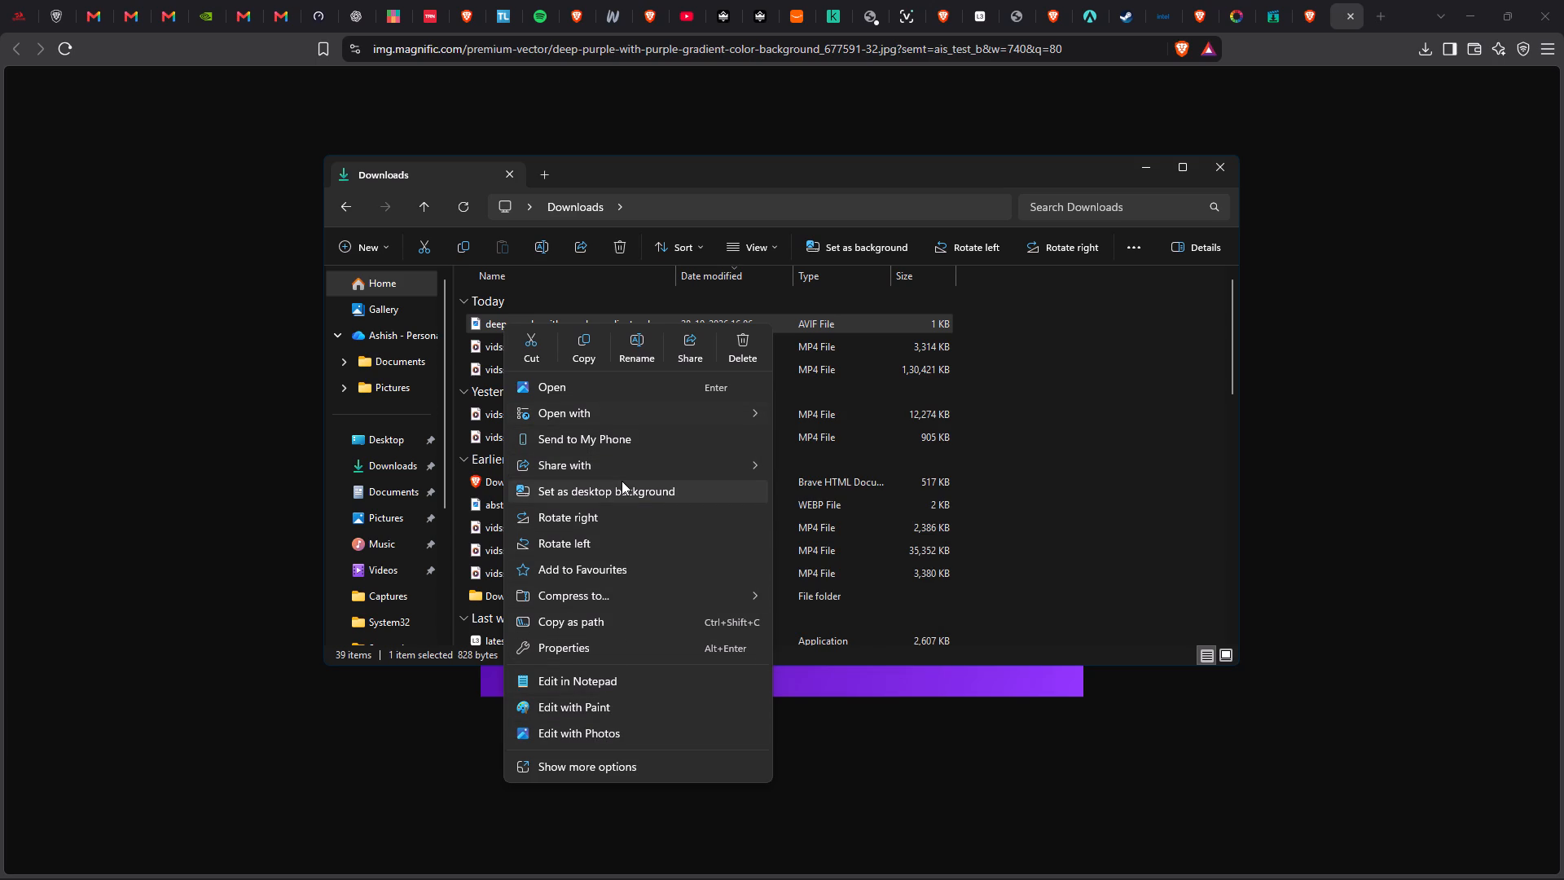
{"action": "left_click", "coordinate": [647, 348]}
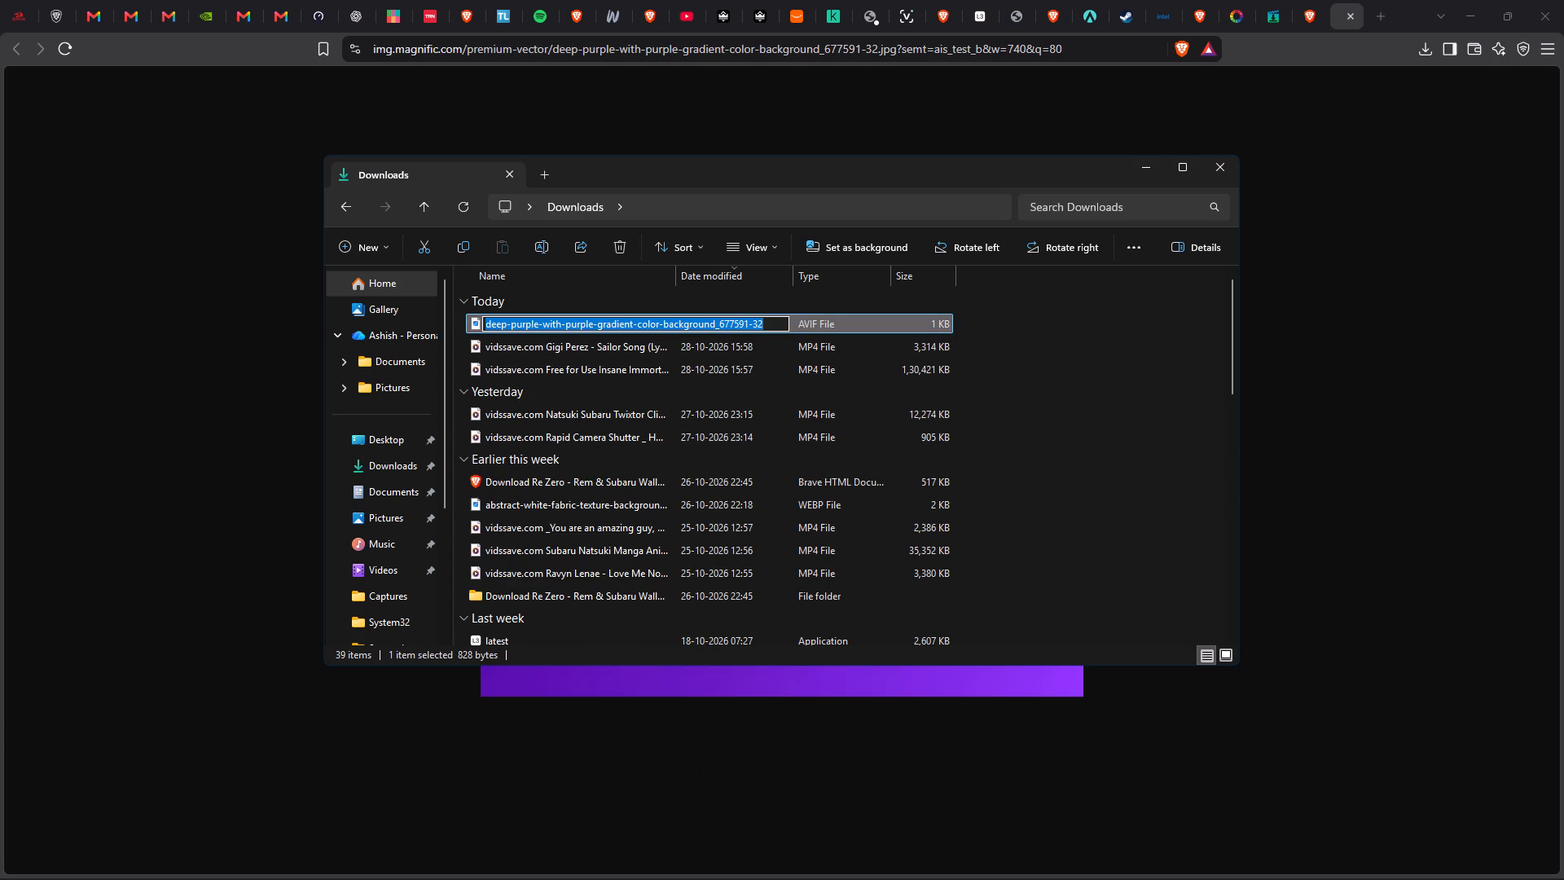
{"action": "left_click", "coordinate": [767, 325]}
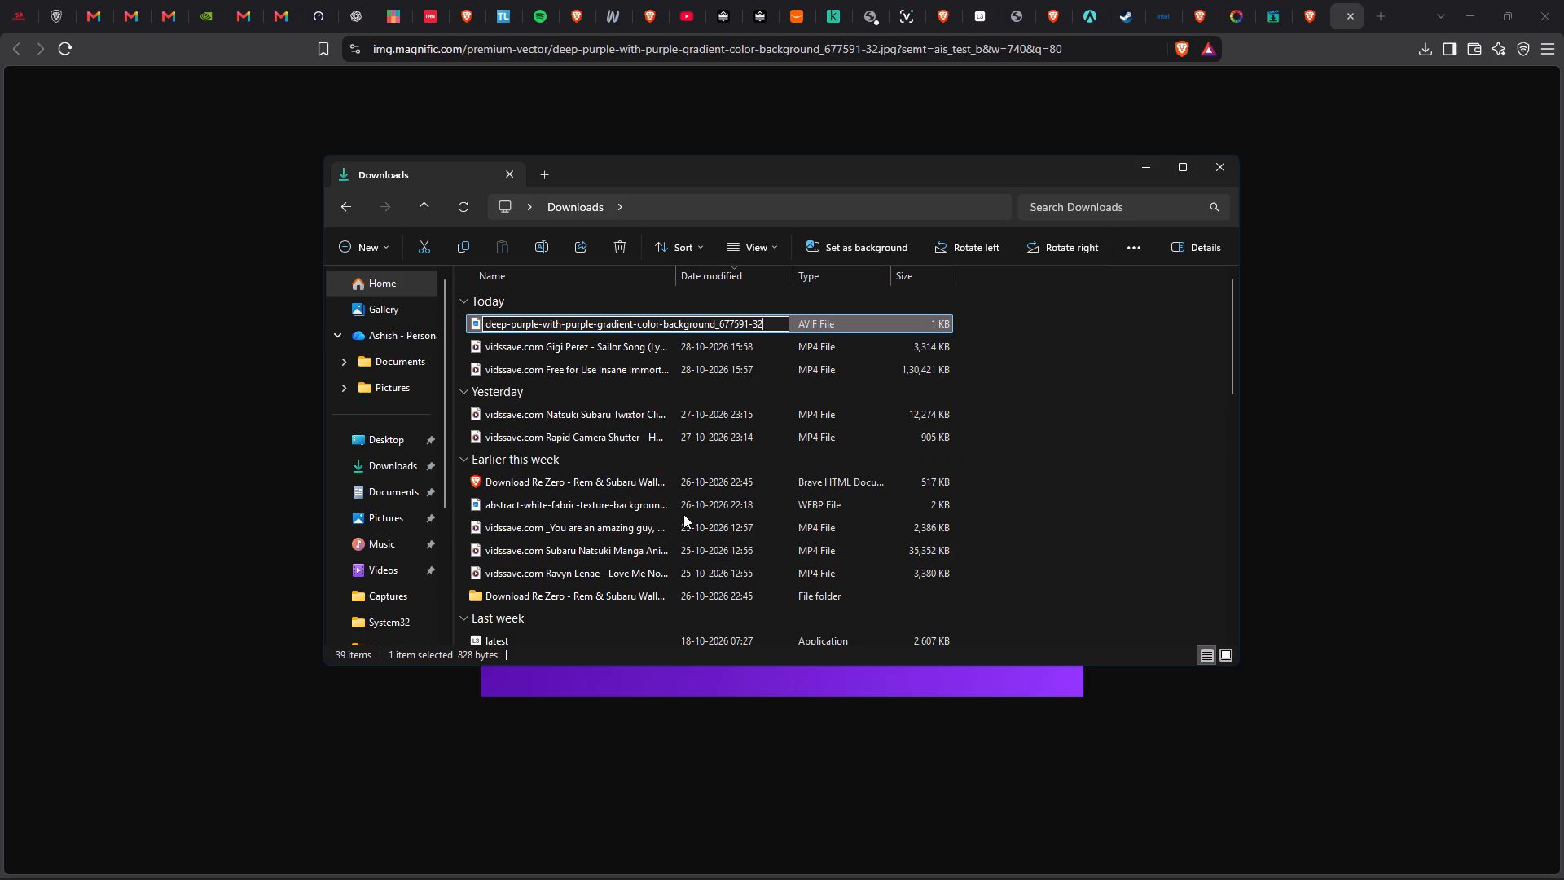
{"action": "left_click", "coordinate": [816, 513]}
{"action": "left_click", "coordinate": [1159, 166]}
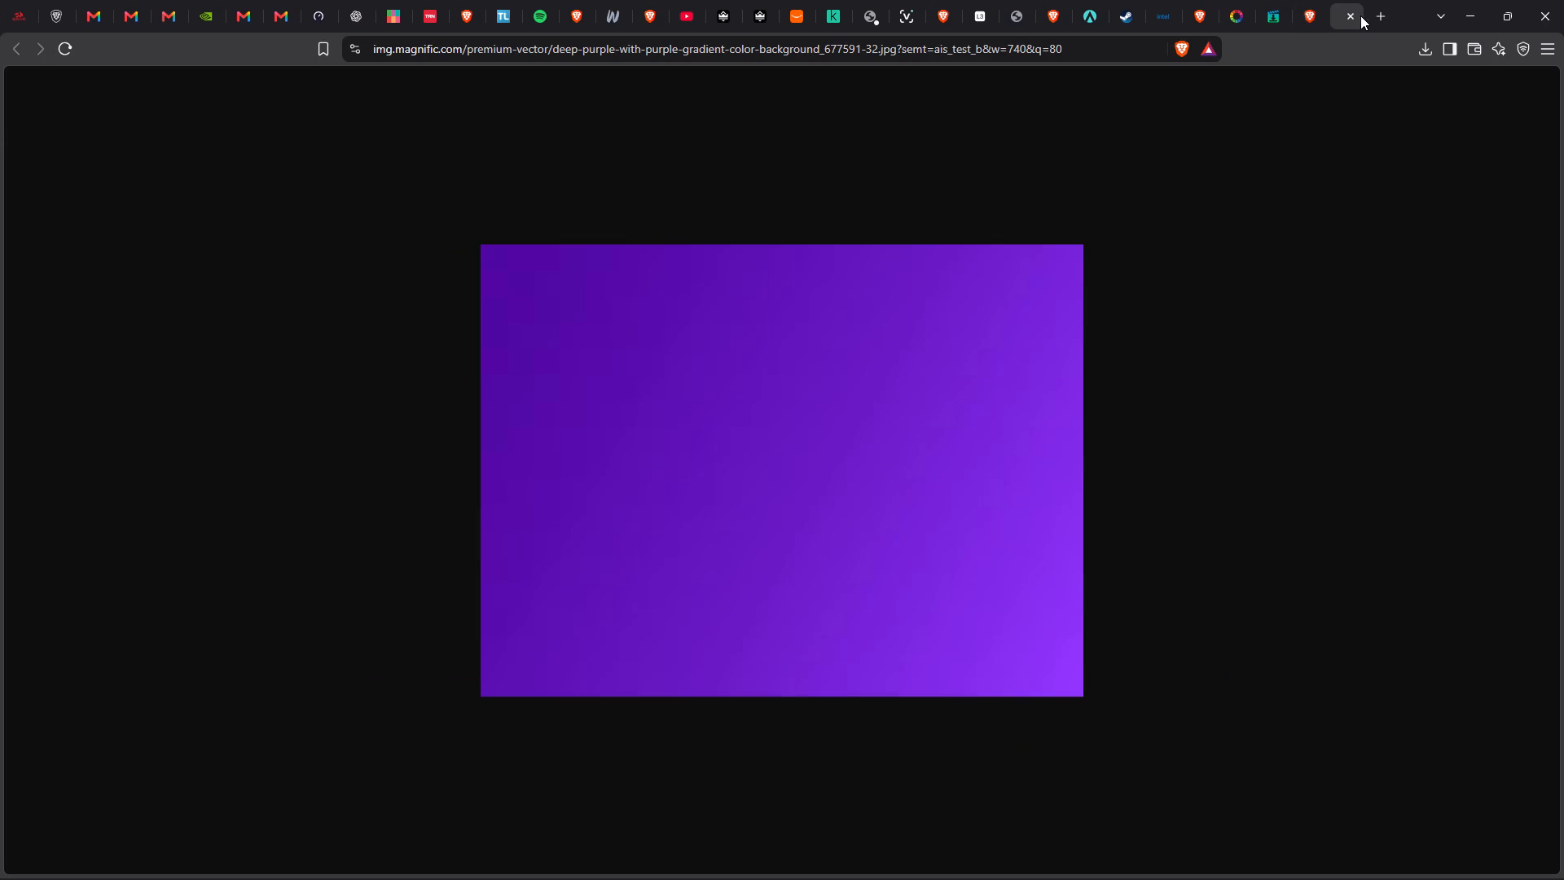
Close the full-size image and save freepik.com's related deep royal purple gradient background to Downloads as a WEBP file, keeping the suggested name.
{"action": "left_click", "coordinate": [1360, 15]}
{"action": "left_click", "coordinate": [1349, 21]}
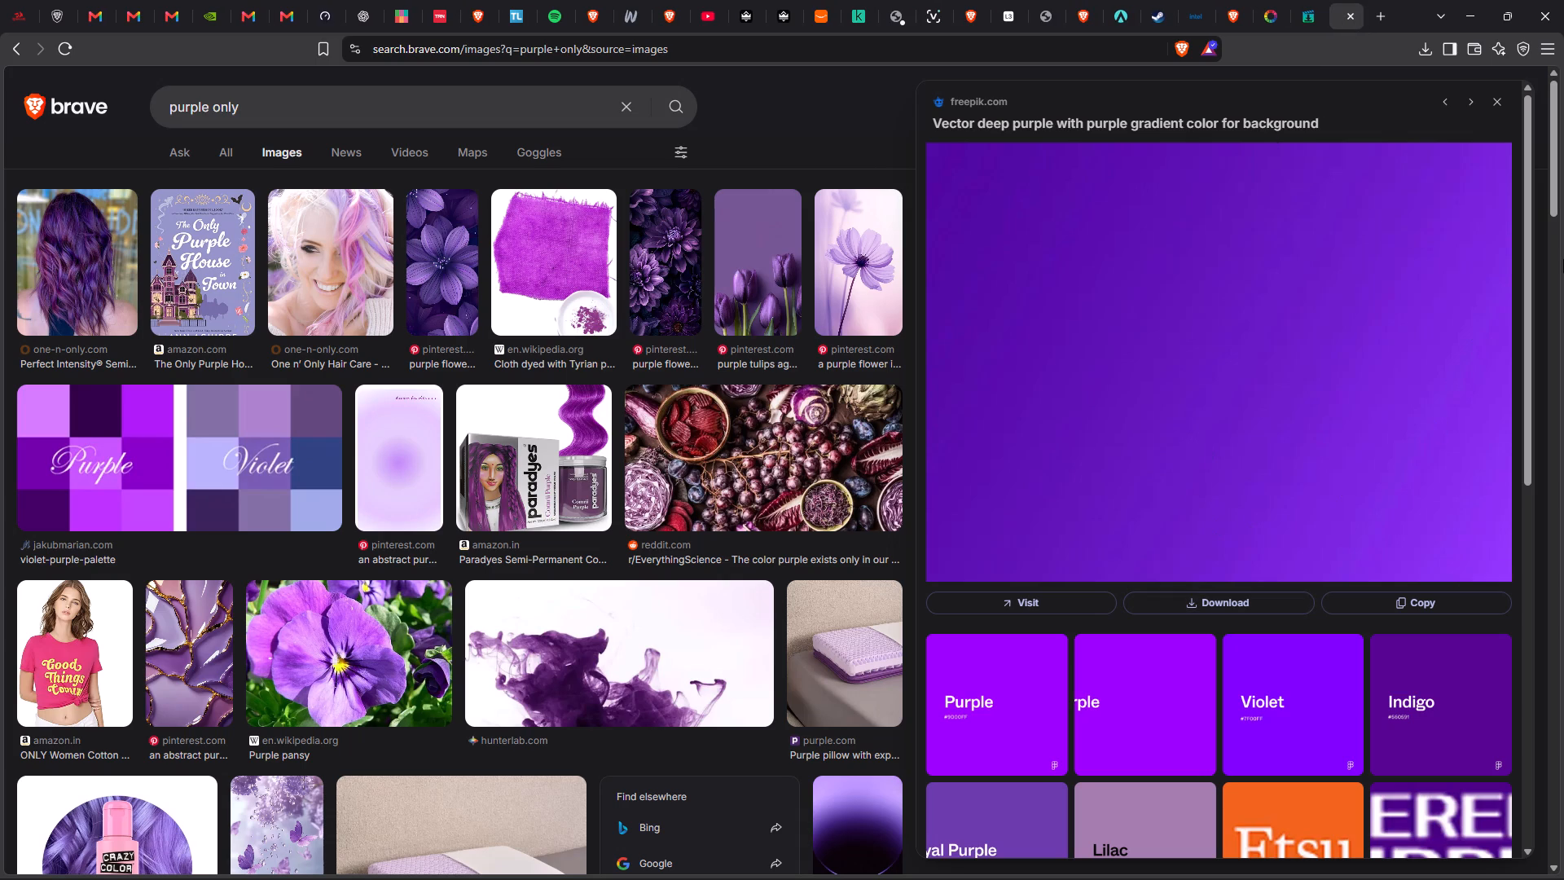
{"action": "left_click_drag", "start_coordinate": [1521, 286], "coordinate": [1522, 356]}
{"action": "left_click_drag", "start_coordinate": [1543, 349], "coordinate": [1536, 382]}
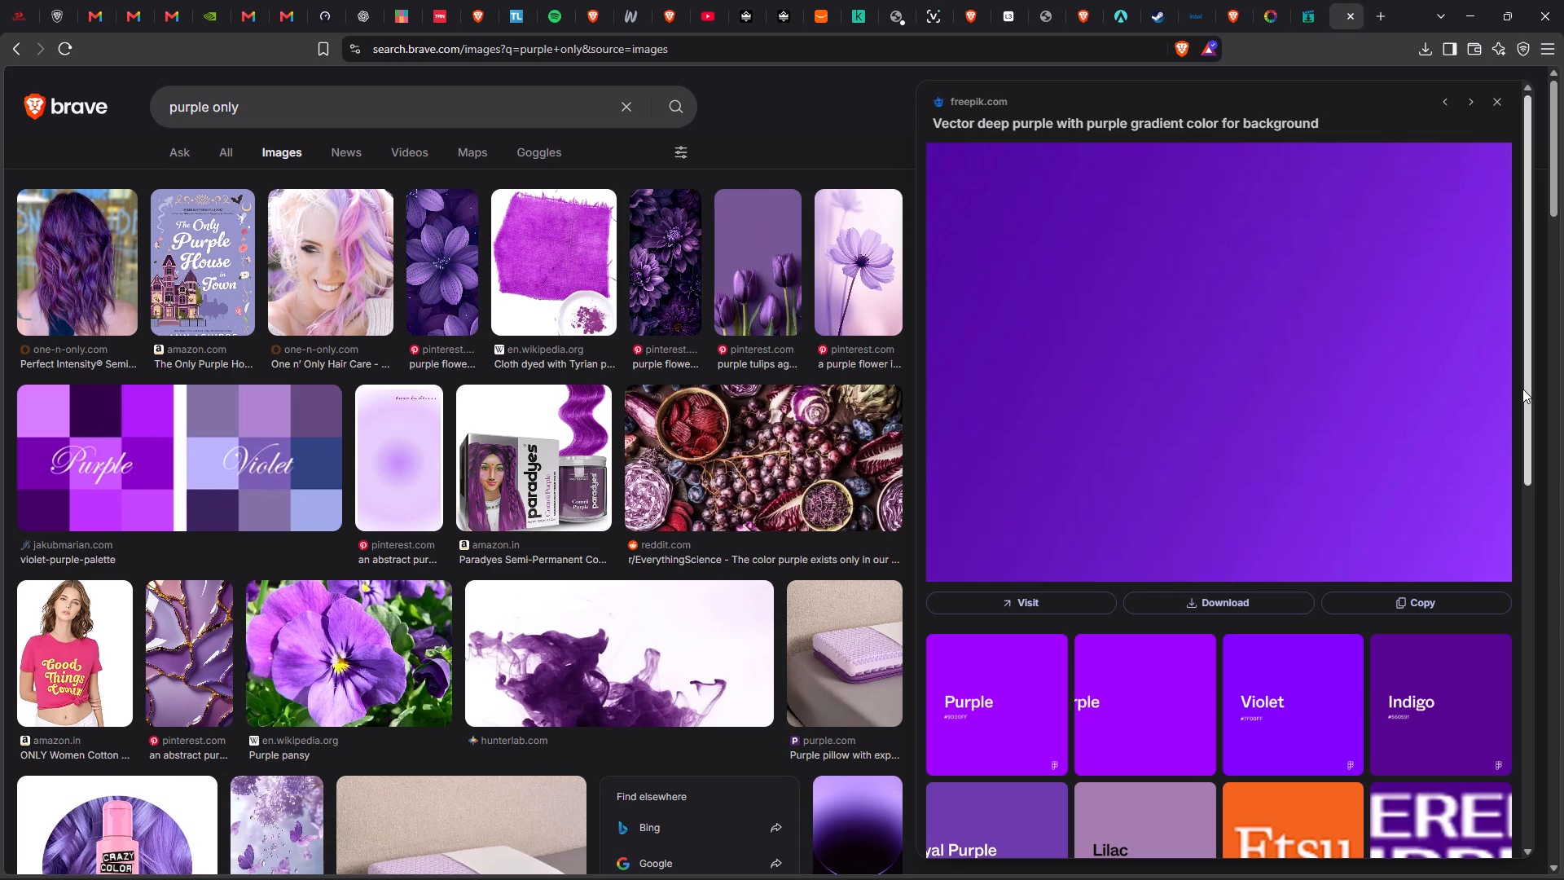
{"action": "left_click", "coordinate": [1522, 389]}
{"action": "left_click_drag", "start_coordinate": [1527, 387], "coordinate": [1563, 694]}
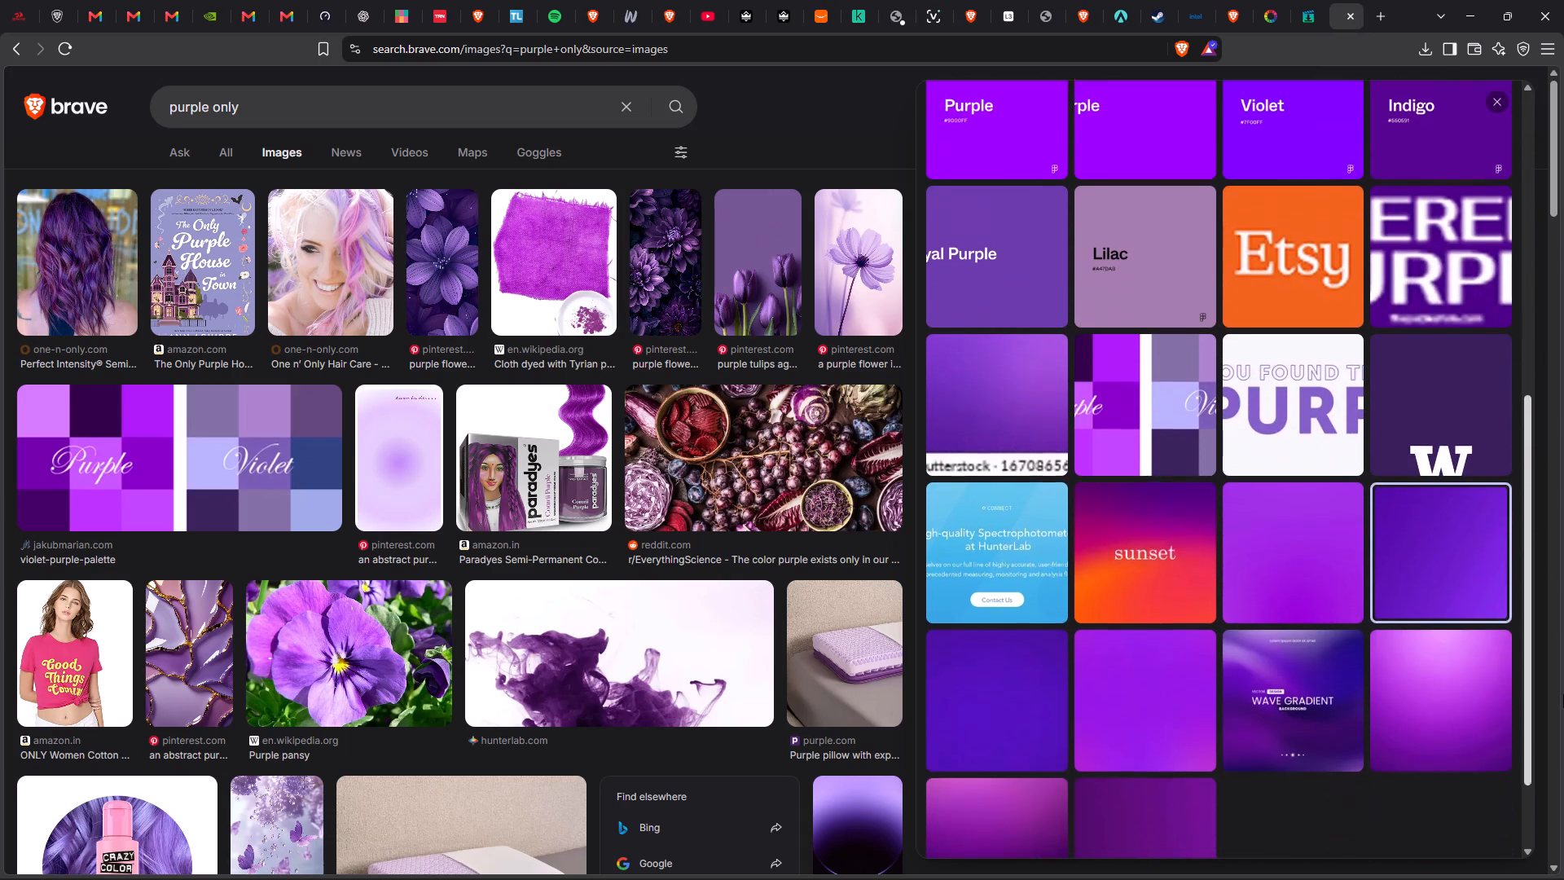
{"action": "left_click_drag", "start_coordinate": [1563, 694], "coordinate": [1563, 811]}
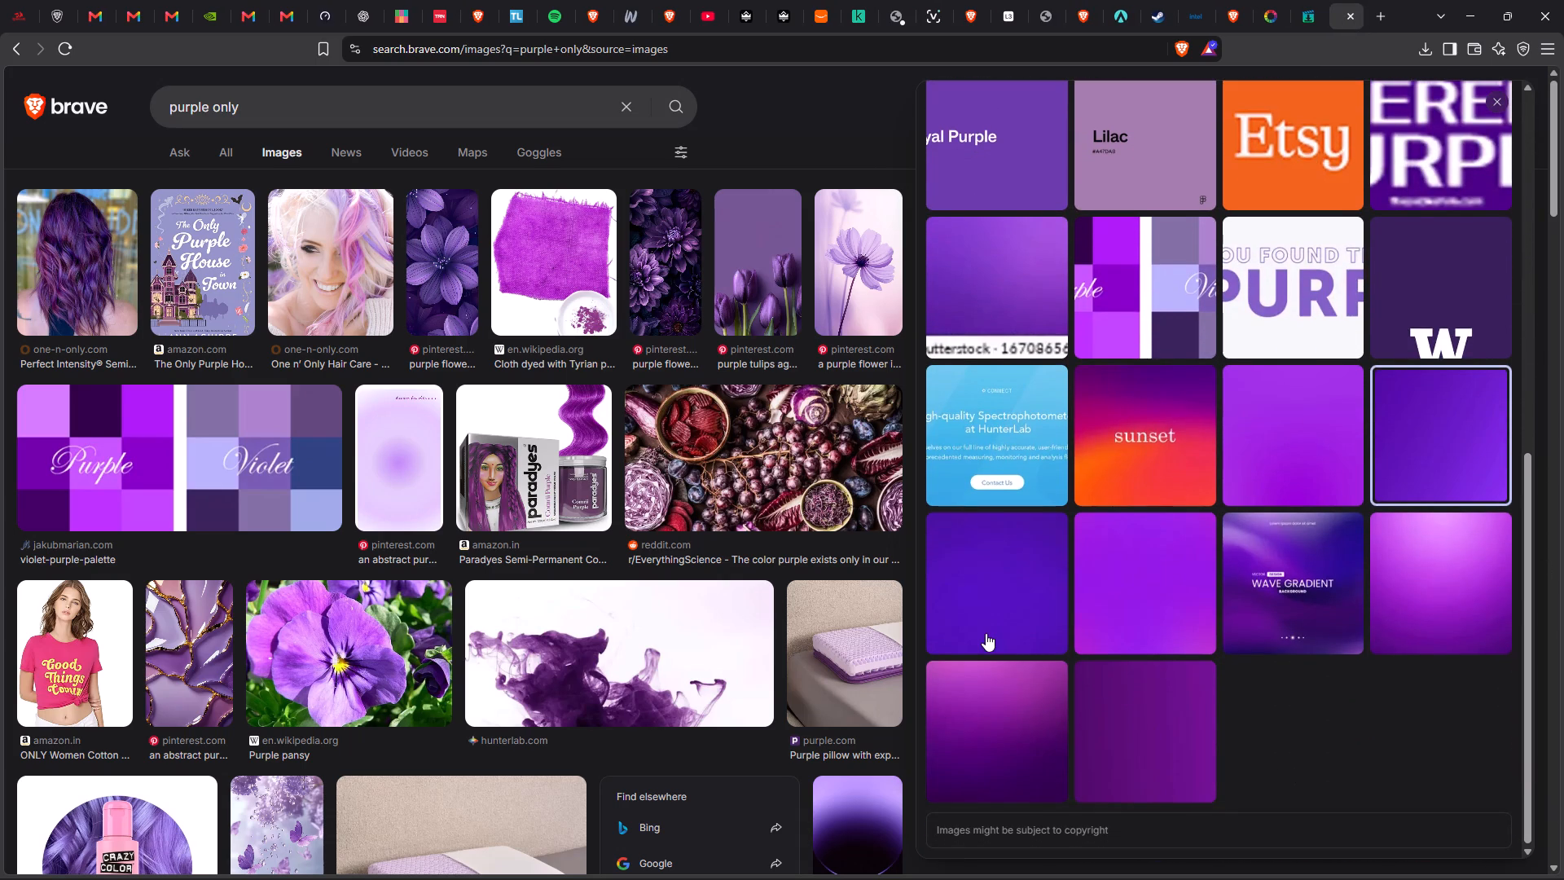
{"action": "left_click", "coordinate": [986, 633]}
{"action": "right_click", "coordinate": [1116, 253]}
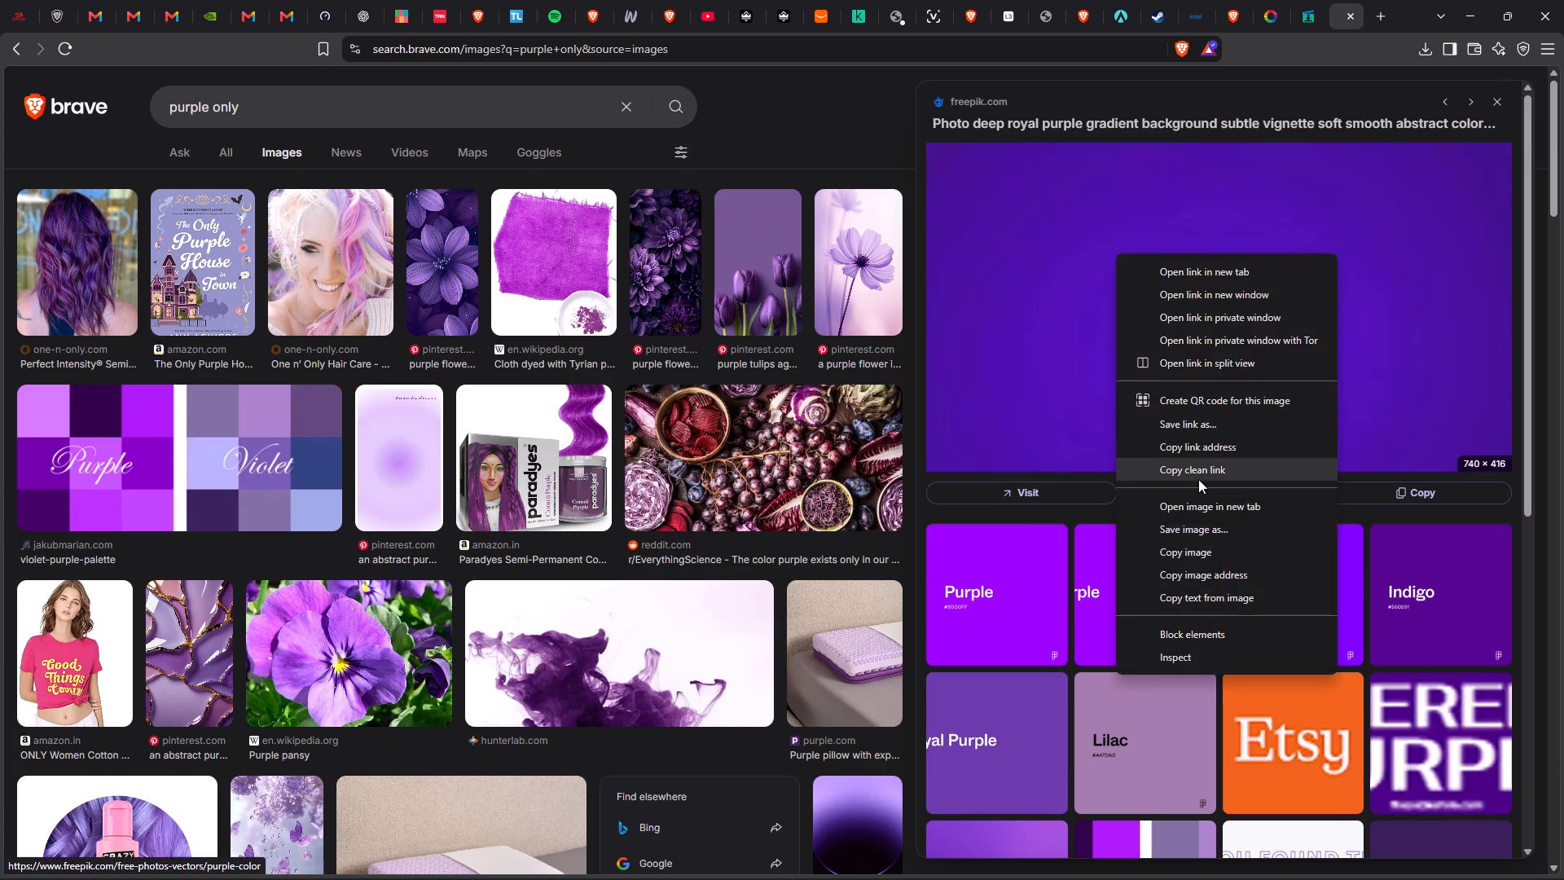
{"action": "left_click", "coordinate": [1178, 537]}
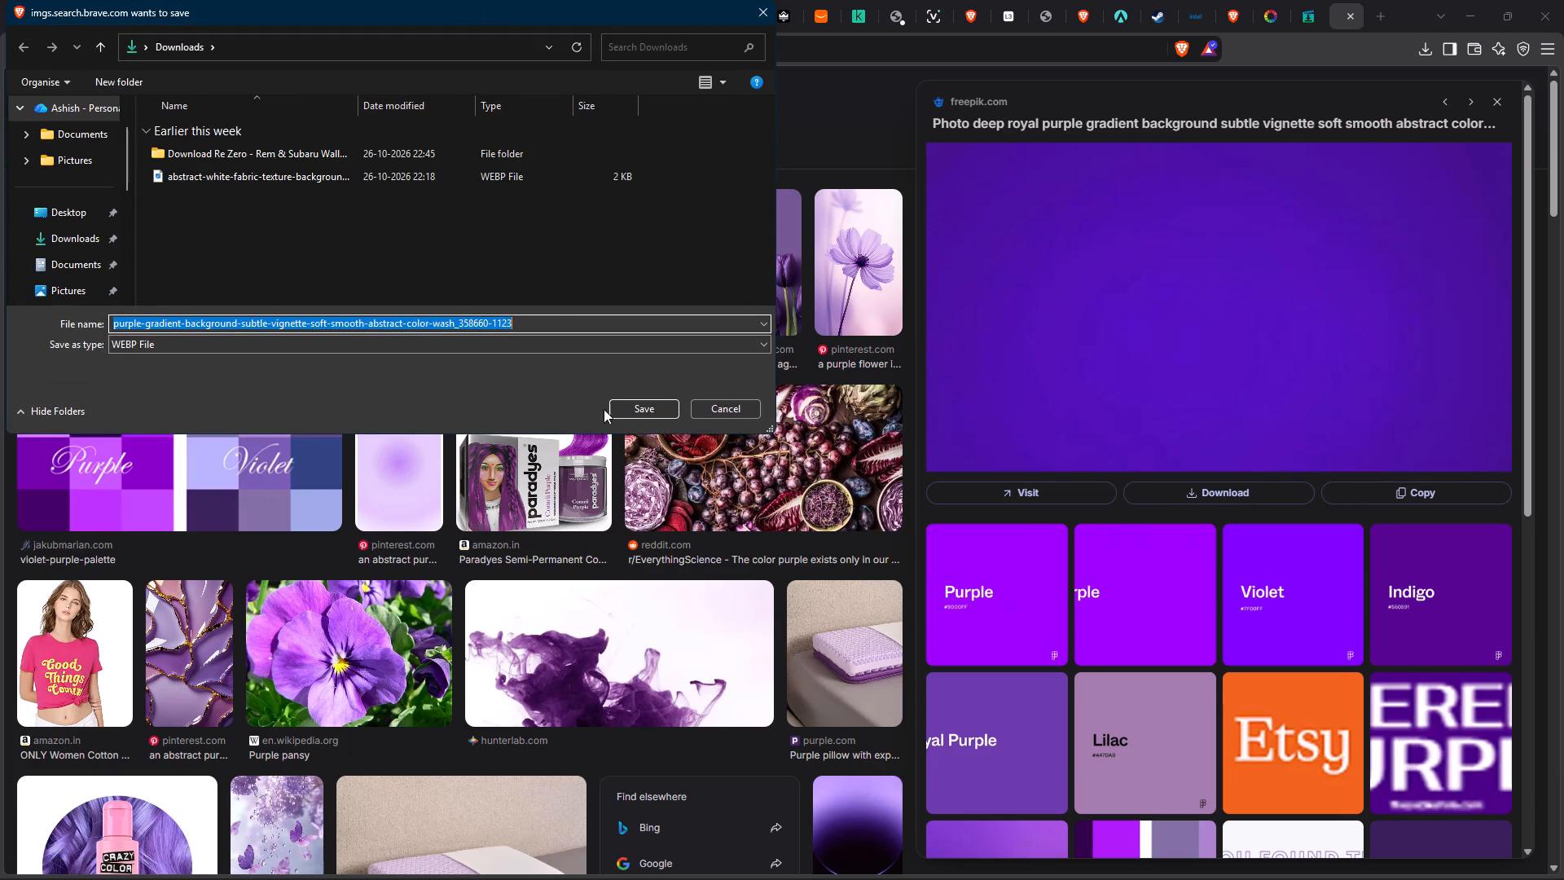
{"action": "left_click", "coordinate": [616, 409]}
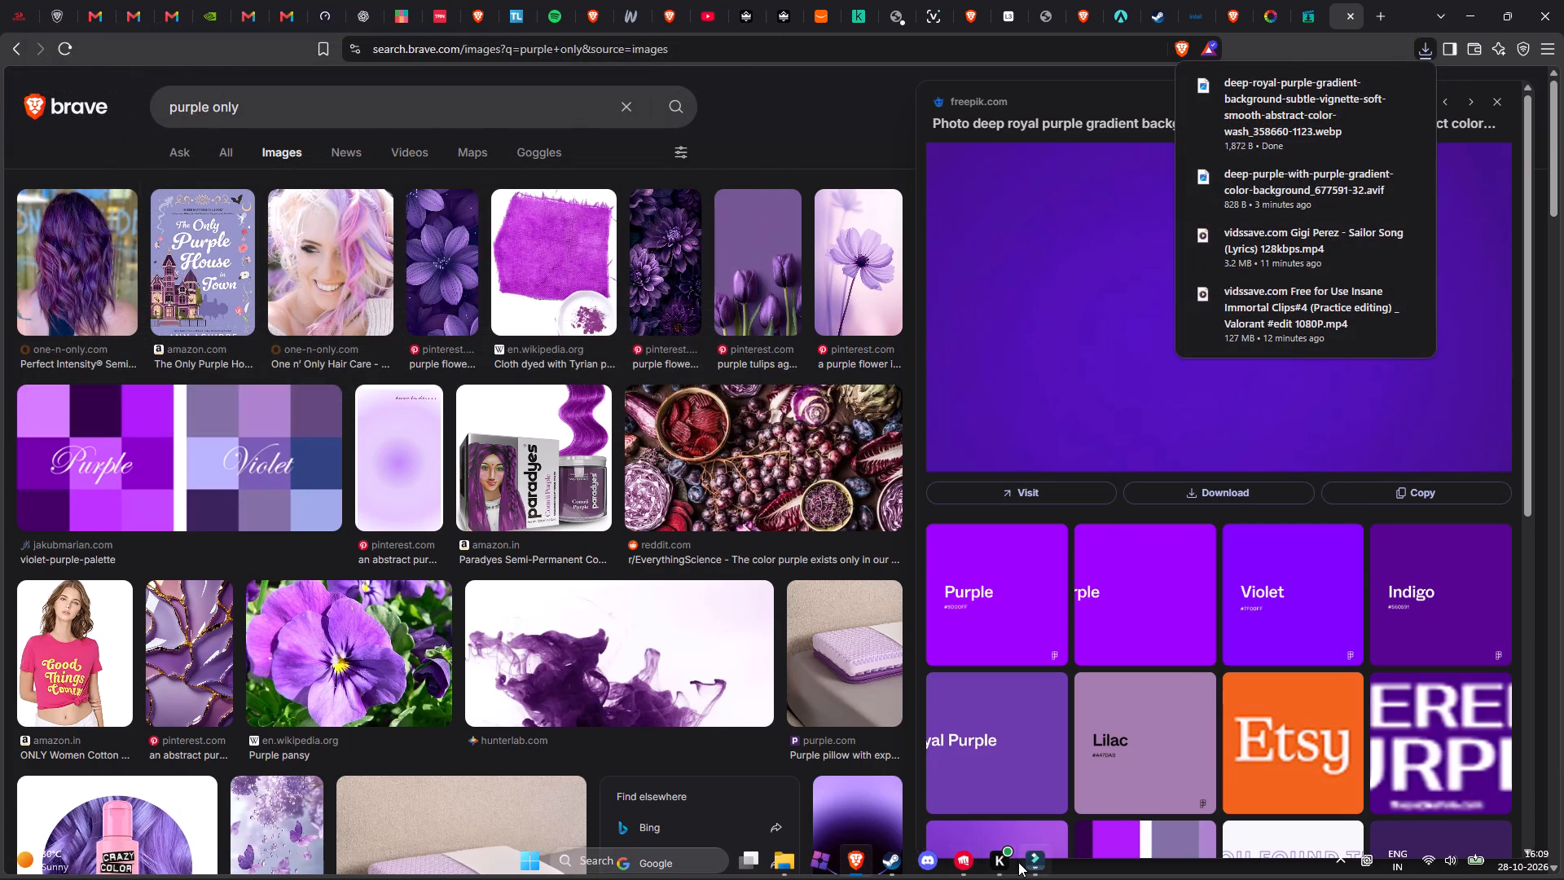
Switch to Filmora and import the deep royal purple gradient background WEBP from Downloads into the project media.
{"action": "left_click", "coordinate": [1028, 868]}
{"action": "left_click", "coordinate": [215, 228]}
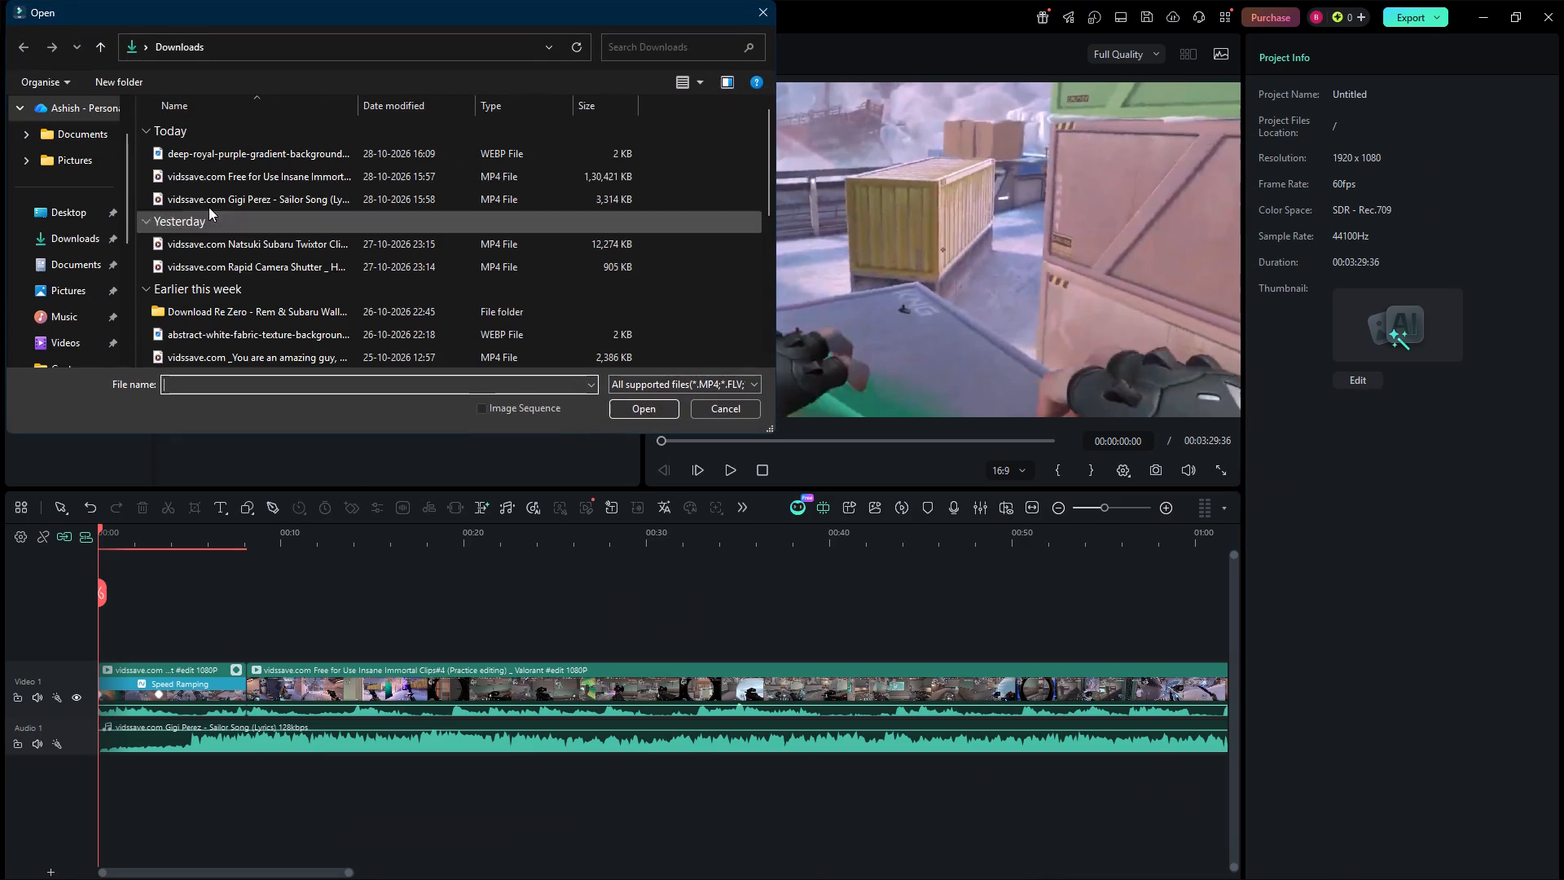
{"action": "left_click", "coordinate": [204, 156]}
{"action": "left_click", "coordinate": [639, 409]}
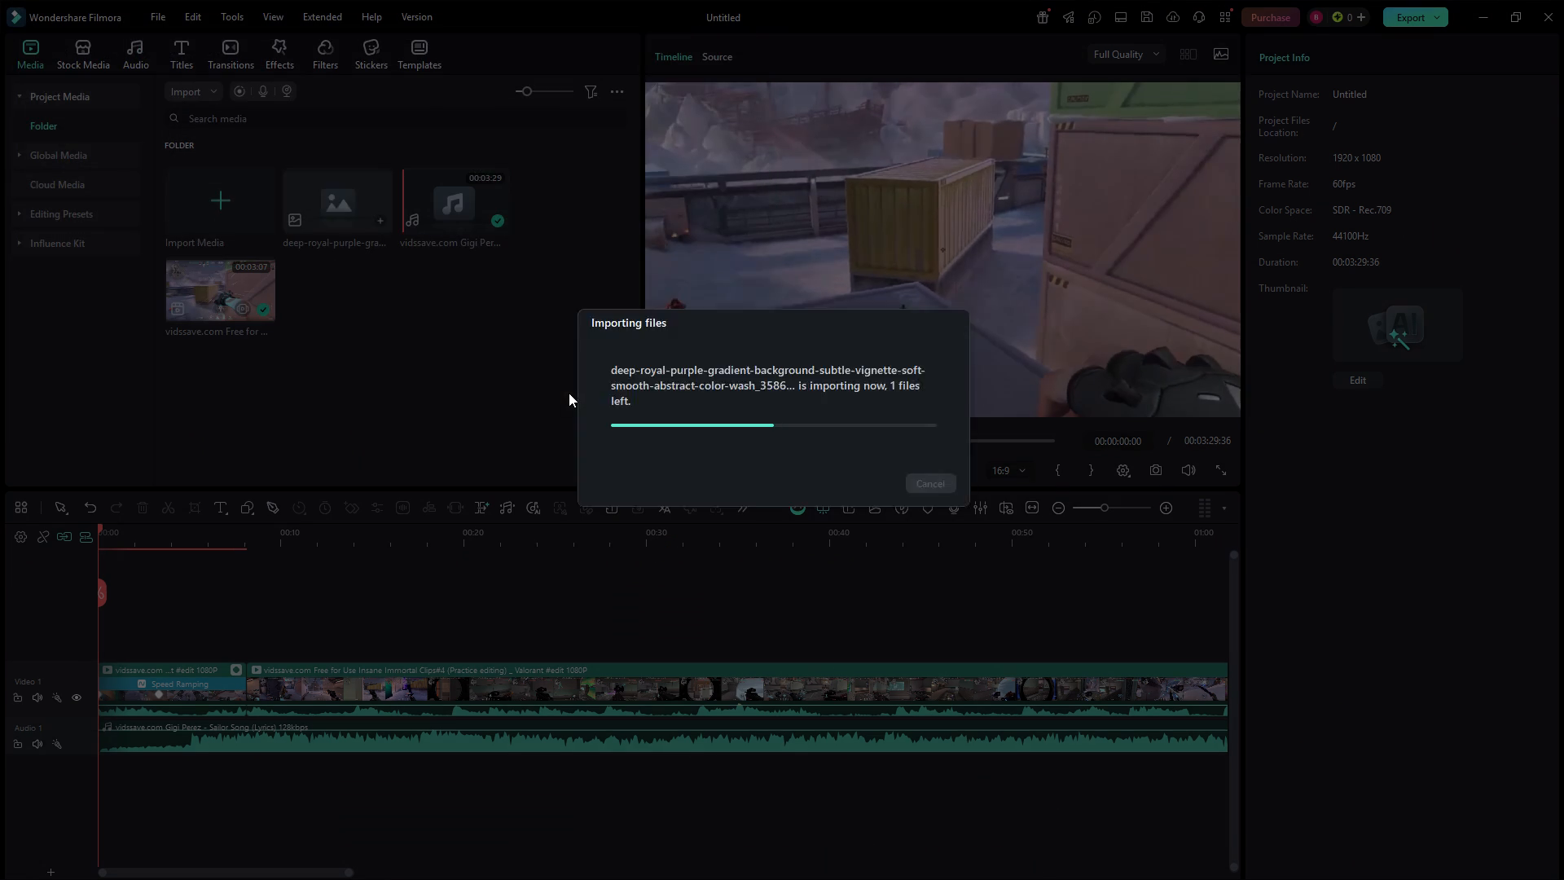
Place the purple gradient image on a new track above Video 1 at 00:00 and extend it to the end of the first speed-ramped clip.
{"action": "left_click_drag", "start_coordinate": [319, 208], "coordinate": [142, 648]}
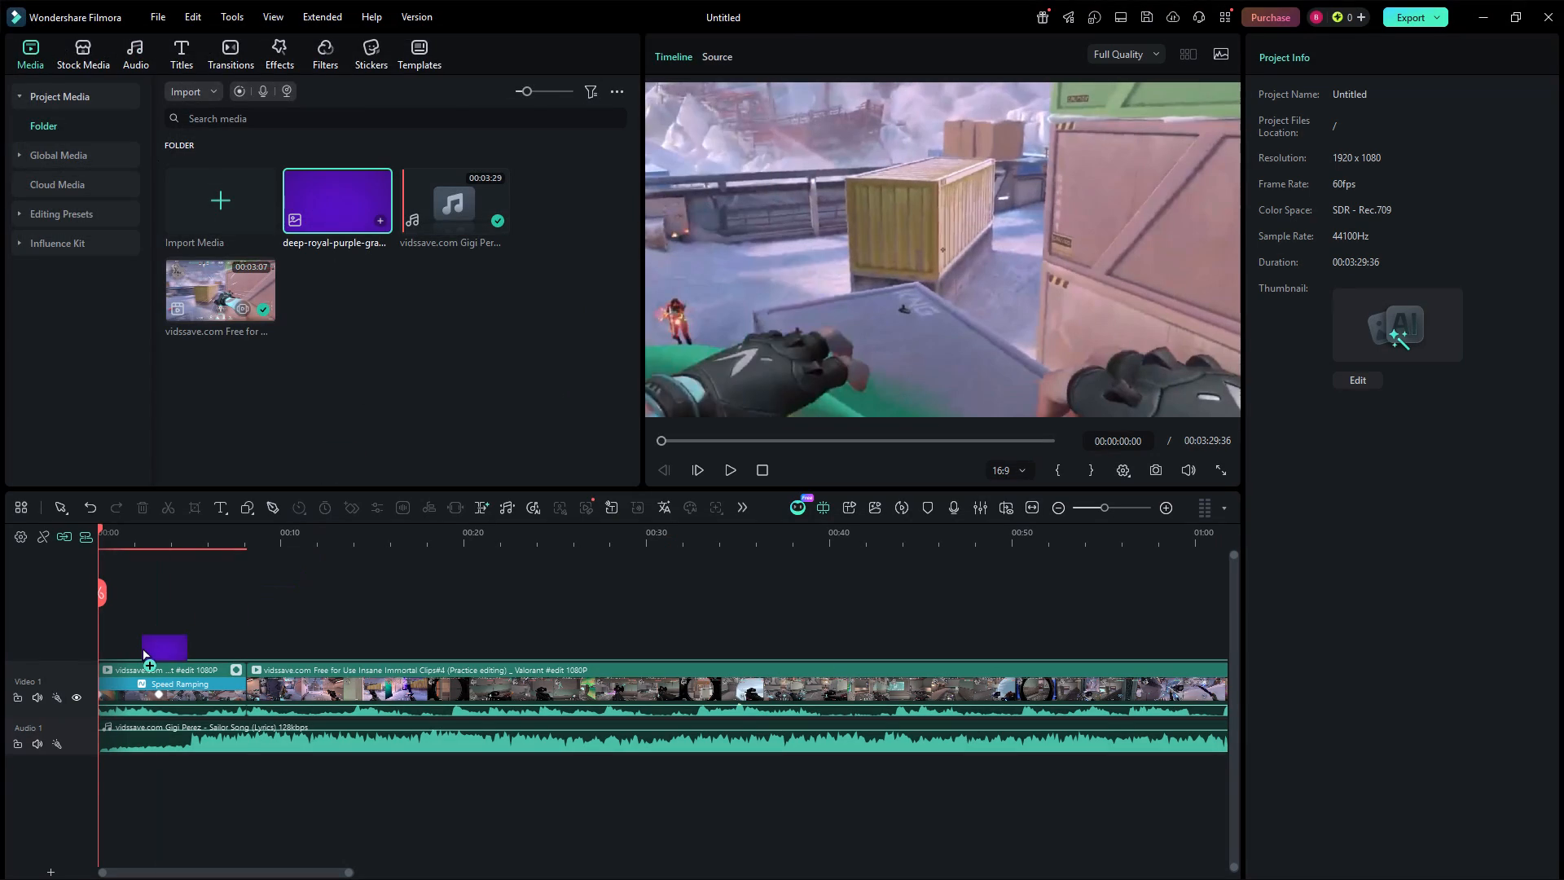
{"action": "left_click_drag", "start_coordinate": [142, 648], "coordinate": [135, 644]}
{"action": "left_click_drag", "start_coordinate": [163, 656], "coordinate": [108, 658]}
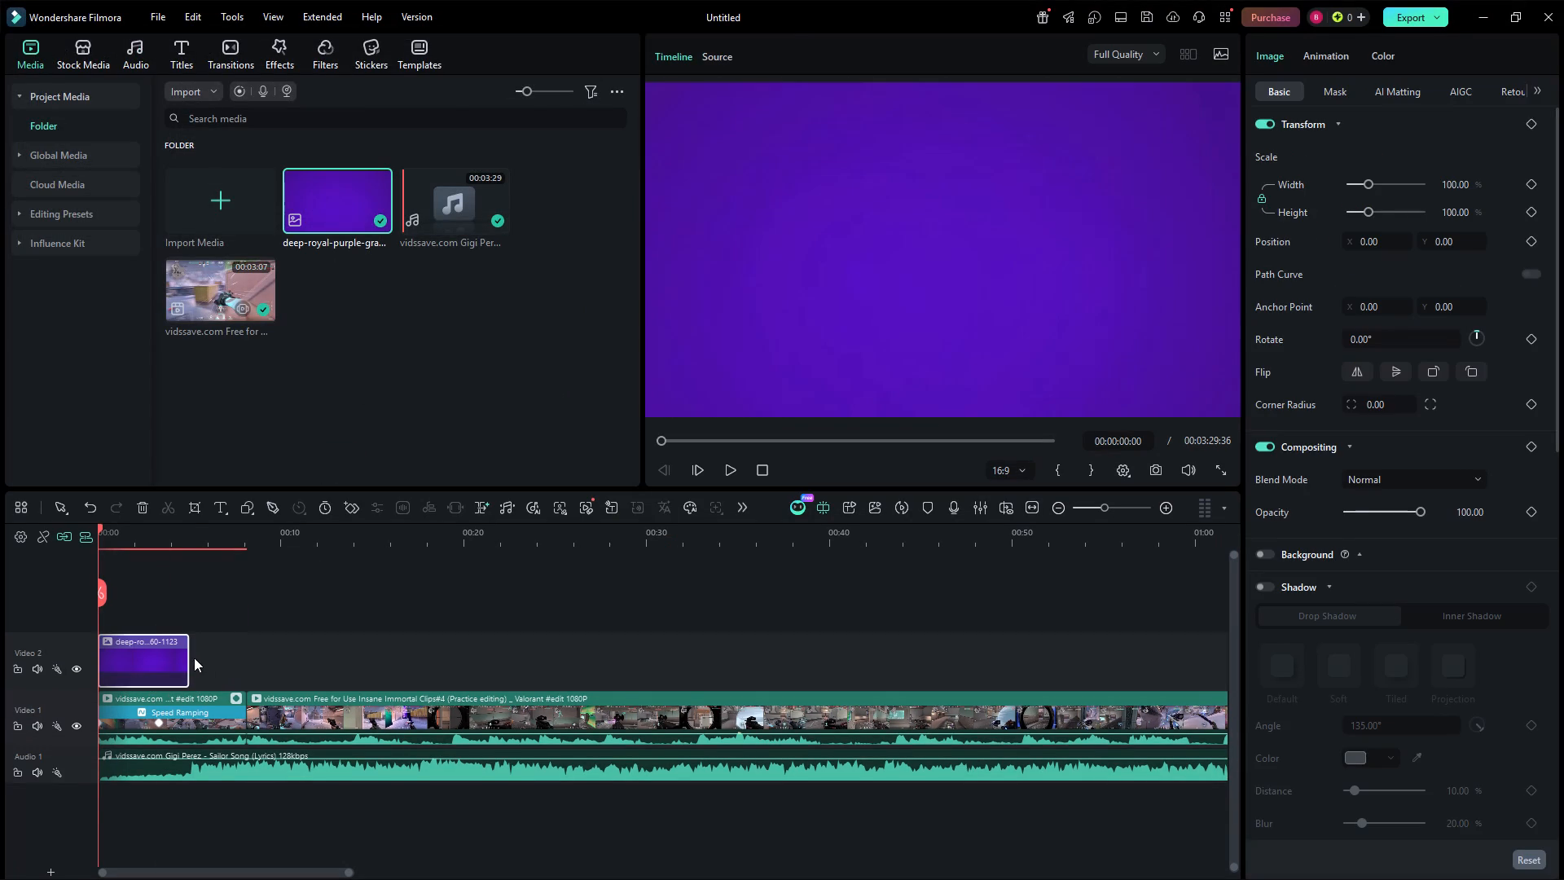
{"action": "left_click_drag", "start_coordinate": [187, 660], "coordinate": [247, 657]}
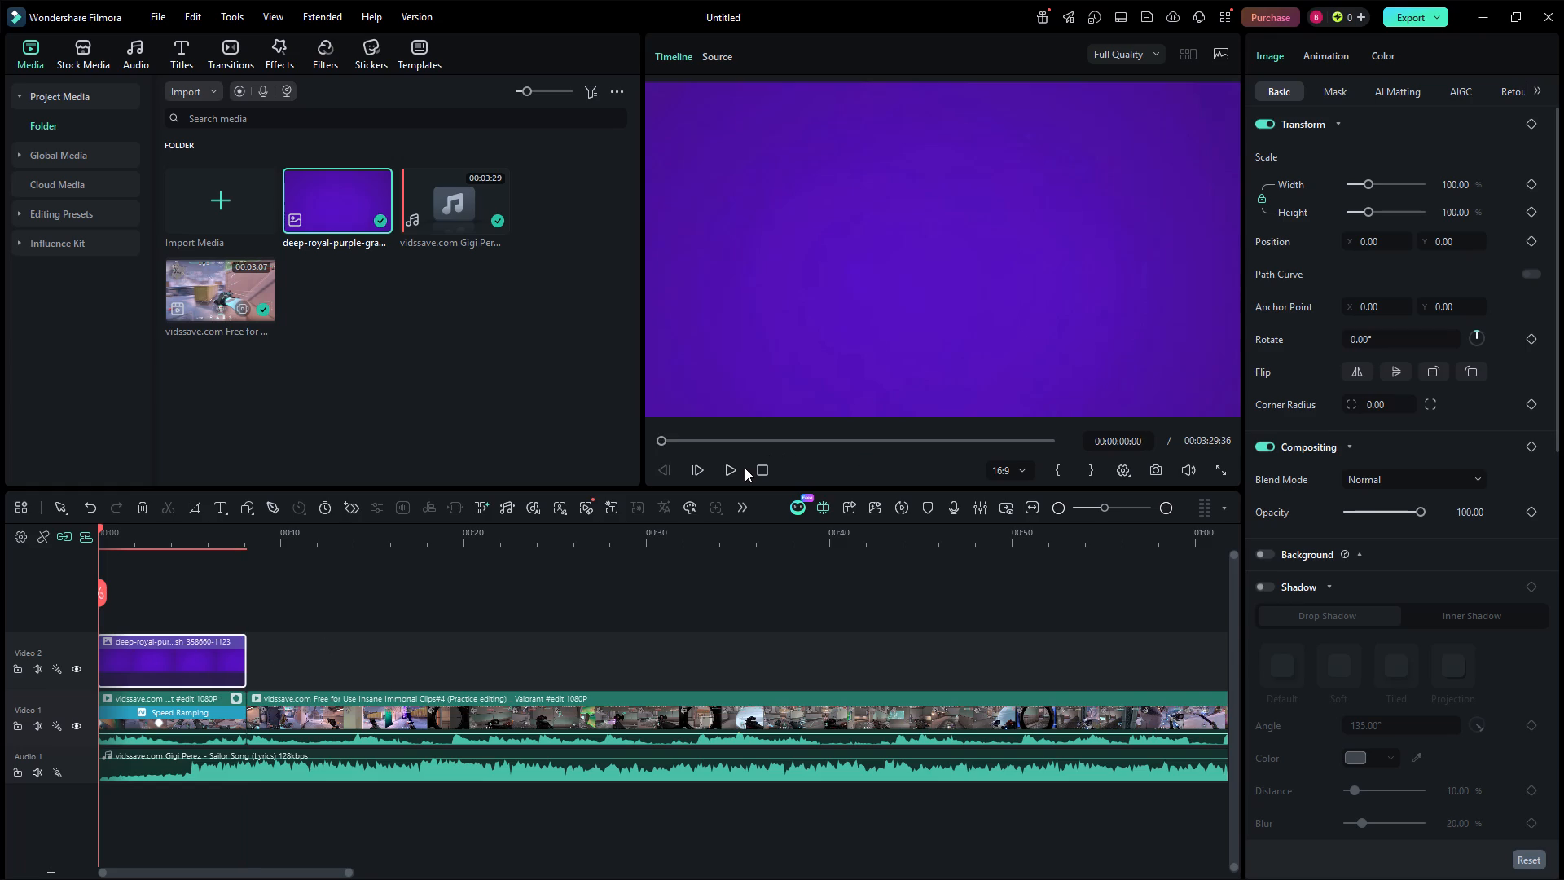
Colour-correct the purple image clip with temperature 69, tint 82, vibrance 91 and saturation 100.
{"action": "left_click", "coordinate": [103, 667]}
{"action": "left_click", "coordinate": [134, 655]}
{"action": "left_click", "coordinate": [1319, 66]}
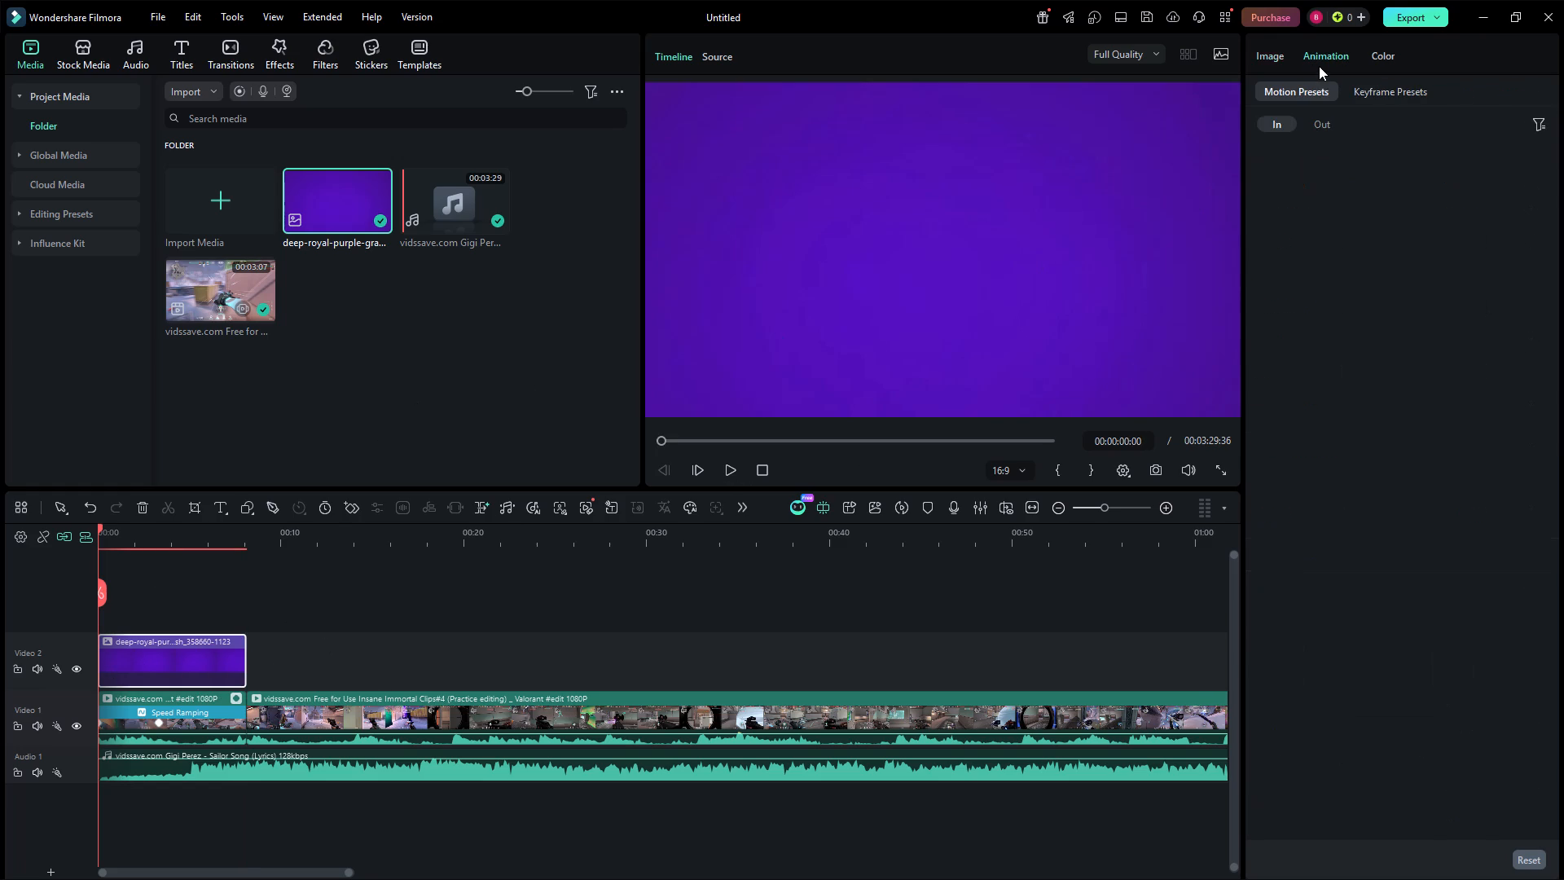
{"action": "left_click", "coordinate": [1404, 55]}
{"action": "left_click", "coordinate": [1385, 50]}
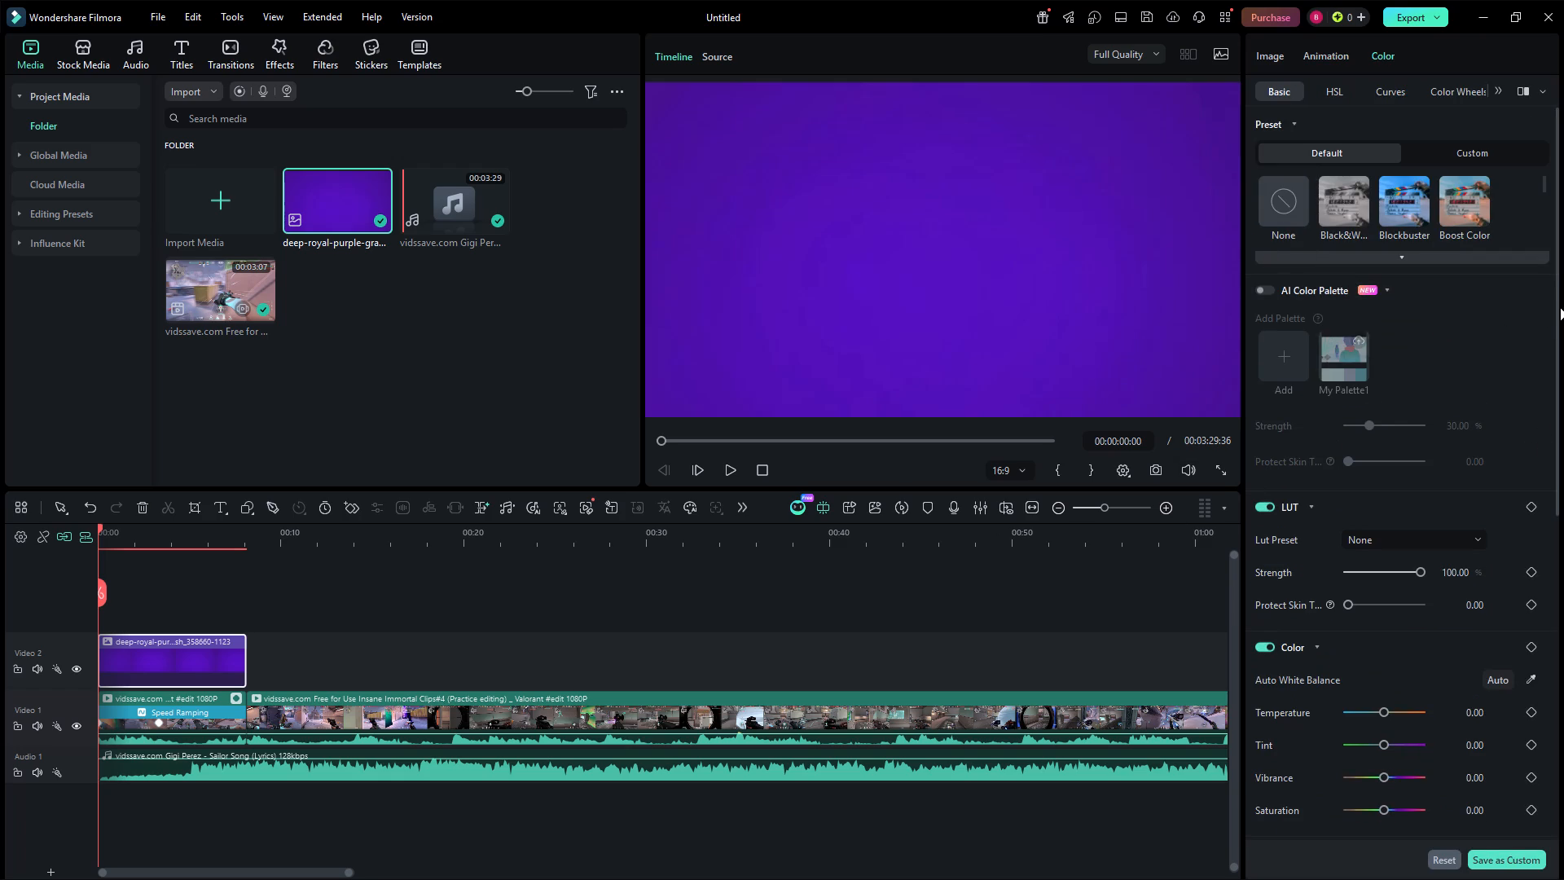
{"action": "left_click_drag", "start_coordinate": [1555, 318], "coordinate": [1562, 357]}
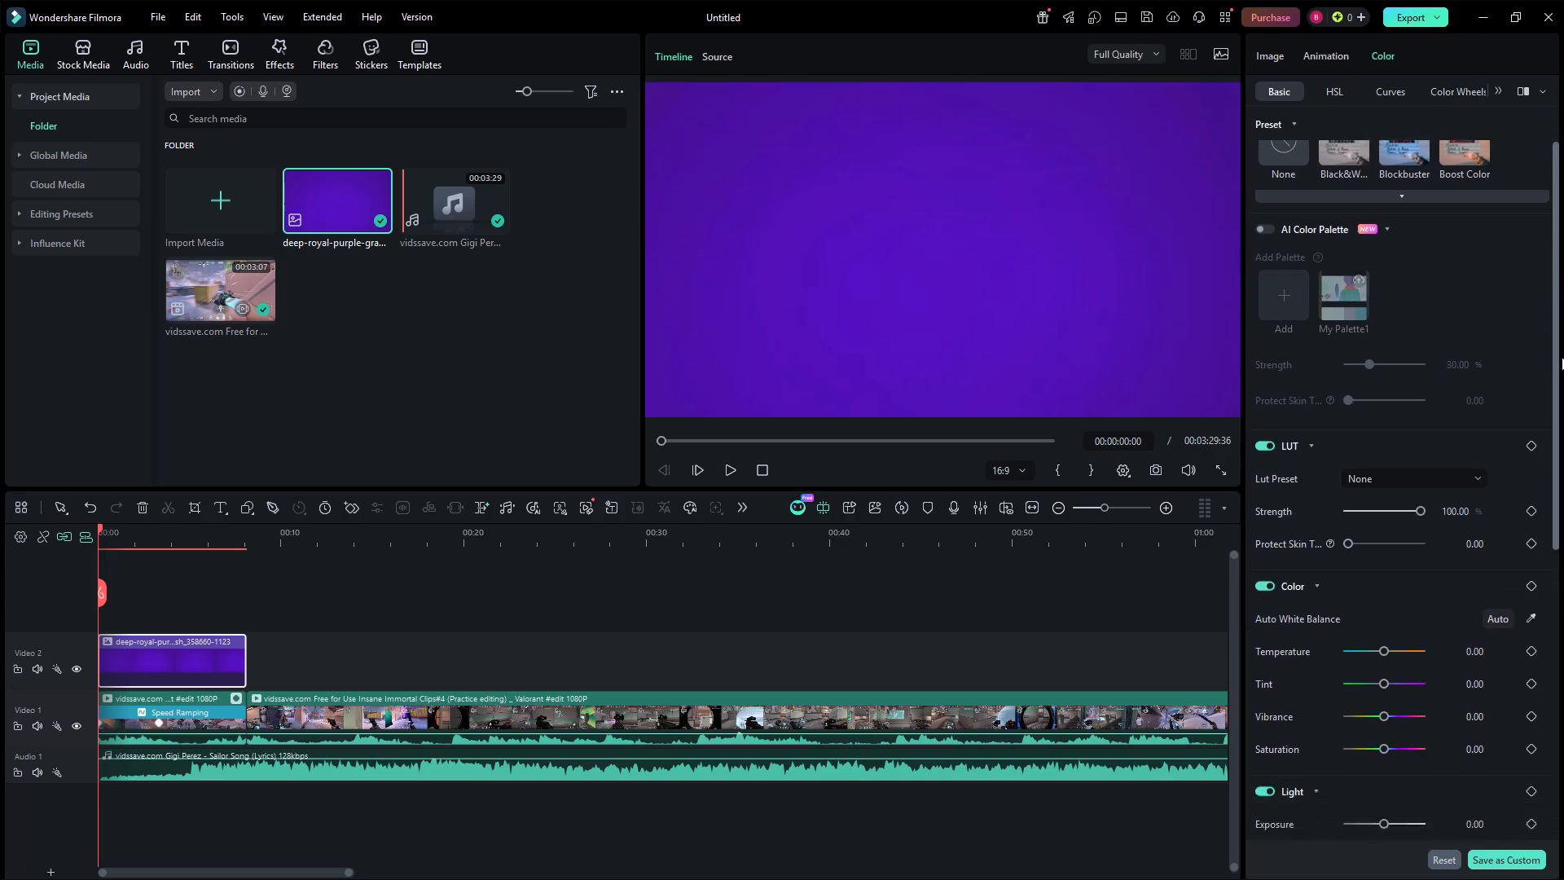
{"action": "left_click_drag", "start_coordinate": [1562, 357], "coordinate": [1563, 440]}
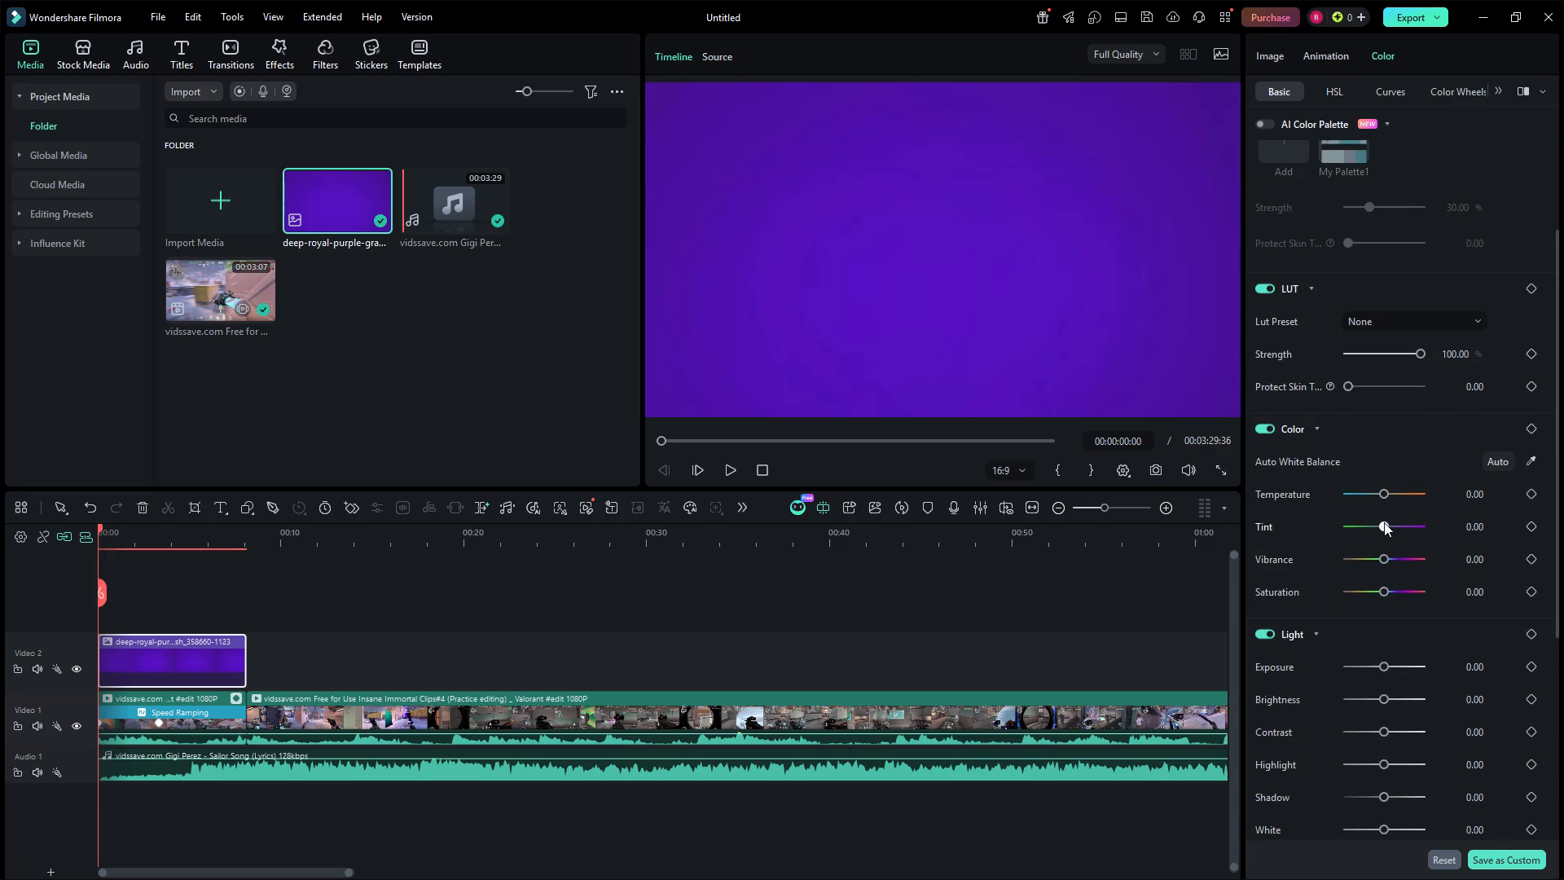
{"action": "left_click_drag", "start_coordinate": [1384, 522], "coordinate": [1415, 530]}
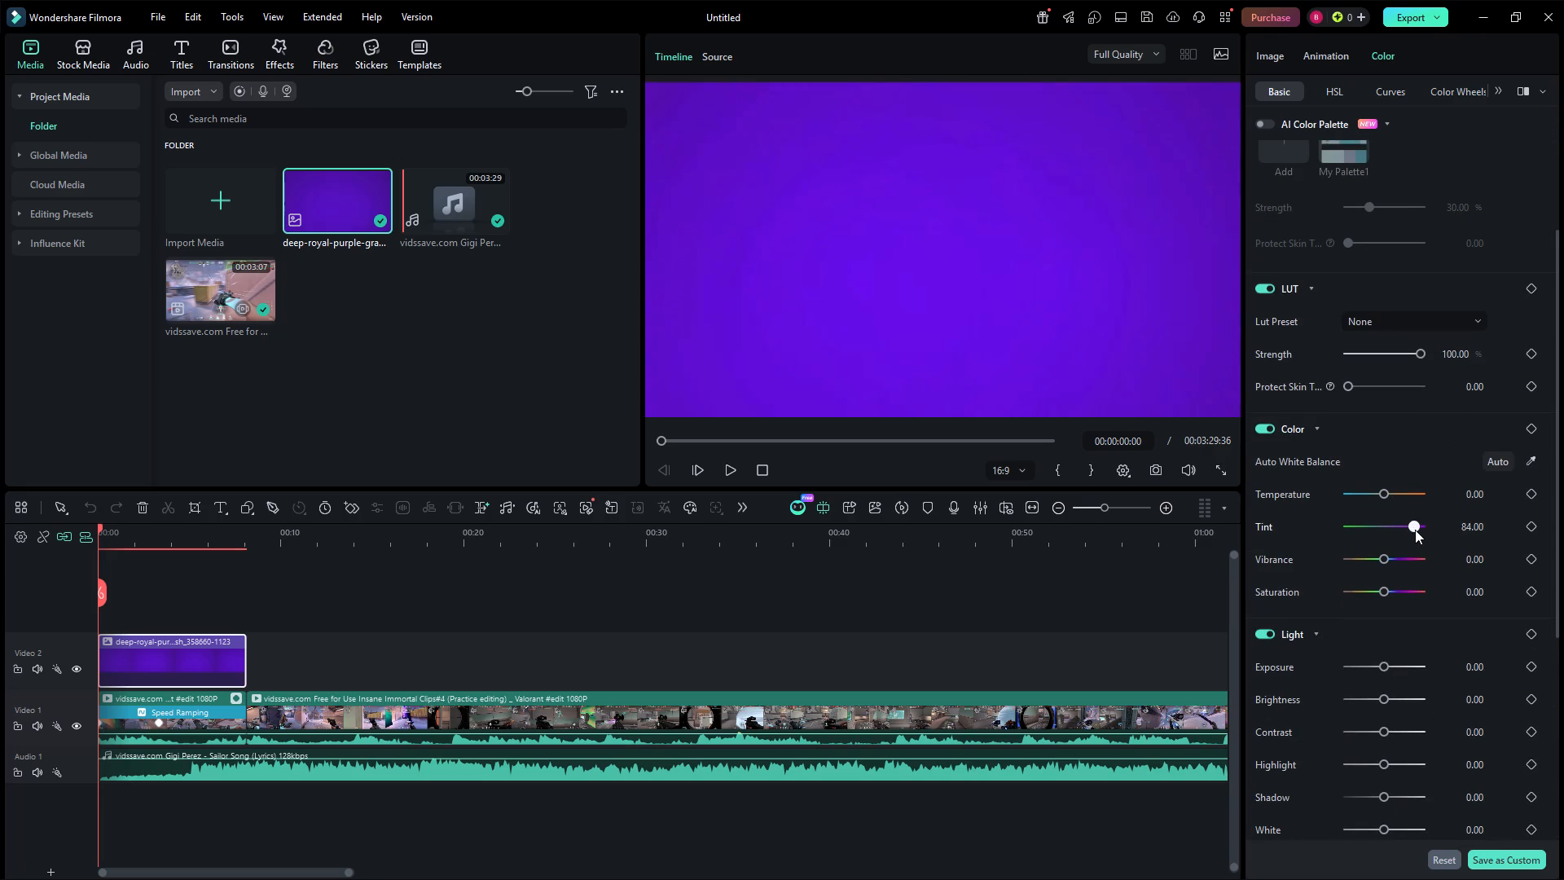
{"action": "left_click_drag", "start_coordinate": [1415, 530], "coordinate": [1414, 530]}
{"action": "left_click_drag", "start_coordinate": [1390, 556], "coordinate": [1449, 558]}
{"action": "left_click_drag", "start_coordinate": [1449, 558], "coordinate": [1417, 566]}
{"action": "left_click_drag", "start_coordinate": [1386, 594], "coordinate": [1433, 594]}
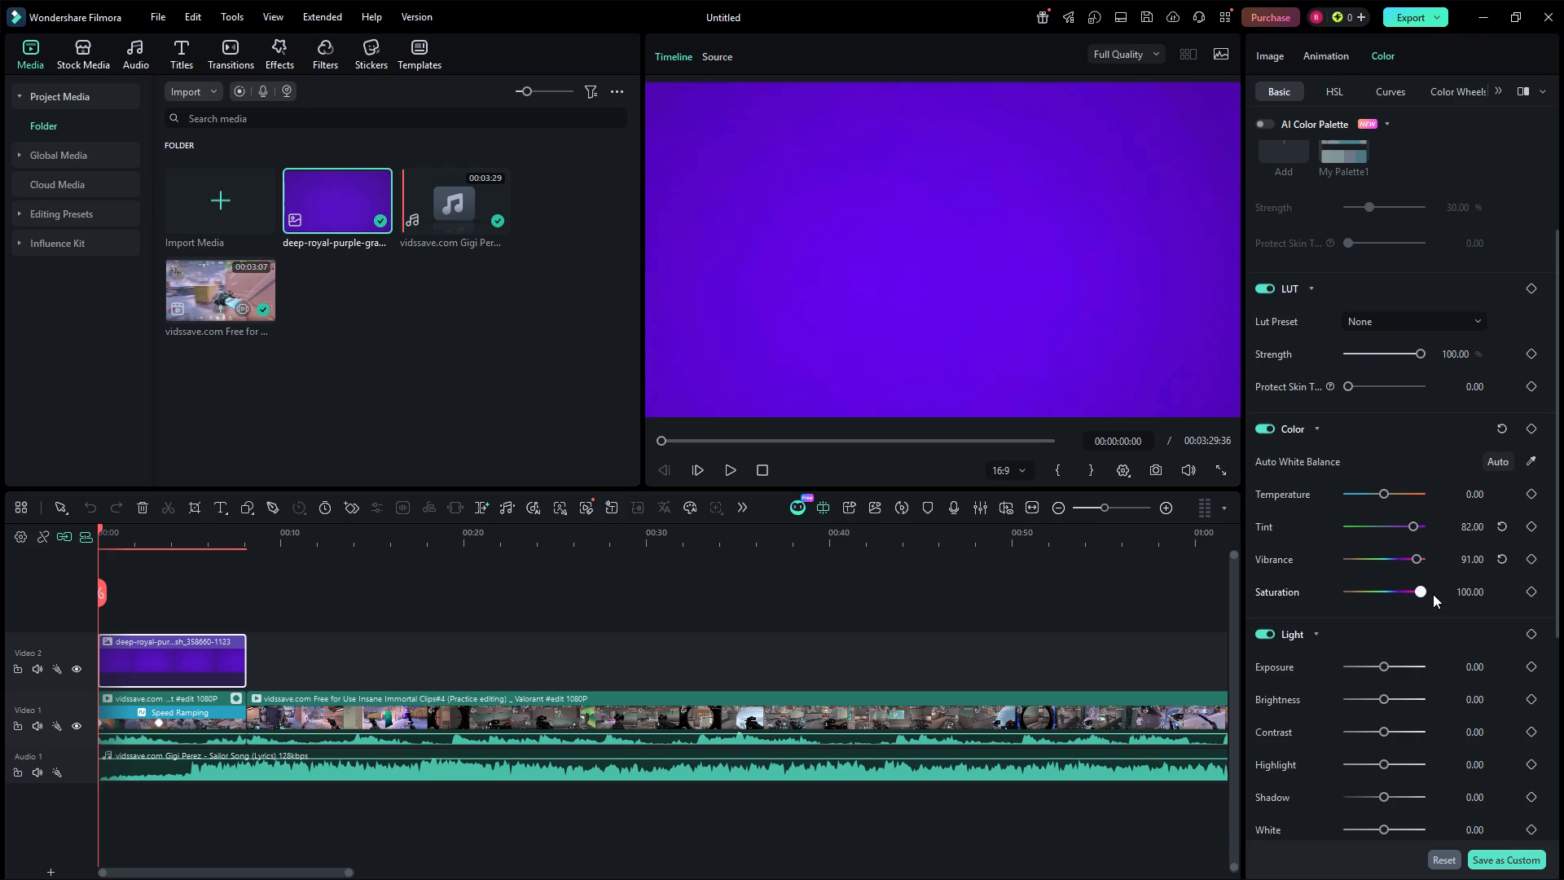
{"action": "left_click_drag", "start_coordinate": [1433, 594], "coordinate": [1488, 575]}
{"action": "left_click_drag", "start_coordinate": [1392, 491], "coordinate": [1403, 501]}
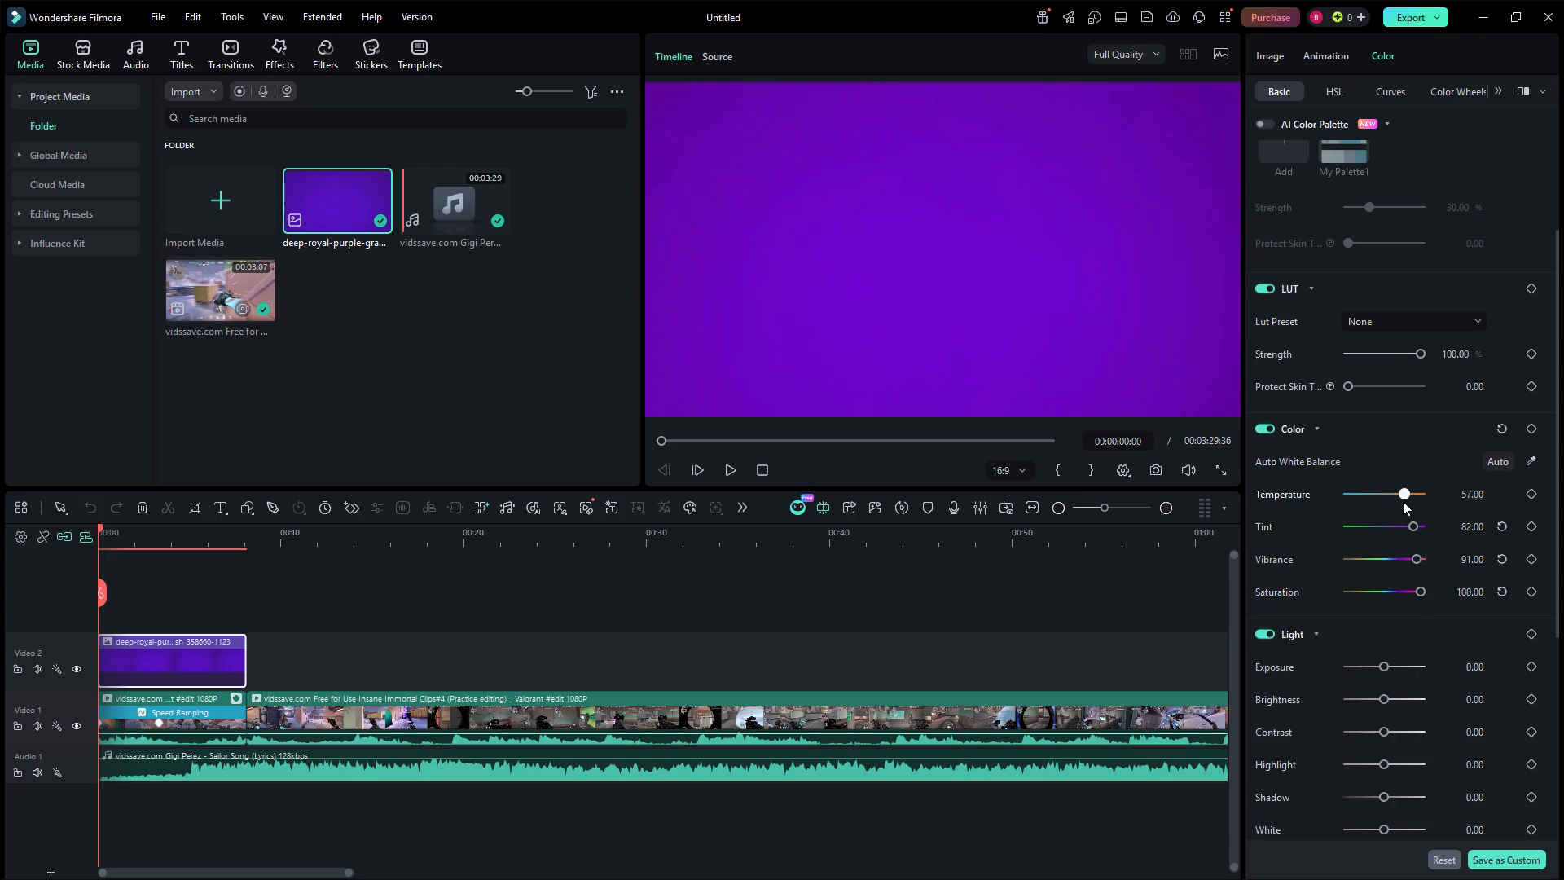
{"action": "left_click_drag", "start_coordinate": [1403, 501], "coordinate": [1409, 508]}
Set the purple image clip's LUT strength to 73%, leaving the preset at None.
{"action": "left_click_drag", "start_coordinate": [1416, 354], "coordinate": [1434, 374]}
{"action": "left_click_drag", "start_coordinate": [1434, 374], "coordinate": [1401, 384]}
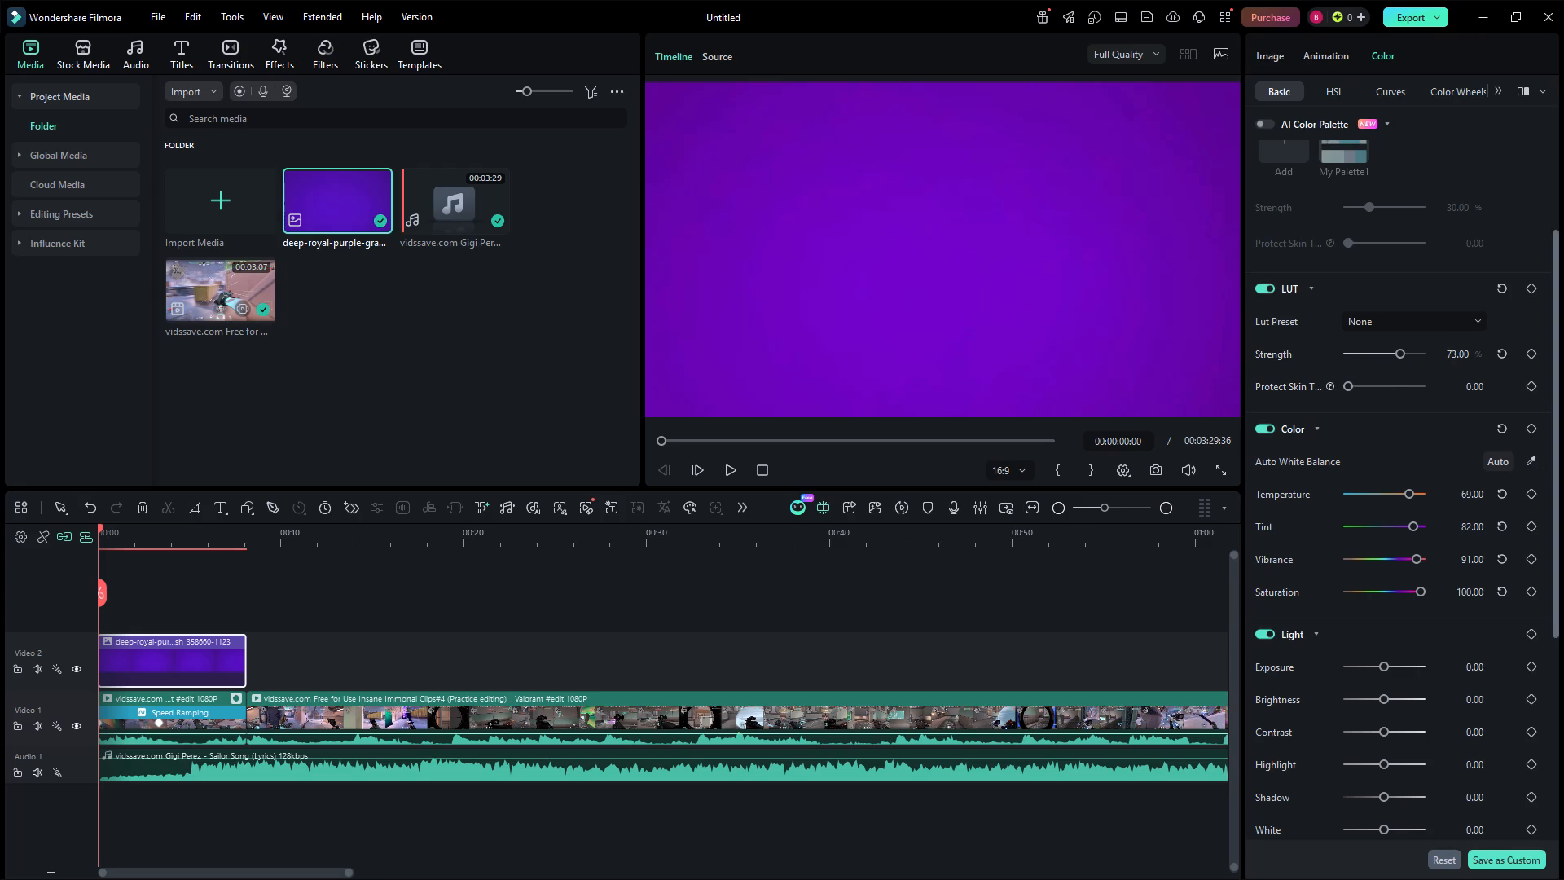
Adjust the purple image's light settings to exposure -1, brightness -19 and contrast -42.
{"action": "left_click_drag", "start_coordinate": [1554, 480], "coordinate": [1563, 589]}
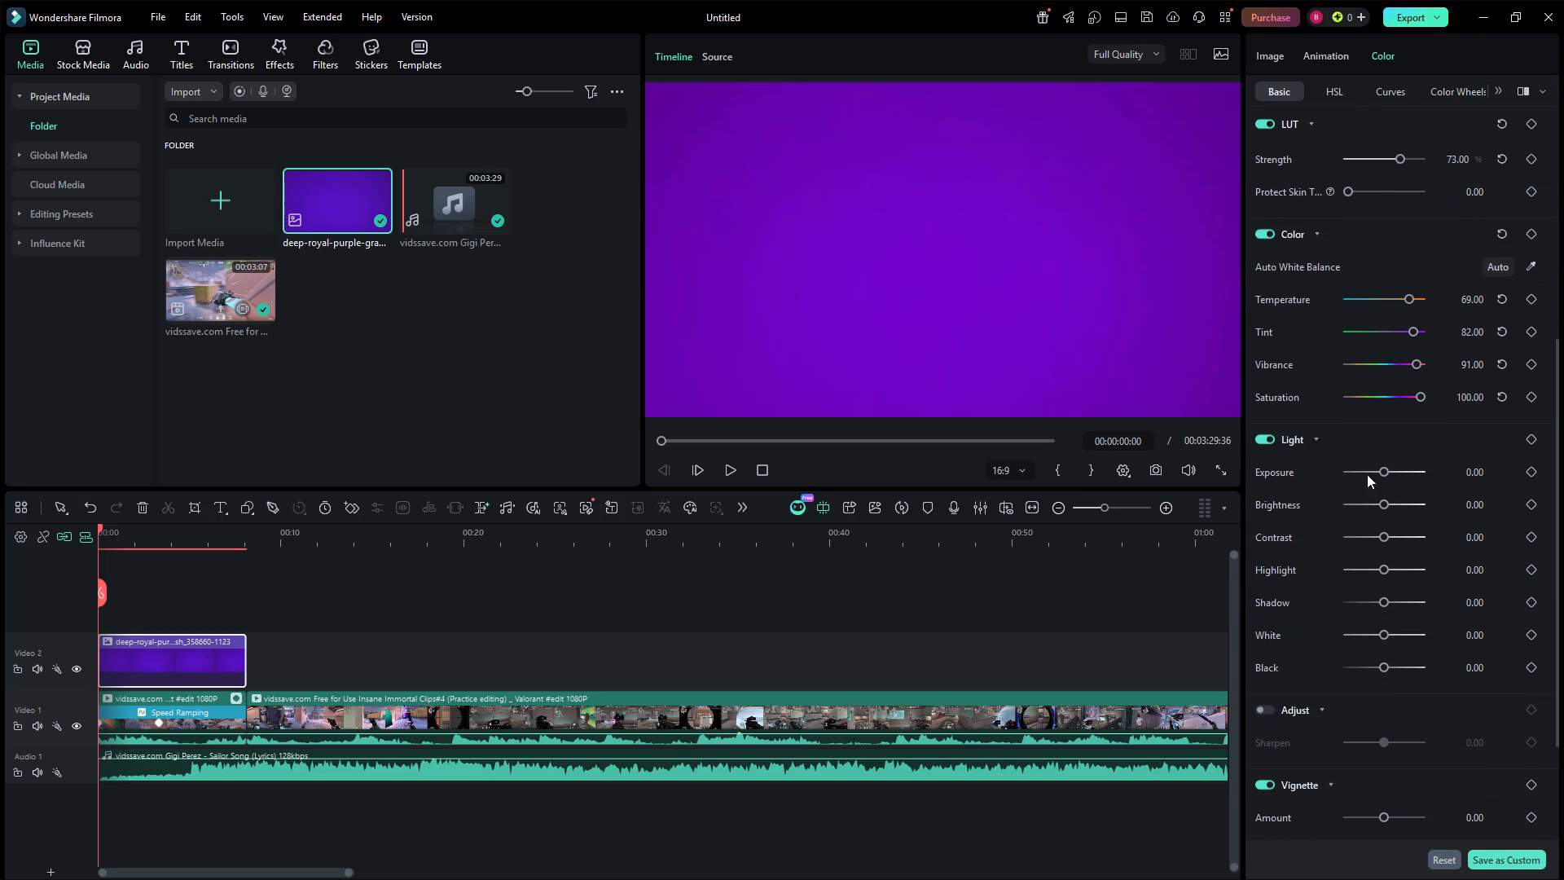
{"action": "left_click_drag", "start_coordinate": [1380, 466], "coordinate": [1390, 477]}
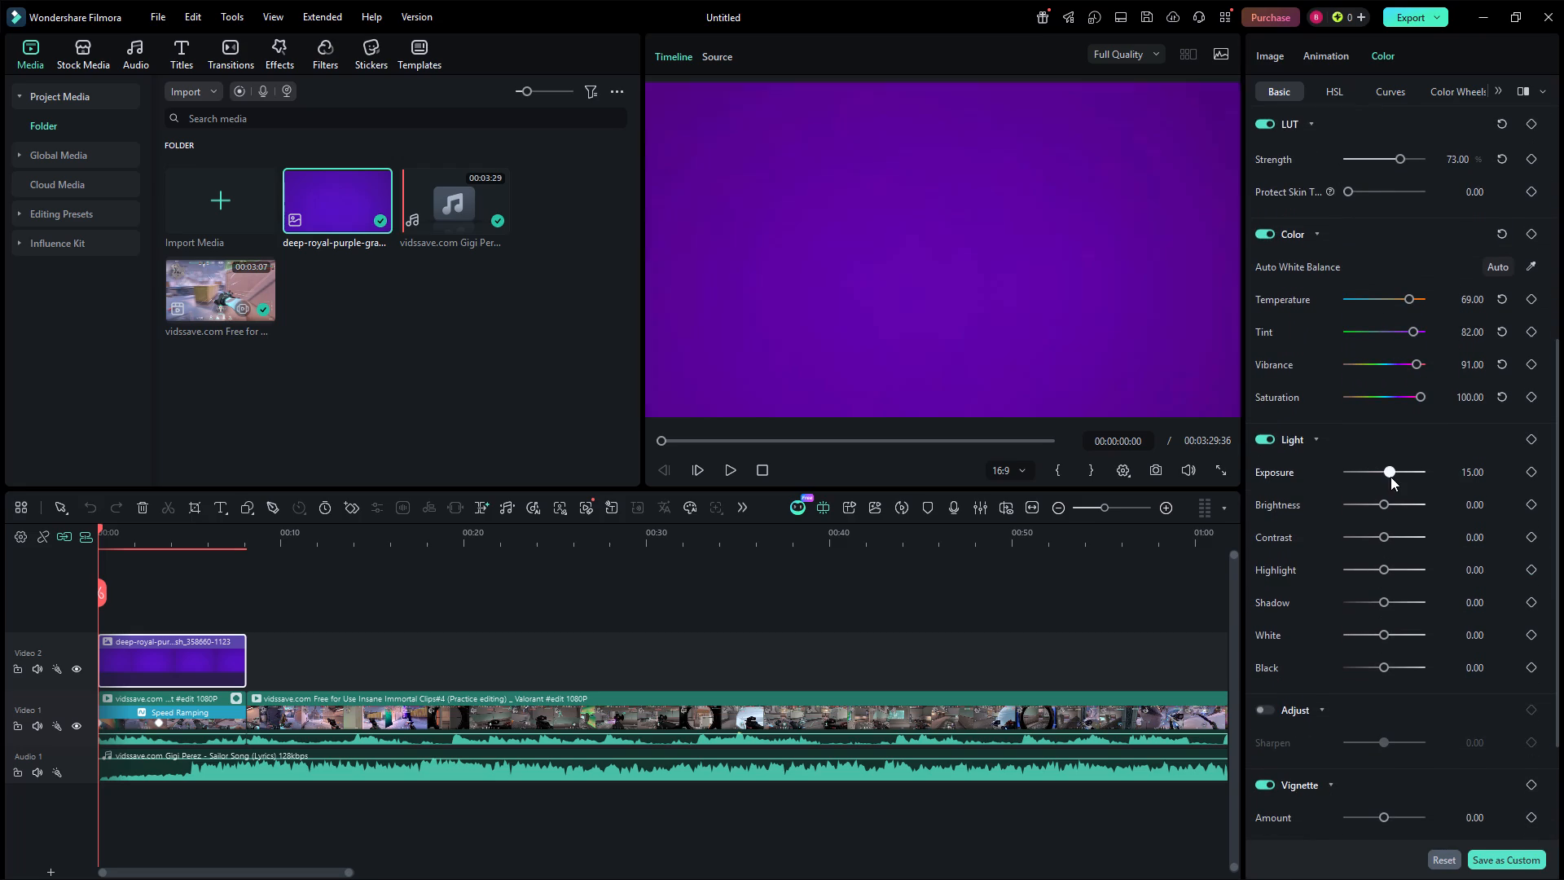
{"action": "left_click_drag", "start_coordinate": [1390, 477], "coordinate": [1386, 490]}
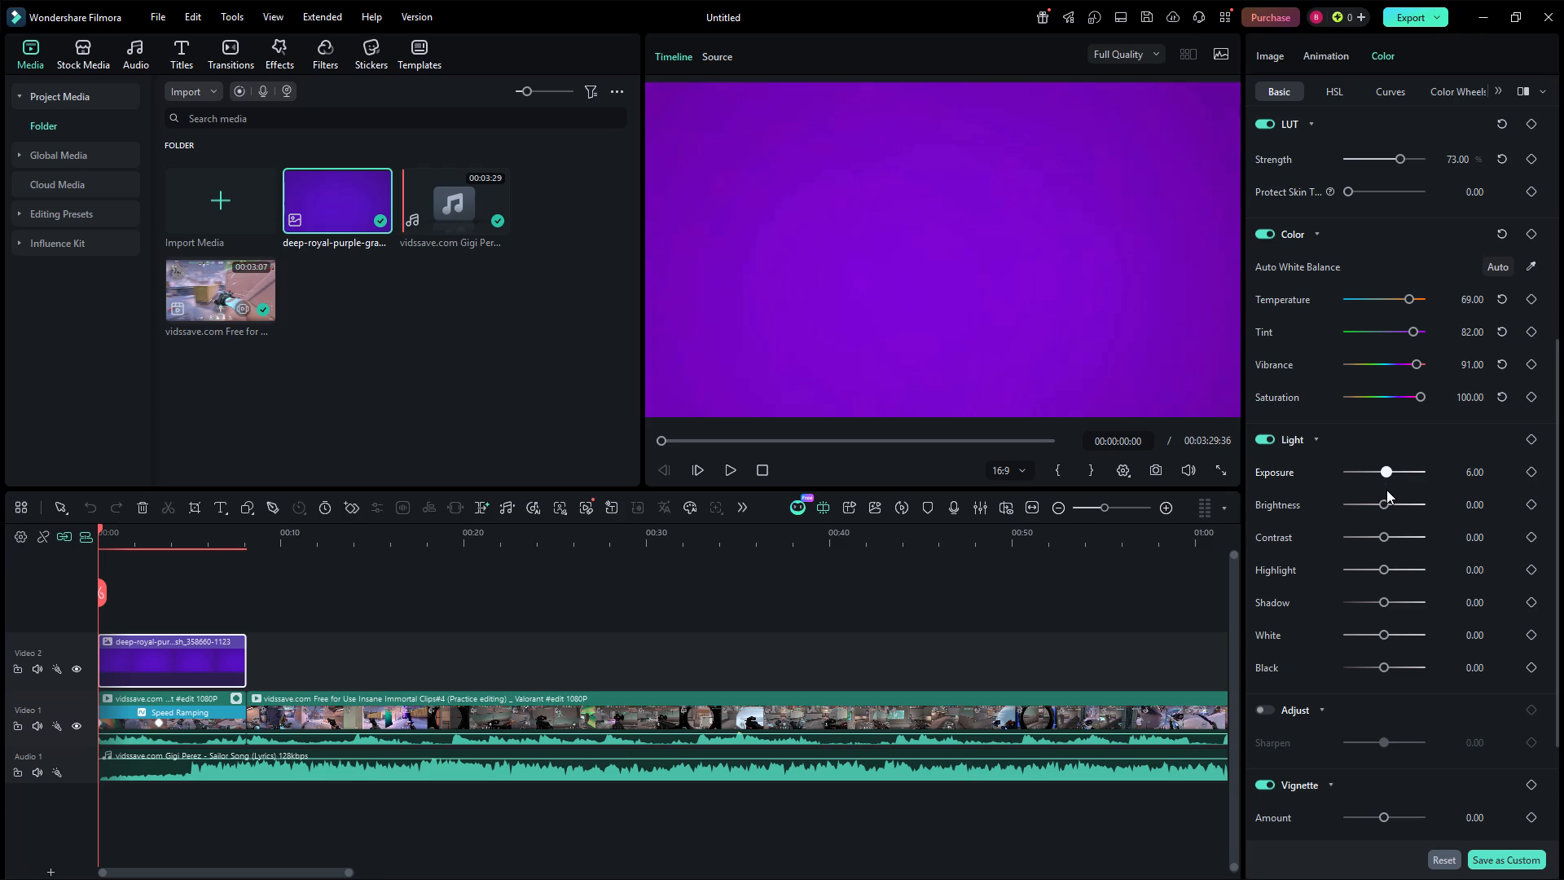
{"action": "left_click_drag", "start_coordinate": [1386, 490], "coordinate": [1384, 493]}
{"action": "left_click", "coordinate": [1384, 507]}
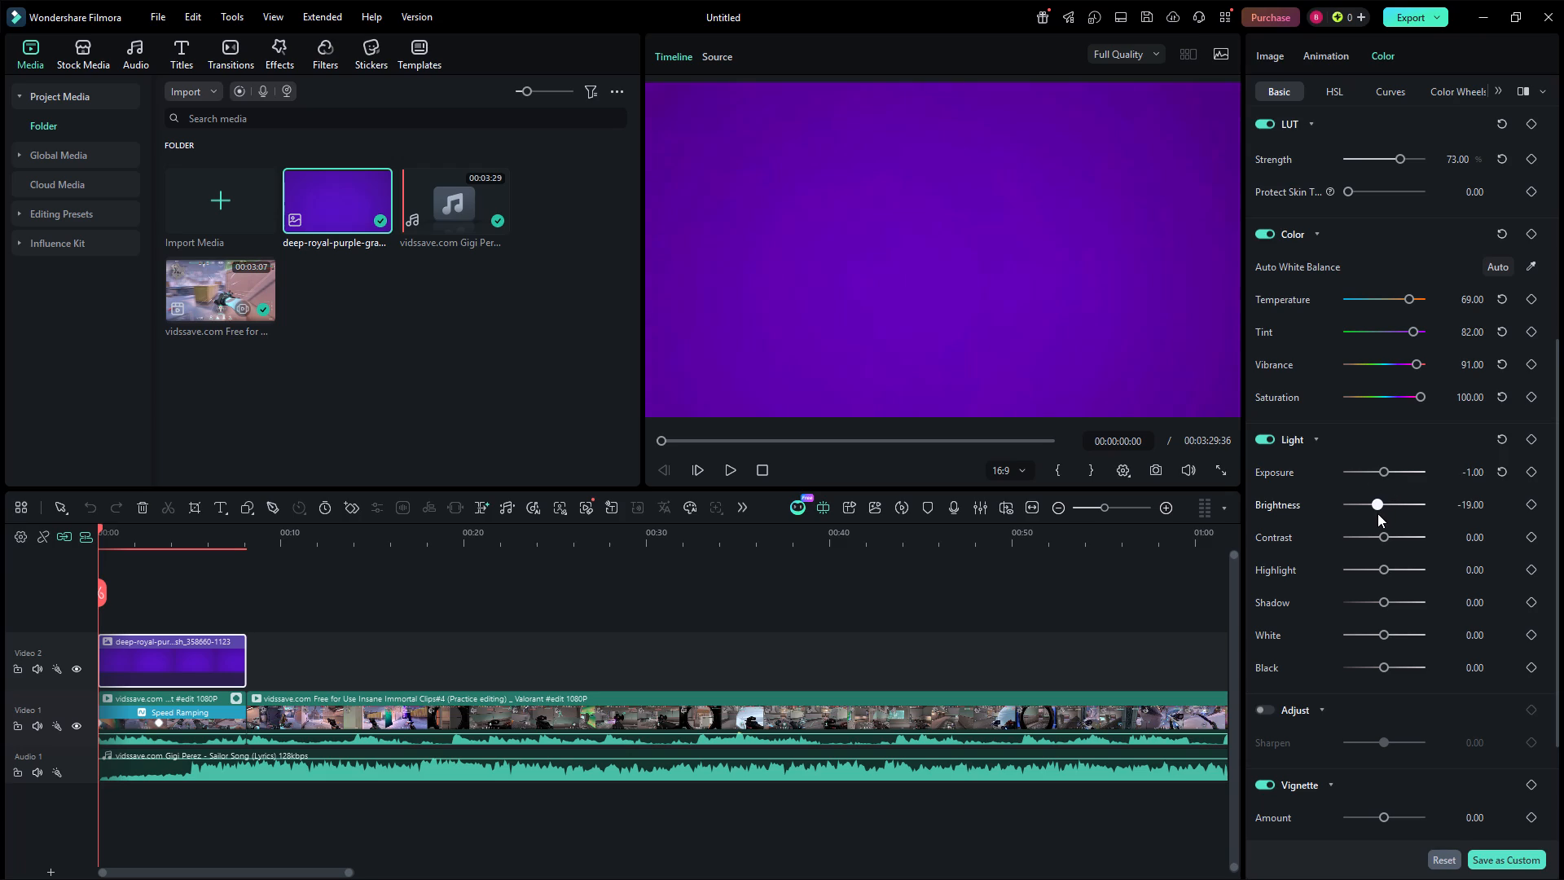
{"action": "left_click_drag", "start_coordinate": [1380, 542], "coordinate": [1377, 544]}
{"action": "left_click_drag", "start_coordinate": [1377, 544], "coordinate": [1369, 548]}
Set the purple image's highlight to 6, shadow to -42, white to 19 and black to 8.
{"action": "left_click_drag", "start_coordinate": [1379, 570], "coordinate": [1370, 571]}
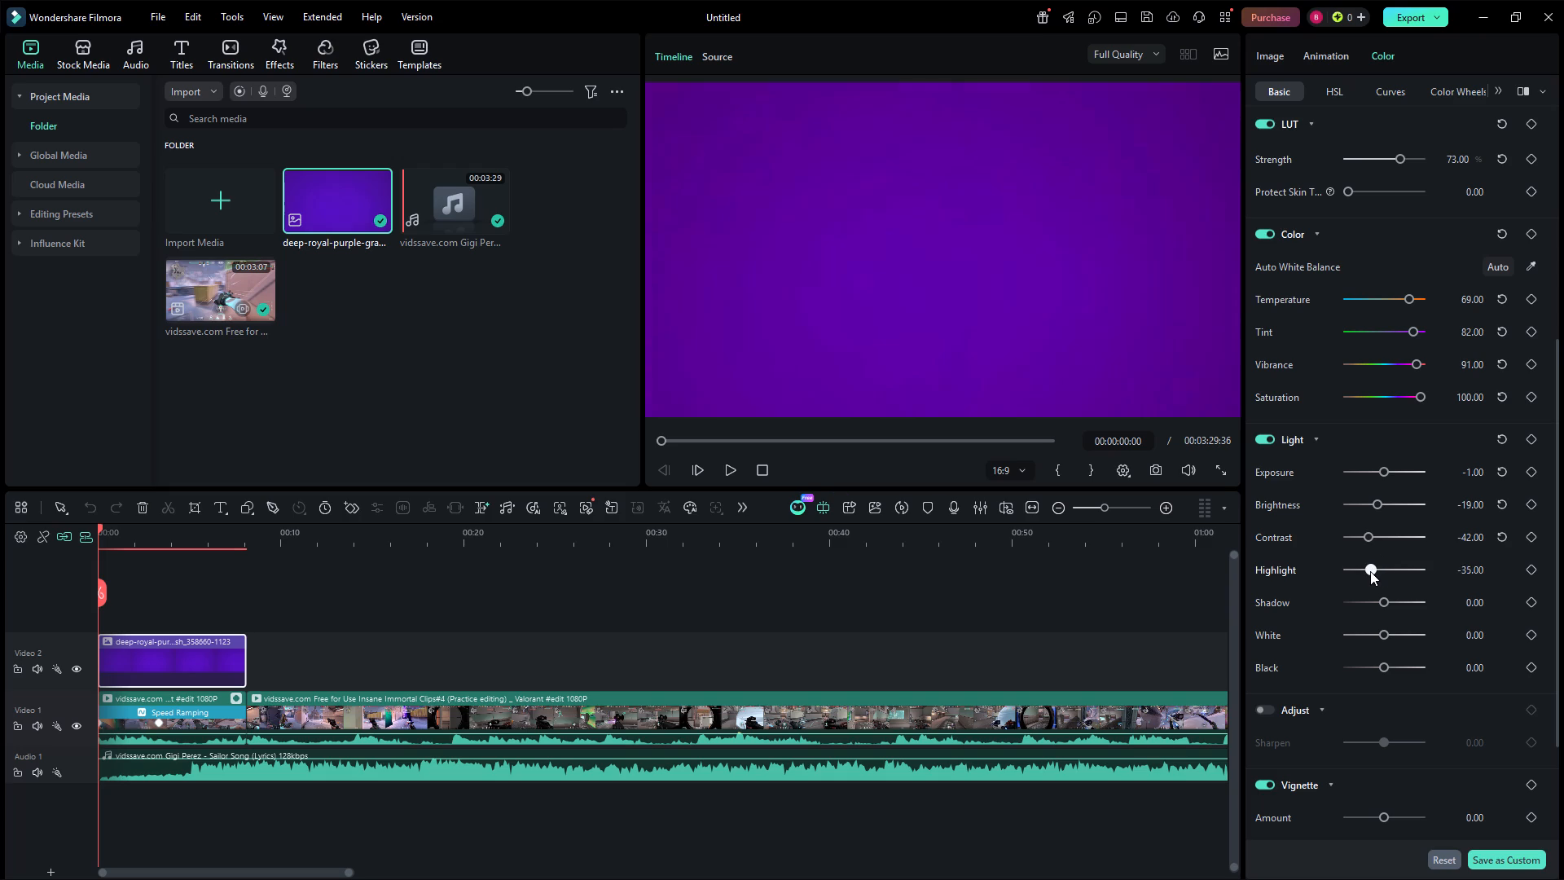
{"action": "left_click_drag", "start_coordinate": [1370, 571], "coordinate": [1386, 569]}
{"action": "left_click_drag", "start_coordinate": [1384, 600], "coordinate": [1369, 609]}
{"action": "left_click", "coordinate": [1386, 633]}
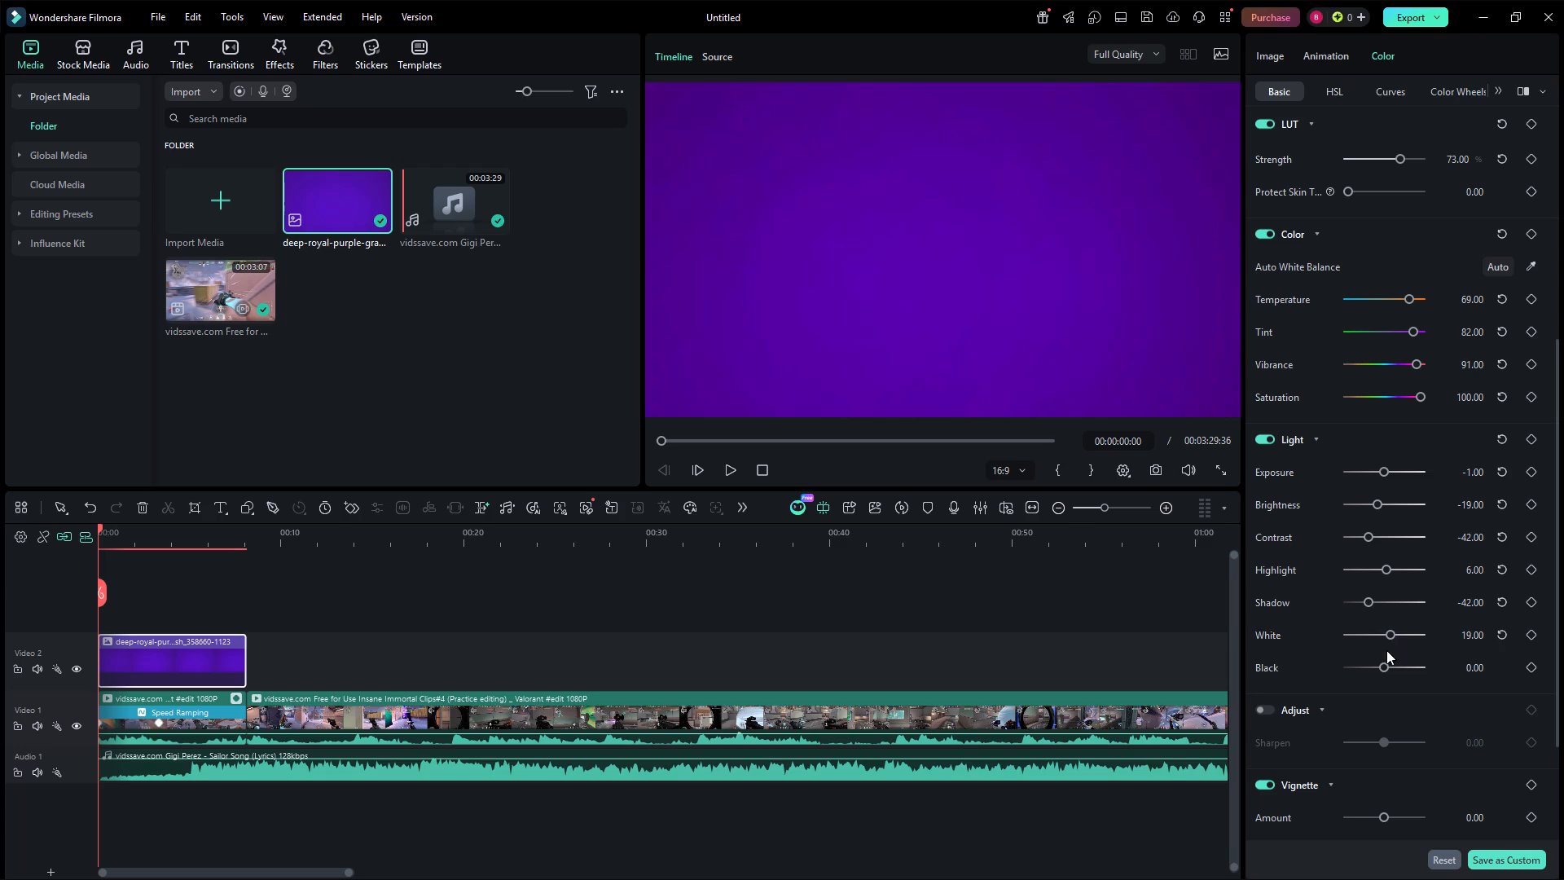
{"action": "left_click_drag", "start_coordinate": [1378, 671], "coordinate": [1369, 671]}
{"action": "left_click_drag", "start_coordinate": [1368, 664], "coordinate": [1375, 662]}
{"action": "left_click_drag", "start_coordinate": [1375, 662], "coordinate": [1387, 659]}
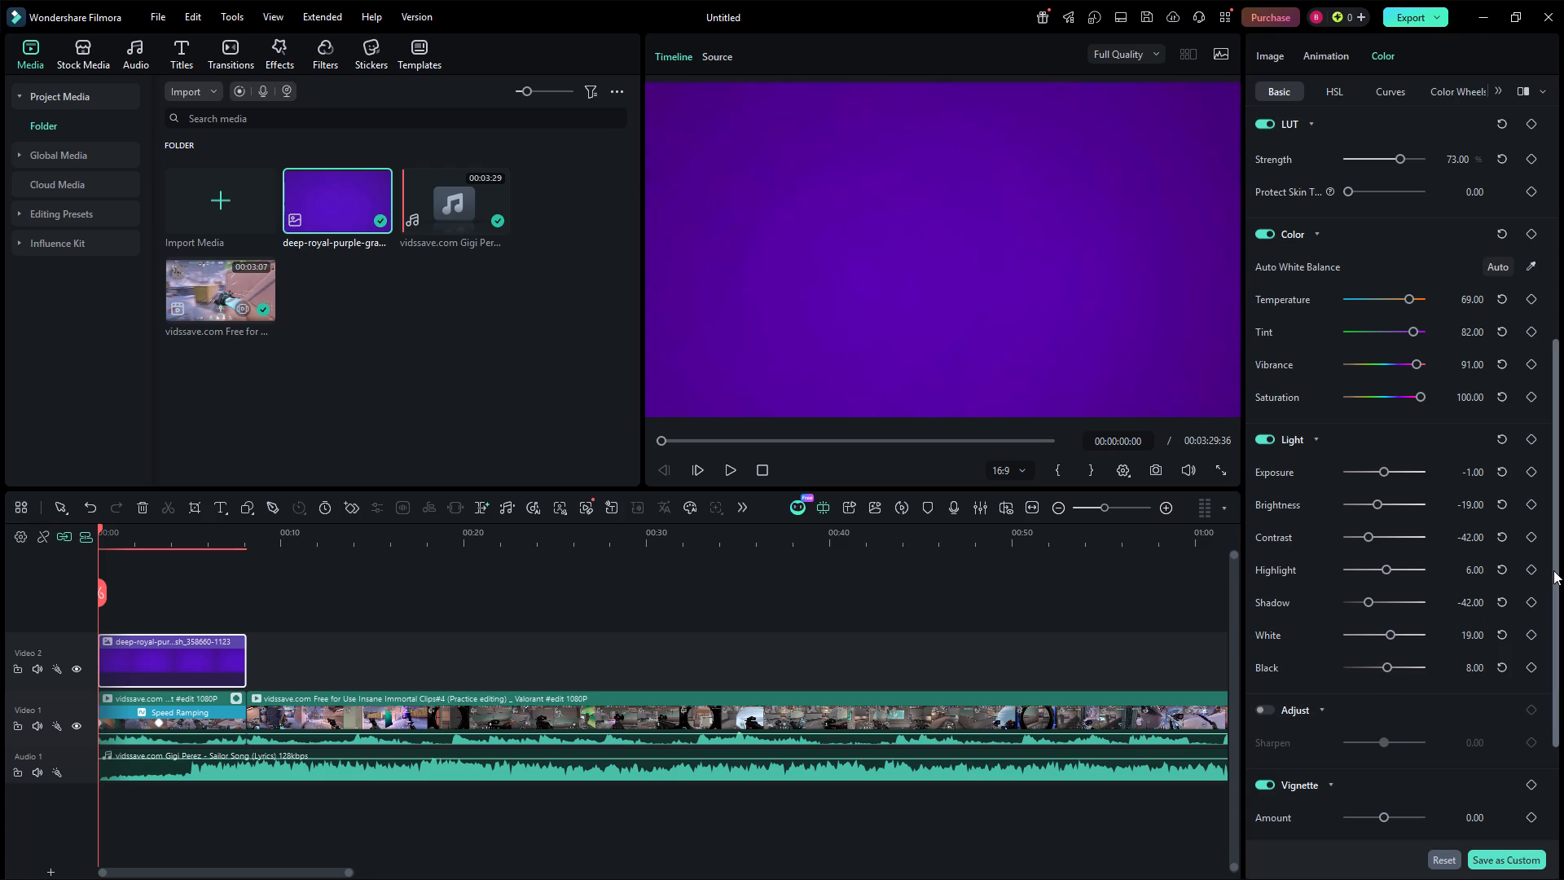
Adjust the purple image's magenta range in HSL to hue 64, saturation 57 and luminance -6.
{"action": "left_click_drag", "start_coordinate": [1556, 571], "coordinate": [1562, 736]}
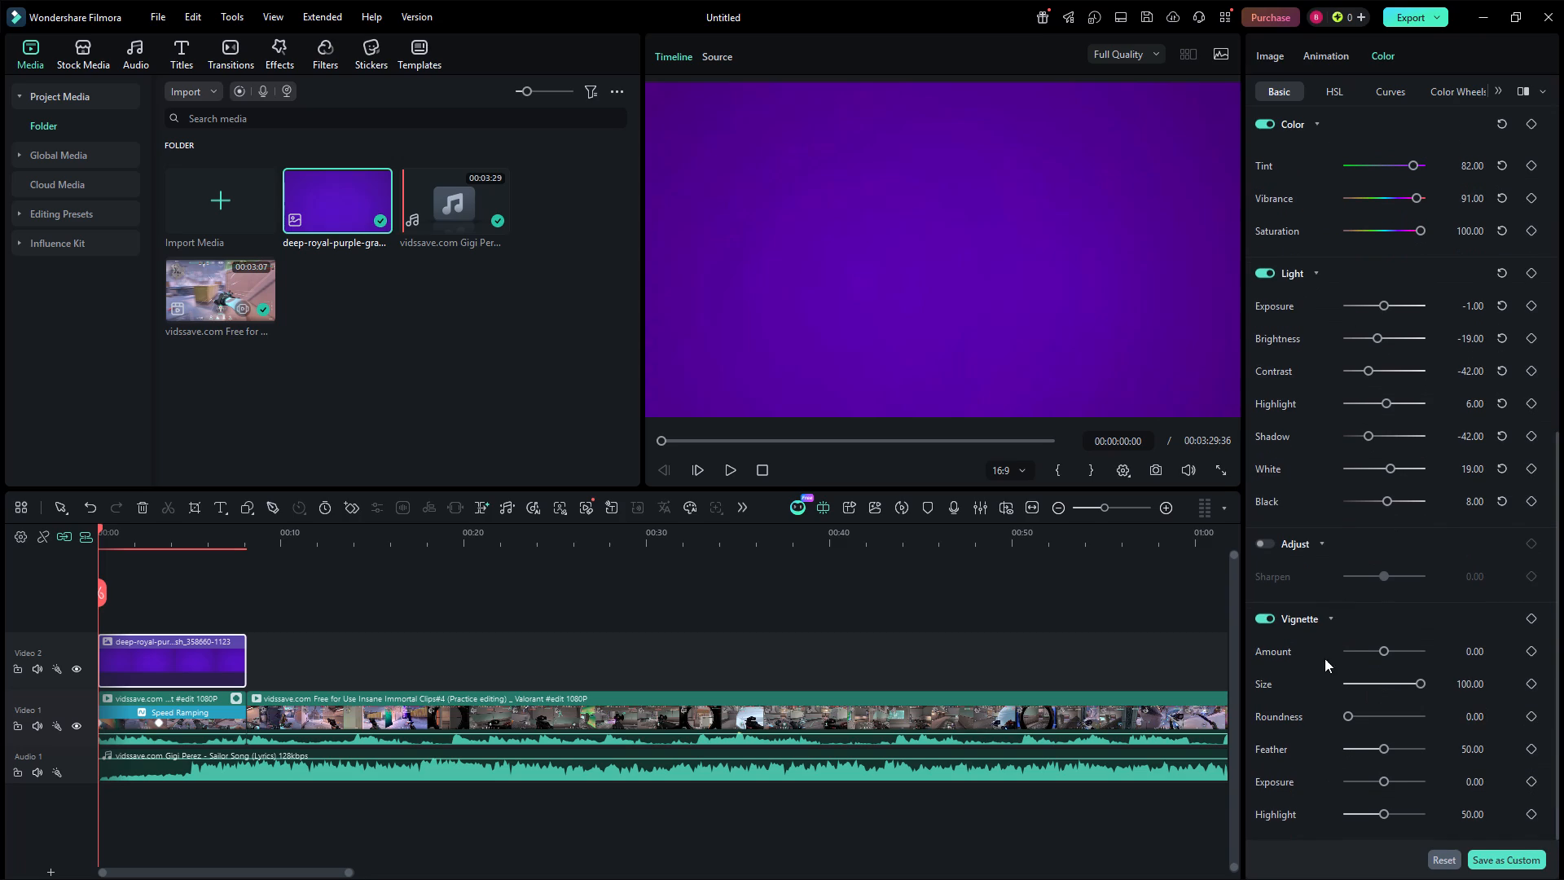
{"action": "left_click", "coordinate": [1324, 95]}
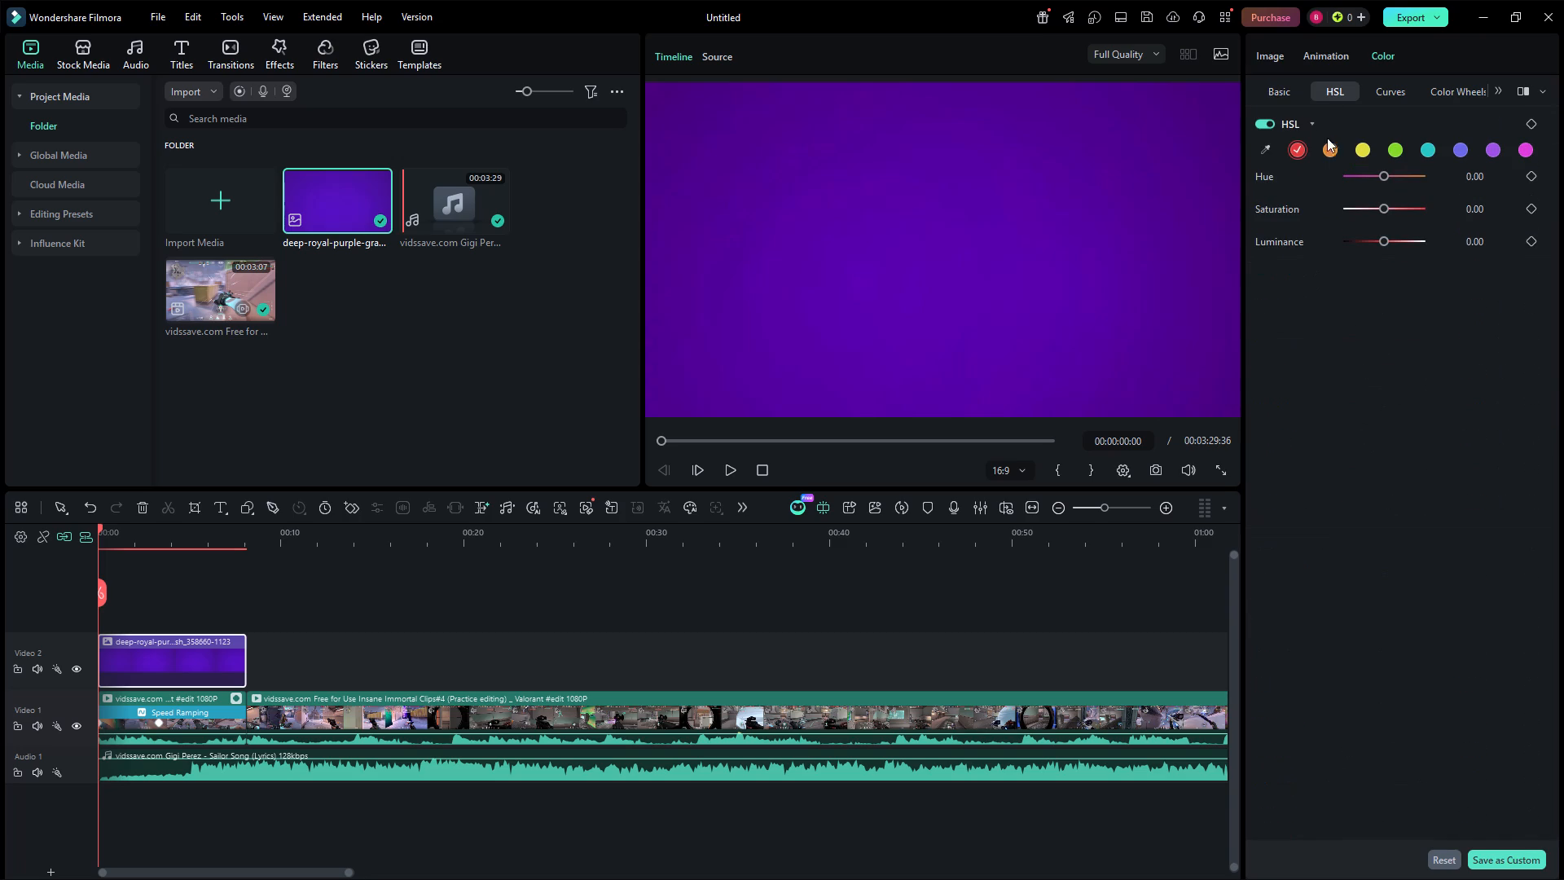
{"action": "left_click", "coordinate": [1520, 147]}
{"action": "left_click_drag", "start_coordinate": [1382, 176], "coordinate": [1380, 182]}
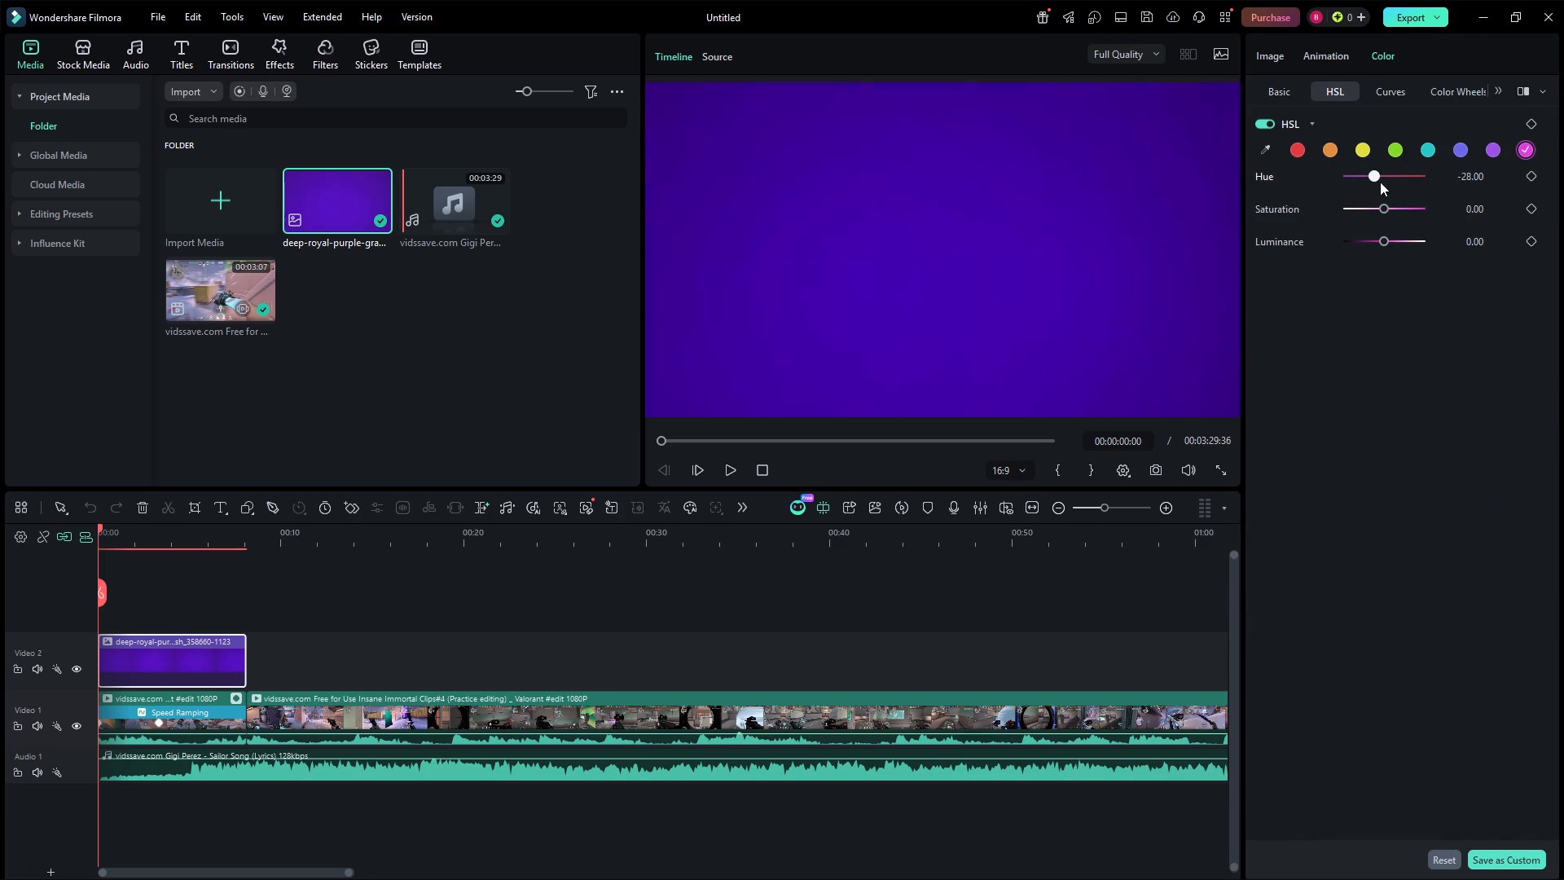
{"action": "left_click_drag", "start_coordinate": [1380, 182], "coordinate": [1408, 186]}
{"action": "left_click_drag", "start_coordinate": [1386, 205], "coordinate": [1390, 205]}
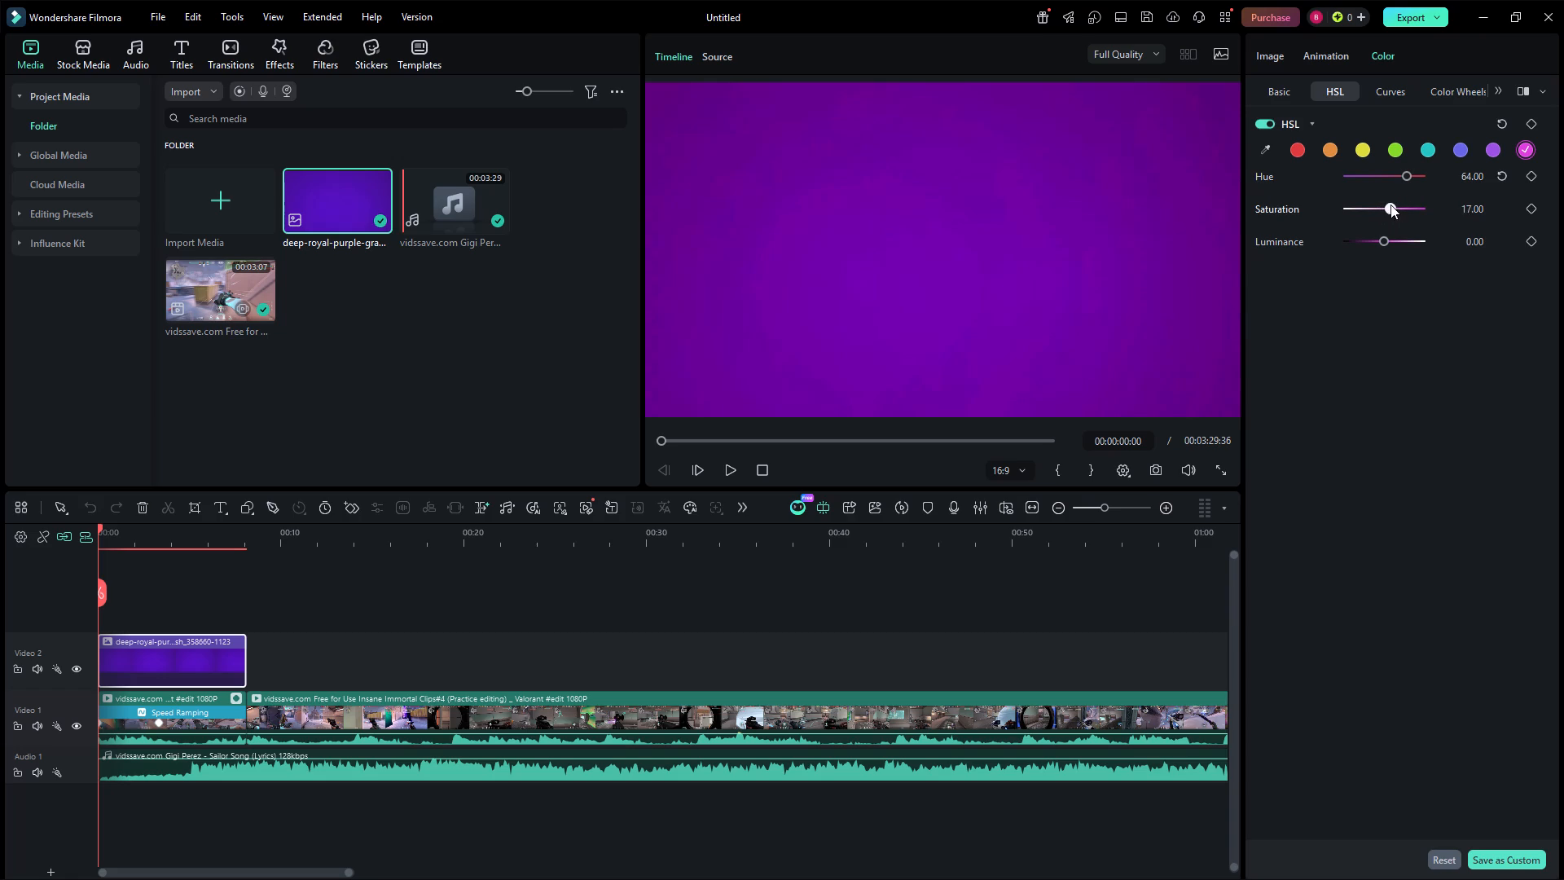
{"action": "left_click_drag", "start_coordinate": [1390, 205], "coordinate": [1405, 213]}
{"action": "left_click", "coordinate": [1382, 244]}
Bend the middle of the purple image's white (Y) curve slightly upward to brighten its midtones.
{"action": "left_click", "coordinate": [1385, 107]}
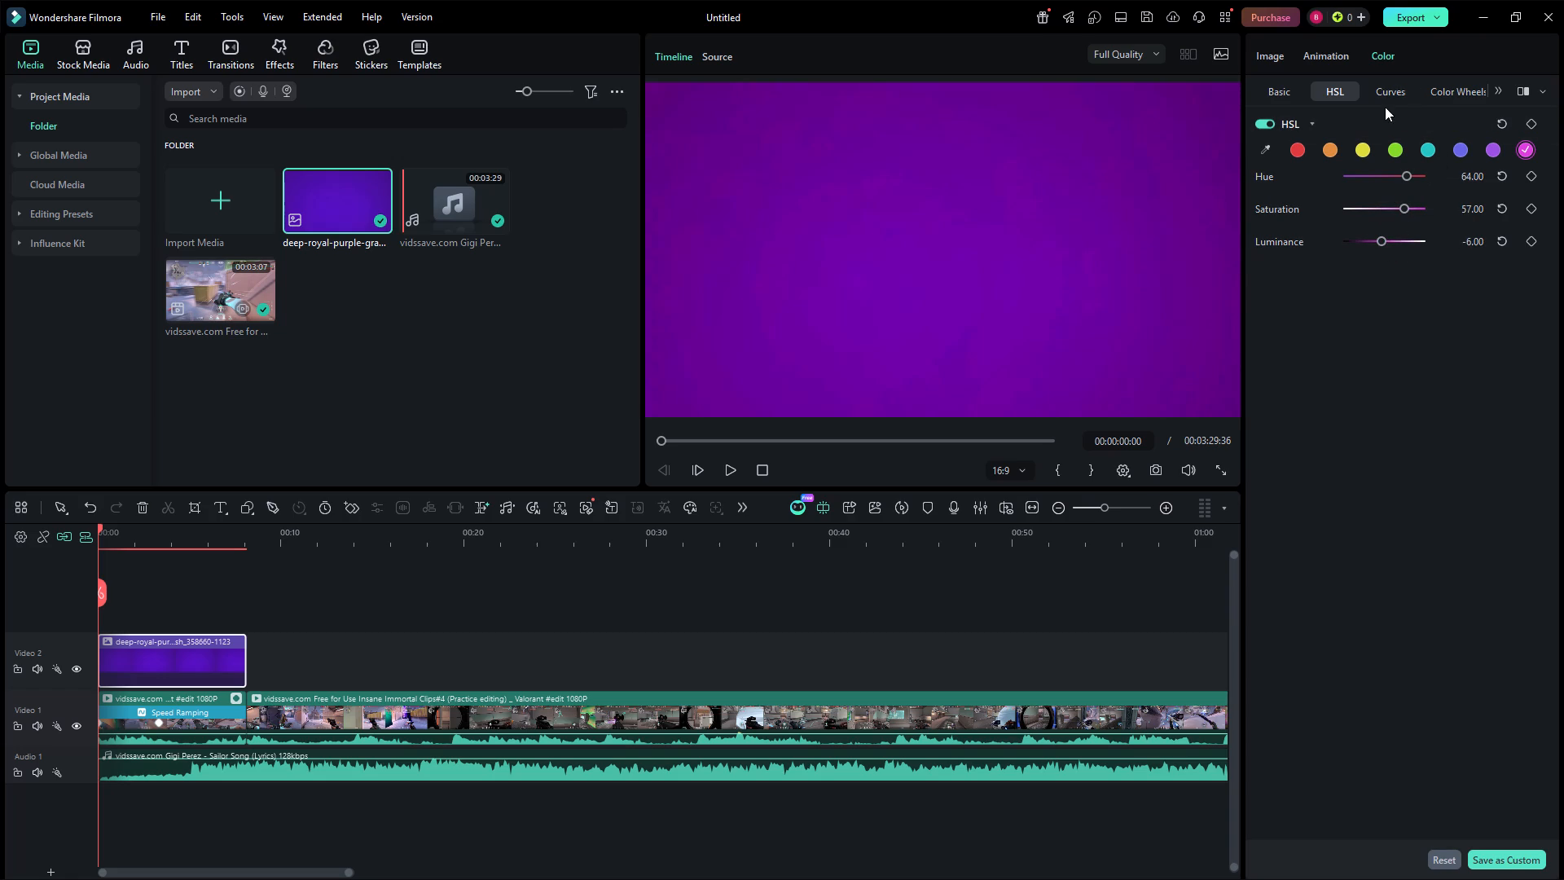
{"action": "left_click", "coordinate": [1395, 91]}
{"action": "left_click_drag", "start_coordinate": [1410, 339], "coordinate": [1390, 332]}
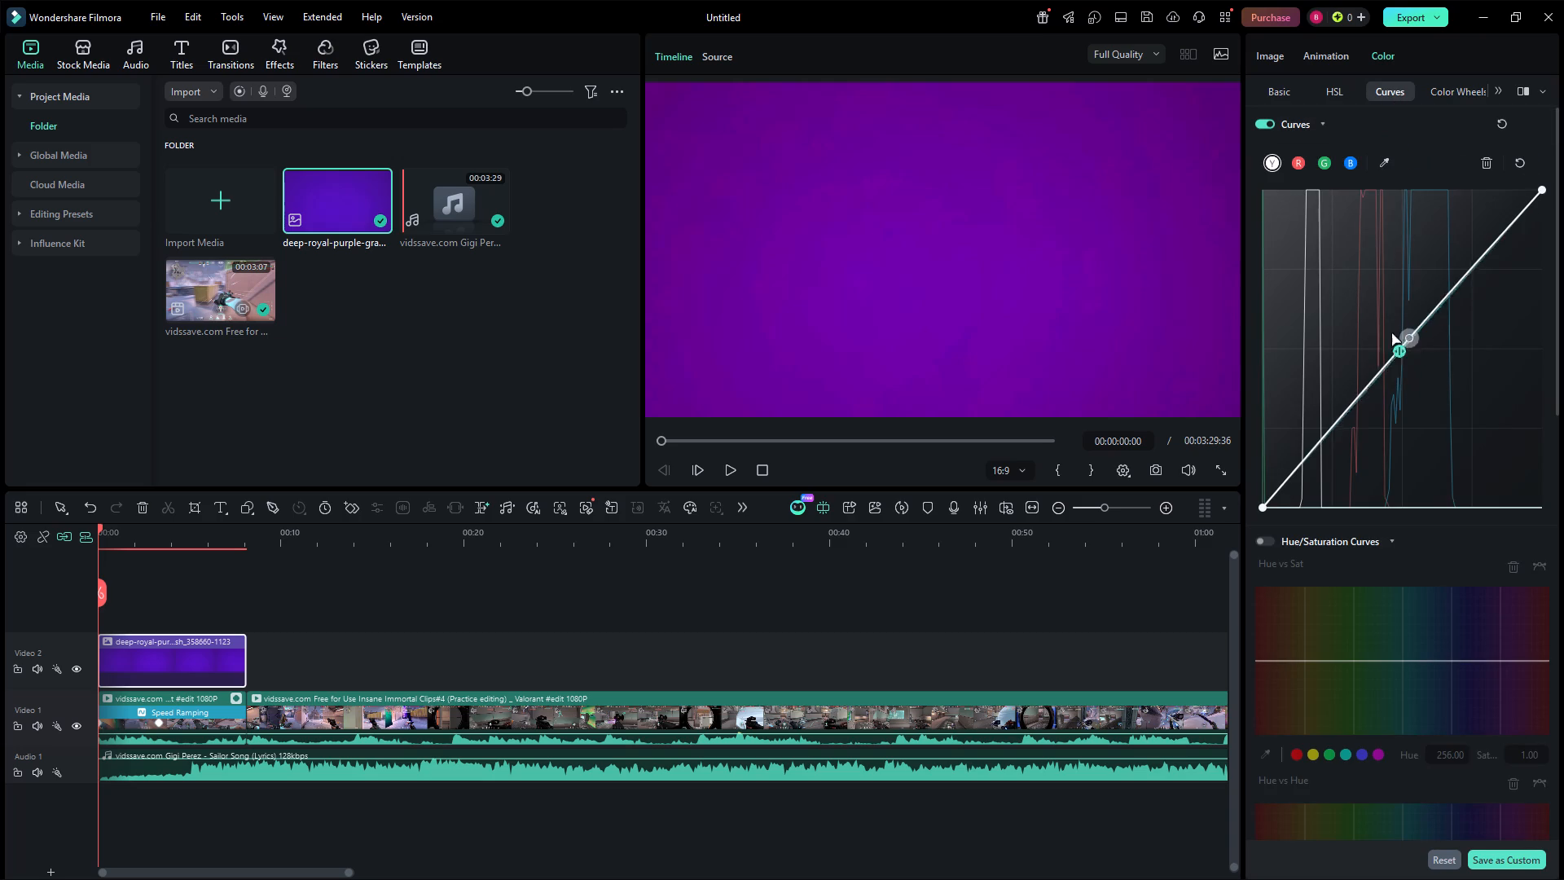
{"action": "left_click_drag", "start_coordinate": [1390, 332], "coordinate": [1386, 338]}
Set the purple image's colour wheel levels to midtones -0.80, shadows -0.45 and highlights 0.69.
{"action": "left_click", "coordinate": [1443, 87]}
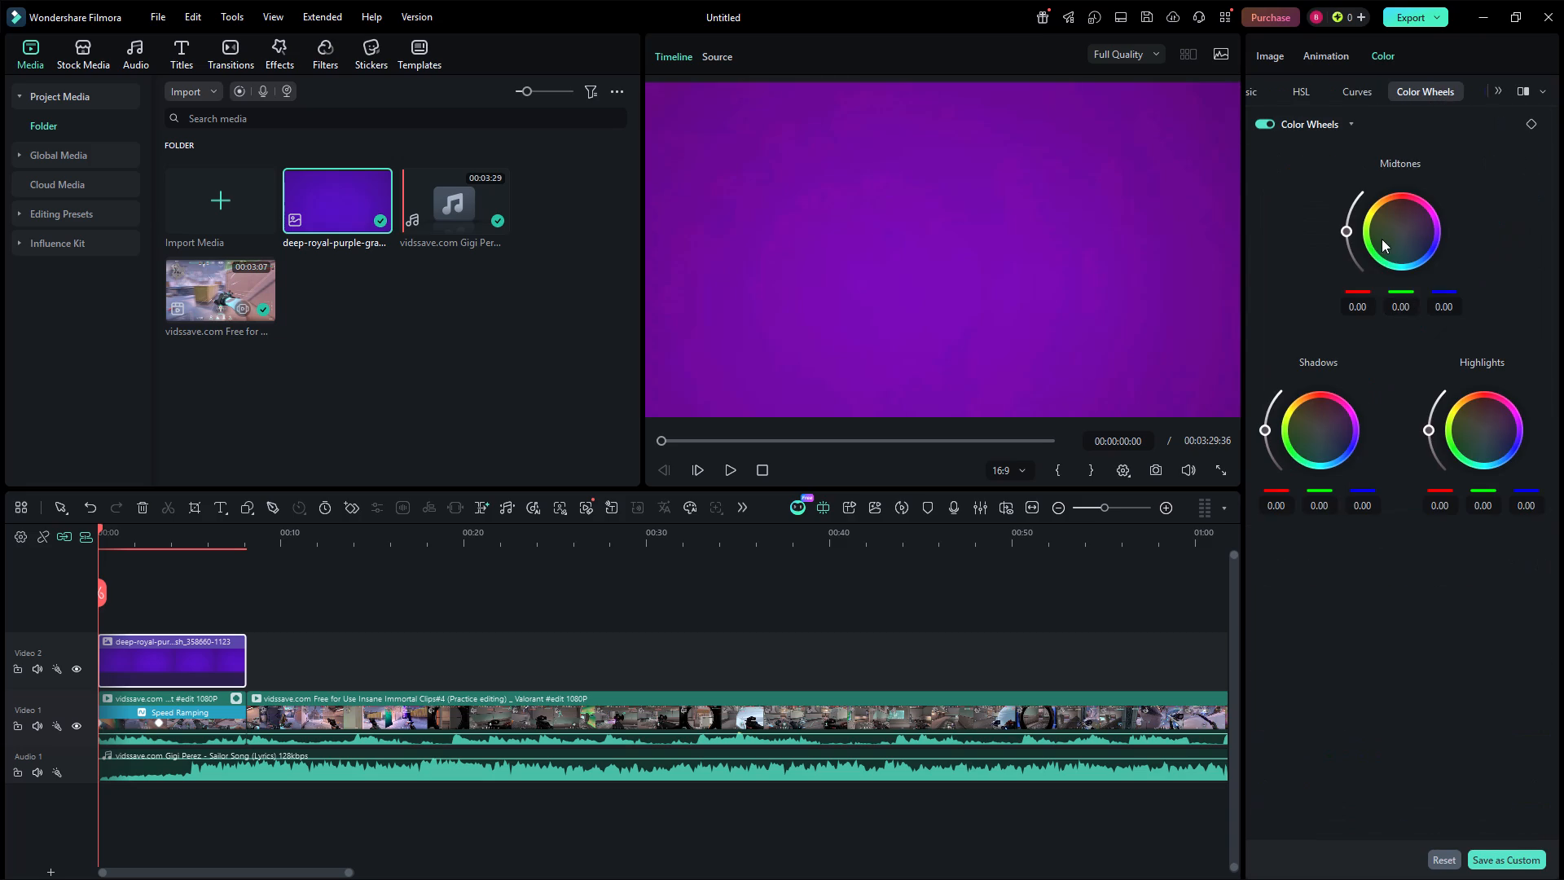
{"action": "left_click_drag", "start_coordinate": [1347, 232], "coordinate": [1373, 296]}
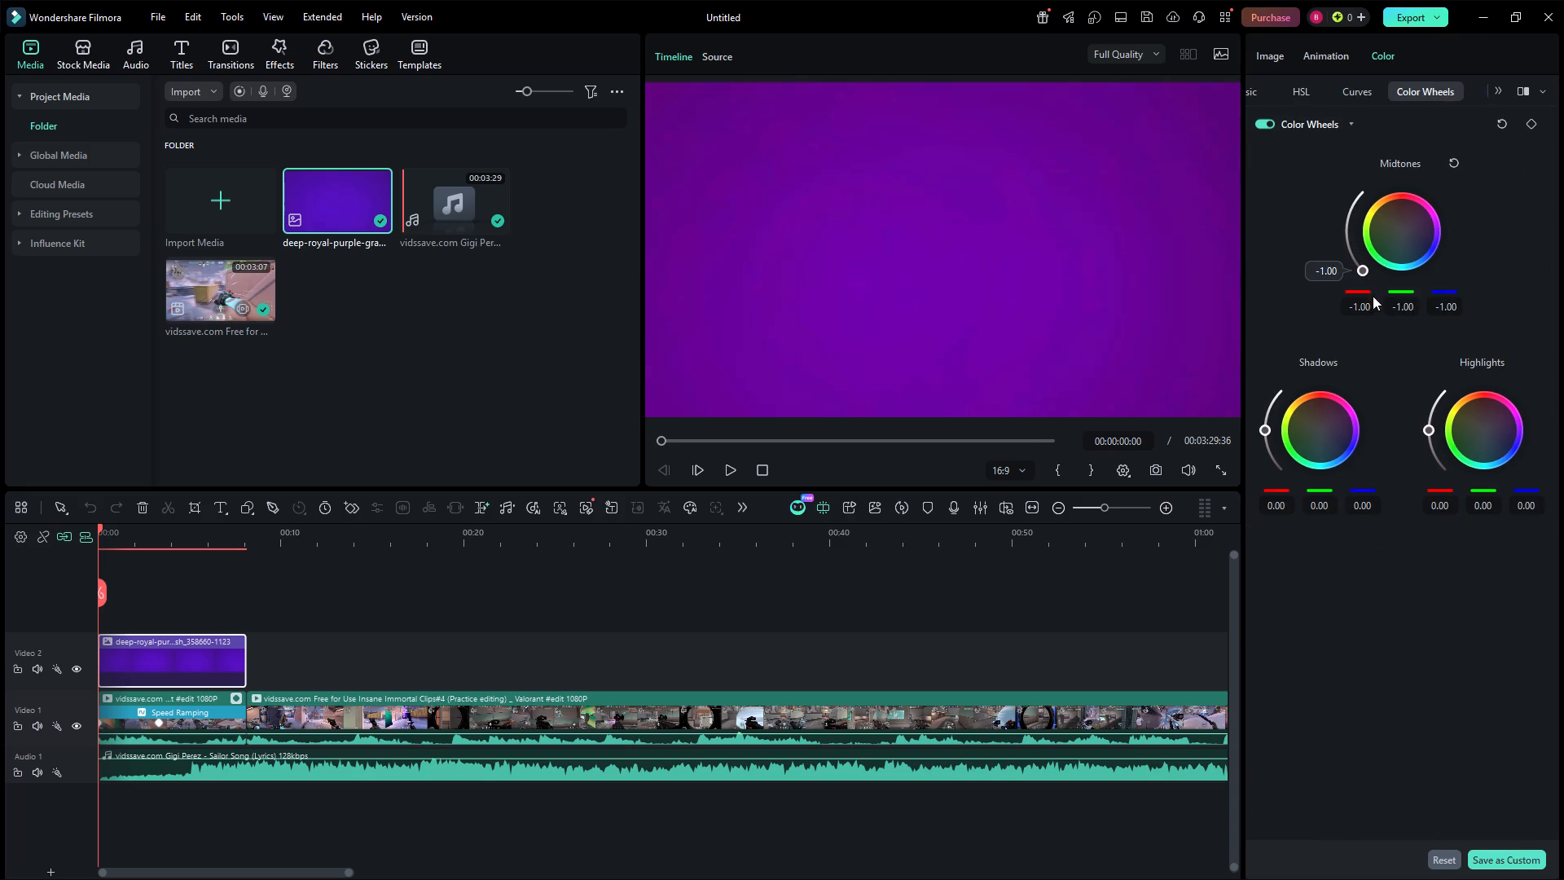
{"action": "left_click_drag", "start_coordinate": [1373, 296], "coordinate": [1373, 253]}
{"action": "left_click_drag", "start_coordinate": [1267, 429], "coordinate": [1272, 448]}
{"action": "left_click_drag", "start_coordinate": [1429, 428], "coordinate": [1453, 411]}
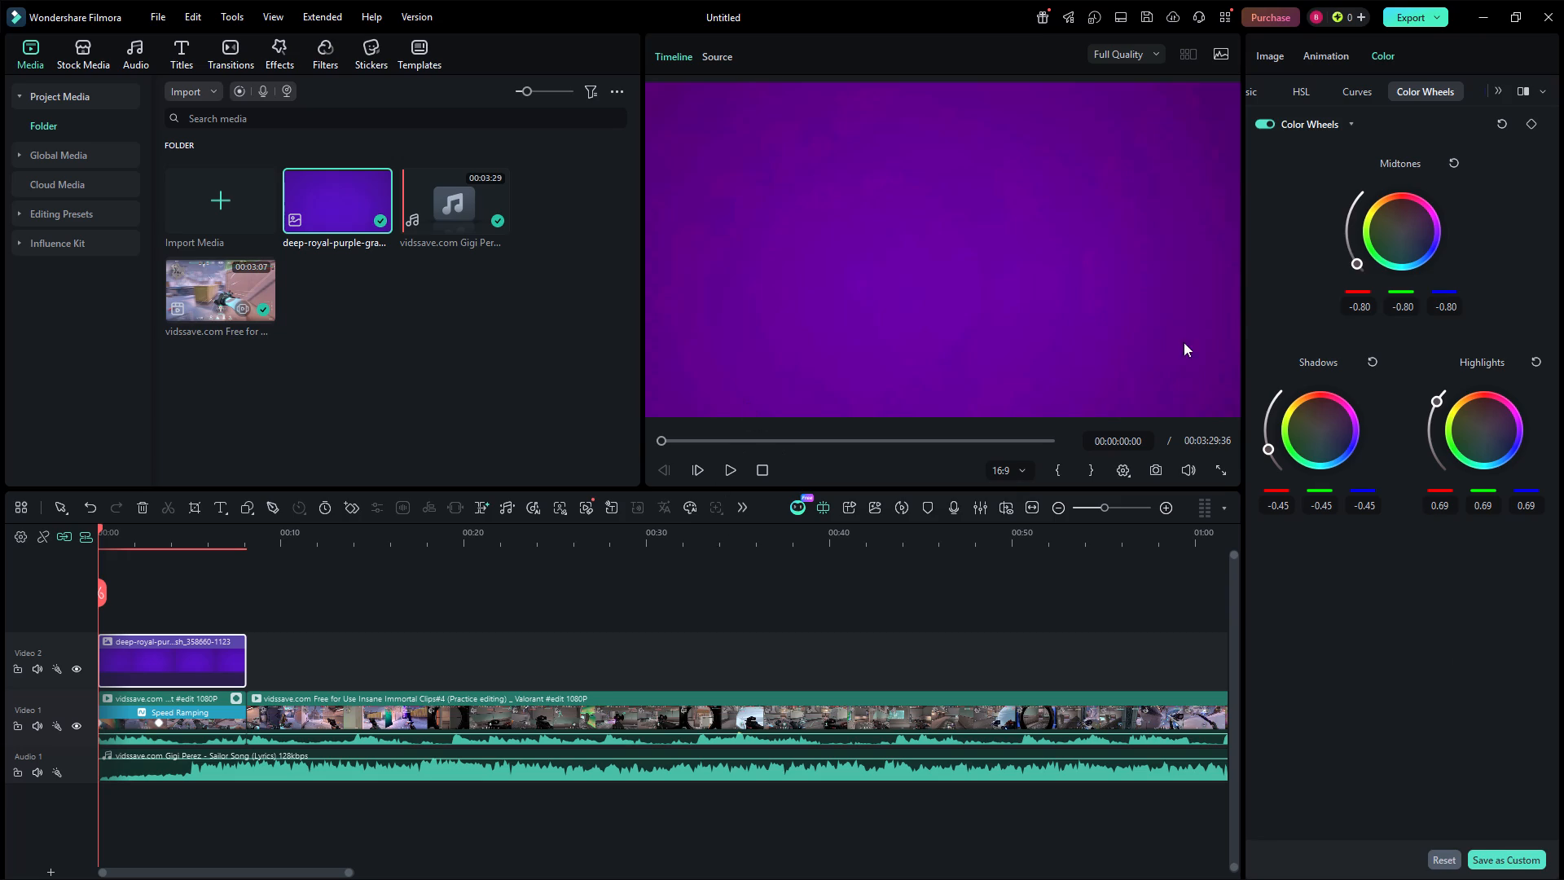
Lower the purple image clip's opacity to 31 so the gameplay shows through.
{"action": "left_click", "coordinate": [1254, 53]}
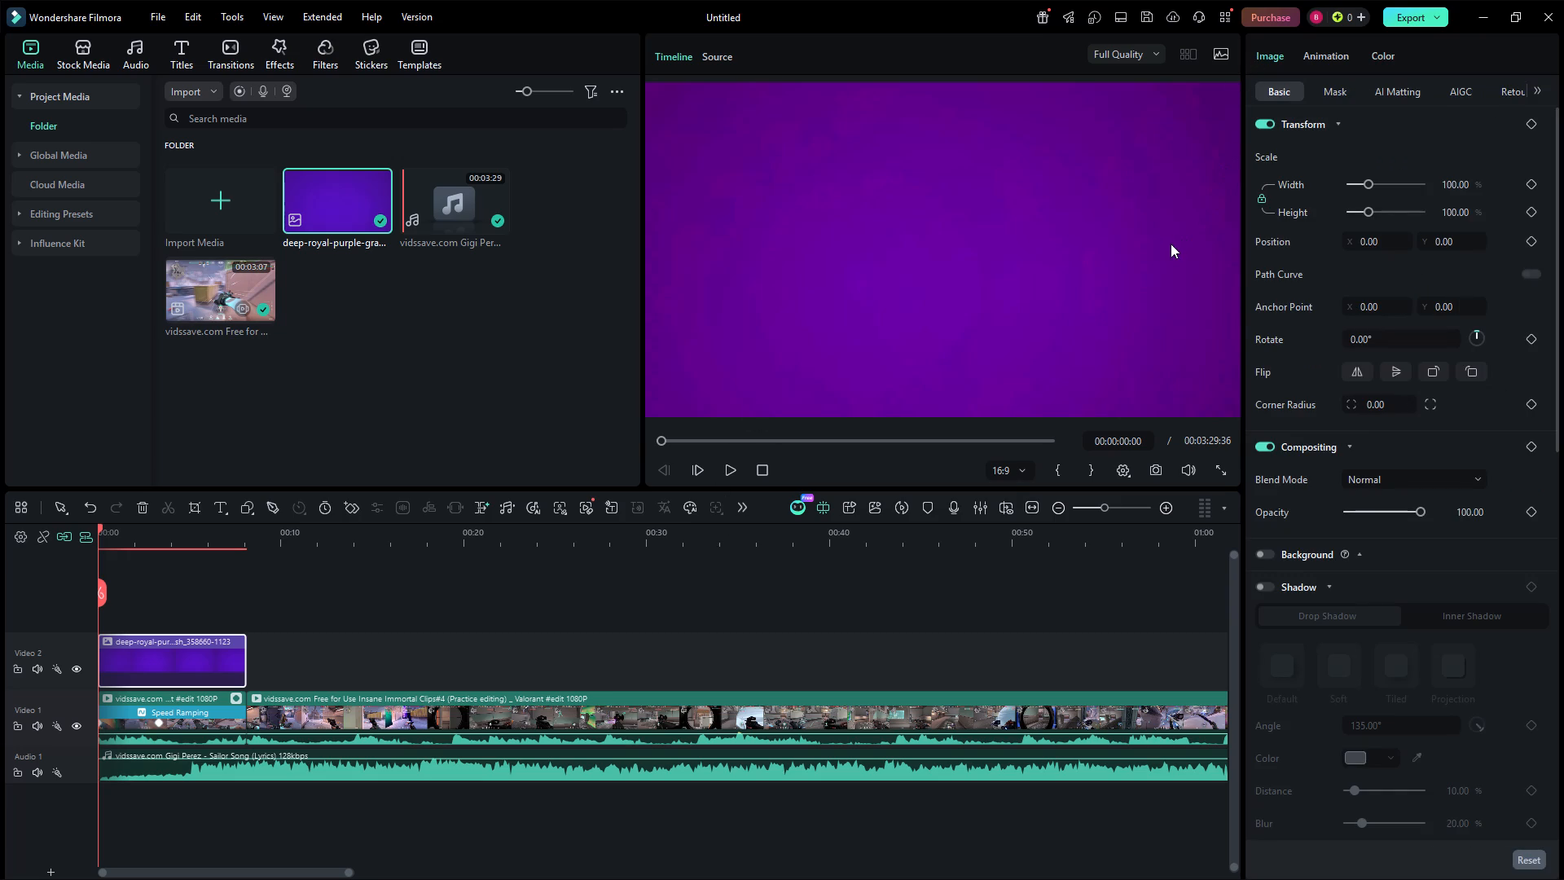
{"action": "left_click_drag", "start_coordinate": [1404, 509], "coordinate": [1371, 512]}
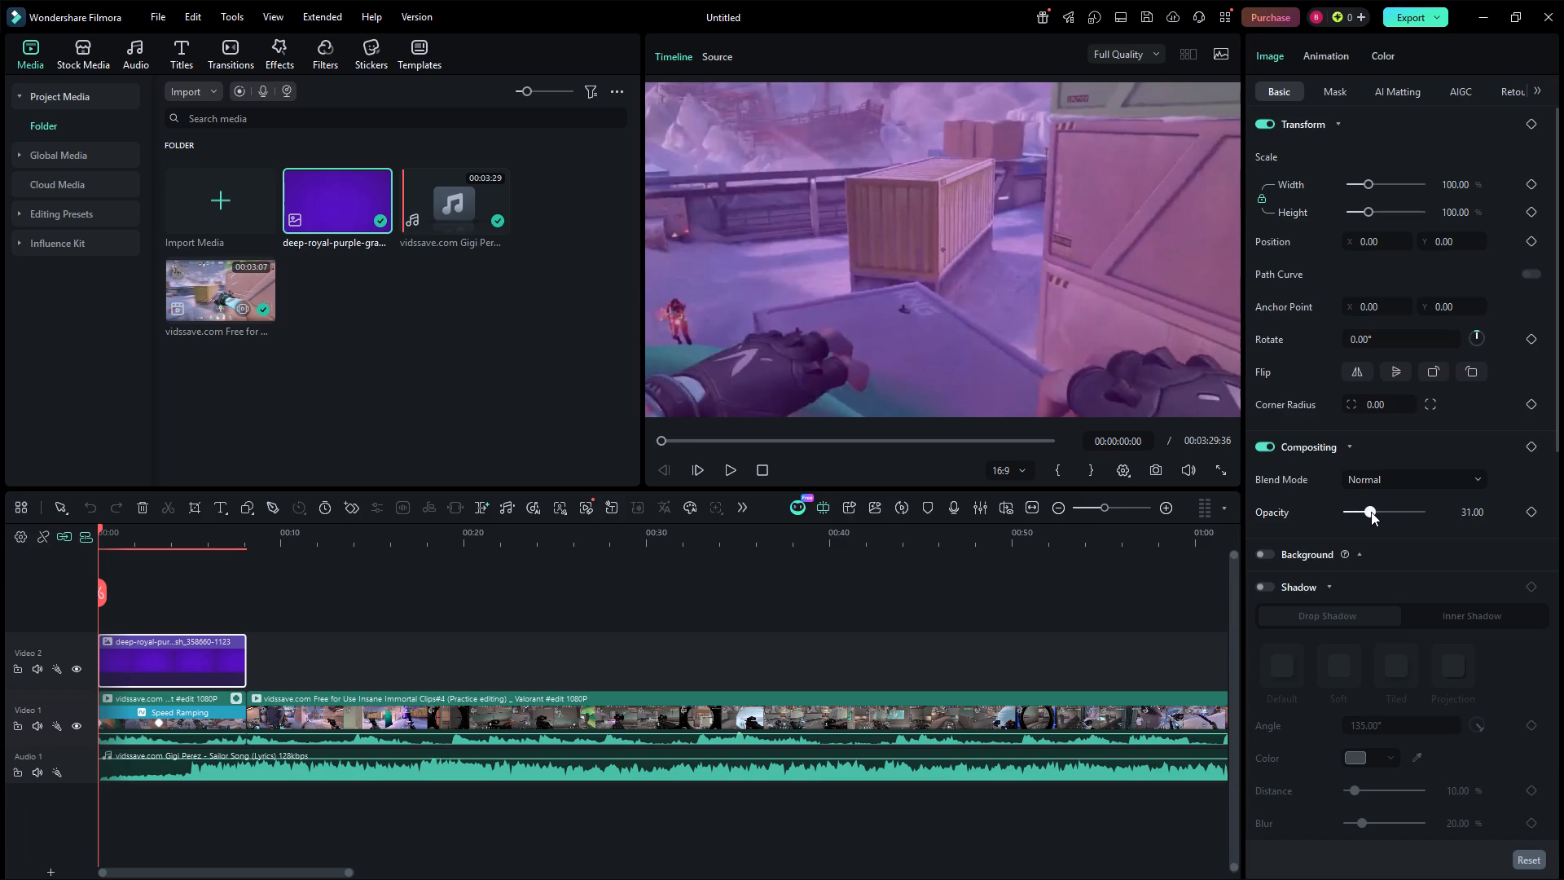
Search the effects library for "glow", then download and preview the Highlight Glow effect.
{"action": "left_click", "coordinate": [1347, 55]}
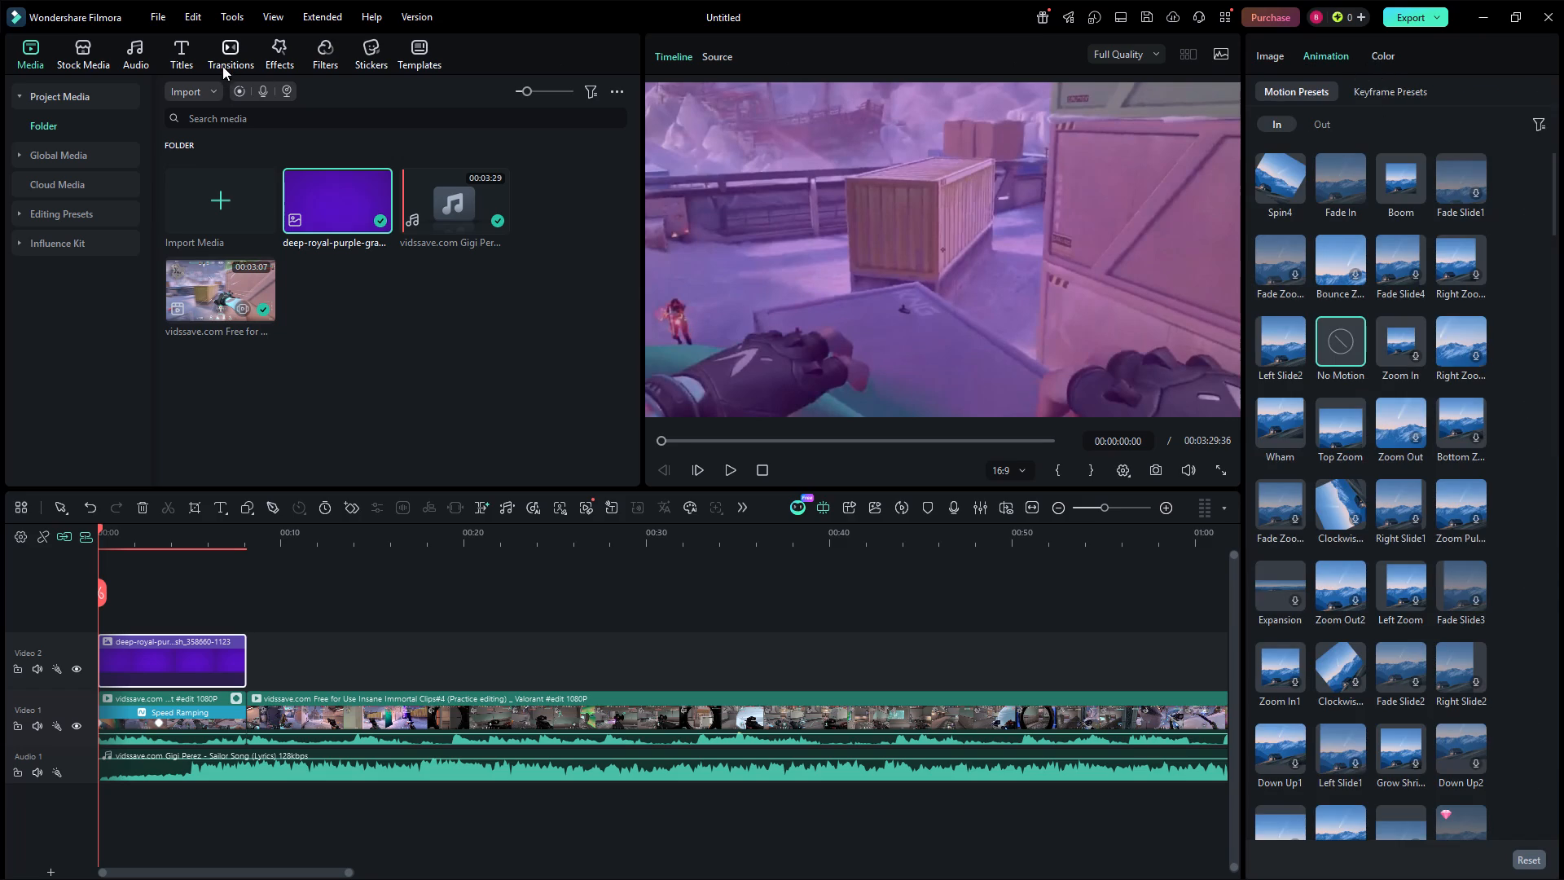
{"action": "left_click", "coordinate": [263, 41]}
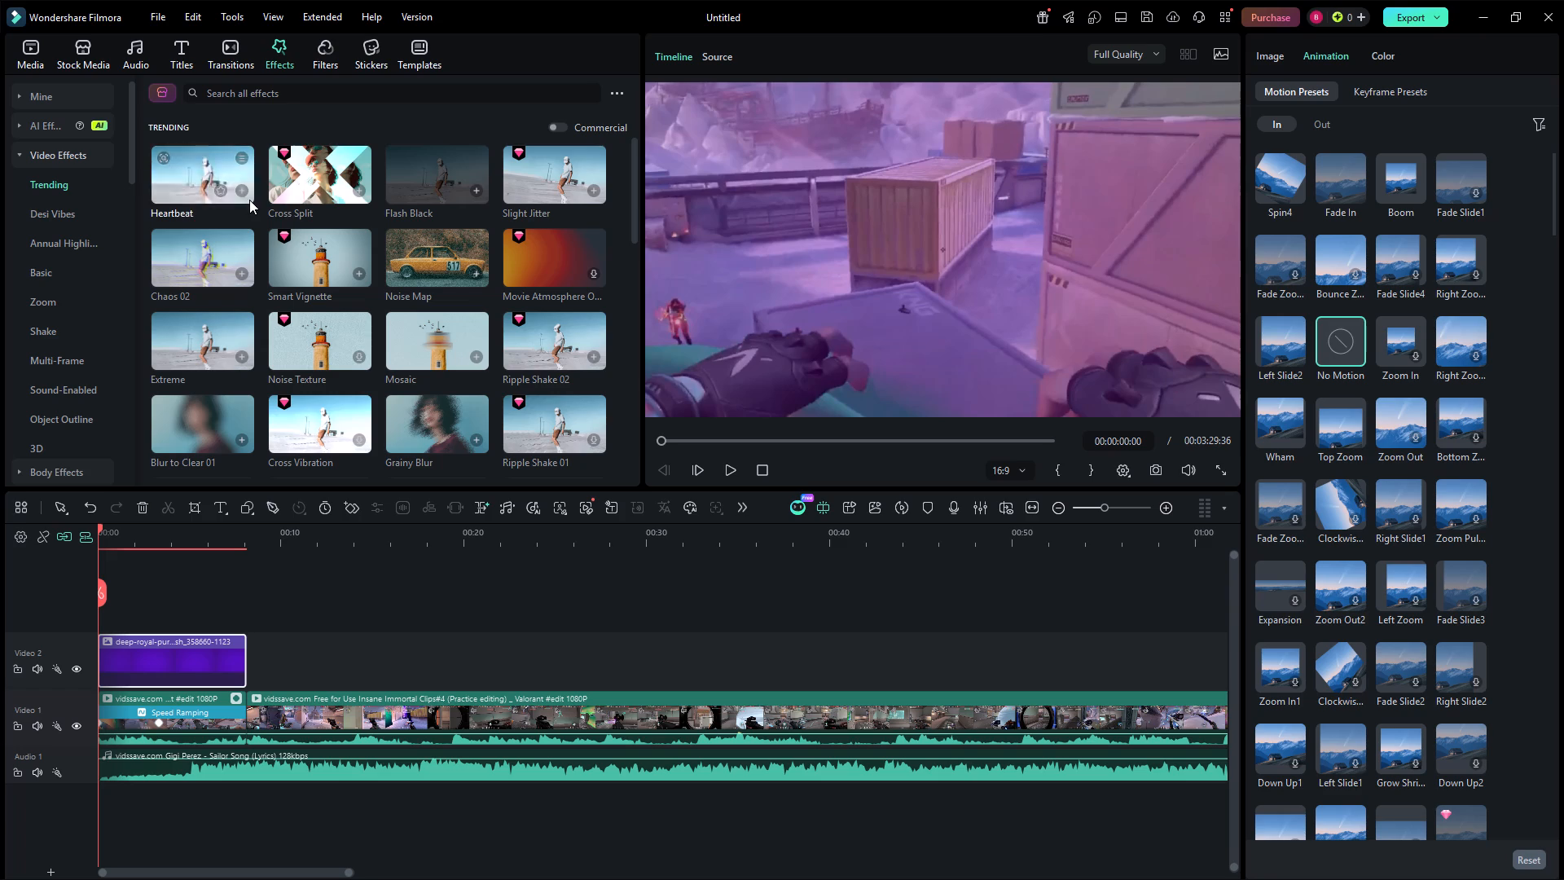
{"action": "left_click", "coordinate": [336, 98]}
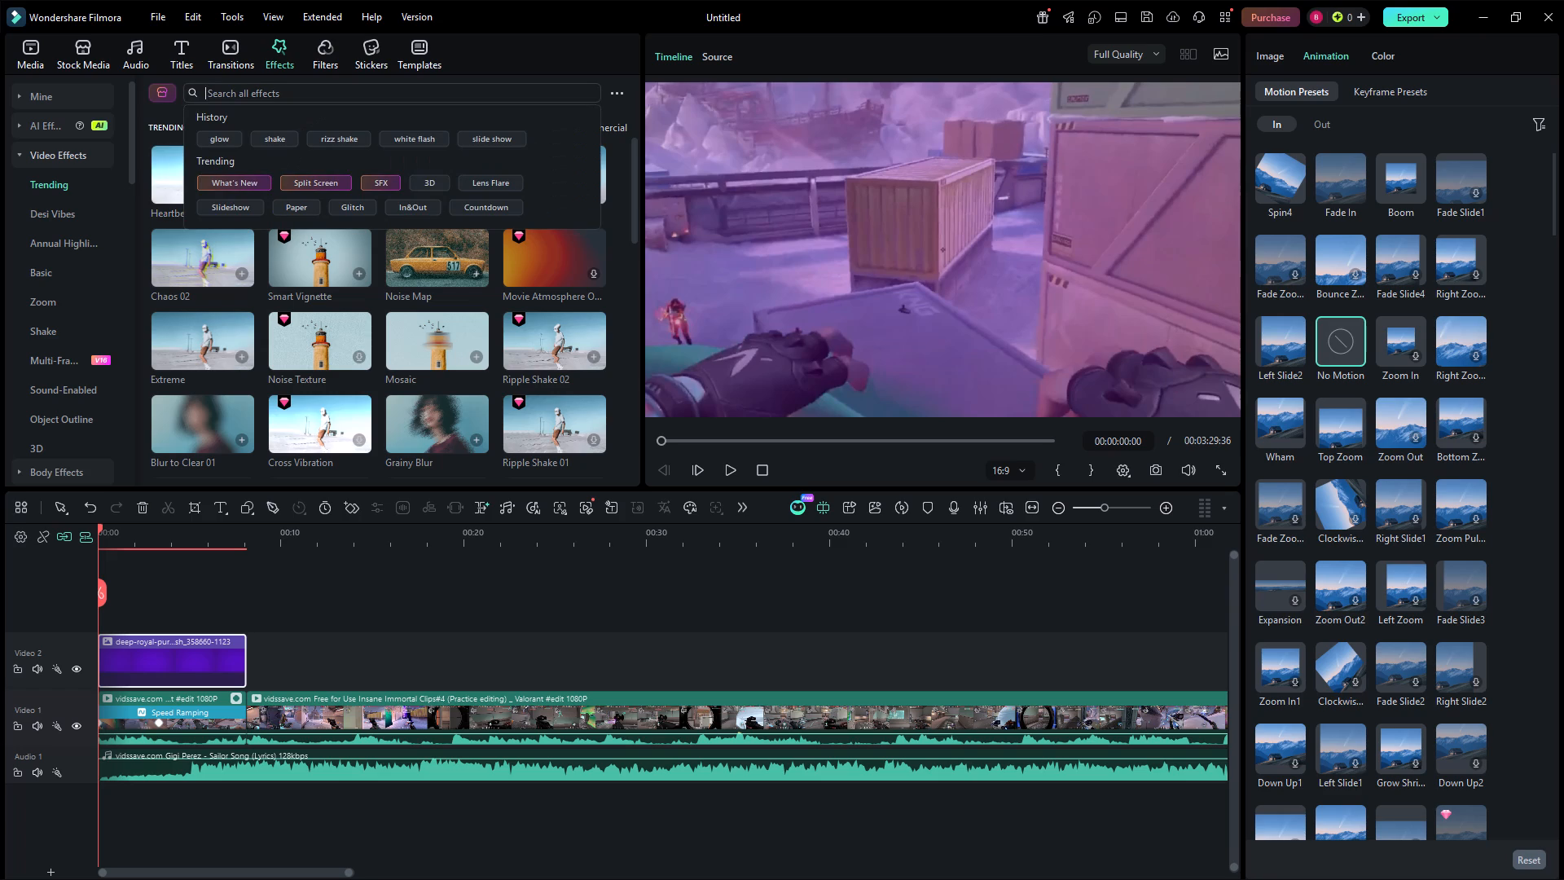
{"action": "type", "text": "glow"}
{"action": "key", "text": "Return"}
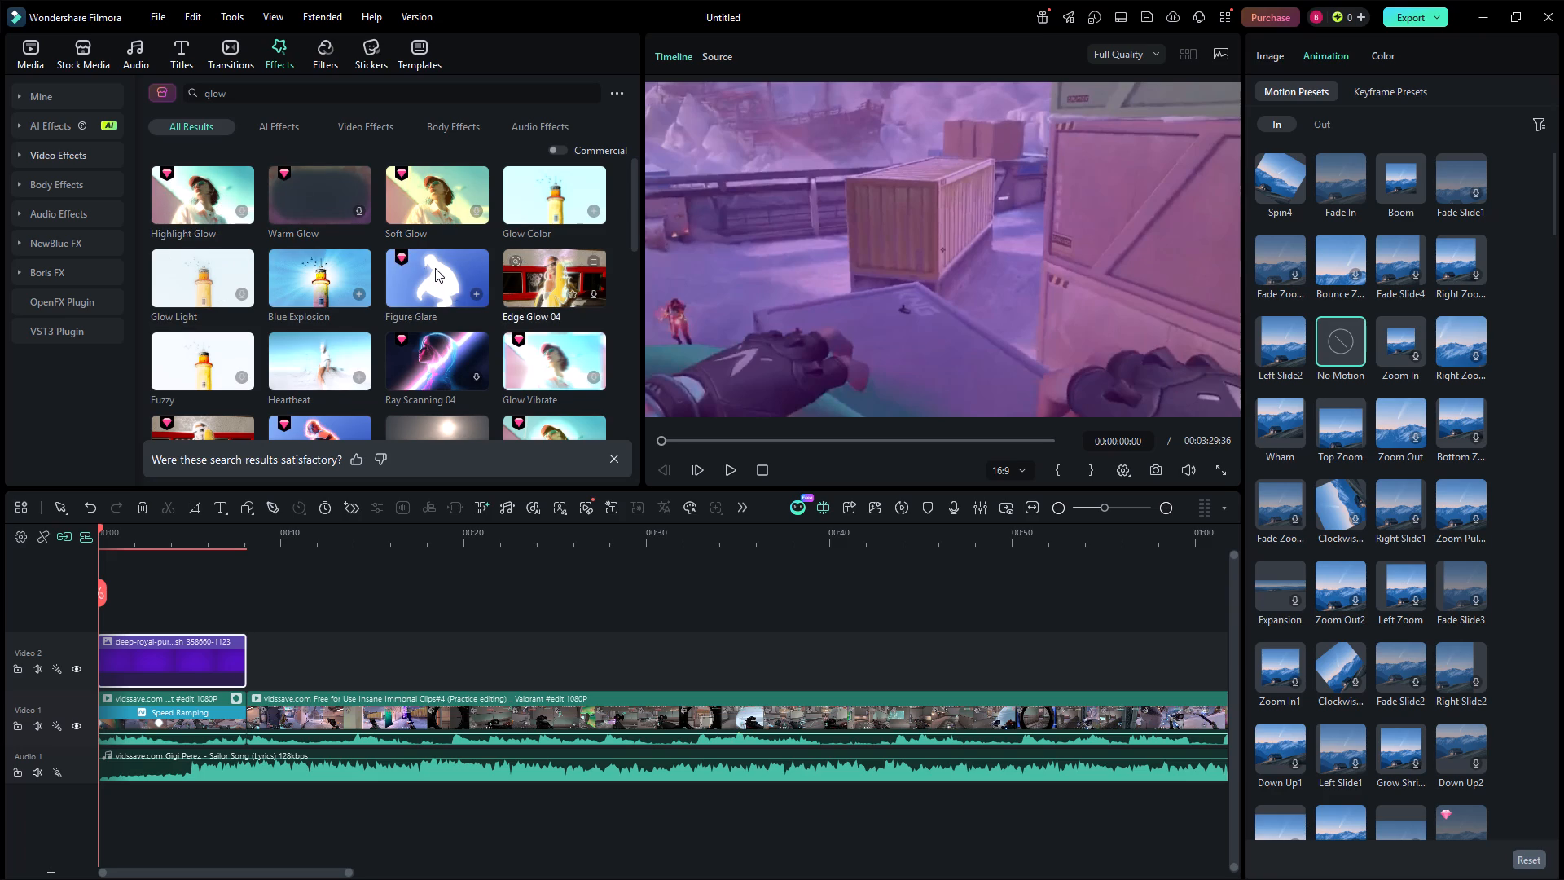
{"action": "left_click", "coordinate": [241, 213]}
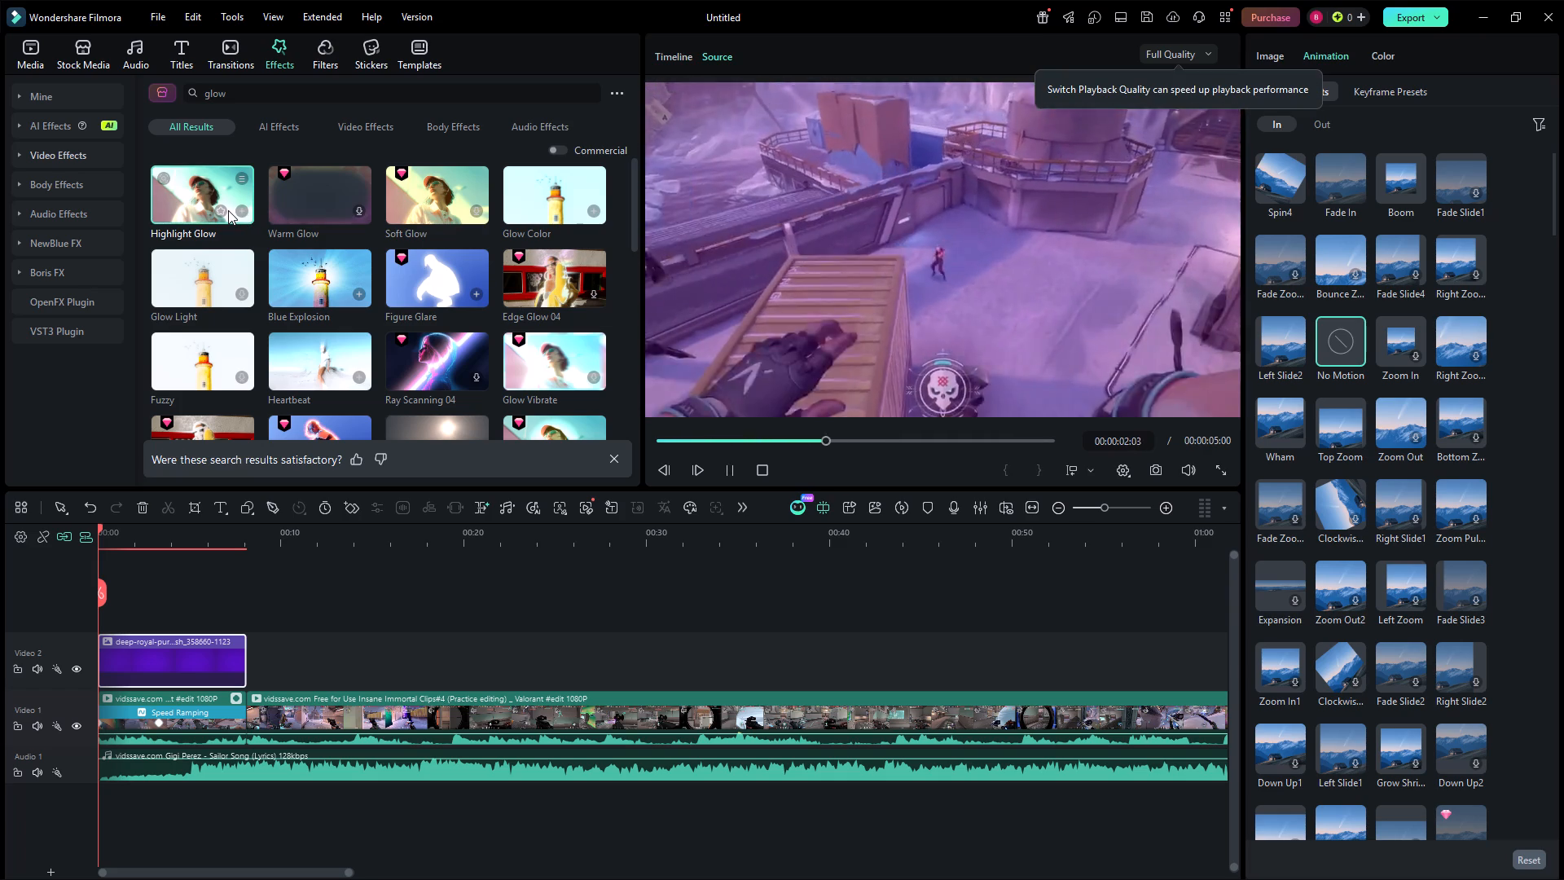
{"action": "left_click", "coordinate": [195, 178]}
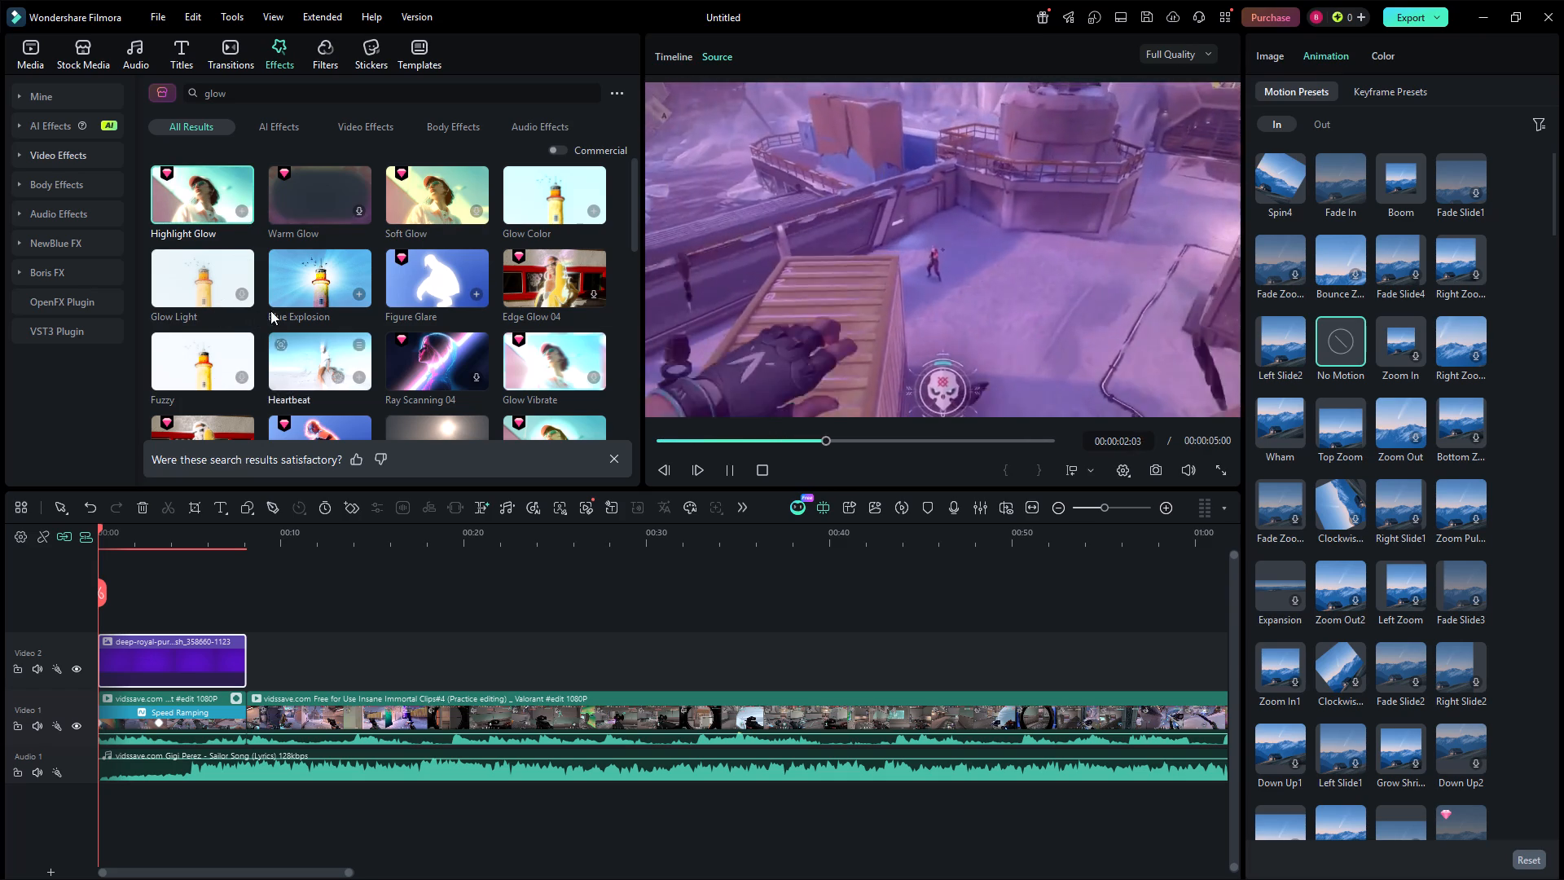
Add the Highlight Glow effect to the start of the timeline.
{"action": "left_click", "coordinate": [323, 612]}
{"action": "right_click_drag", "start_coordinate": [326, 597], "coordinate": [358, 679]}
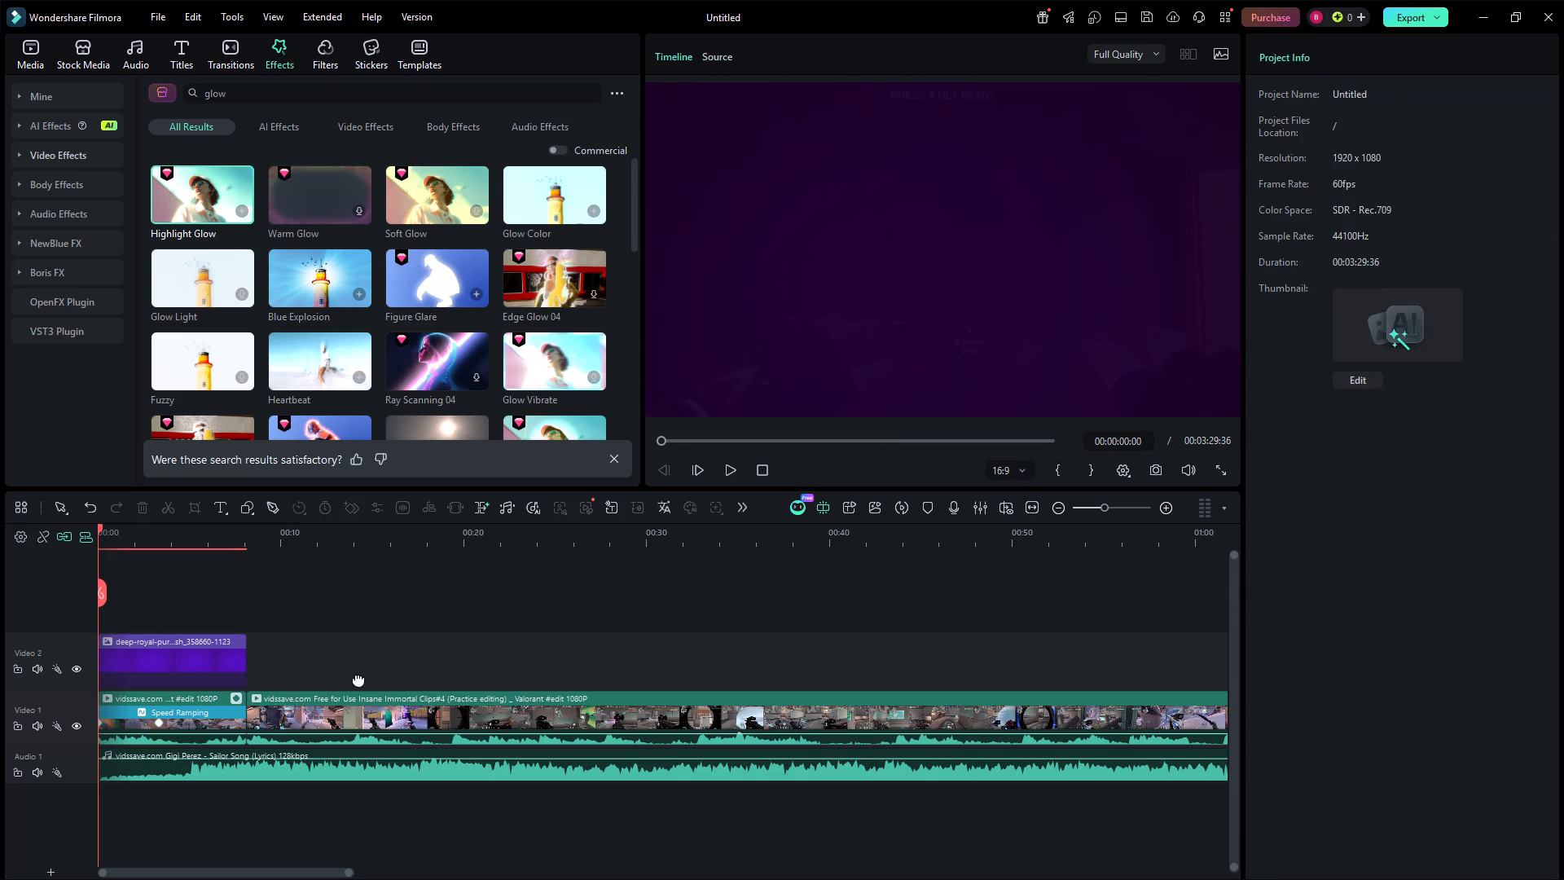
{"action": "right_click_drag", "start_coordinate": [358, 679], "coordinate": [355, 684]}
{"action": "right_click_drag", "start_coordinate": [349, 606], "coordinate": [653, 705]}
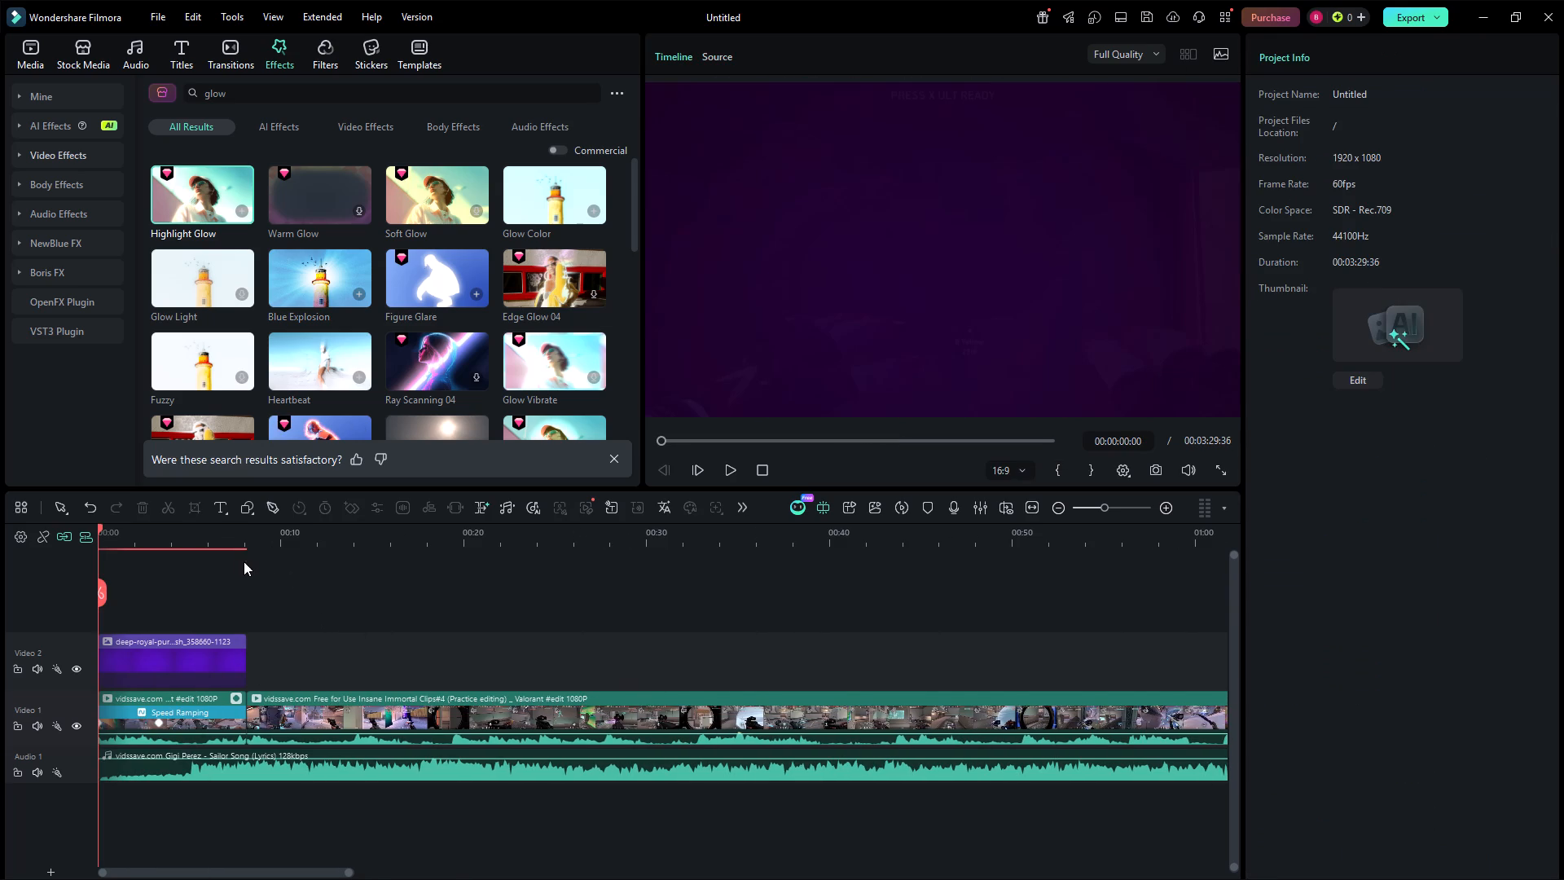
{"action": "left_click", "coordinate": [228, 551]}
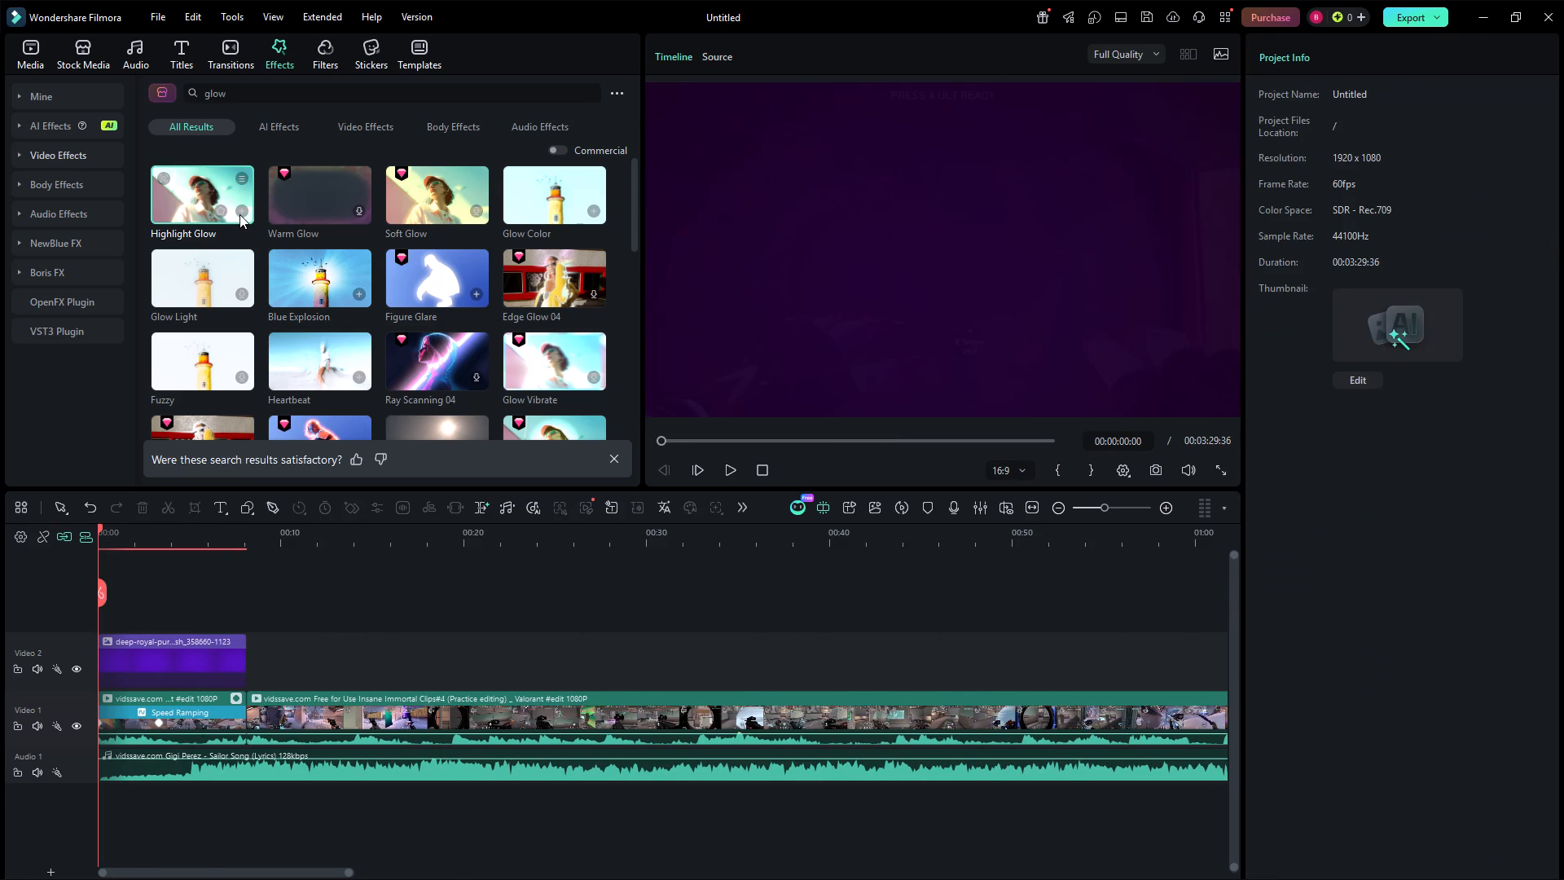
{"action": "left_click", "coordinate": [239, 213]}
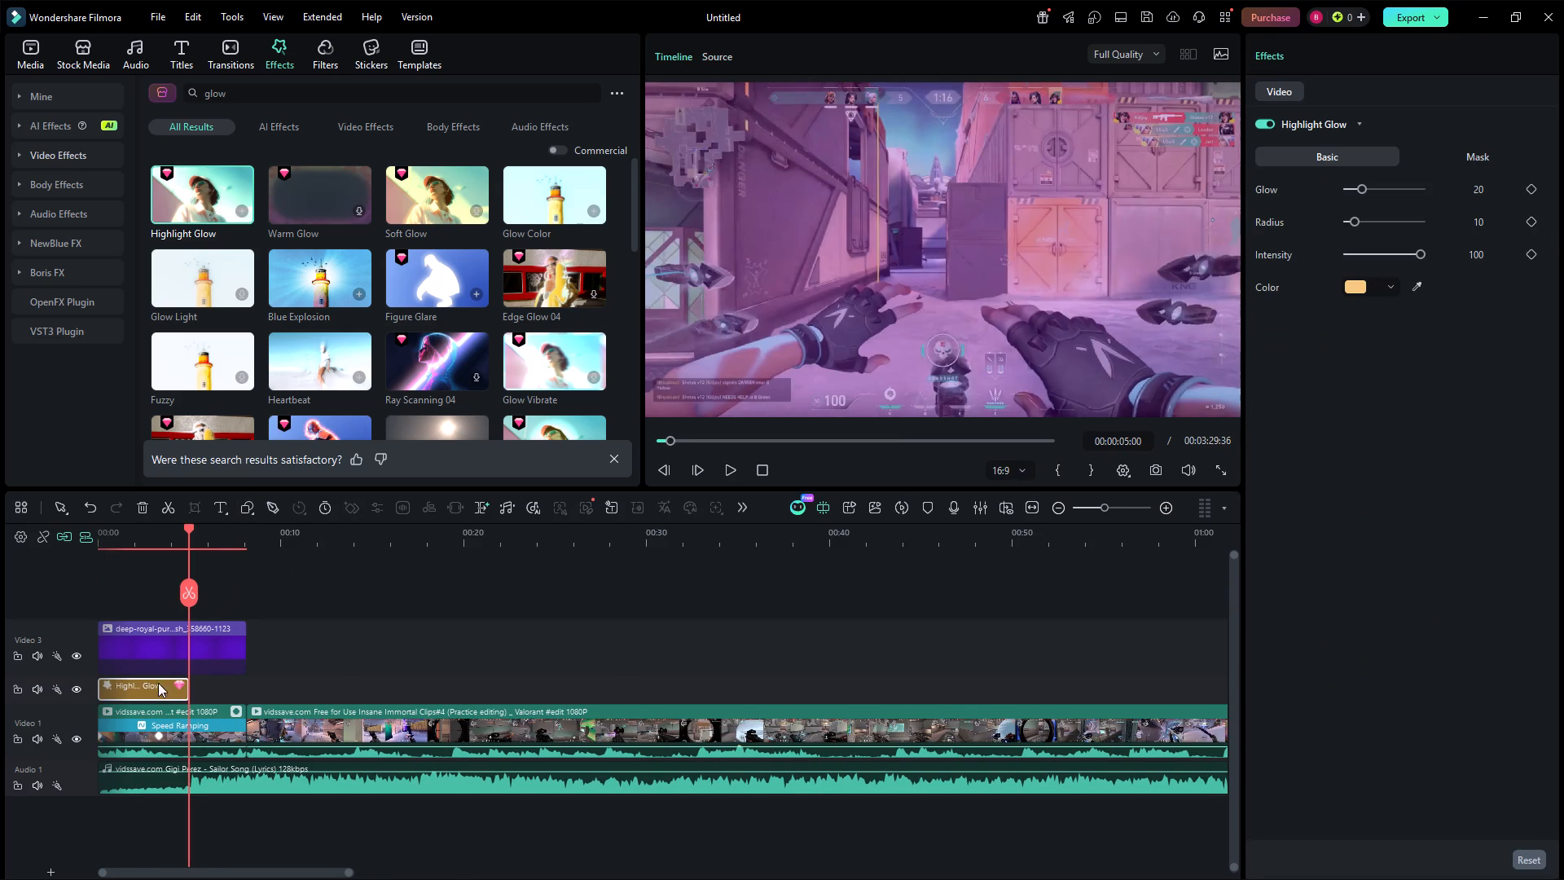
Move the Highlight Glow effect above the purple image clip and extend its end to match that clip's end.
{"action": "left_click_drag", "start_coordinate": [136, 695], "coordinate": [107, 587]}
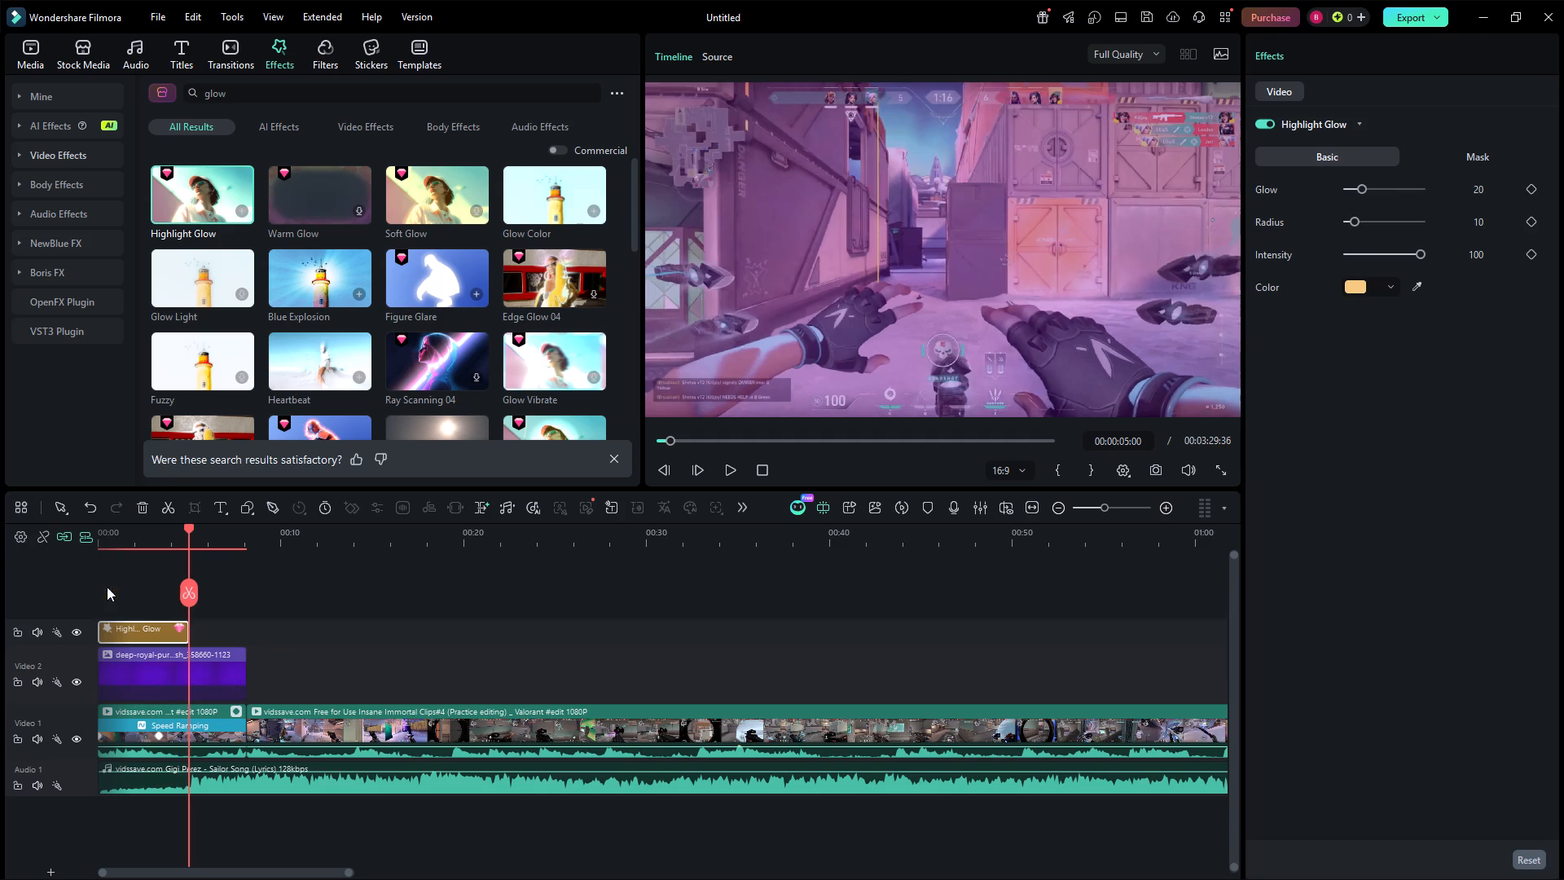
{"action": "left_click_drag", "start_coordinate": [187, 631], "coordinate": [216, 635]}
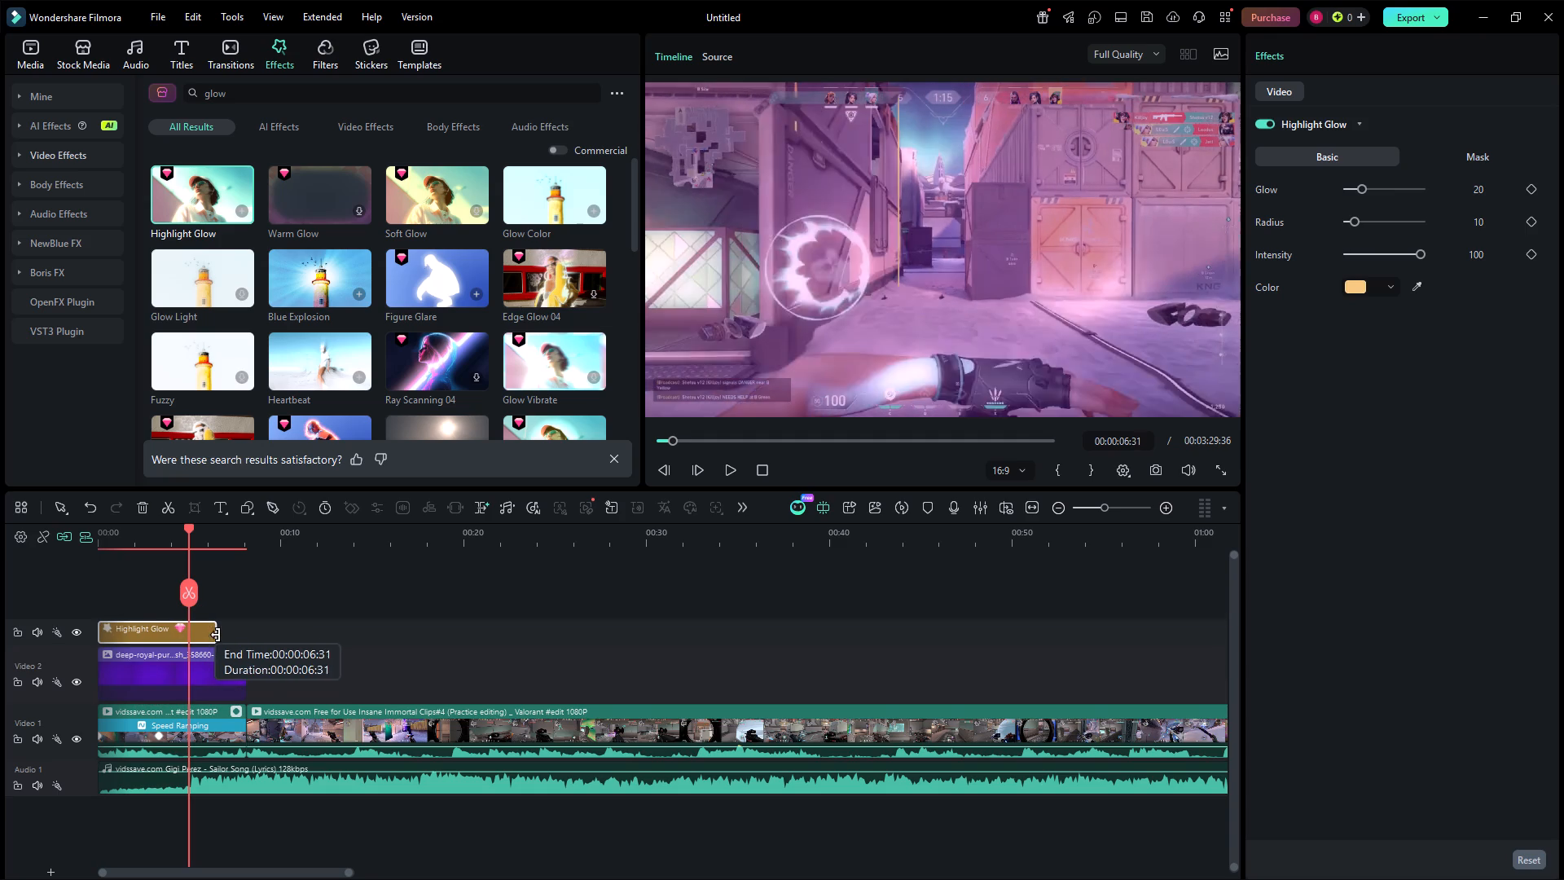
{"action": "left_click_drag", "start_coordinate": [216, 635], "coordinate": [246, 640]}
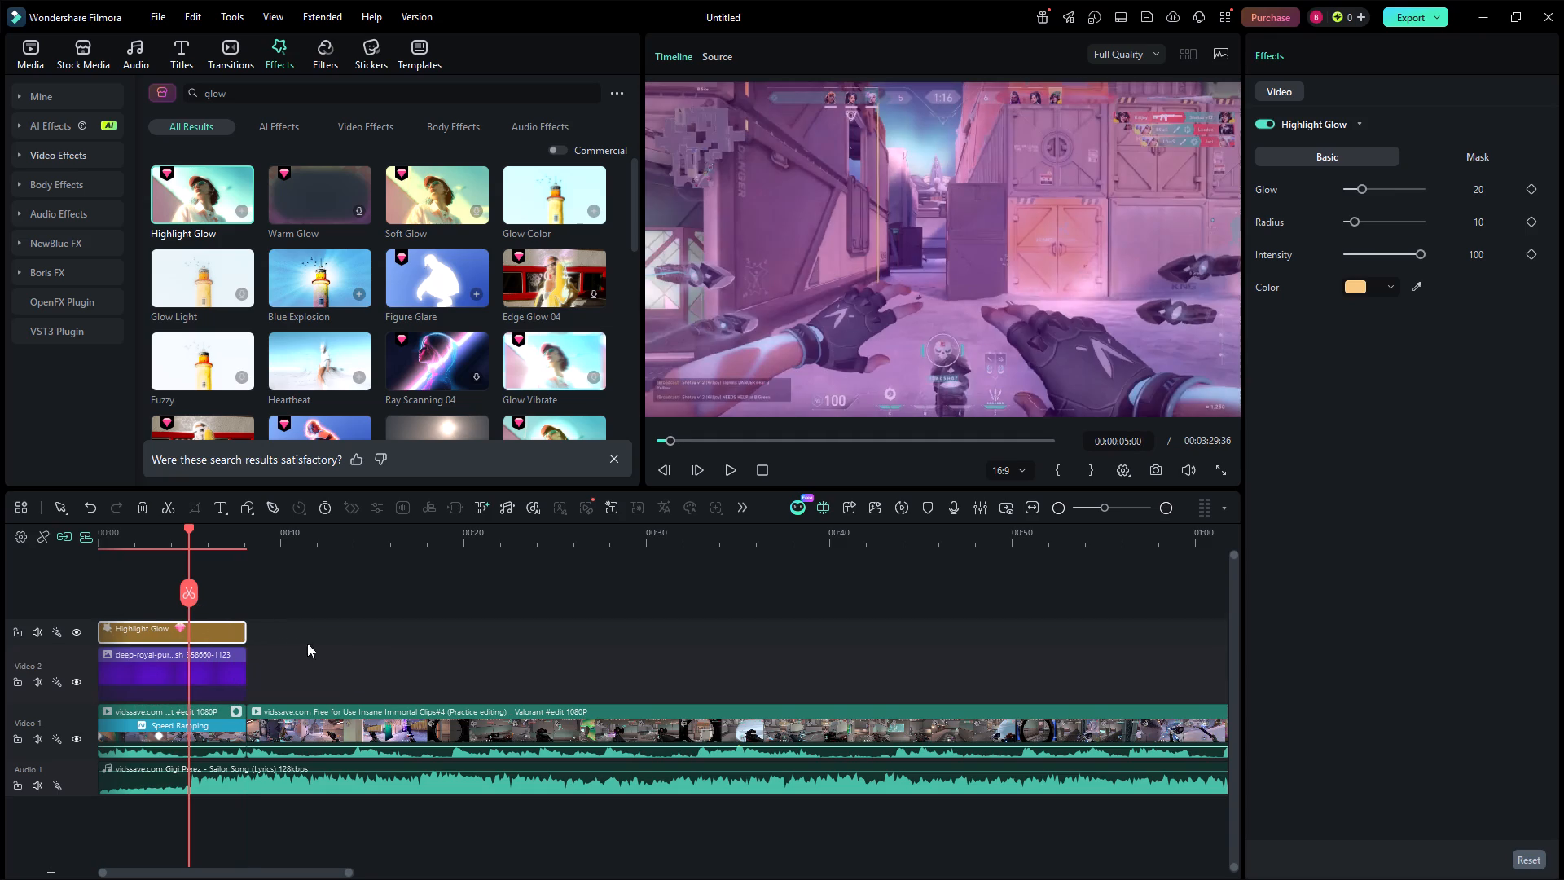
{"action": "right_click_drag", "start_coordinate": [314, 645], "coordinate": [434, 651]}
{"action": "right_click_drag", "start_coordinate": [301, 668], "coordinate": [272, 659]}
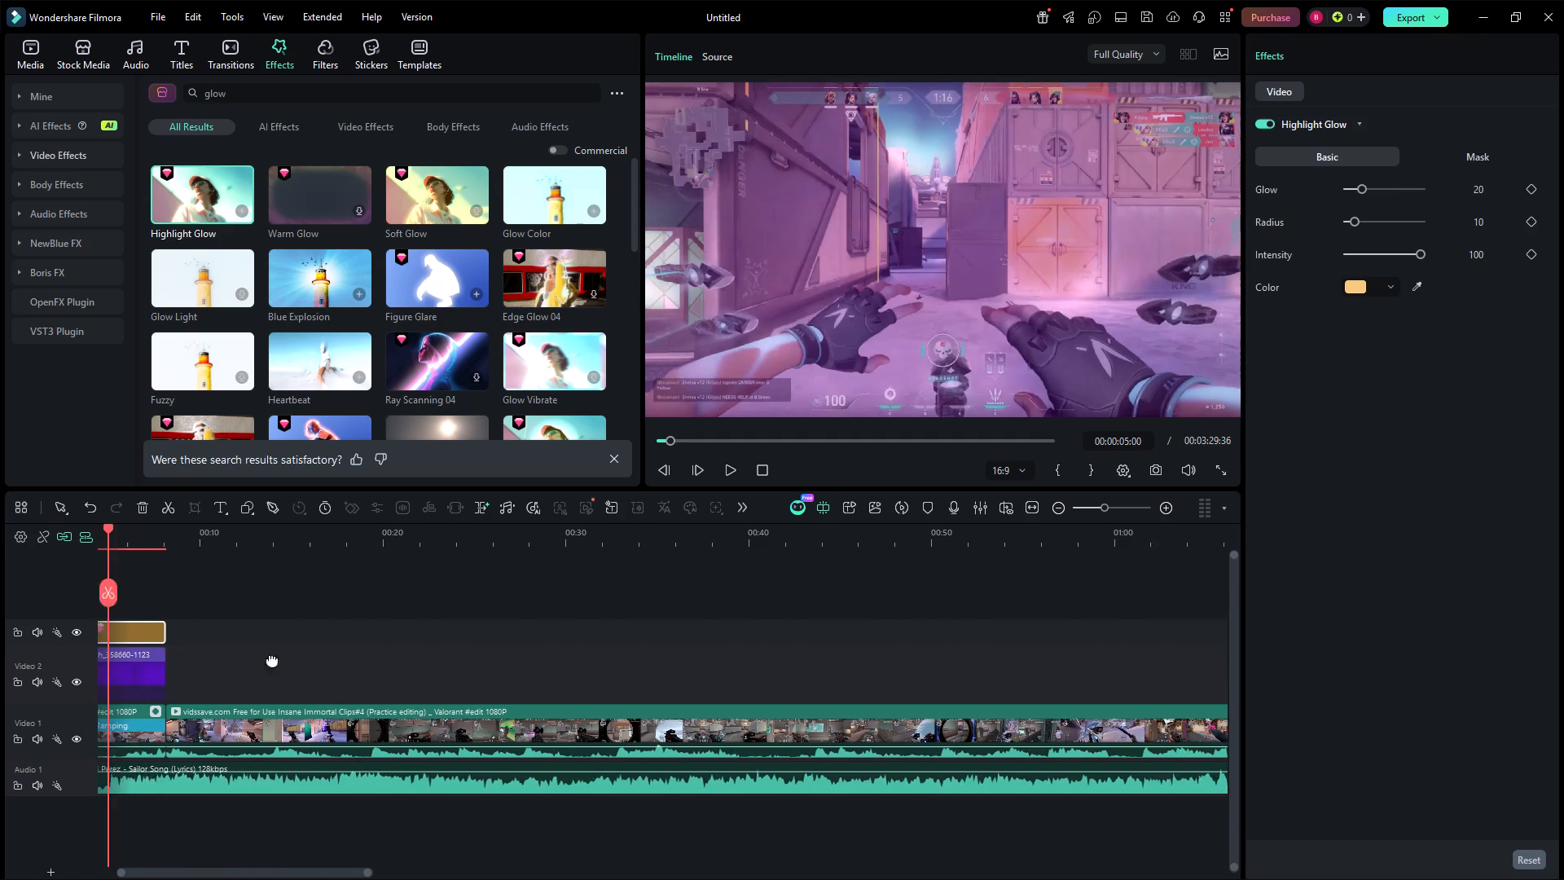
{"action": "right_click_drag", "start_coordinate": [272, 659], "coordinate": [420, 665]}
Combine the Highlight Glow effect and the purple image clip into a compound clip with the default name.
{"action": "left_click_drag", "start_coordinate": [317, 667], "coordinate": [165, 636]}
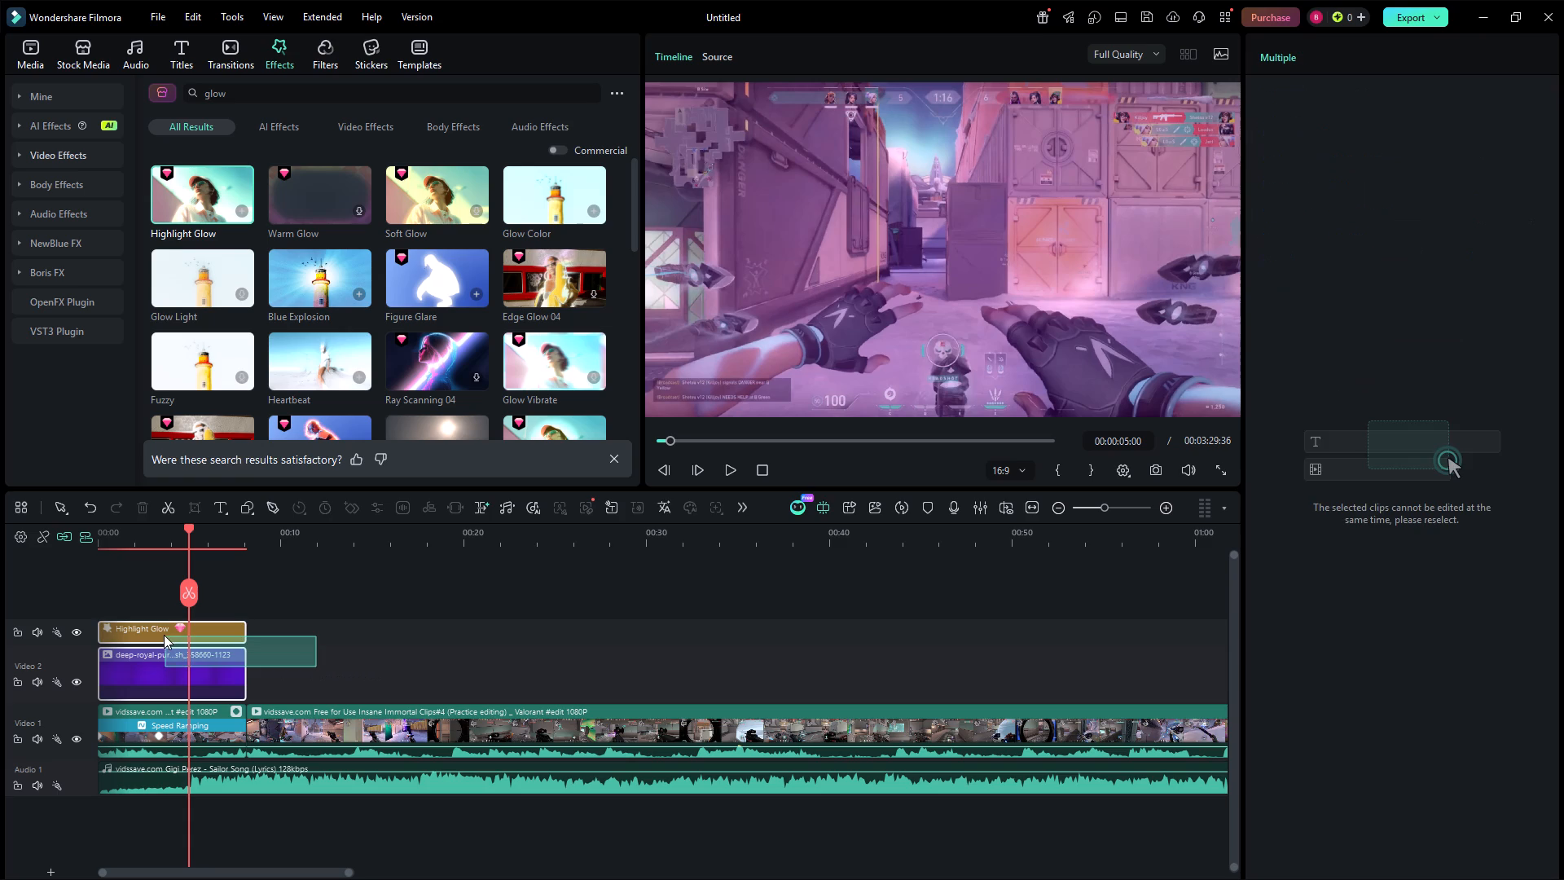
{"action": "right_click", "coordinate": [164, 635]}
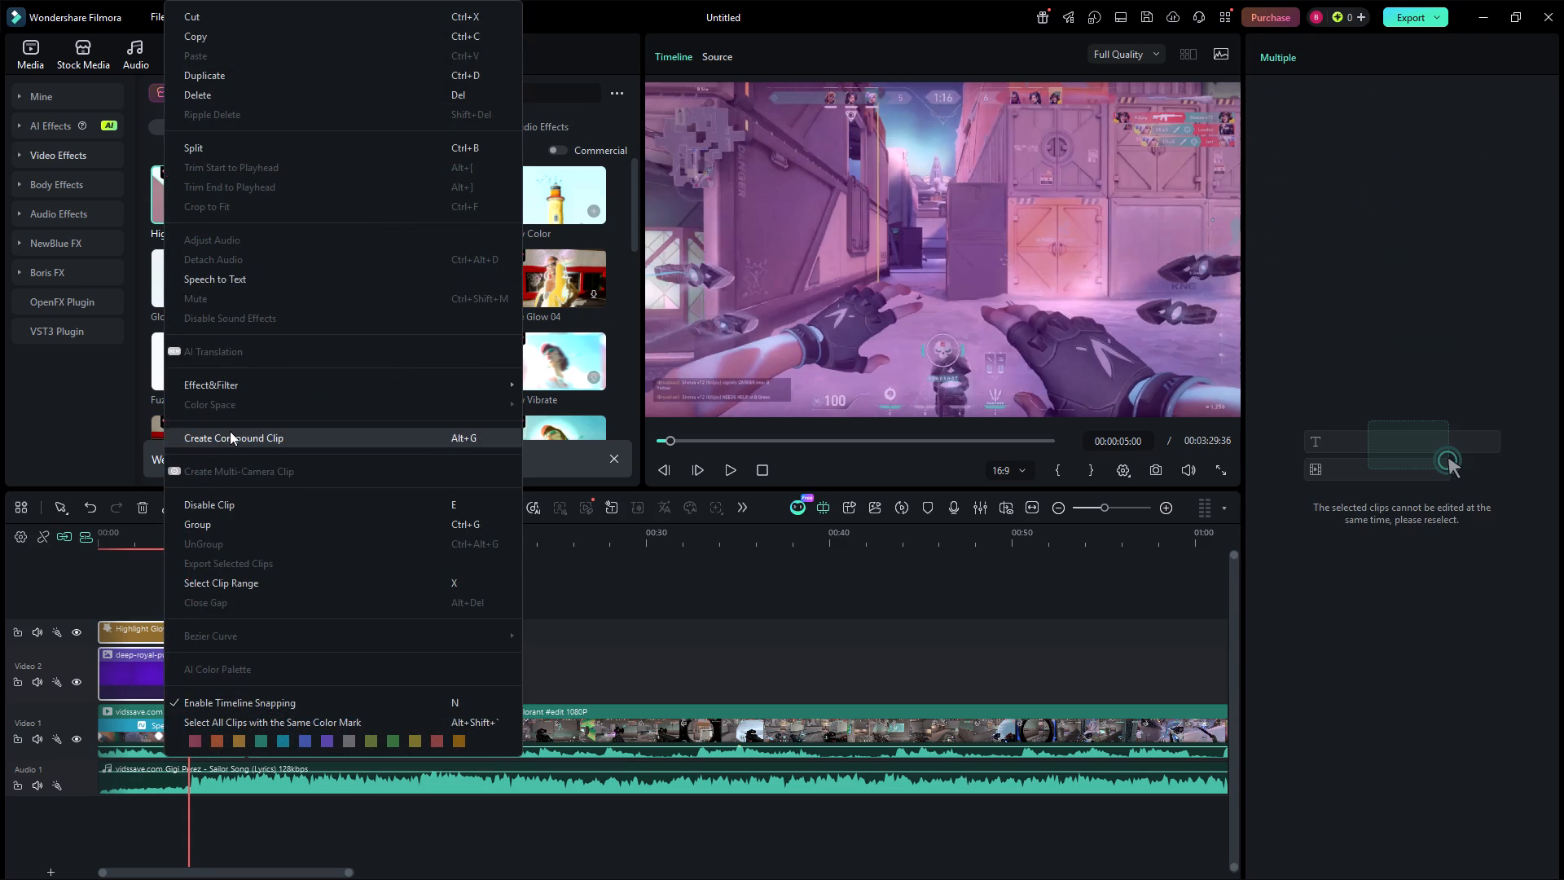
{"action": "left_click", "coordinate": [230, 431]}
{"action": "left_click", "coordinate": [861, 518]}
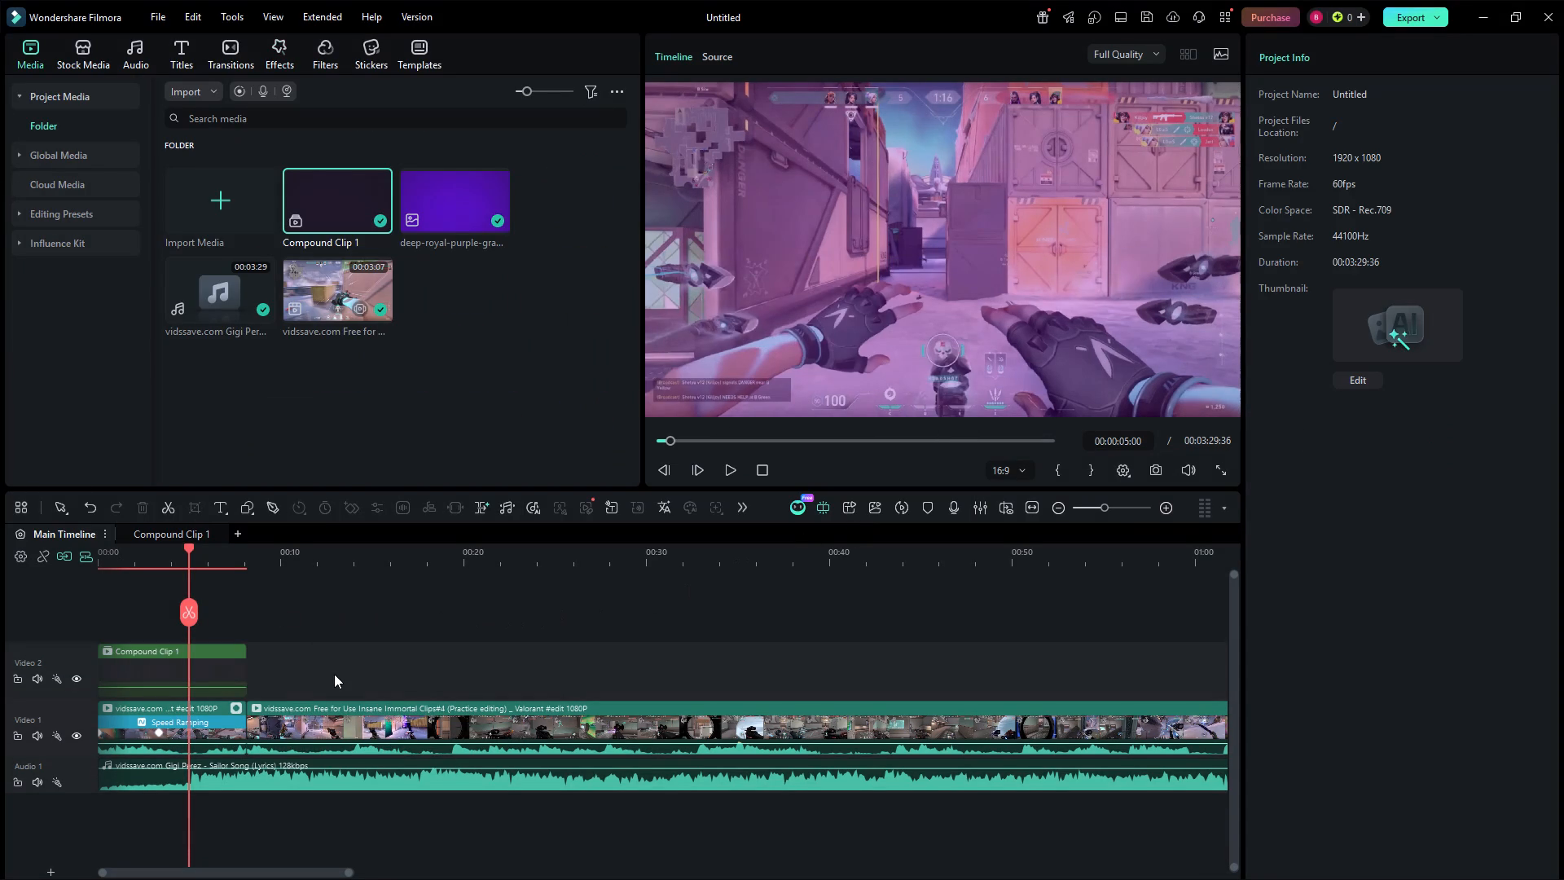
Scrub through the opening section, return to the start and play back the edit to review the purple glow overlay.
{"action": "left_click_drag", "start_coordinate": [192, 557], "coordinate": [167, 557]}
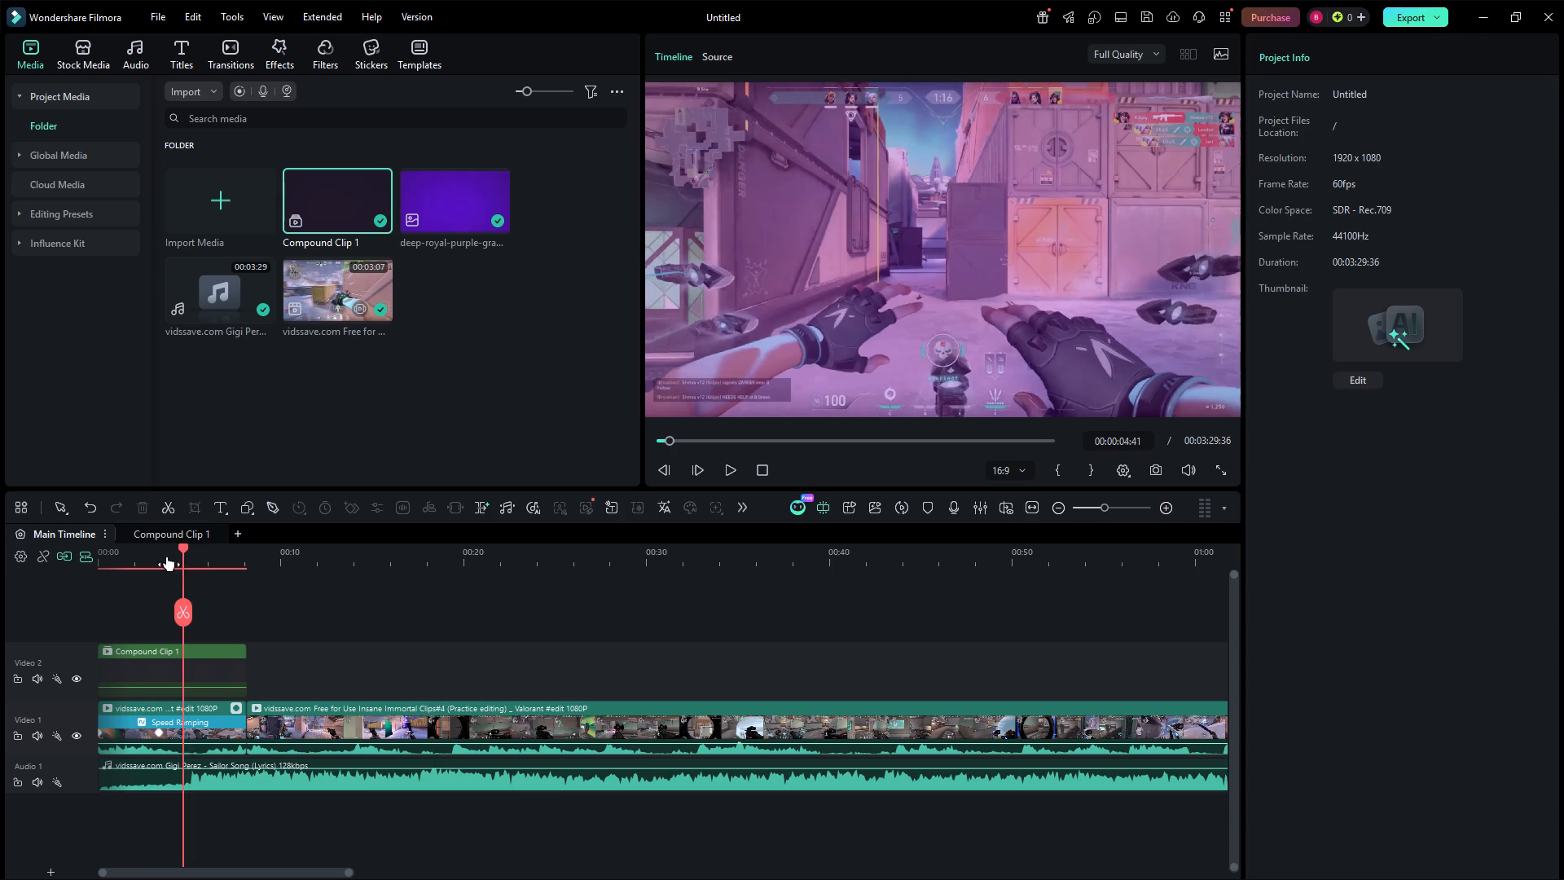
{"action": "left_click_drag", "start_coordinate": [167, 557], "coordinate": [270, 555]}
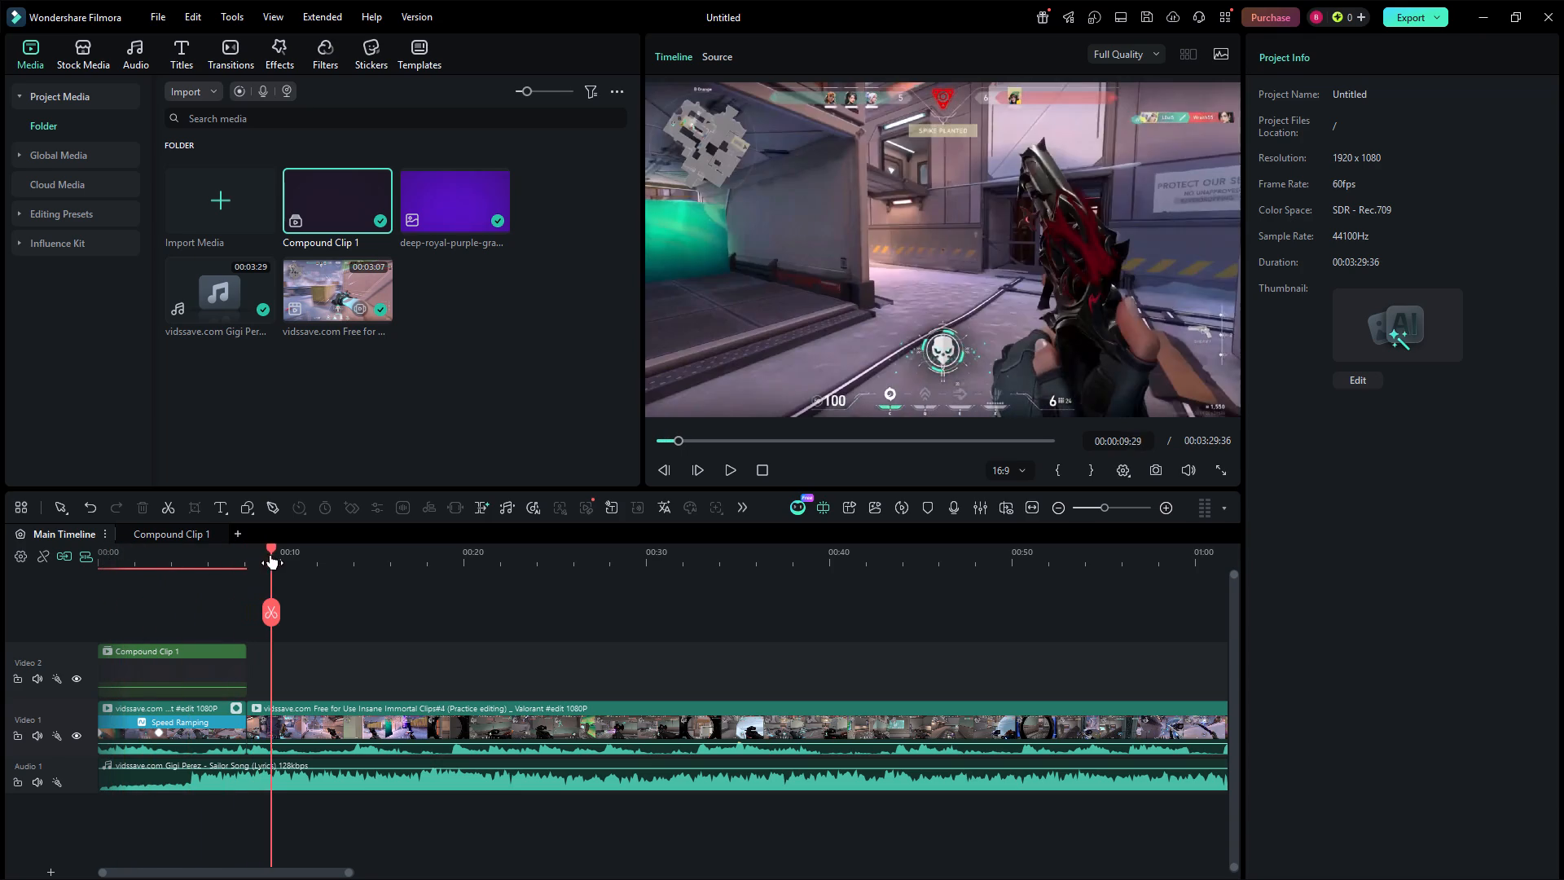
{"action": "left_click_drag", "start_coordinate": [270, 555], "coordinate": [0, 585]}
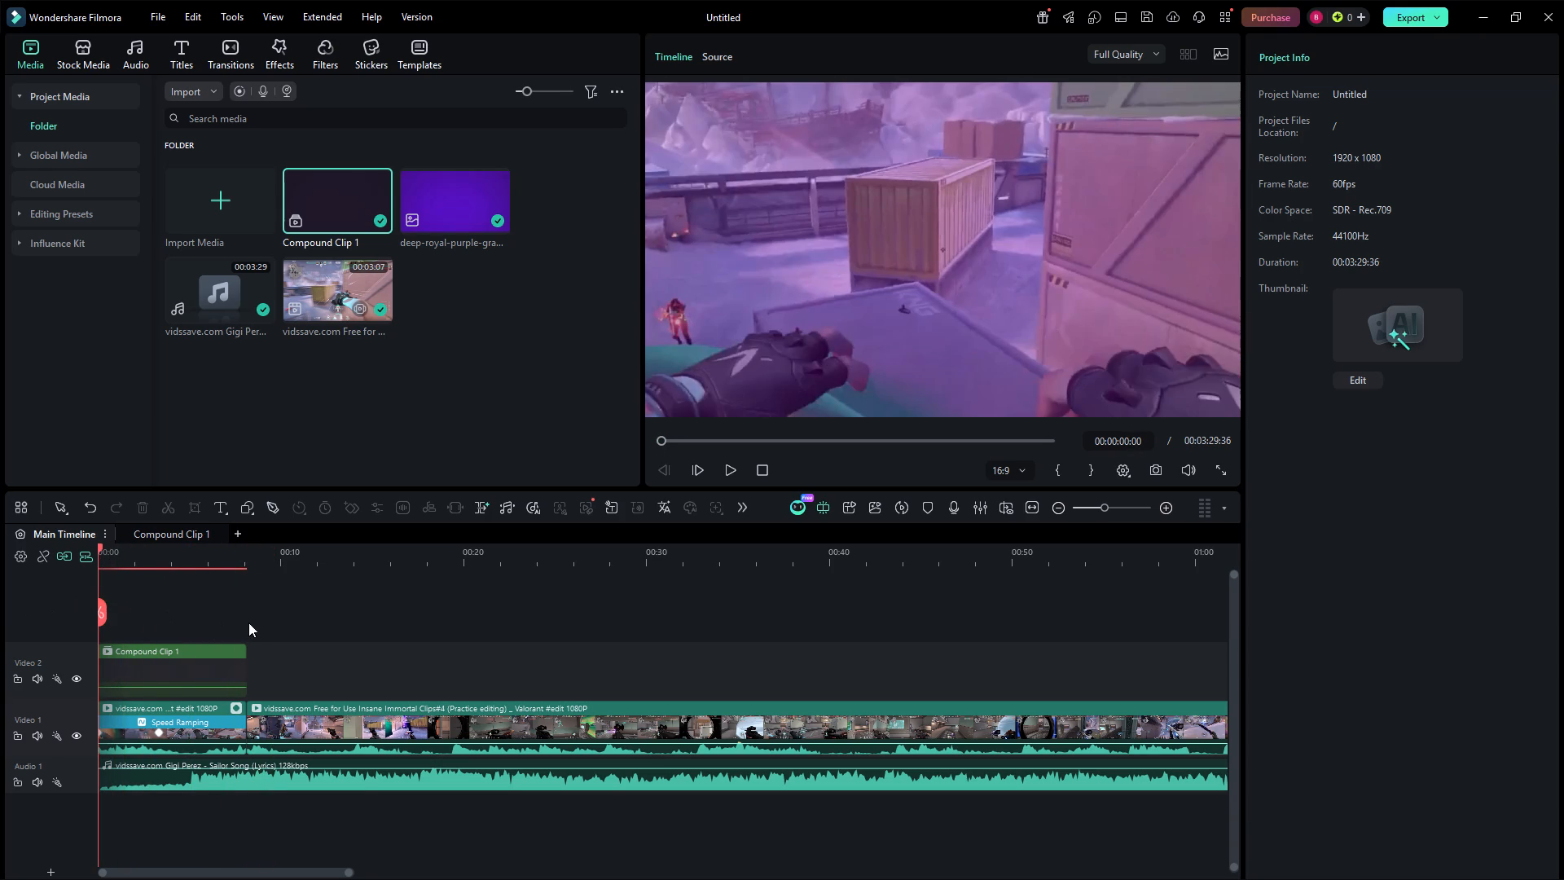
{"action": "left_click", "coordinate": [729, 473]}
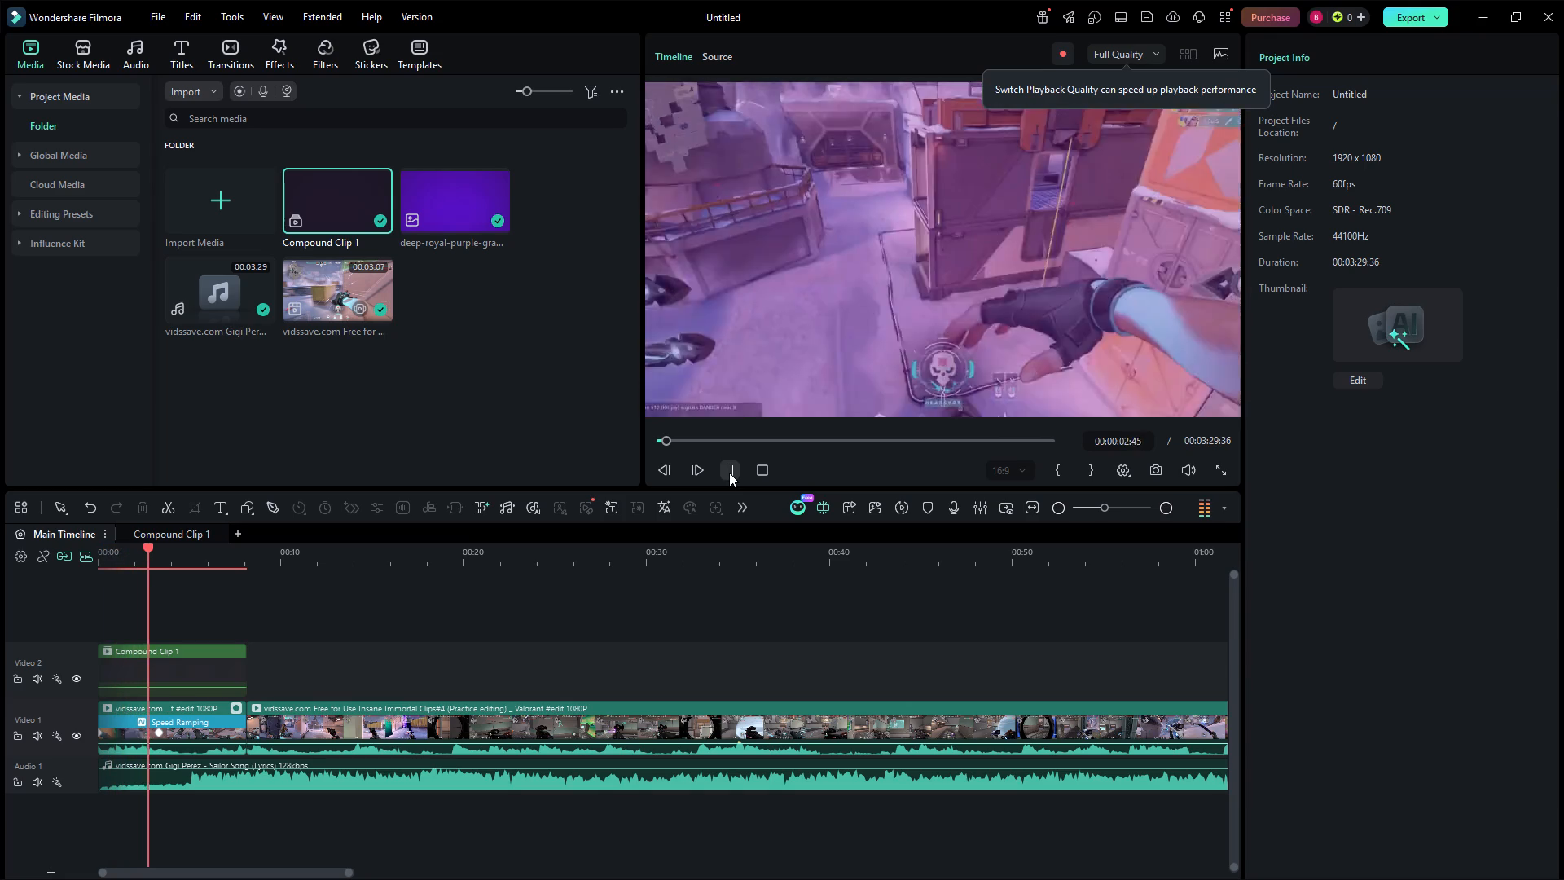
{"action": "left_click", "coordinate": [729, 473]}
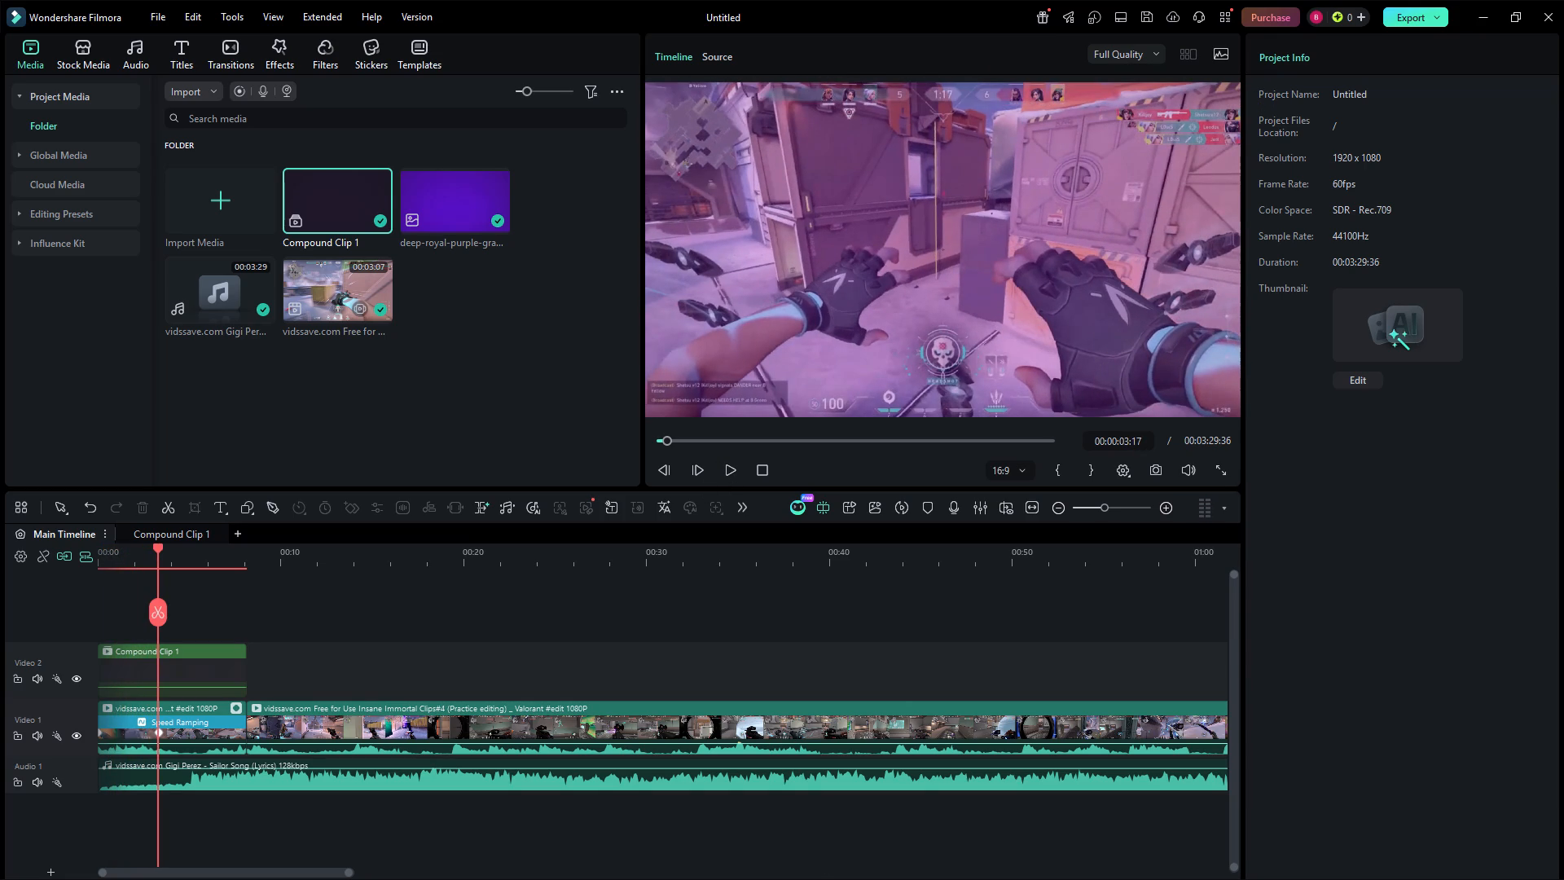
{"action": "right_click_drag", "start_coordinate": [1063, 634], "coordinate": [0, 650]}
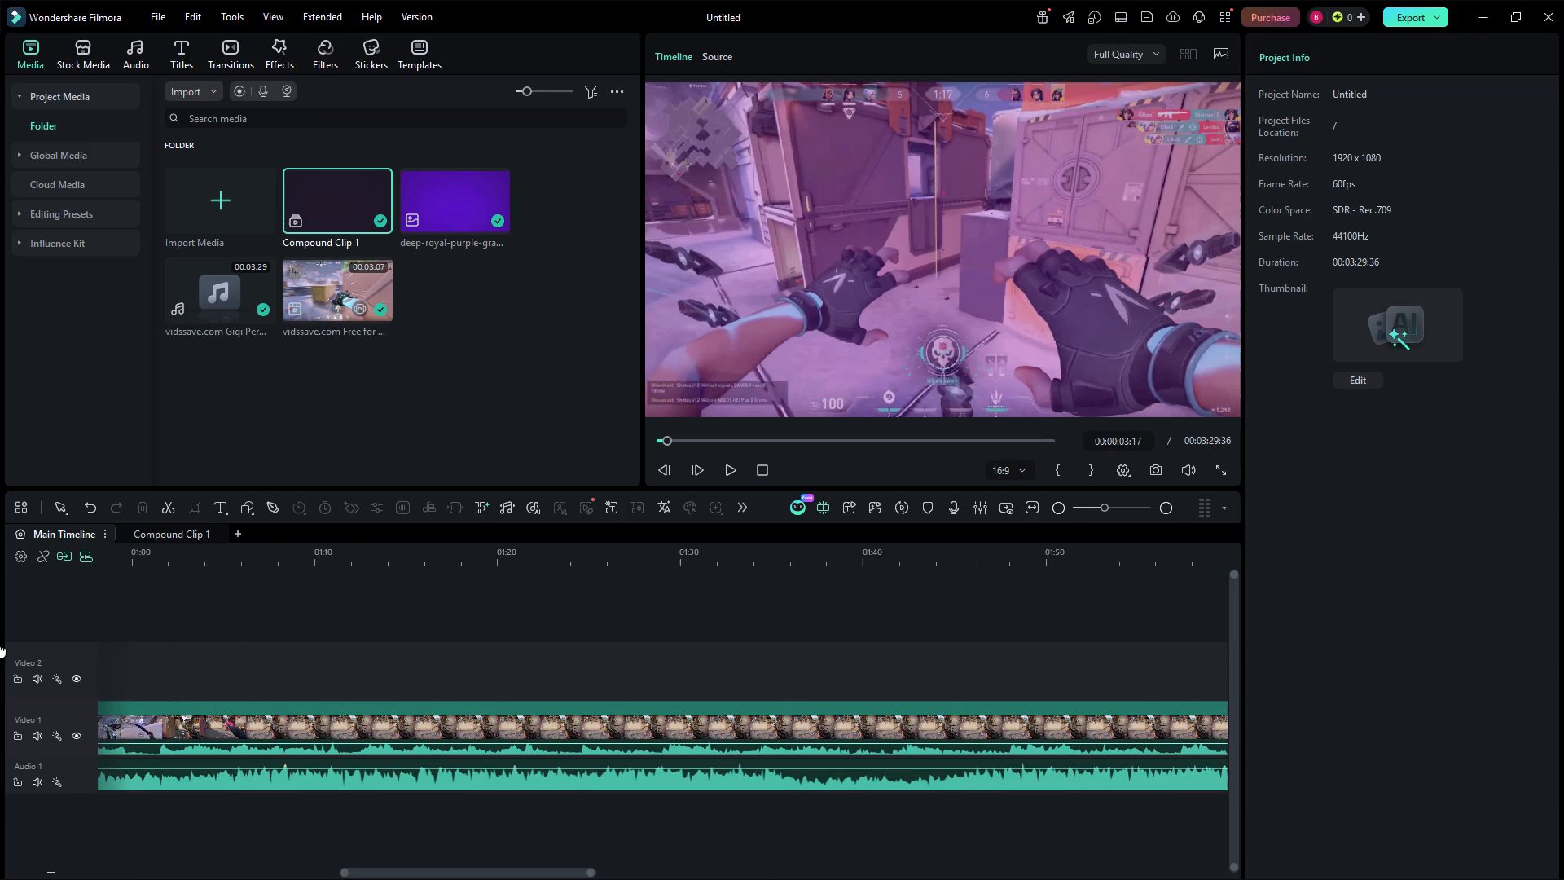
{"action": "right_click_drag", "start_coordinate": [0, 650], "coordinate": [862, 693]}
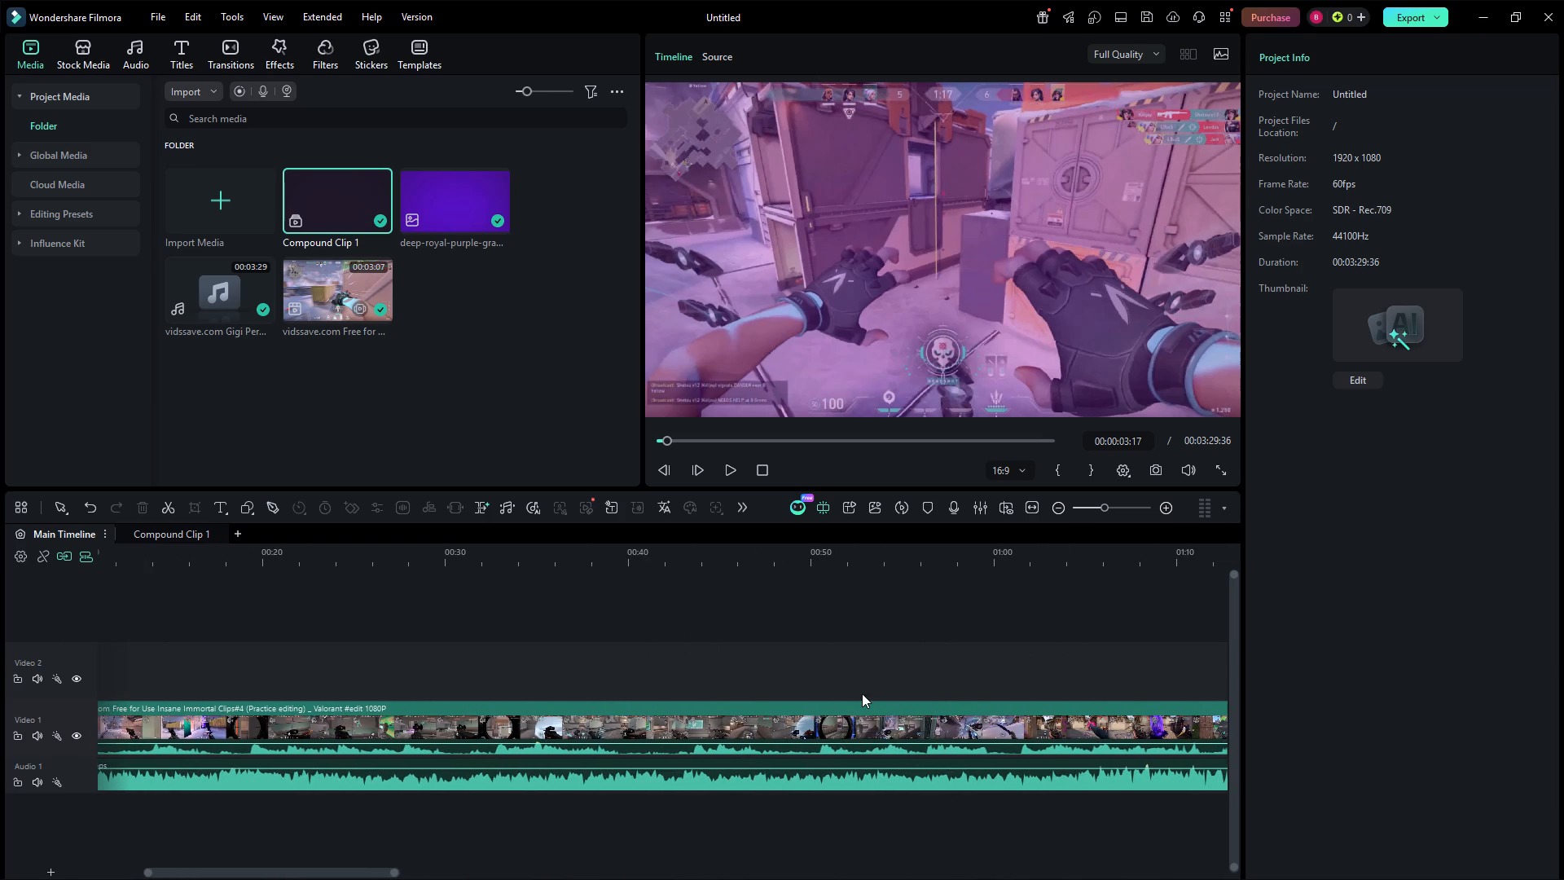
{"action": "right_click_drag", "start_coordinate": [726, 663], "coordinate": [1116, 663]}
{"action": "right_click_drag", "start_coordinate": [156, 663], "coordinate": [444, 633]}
Duplicate the purple glow compound clip and align the copy with the timeline start, on the track directly below the original.
{"action": "left_click", "coordinate": [439, 655]}
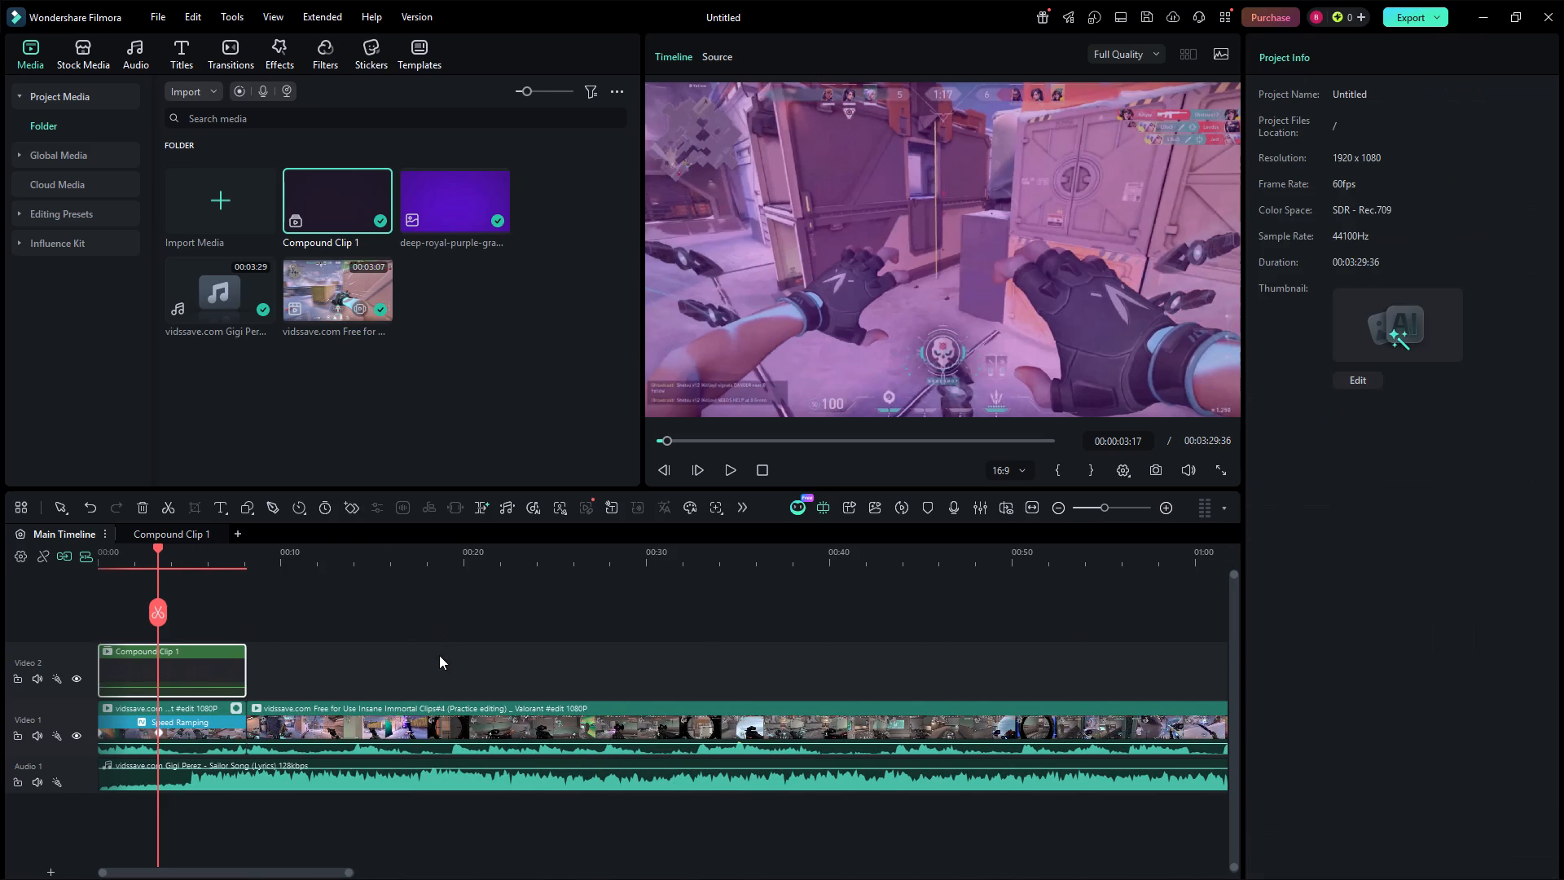
{"action": "left_click", "coordinate": [200, 667]}
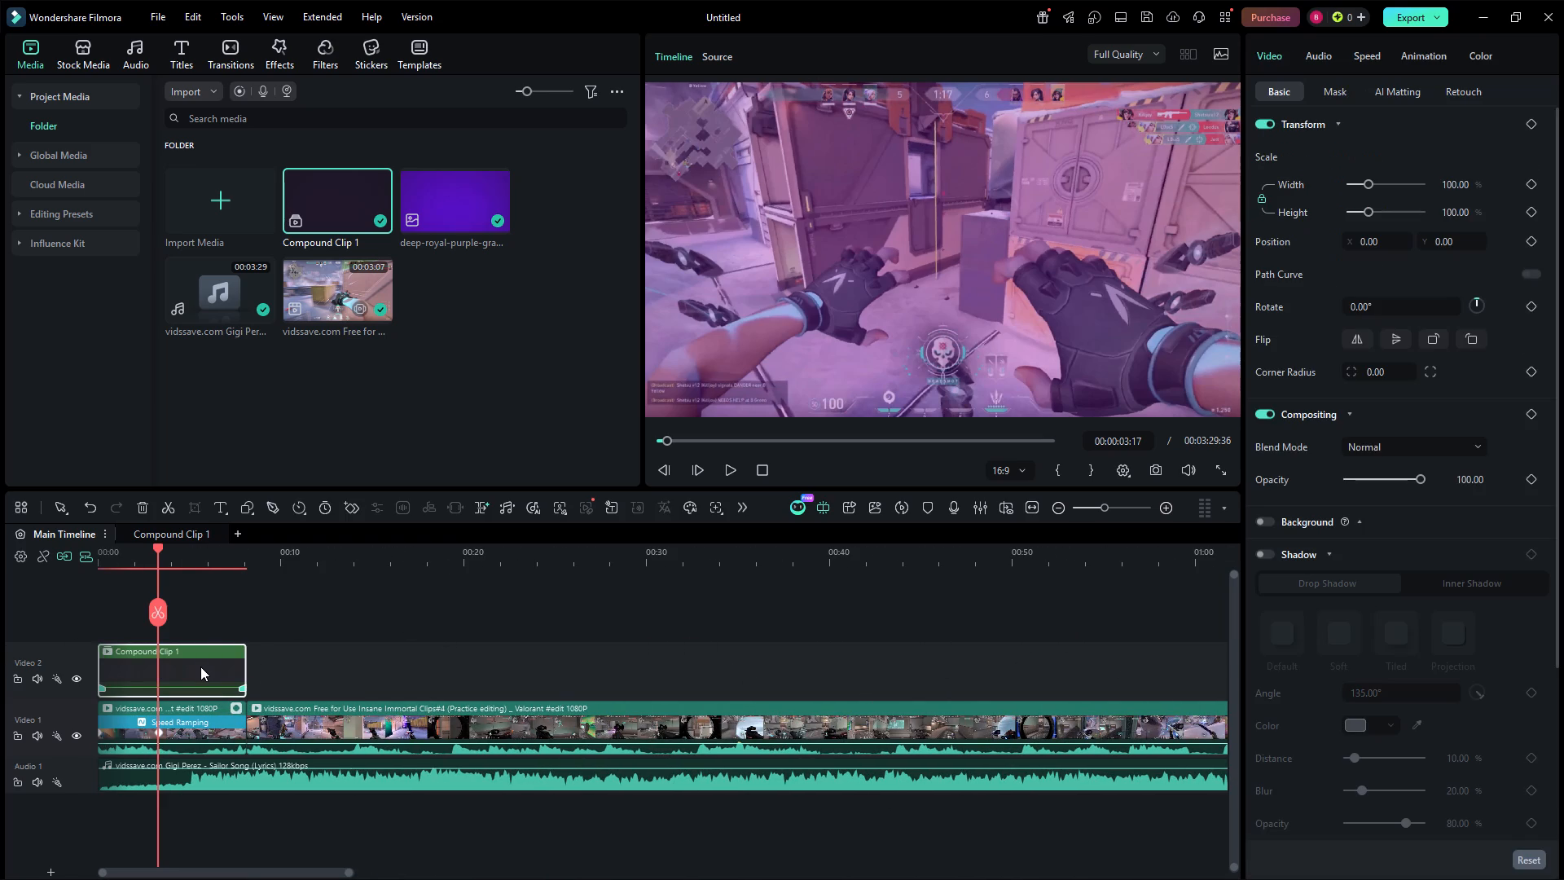
{"action": "right_click", "coordinate": [200, 667]}
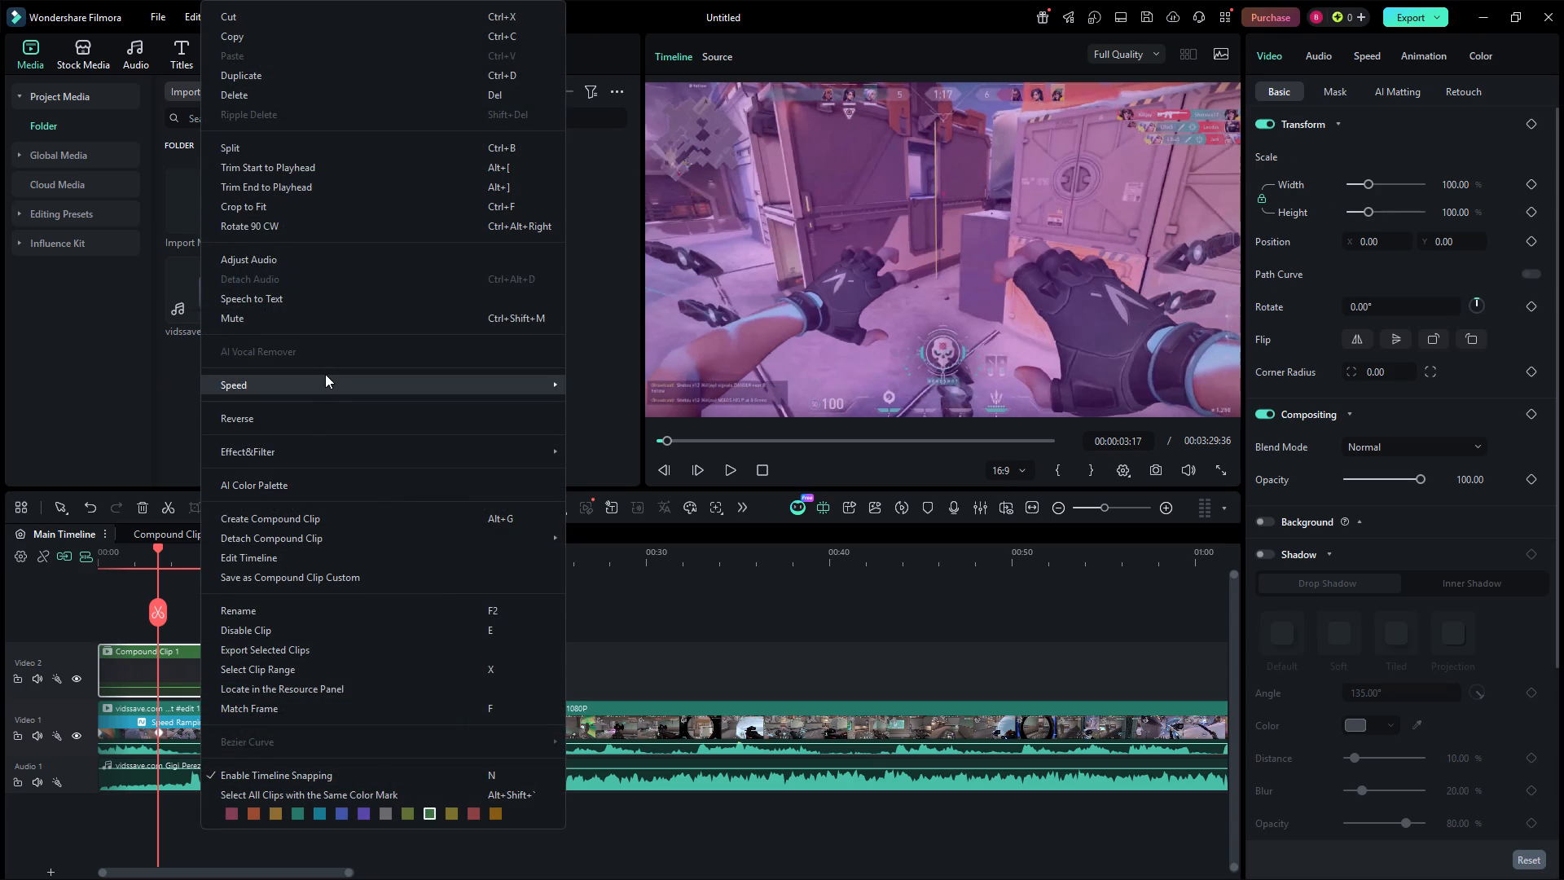
{"action": "left_click", "coordinate": [250, 68]}
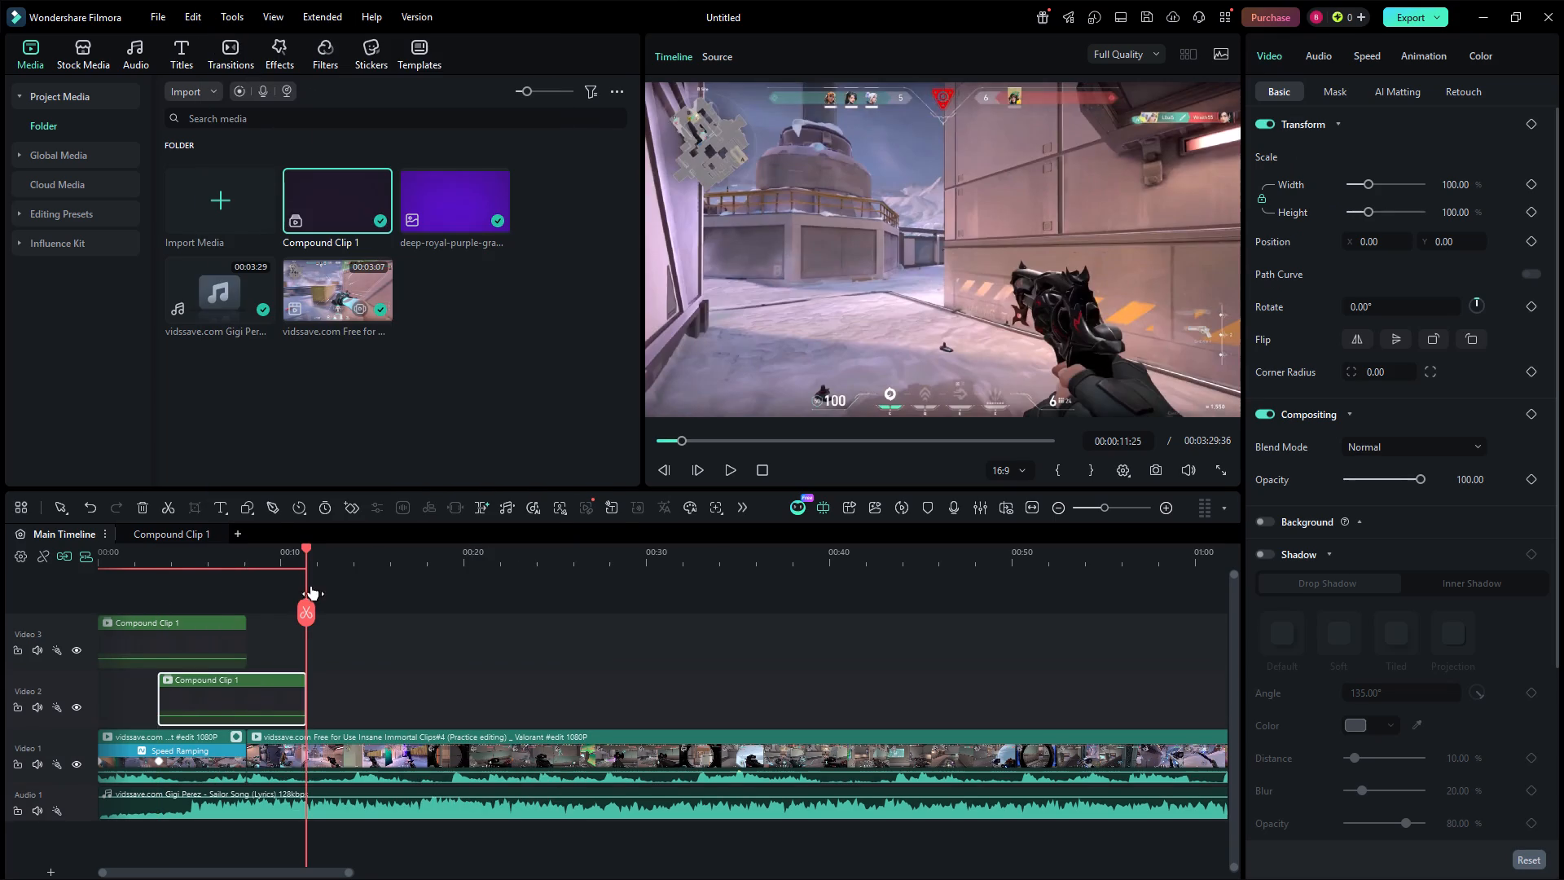
{"action": "right_click_drag", "start_coordinate": [442, 689], "coordinate": [653, 671]}
{"action": "left_click_drag", "start_coordinate": [226, 681], "coordinate": [165, 682]}
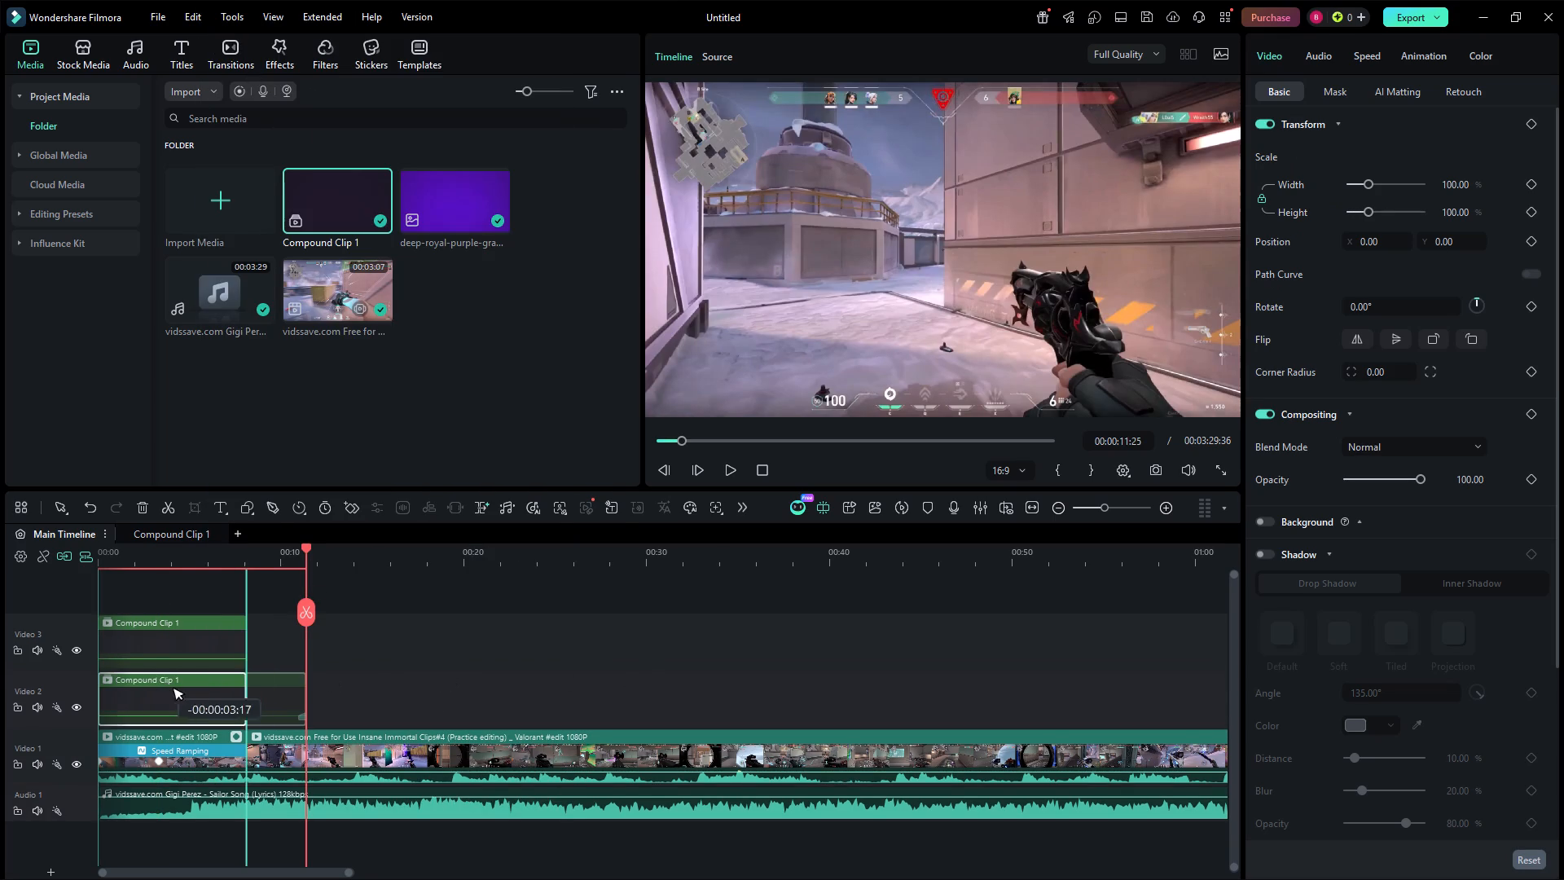
{"action": "left_click_drag", "start_coordinate": [165, 682], "coordinate": [140, 682]}
Move the upper compound clip's overlay straight up to position Y 540, so it covers only the top half of the frame.
{"action": "left_click", "coordinate": [145, 632]}
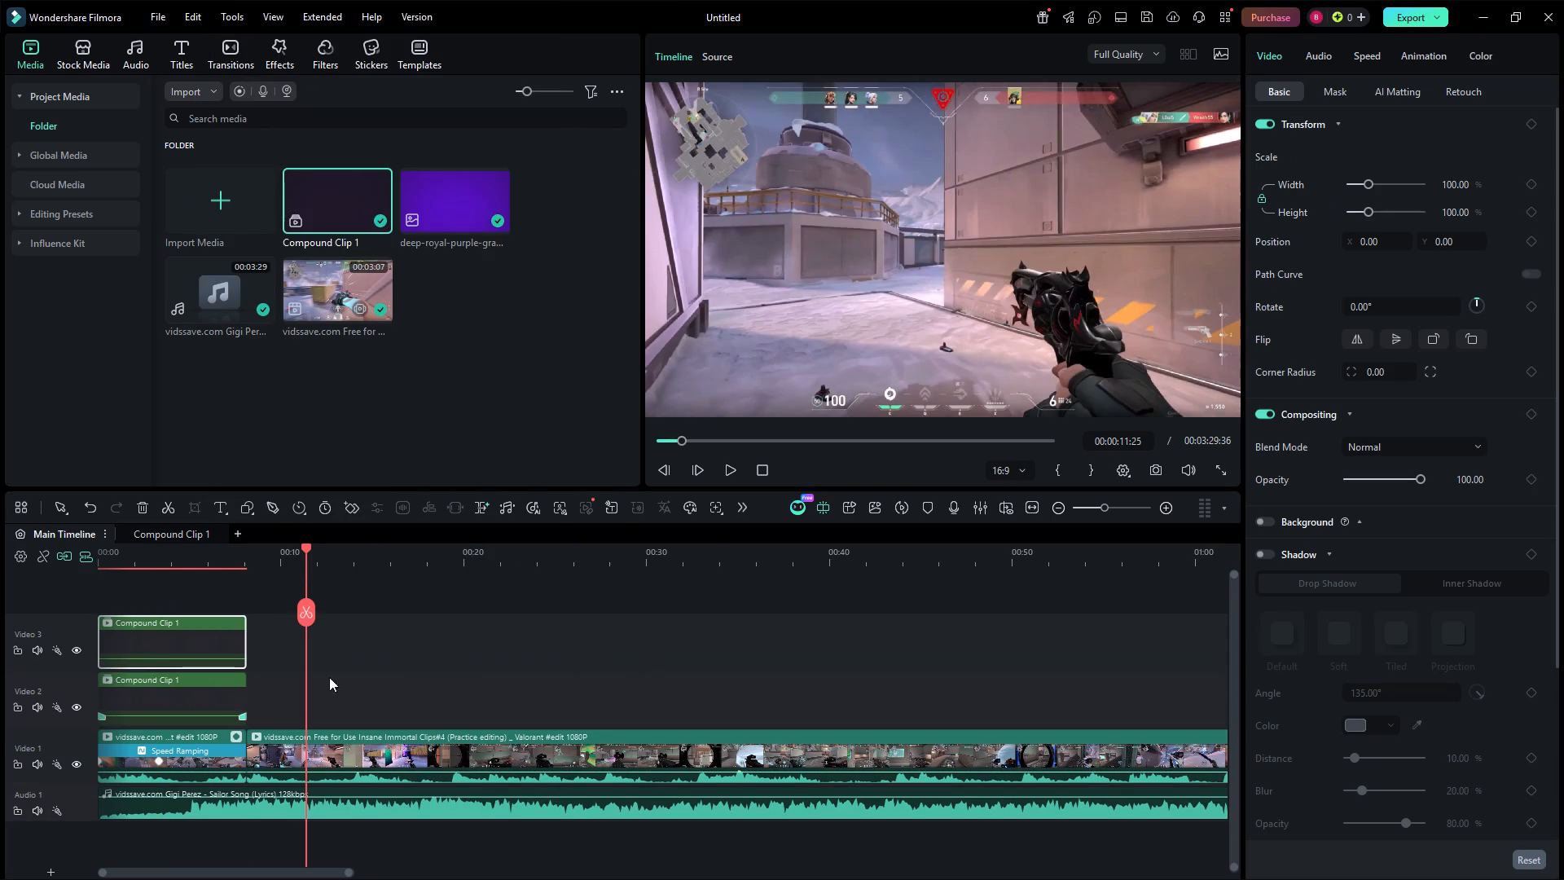
{"action": "left_click_drag", "start_coordinate": [304, 556], "coordinate": [225, 558]}
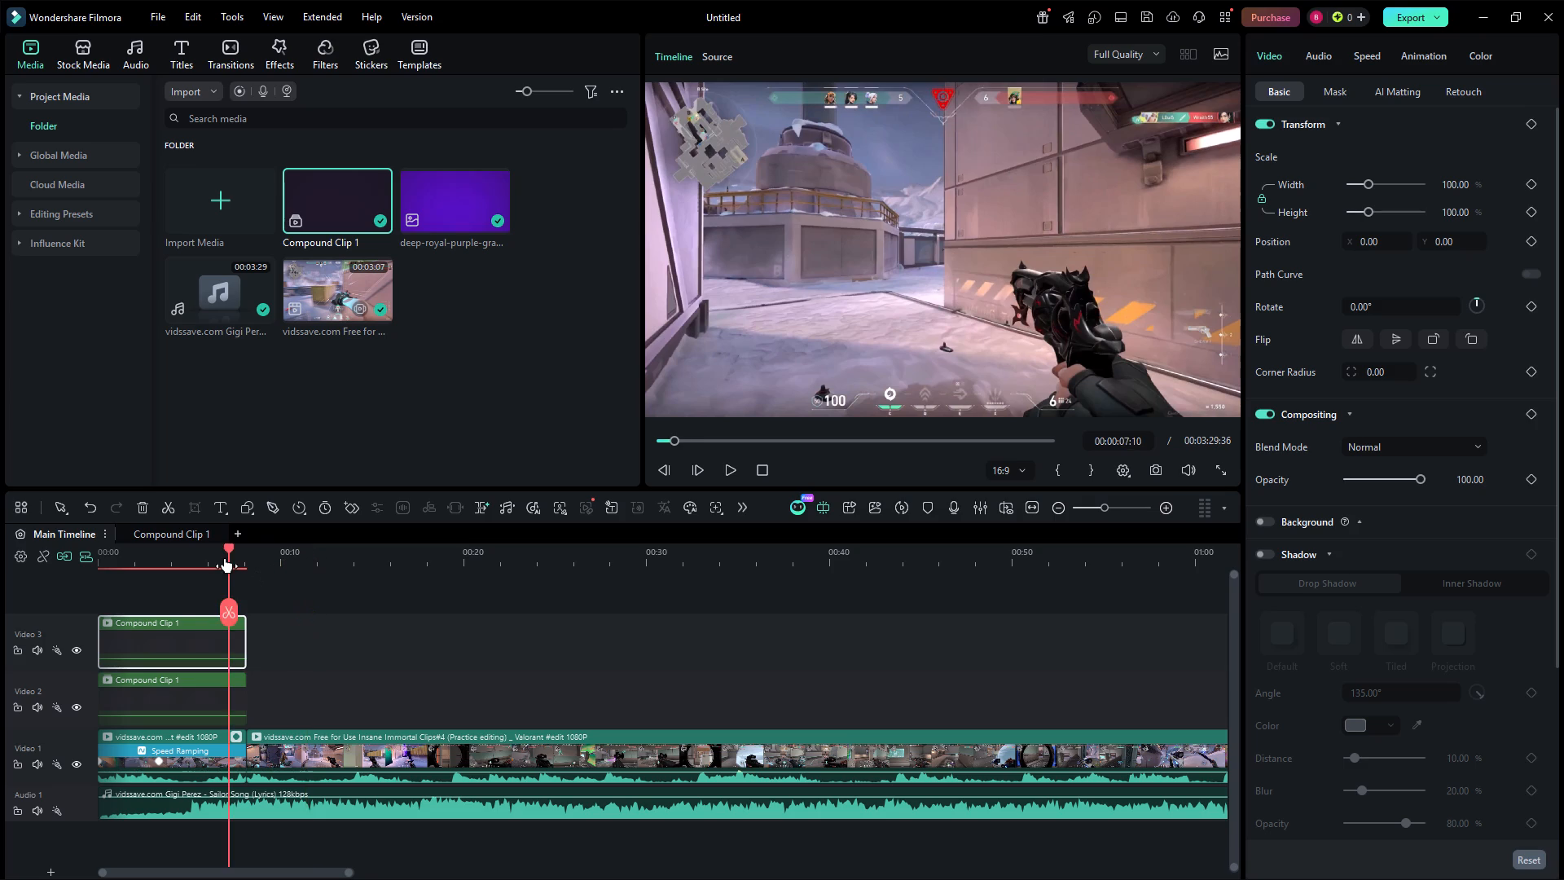
{"action": "left_click_drag", "start_coordinate": [225, 558], "coordinate": [153, 558]}
{"action": "left_click", "coordinate": [226, 648]}
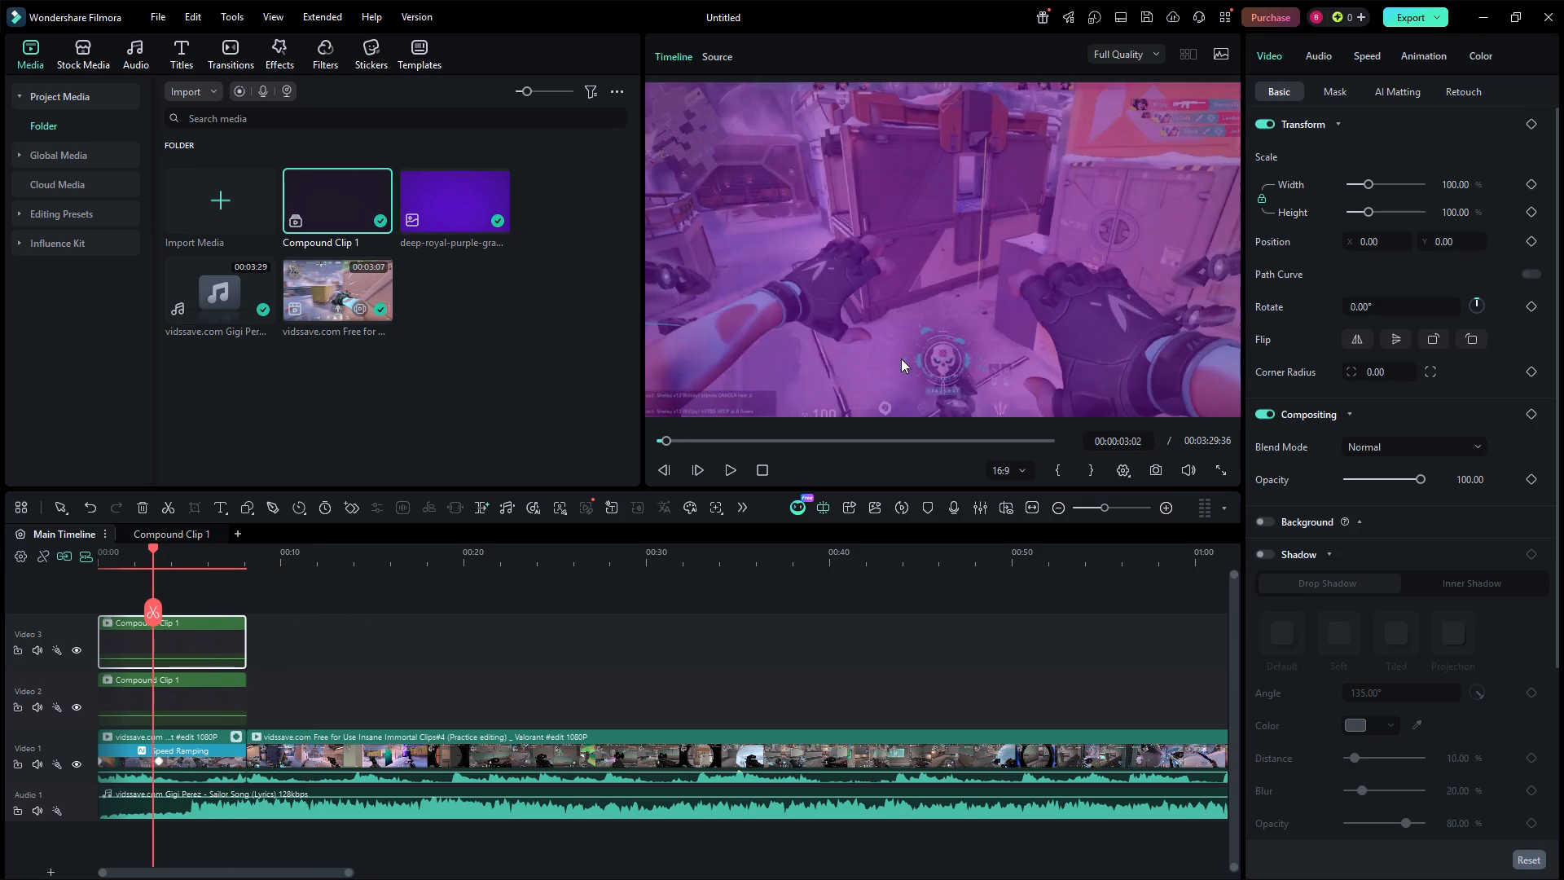
{"action": "left_click_drag", "start_coordinate": [952, 284], "coordinate": [957, 112]}
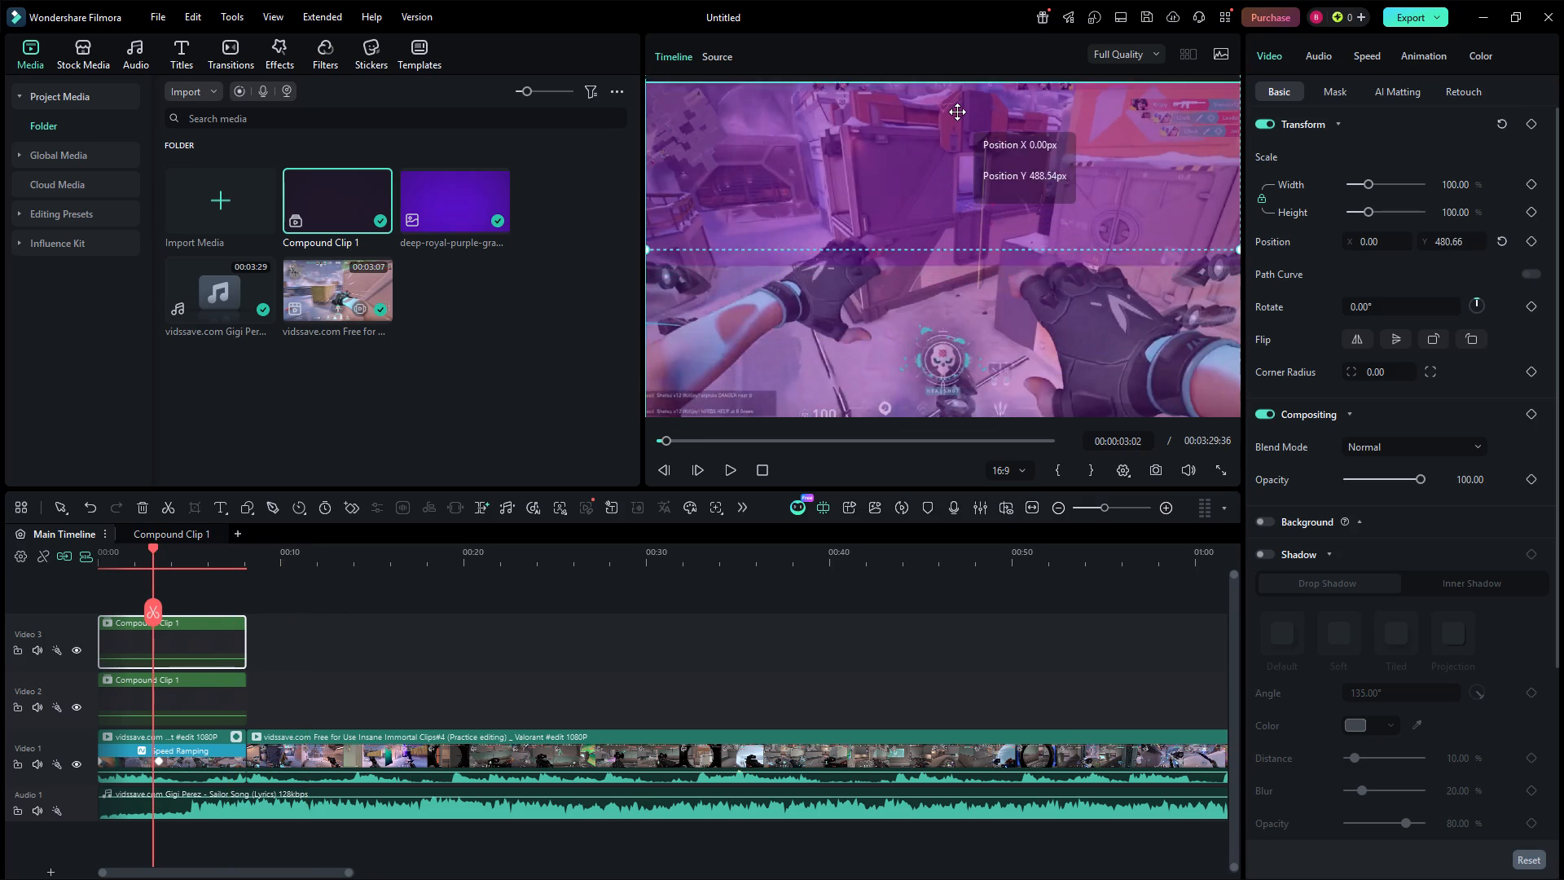
{"action": "left_click_drag", "start_coordinate": [957, 112], "coordinate": [952, 142]}
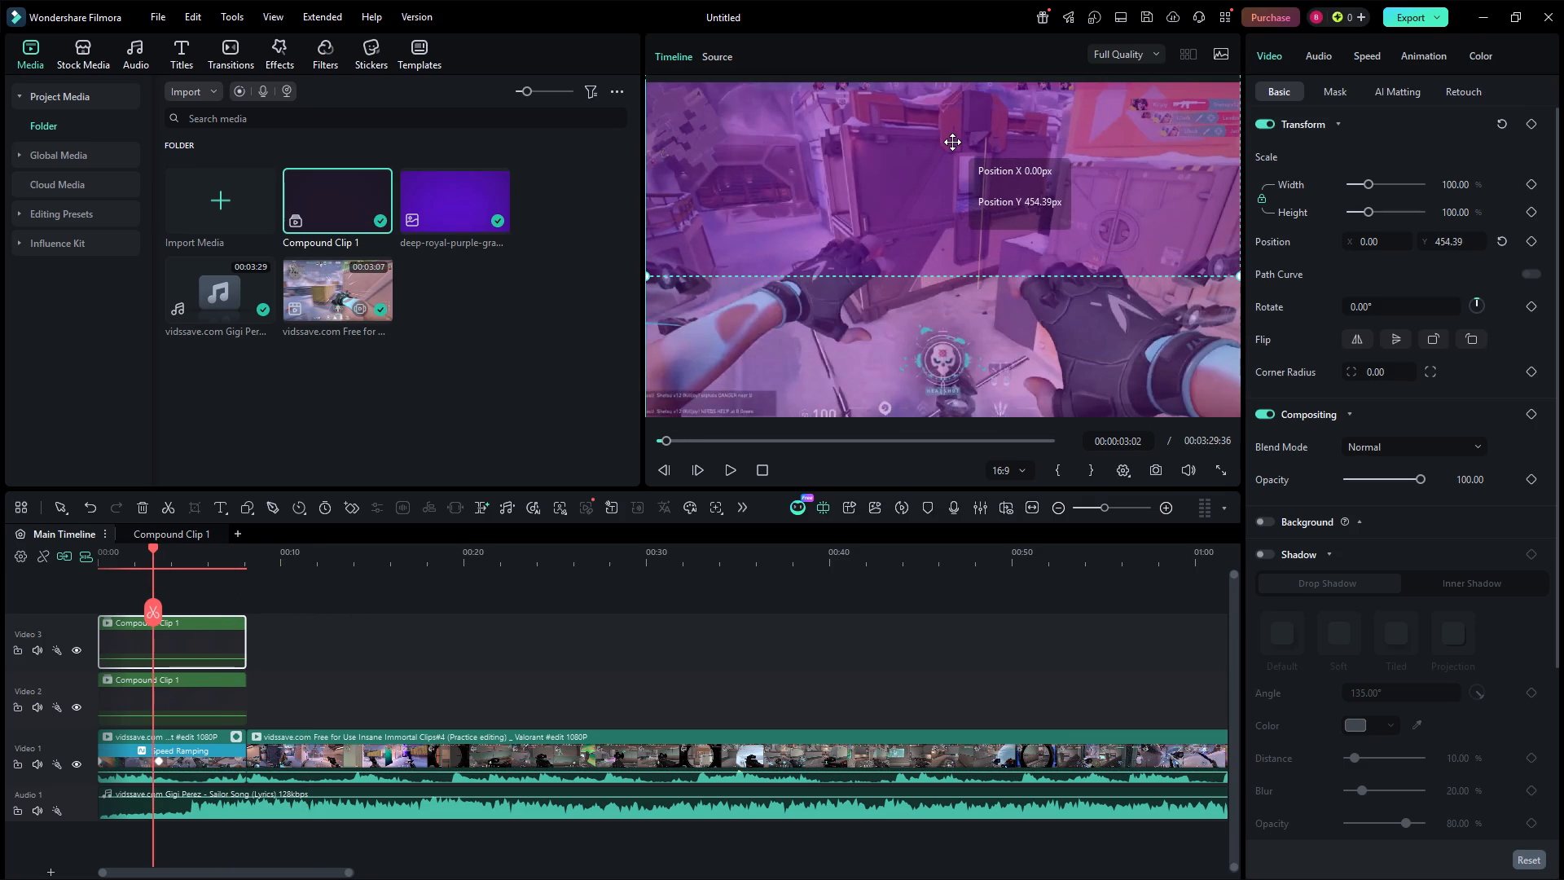
{"action": "left_click_drag", "start_coordinate": [952, 142], "coordinate": [954, 130]}
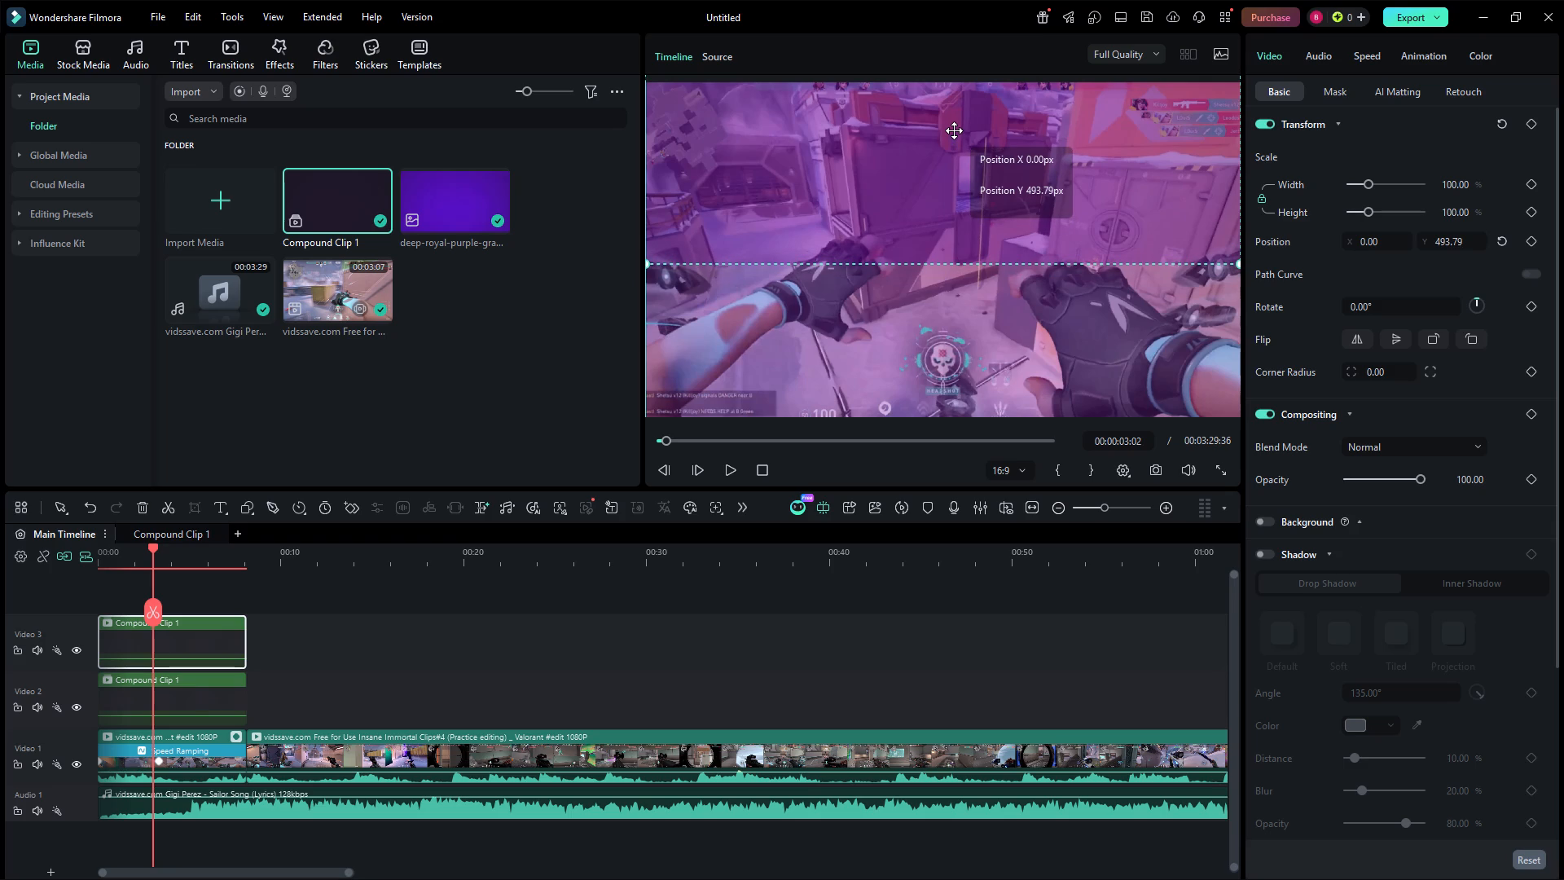
{"action": "left_click_drag", "start_coordinate": [954, 130], "coordinate": [951, 121]}
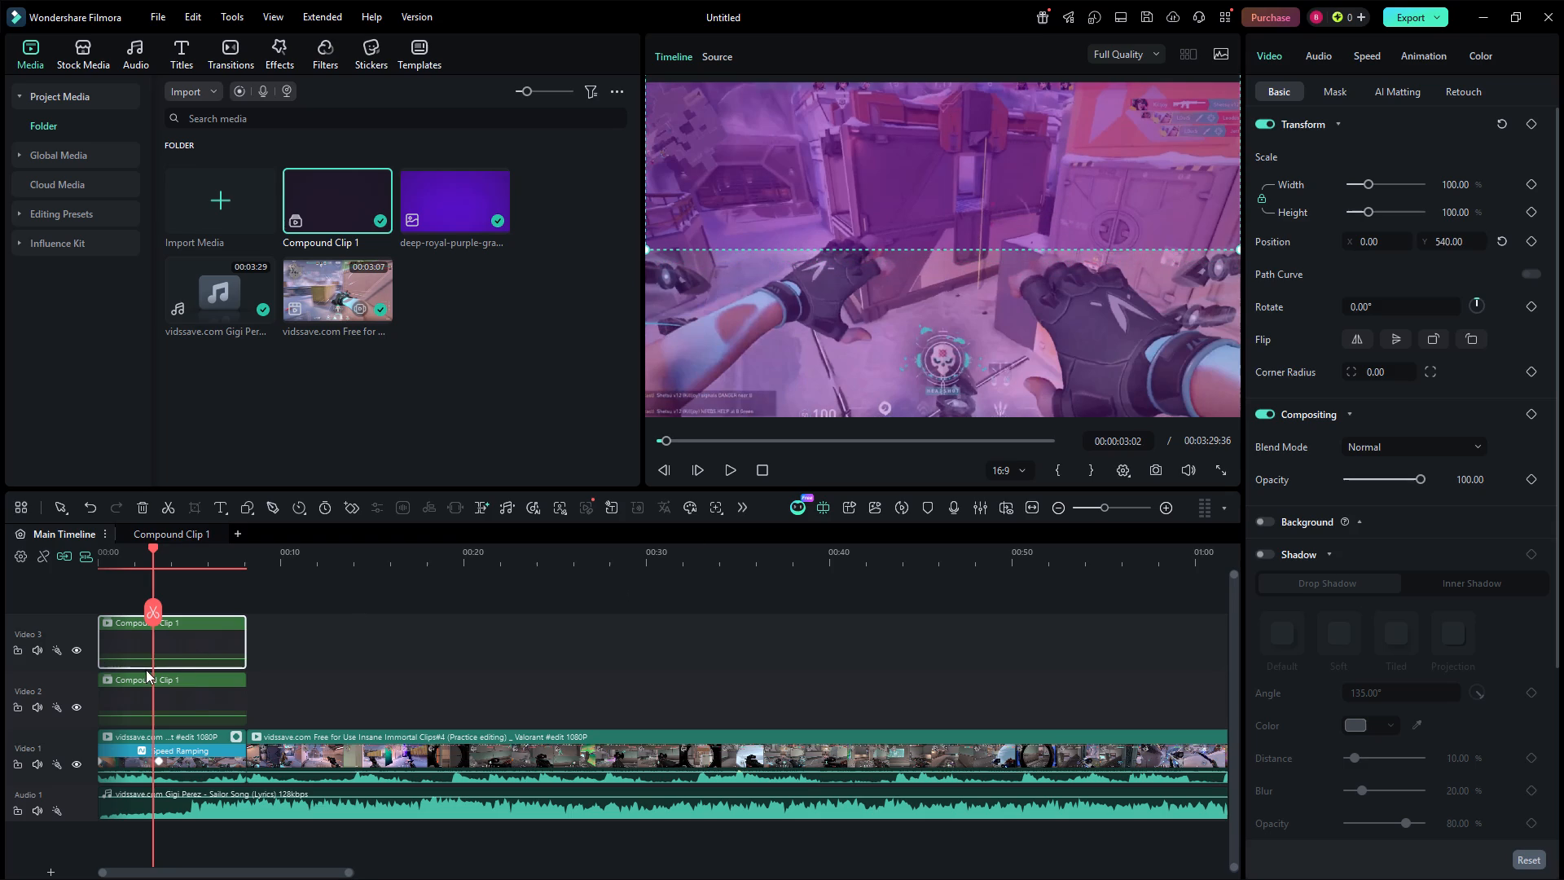
Move the lower compound clip's overlay straight down to position Y -540, so it covers only the bottom half of the frame.
{"action": "left_click", "coordinate": [139, 681]}
{"action": "left_click_drag", "start_coordinate": [968, 307], "coordinate": [960, 322]}
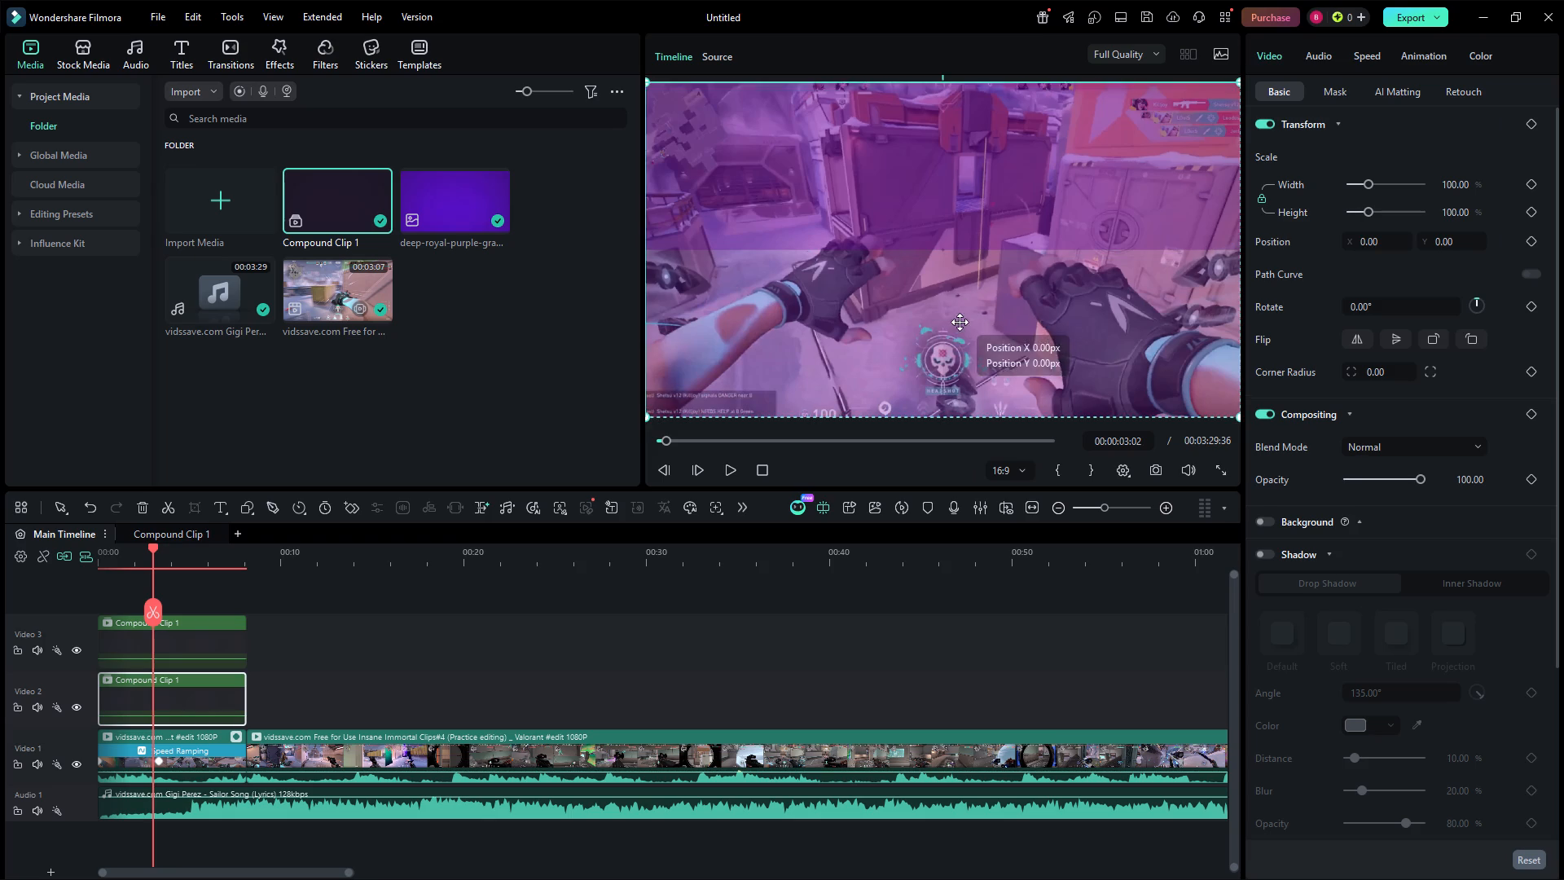
{"action": "left_click_drag", "start_coordinate": [960, 322], "coordinate": [969, 481]}
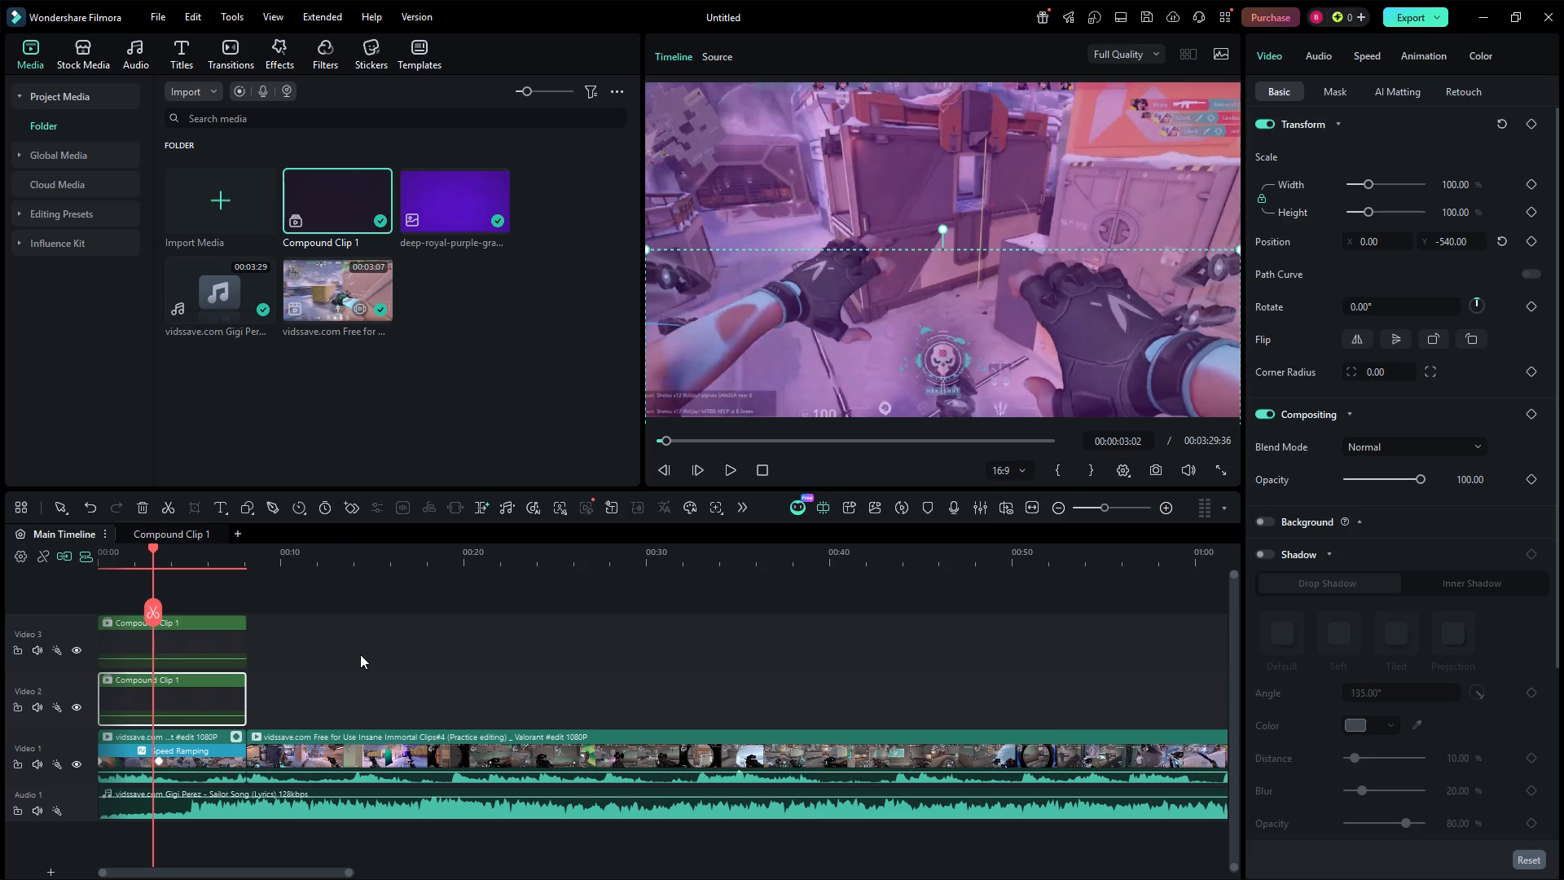
{"action": "left_click", "coordinate": [345, 672]}
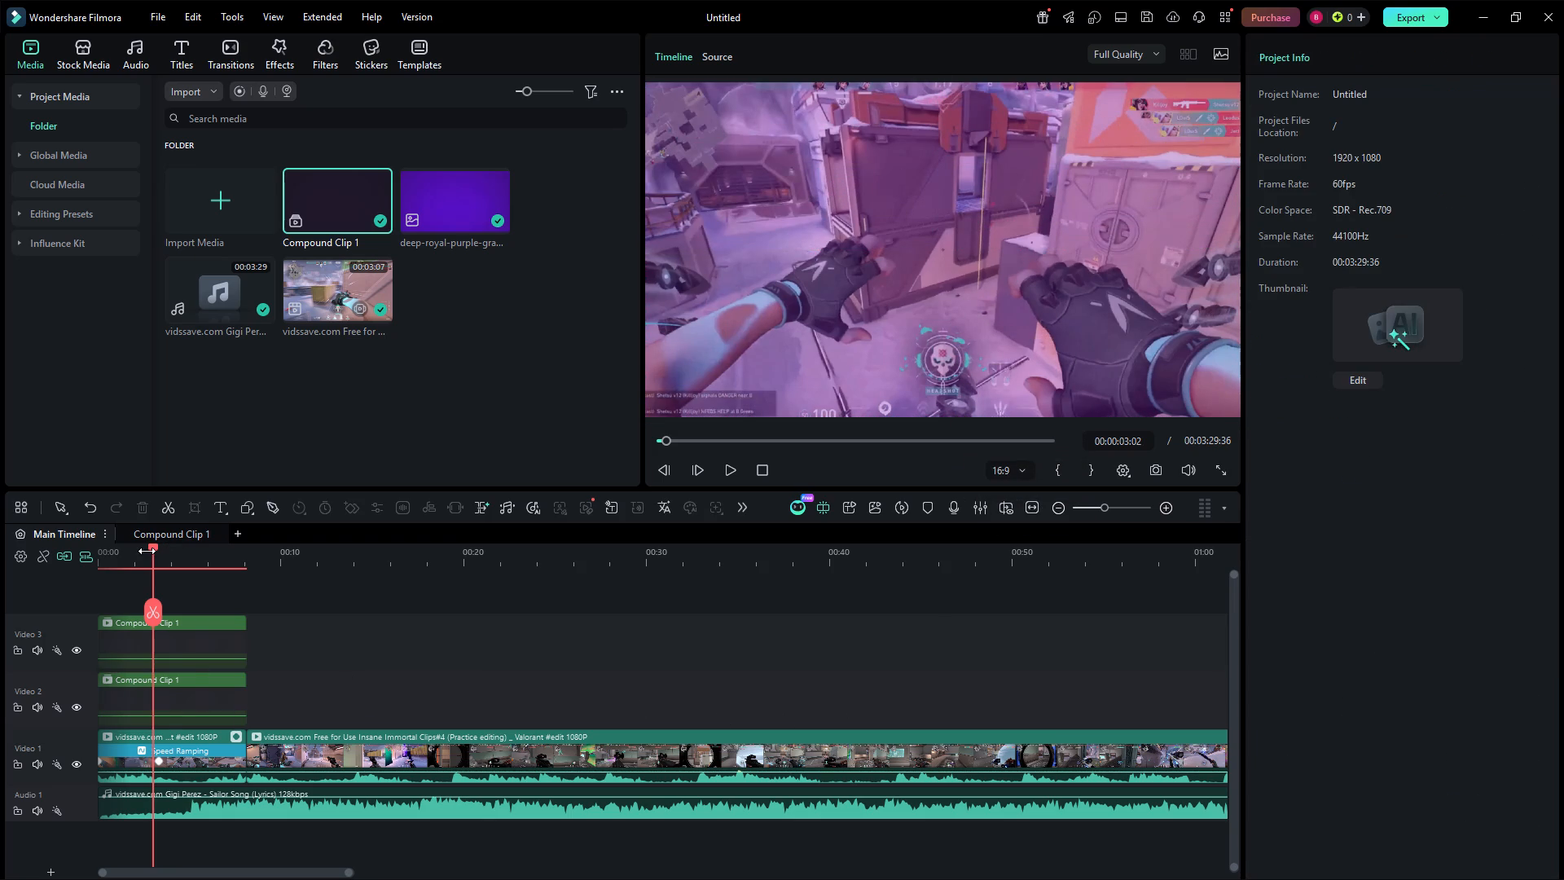
Add keyframes to the upper compound clip at the timeline start and at 00:00:03:39.
{"action": "left_click_drag", "start_coordinate": [156, 557], "coordinate": [57, 592]}
{"action": "left_click", "coordinate": [140, 628]}
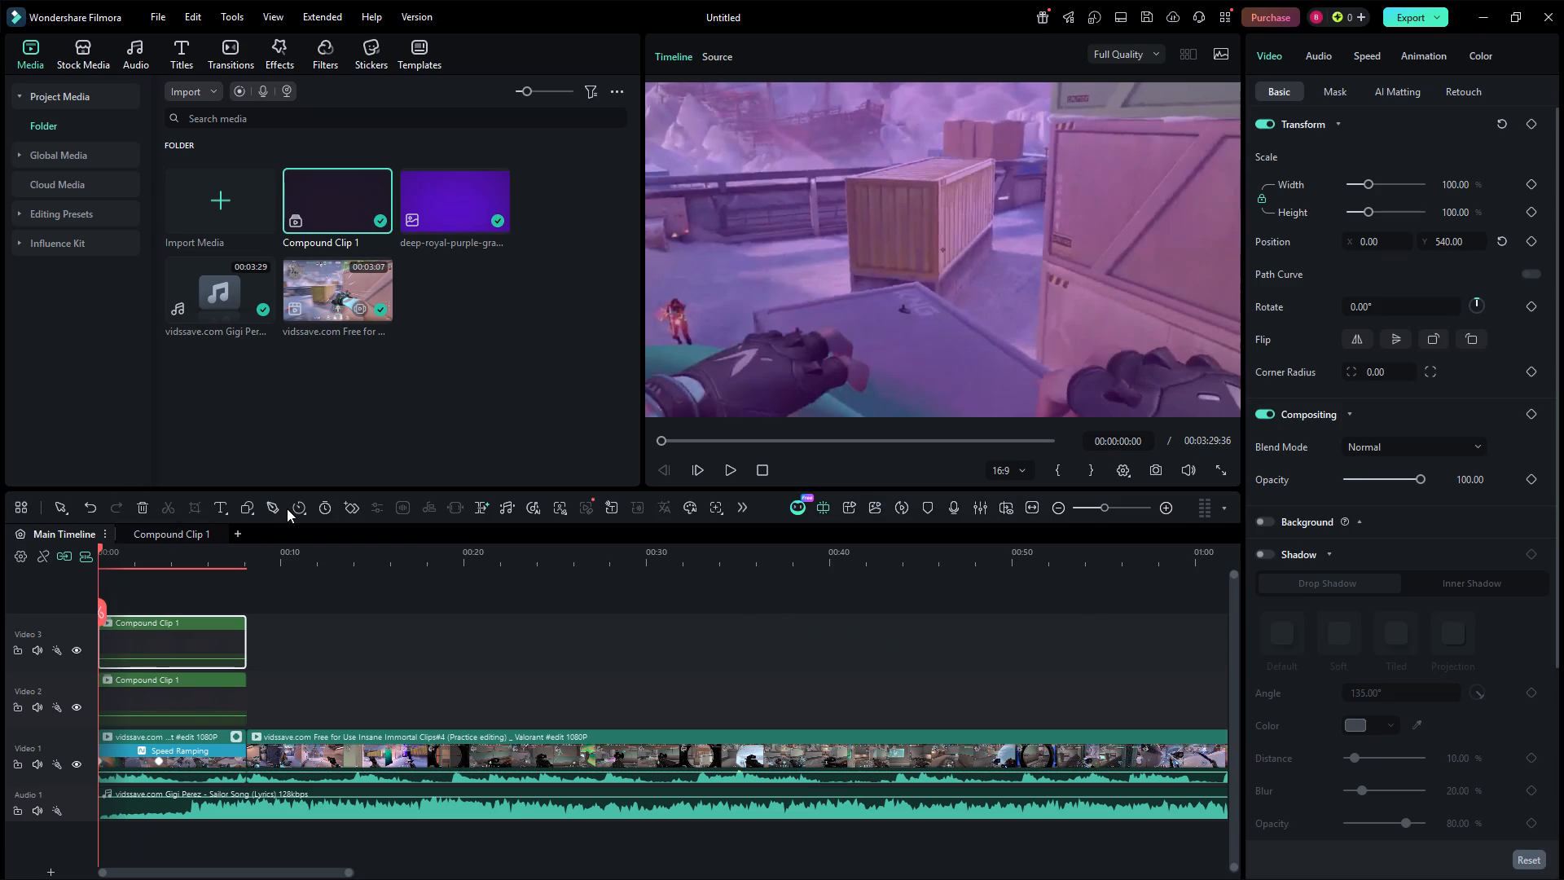
{"action": "left_click", "coordinate": [354, 508]}
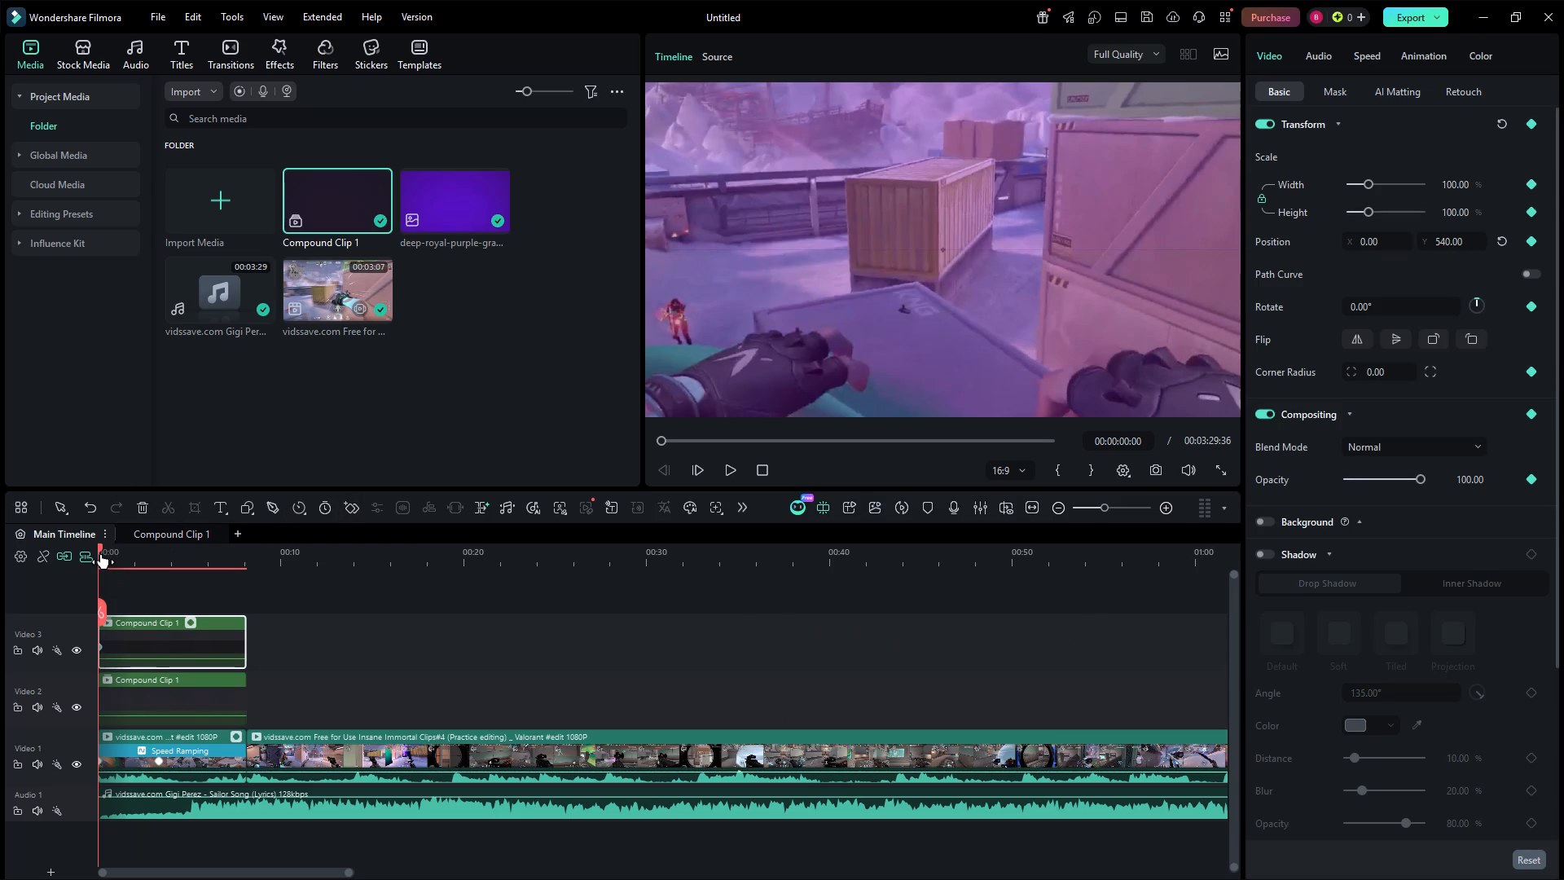
{"action": "left_click_drag", "start_coordinate": [99, 554], "coordinate": [174, 561]}
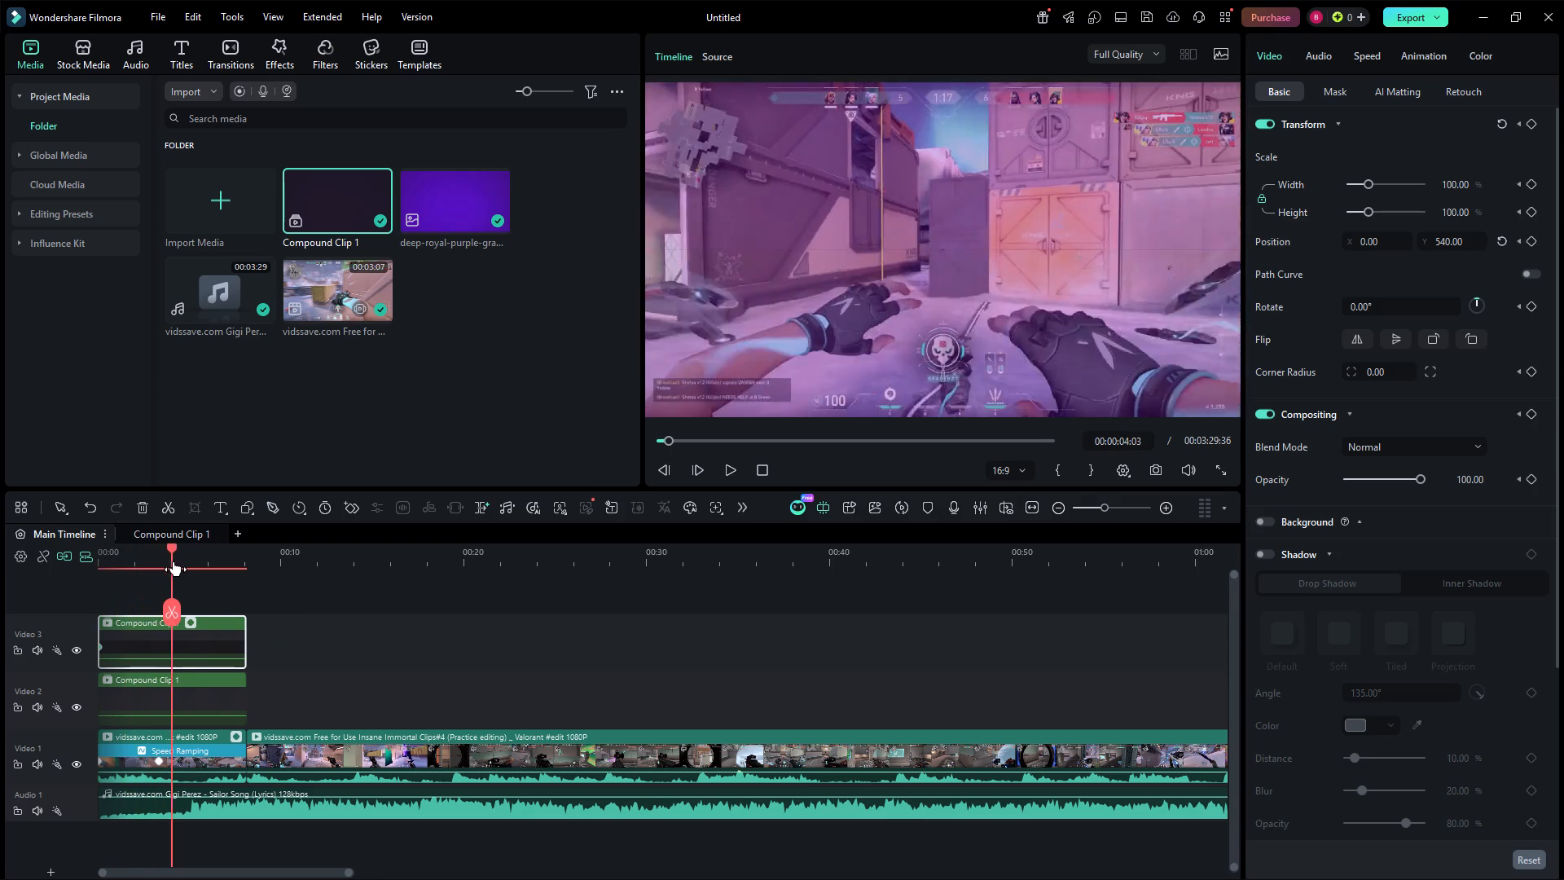
{"action": "left_click_drag", "start_coordinate": [174, 561], "coordinate": [241, 557]}
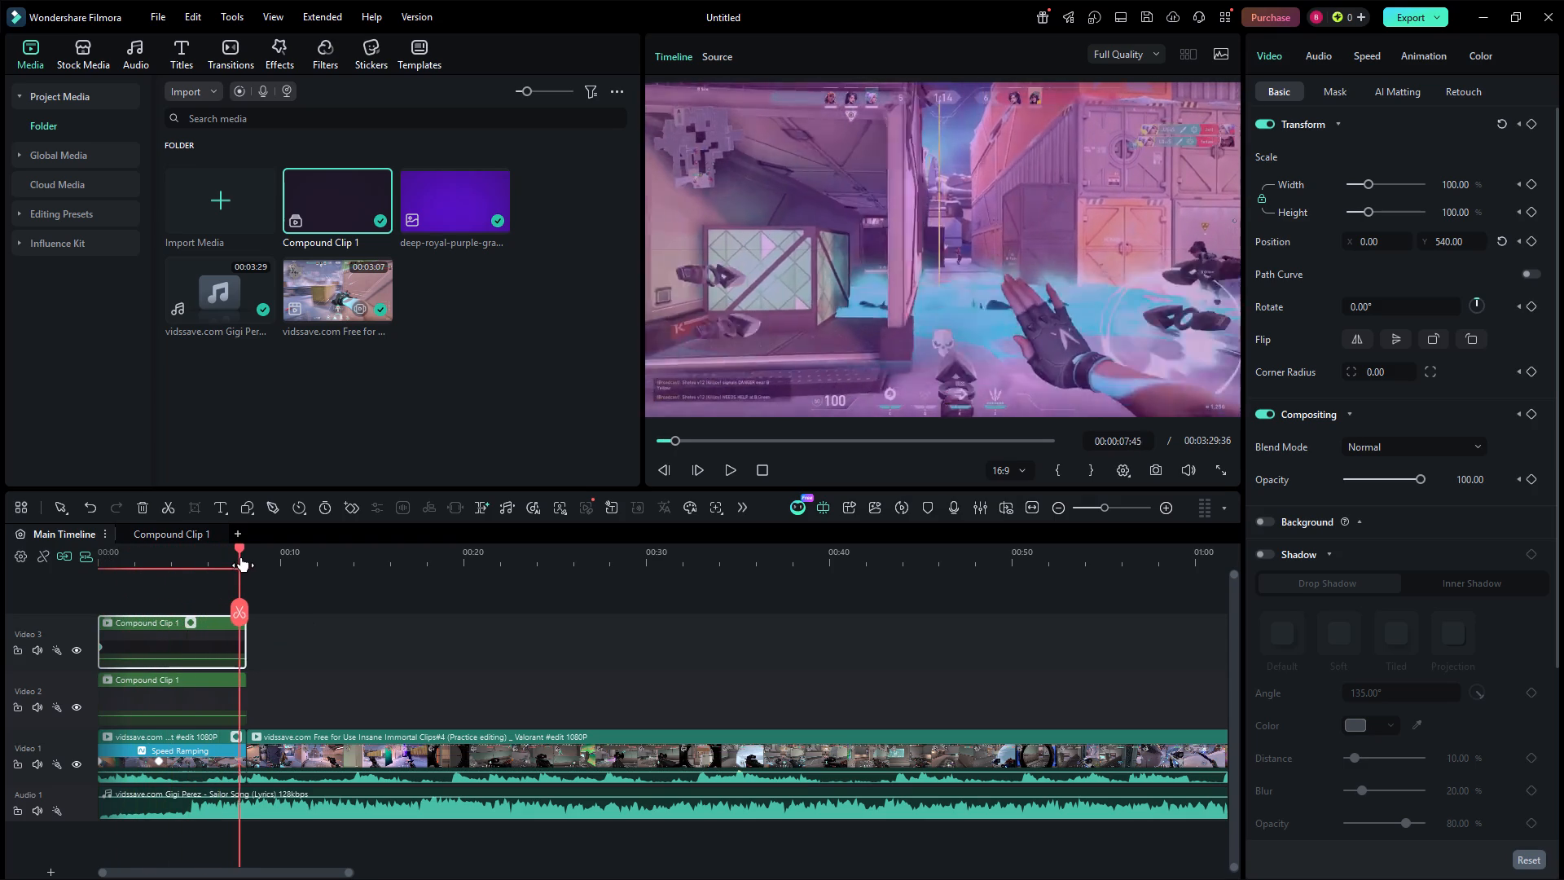
{"action": "left_click_drag", "start_coordinate": [241, 557], "coordinate": [165, 574]}
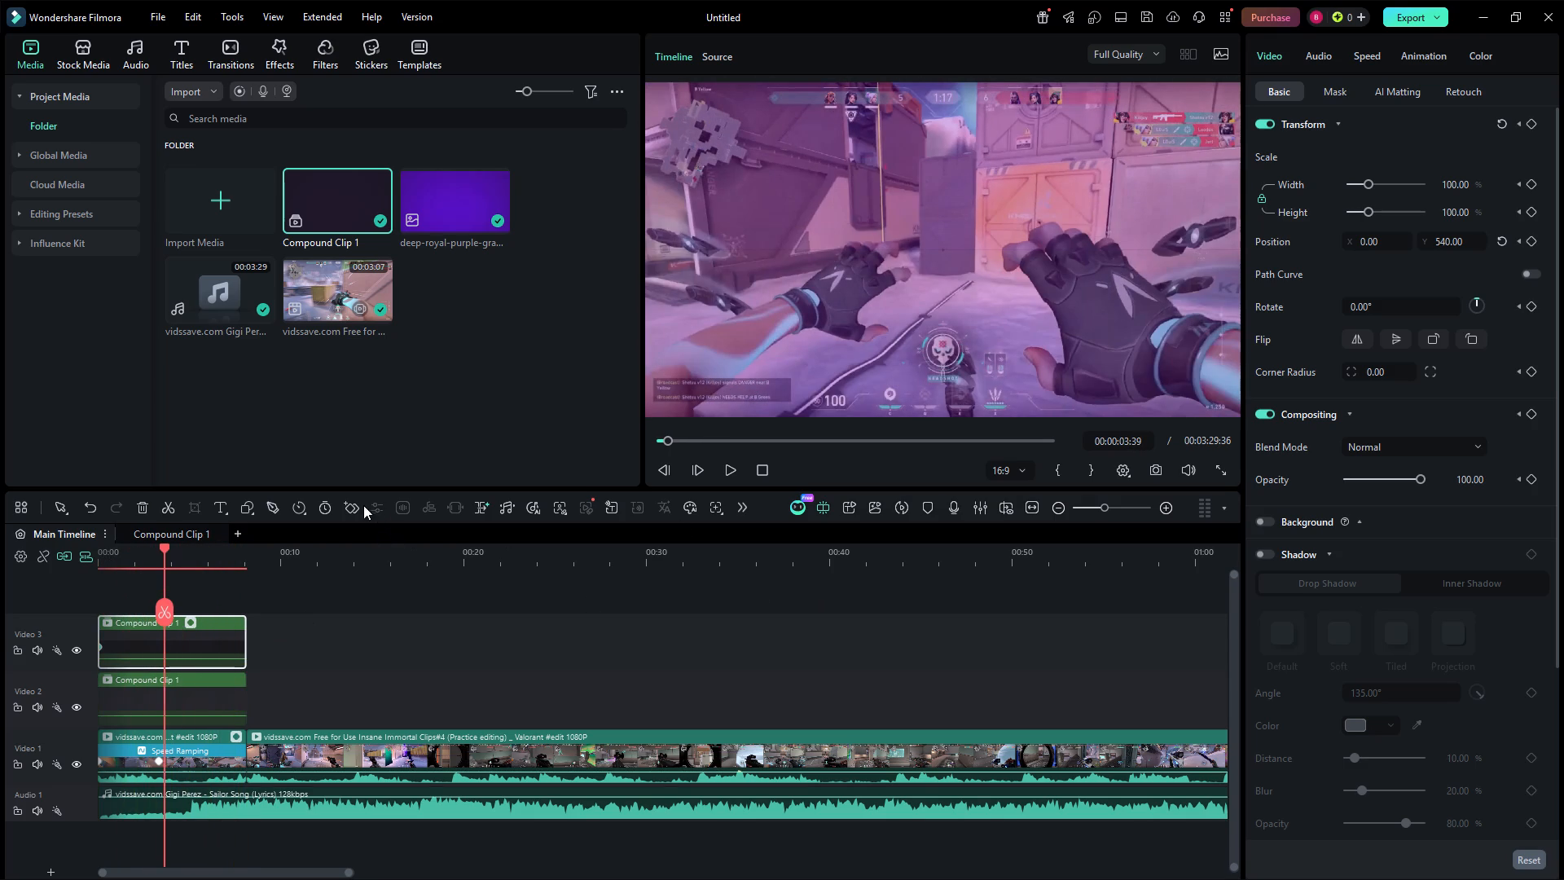
{"action": "left_click", "coordinate": [354, 508]}
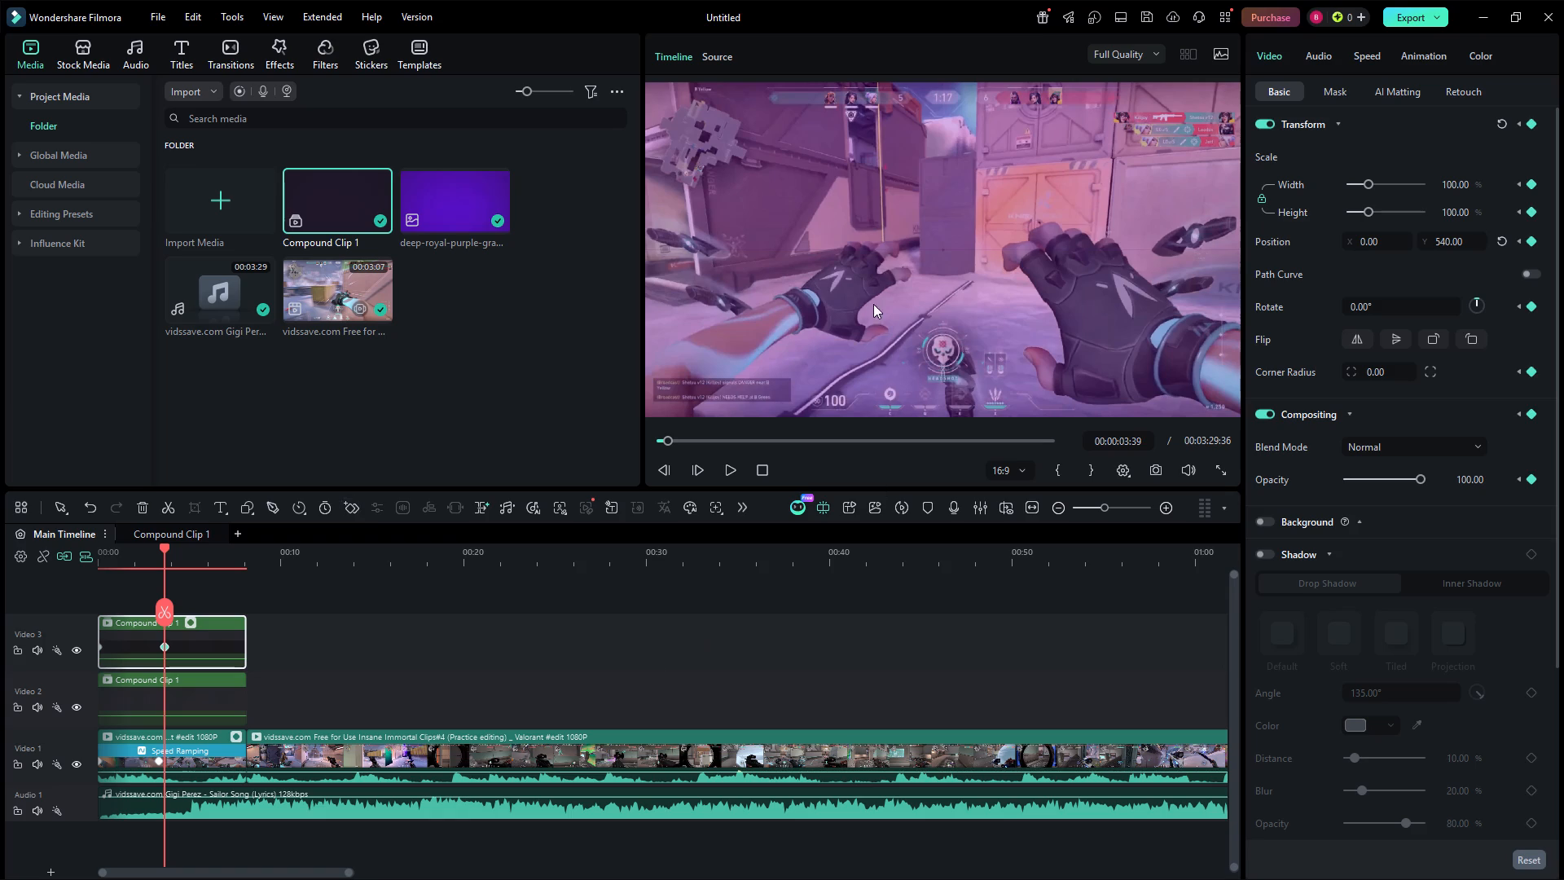
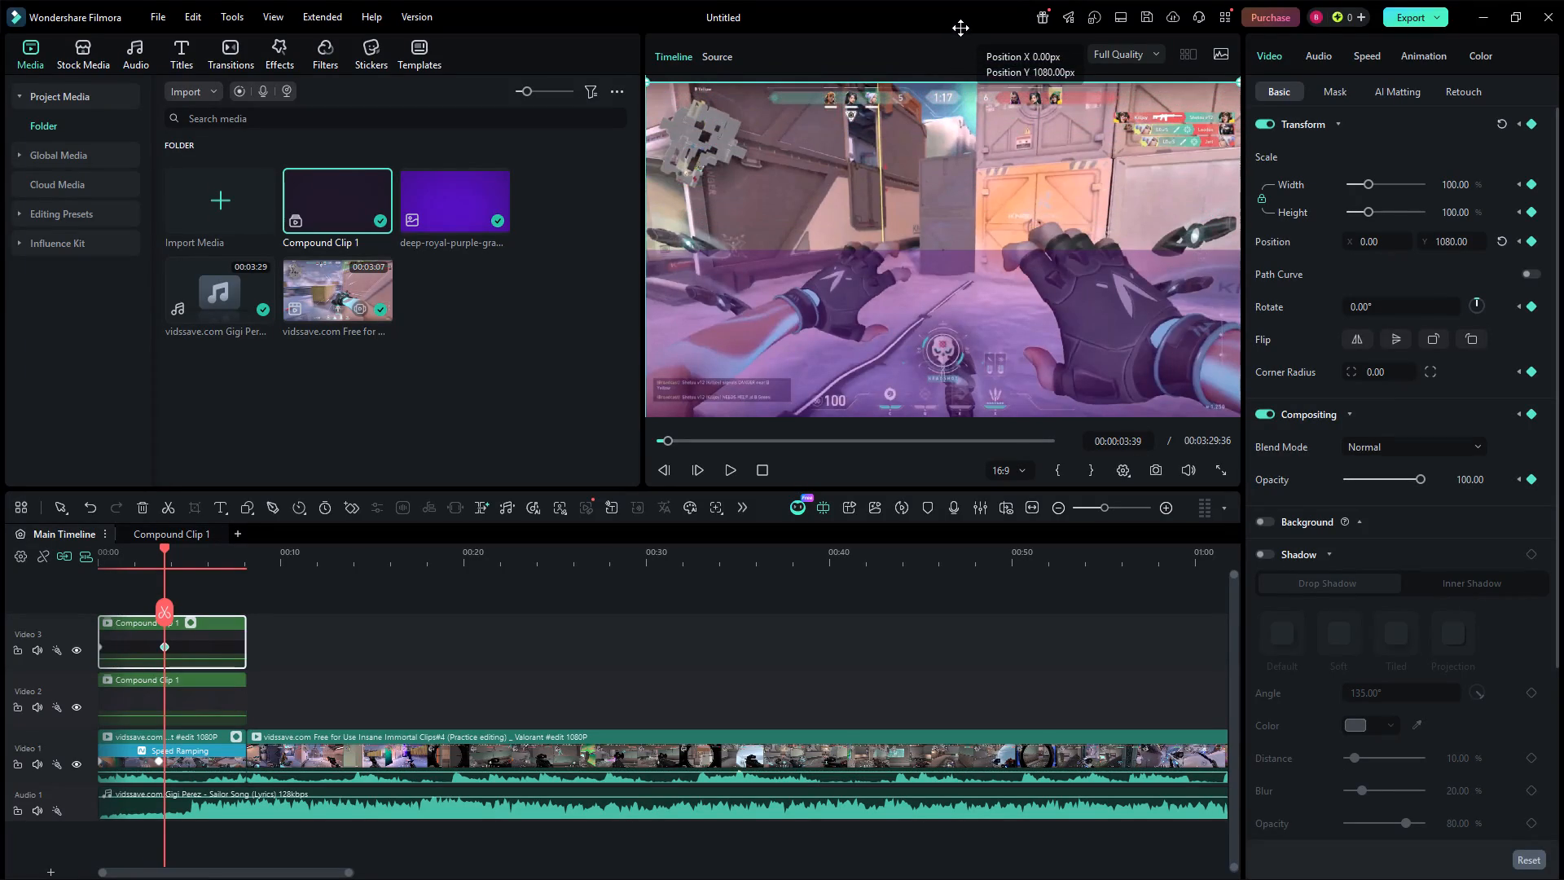
Add keyframes to the lower compound clip at 00:00:03:39 and at the timeline start.
{"action": "left_click", "coordinate": [160, 717]}
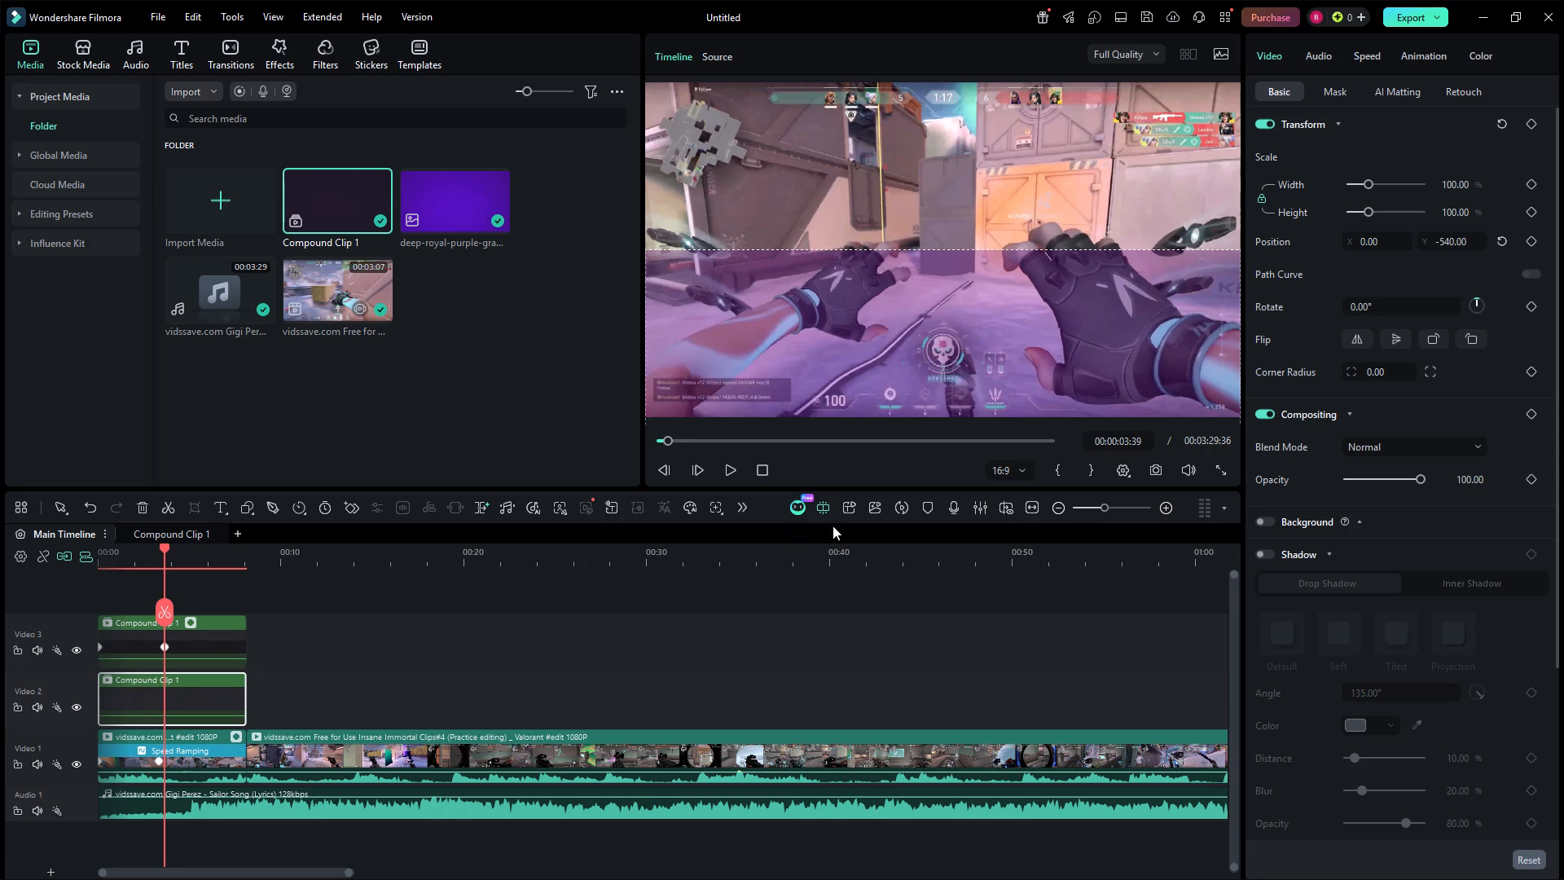
{"action": "left_click", "coordinate": [343, 509]}
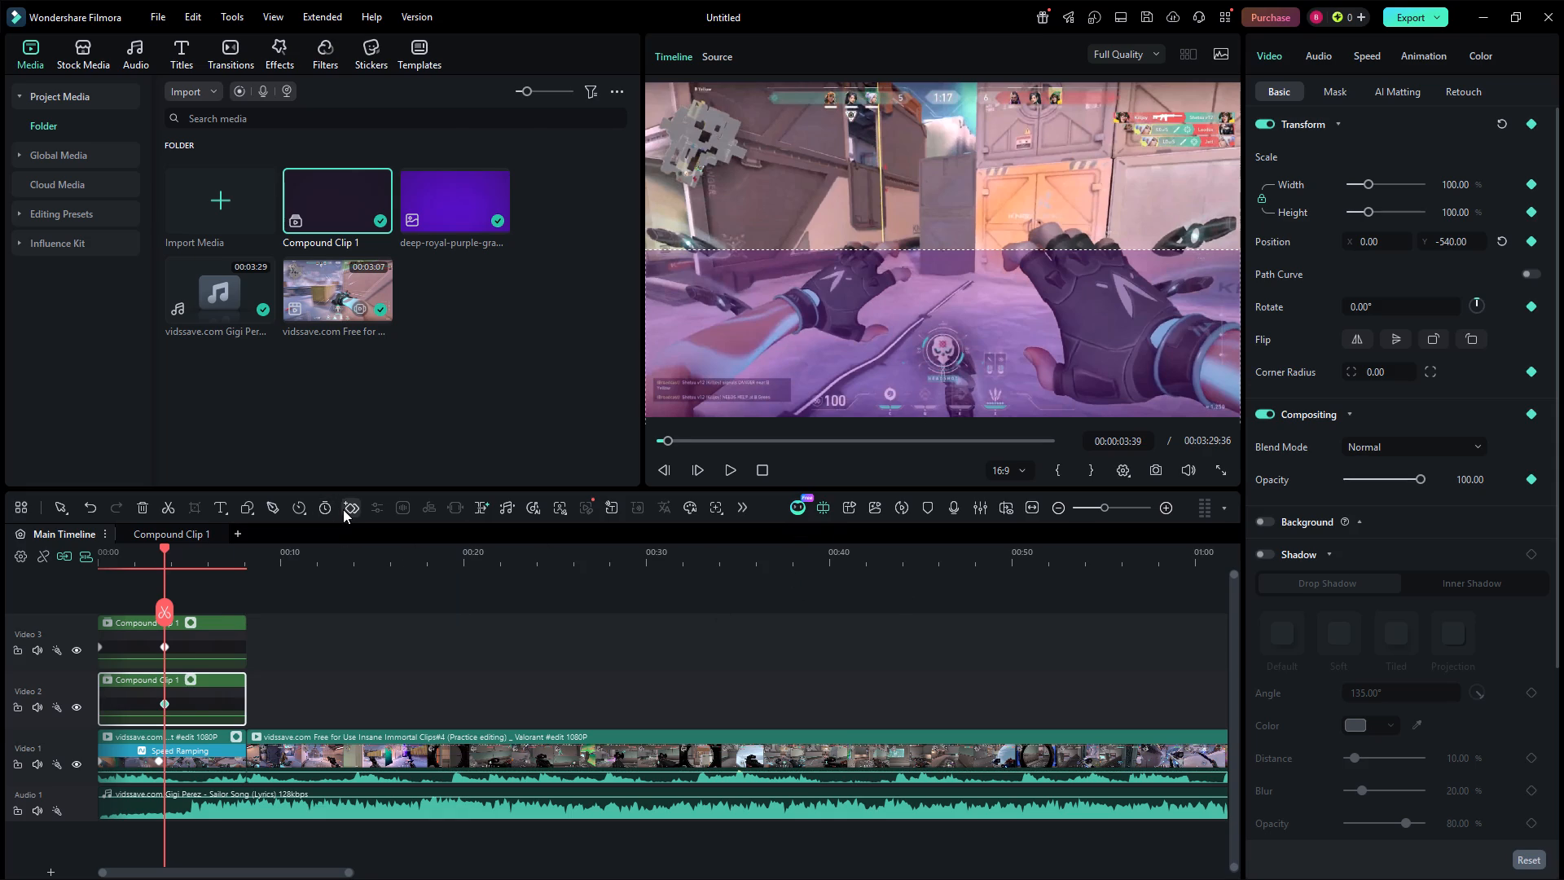
{"action": "left_click_drag", "start_coordinate": [168, 560], "coordinate": [106, 566]}
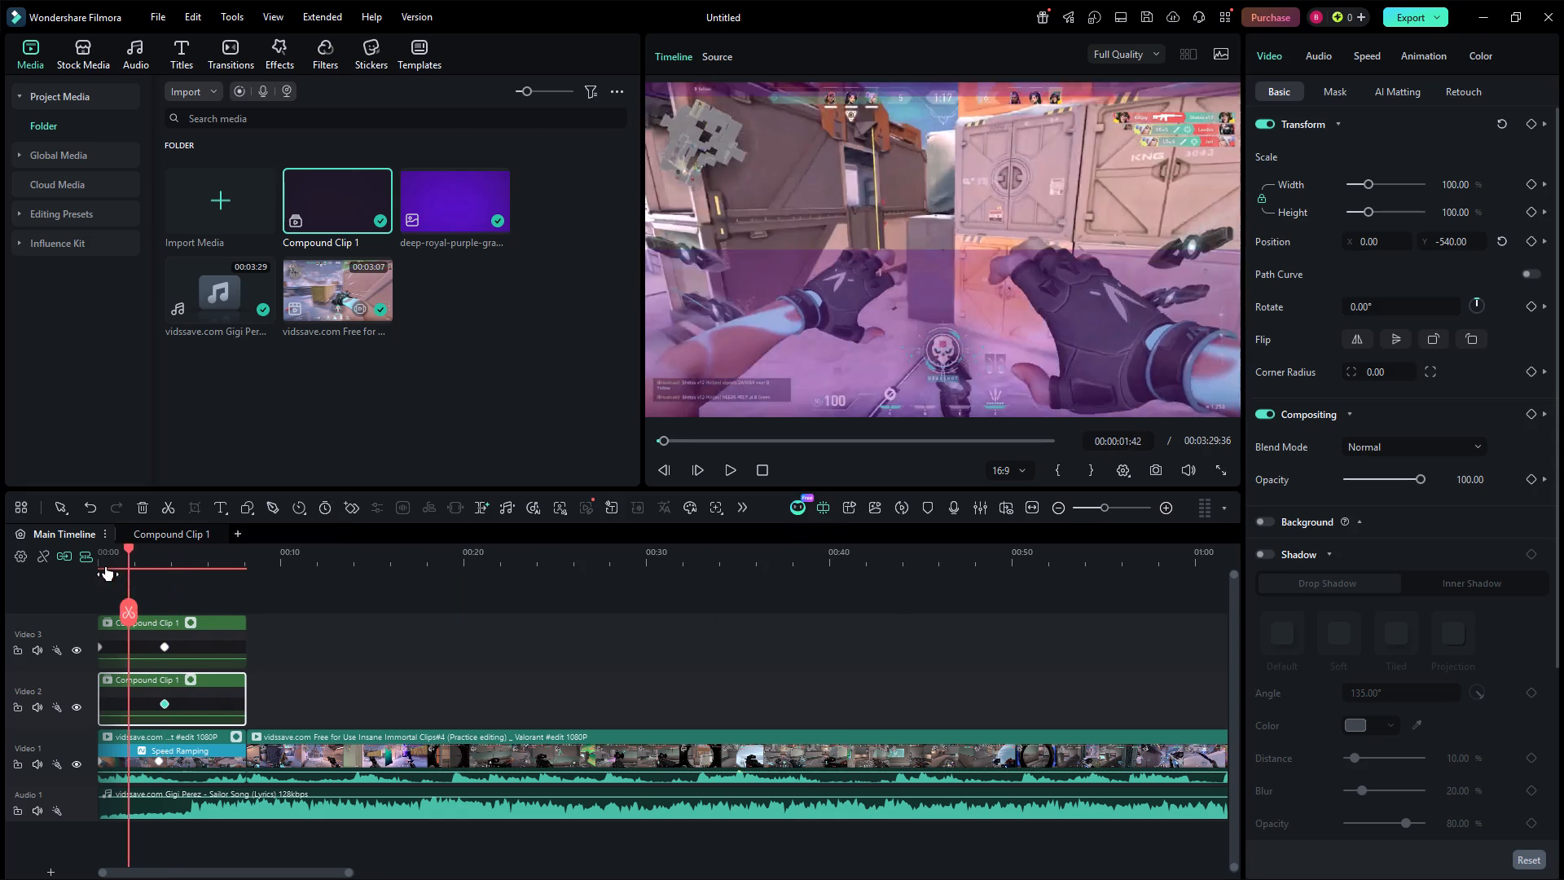
{"action": "left_click_drag", "start_coordinate": [106, 566], "coordinate": [80, 566]}
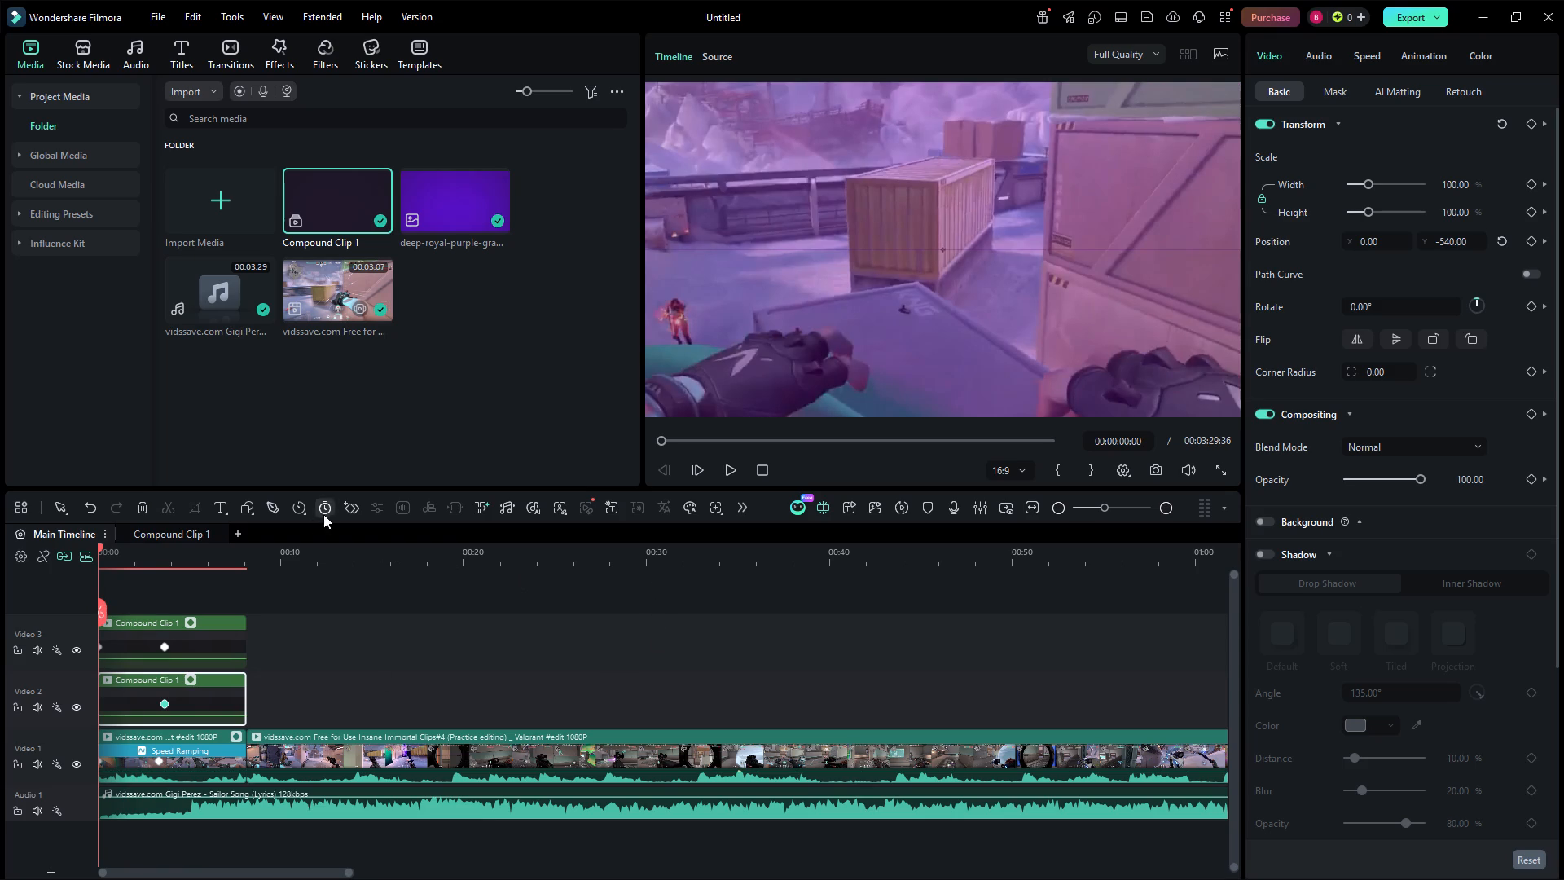
{"action": "left_click", "coordinate": [346, 504]}
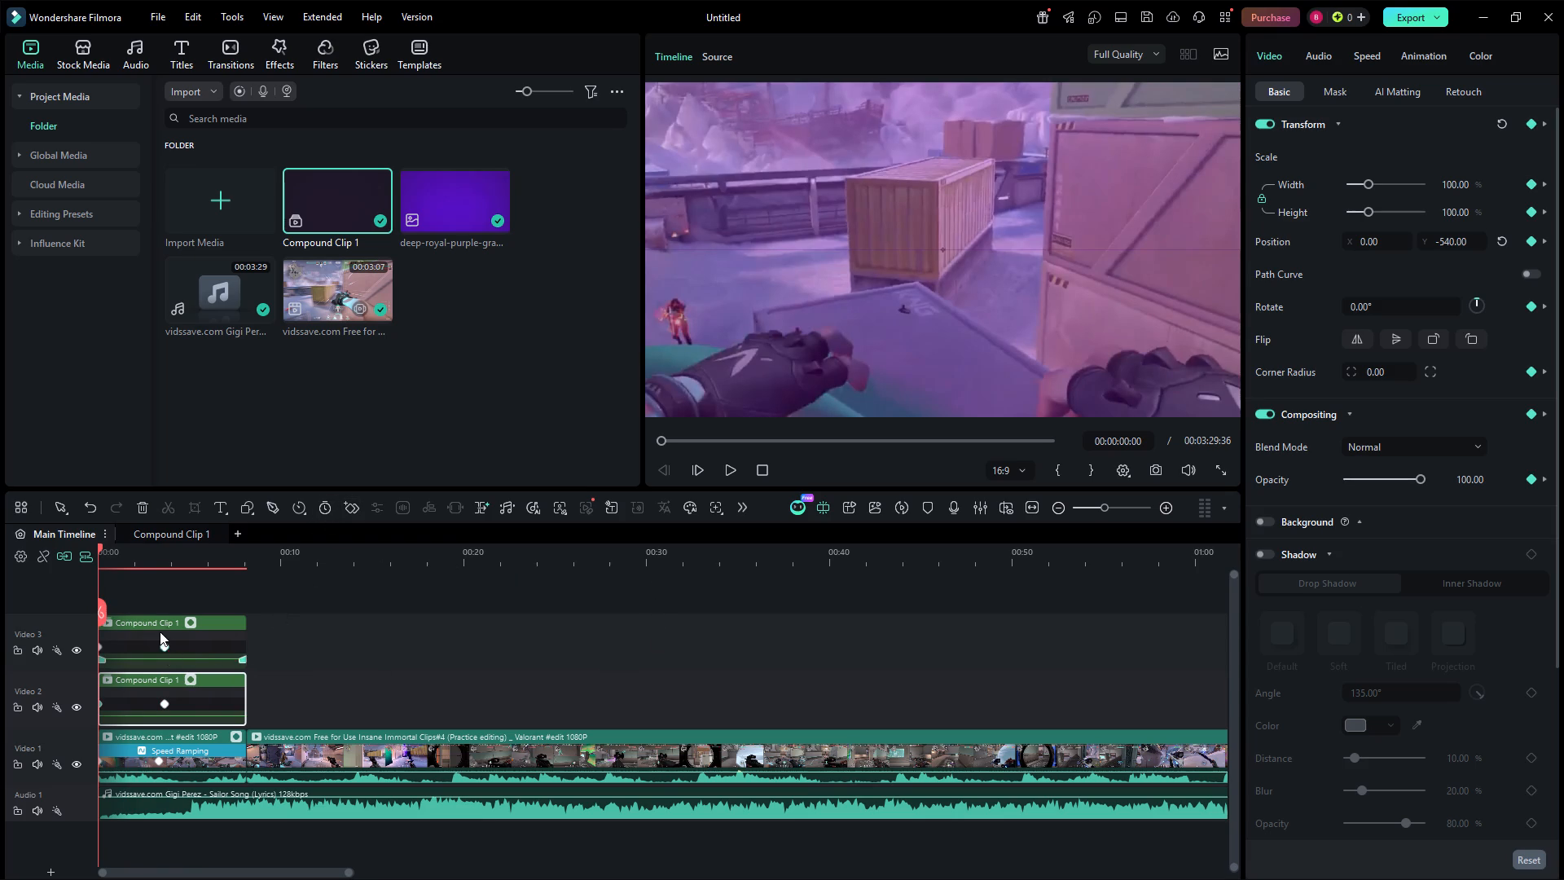
At the lower compound clip's 00:00:03:39 keyframe, move its overlay straight down out of the frame to position Y -1080.
{"action": "left_click", "coordinate": [165, 558]}
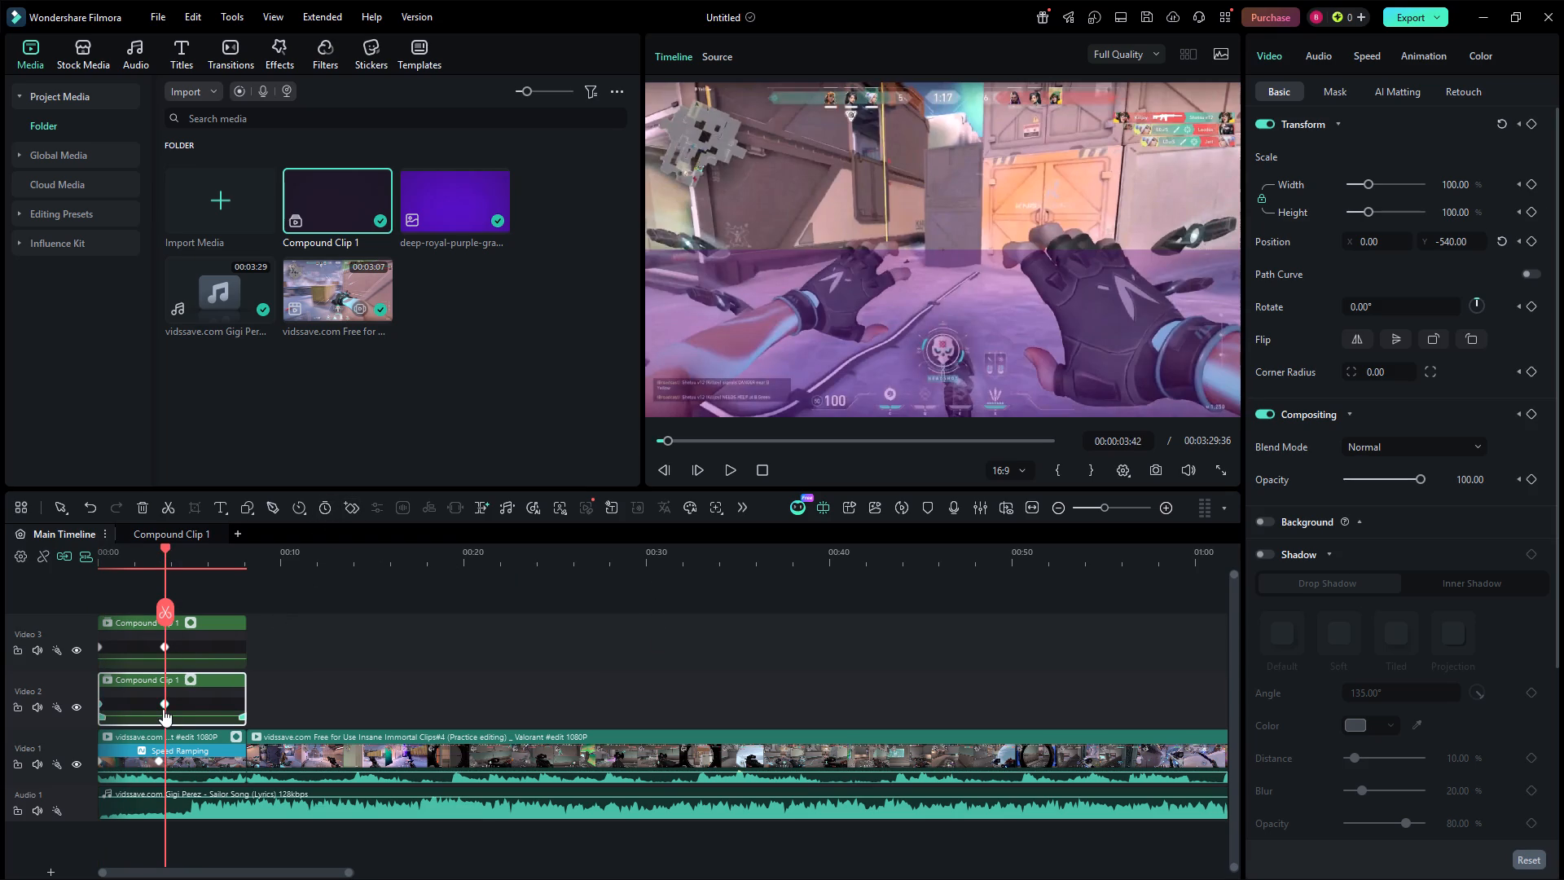
{"action": "left_click", "coordinate": [163, 709]}
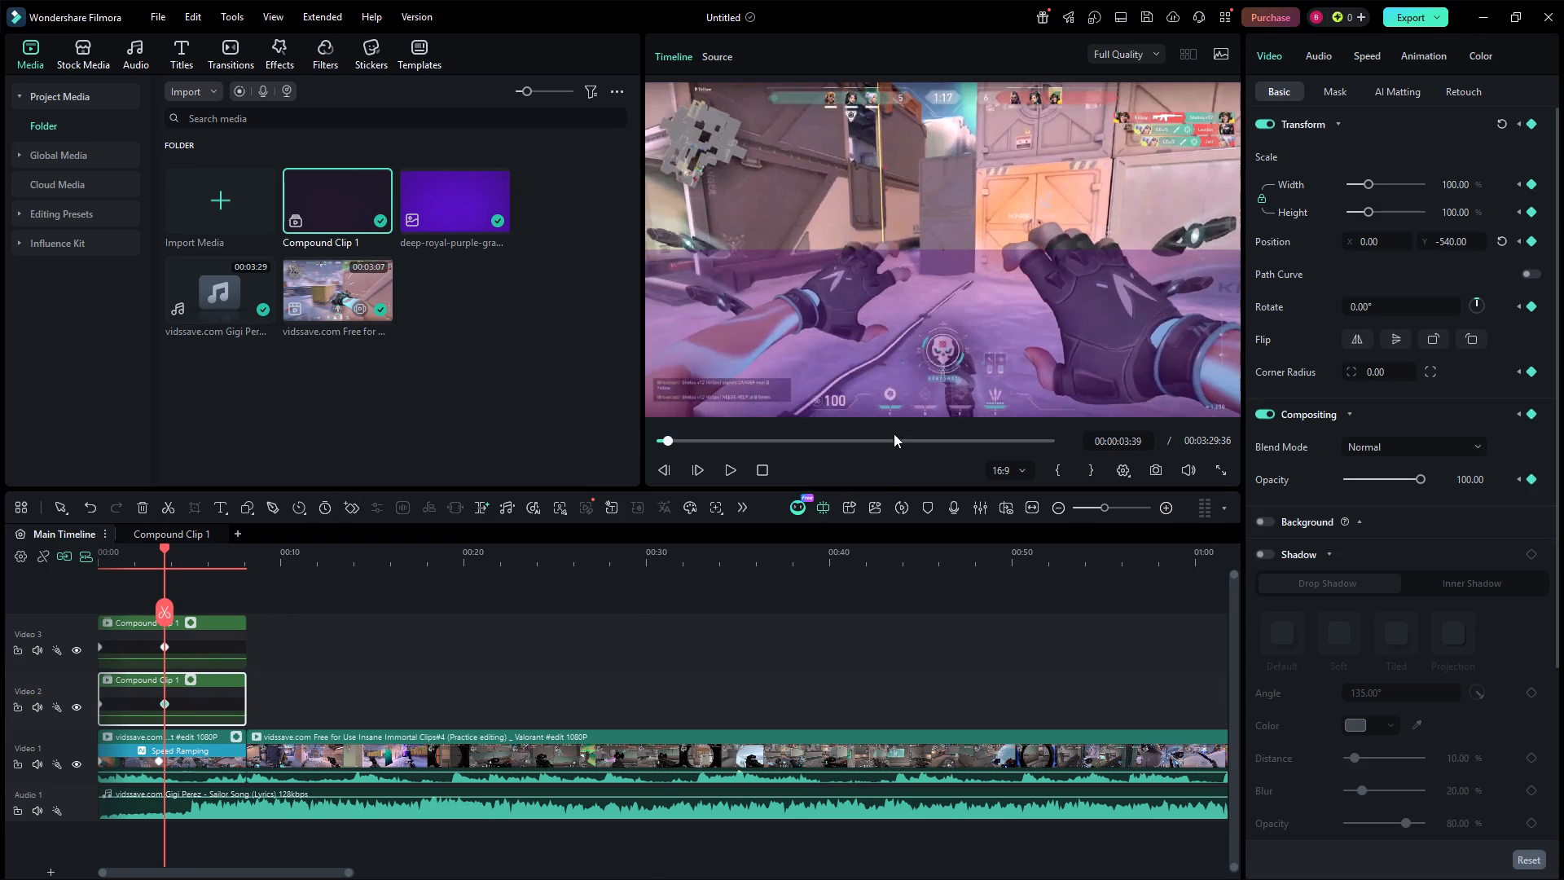
{"action": "left_click", "coordinate": [956, 299]}
{"action": "left_click_drag", "start_coordinate": [943, 293], "coordinate": [944, 318]}
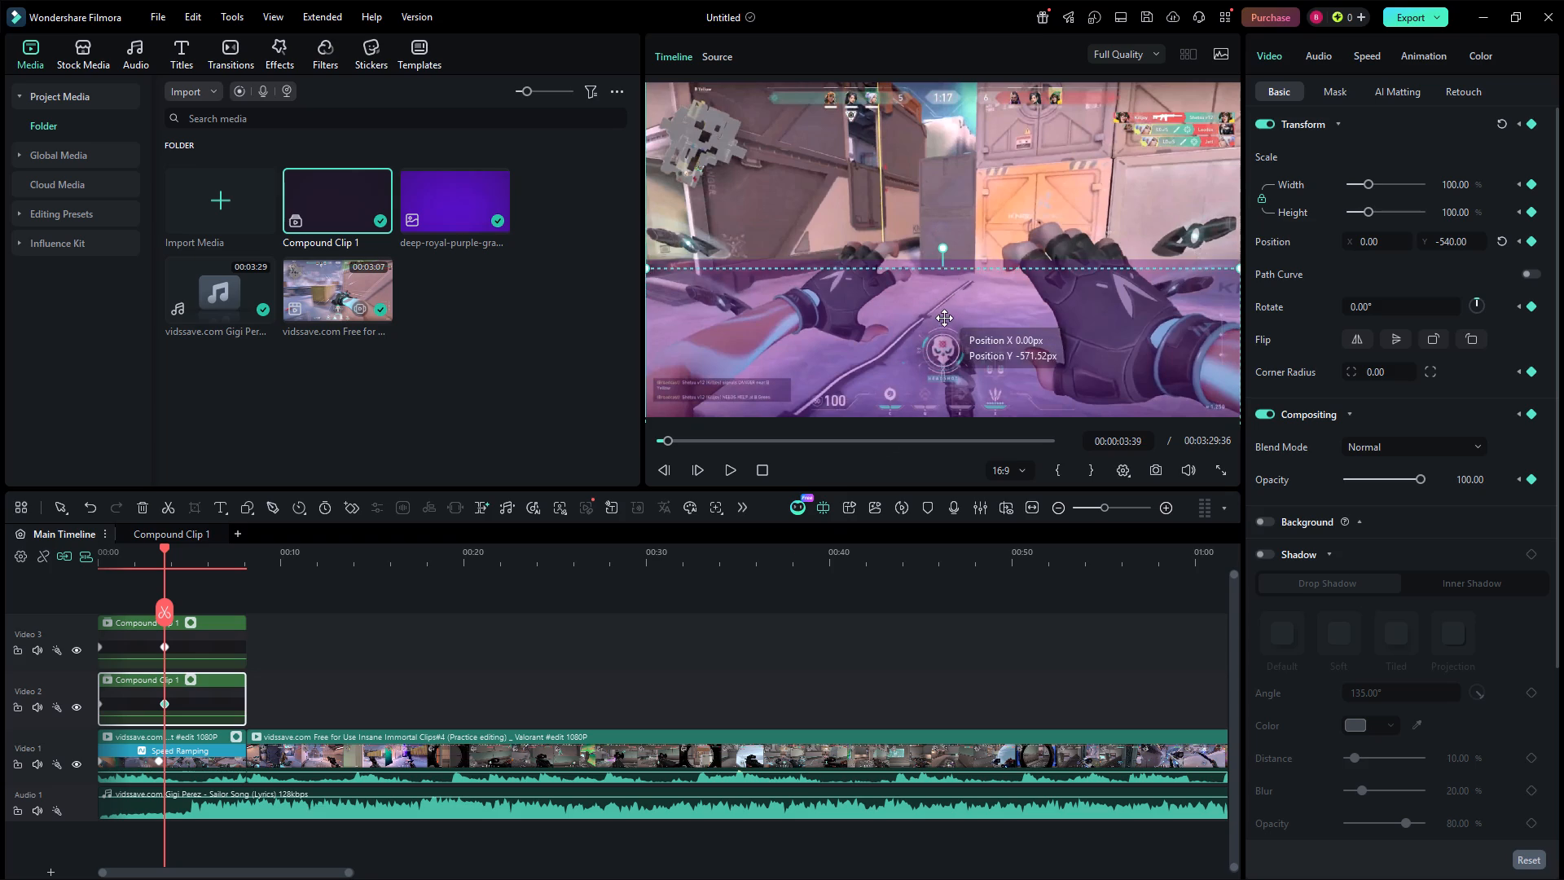
{"action": "left_click_drag", "start_coordinate": [944, 318], "coordinate": [939, 455]}
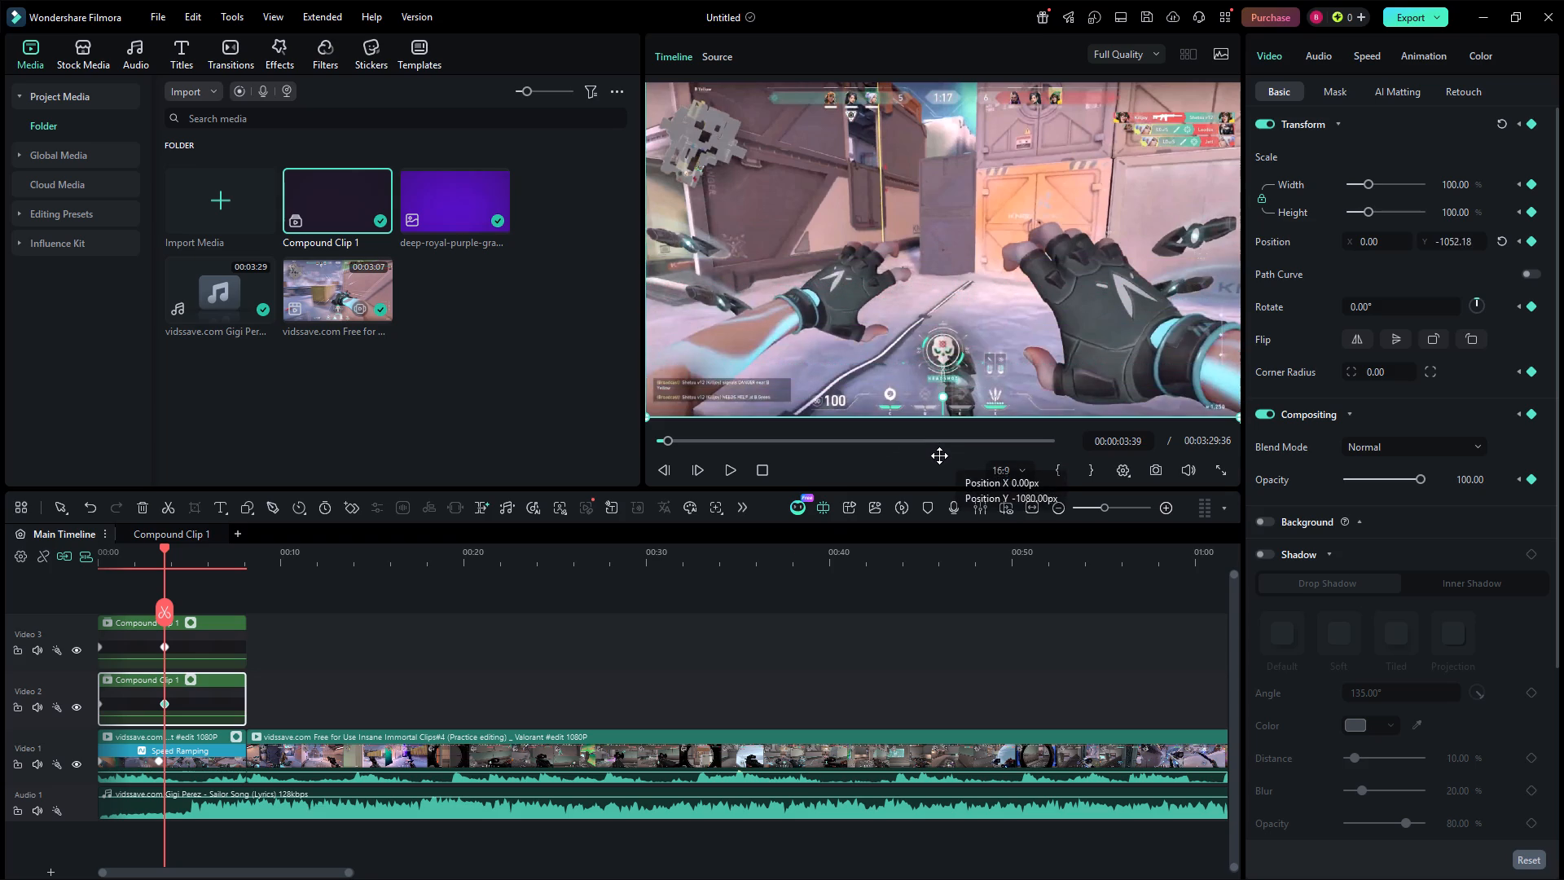
{"action": "left_click_drag", "start_coordinate": [939, 455], "coordinate": [939, 456]}
{"action": "left_click", "coordinate": [814, 608]}
Play the opening from the timeline start and scrub back to about 00:00:02:06 to review the overlay halves sliding apart.
{"action": "left_click_drag", "start_coordinate": [686, 445], "coordinate": [524, 455]}
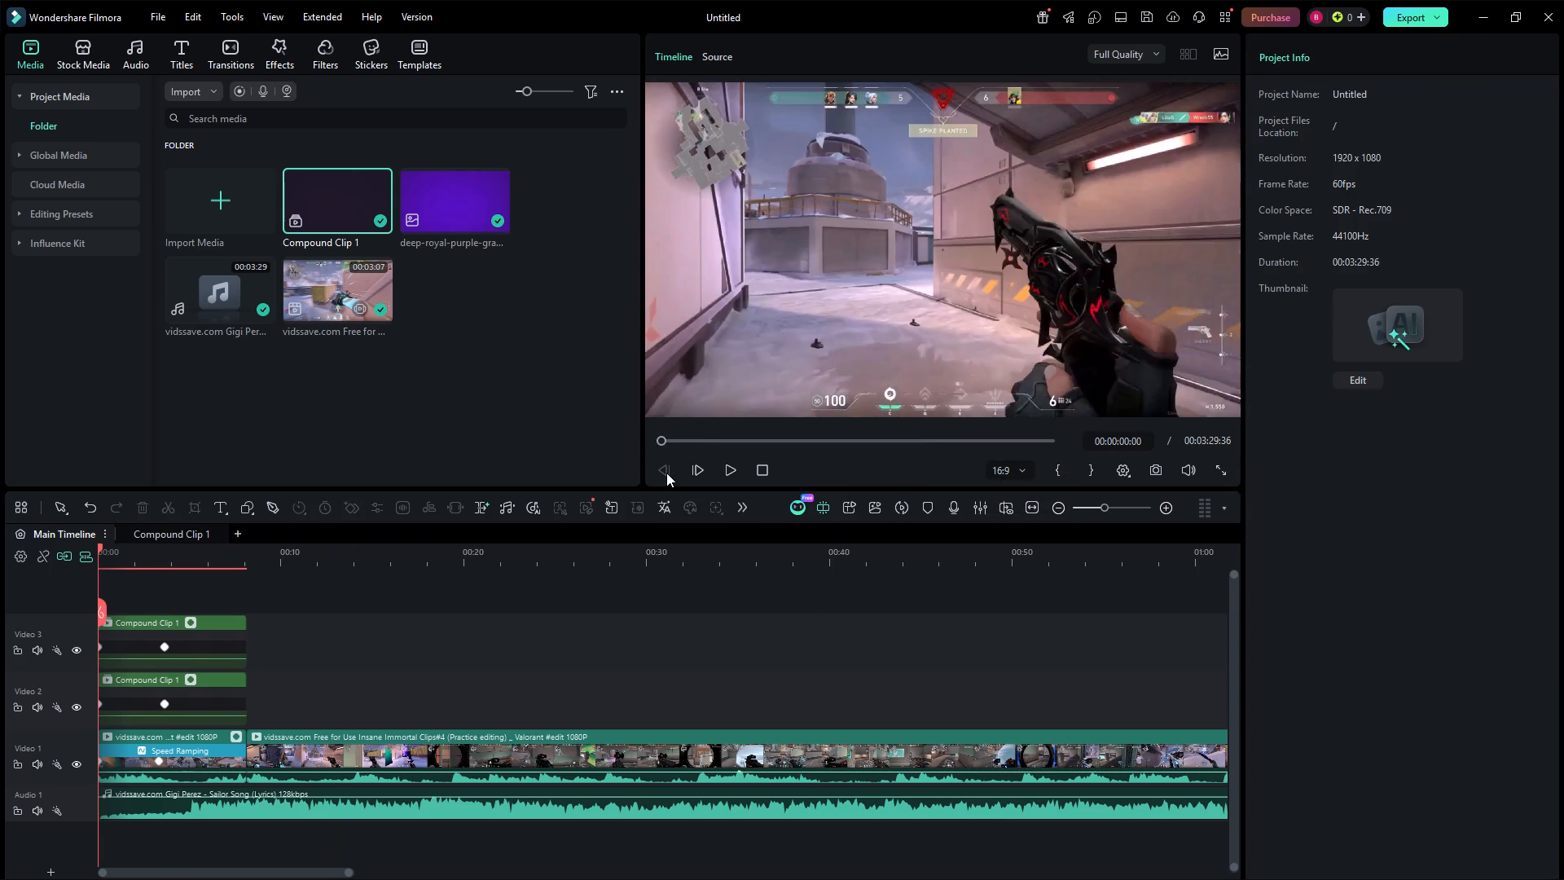
{"action": "left_click", "coordinate": [727, 466]}
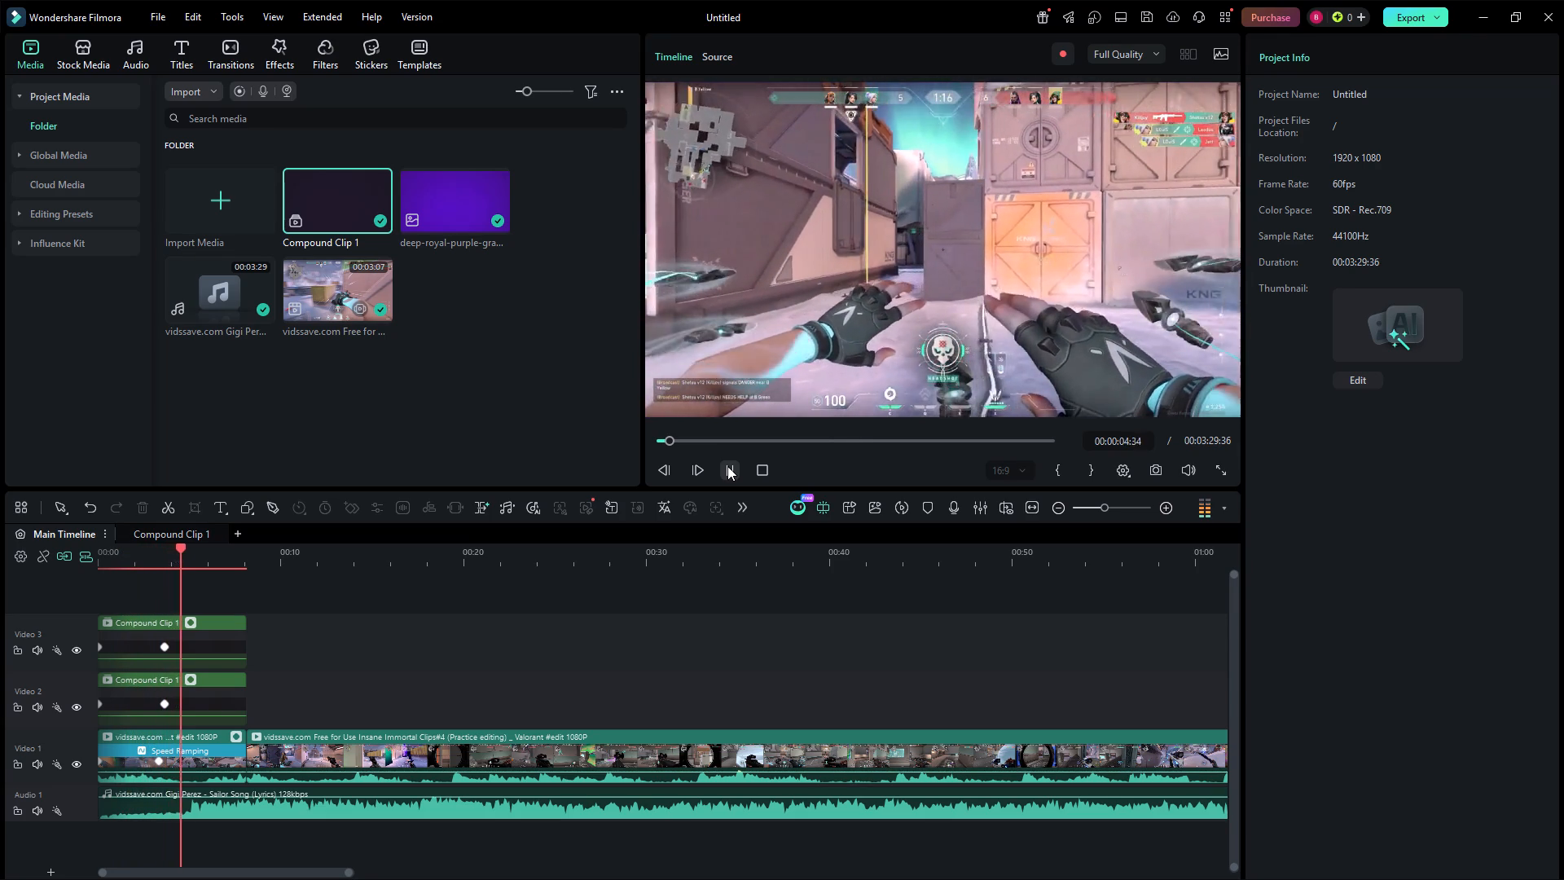
{"action": "left_click", "coordinate": [727, 466]}
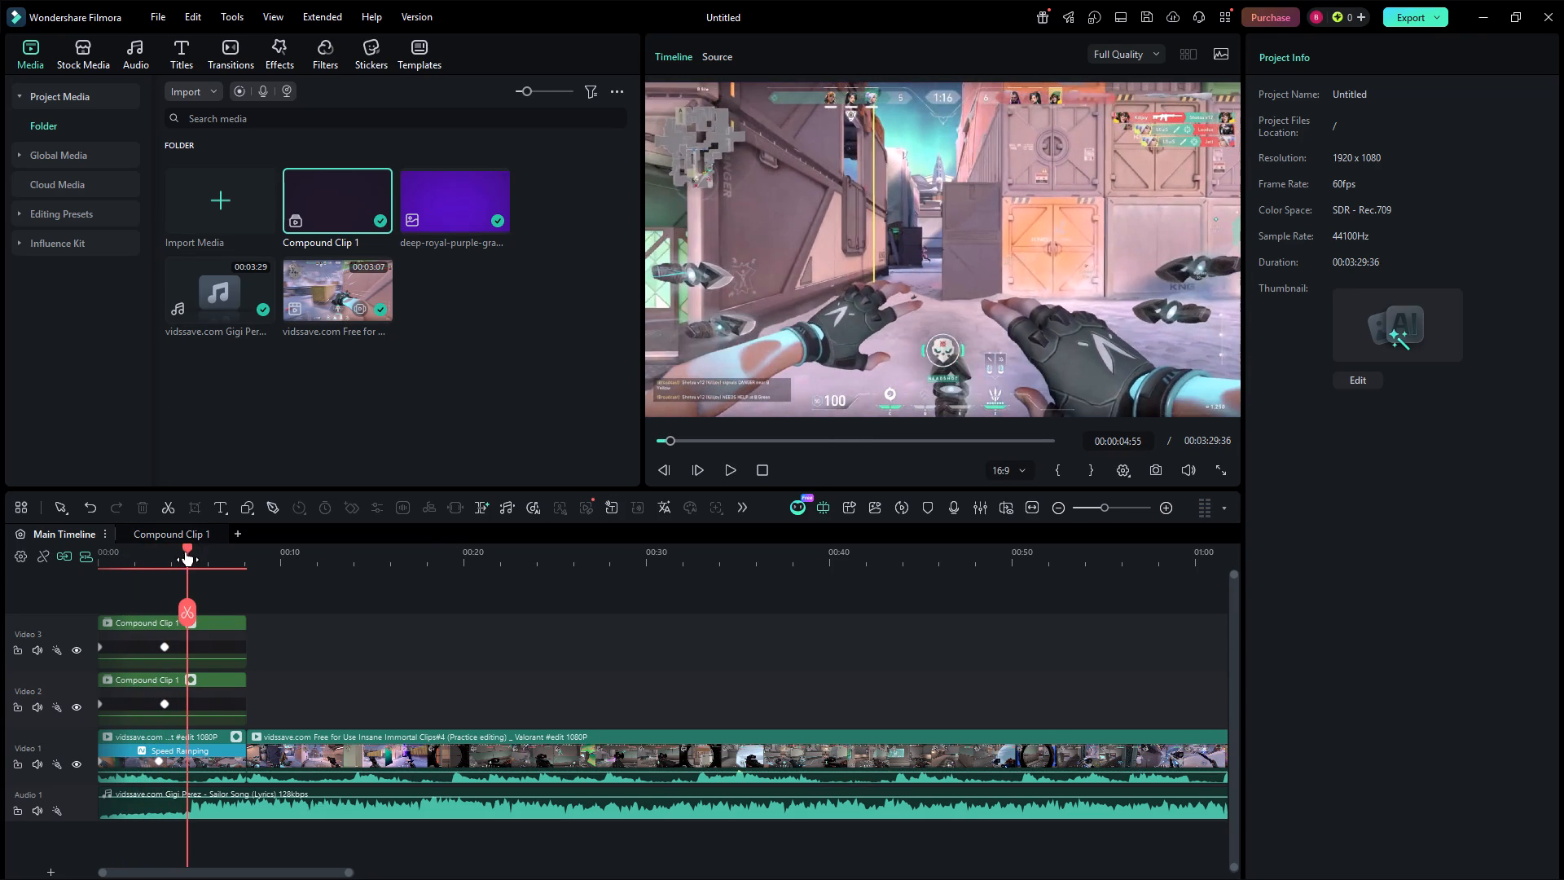
{"action": "left_click_drag", "start_coordinate": [185, 552], "coordinate": [149, 563]}
{"action": "left_click_drag", "start_coordinate": [149, 563], "coordinate": [136, 564]}
Look through the upper compound clip's matting, animation, speed, audio and basic video settings.
{"action": "left_click", "coordinate": [215, 634]}
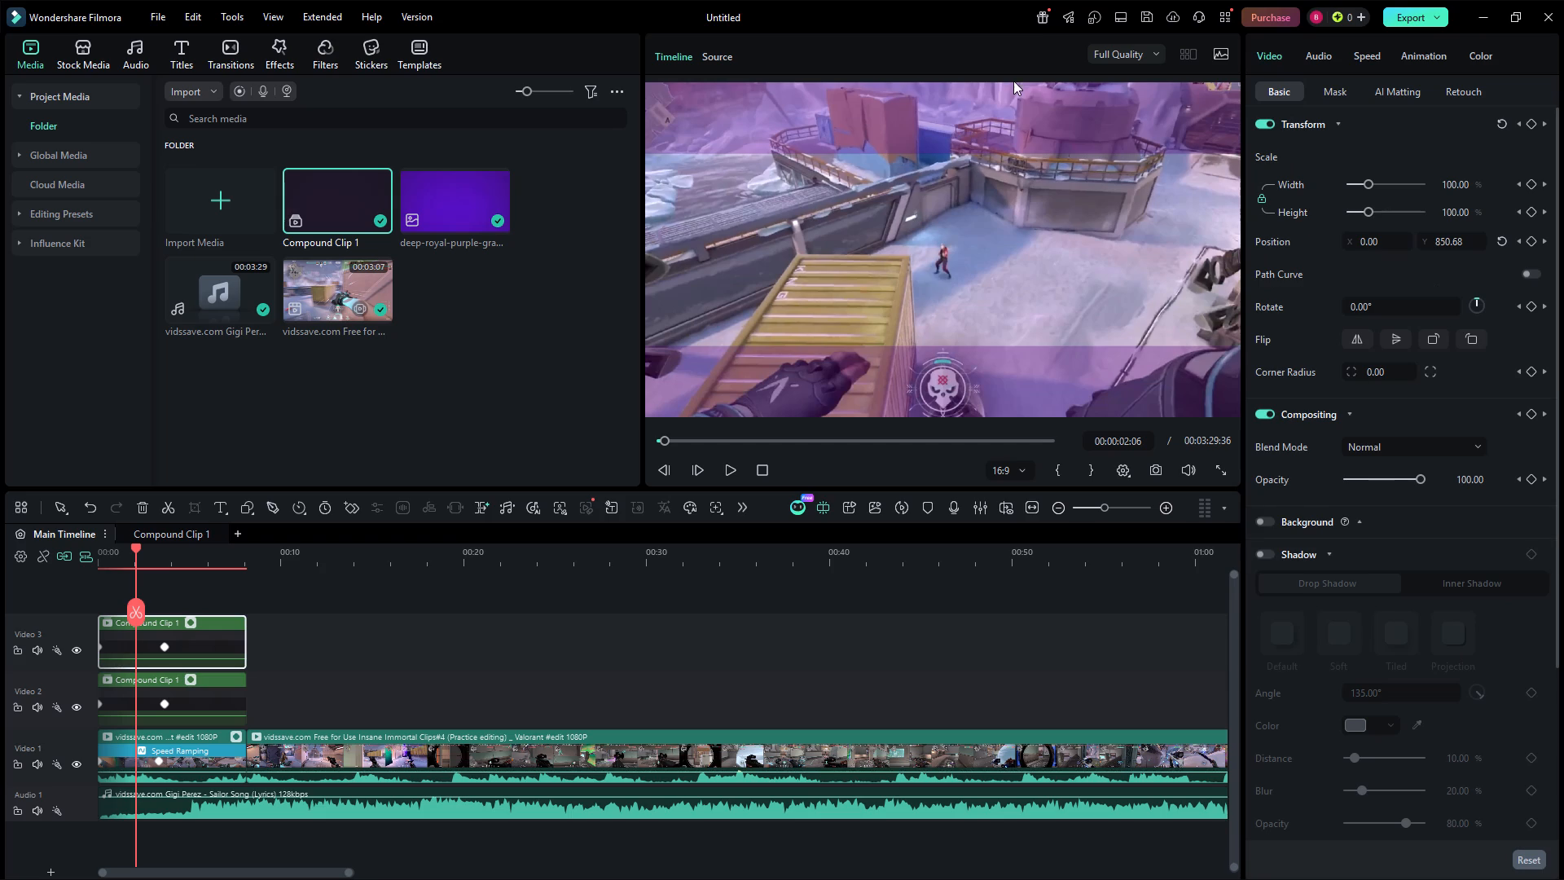
{"action": "left_click", "coordinate": [1334, 86]}
{"action": "left_click", "coordinate": [1437, 86]}
{"action": "left_click", "coordinate": [1392, 81]}
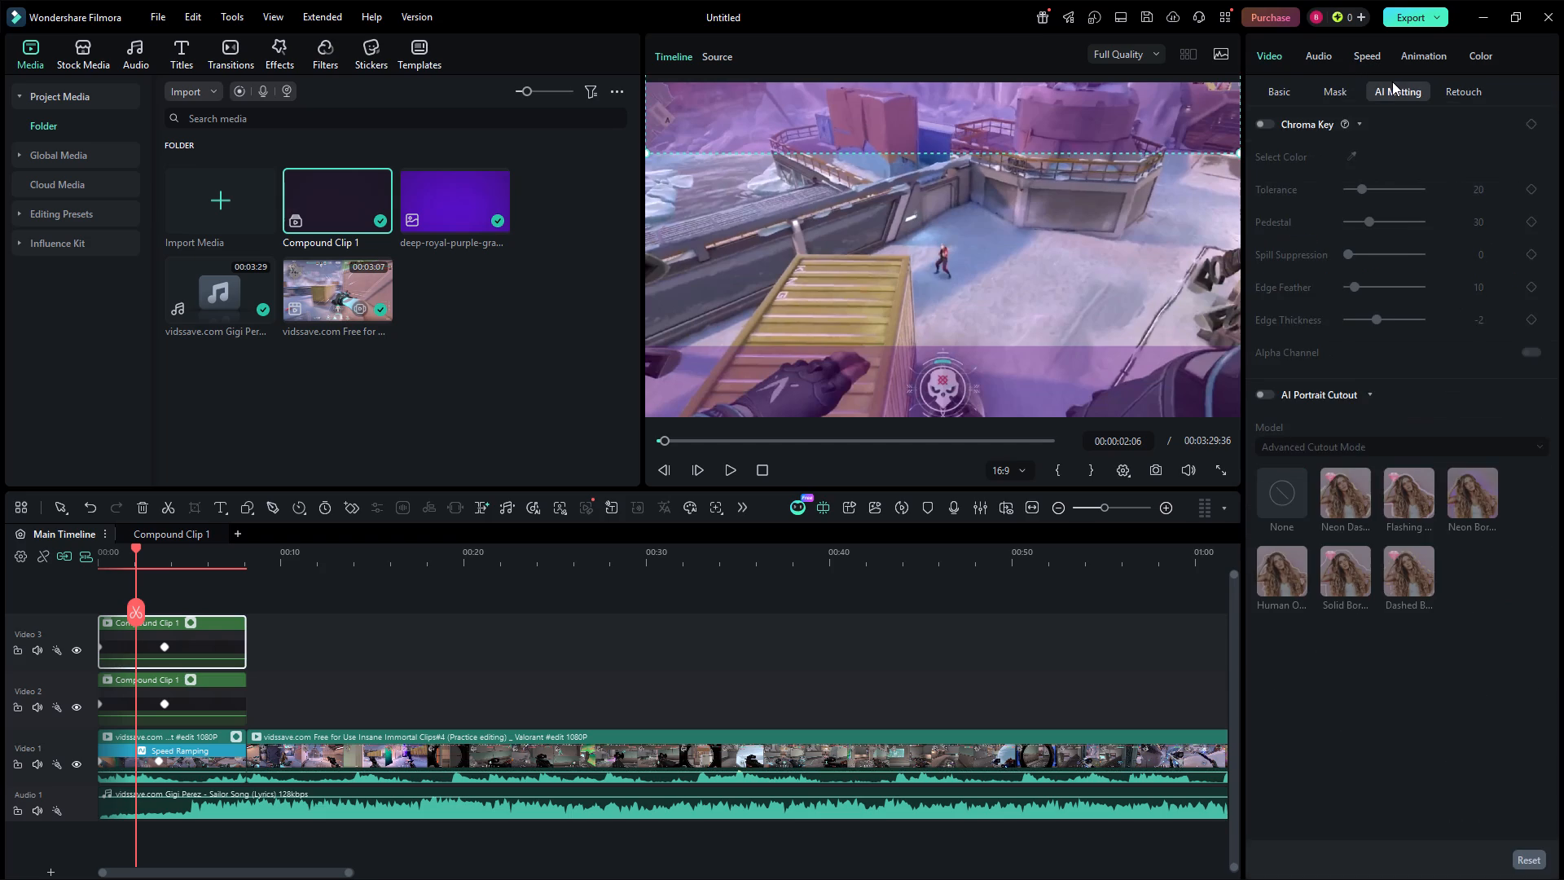
{"action": "left_click", "coordinate": [1406, 61]}
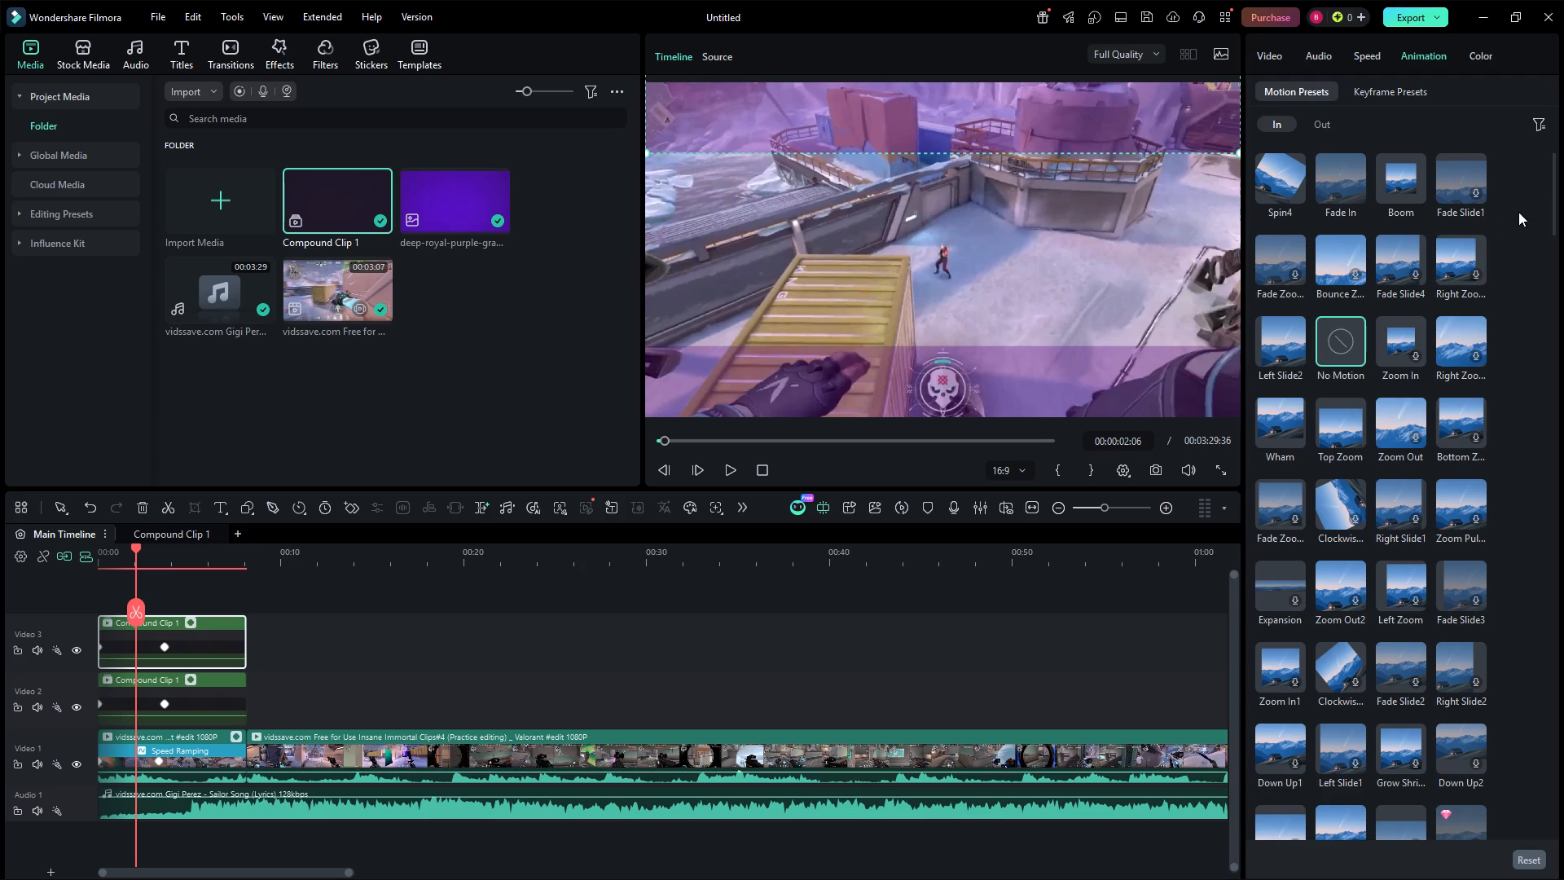
{"action": "left_click_drag", "start_coordinate": [1557, 191], "coordinate": [1553, 277]}
{"action": "left_click", "coordinate": [1368, 68]}
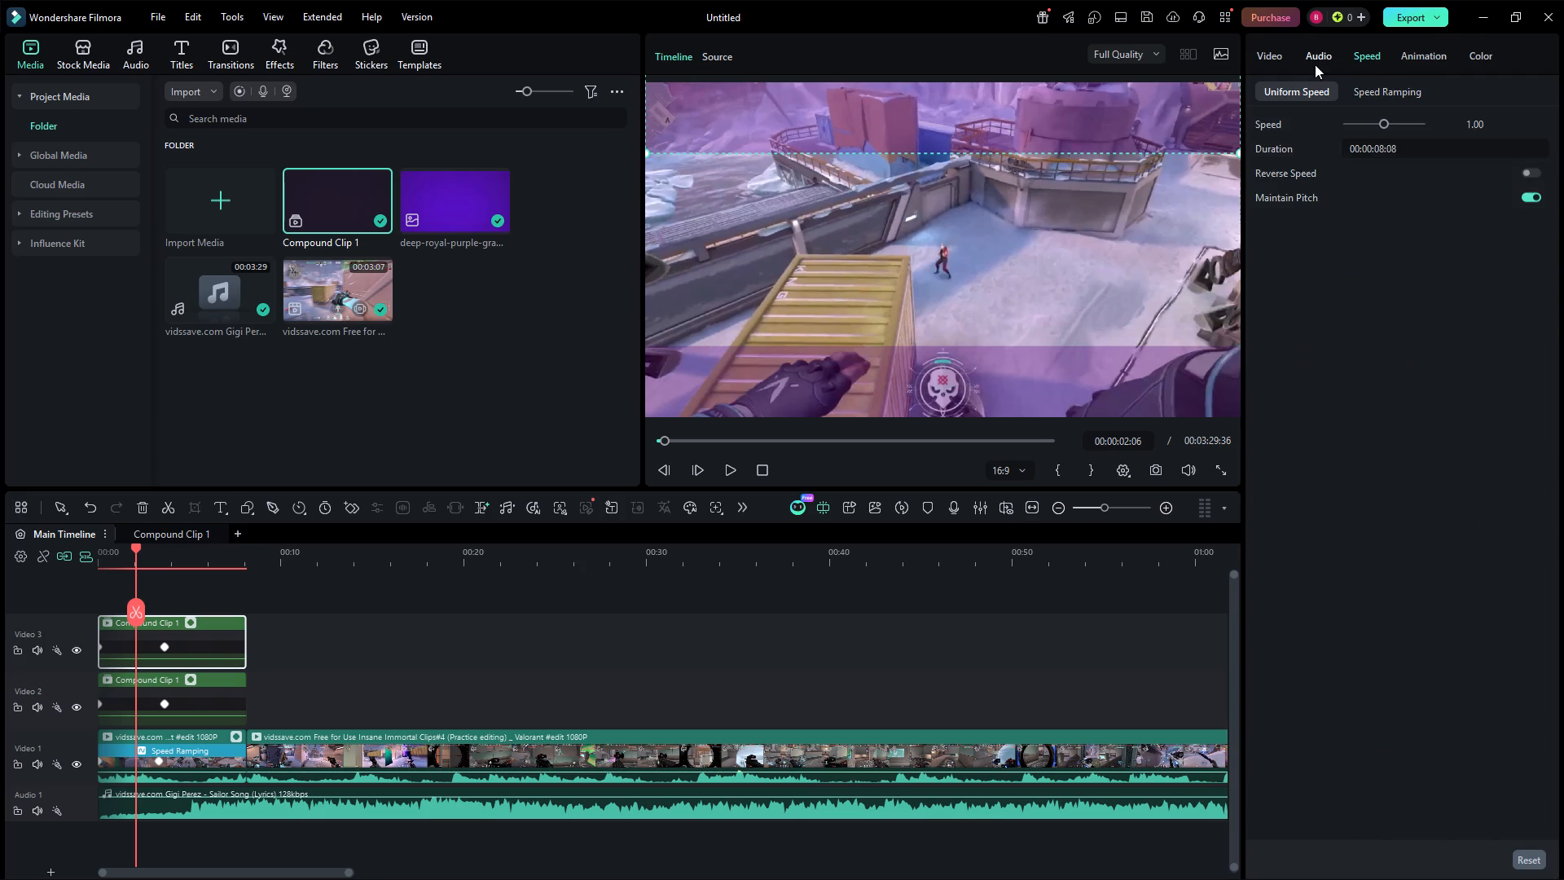
{"action": "left_click", "coordinate": [1315, 64]}
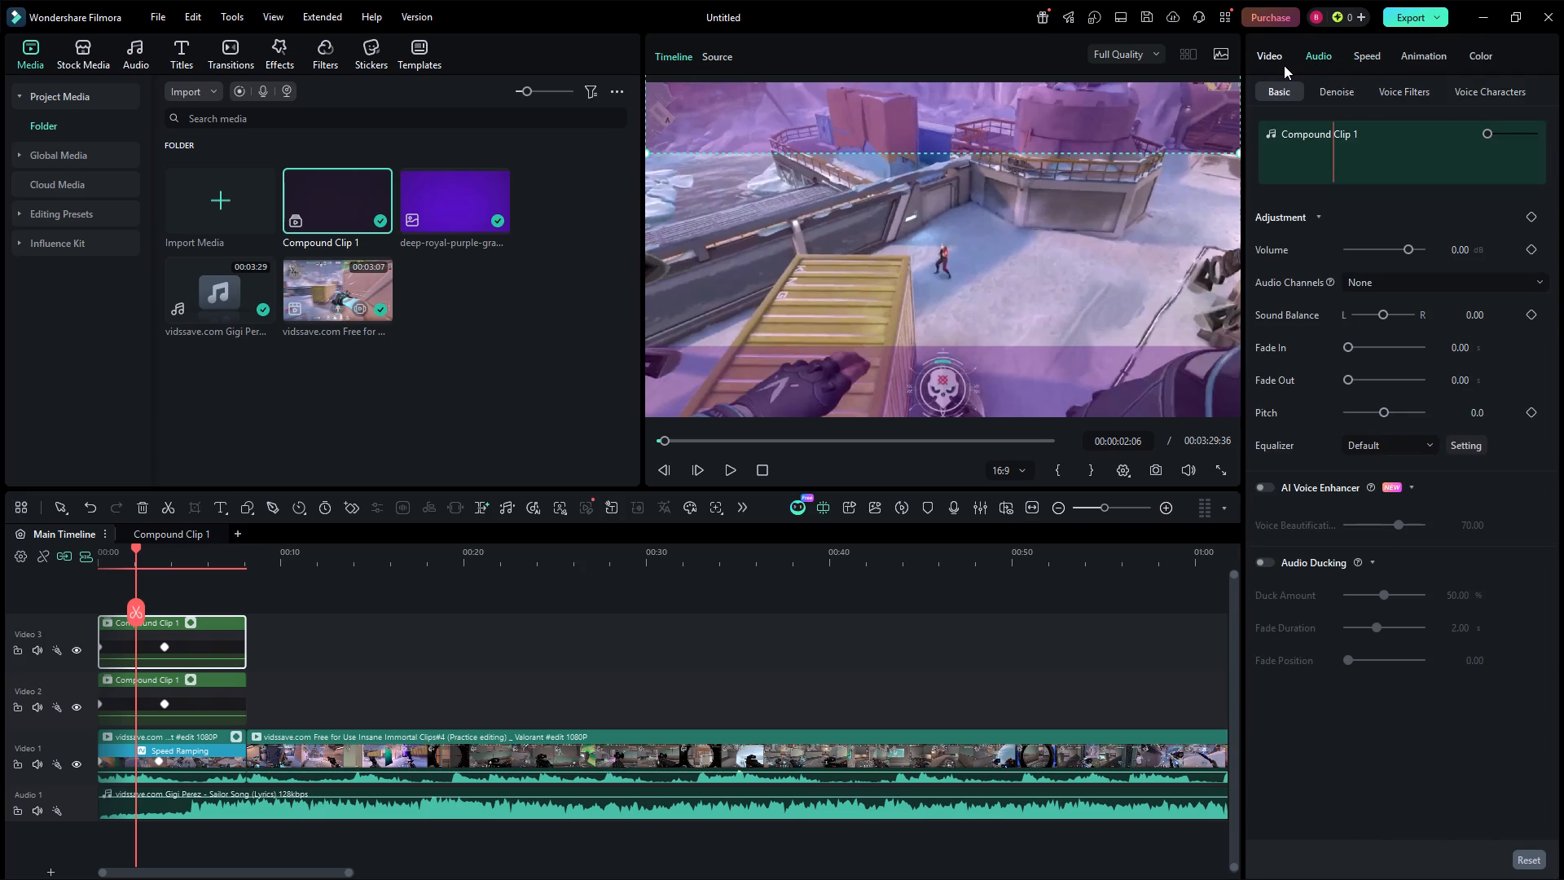
{"action": "left_click", "coordinate": [1284, 65]}
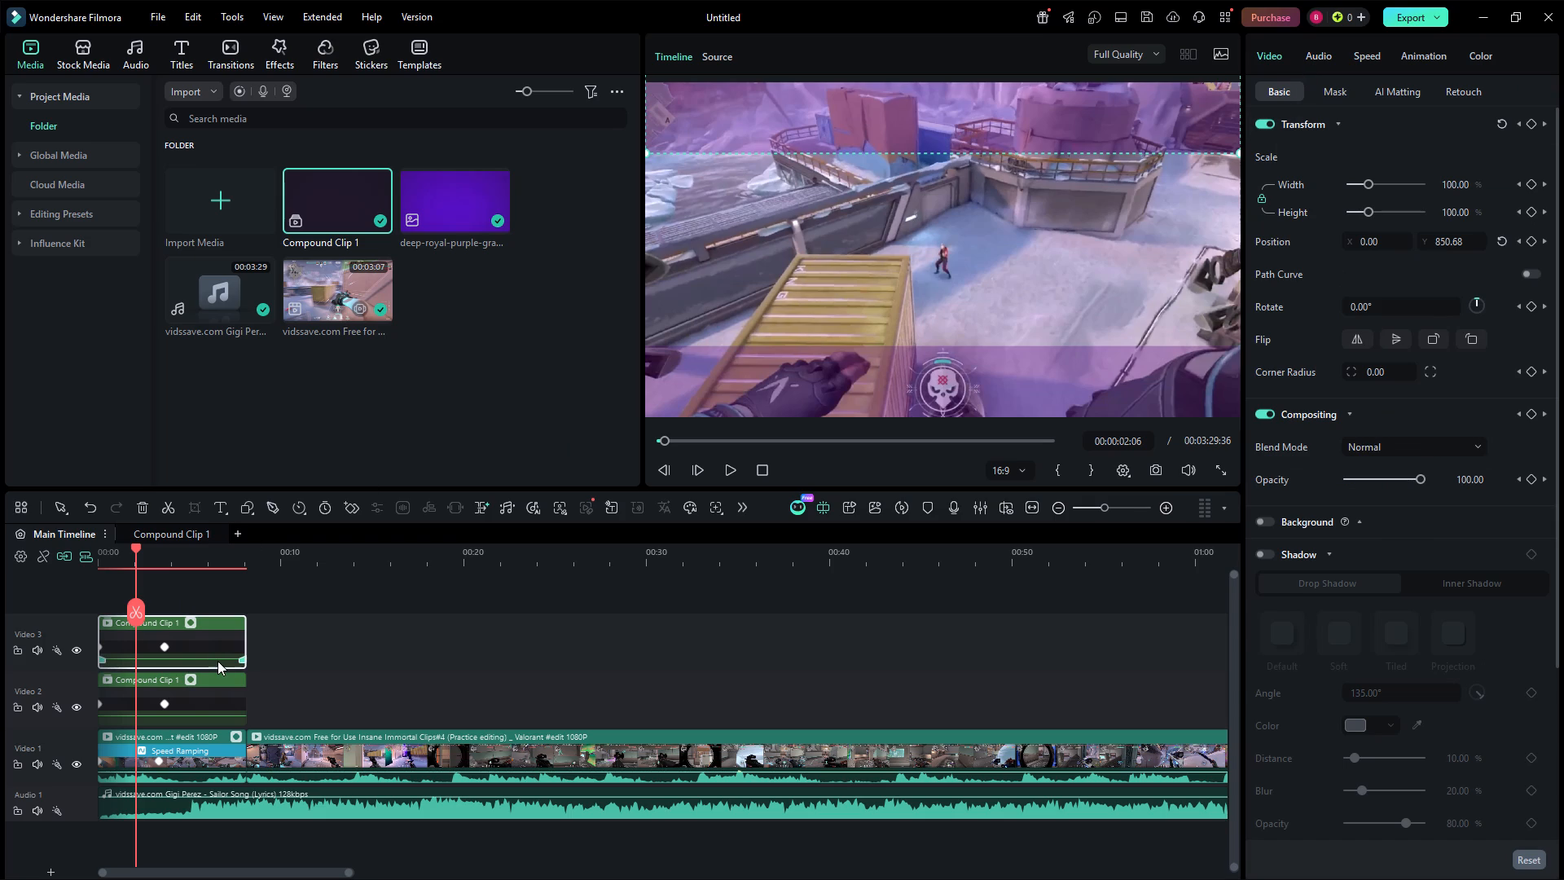
Open the upper compound clip's own timeline and show the image settings of the purple gradient background.
{"action": "double_click", "coordinate": [211, 640]}
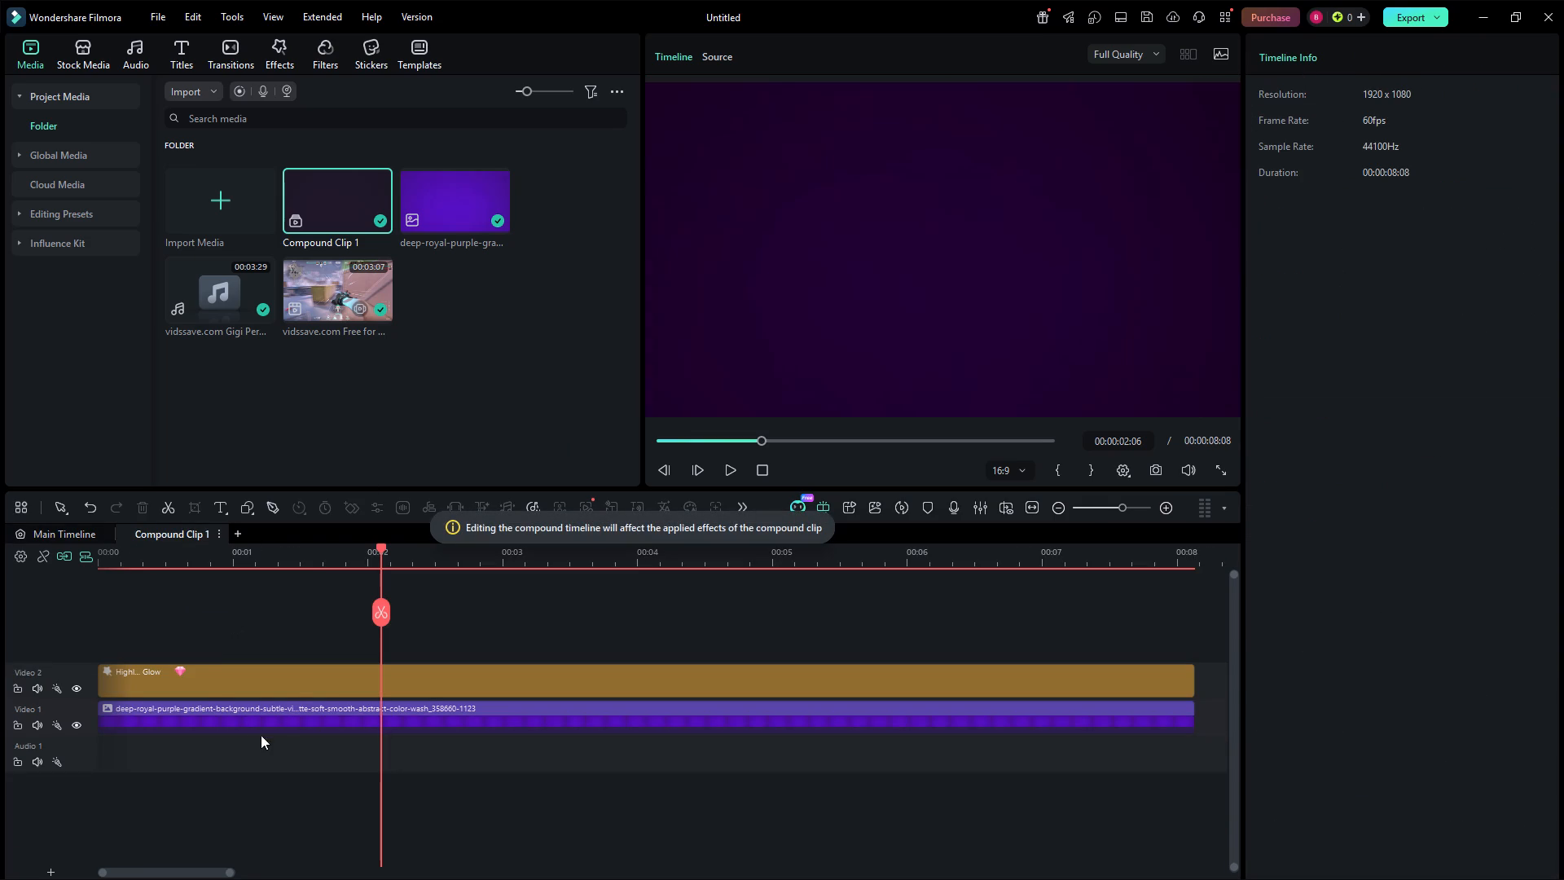
{"action": "left_click", "coordinate": [262, 712]}
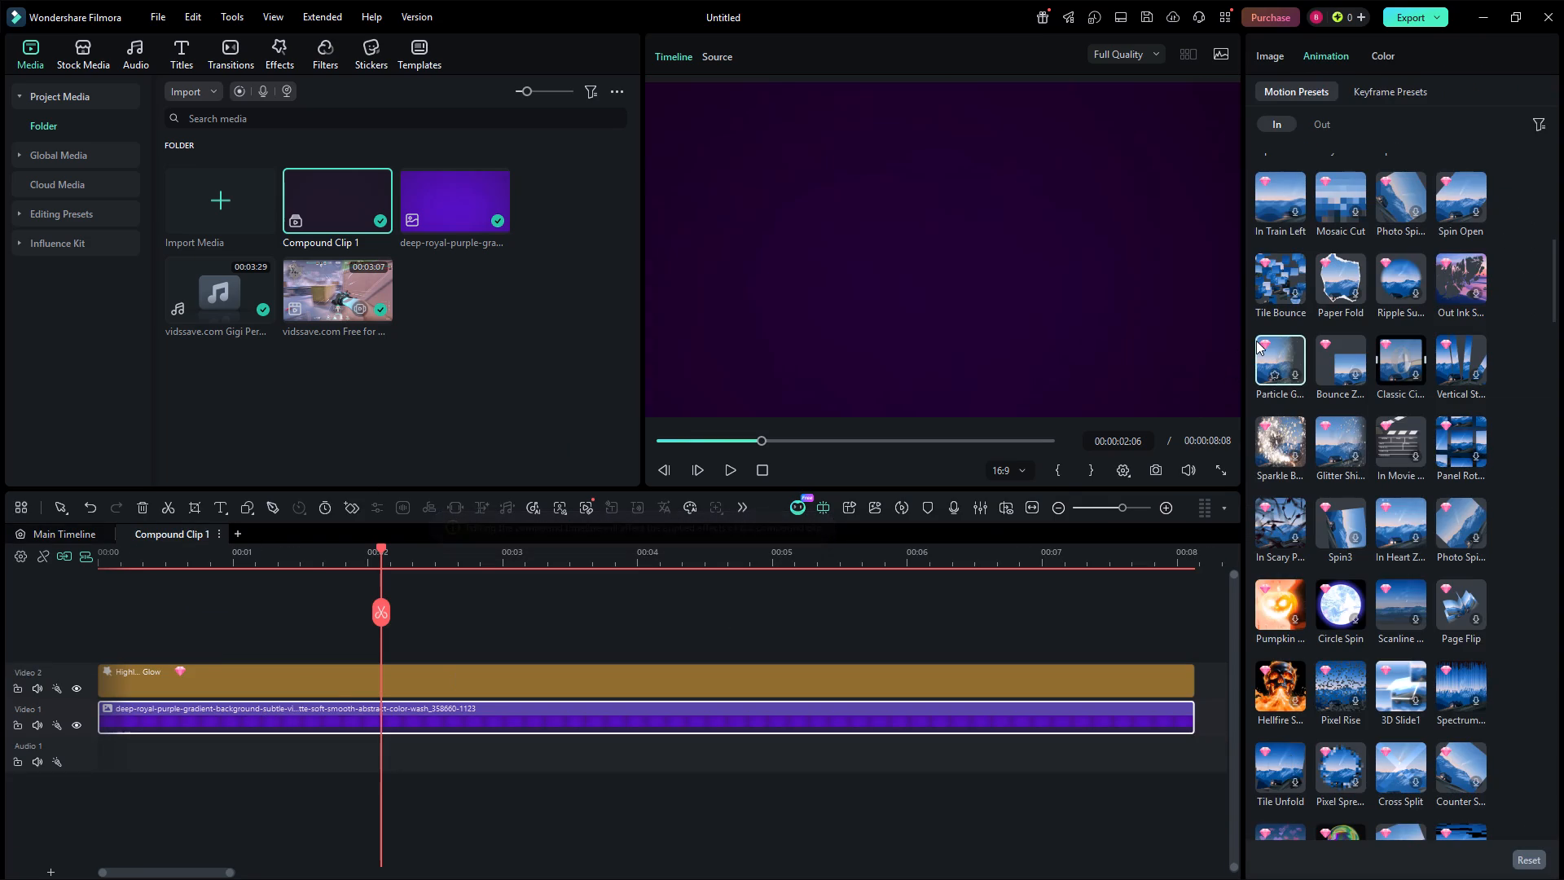
{"action": "left_click", "coordinate": [1276, 69]}
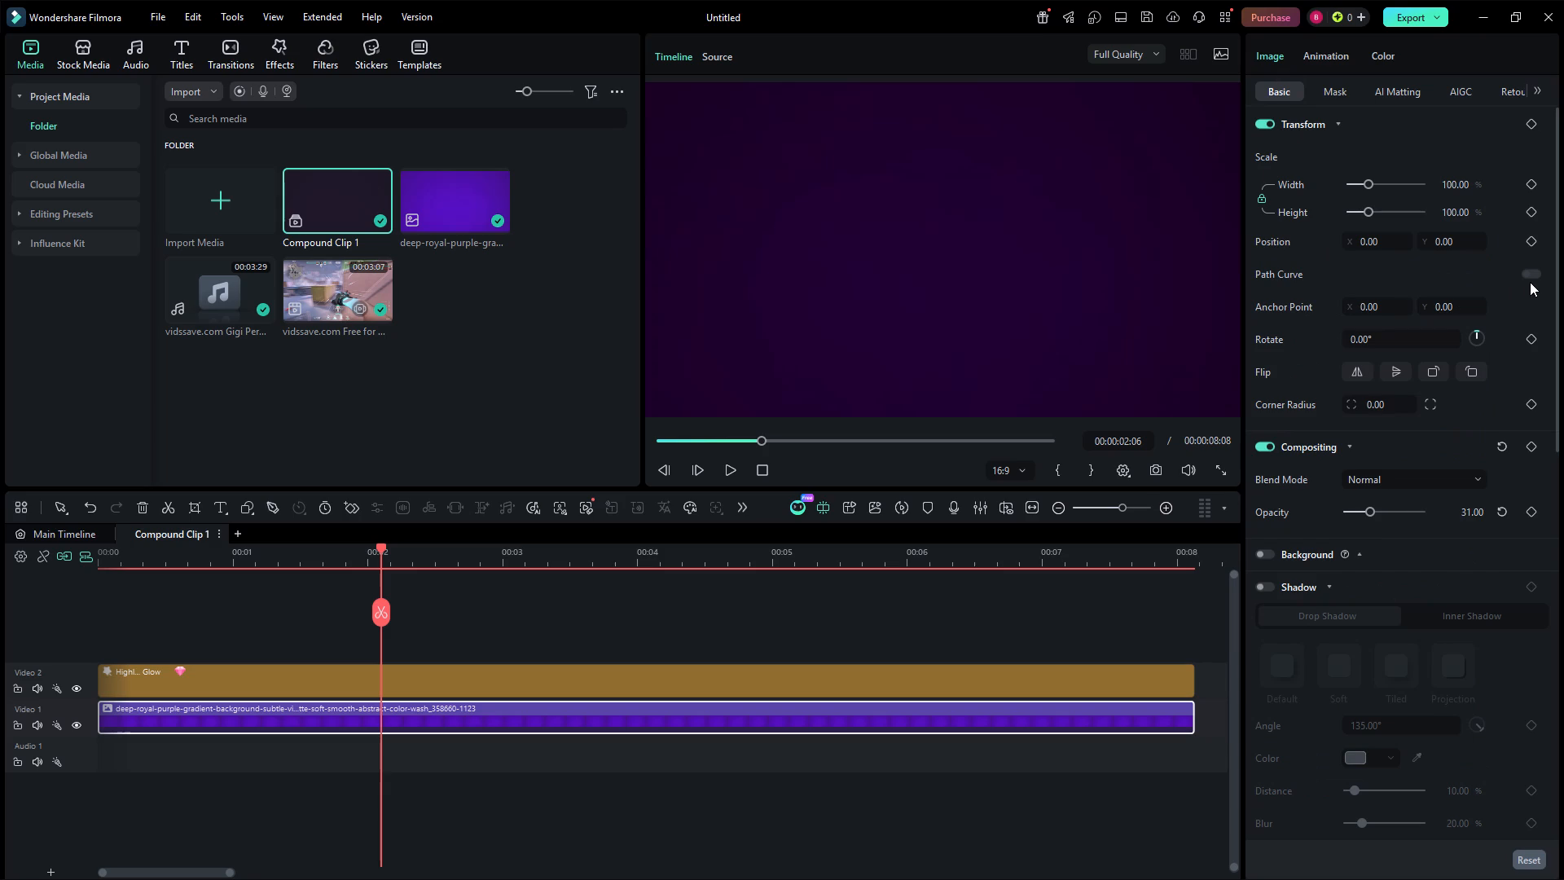
Examine the purple gradient image's AI Matting, AIGC, Retouch and Basic settings for a suitable blur or edge option.
{"action": "left_click", "coordinate": [1394, 81]}
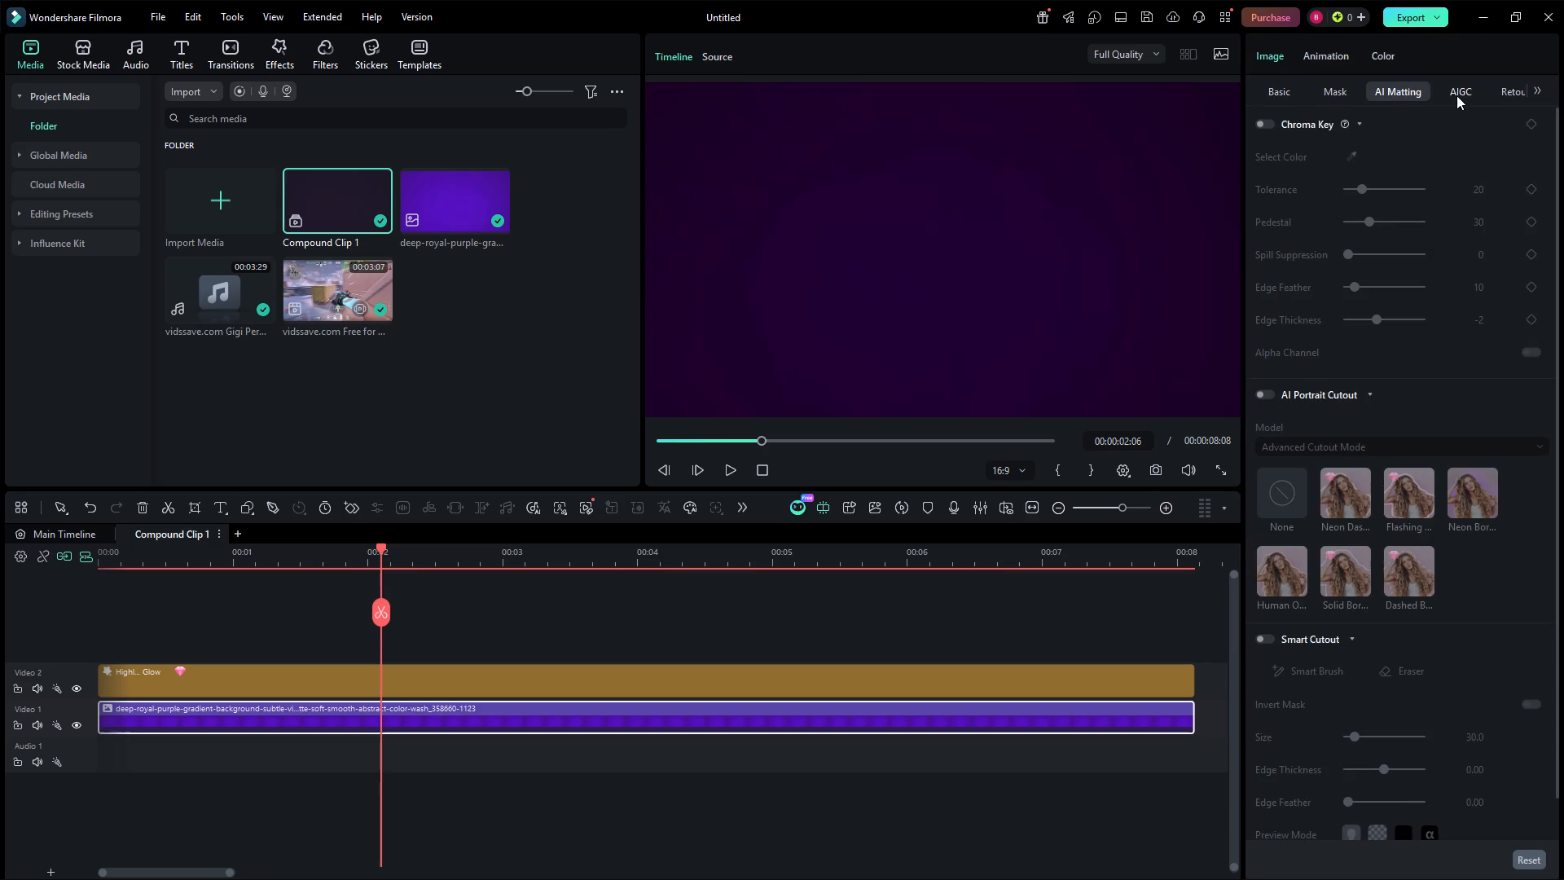
{"action": "left_click", "coordinate": [1459, 95]}
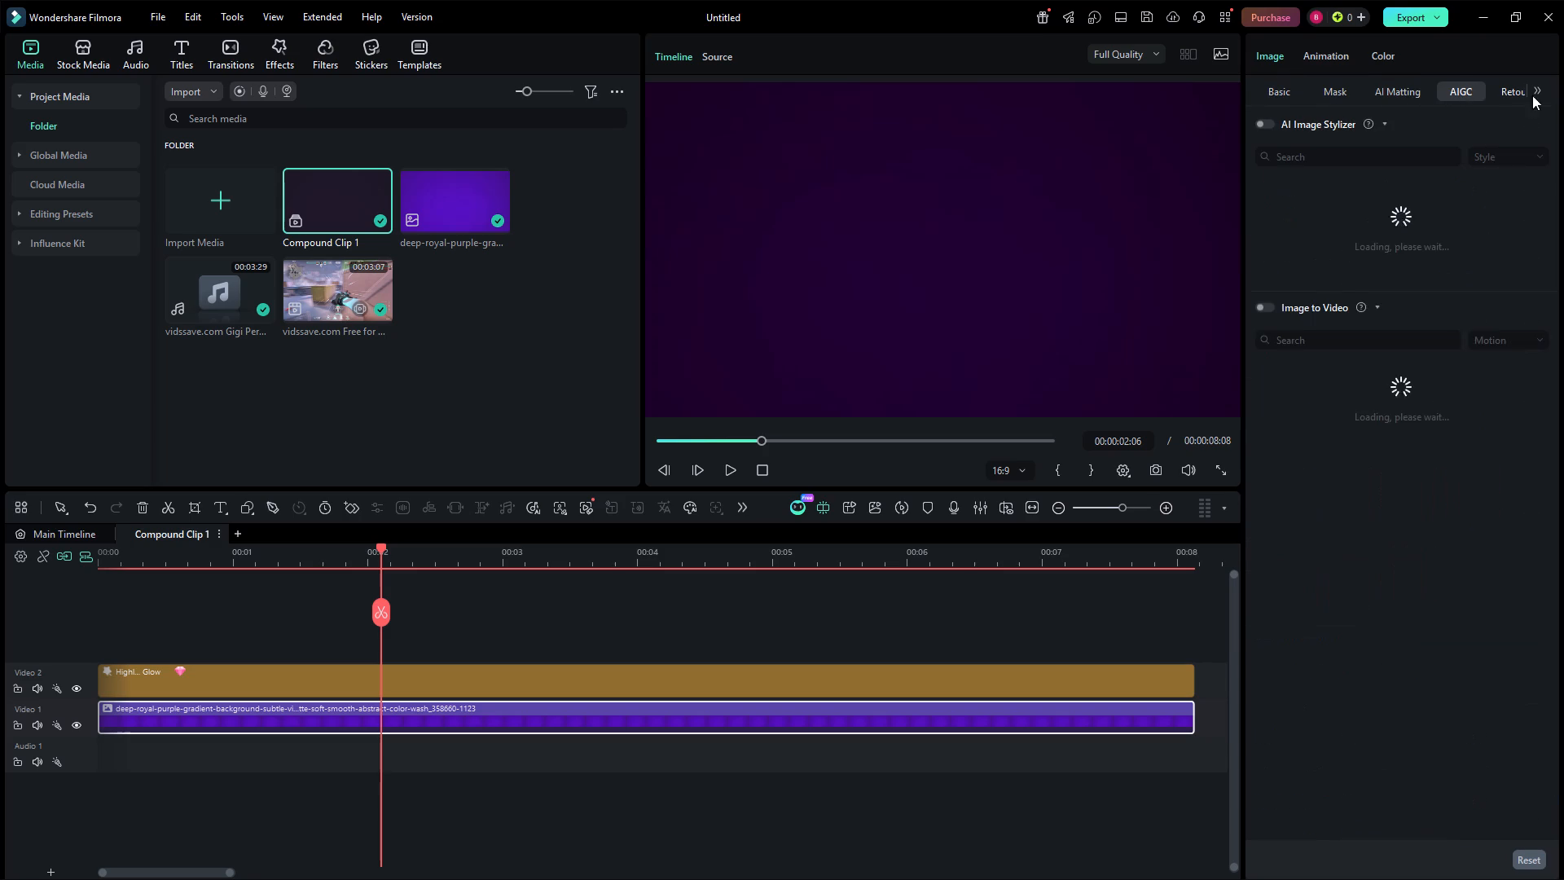
{"action": "left_click", "coordinate": [1510, 86]}
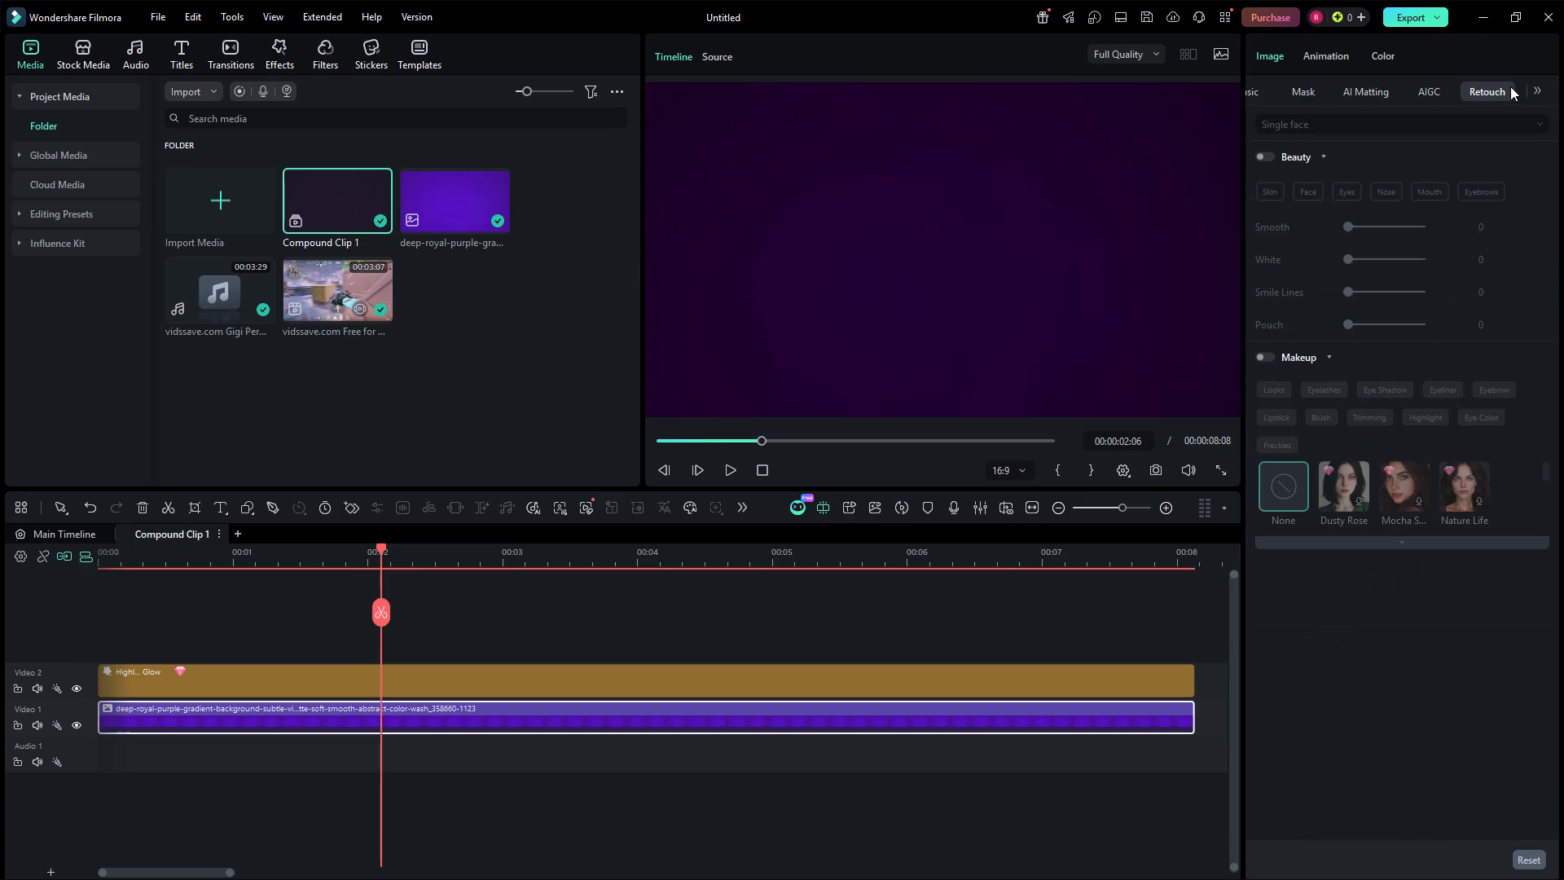
{"action": "left_click", "coordinate": [1522, 90]}
{"action": "left_click", "coordinate": [1525, 96]}
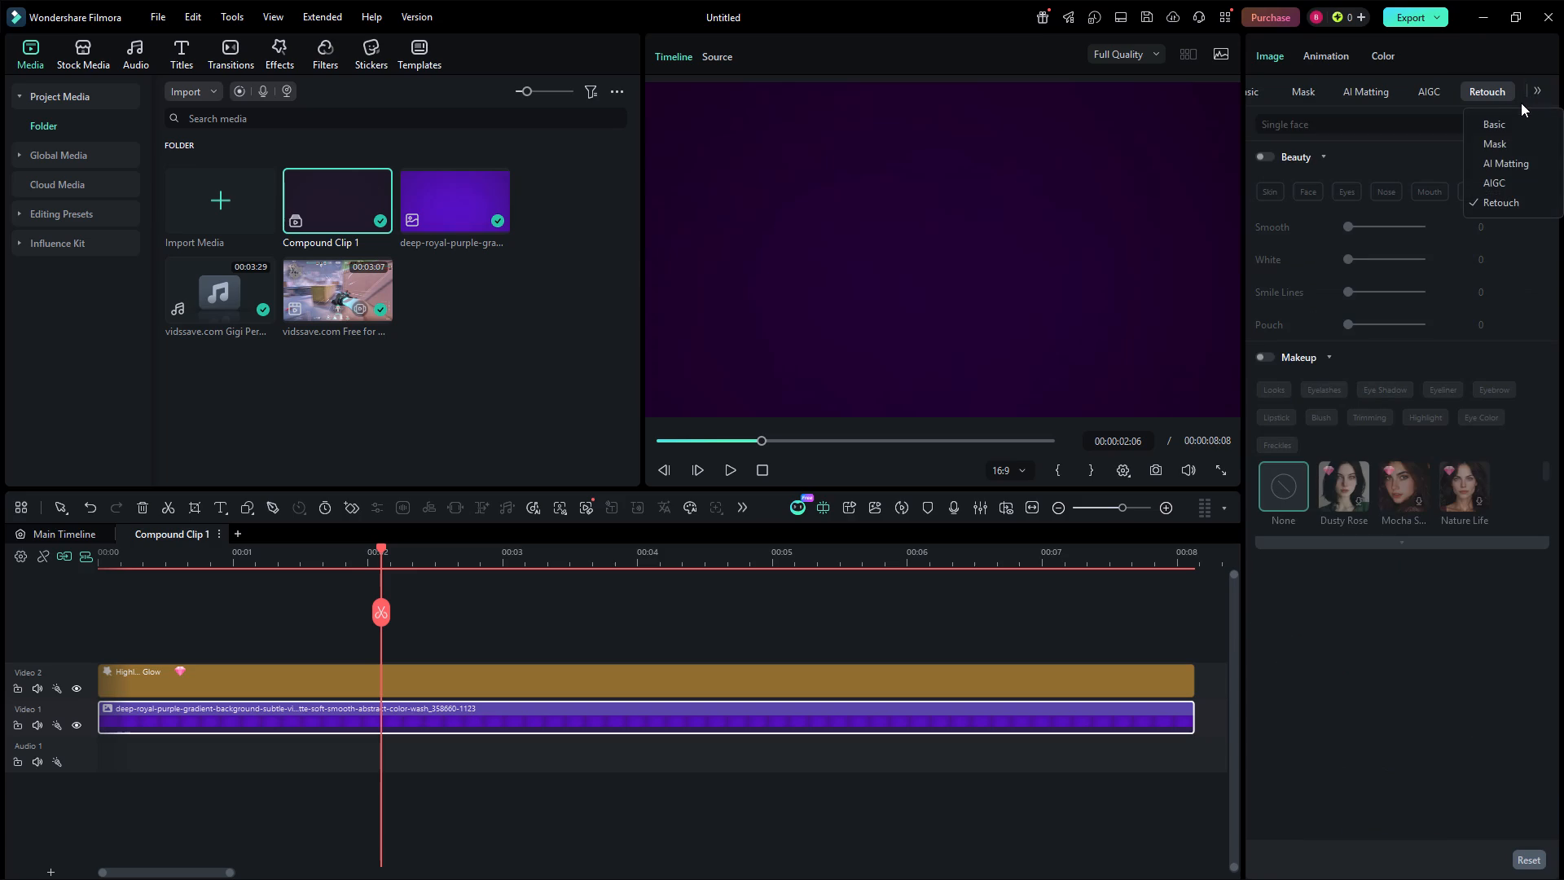
{"action": "left_click", "coordinate": [1258, 96]}
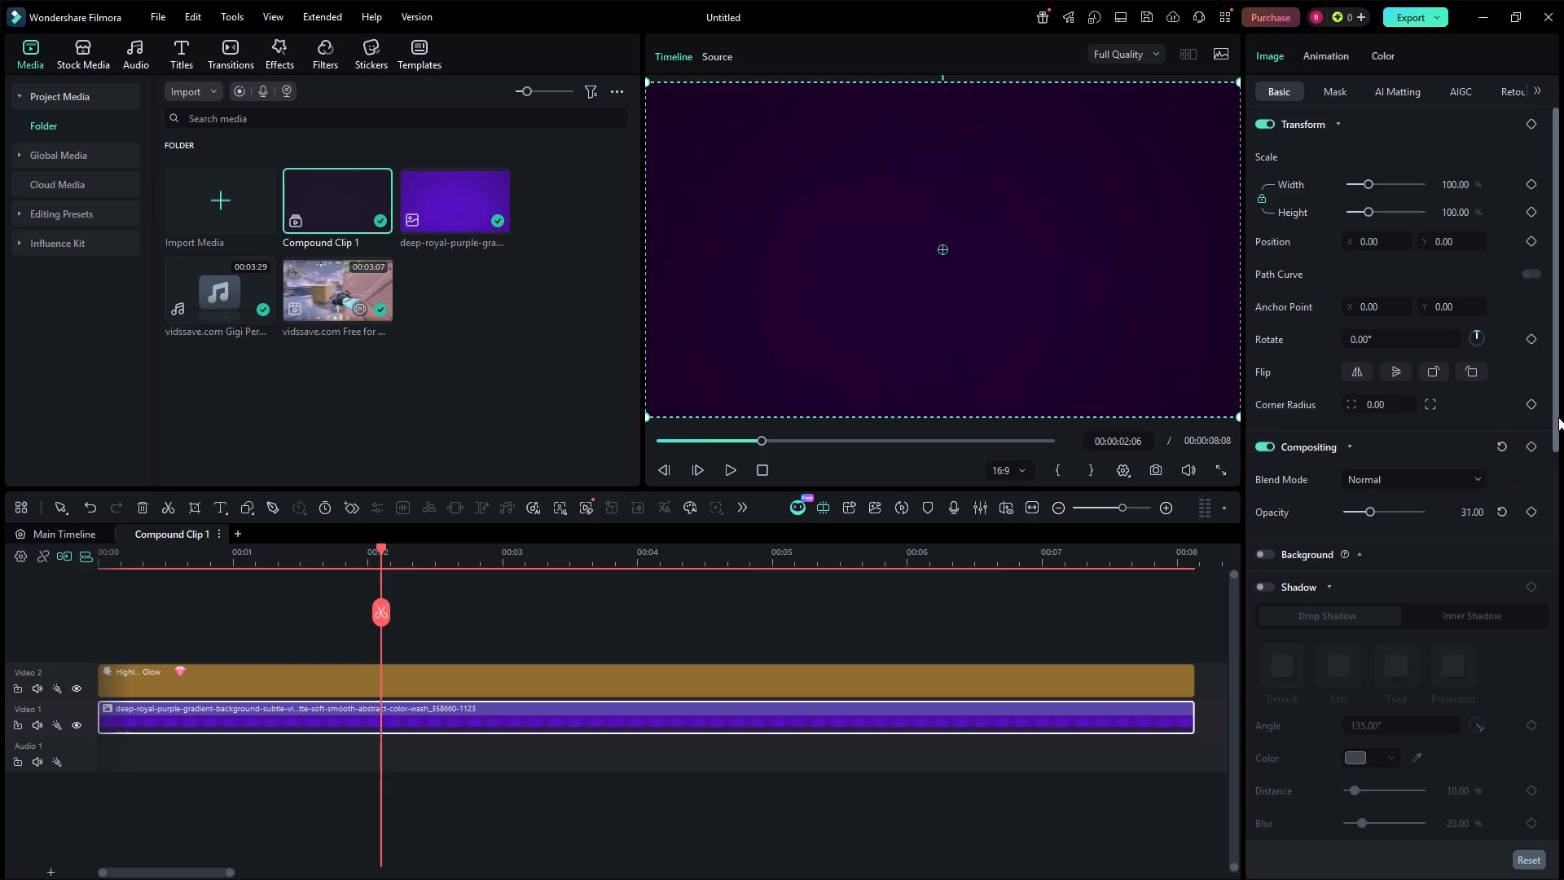
{"action": "left_click_drag", "start_coordinate": [1558, 417], "coordinate": [1560, 470]}
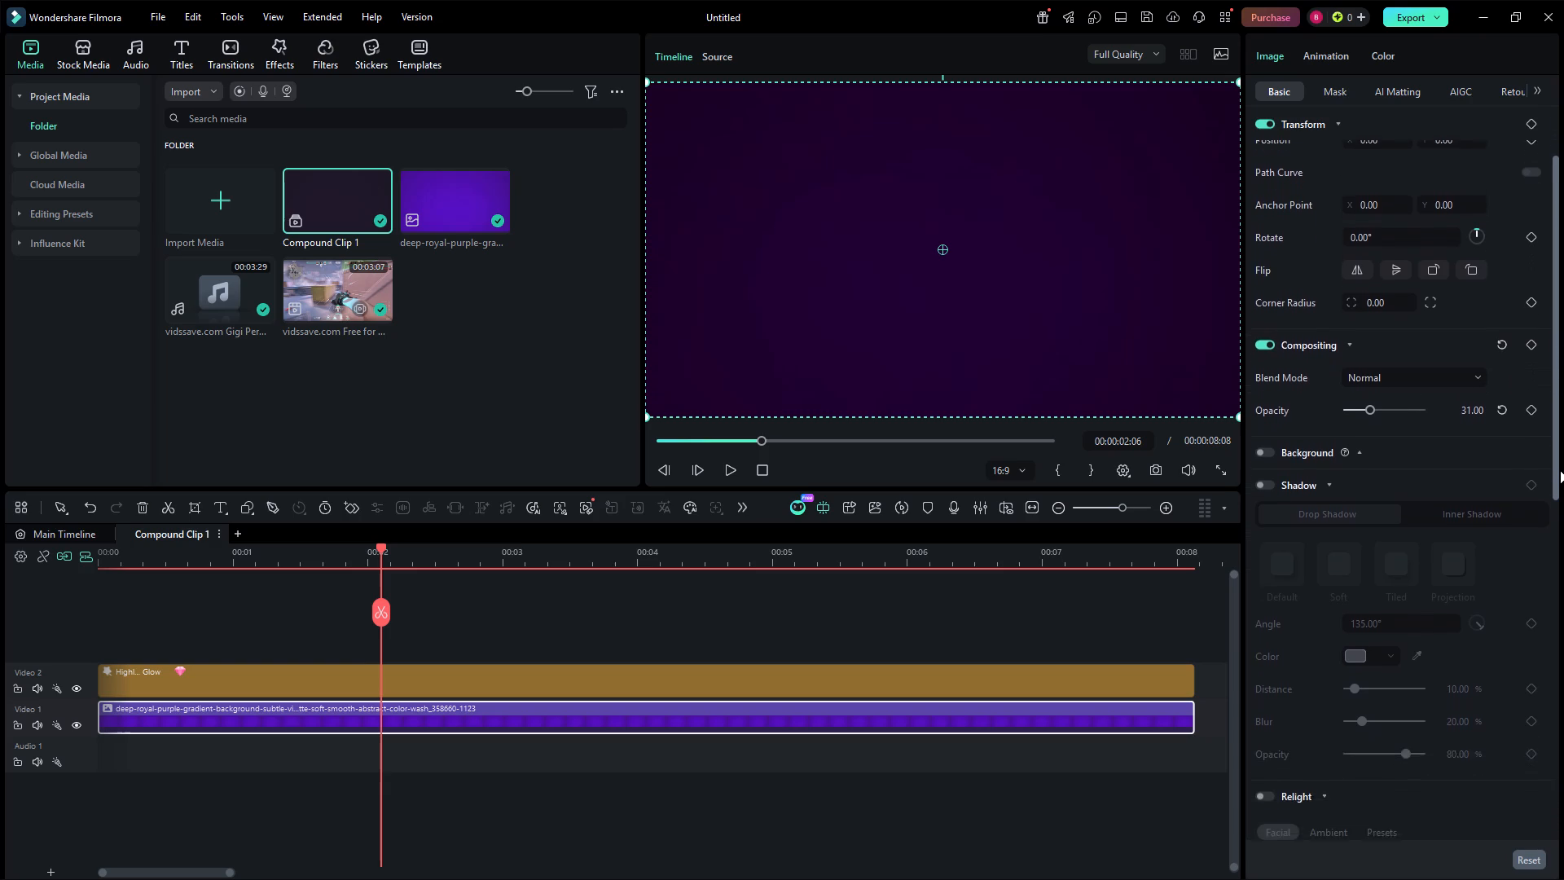
{"action": "left_click_drag", "start_coordinate": [1560, 470], "coordinate": [1561, 601]}
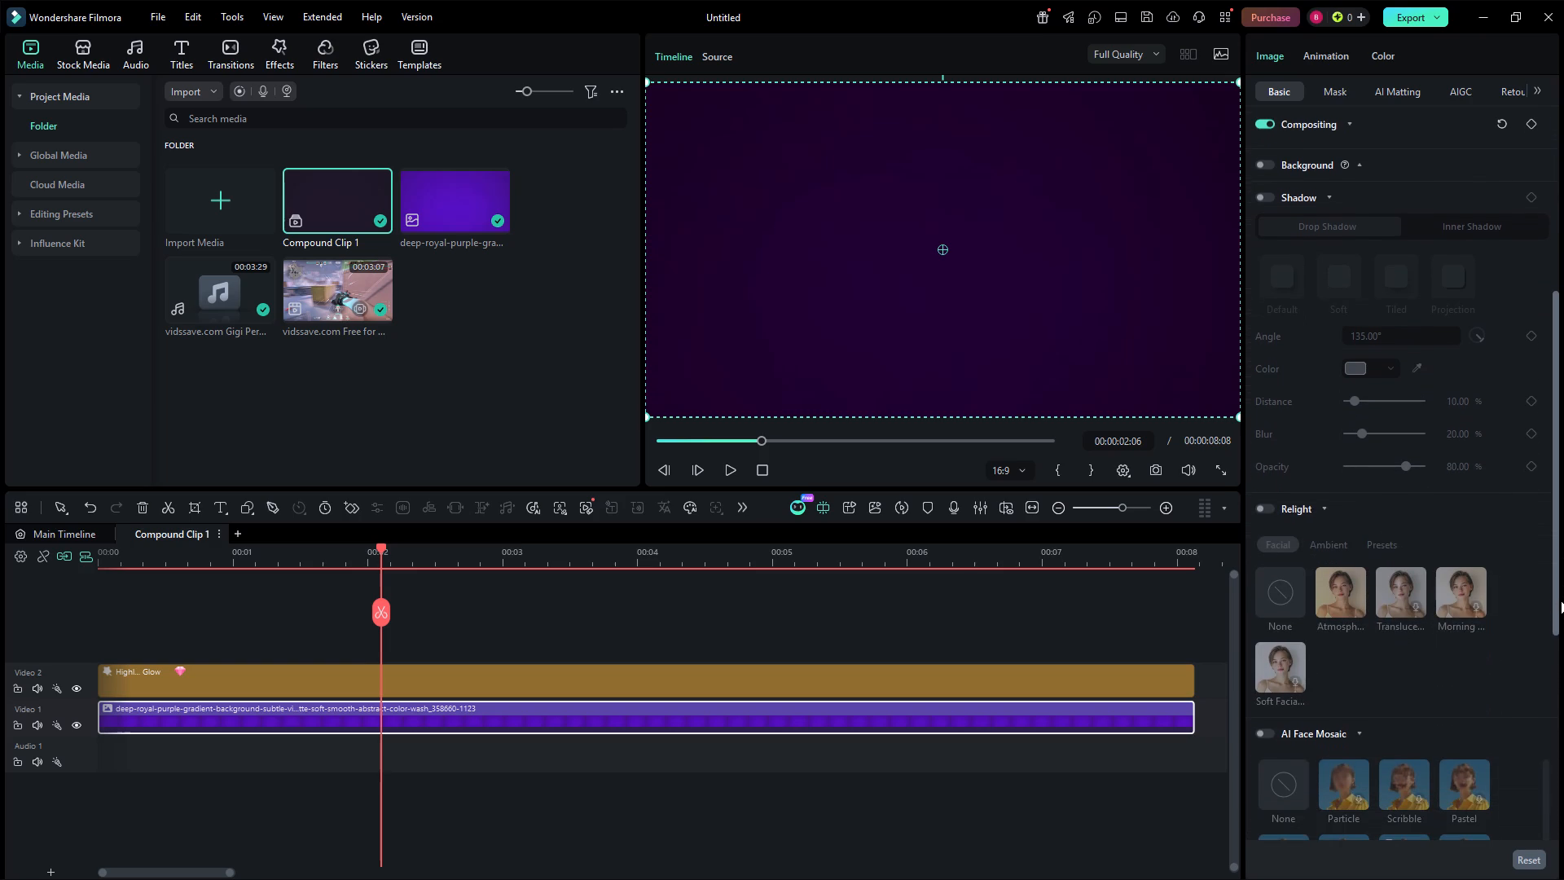
{"action": "left_click_drag", "start_coordinate": [1561, 601], "coordinate": [1554, 564]}
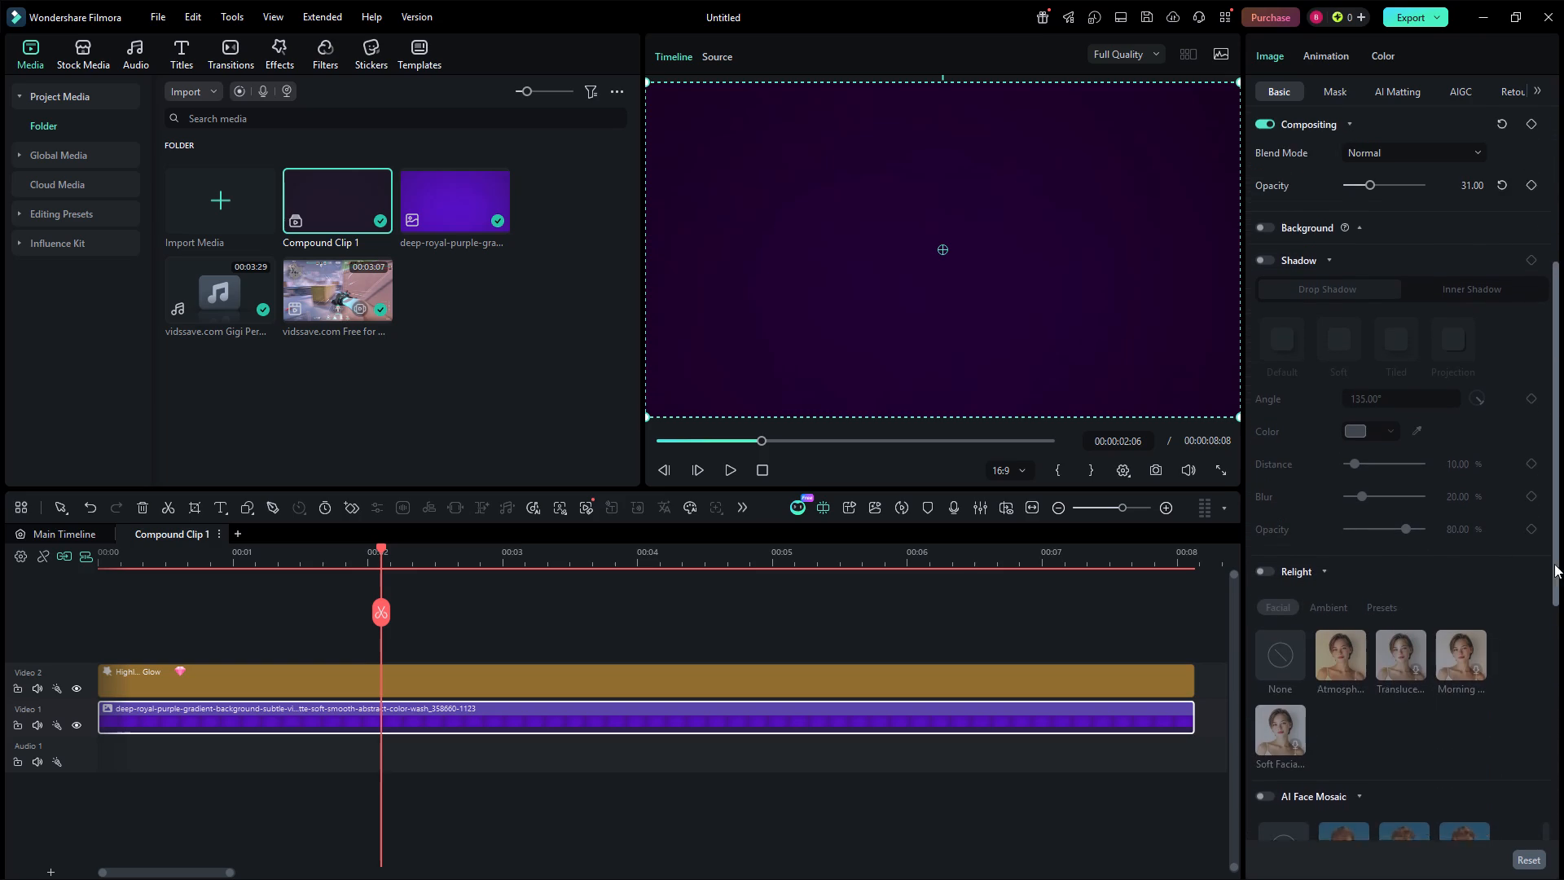
{"action": "left_click_drag", "start_coordinate": [1554, 564], "coordinate": [1554, 503]}
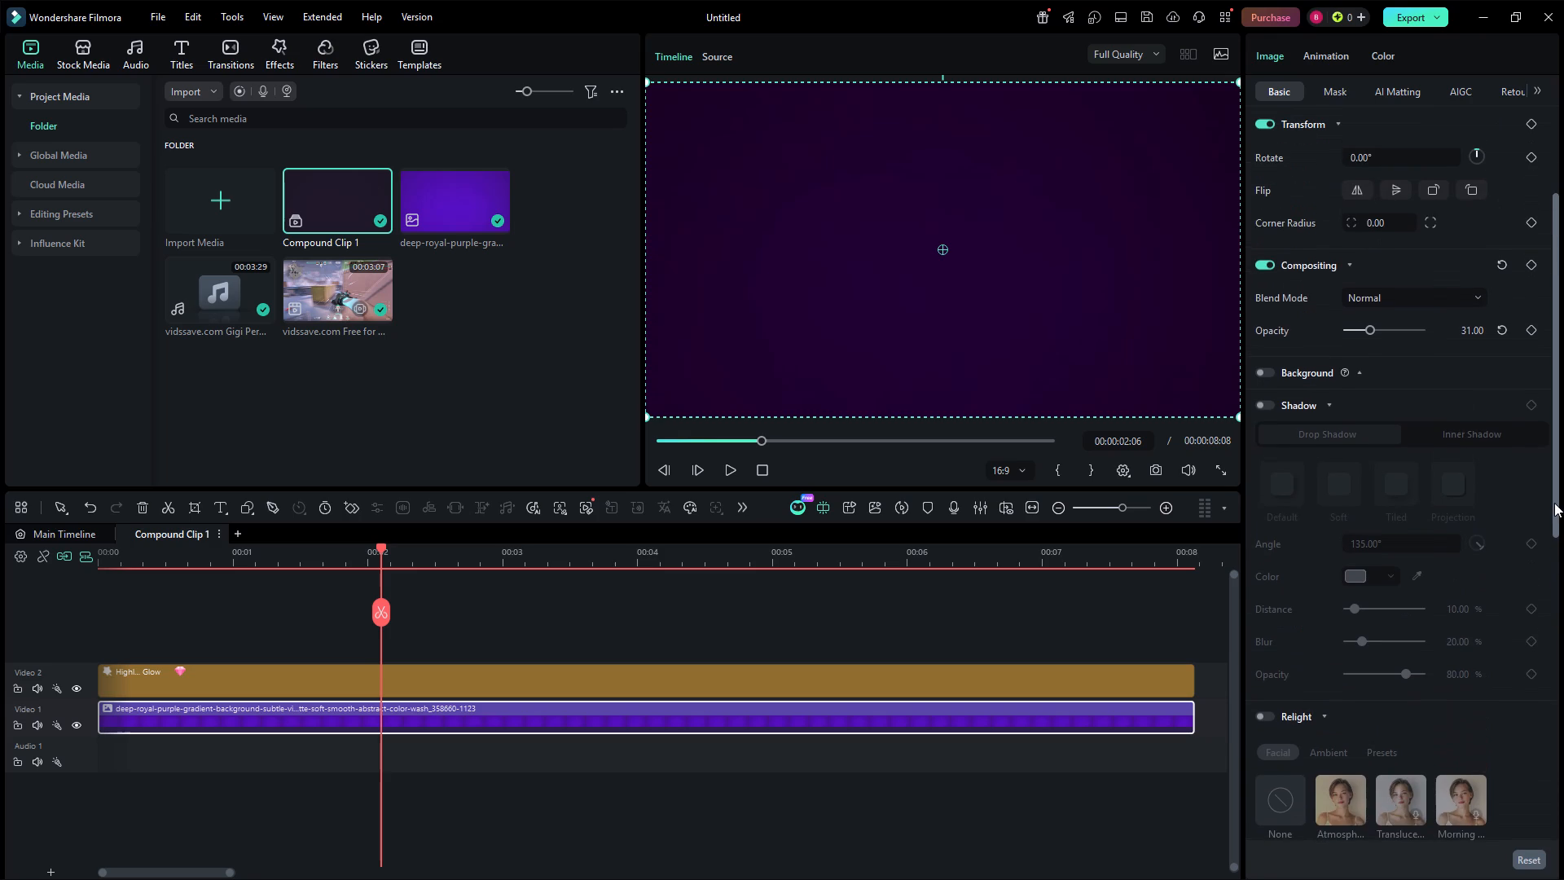
{"action": "left_click_drag", "start_coordinate": [1554, 503], "coordinate": [1563, 459]}
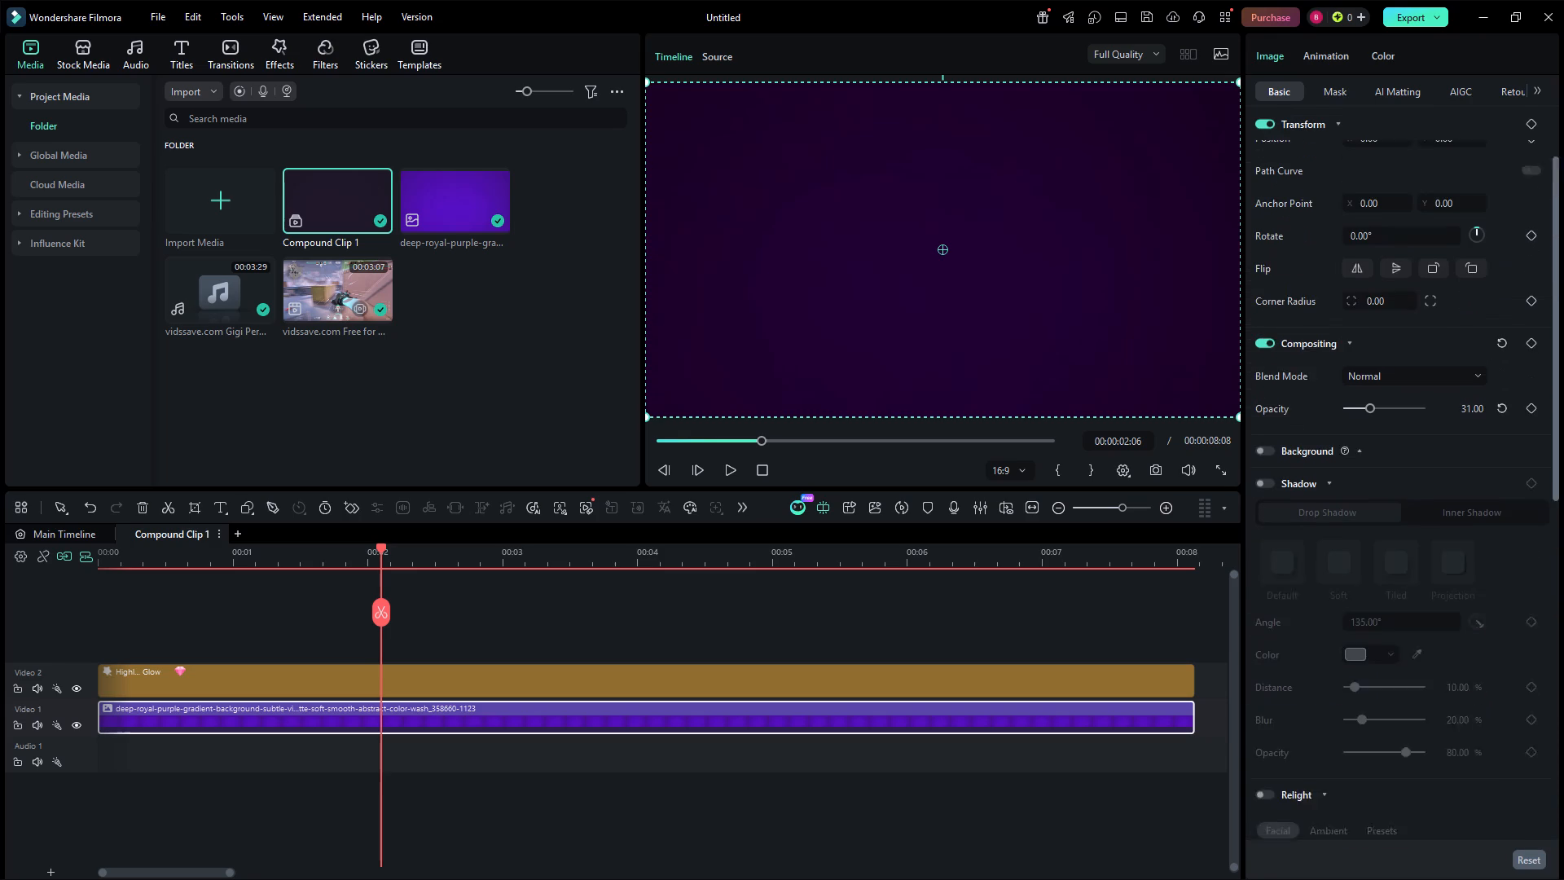
{"action": "left_click_drag", "start_coordinate": [1563, 459], "coordinate": [1563, 352]}
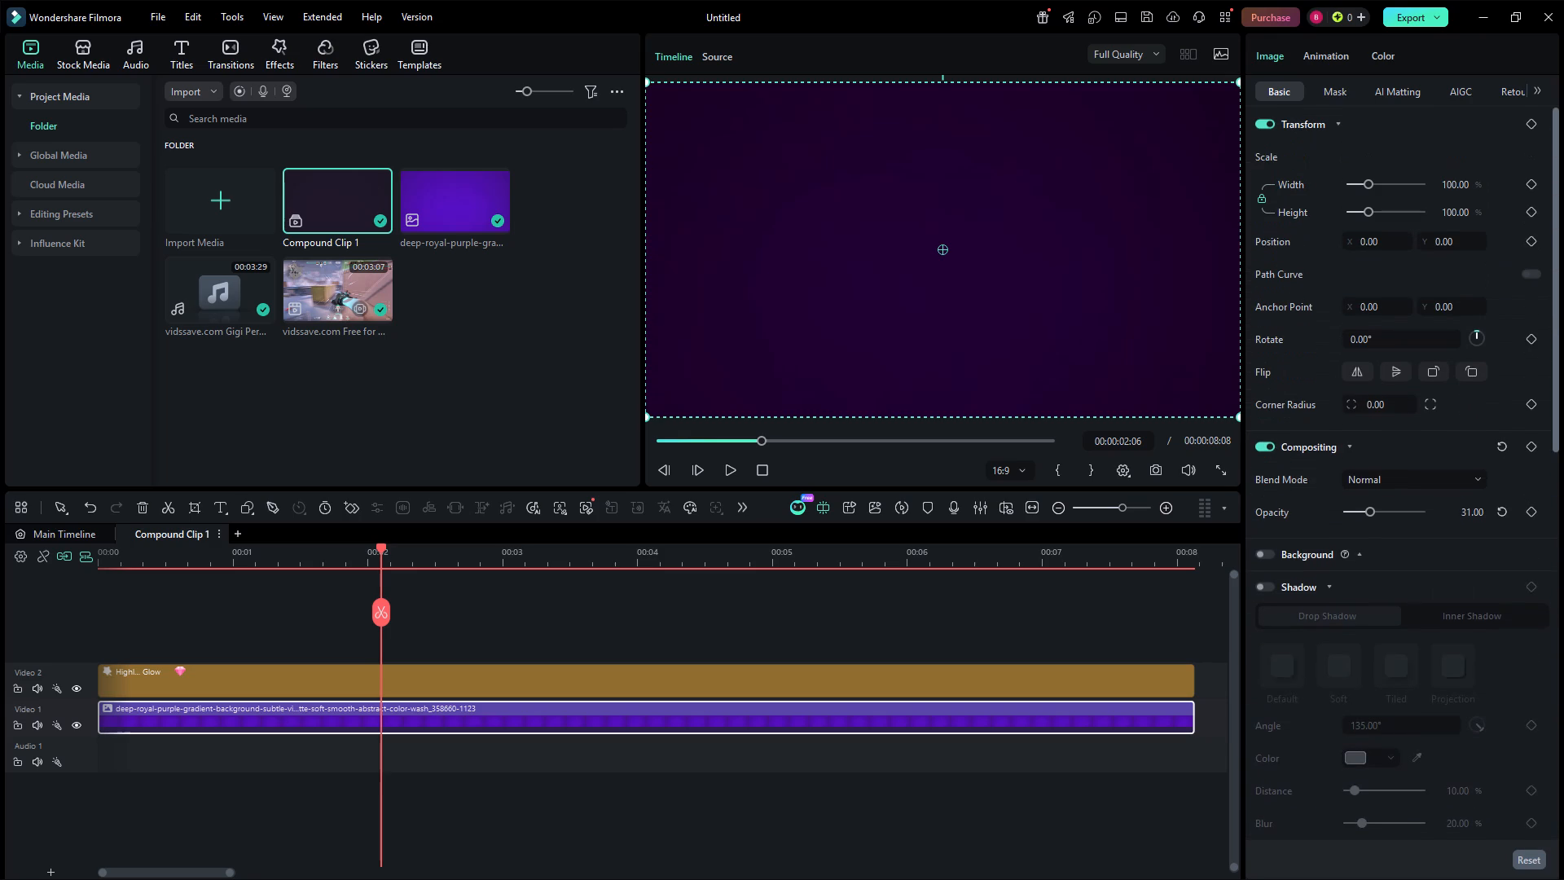
{"action": "left_click_drag", "start_coordinate": [1563, 352], "coordinate": [1563, 499]}
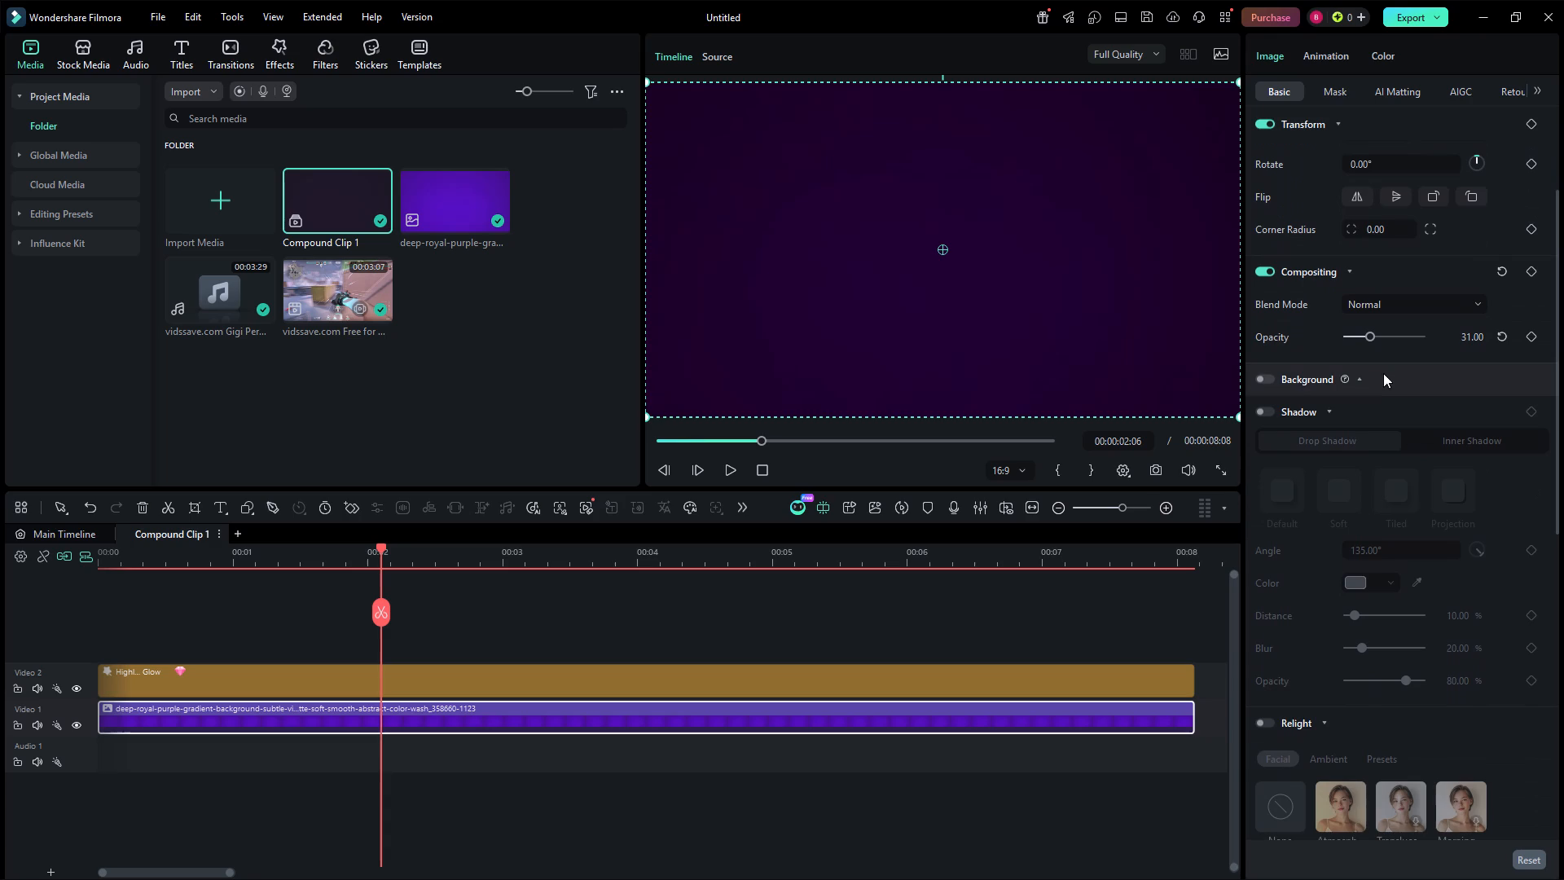
Enable the Background setting on the purple gradient image, with type Blur and Basic Blur at 20%.
{"action": "left_click", "coordinate": [1364, 378]}
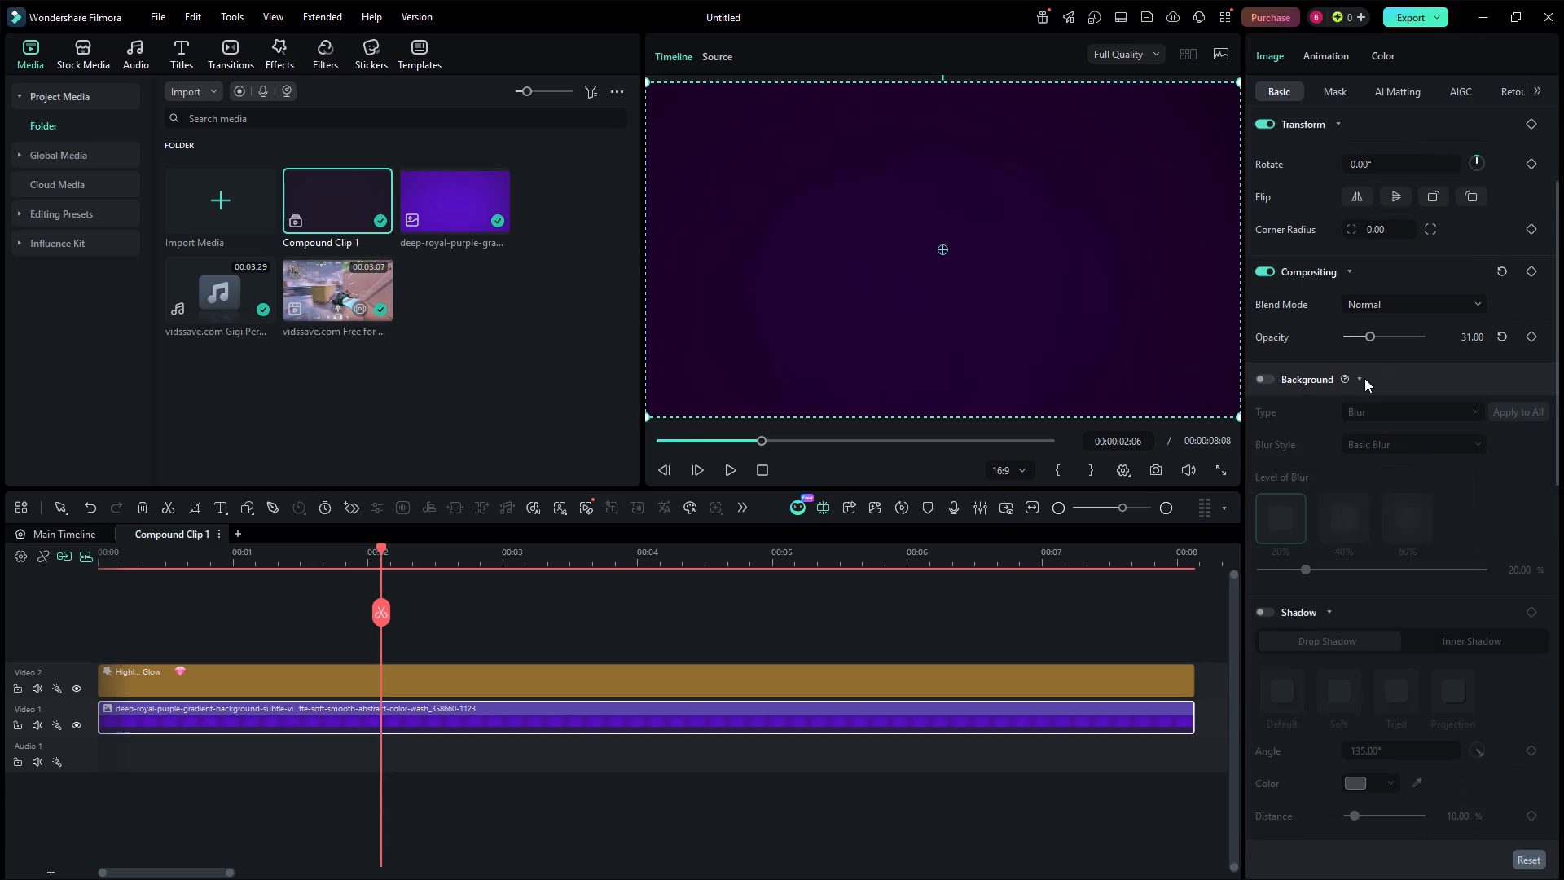
{"action": "left_click", "coordinate": [1268, 382]}
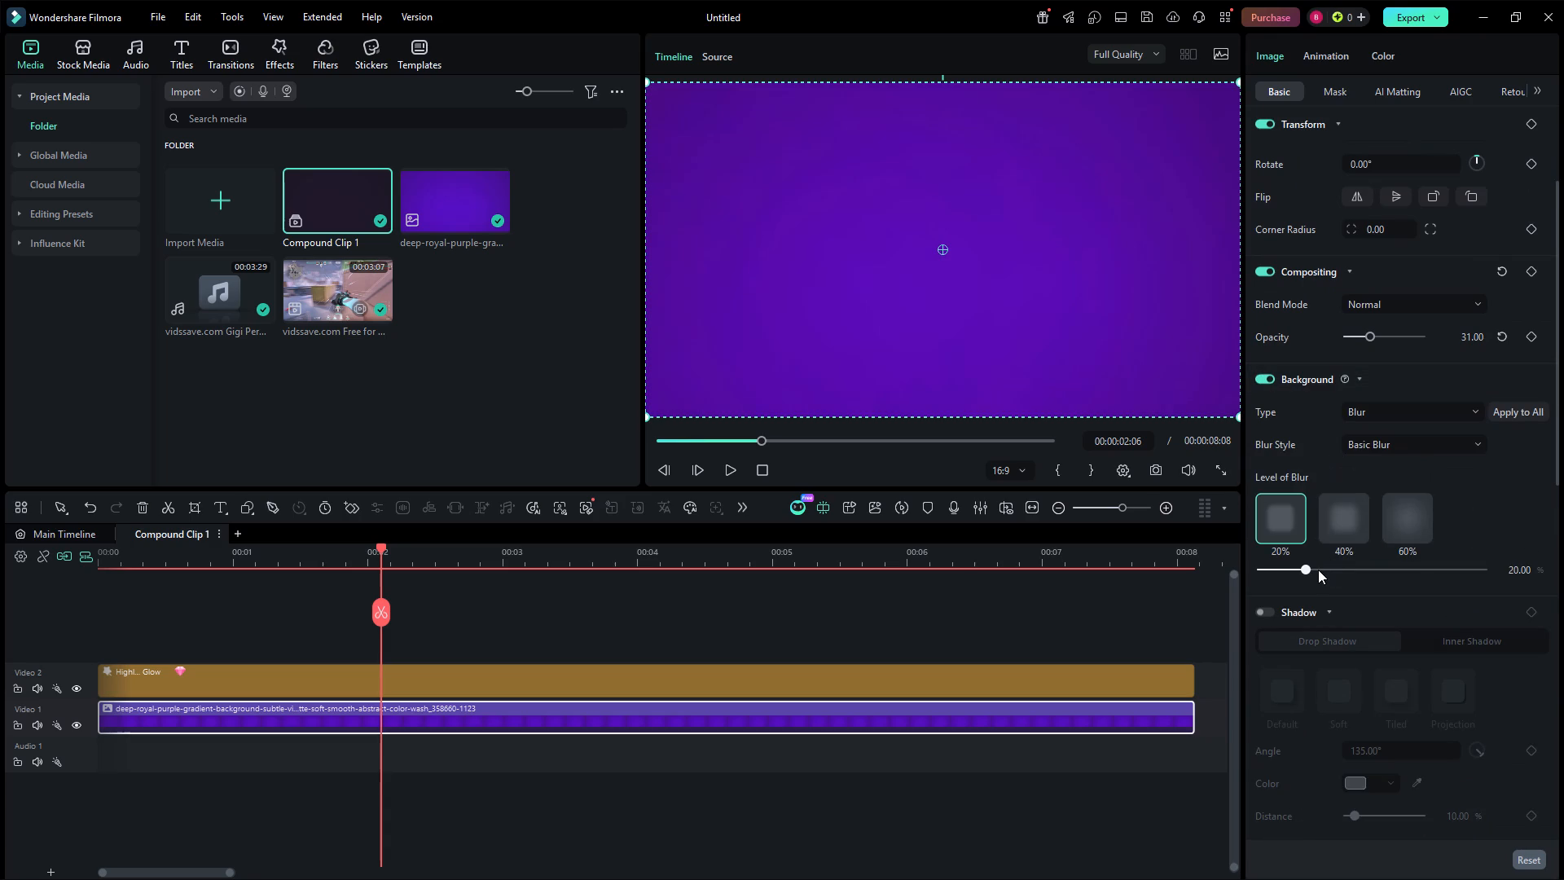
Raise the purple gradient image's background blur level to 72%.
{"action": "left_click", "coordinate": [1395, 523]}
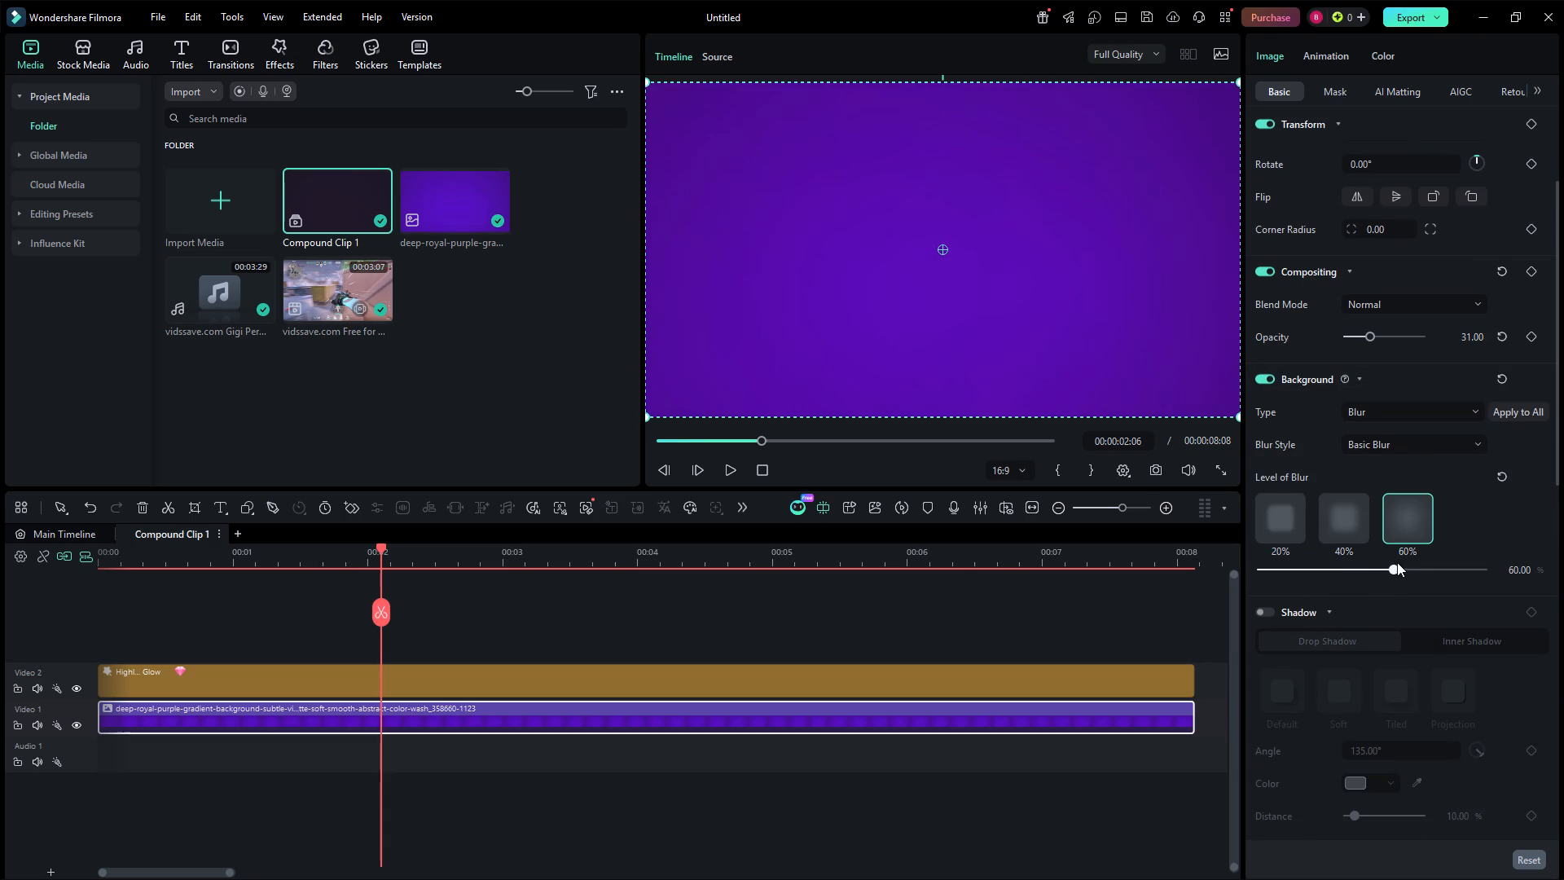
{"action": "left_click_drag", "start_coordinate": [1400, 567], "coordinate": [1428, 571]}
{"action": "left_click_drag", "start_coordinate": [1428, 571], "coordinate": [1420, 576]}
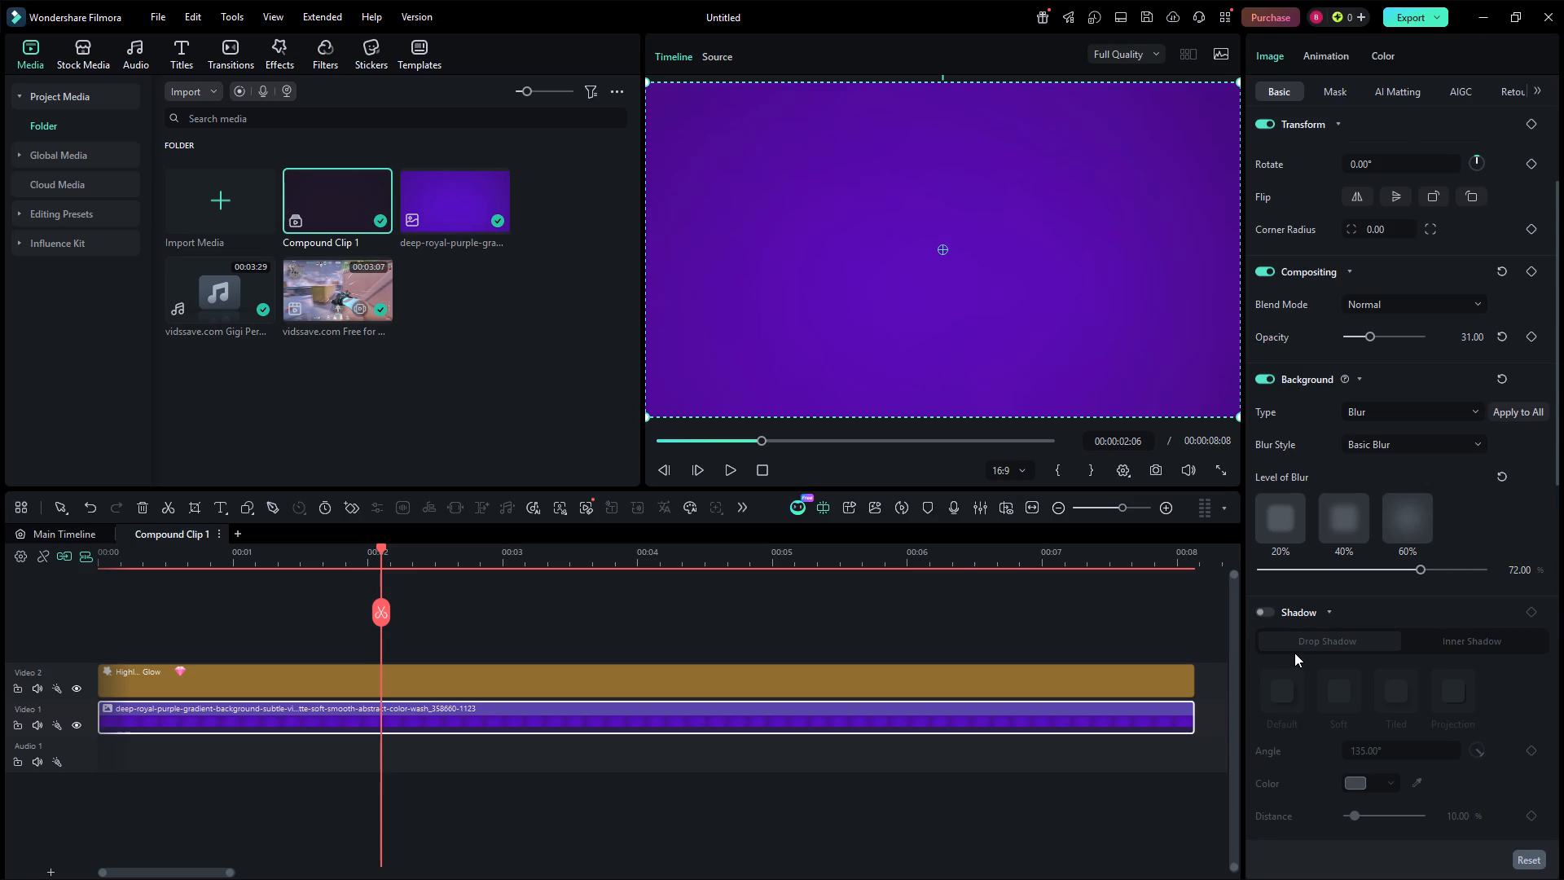
Return to the main timeline and scrub the first seconds to check how the blurred purple halves look over the gameplay.
{"action": "left_click", "coordinate": [636, 632]}
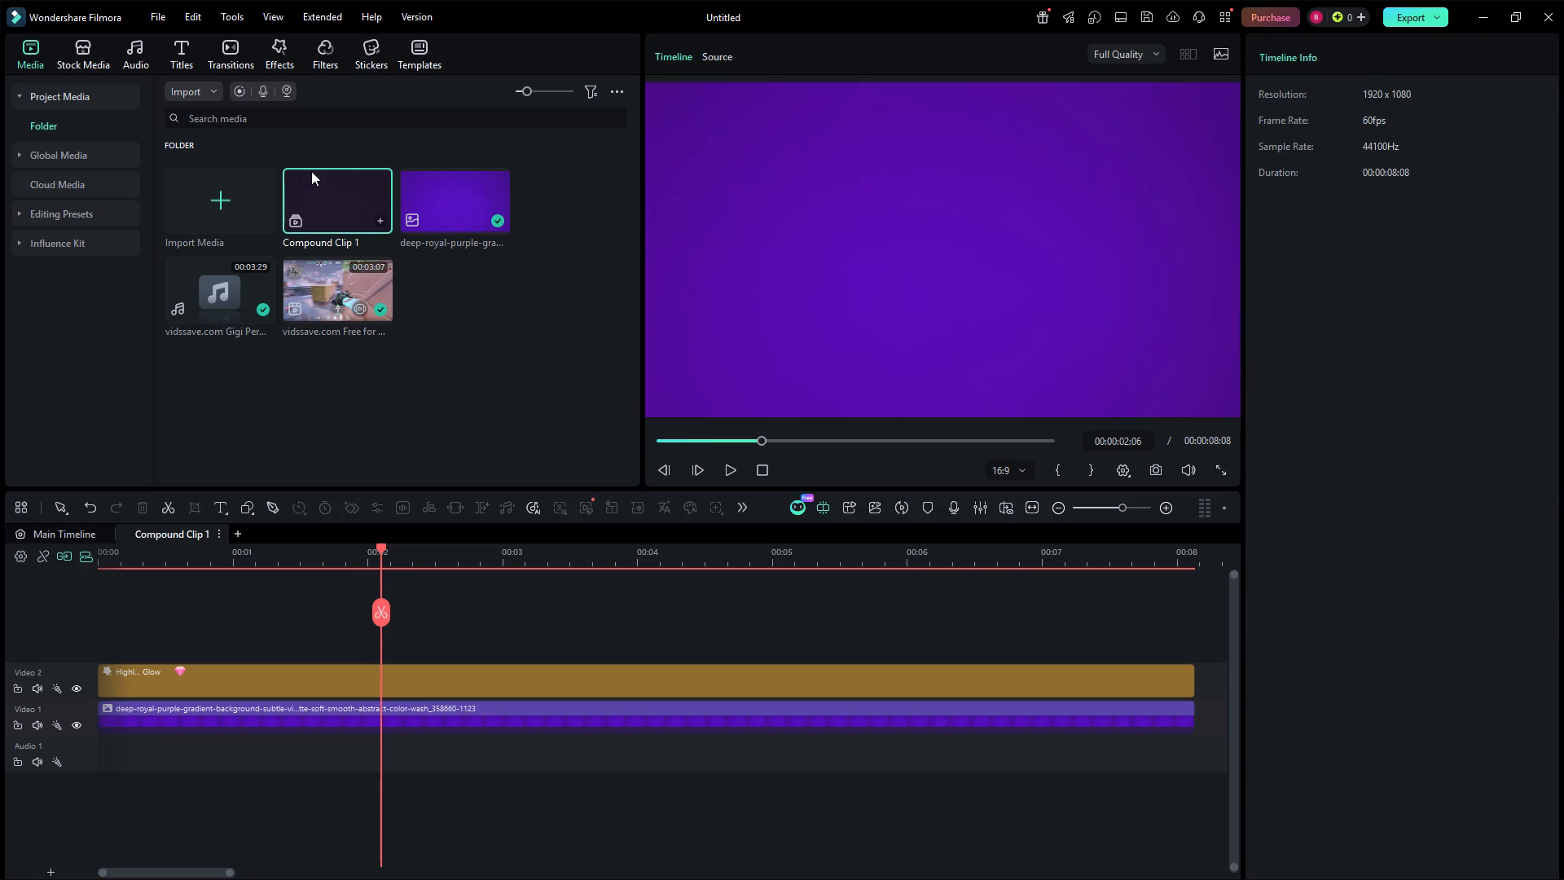
{"action": "left_click", "coordinate": [55, 532]}
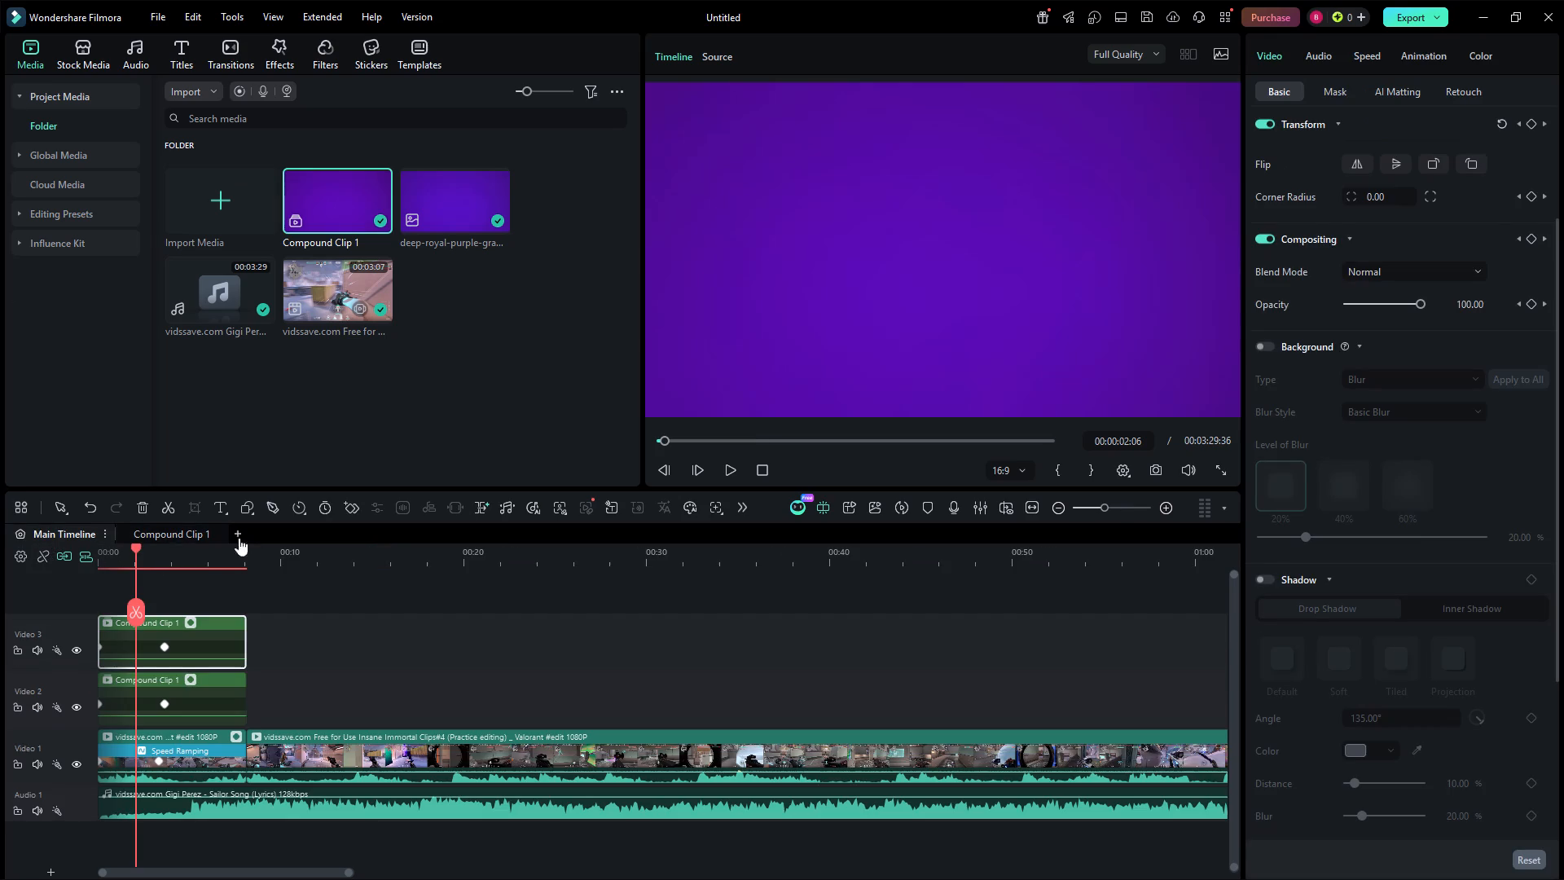
{"action": "left_click", "coordinate": [151, 553]}
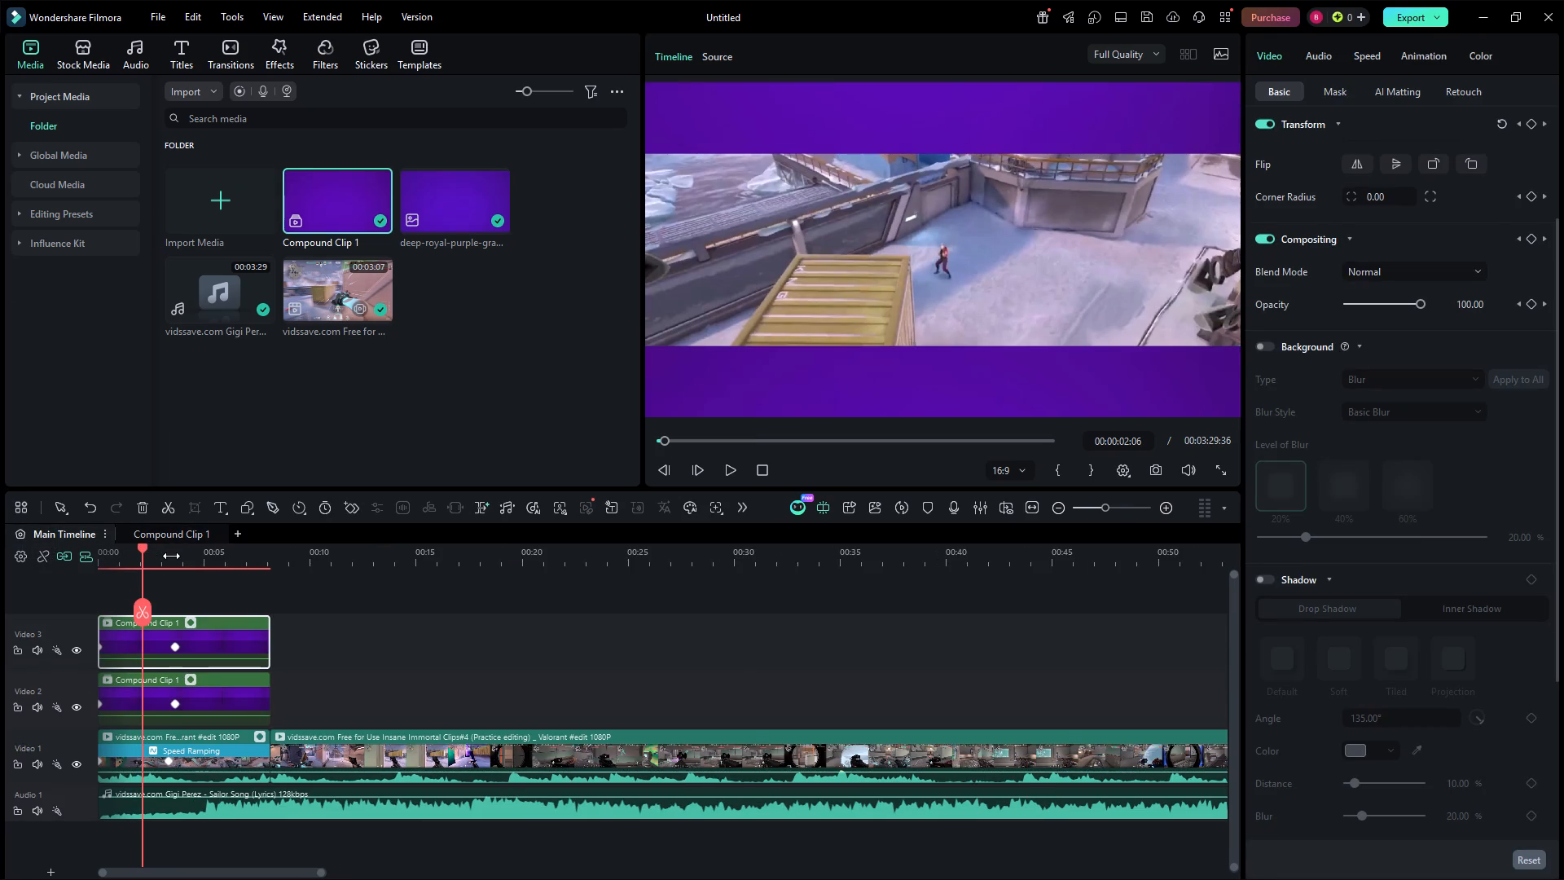
{"action": "left_click_drag", "start_coordinate": [133, 562], "coordinate": [174, 561]}
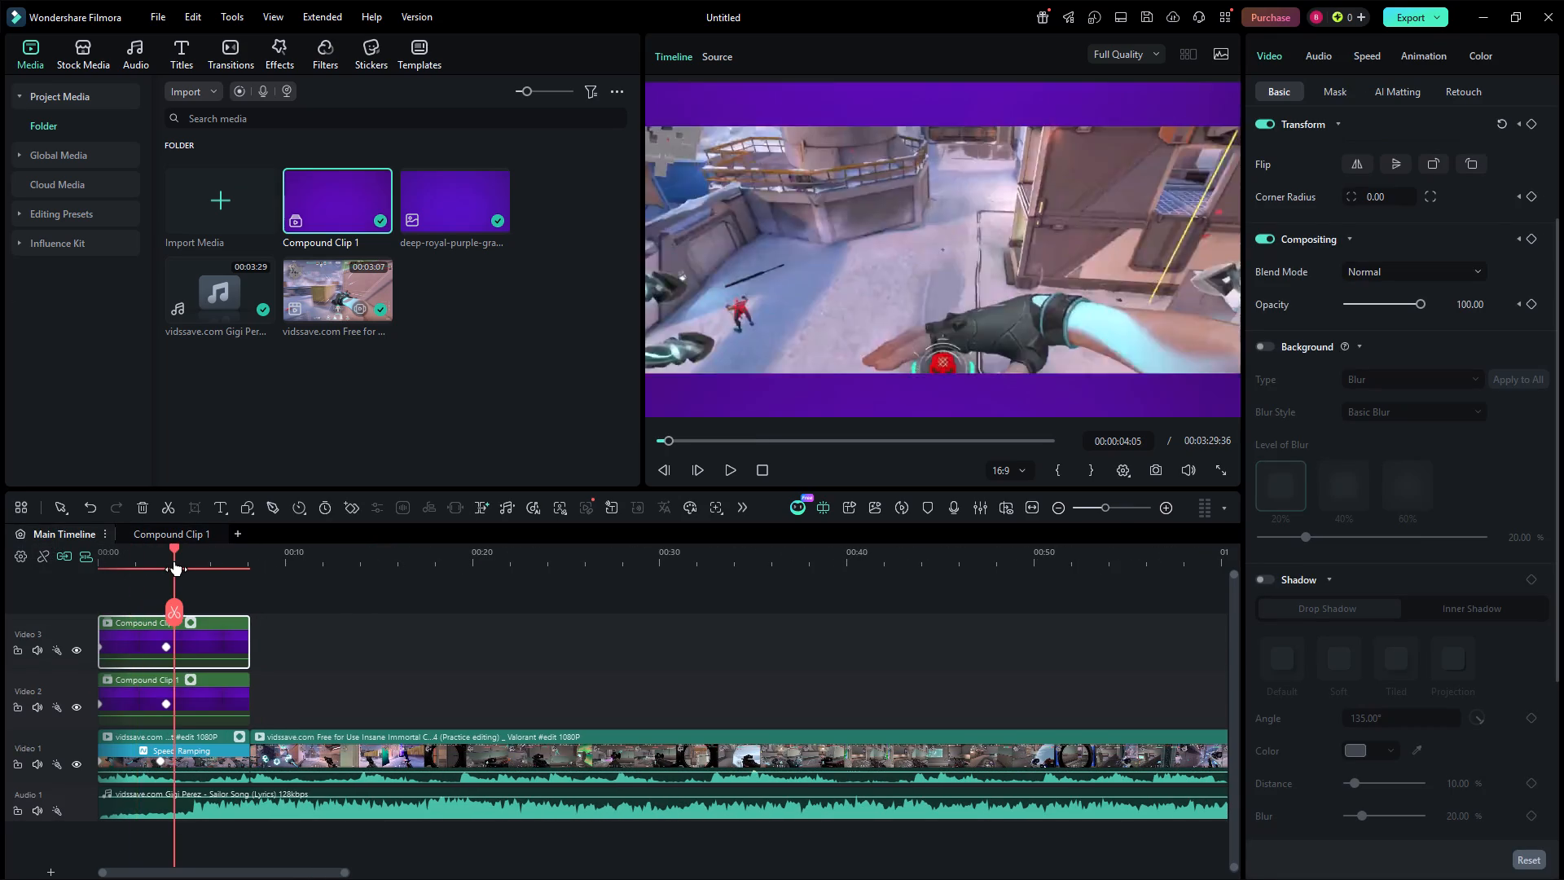
{"action": "left_click_drag", "start_coordinate": [174, 561], "coordinate": [42, 562]}
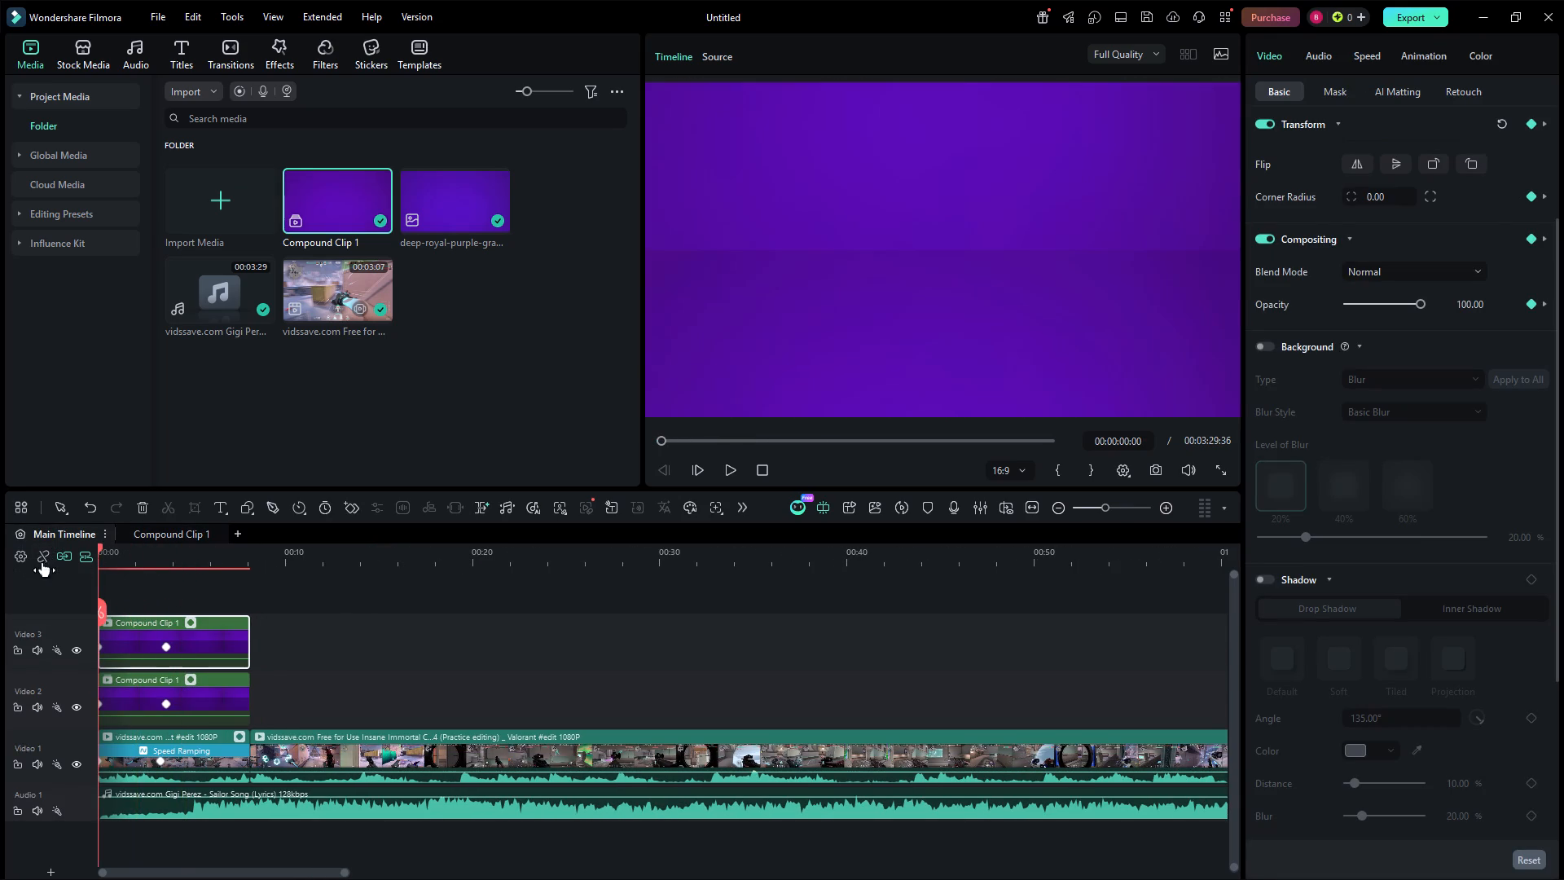
{"action": "left_click_drag", "start_coordinate": [42, 562], "coordinate": [40, 570]}
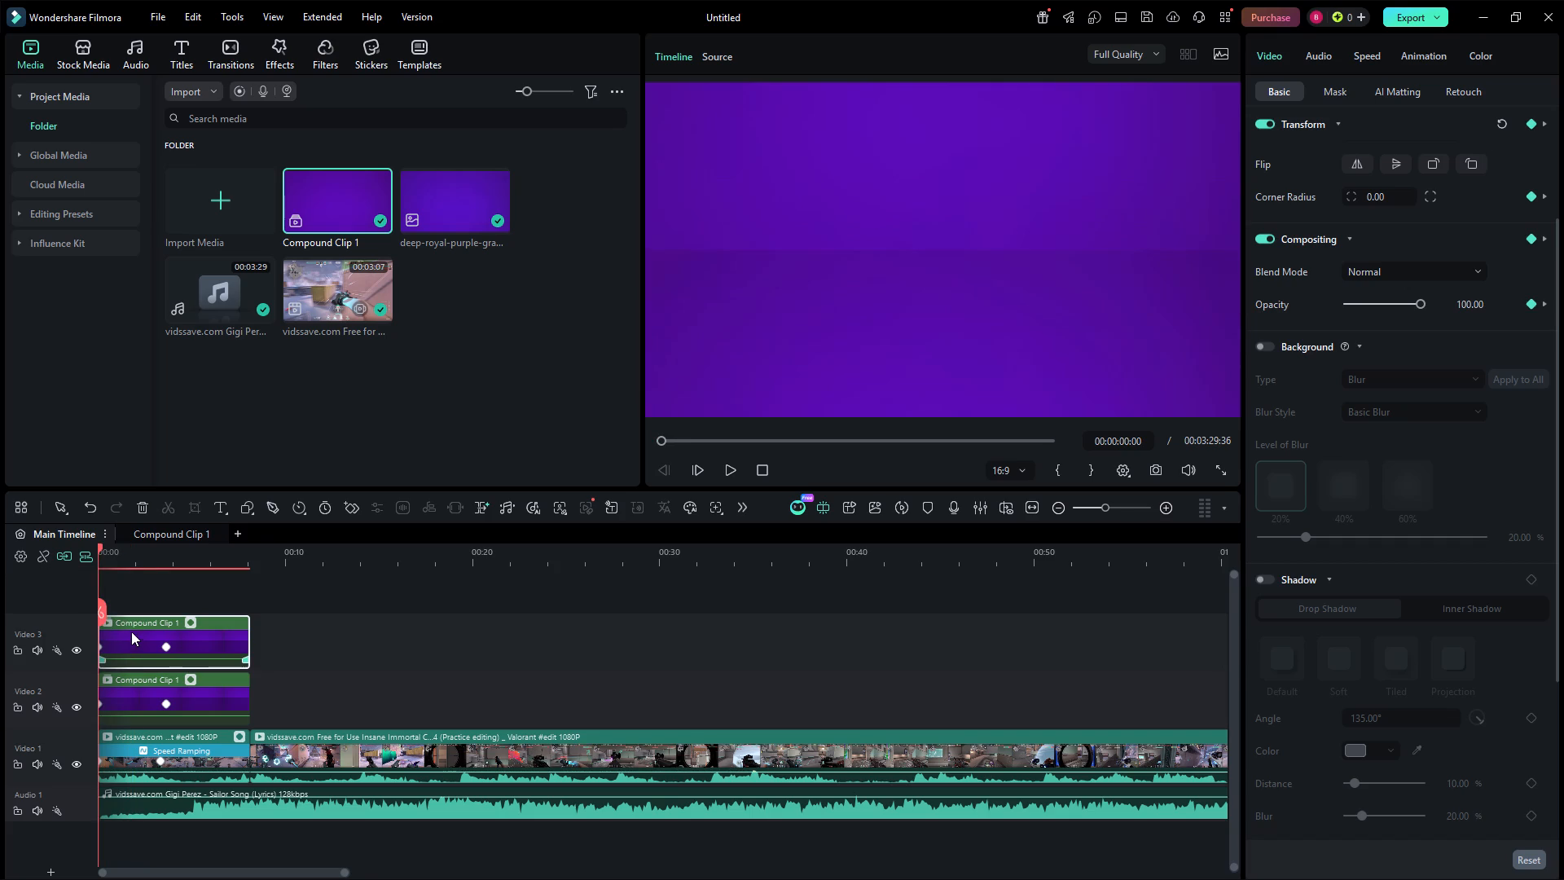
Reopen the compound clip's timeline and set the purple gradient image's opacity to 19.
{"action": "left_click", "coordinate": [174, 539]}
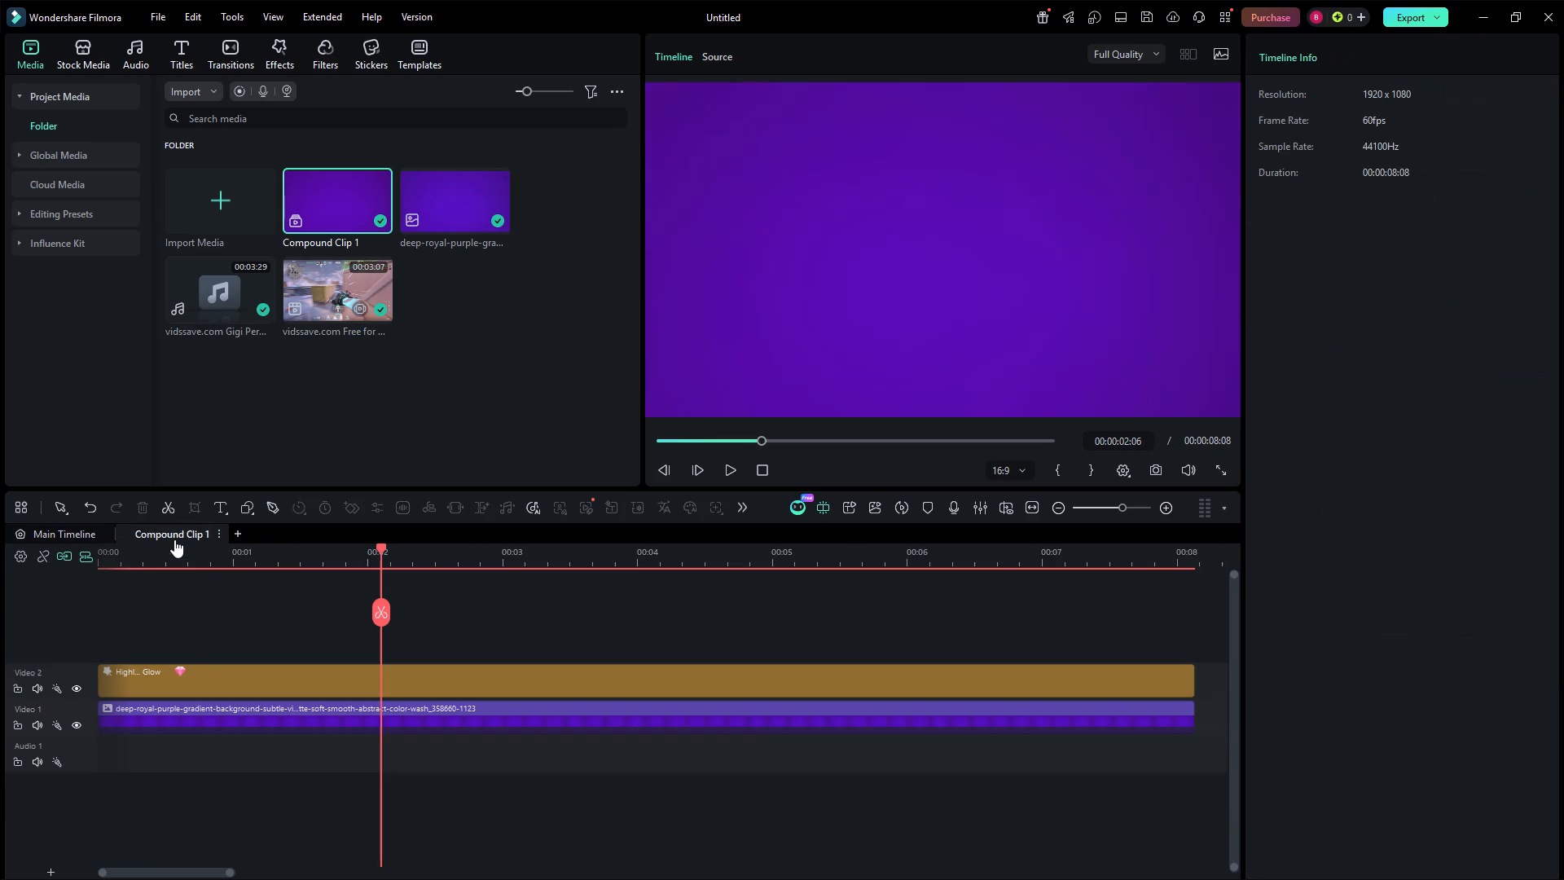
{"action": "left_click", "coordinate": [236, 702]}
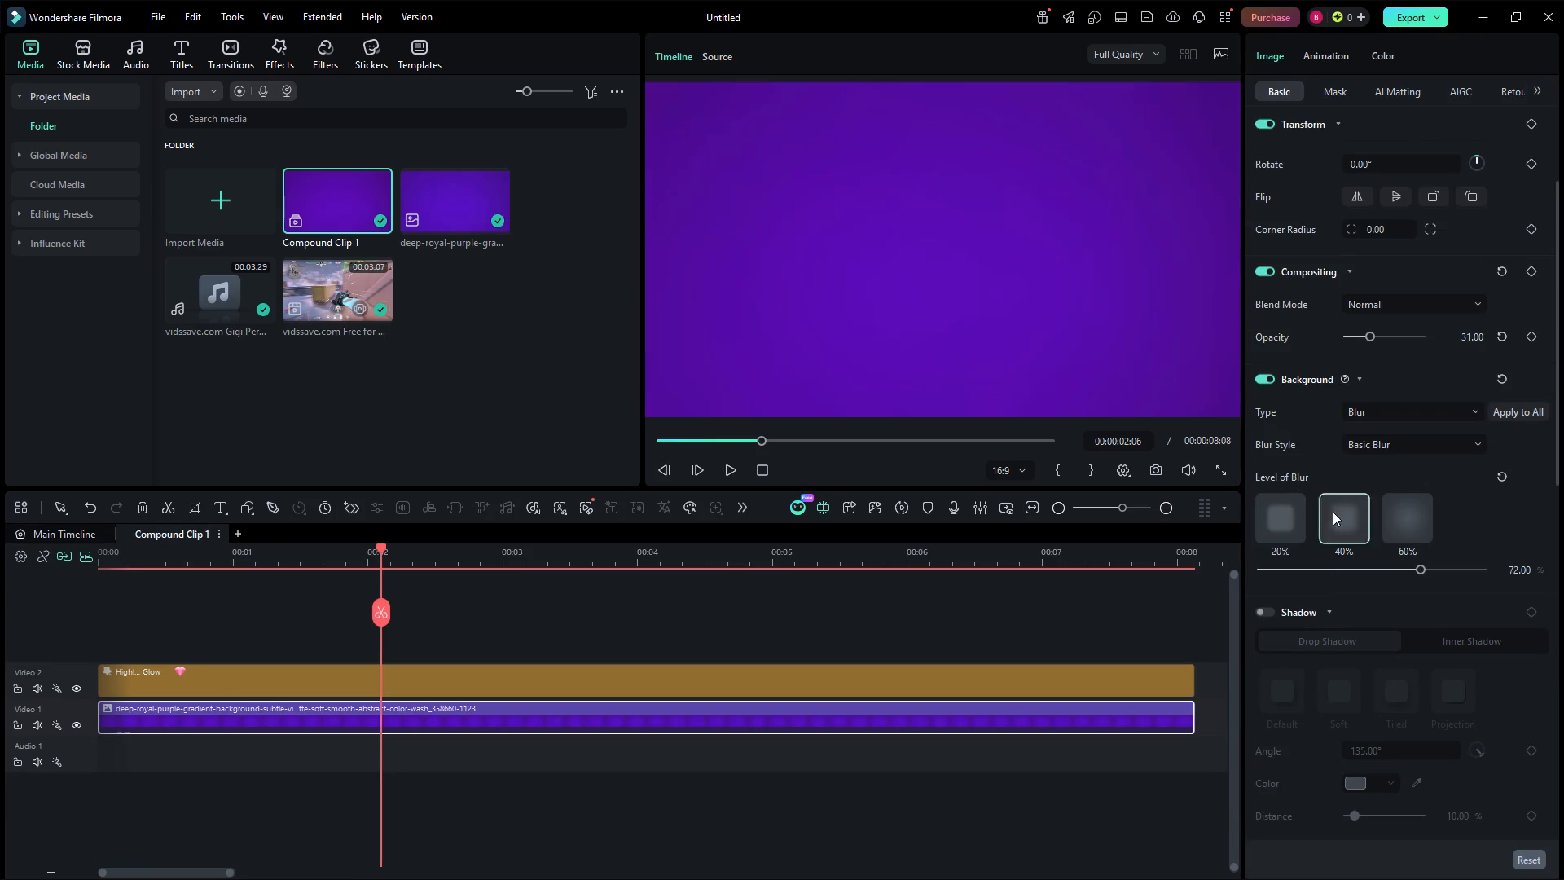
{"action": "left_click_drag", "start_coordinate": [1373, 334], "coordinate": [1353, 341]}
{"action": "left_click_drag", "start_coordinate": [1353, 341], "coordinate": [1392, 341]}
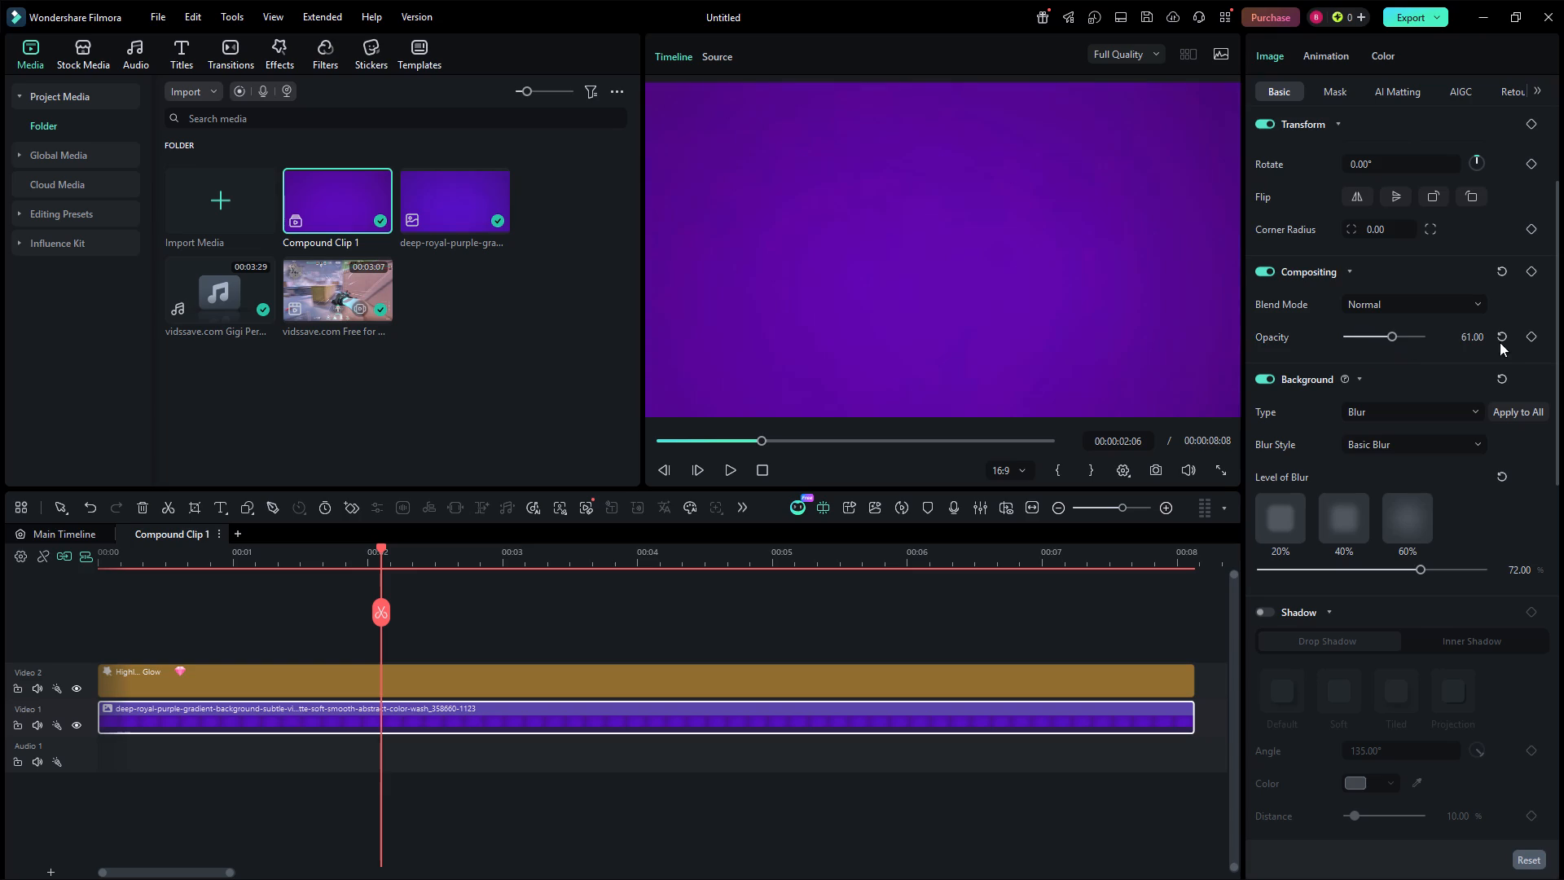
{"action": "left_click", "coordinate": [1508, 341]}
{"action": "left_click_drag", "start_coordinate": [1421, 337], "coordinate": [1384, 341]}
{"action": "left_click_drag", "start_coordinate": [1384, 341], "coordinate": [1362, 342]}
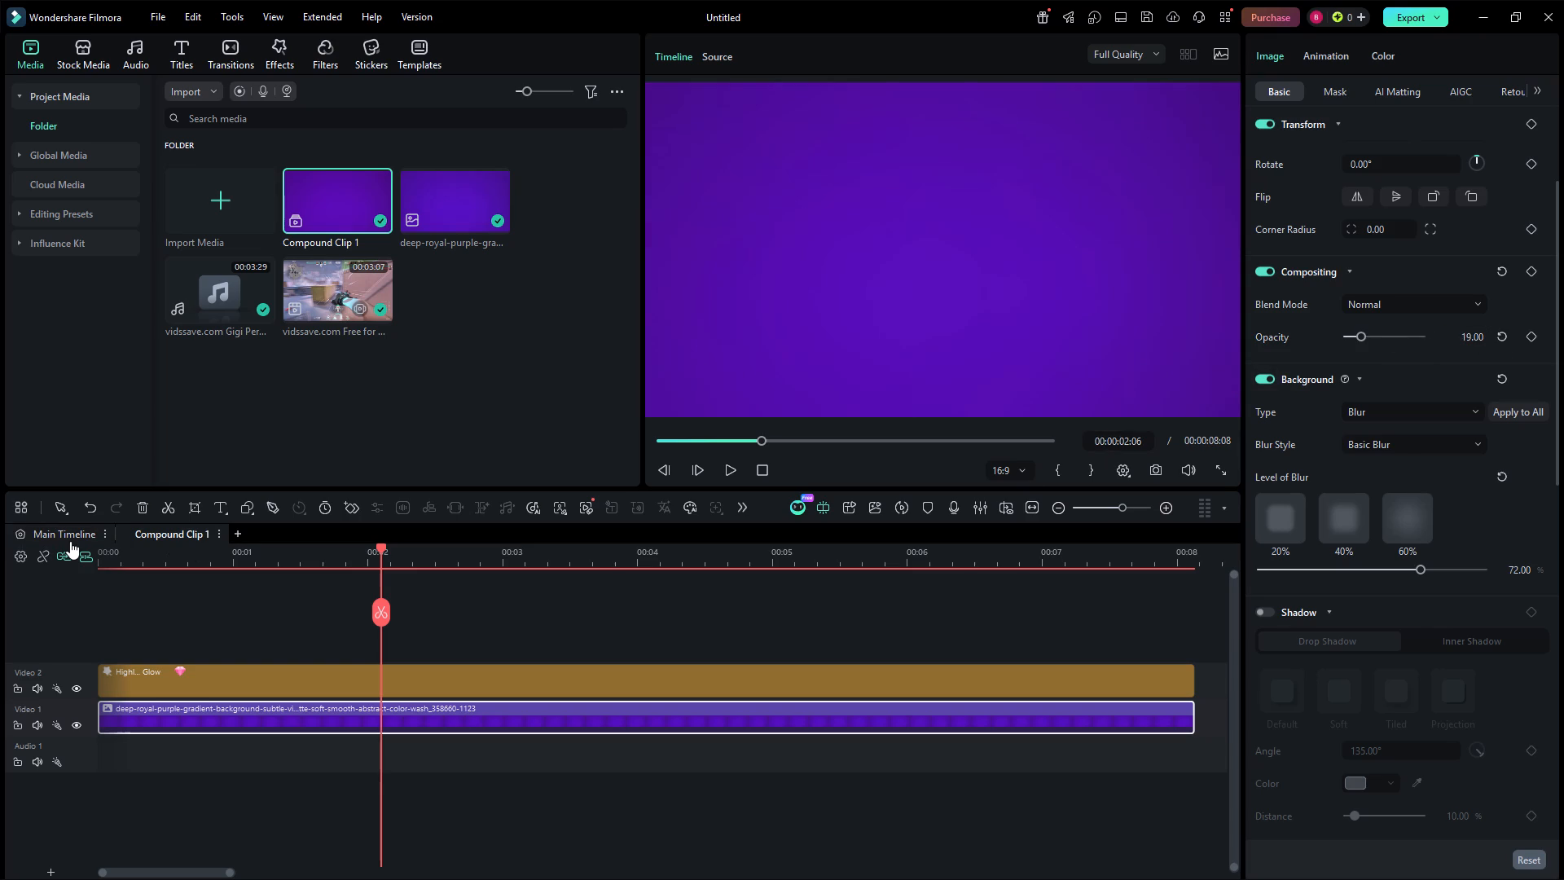
Check the purple halves over the gameplay on the main timeline and look through the upper compound clip's available commands.
{"action": "left_click", "coordinate": [70, 541]}
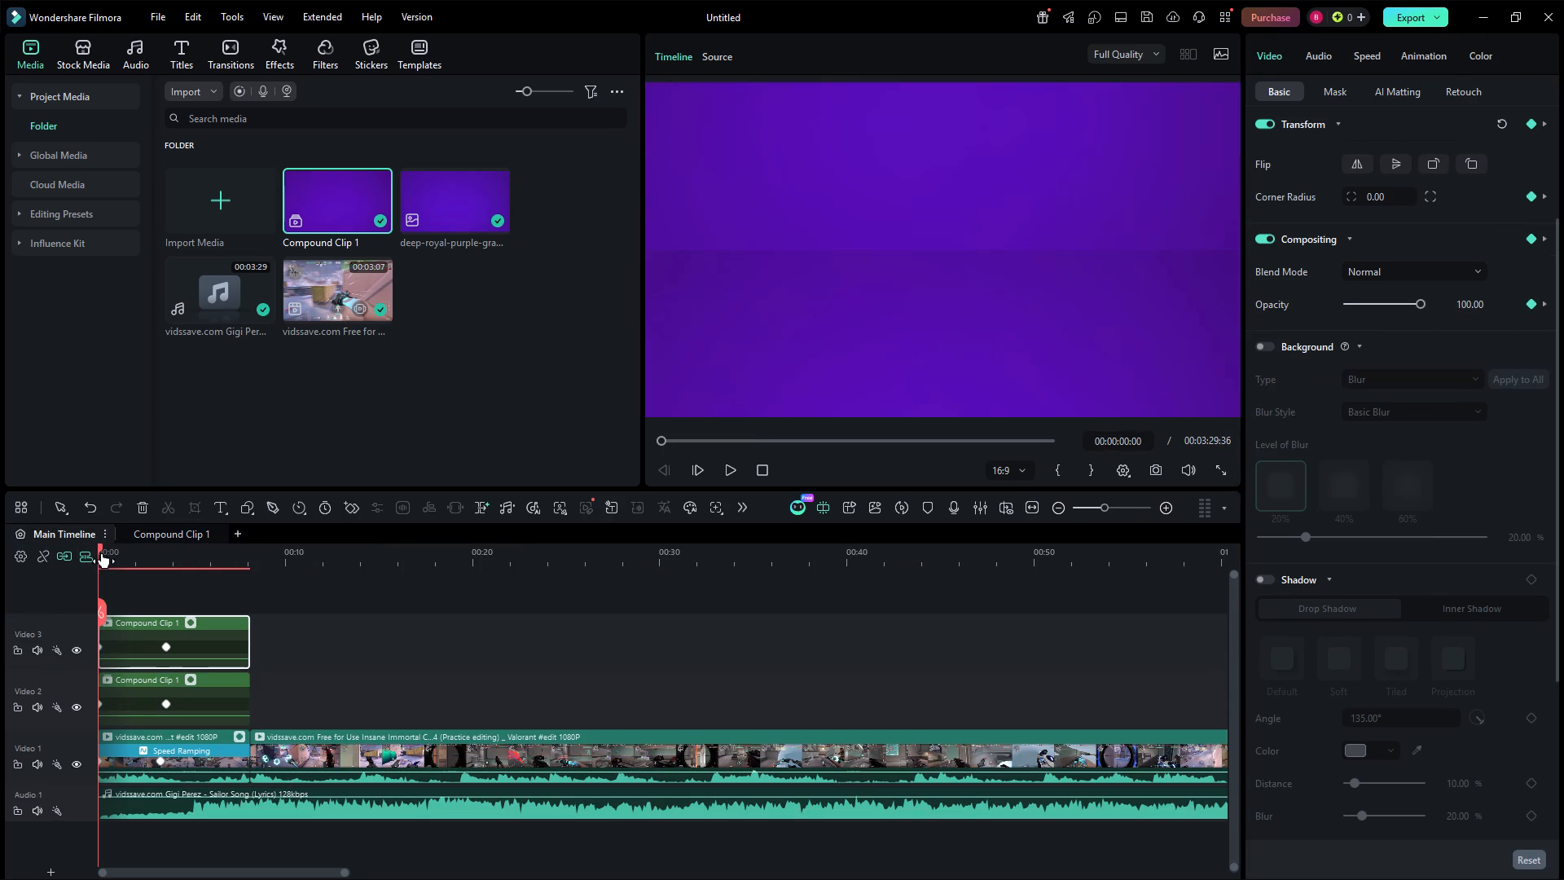
{"action": "left_click_drag", "start_coordinate": [102, 553], "coordinate": [140, 553]}
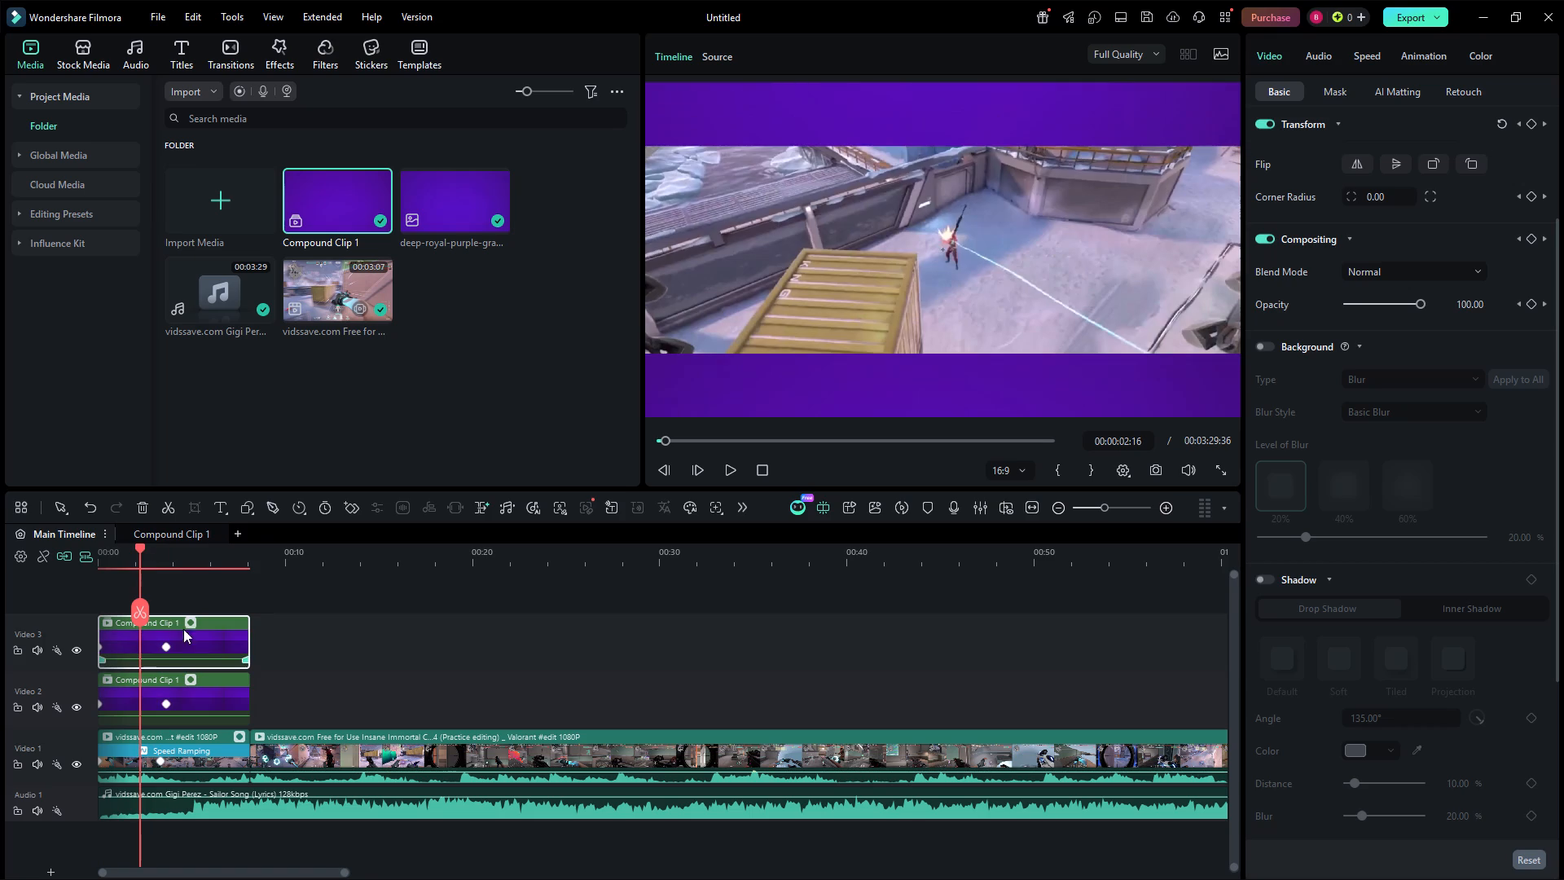
{"action": "left_click", "coordinate": [281, 641]}
{"action": "left_click", "coordinate": [220, 641]}
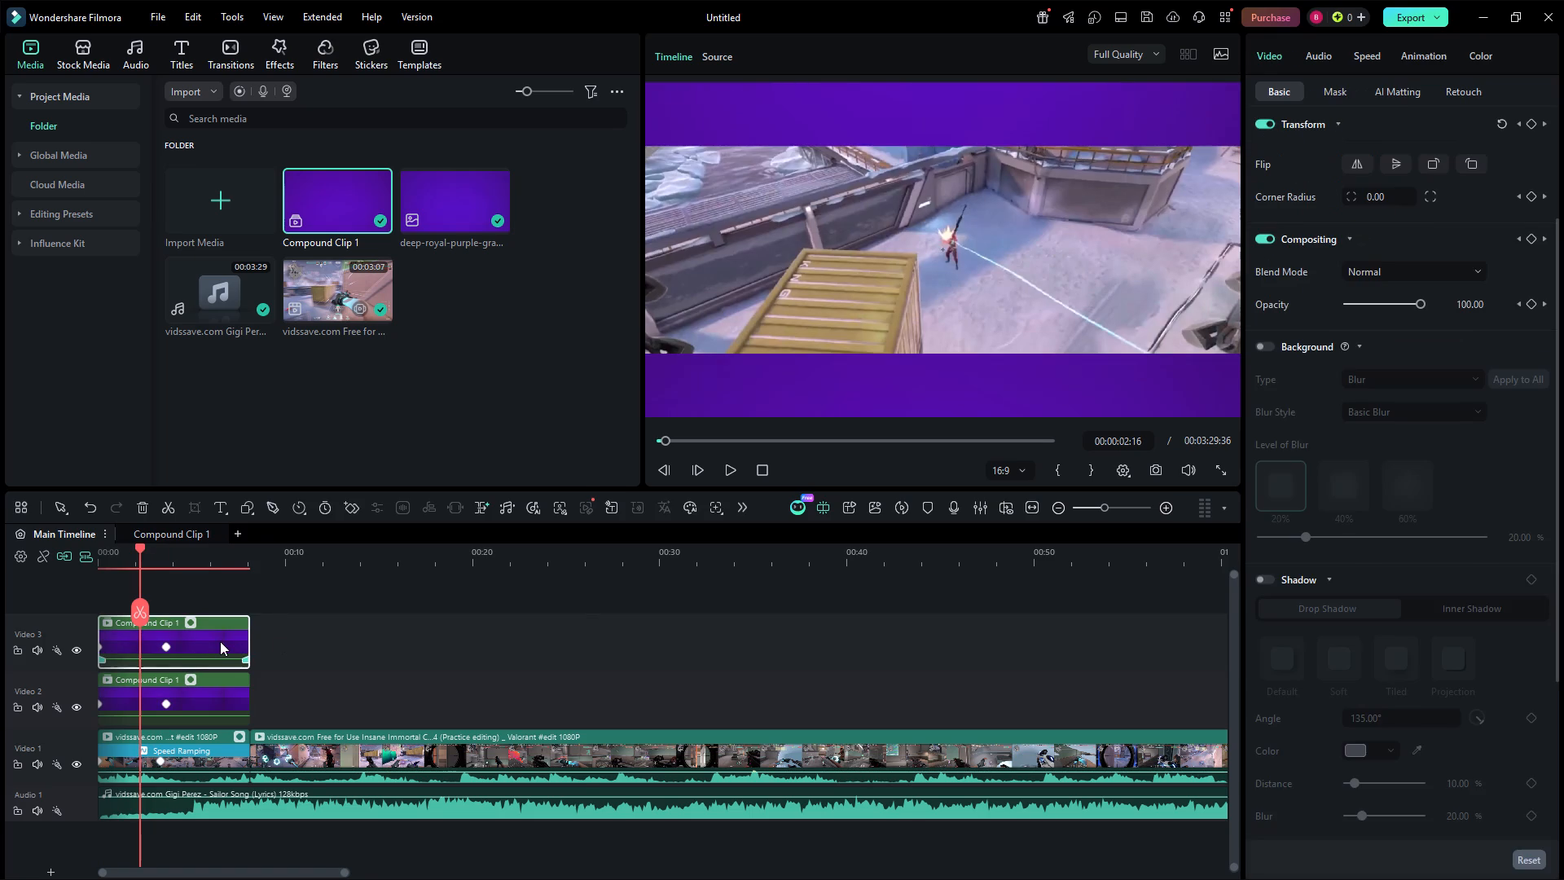
{"action": "right_click", "coordinate": [220, 641]}
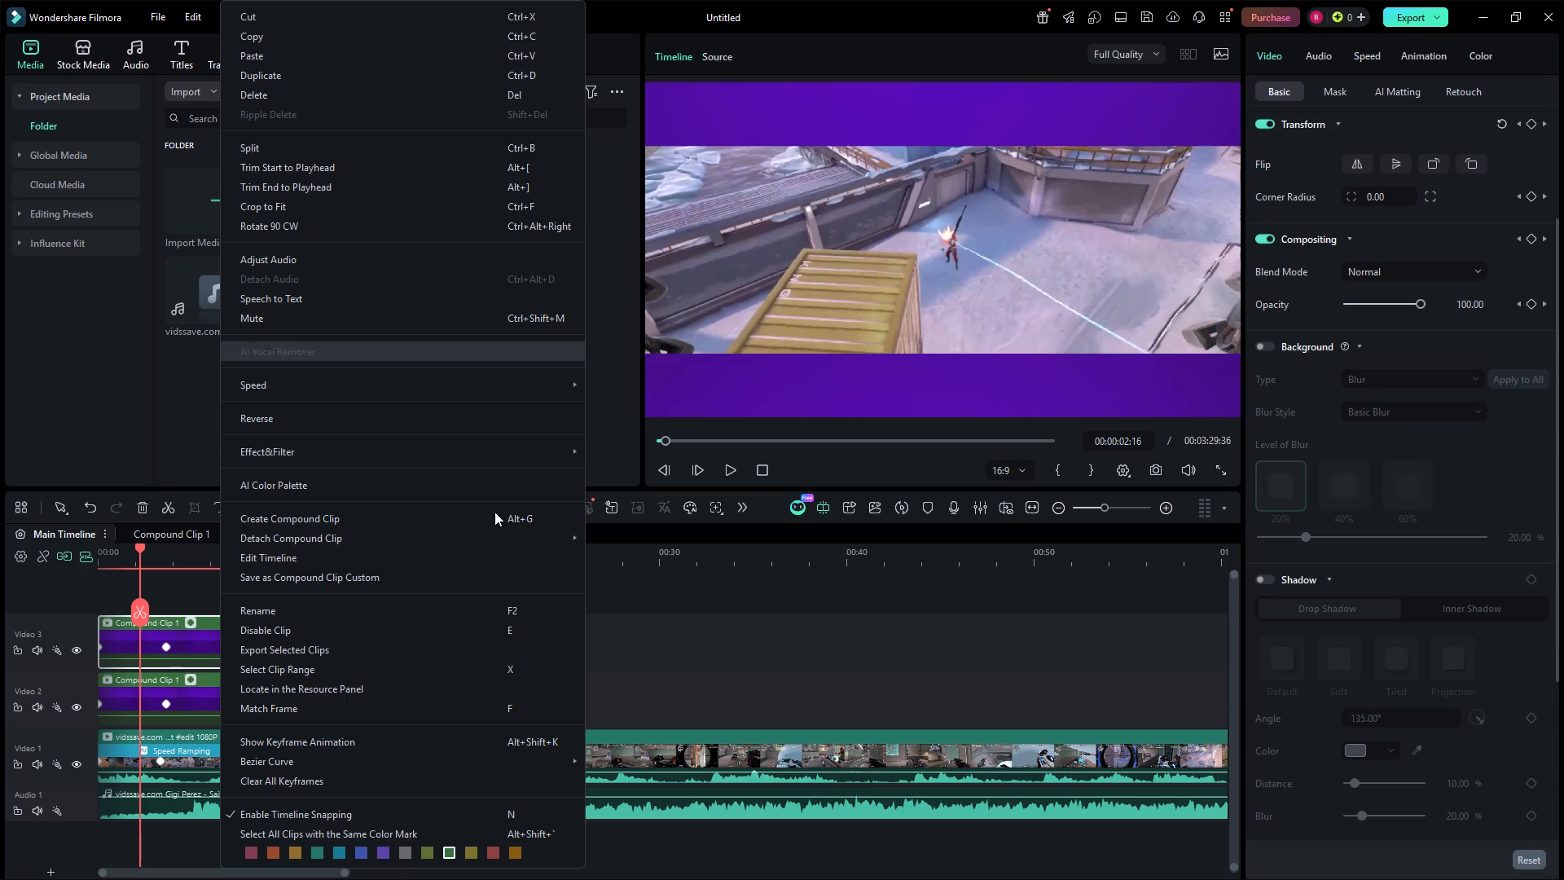
{"action": "left_click", "coordinate": [733, 640]}
Undo the opacity and blur level changes and the enabling of the Background setting on the purple gradient image.
{"action": "left_click", "coordinate": [83, 507]}
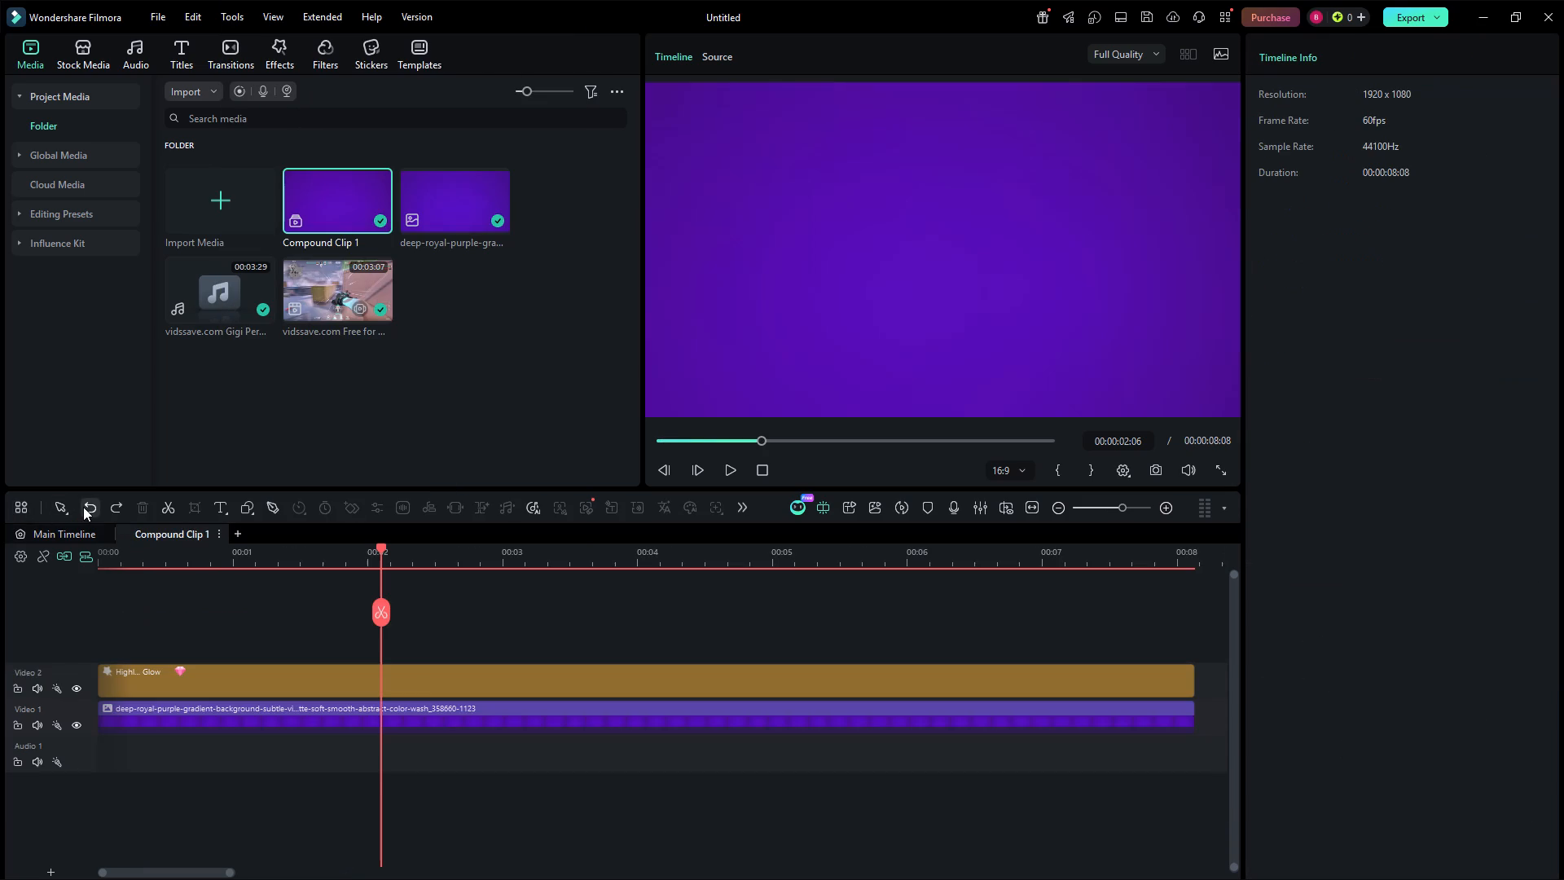
{"action": "left_click", "coordinate": [83, 507]}
{"action": "left_click", "coordinate": [83, 507]}
{"action": "left_click", "coordinate": [83, 507]}
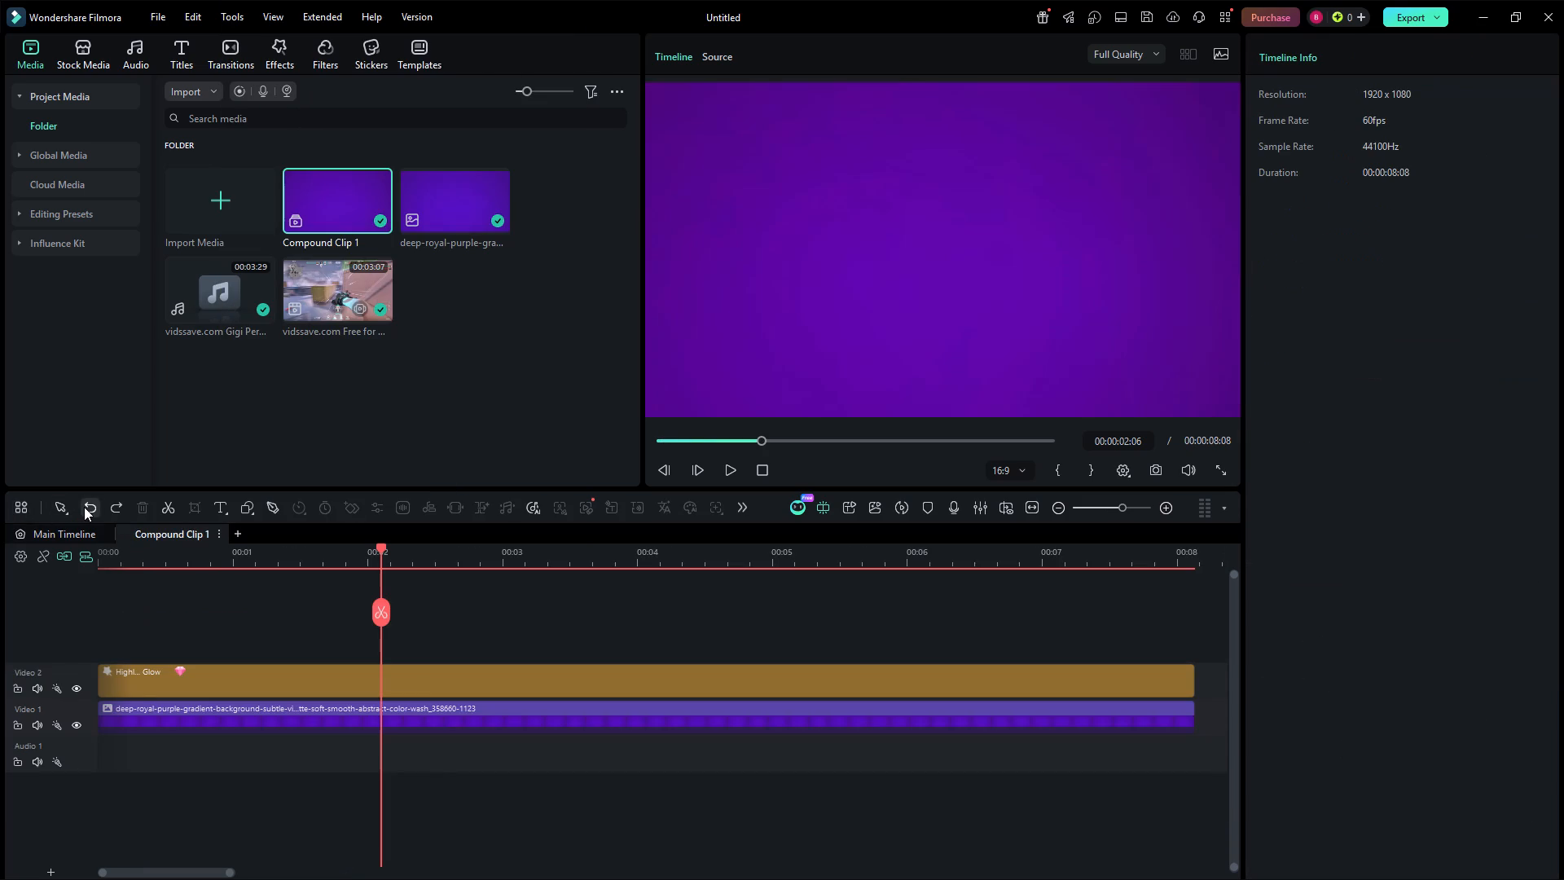
{"action": "left_click", "coordinate": [84, 507]}
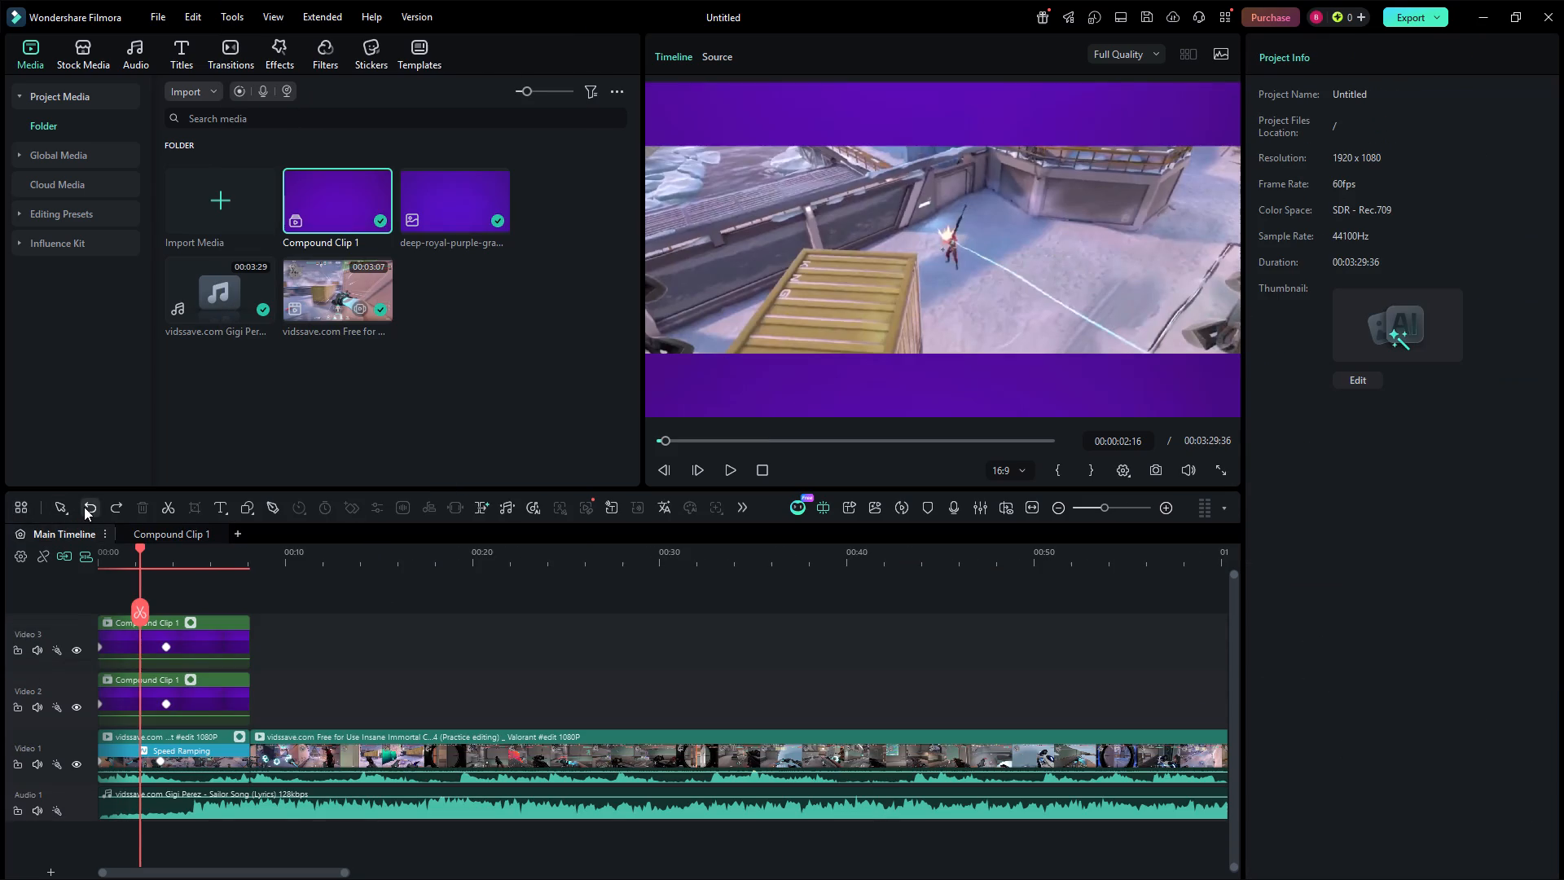
{"action": "left_click", "coordinate": [84, 507]}
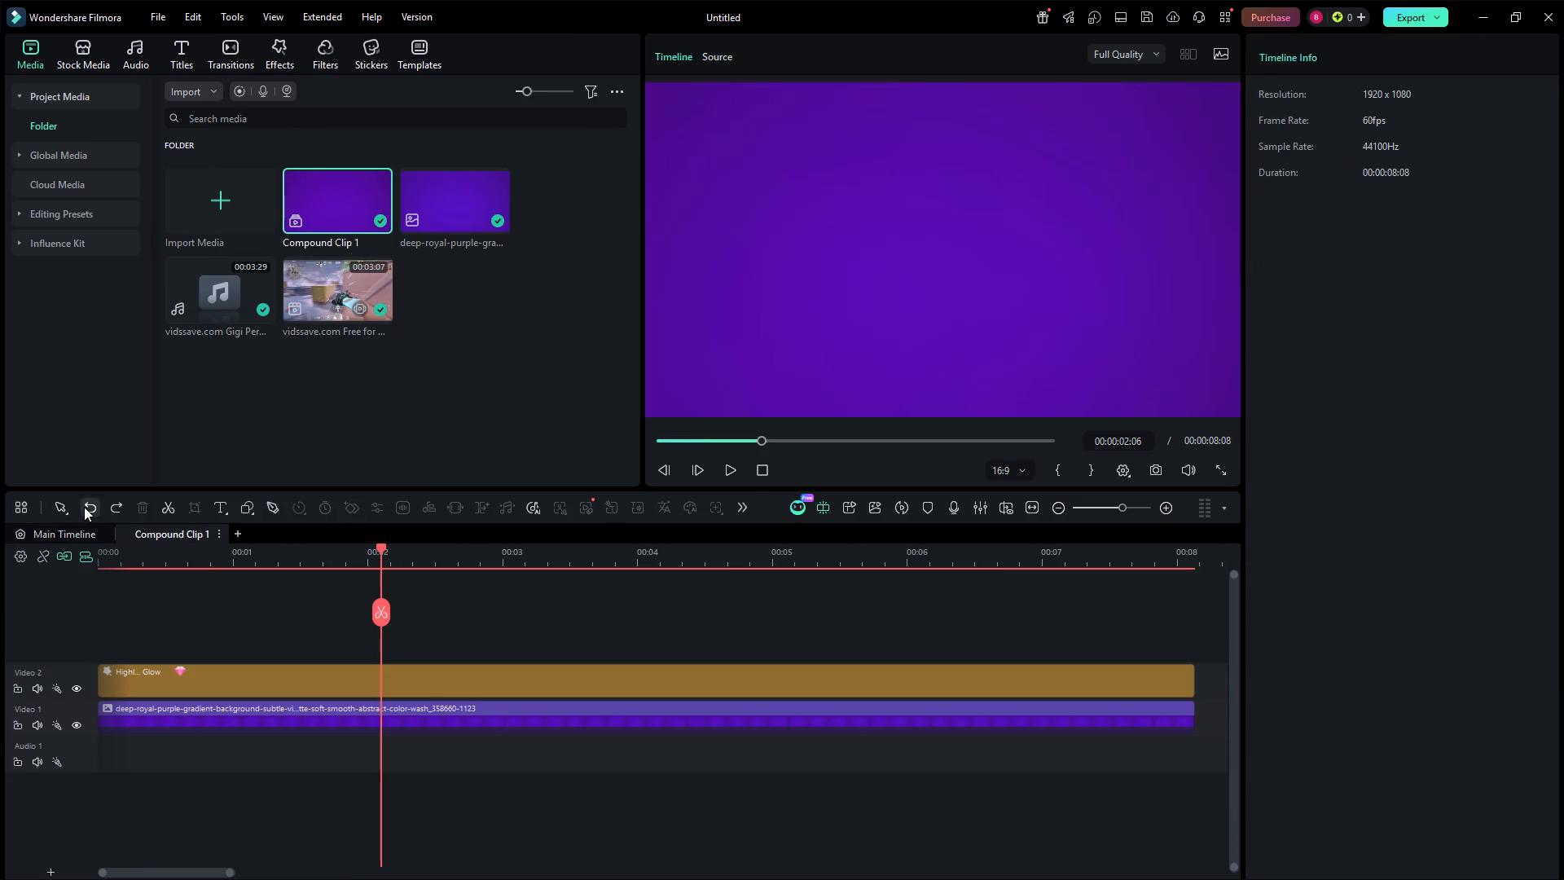
{"action": "left_click", "coordinate": [84, 507]}
{"action": "left_click", "coordinate": [84, 507]}
{"action": "left_click", "coordinate": [84, 507]}
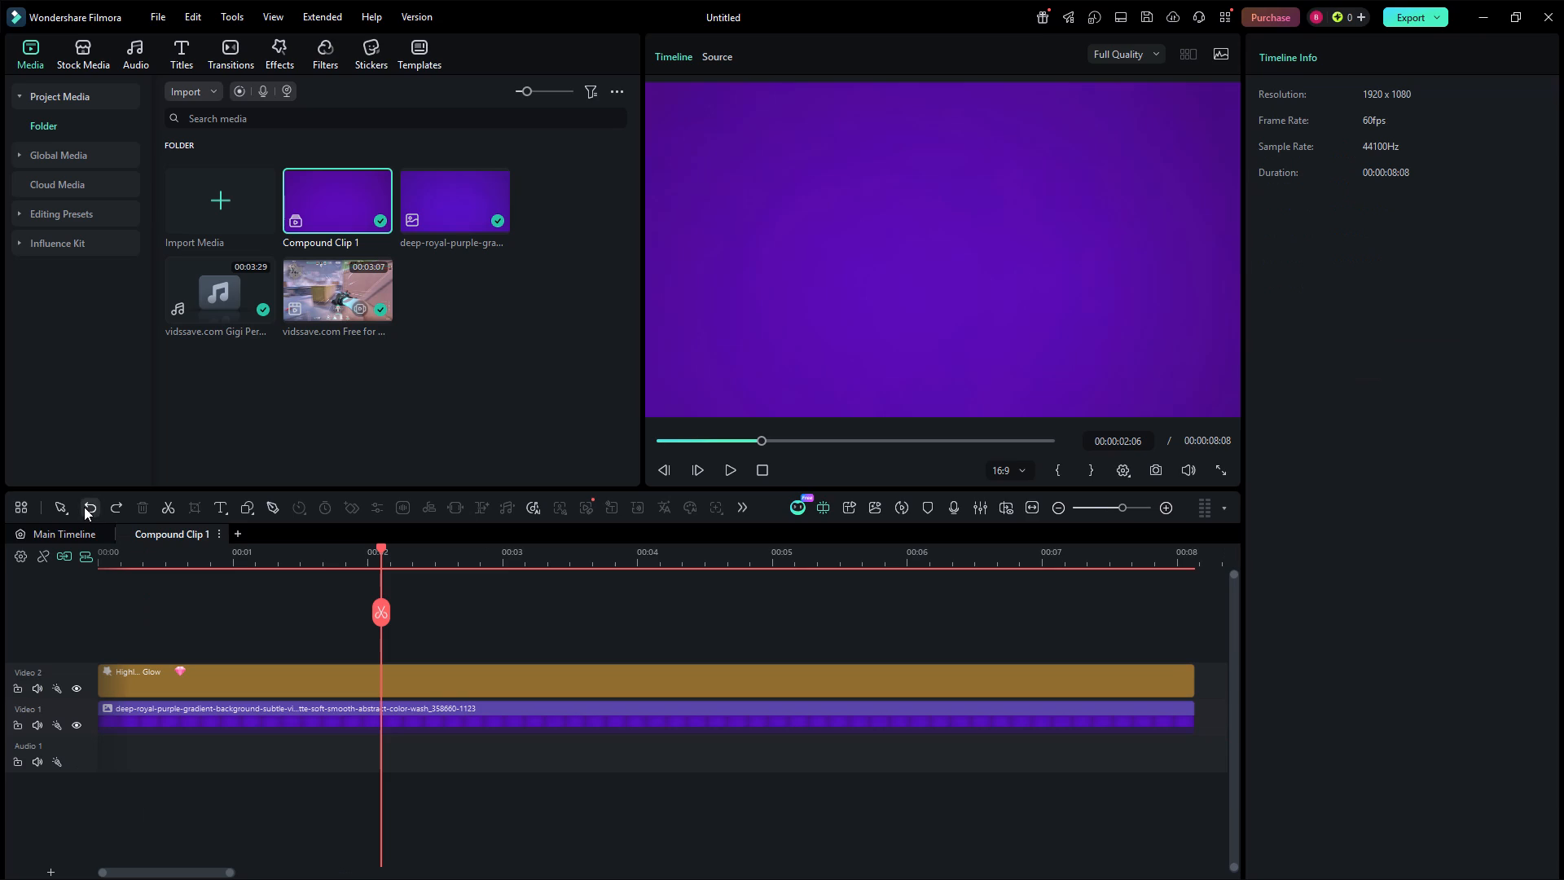
{"action": "left_click", "coordinate": [84, 507]}
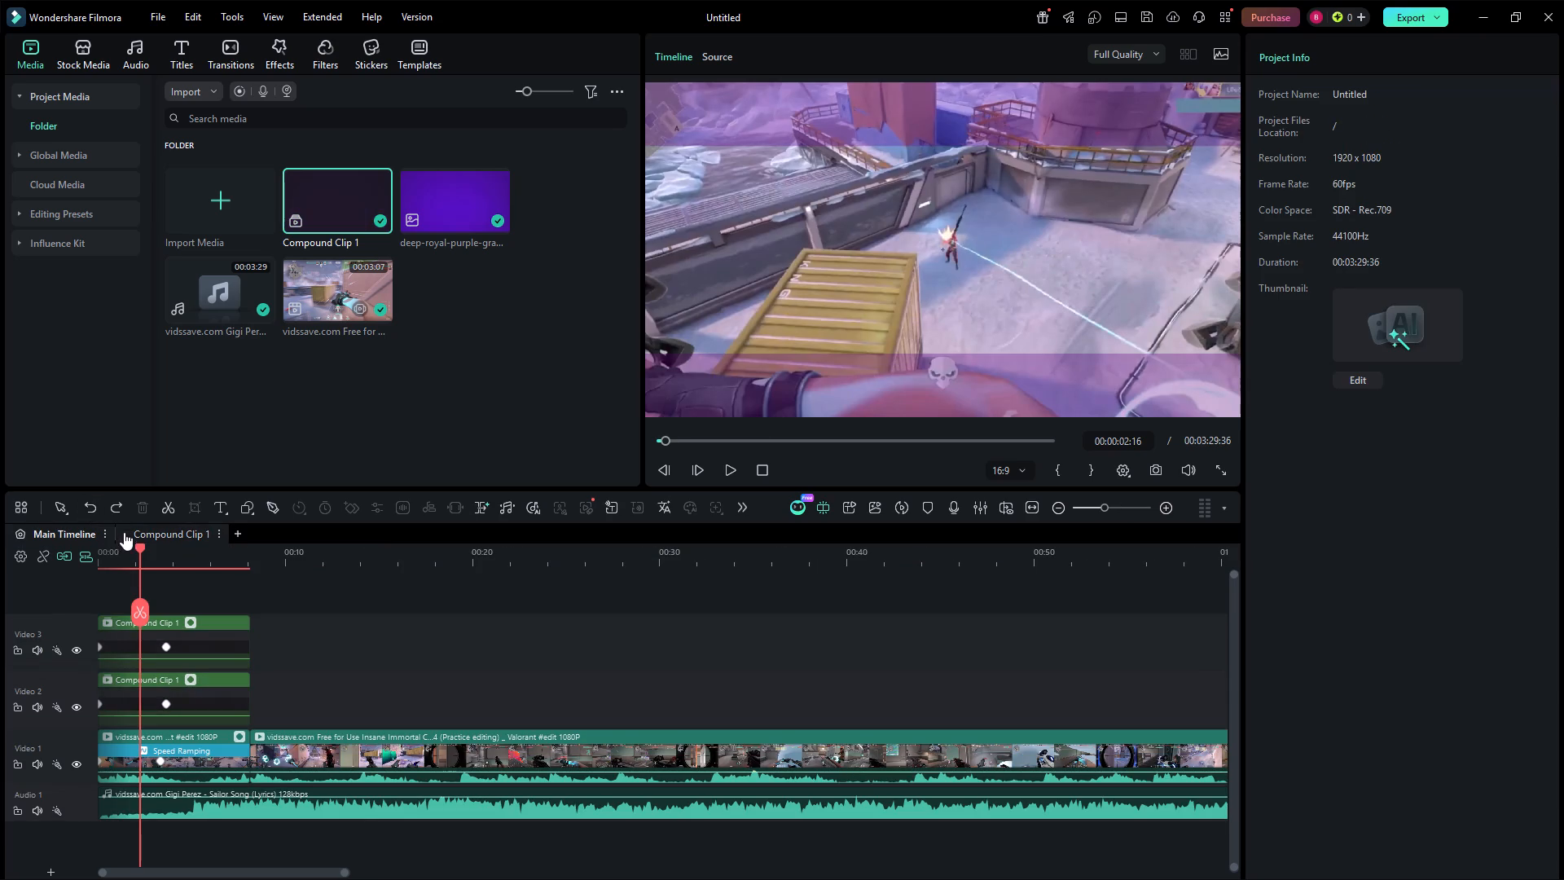
Reopen the compound clip's timeline, examine the purple gradient image's Basic, Mask, AI Matting and AIGC settings, and return to the main timeline.
{"action": "left_click", "coordinate": [162, 539]}
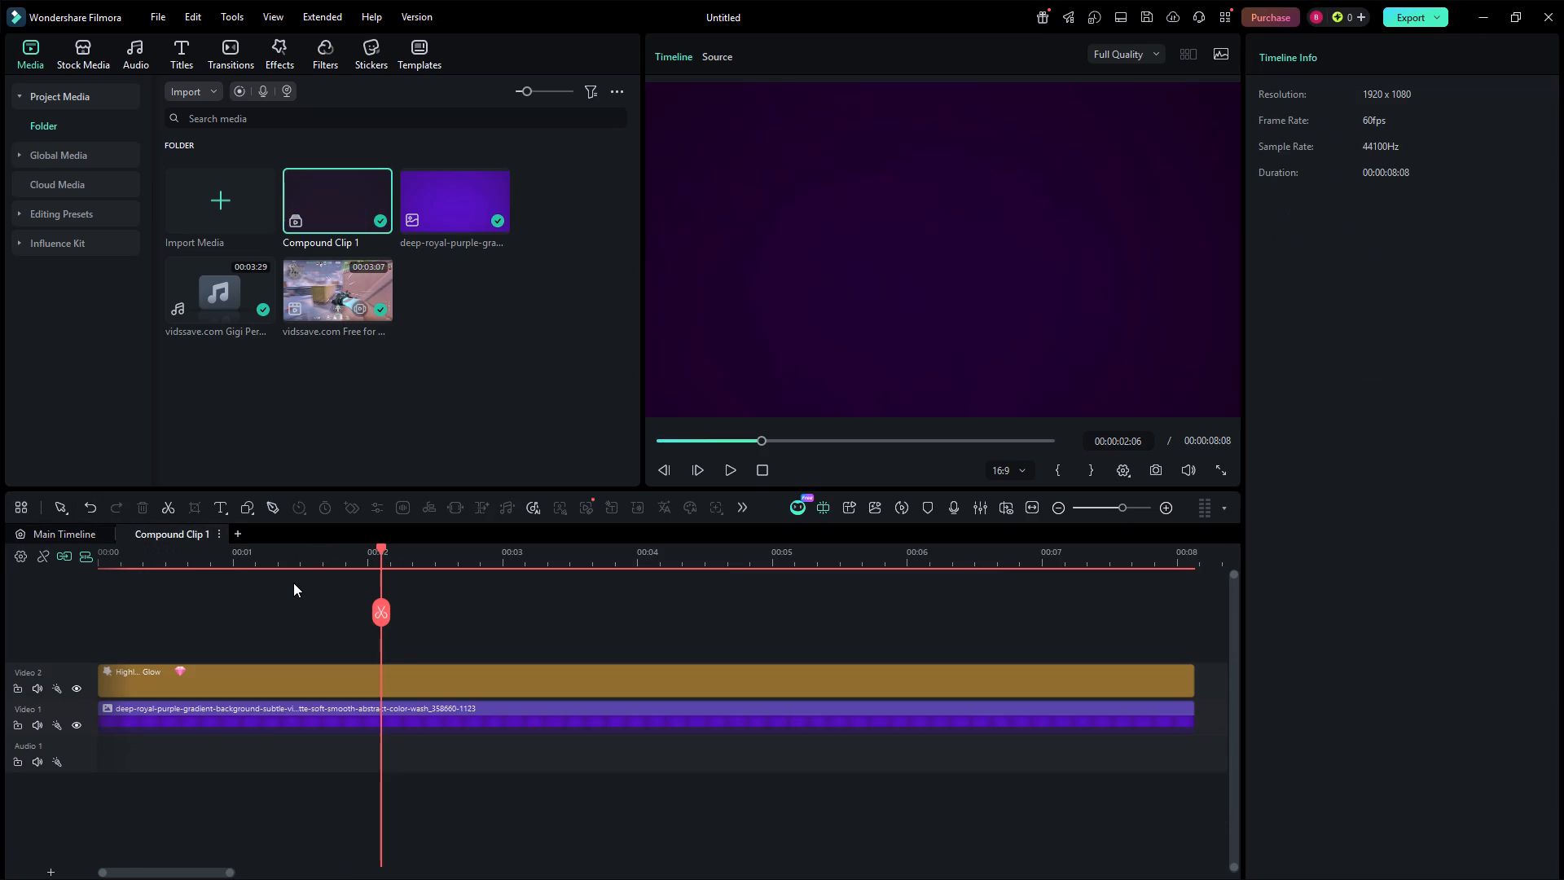
{"action": "left_click", "coordinate": [495, 722]}
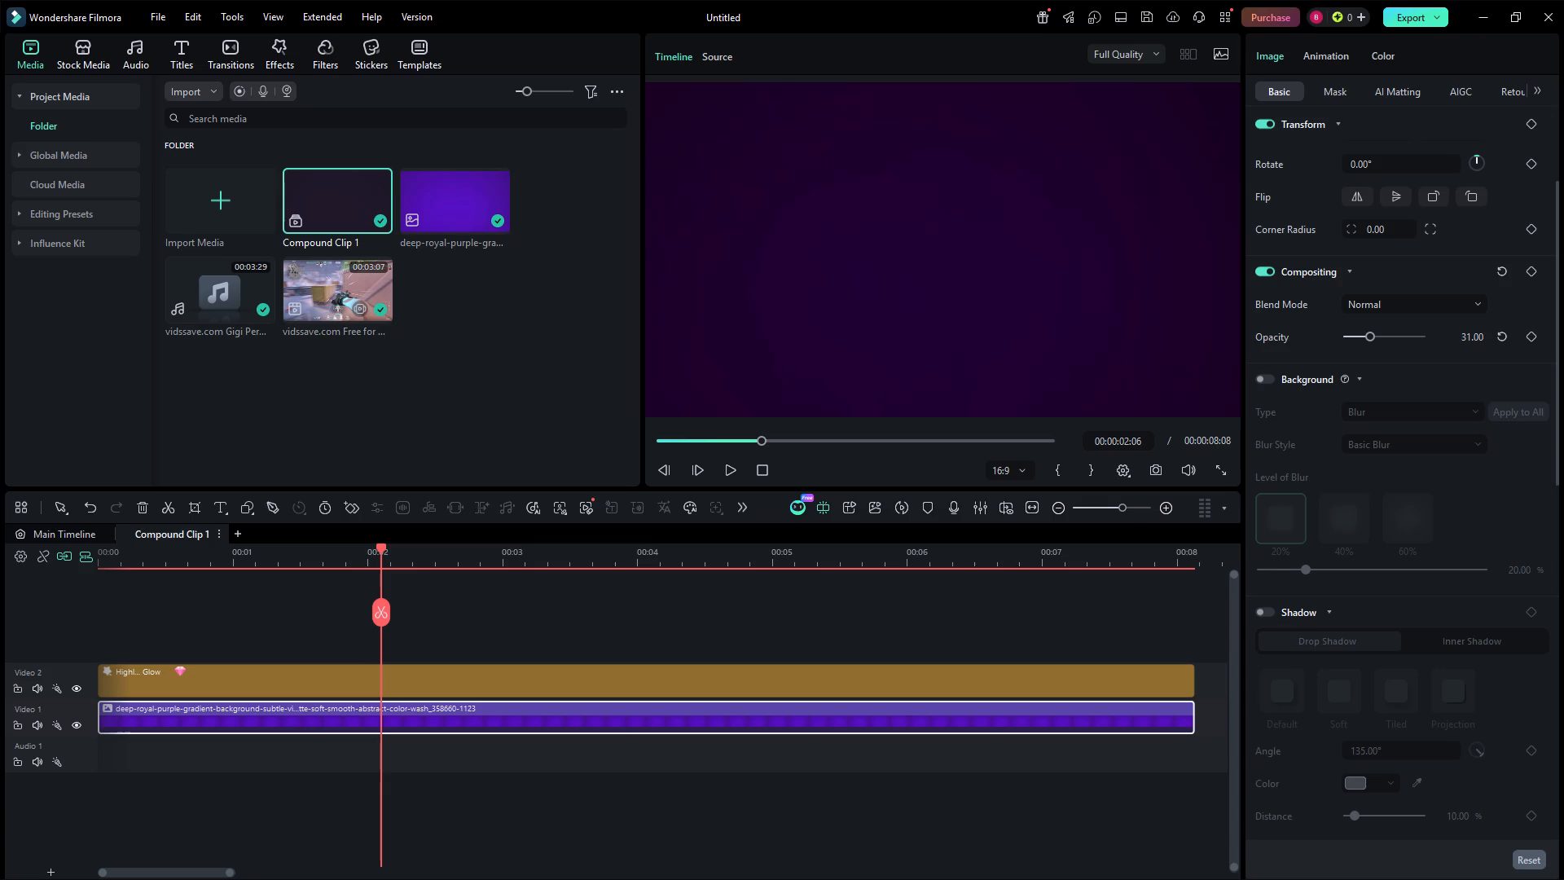
{"action": "left_click_drag", "start_coordinate": [1555, 389], "coordinate": [1558, 448]}
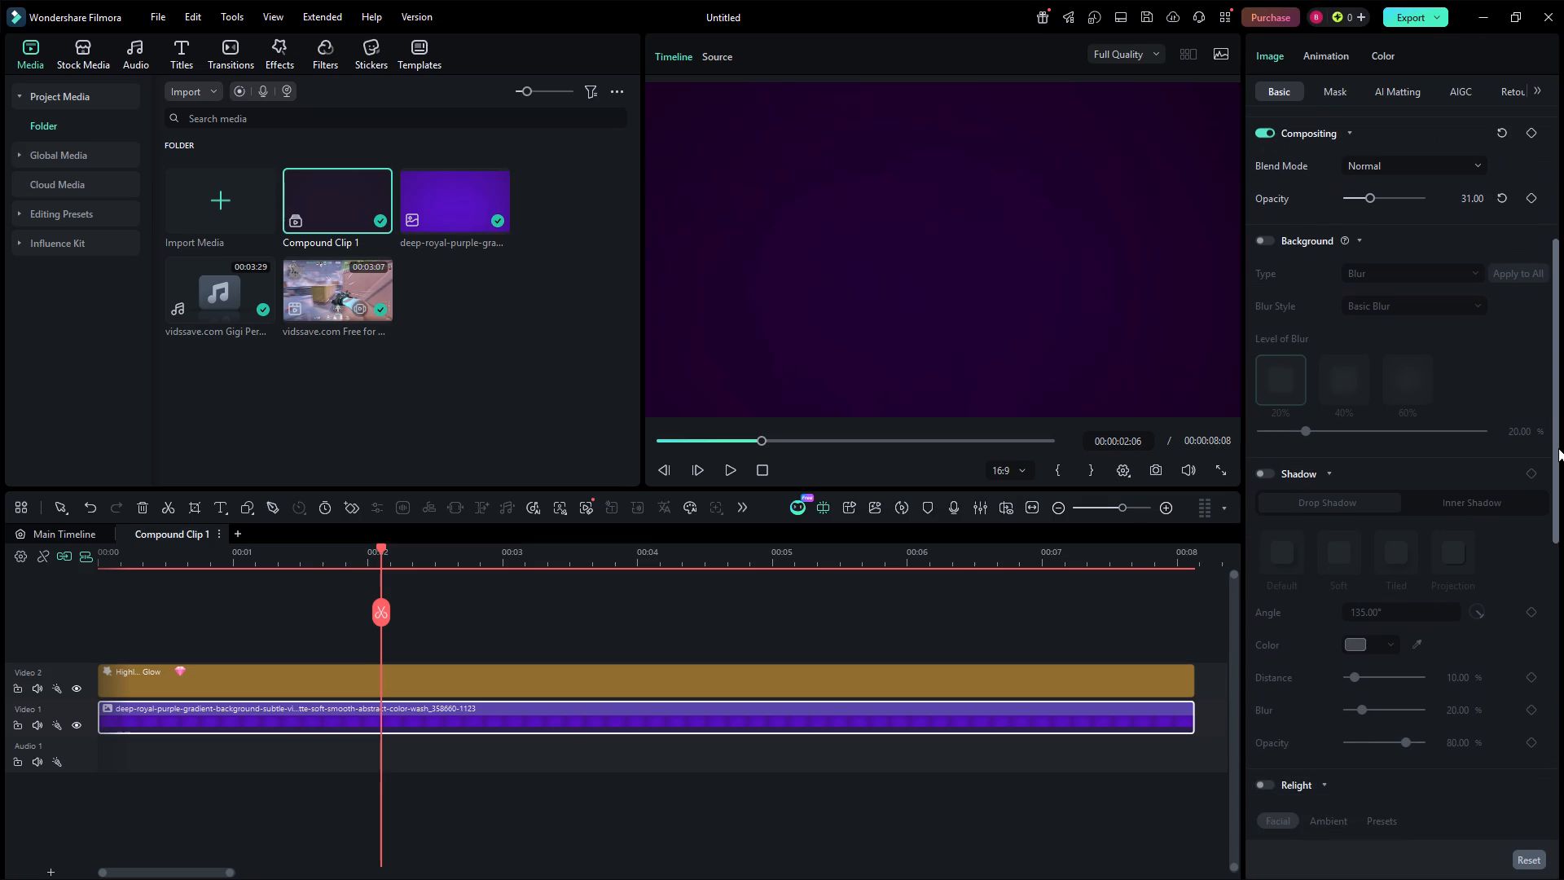
{"action": "left_click_drag", "start_coordinate": [1558, 448], "coordinate": [1551, 517]}
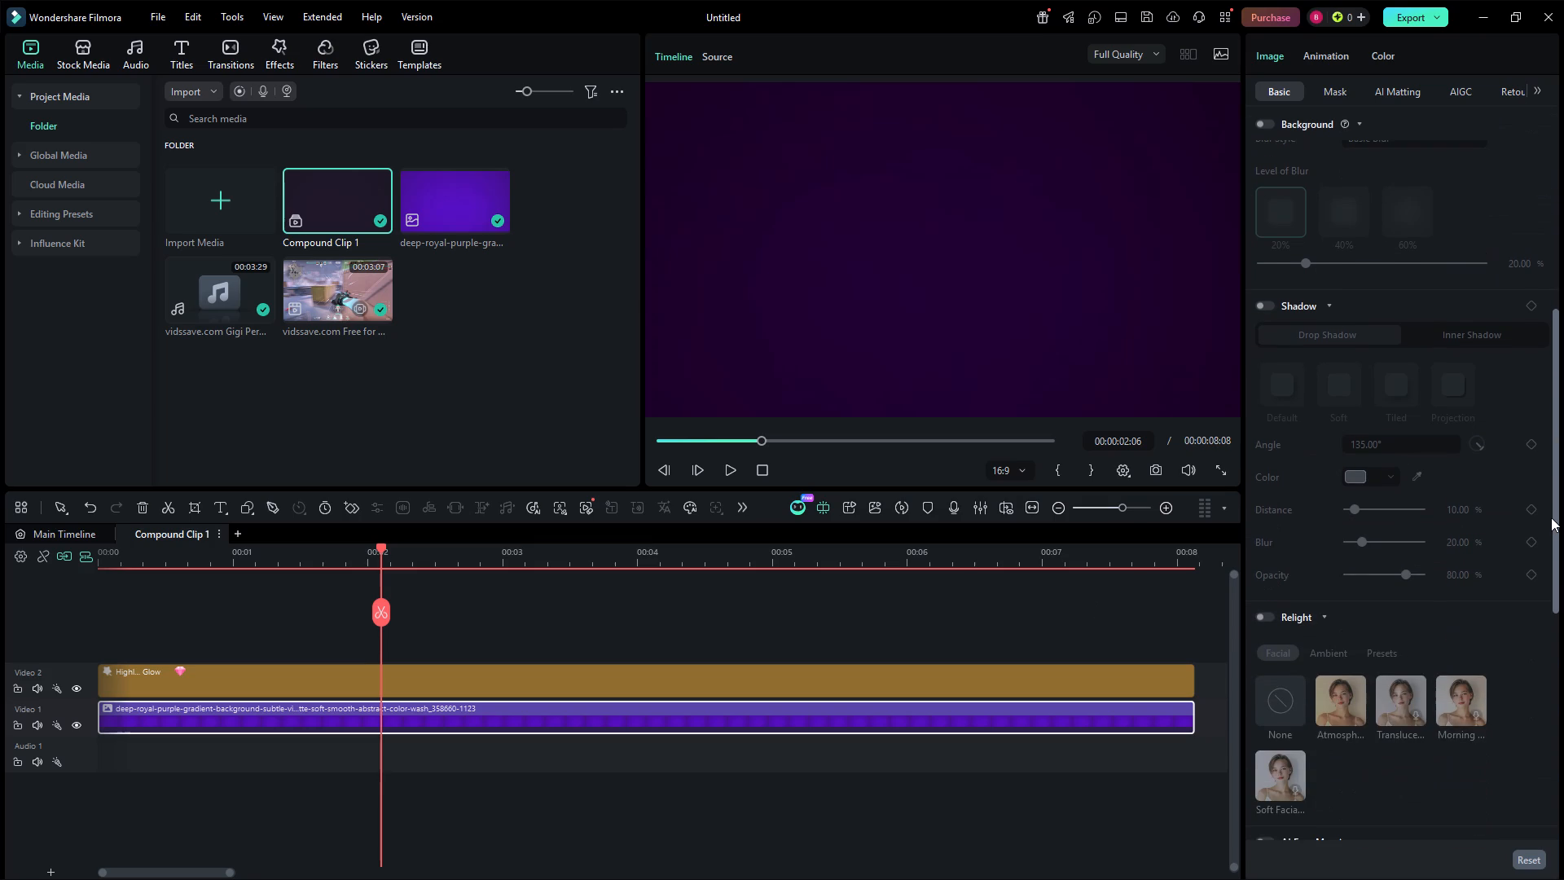
{"action": "left_click_drag", "start_coordinate": [1551, 517], "coordinate": [1542, 627]}
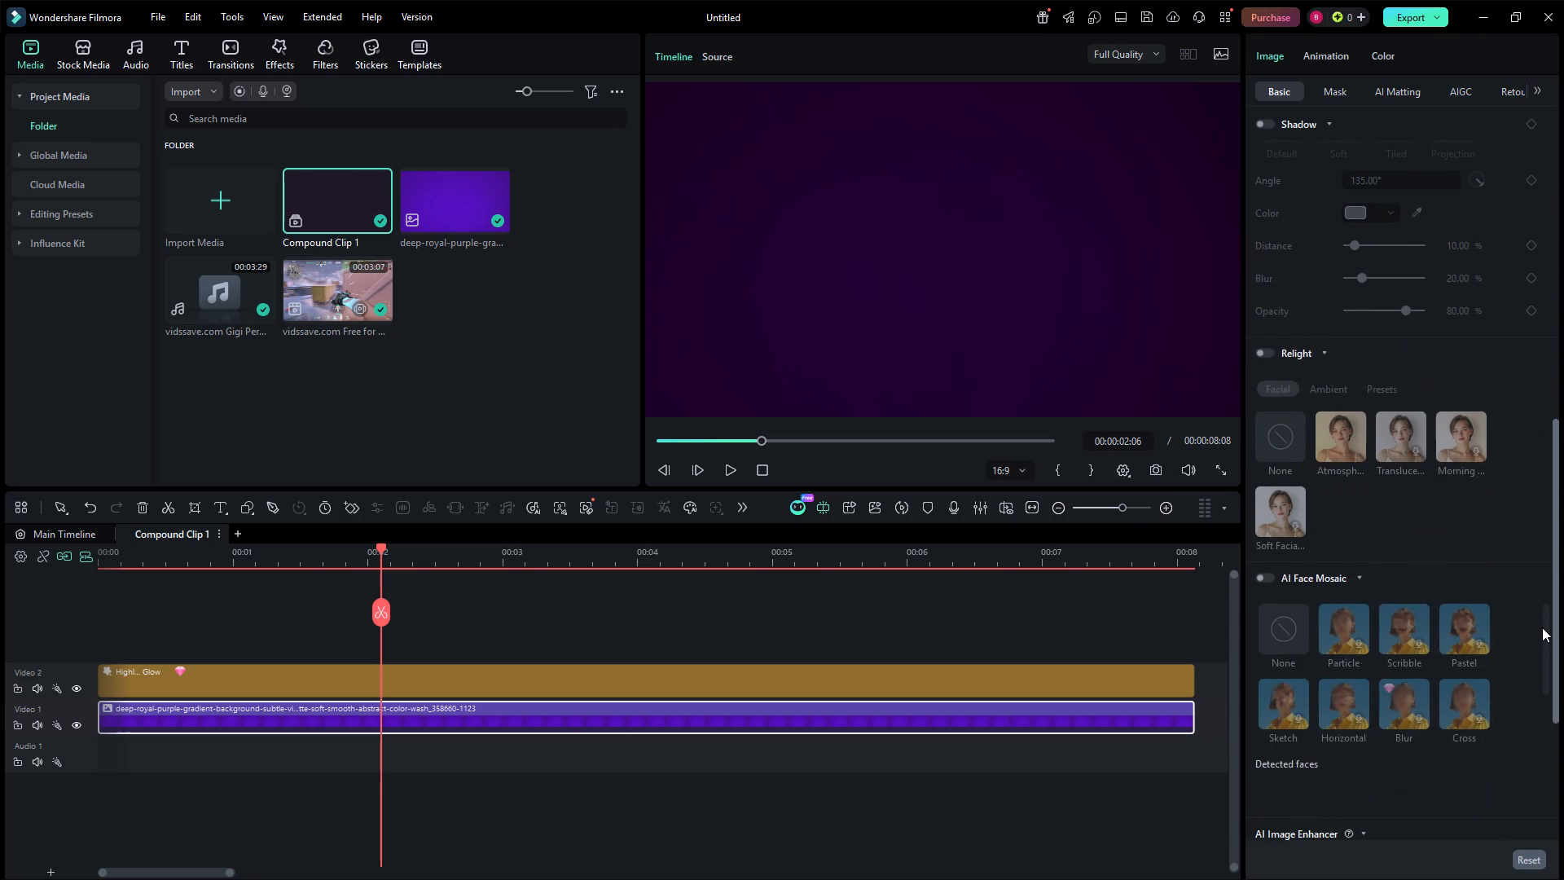
{"action": "left_click_drag", "start_coordinate": [1542, 627], "coordinate": [1520, 712]}
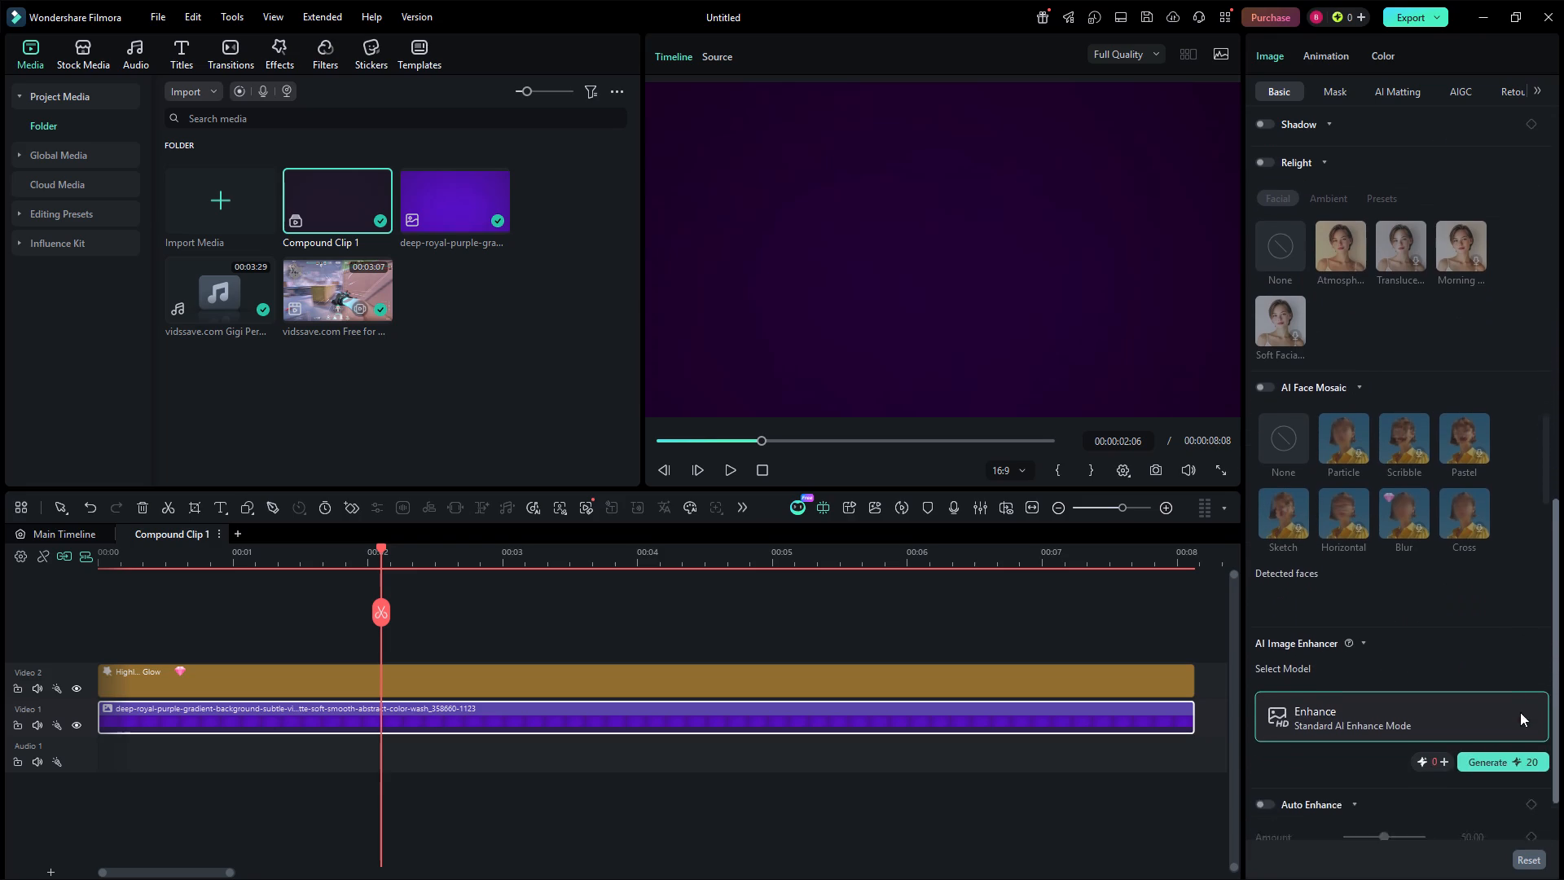
{"action": "left_click_drag", "start_coordinate": [1520, 712], "coordinate": [1525, 725]}
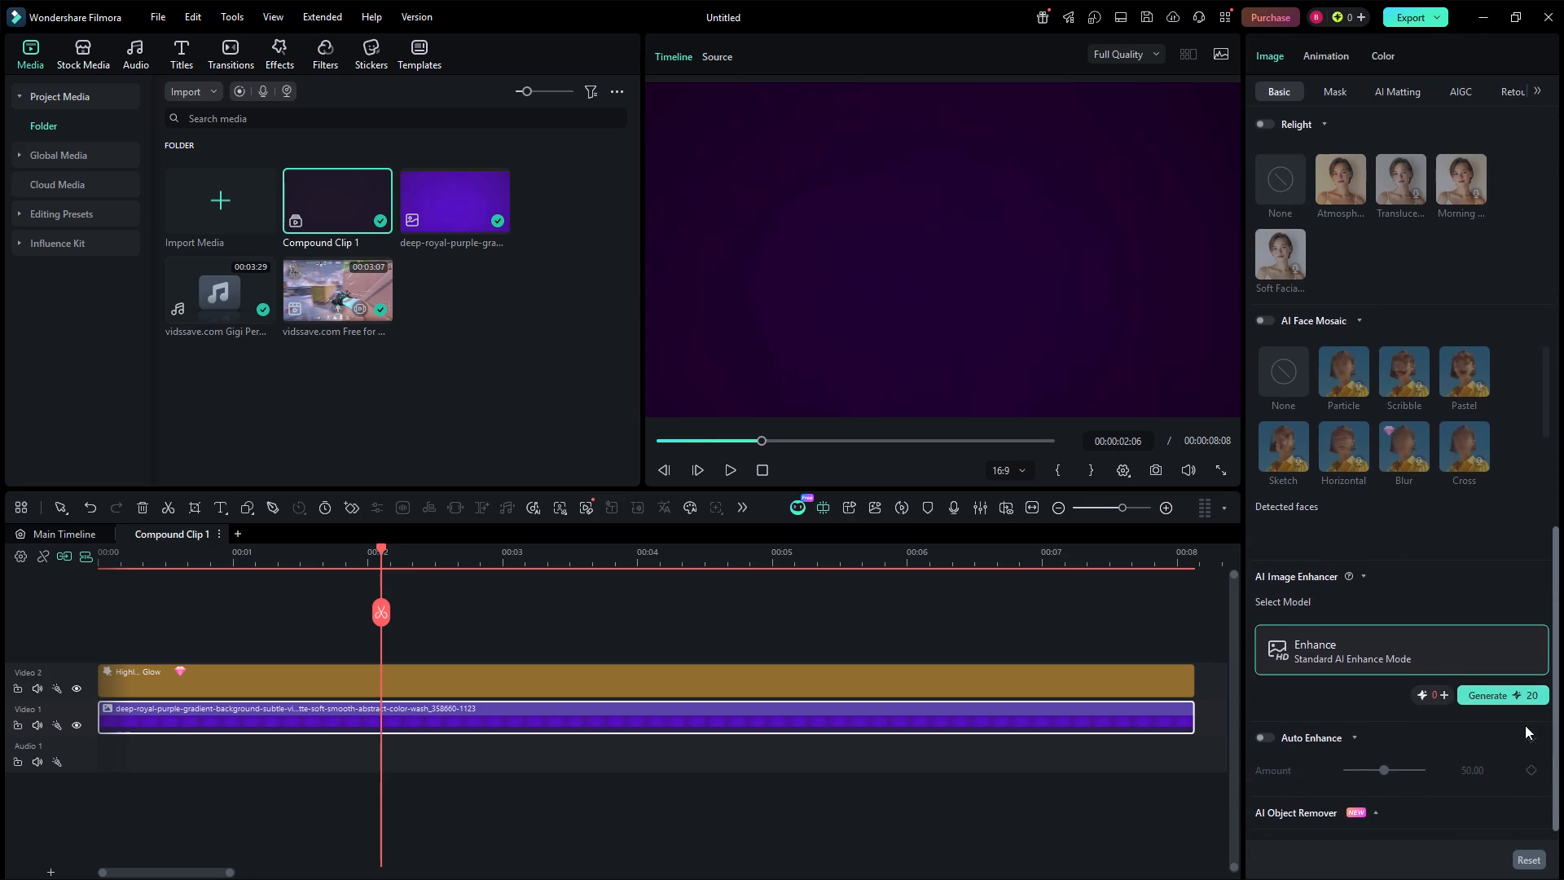
{"action": "left_click_drag", "start_coordinate": [1525, 725], "coordinate": [1478, 407]}
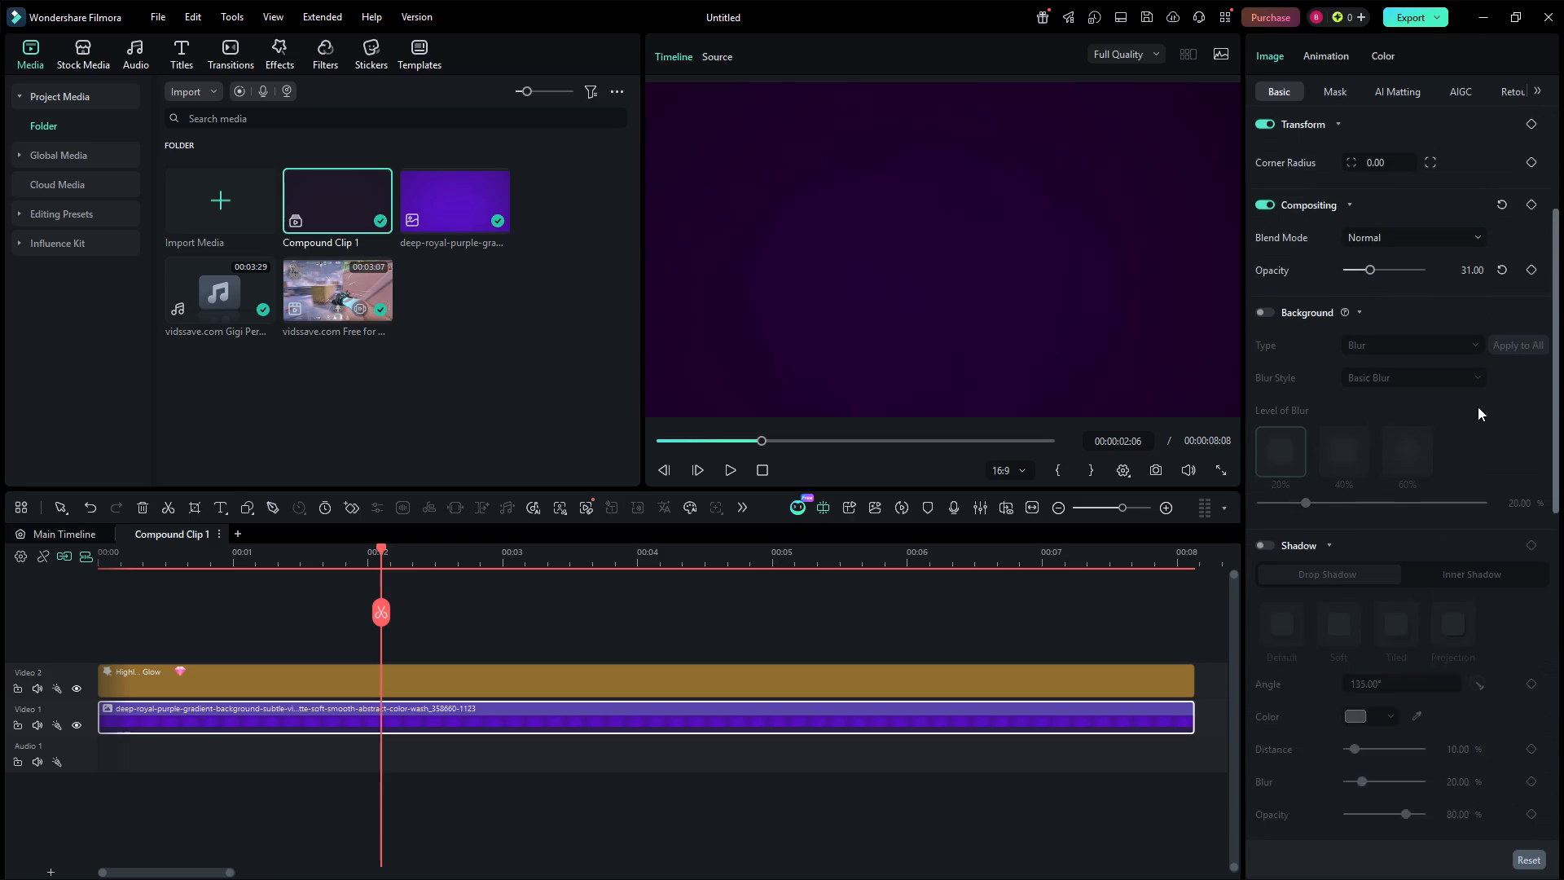
{"action": "left_click_drag", "start_coordinate": [1478, 407], "coordinate": [1474, 389]}
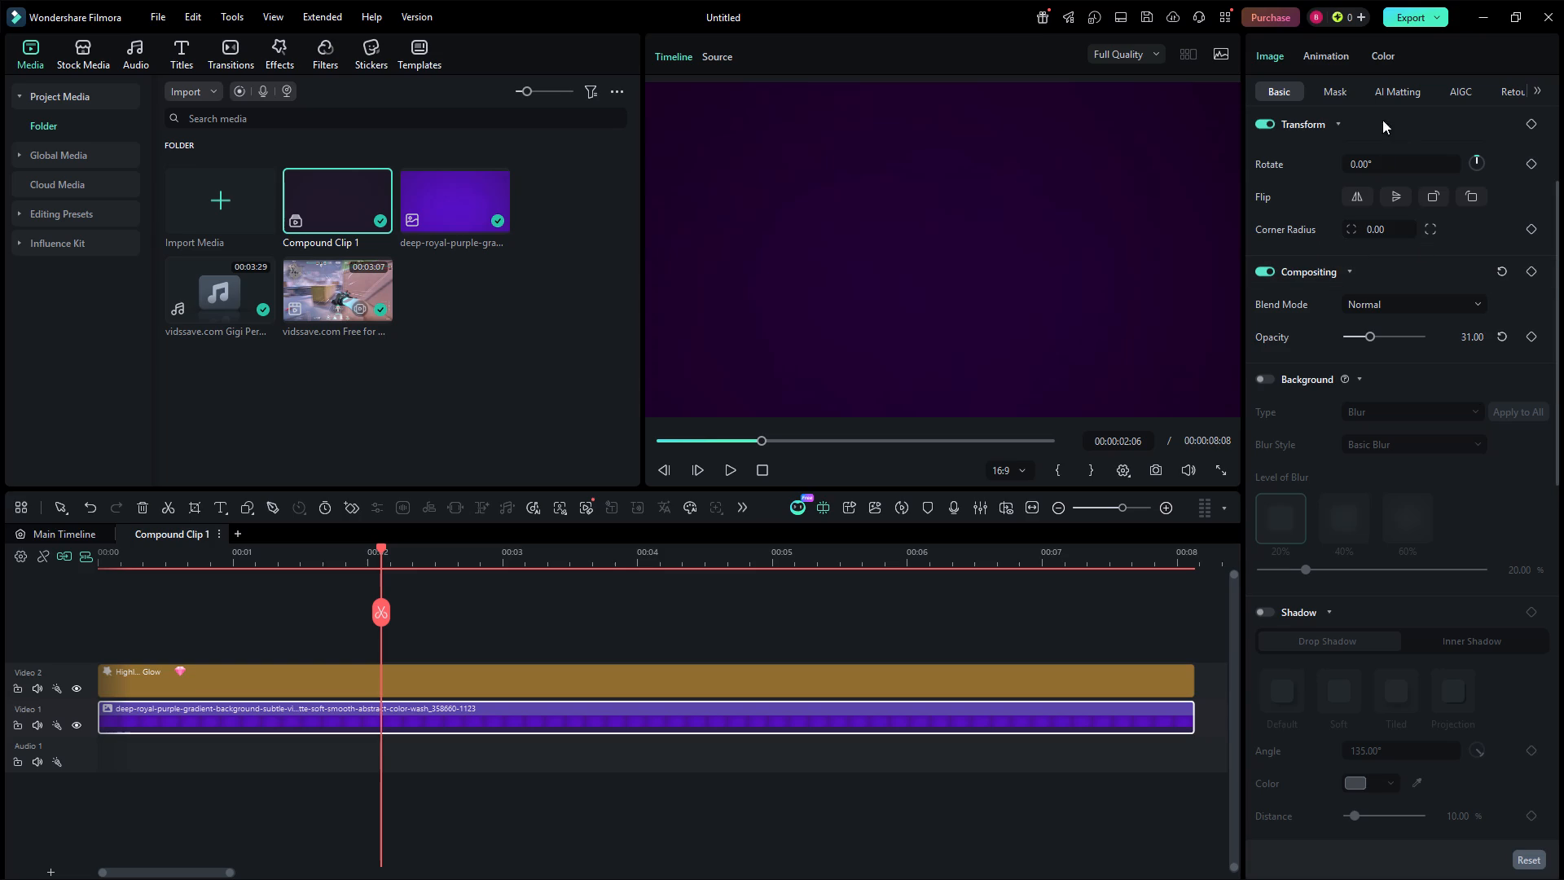
{"action": "left_click", "coordinate": [1341, 95]}
{"action": "left_click", "coordinate": [1360, 88]}
{"action": "left_click", "coordinate": [1380, 88]}
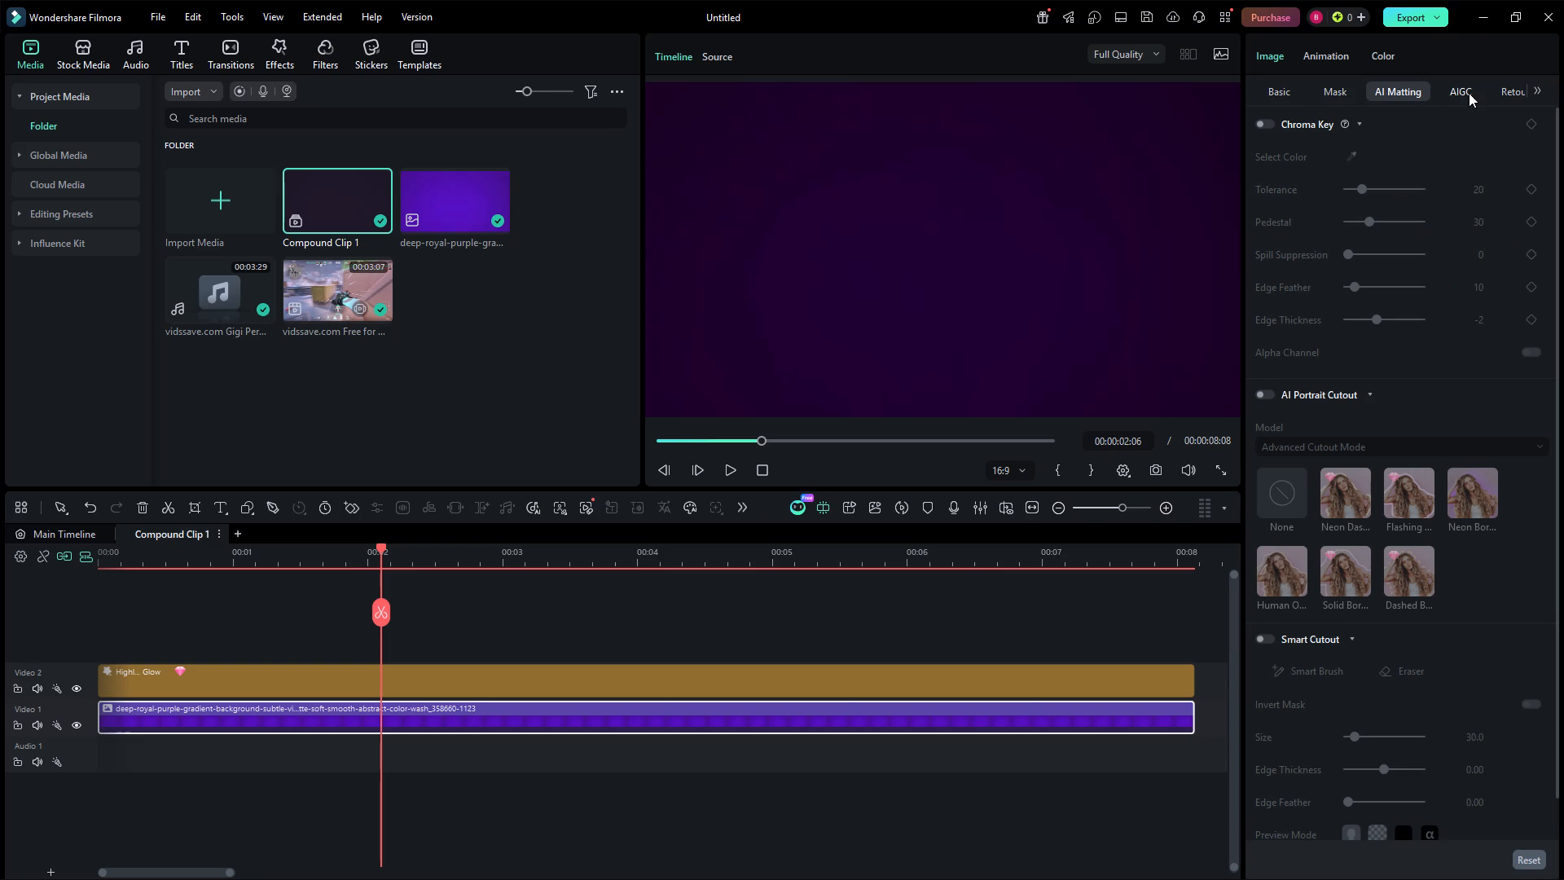
{"action": "left_click", "coordinate": [1469, 93]}
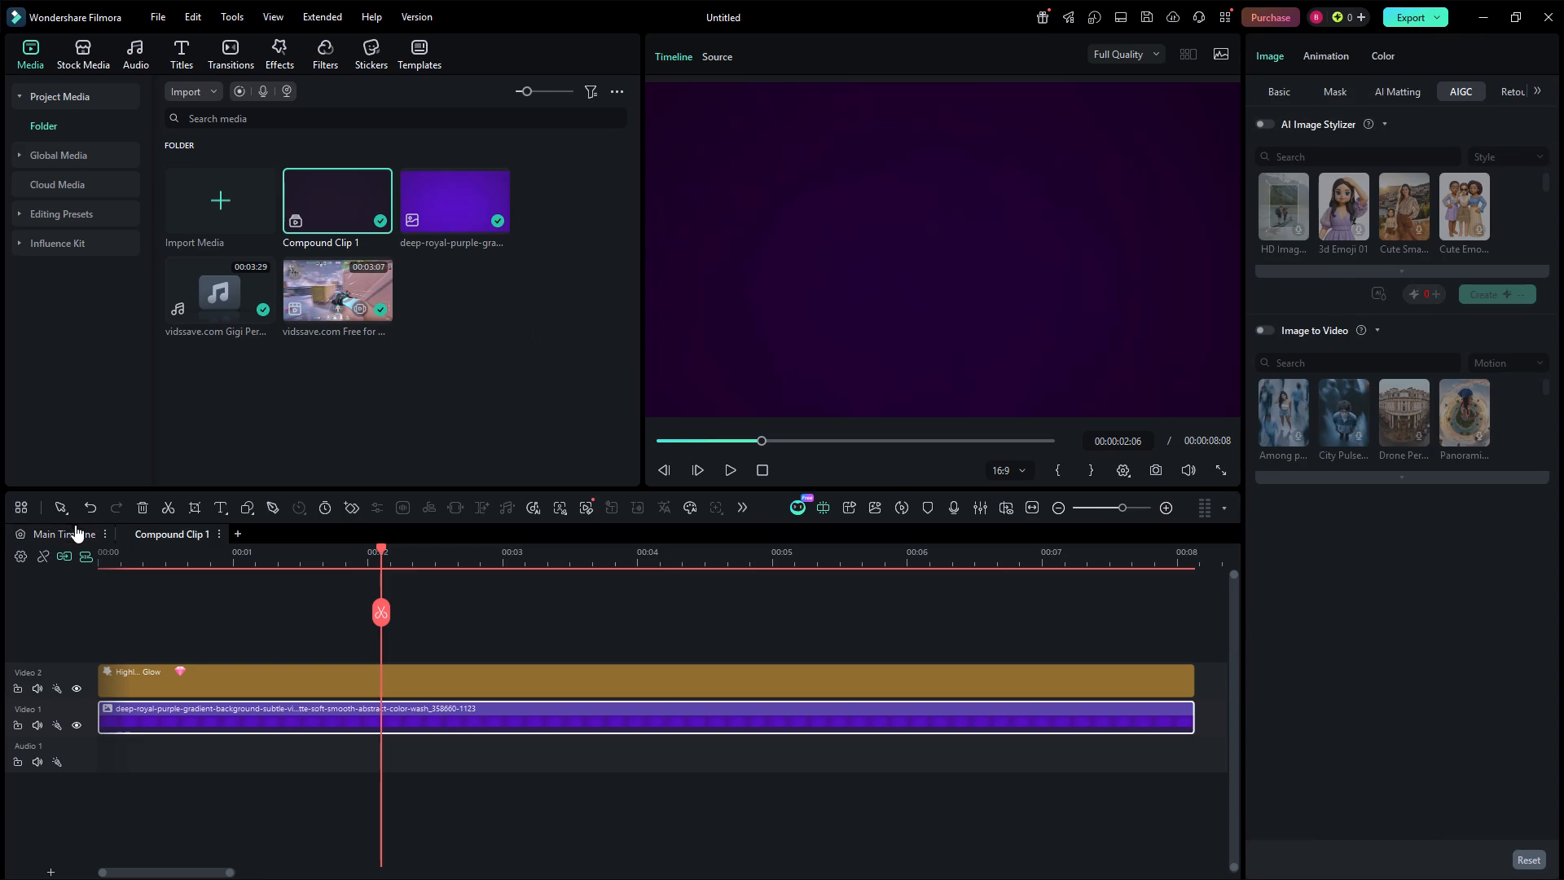
{"action": "left_click", "coordinate": [71, 526]}
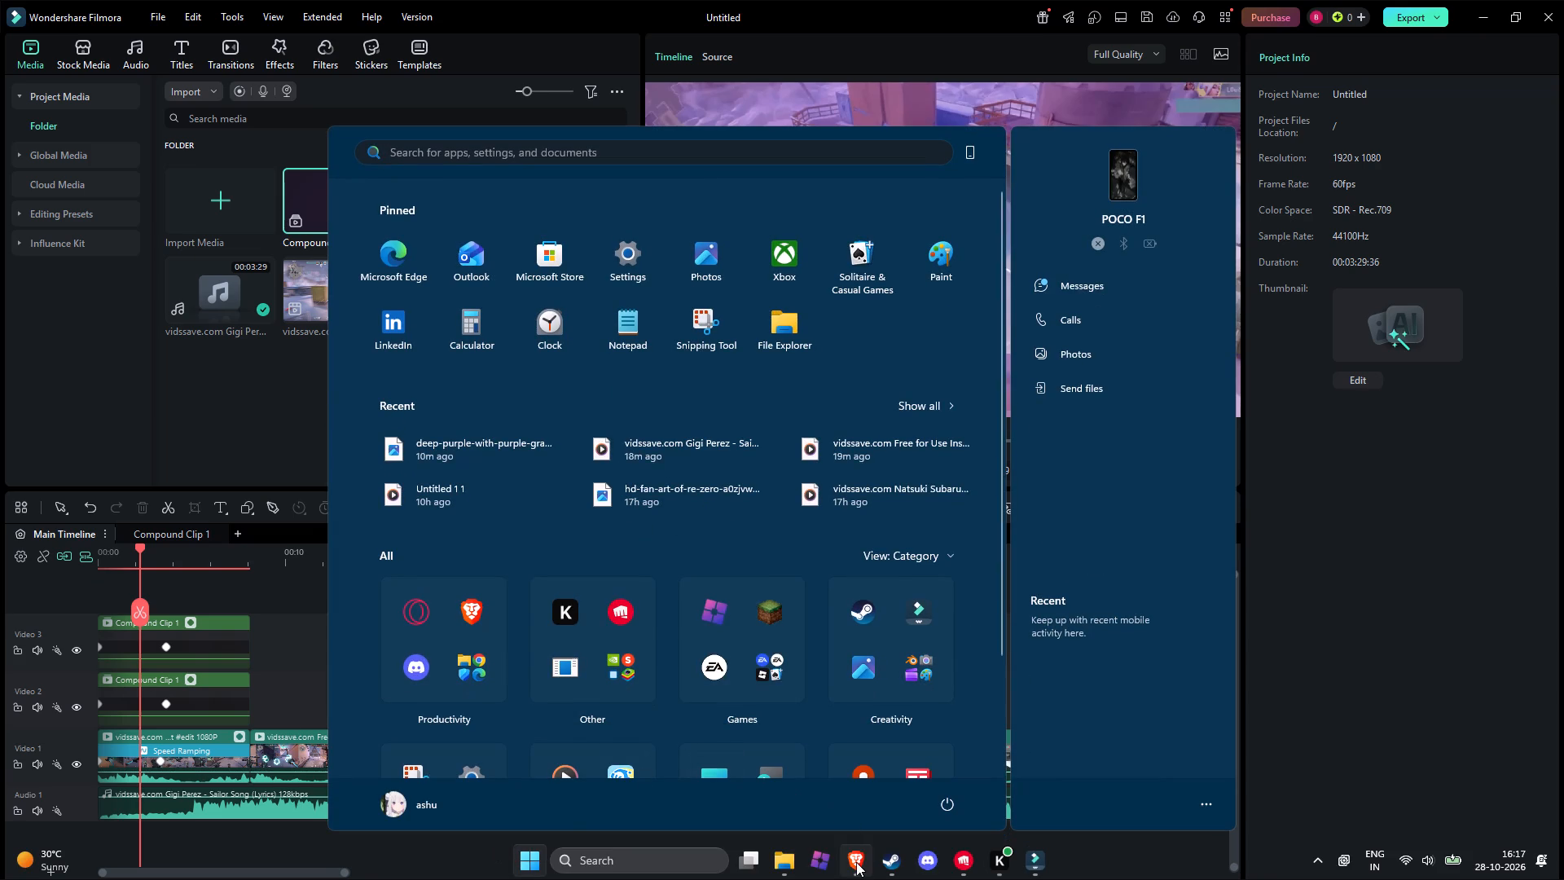
Switch to the Brave browser and search YouTube for "how to make border blur in filmore".
{"action": "left_click", "coordinate": [856, 862]}
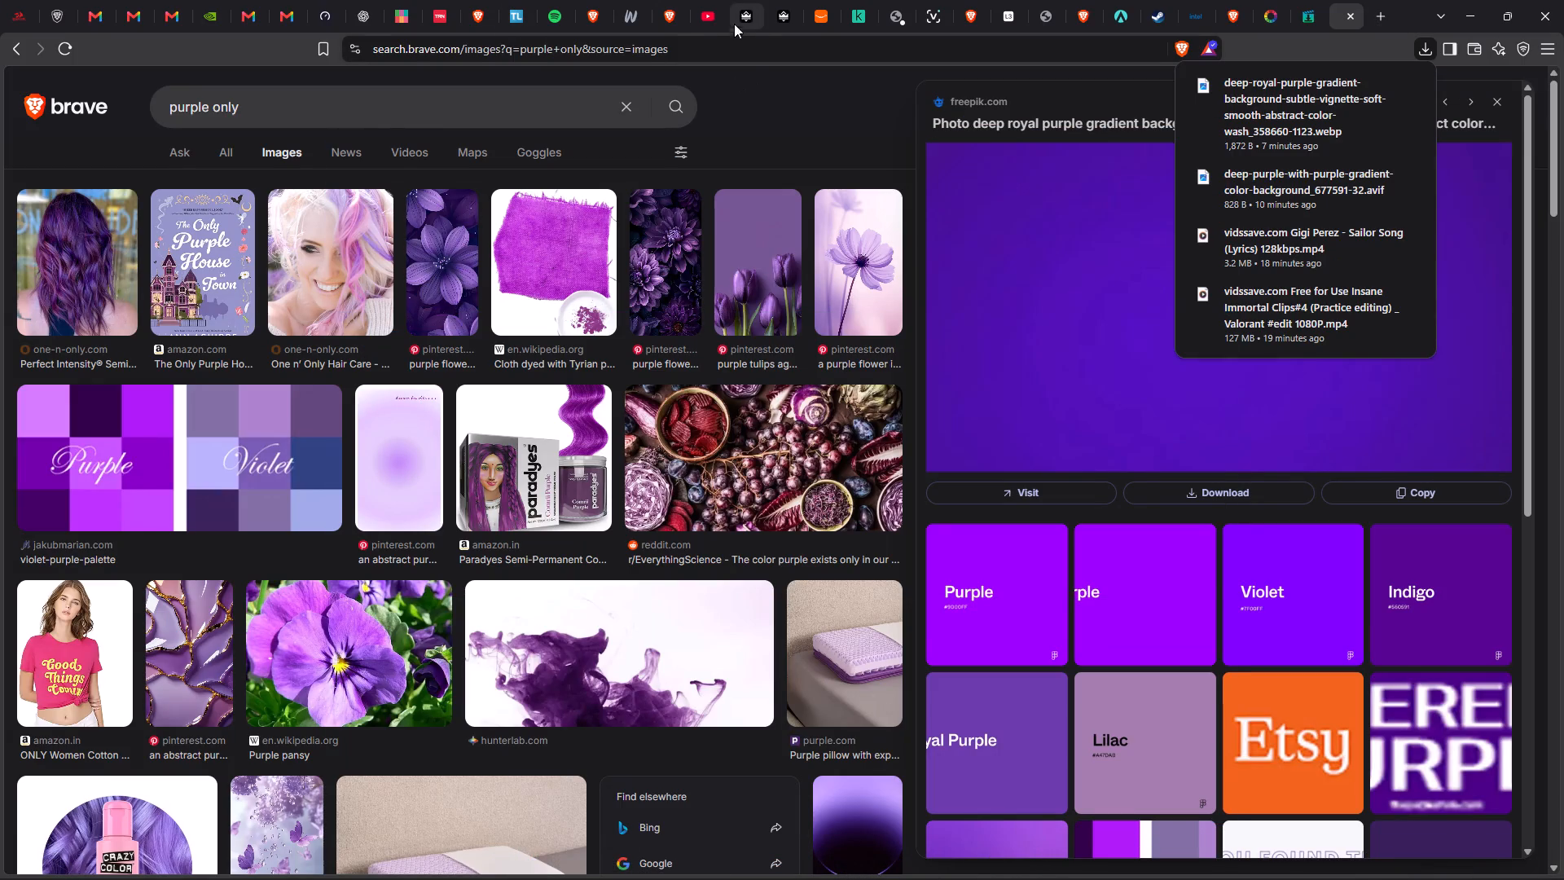
{"action": "left_click", "coordinate": [700, 8]}
{"action": "left_click", "coordinate": [630, 98]}
{"action": "key", "text": "BackSpace"}
{"action": "key", "text": "BackSpace"}
{"action": "key", "text": "BackSpace"}
{"action": "key", "text": "BackSpace"}
{"action": "key", "text": "BackSpace"}
{"action": "key", "text": "BackSpace"}
{"action": "key", "text": "BackSpace"}
{"action": "key", "text": "BackSpace"}
{"action": "key", "text": "BackSpace"}
{"action": "key", "text": "BackSpace"}
{"action": "key", "text": "BackSpace"}
{"action": "key", "text": "BackSpace"}
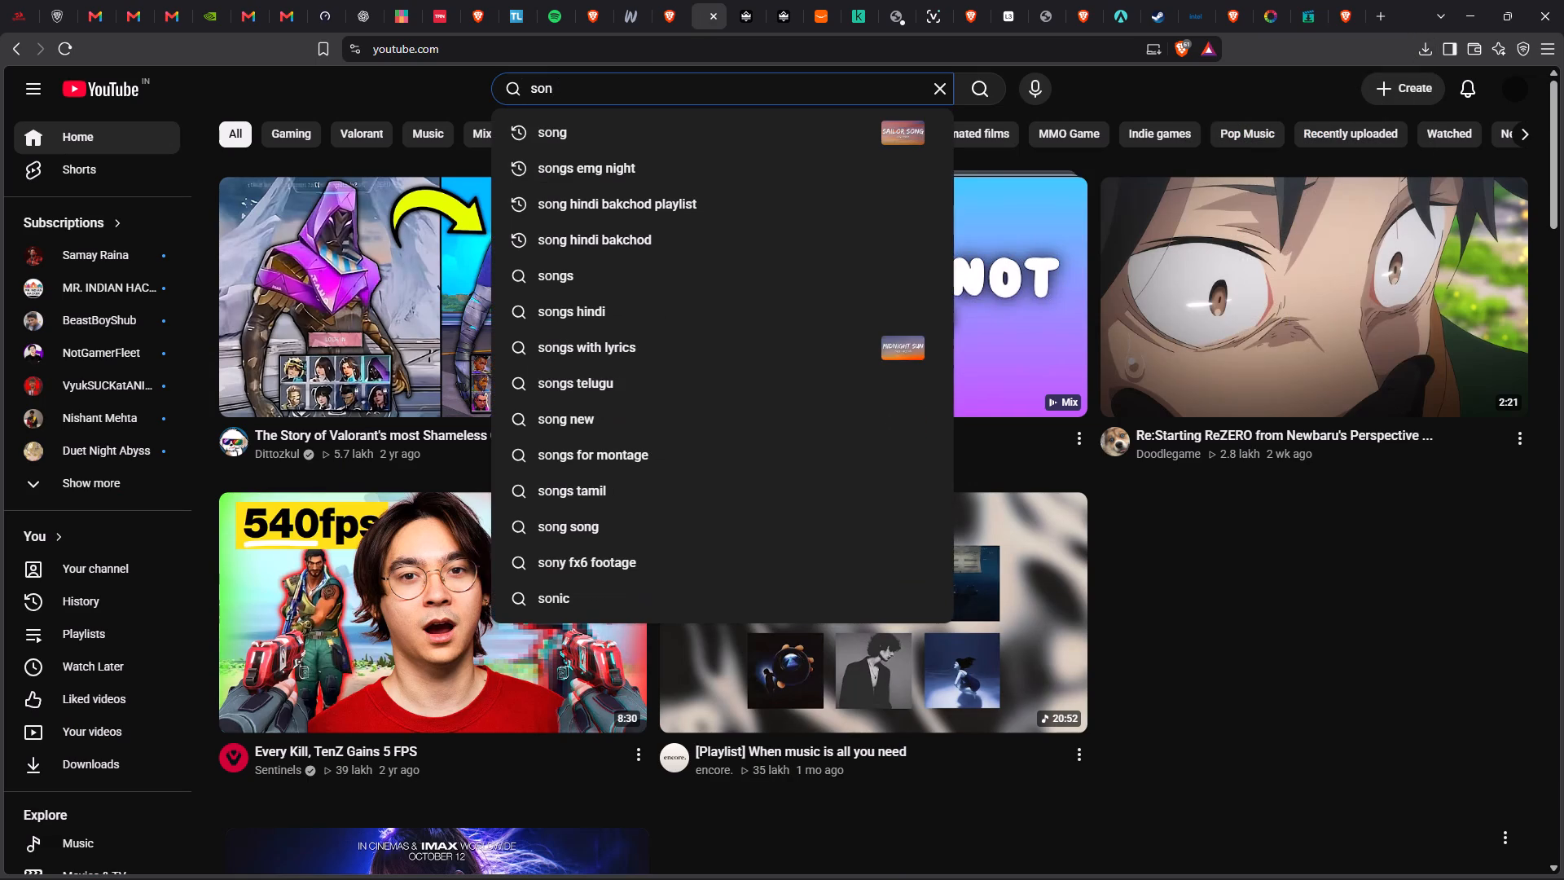
{"action": "type", "text": "how to make"}
{"action": "key", "text": "space"}
{"action": "type", "text": "border less"}
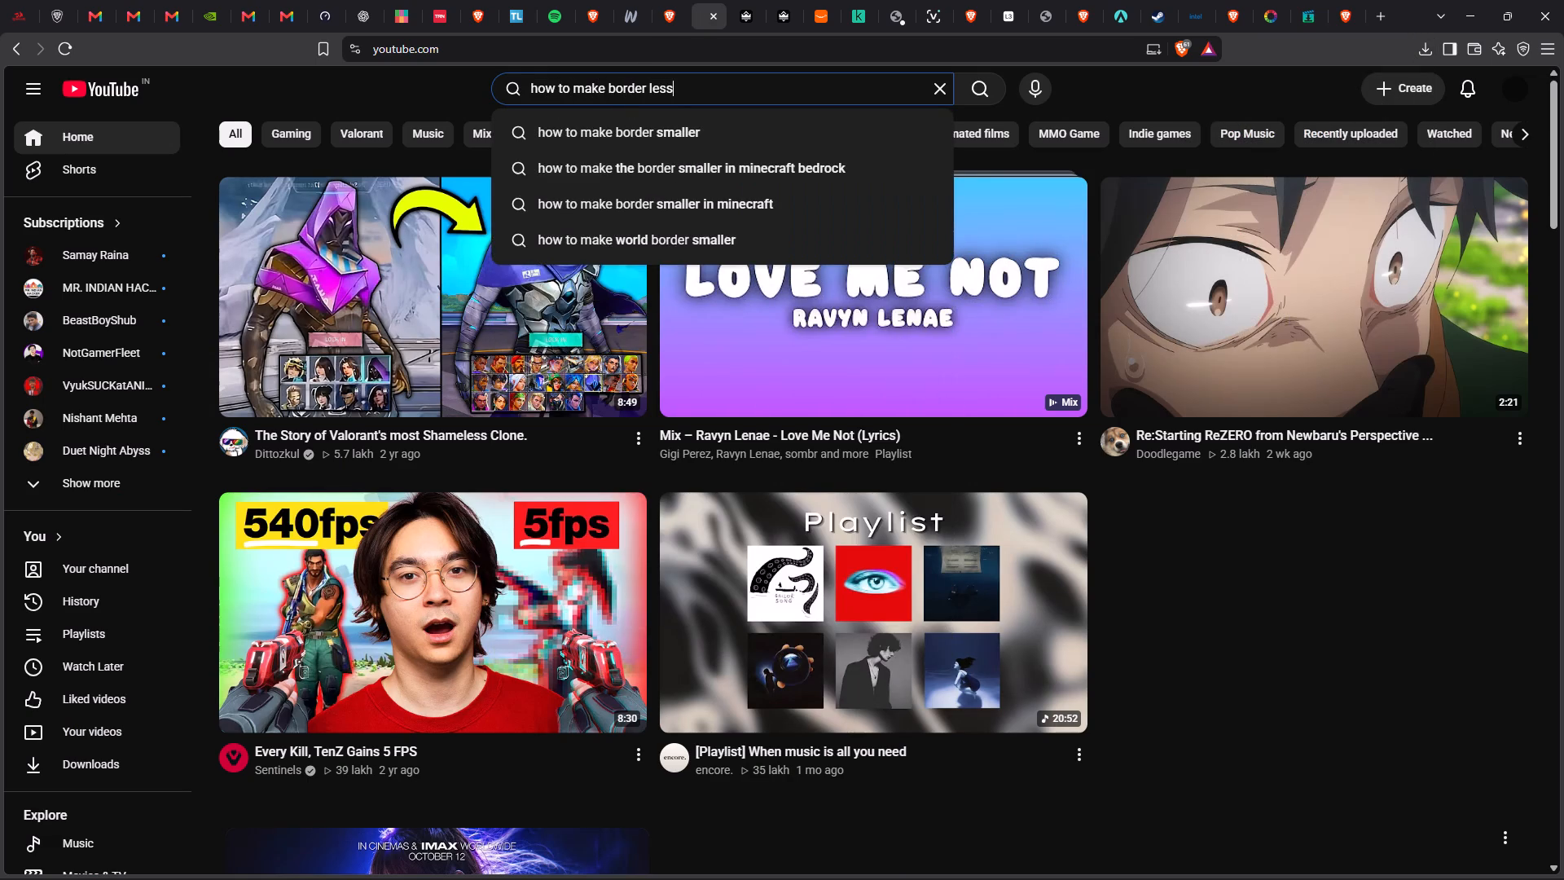
{"action": "key", "text": "BackSpace"}
{"action": "key", "text": "BackSpace"}
{"action": "key", "text": "BackSpace"}
{"action": "key", "text": "BackSpace"}
{"action": "type", "text": "blyur"}
{"action": "key", "text": "BackSpace"}
{"action": "key", "text": "BackSpace"}
{"action": "key", "text": "BackSpace"}
{"action": "type", "text": "ur"}
{"action": "key", "text": "space"}
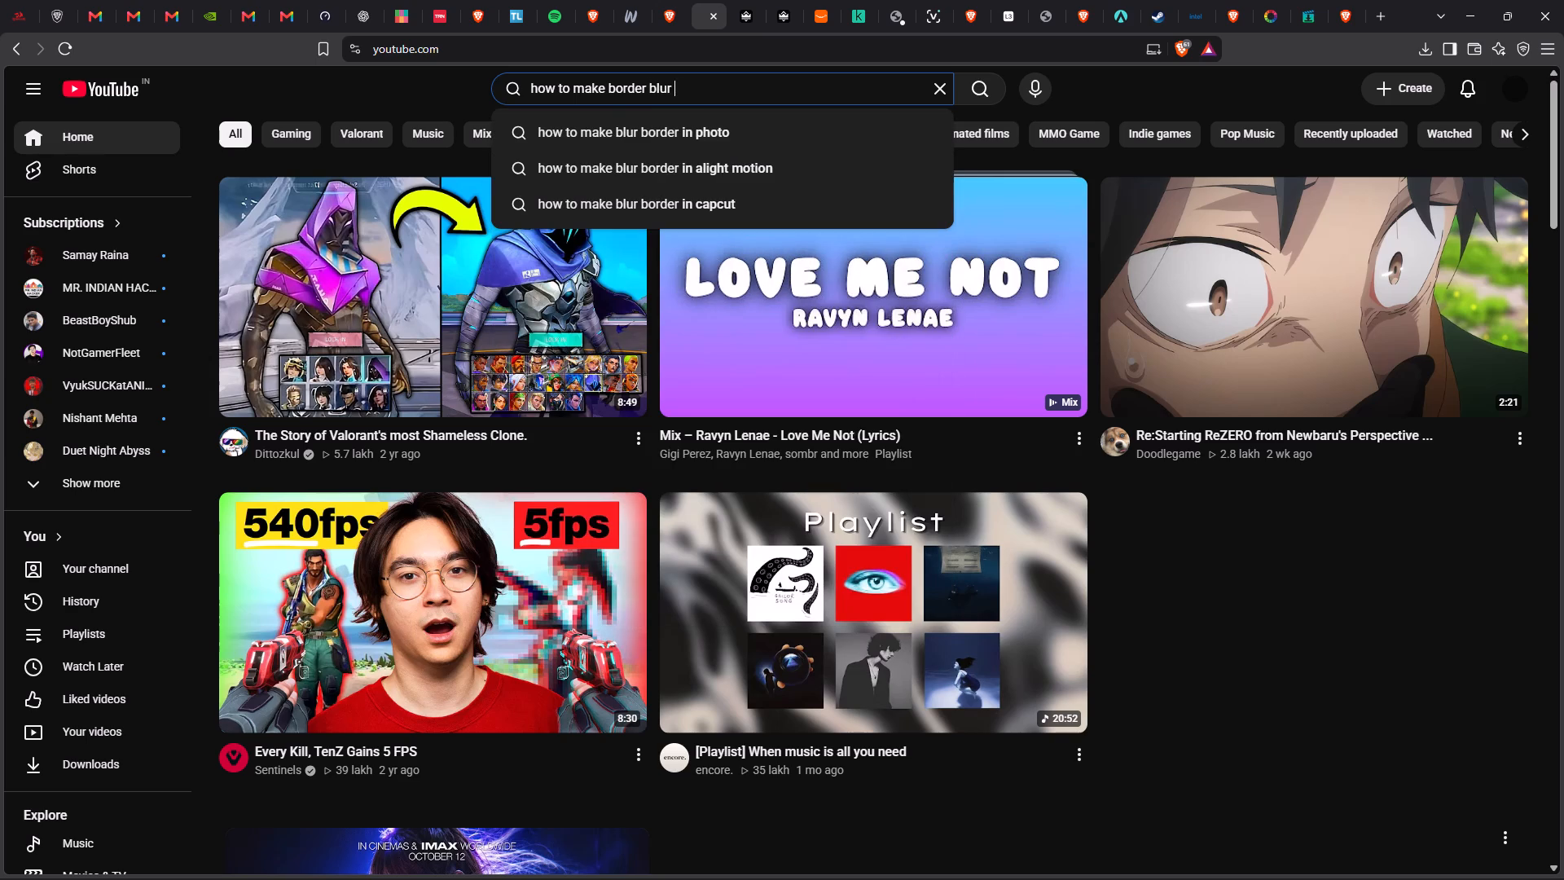
{"action": "type", "text": "in"}
{"action": "key", "text": "space"}
{"action": "type", "text": "pic"}
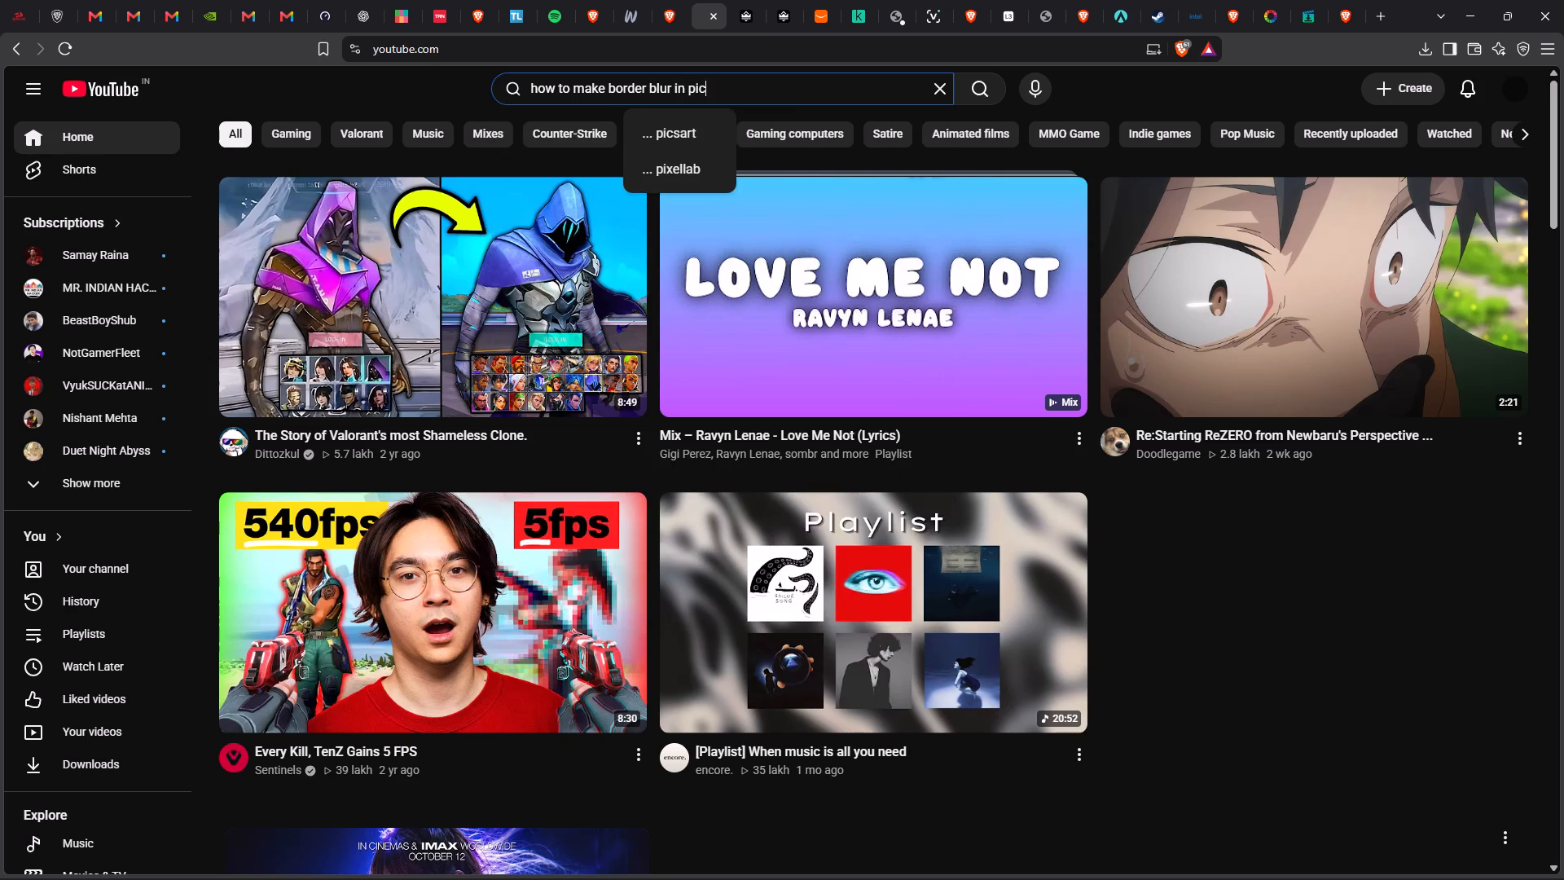
{"action": "key", "text": "BackSpace"}
{"action": "key", "text": "BackSpace"}
{"action": "key", "text": "BackSpace"}
{"action": "type", "text": "filmore"}
{"action": "key", "text": "Return"}
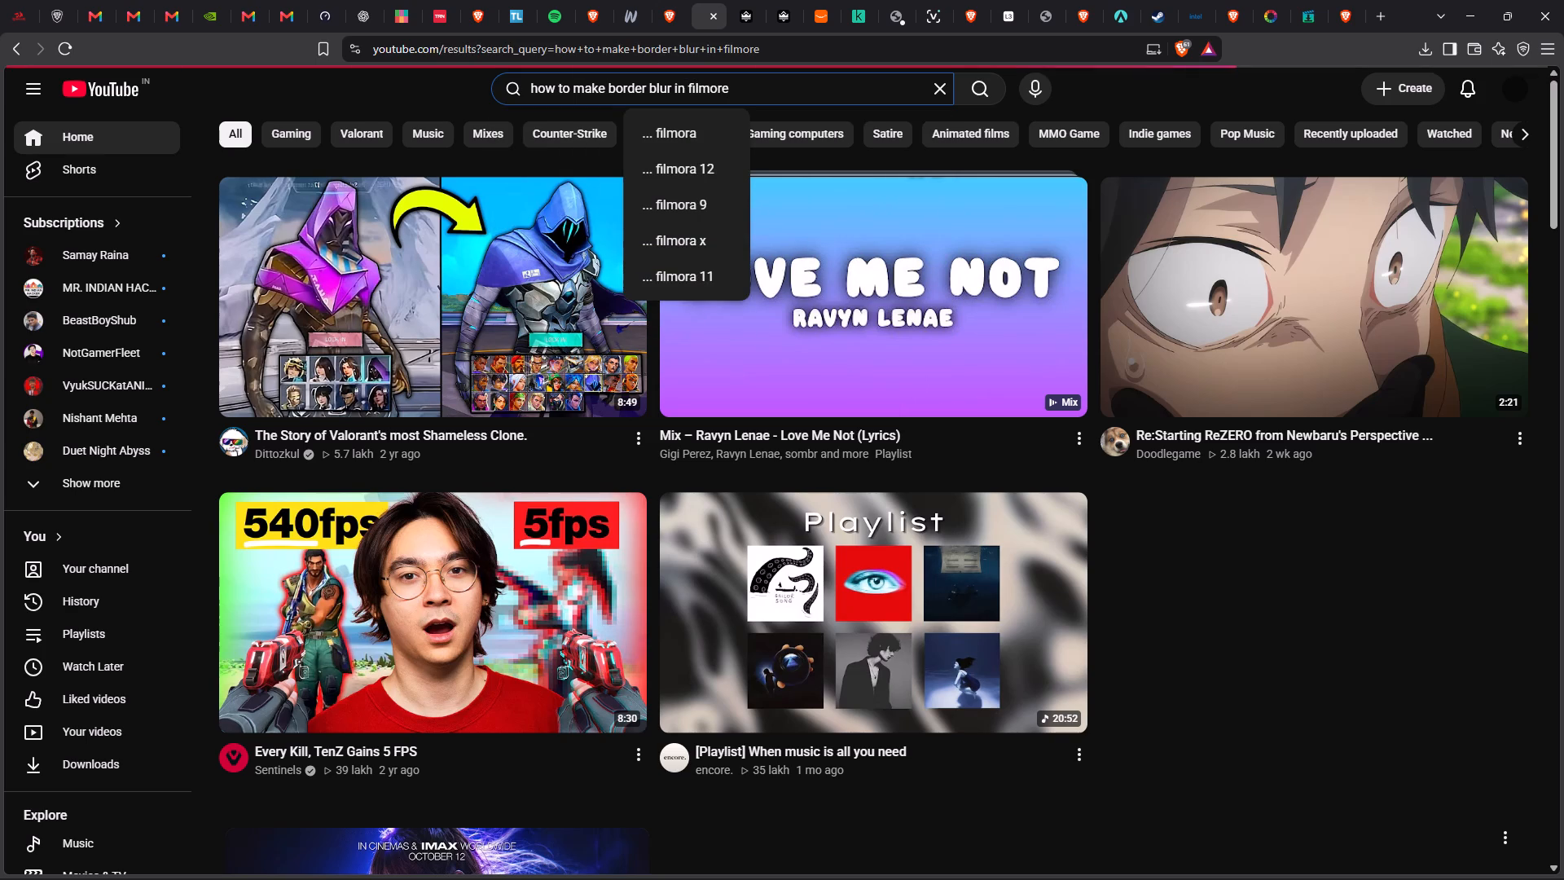
Correct the YouTube search to "how to make border blur in filmora" and run it again.
{"action": "left_click", "coordinate": [705, 183]}
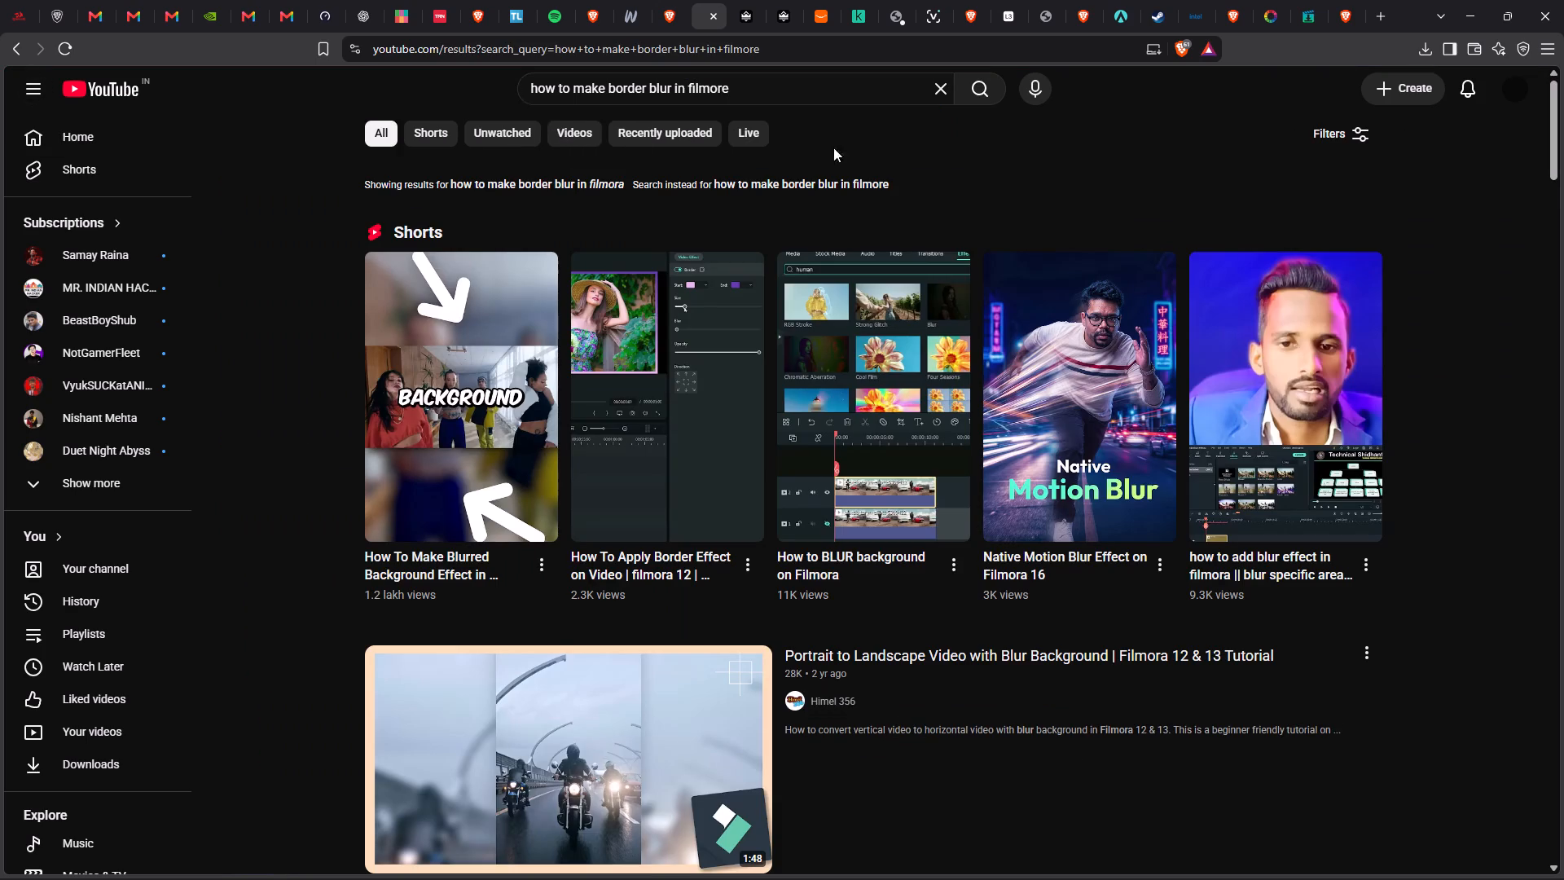
{"action": "left_click", "coordinate": [796, 103]}
{"action": "key", "text": "BackSpace"}
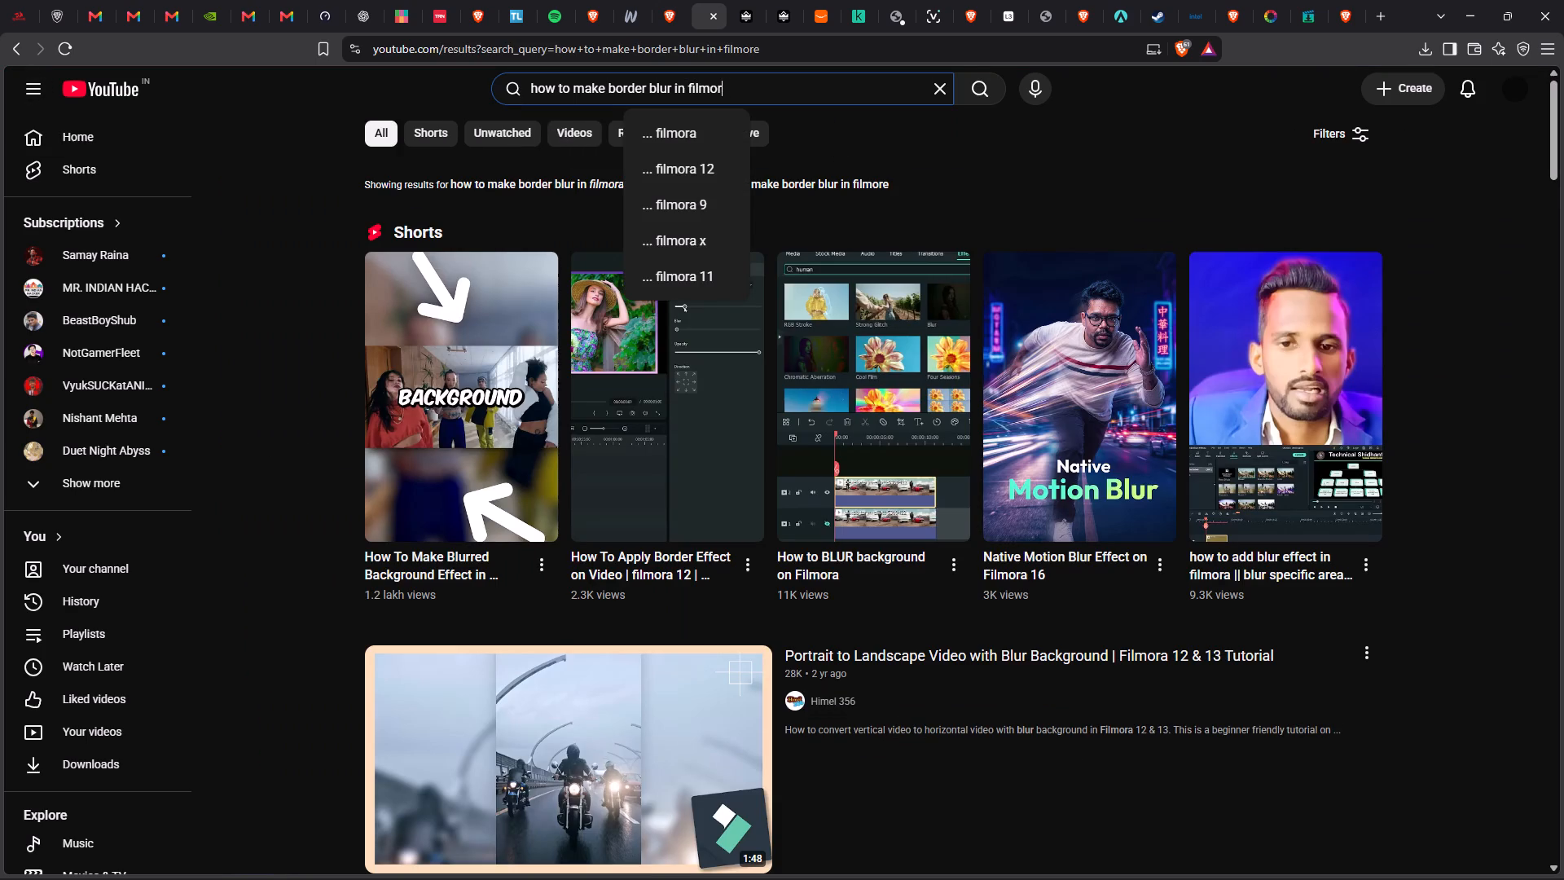
{"action": "key", "text": "a"}
{"action": "key", "text": "Return"}
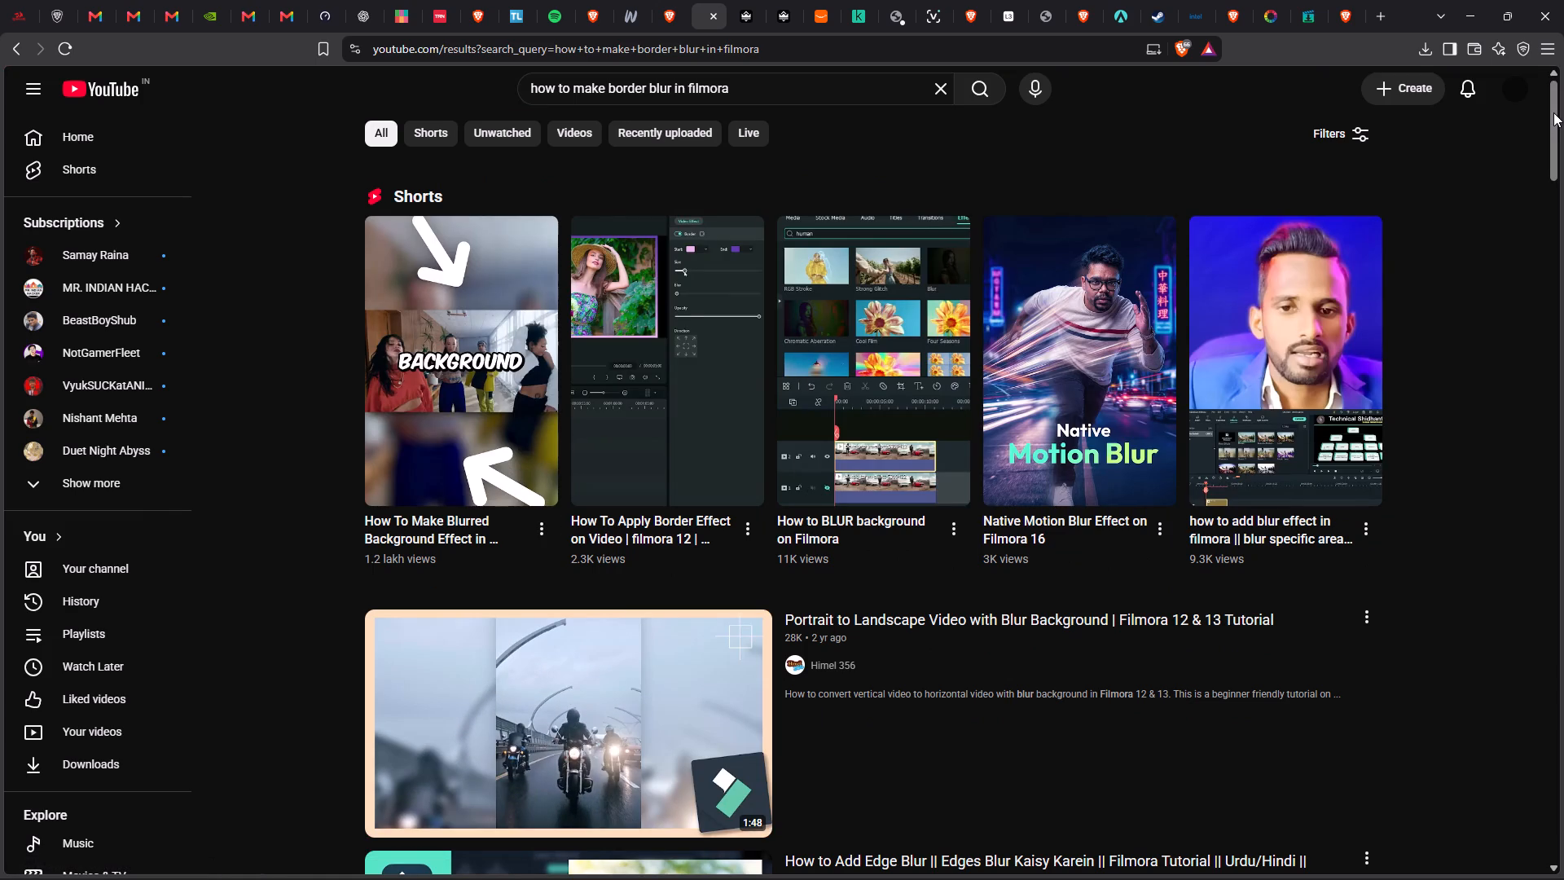
Look through the YouTube results for a tutorial on blurring the border of a clip in Filmora.
{"action": "left_click_drag", "start_coordinate": [1553, 112], "coordinate": [1544, 239]}
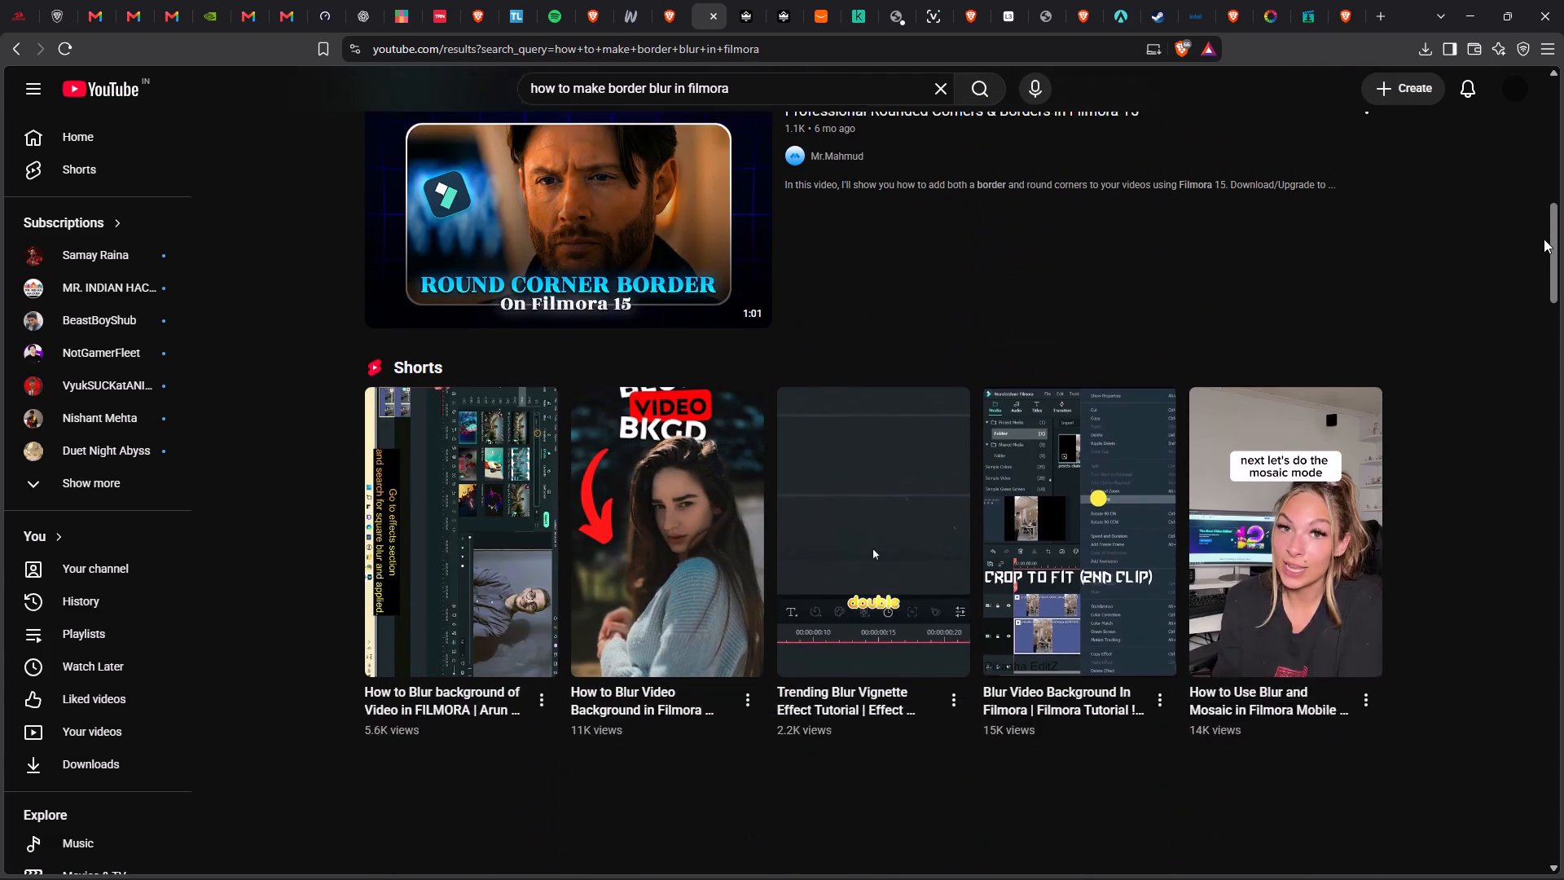
{"action": "left_click_drag", "start_coordinate": [1544, 239], "coordinate": [1539, 272]}
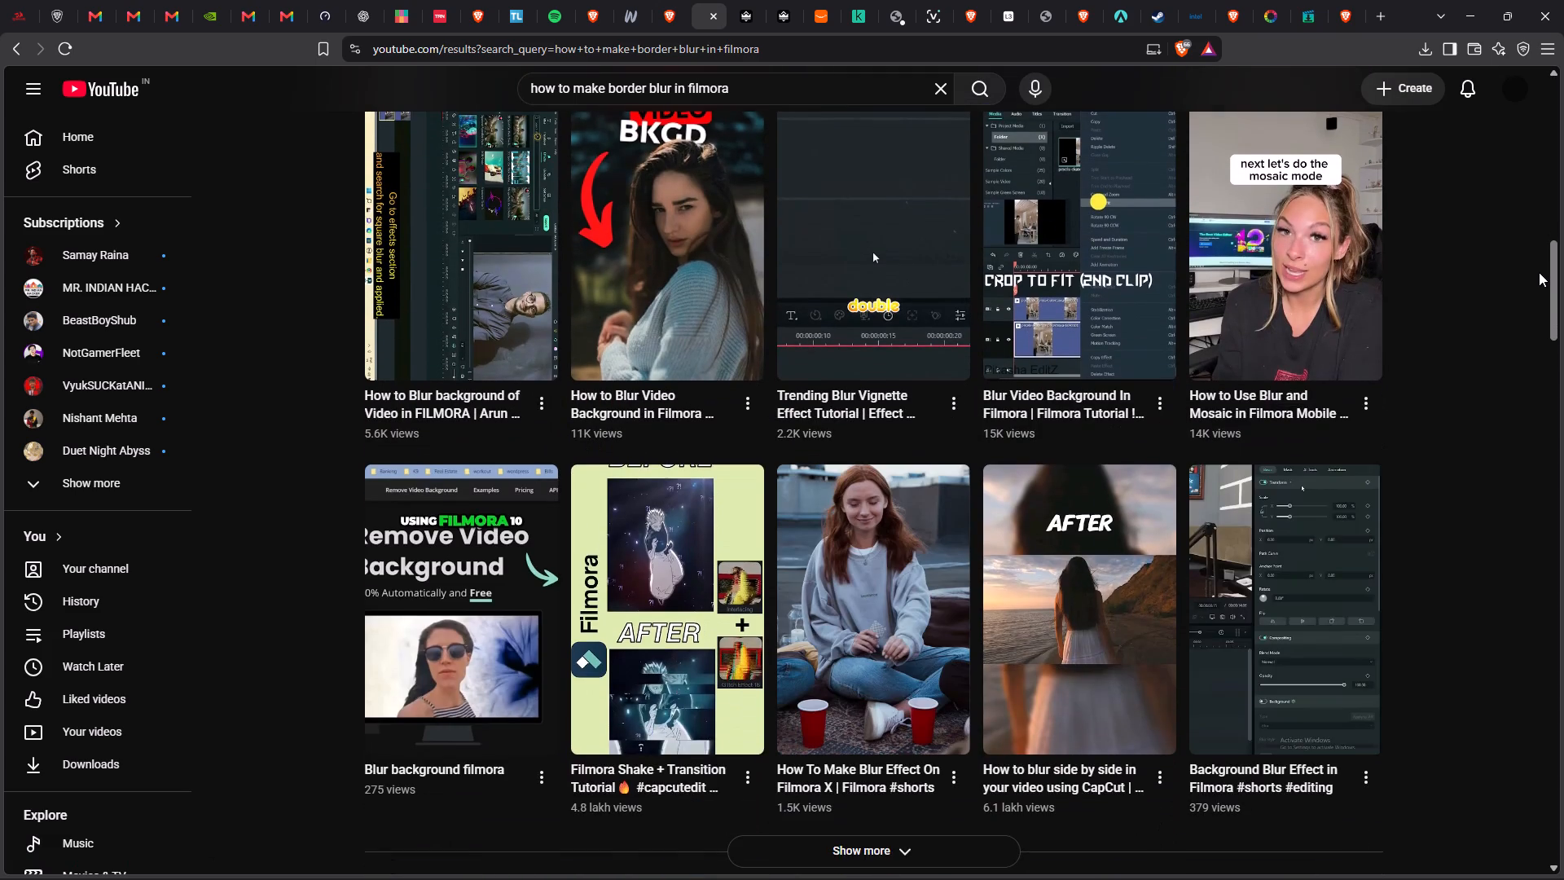
{"action": "left_click_drag", "start_coordinate": [1539, 272], "coordinate": [1538, 354]}
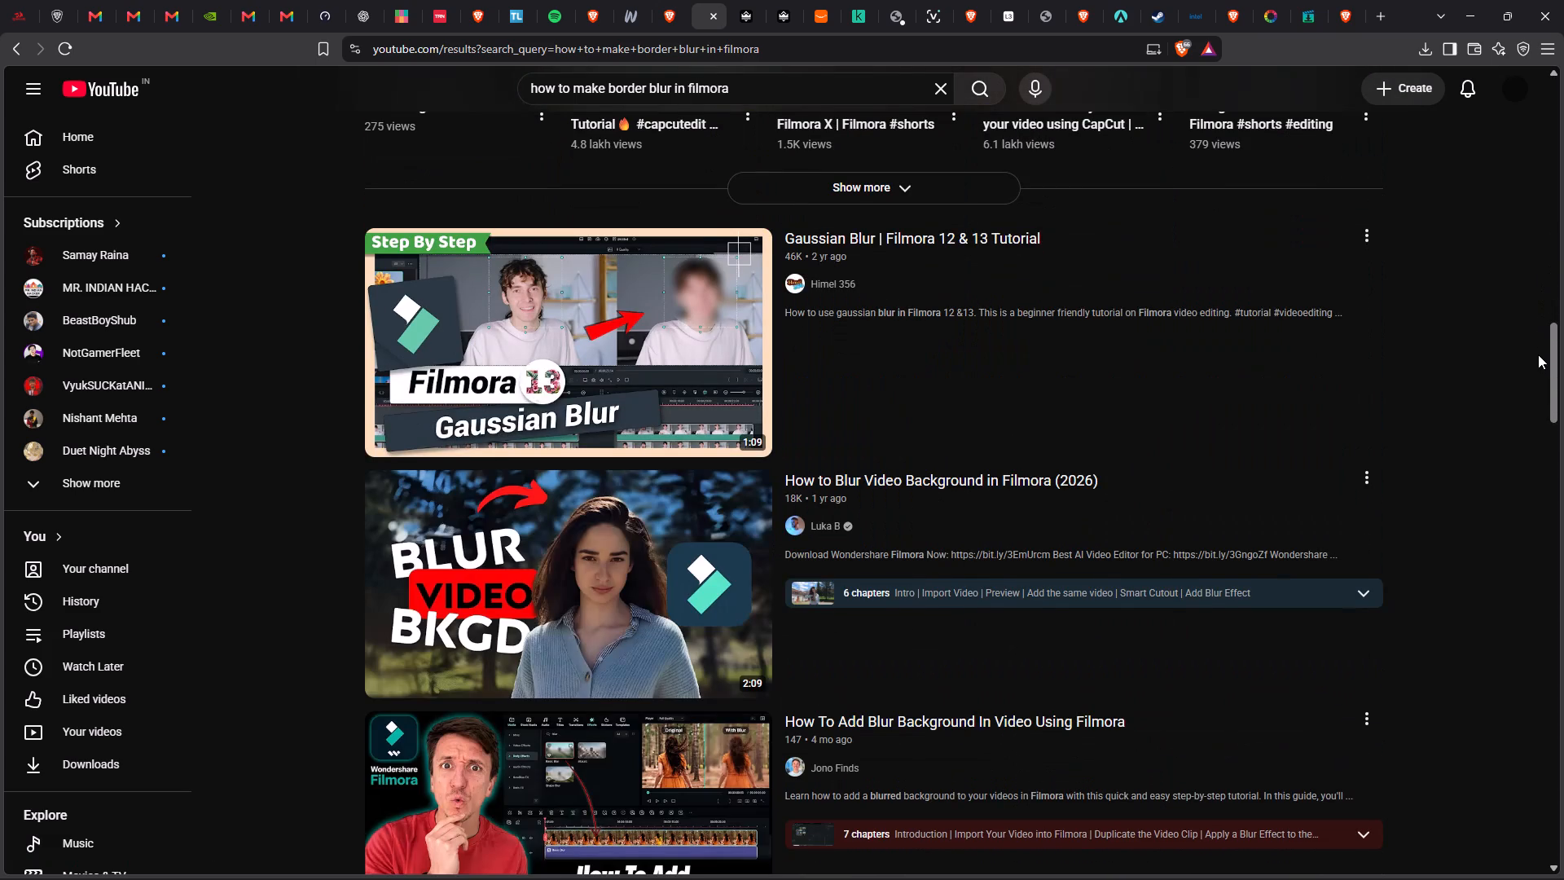
{"action": "left_click_drag", "start_coordinate": [1538, 354], "coordinate": [1544, 360]}
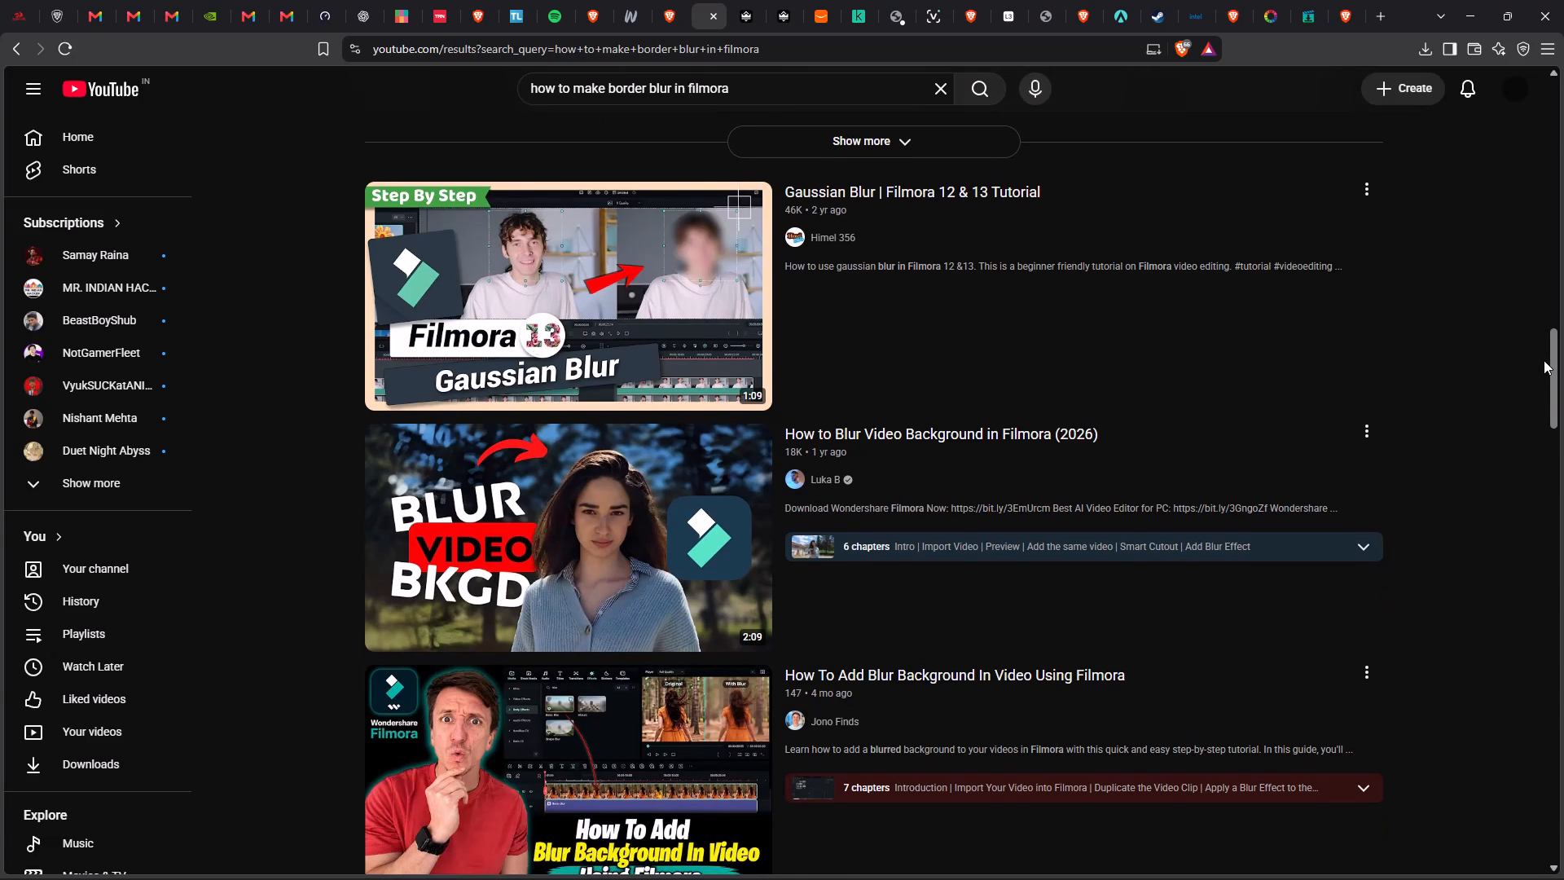
{"action": "left_click_drag", "start_coordinate": [1544, 360], "coordinate": [1540, 345]}
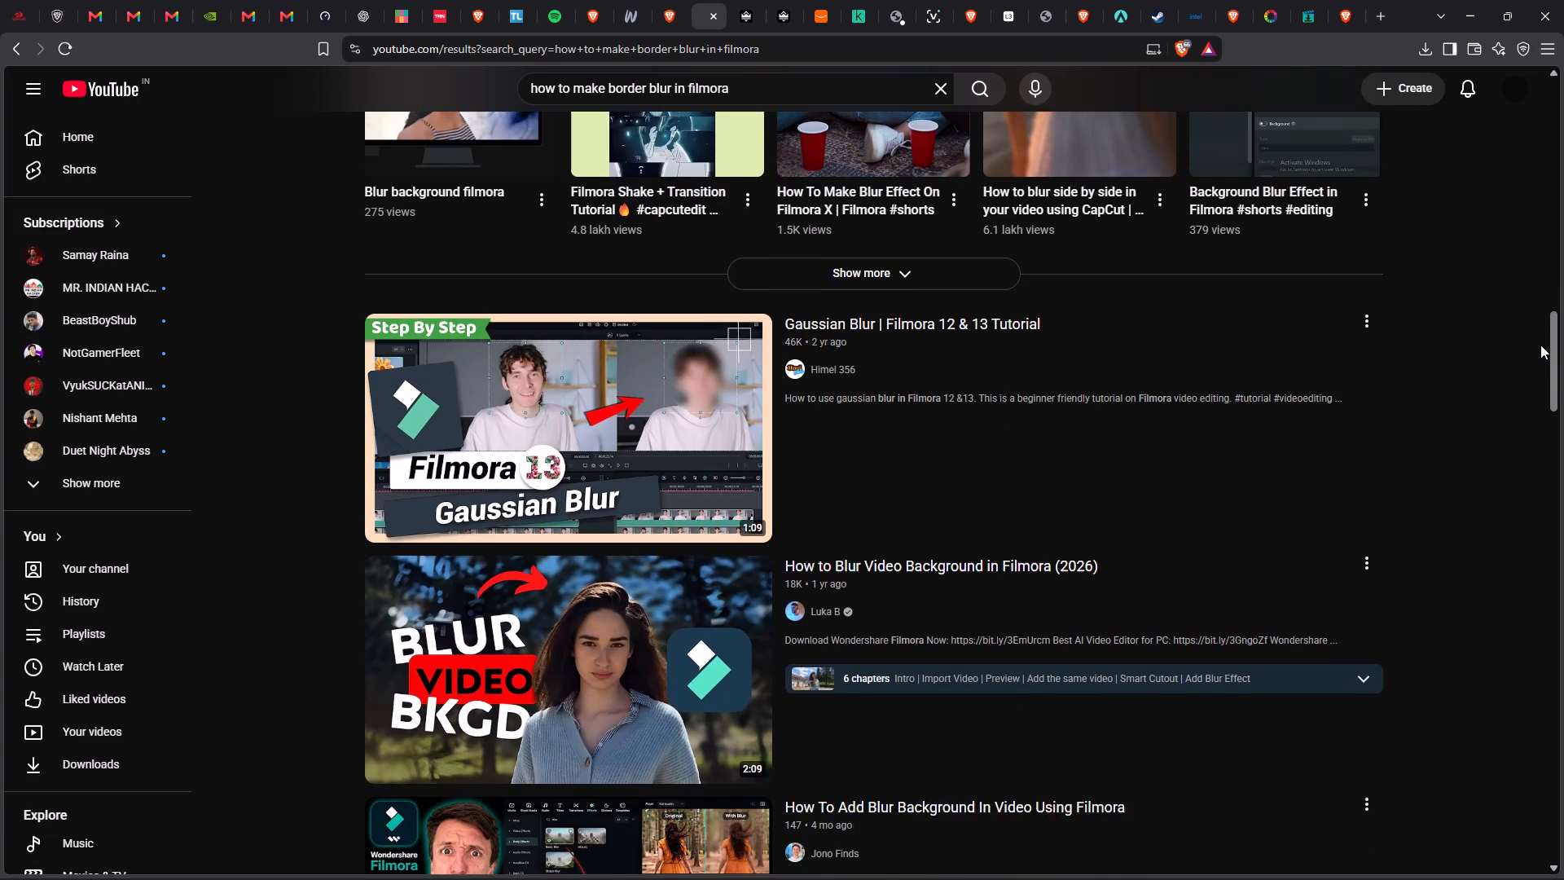
{"action": "left_click_drag", "start_coordinate": [1540, 345], "coordinate": [1541, 367]}
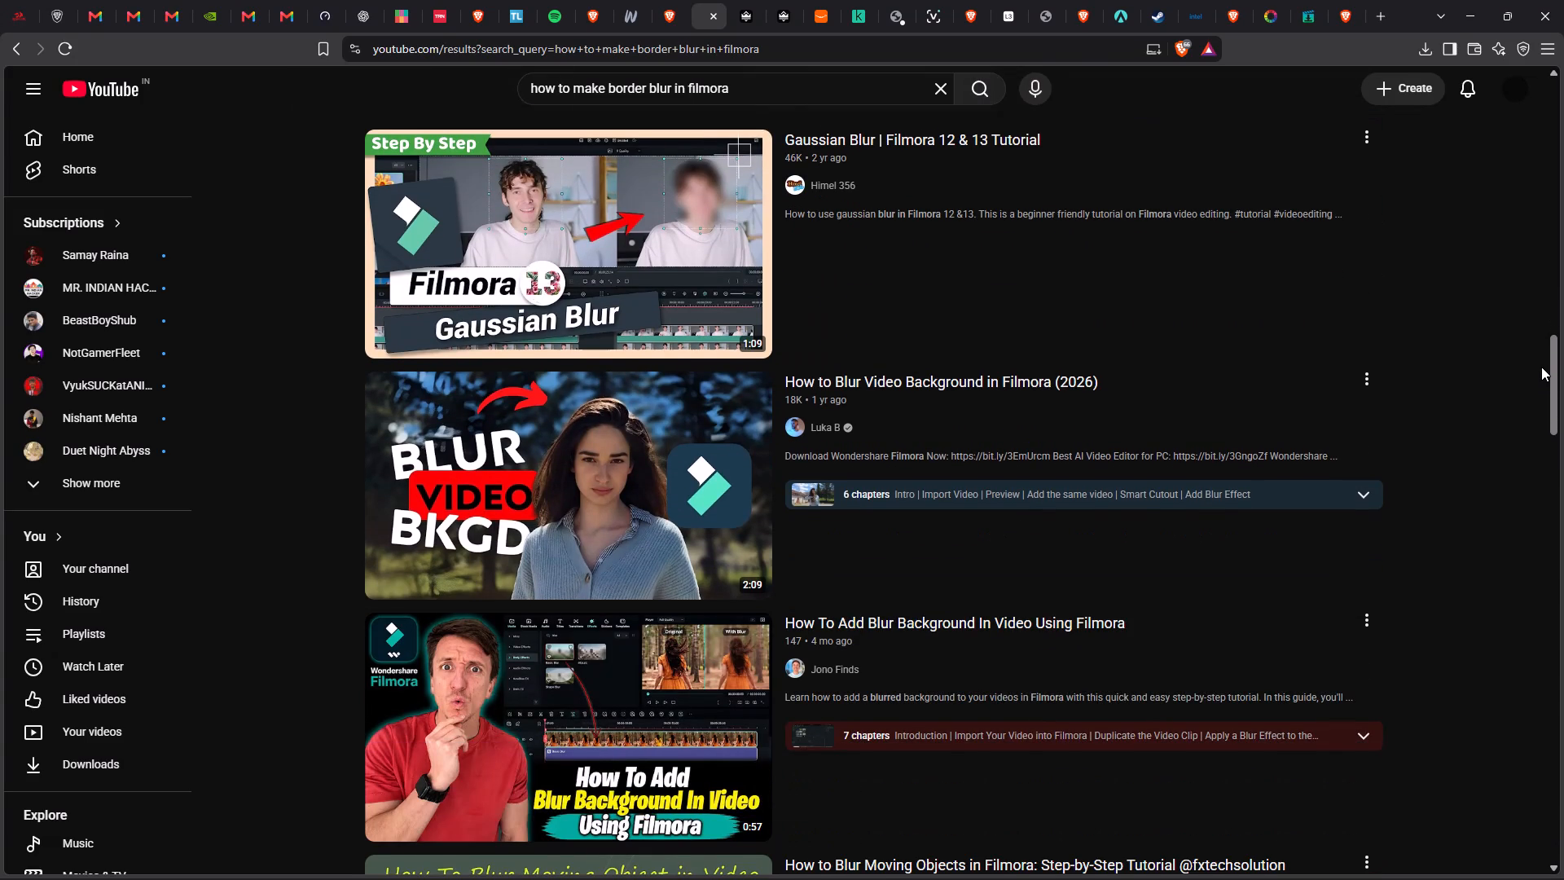
{"action": "left_click_drag", "start_coordinate": [1541, 367], "coordinate": [1550, 508]}
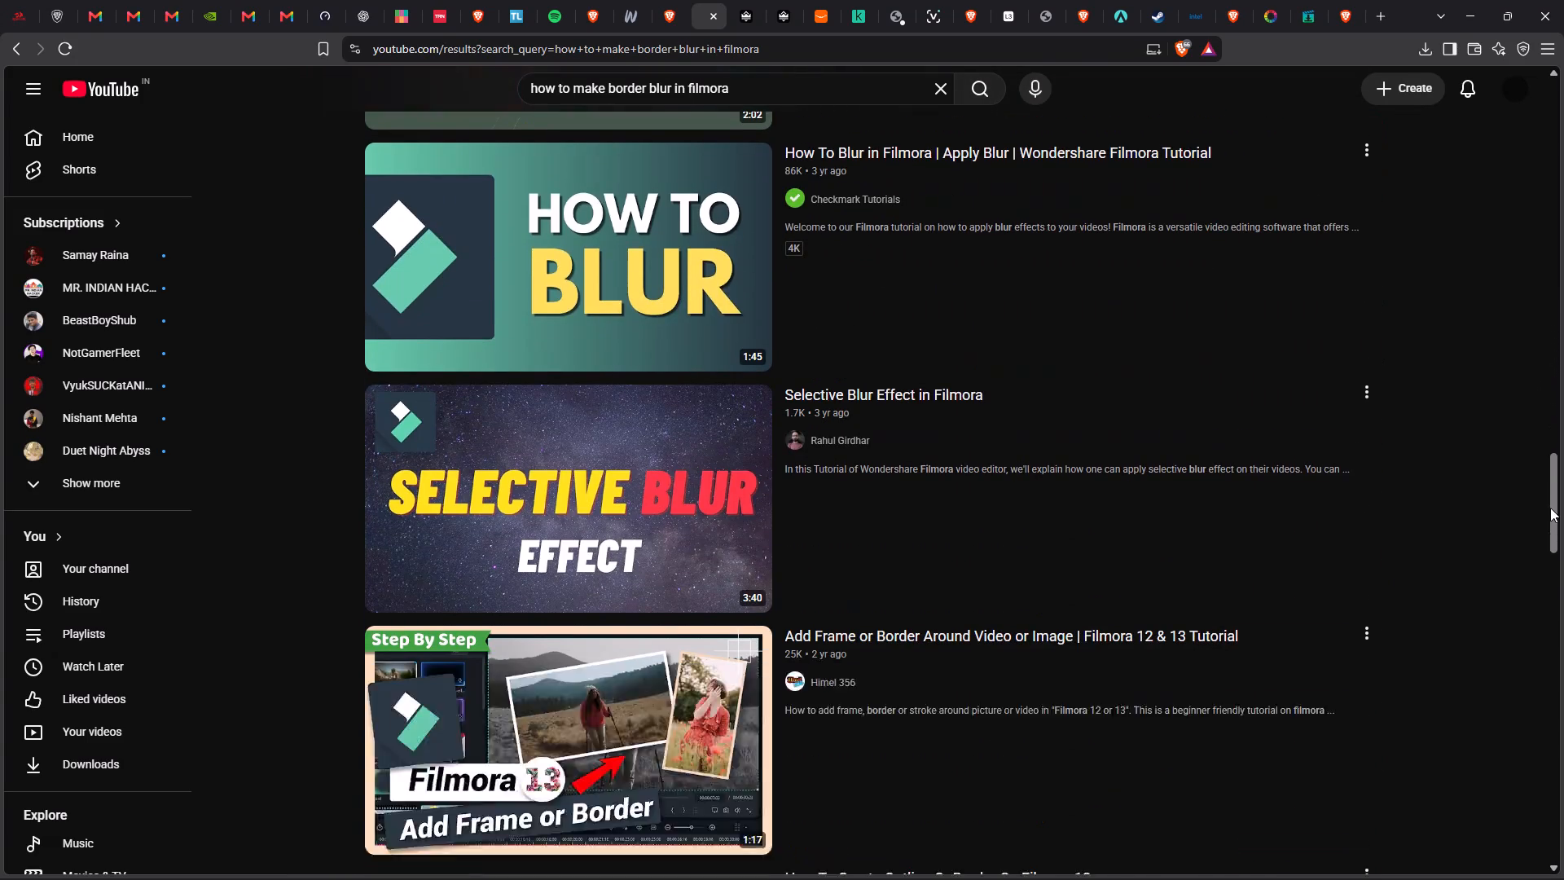
{"action": "left_click_drag", "start_coordinate": [1550, 508], "coordinate": [1557, 594]}
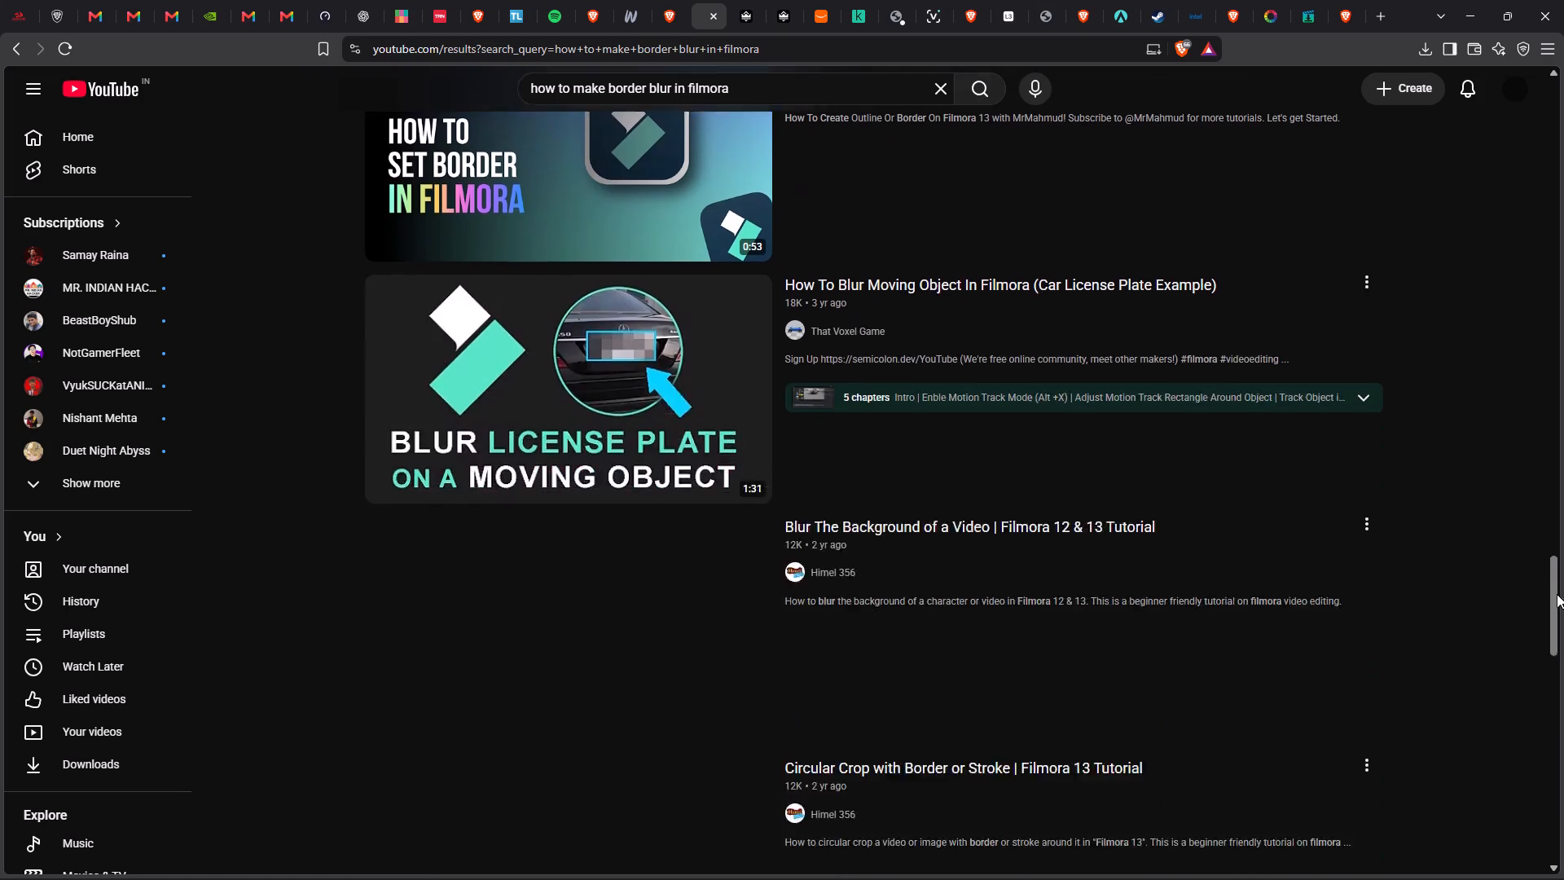
{"action": "left_click_drag", "start_coordinate": [1557, 594], "coordinate": [1563, 674]}
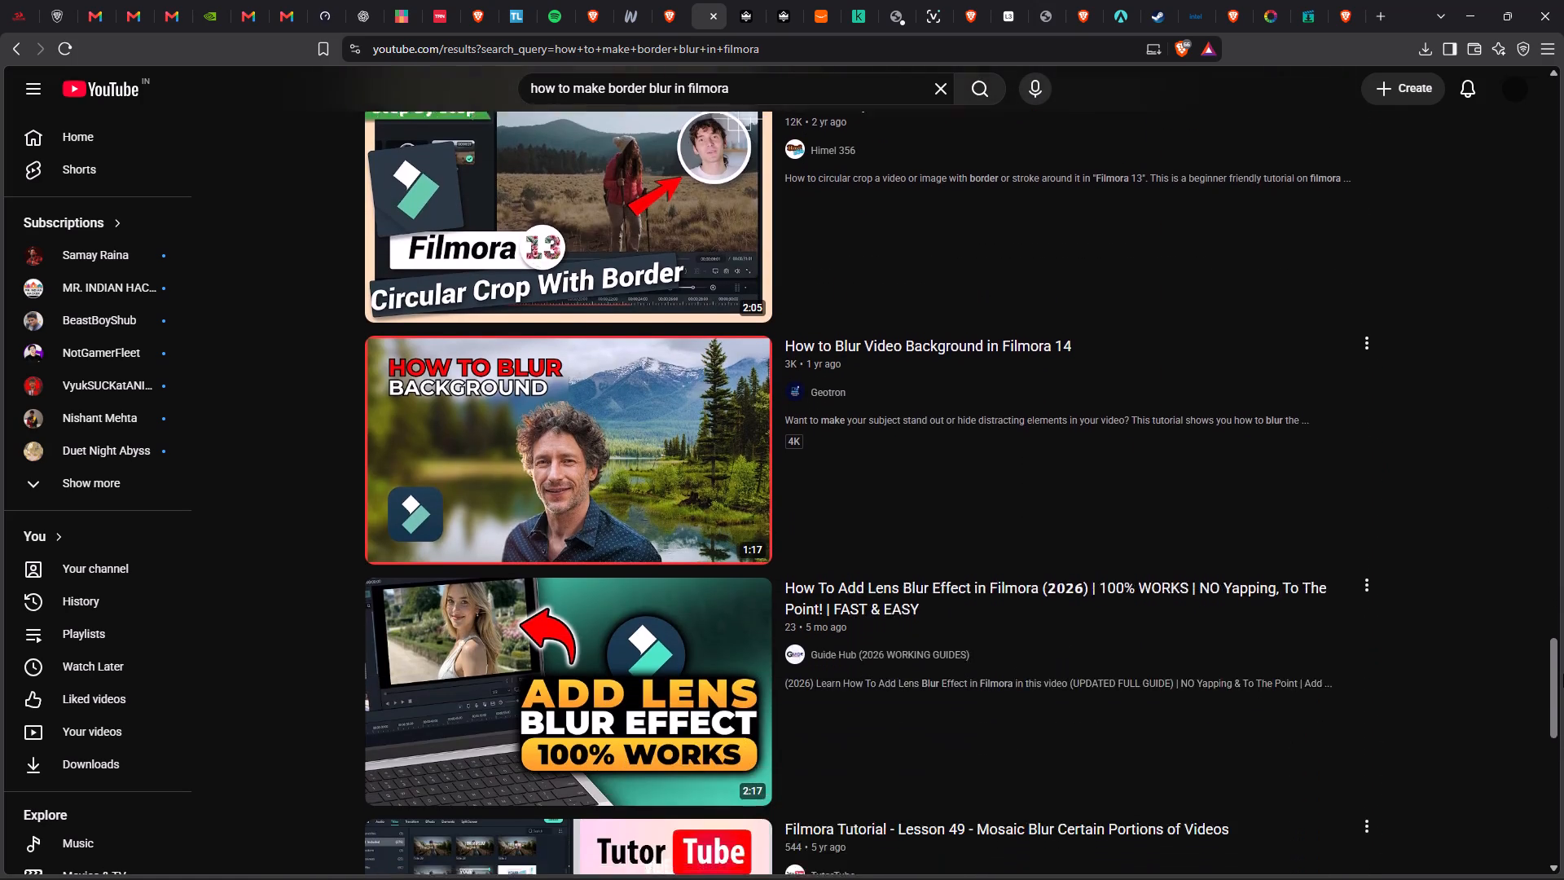
{"action": "left_click_drag", "start_coordinate": [1563, 674], "coordinate": [1550, 850]}
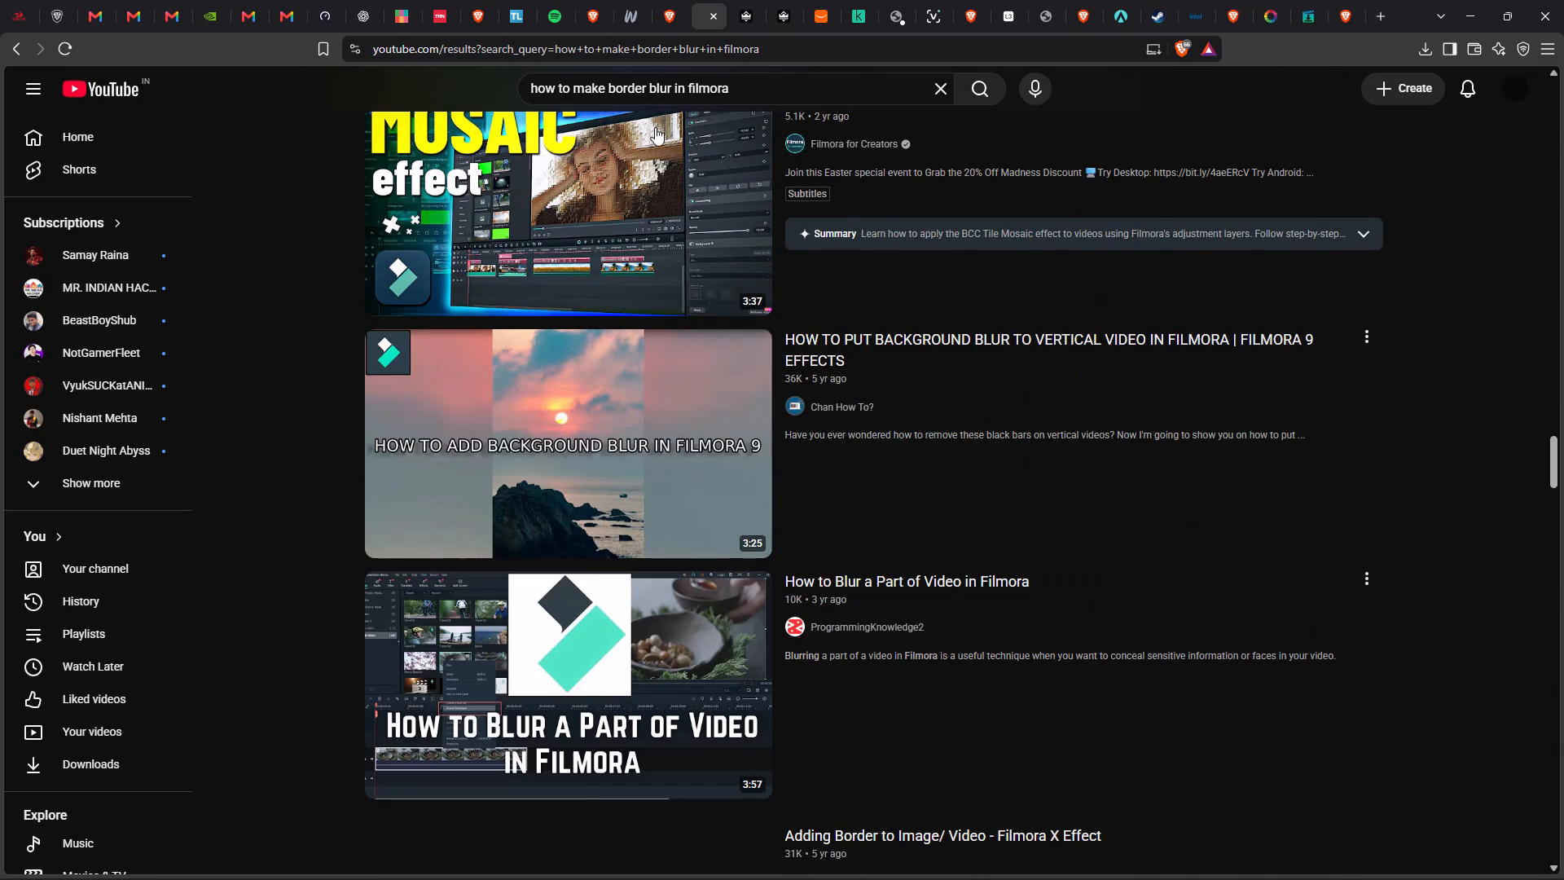
Change the YouTube search to "how to make border less in filmora" and run it.
{"action": "left_click", "coordinate": [667, 83]}
{"action": "left_click", "coordinate": [669, 90]}
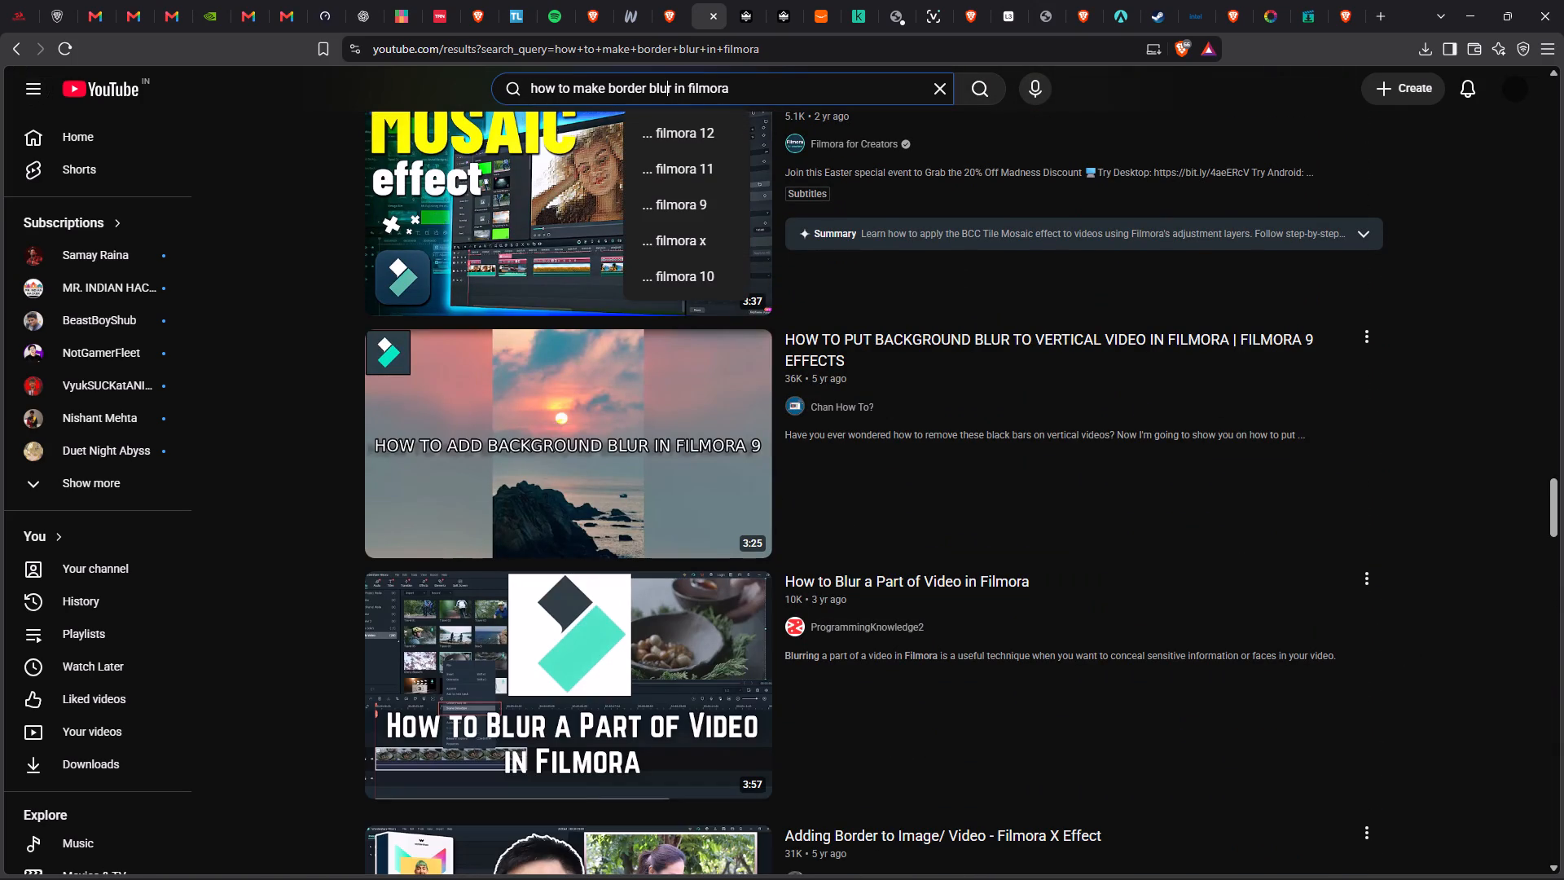
{"action": "left_click", "coordinate": [669, 90]}
{"action": "key", "text": "BackSpace"}
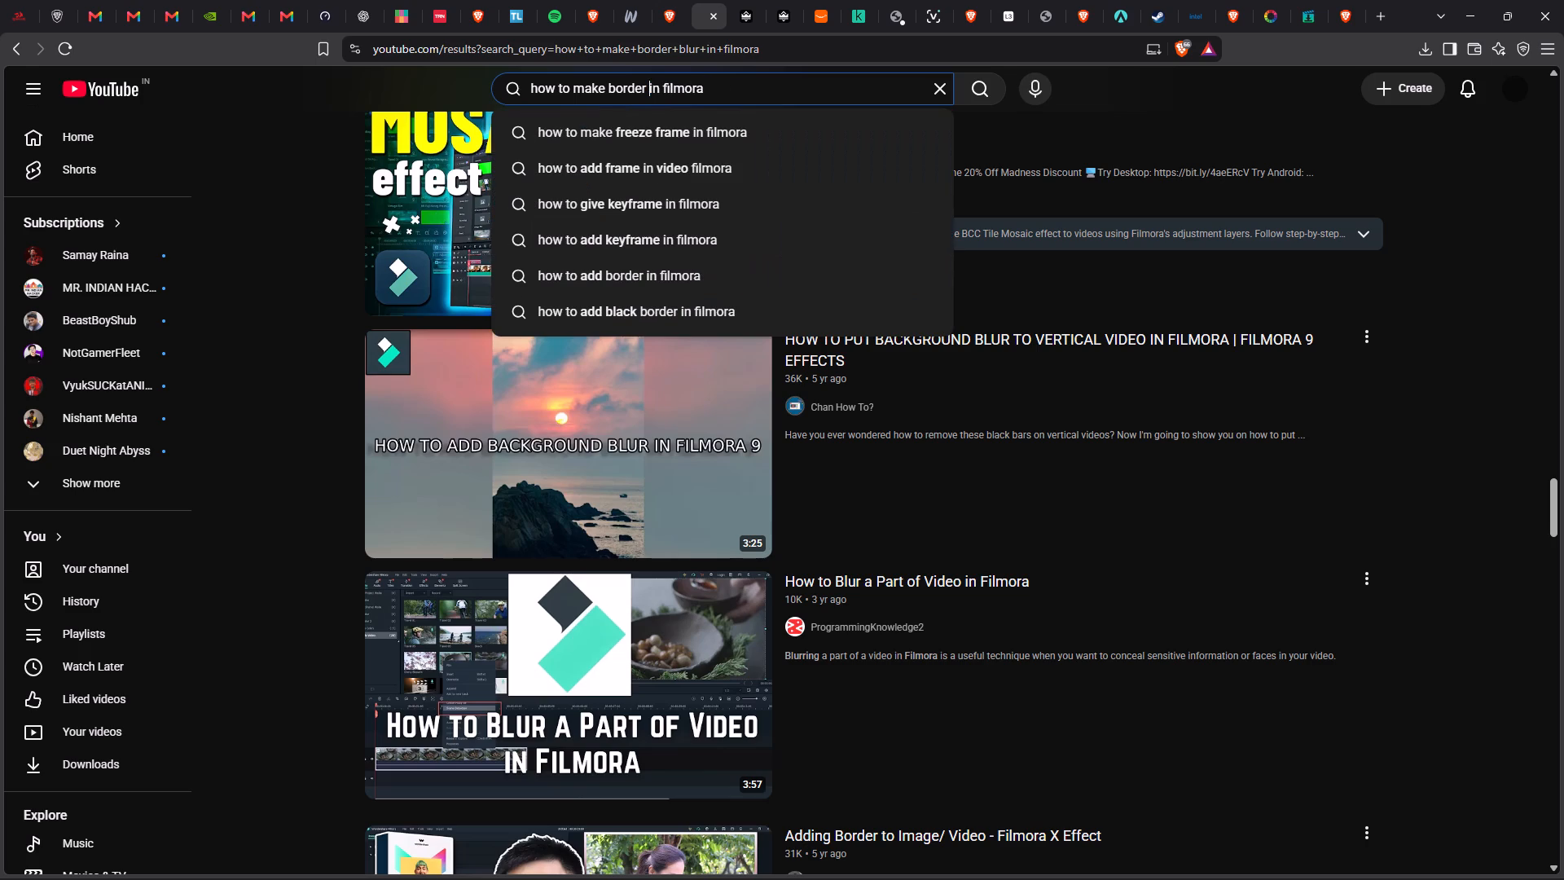
{"action": "type", "text": "less"}
{"action": "key", "text": "space"}
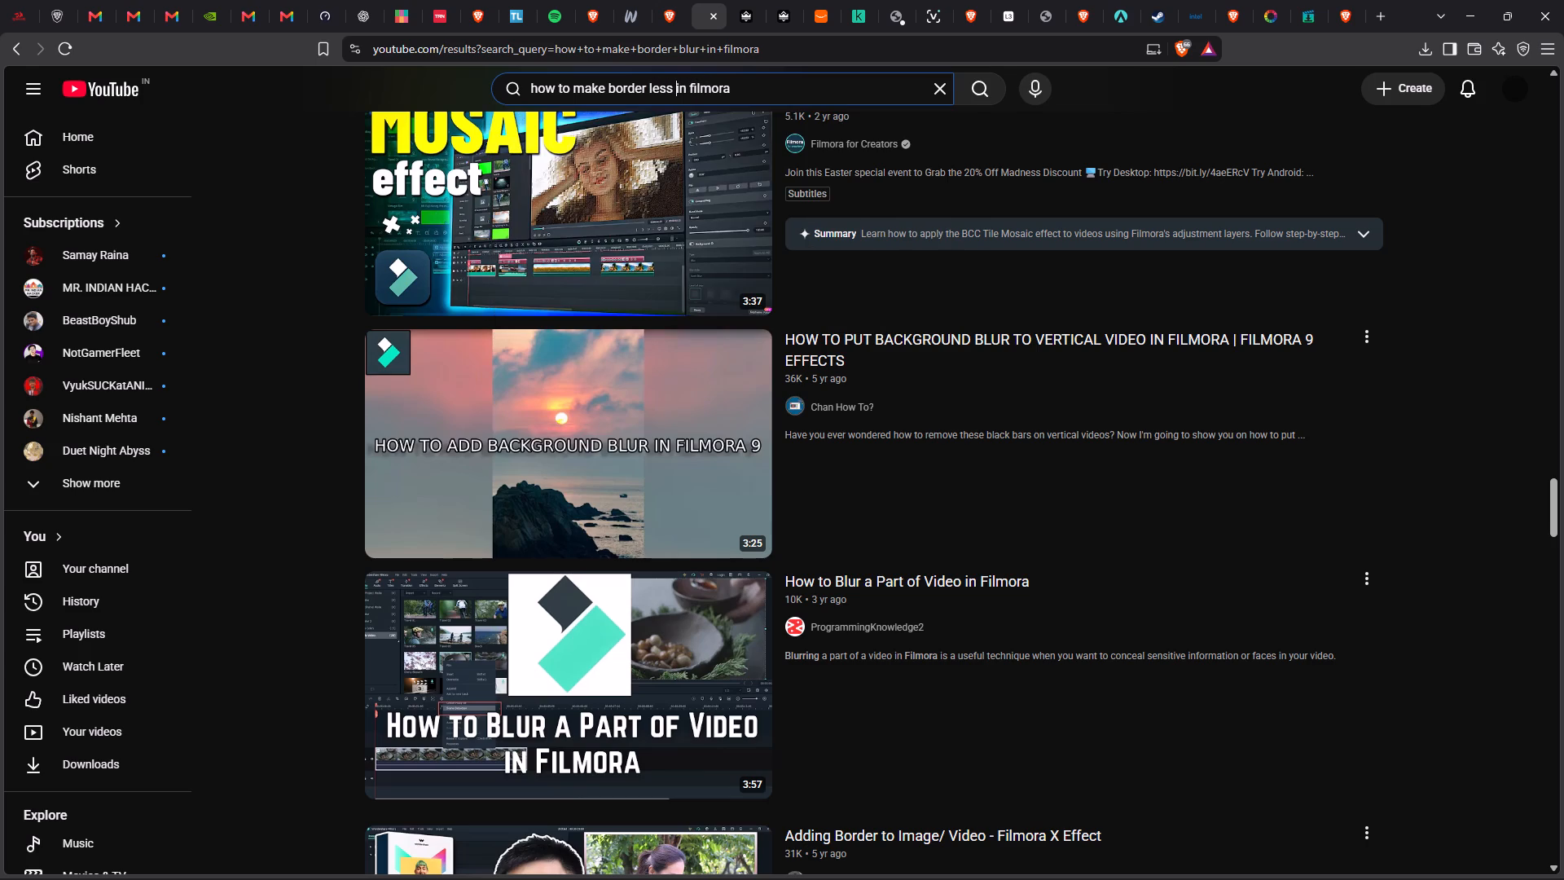
{"action": "key", "text": "Return"}
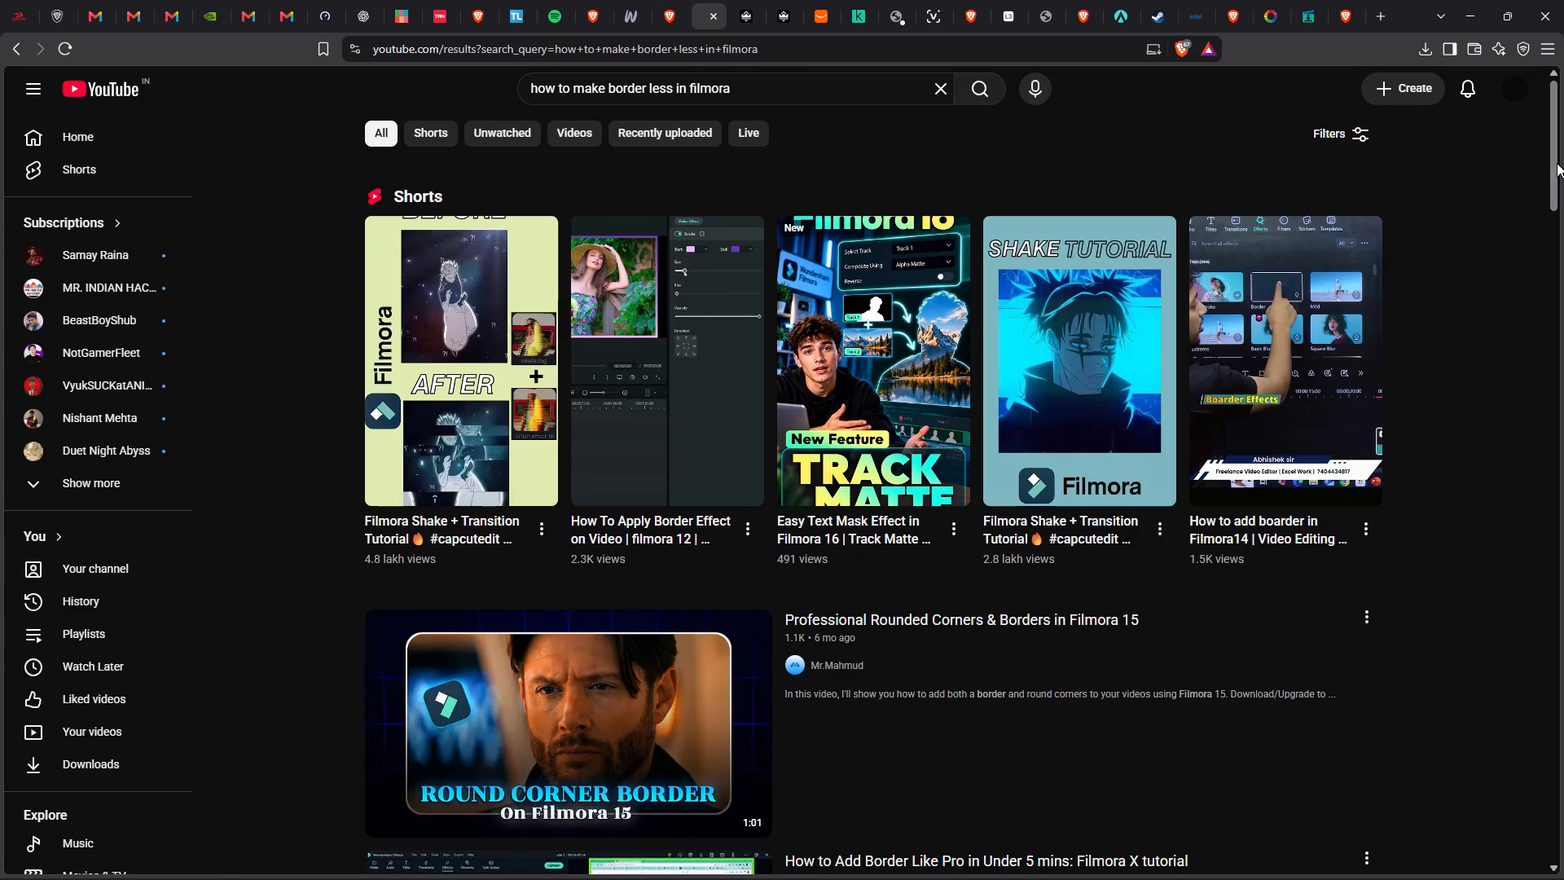
Look through the YouTube results for a tutorial on making a clip borderless in Filmora.
{"action": "left_click_drag", "start_coordinate": [1554, 164], "coordinate": [1563, 366]}
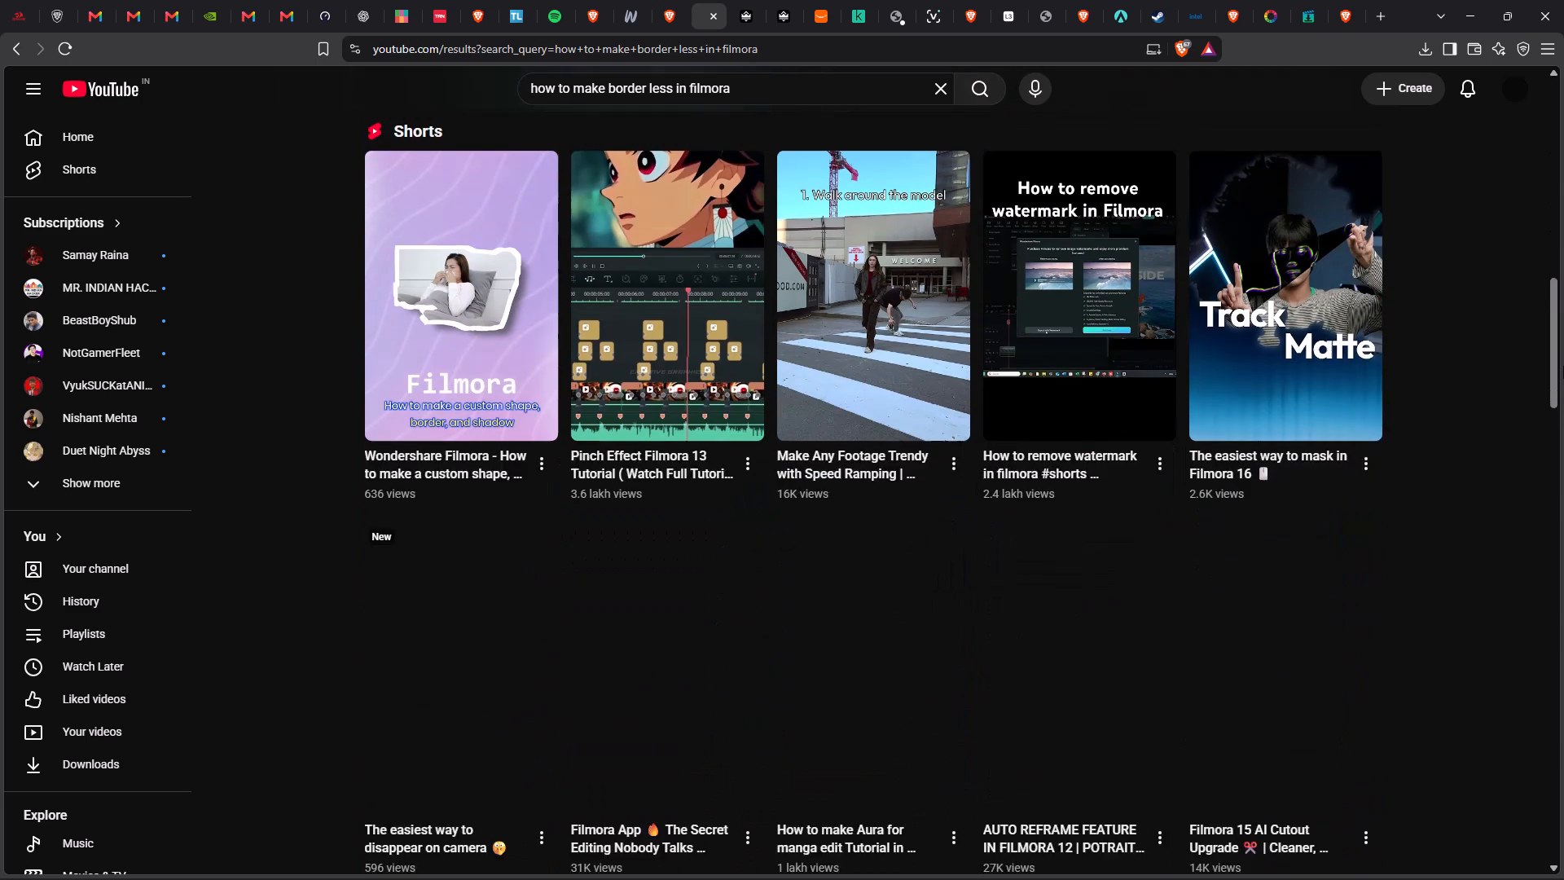
{"action": "left_click_drag", "start_coordinate": [1563, 366], "coordinate": [1556, 406]}
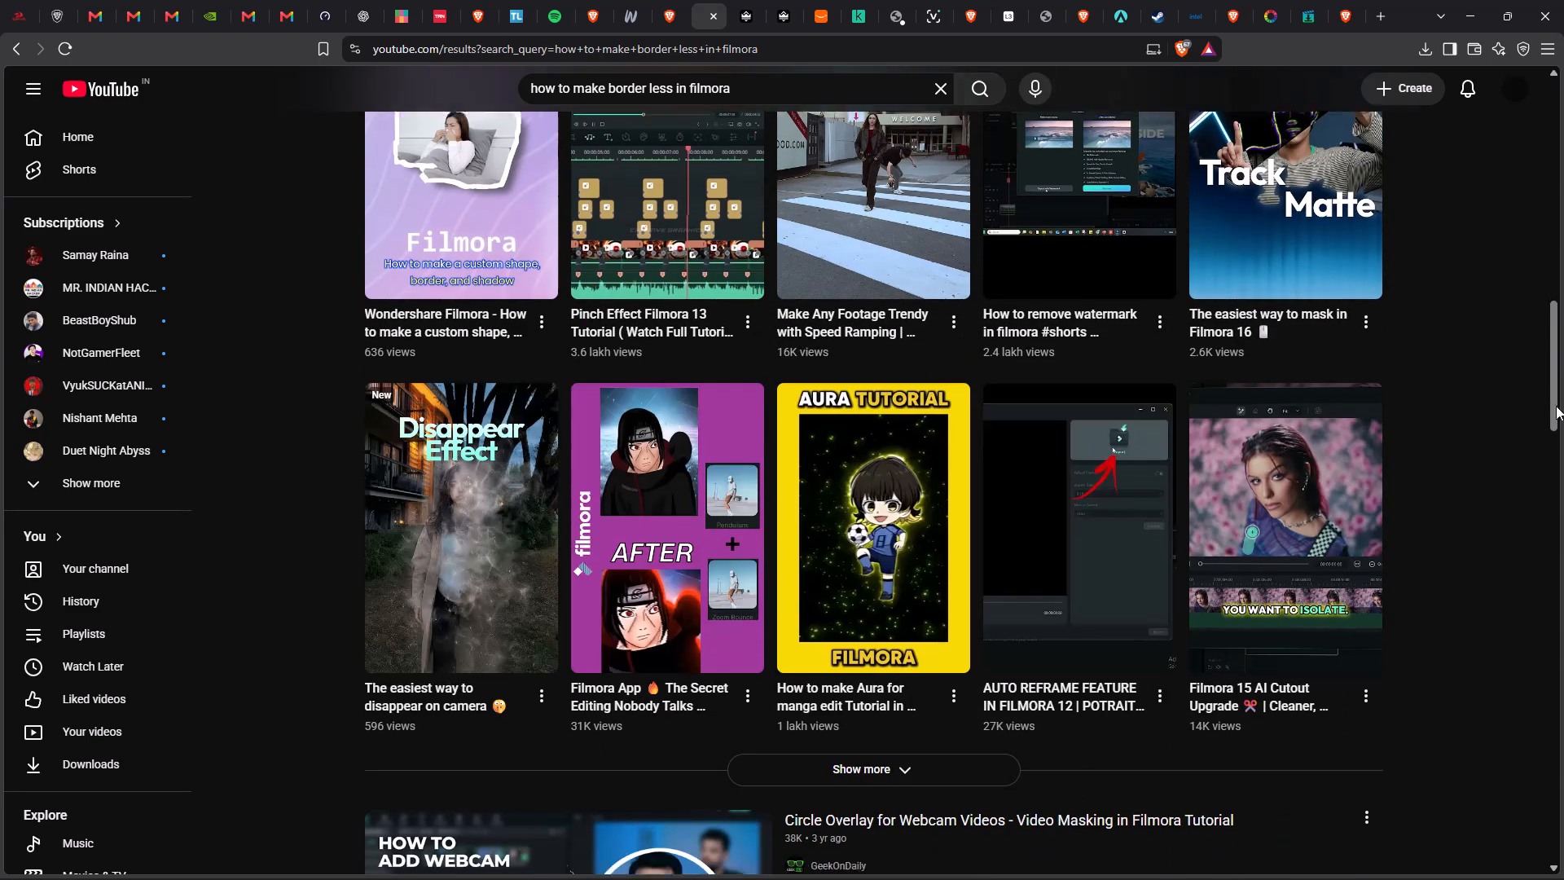
{"action": "left_click_drag", "start_coordinate": [1556, 406], "coordinate": [1550, 455]}
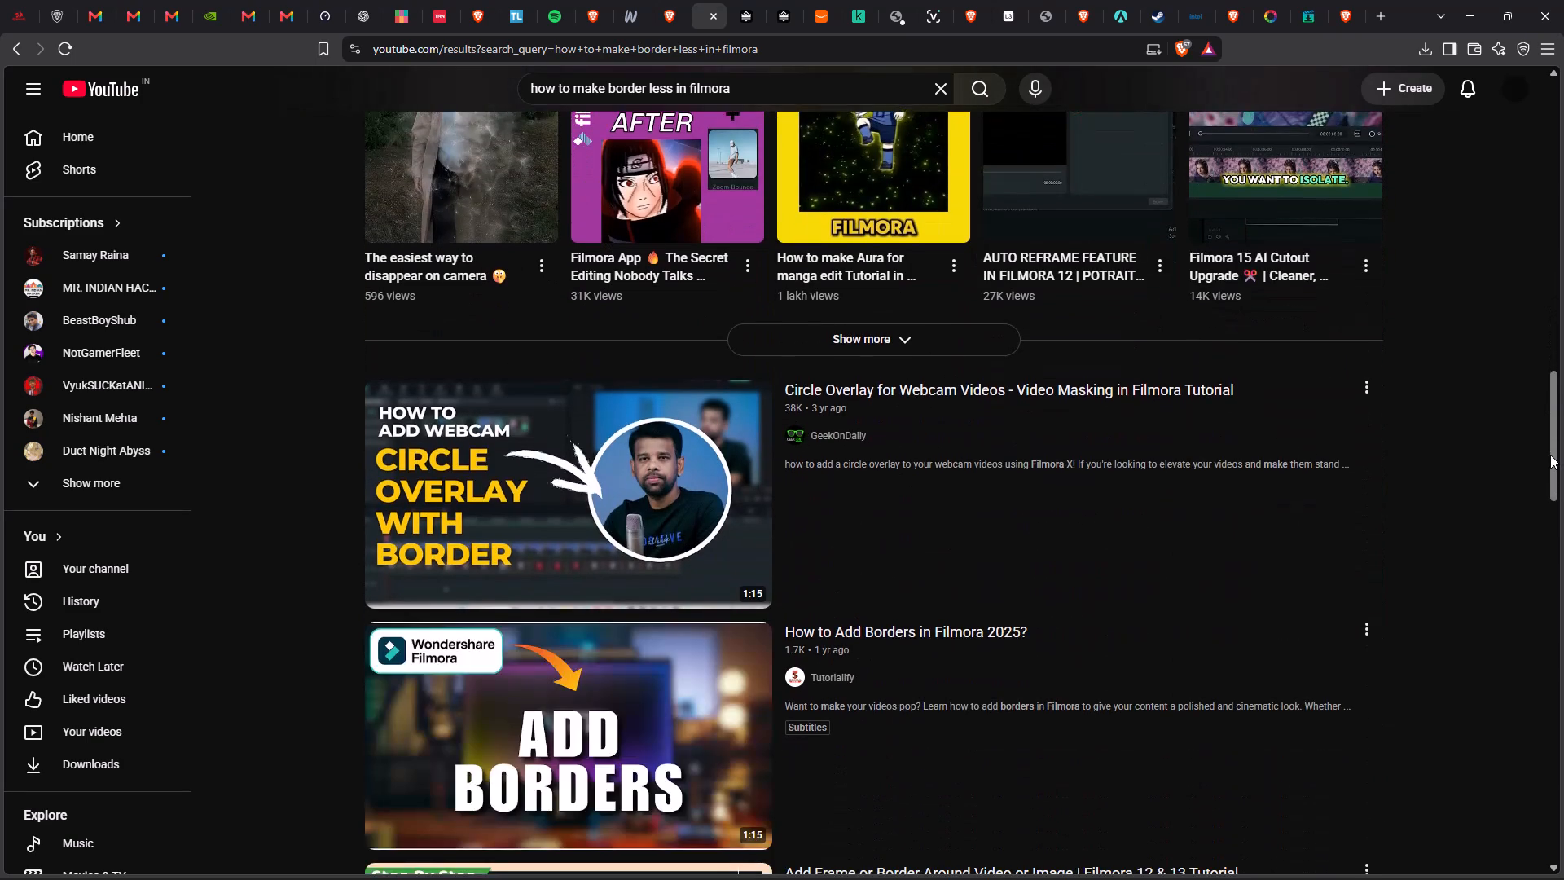
{"action": "left_click_drag", "start_coordinate": [1550, 455], "coordinate": [1557, 511]}
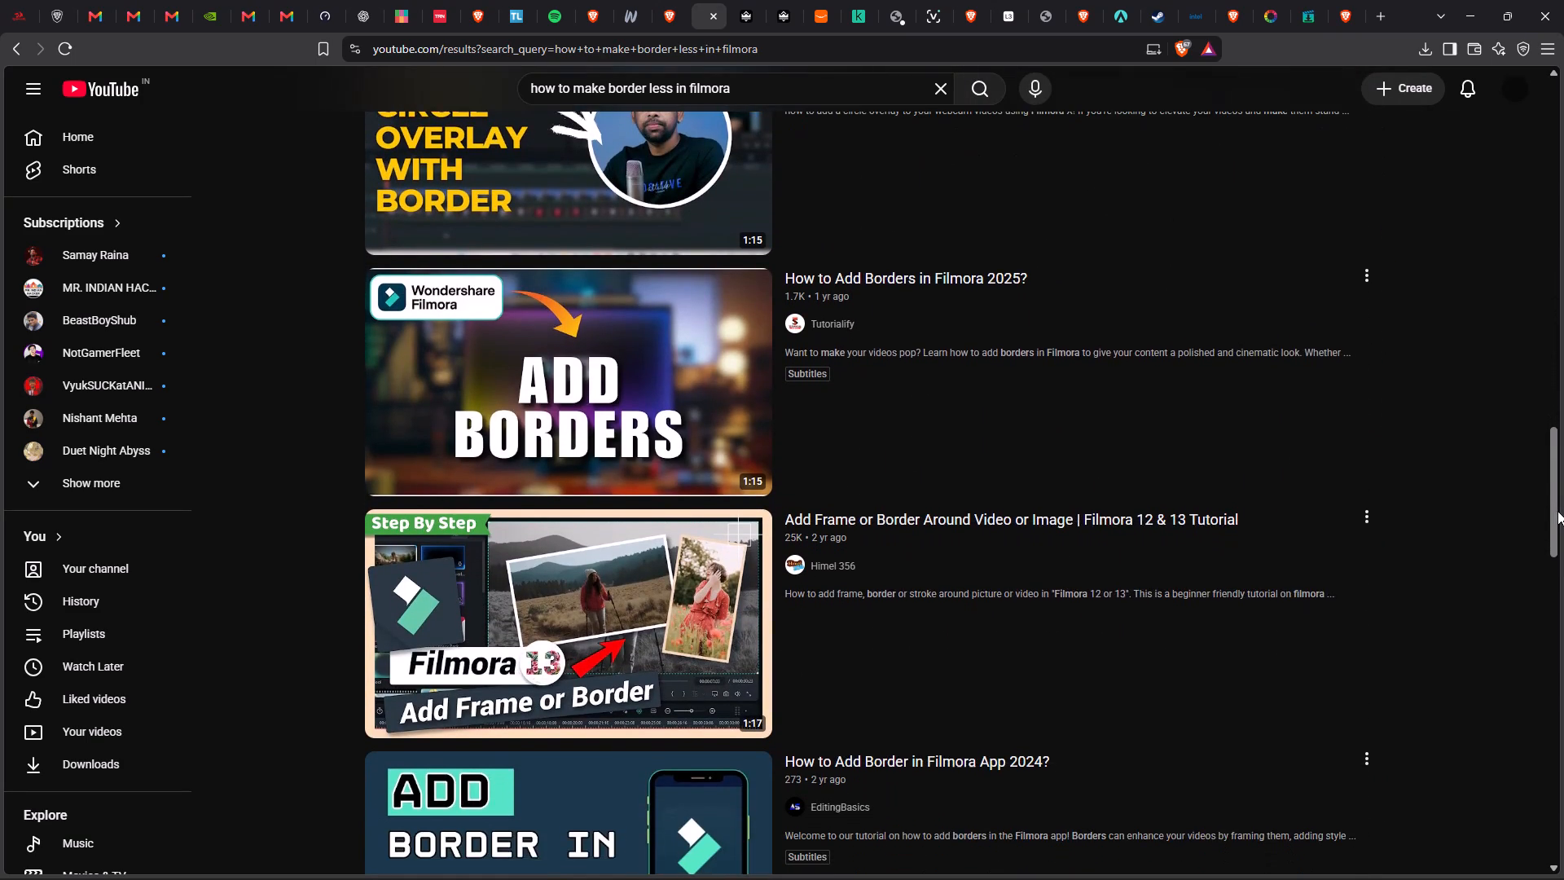
{"action": "left_click_drag", "start_coordinate": [1557, 511], "coordinate": [1528, 618]}
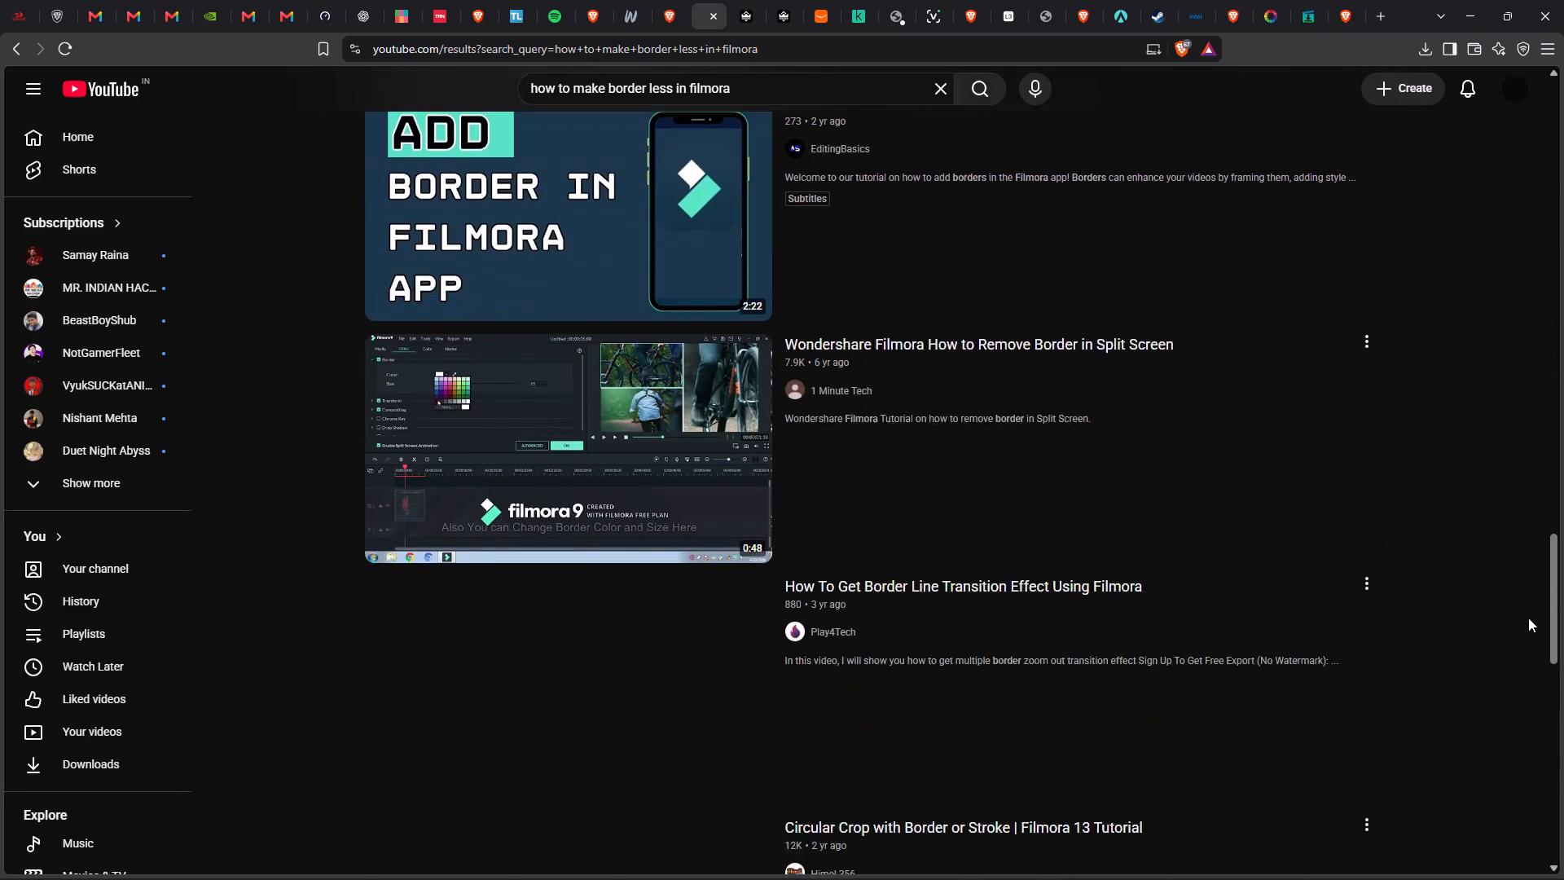
{"action": "left_click_drag", "start_coordinate": [1528, 618], "coordinate": [1552, 755]}
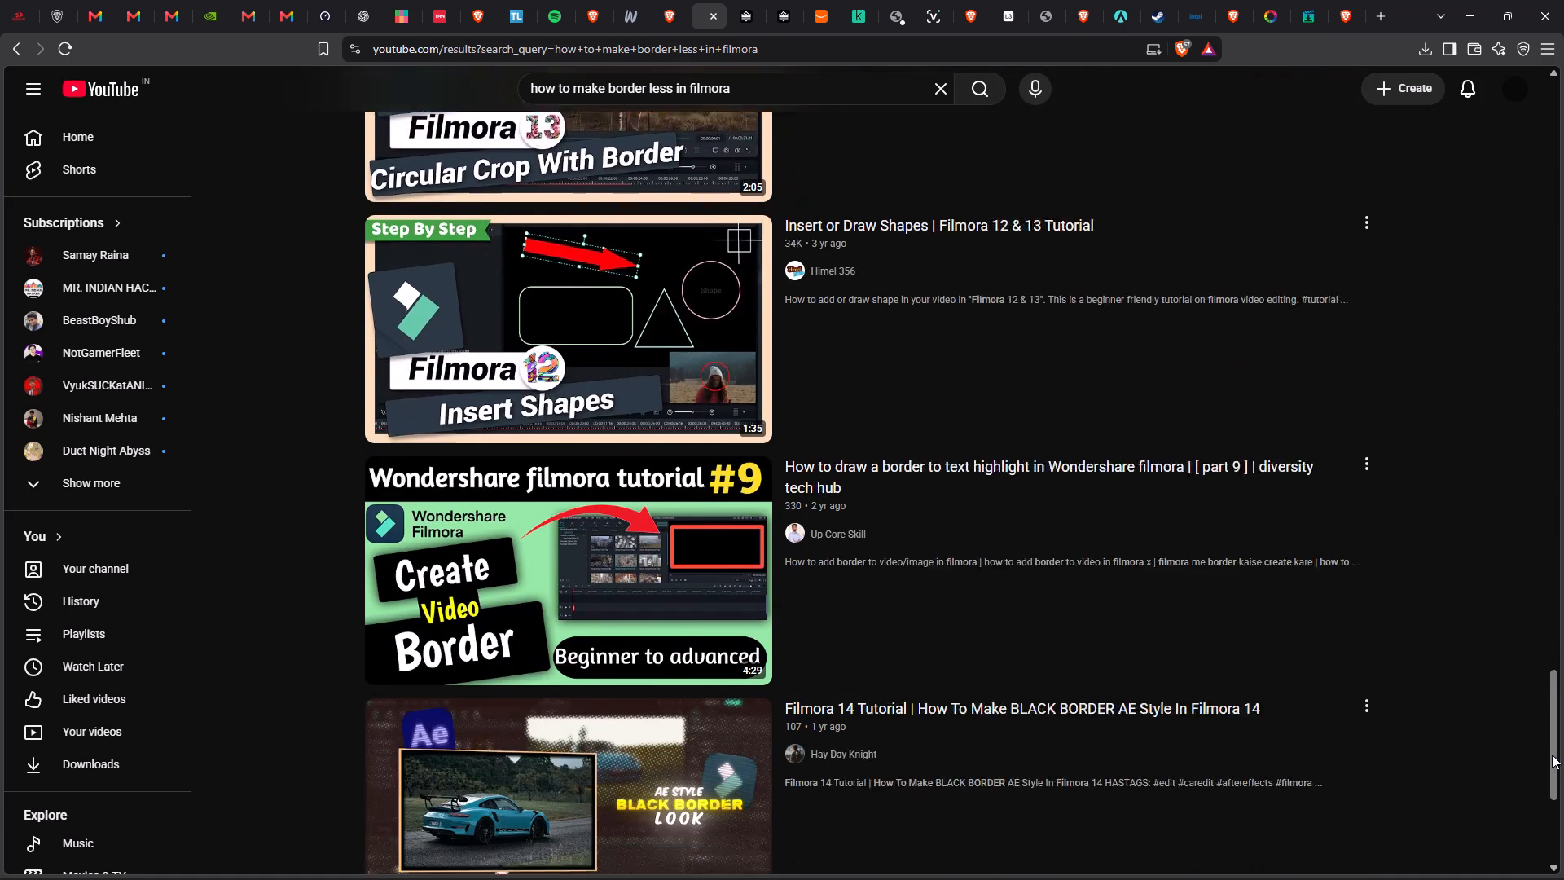
{"action": "left_click_drag", "start_coordinate": [1552, 755], "coordinate": [1520, 629]}
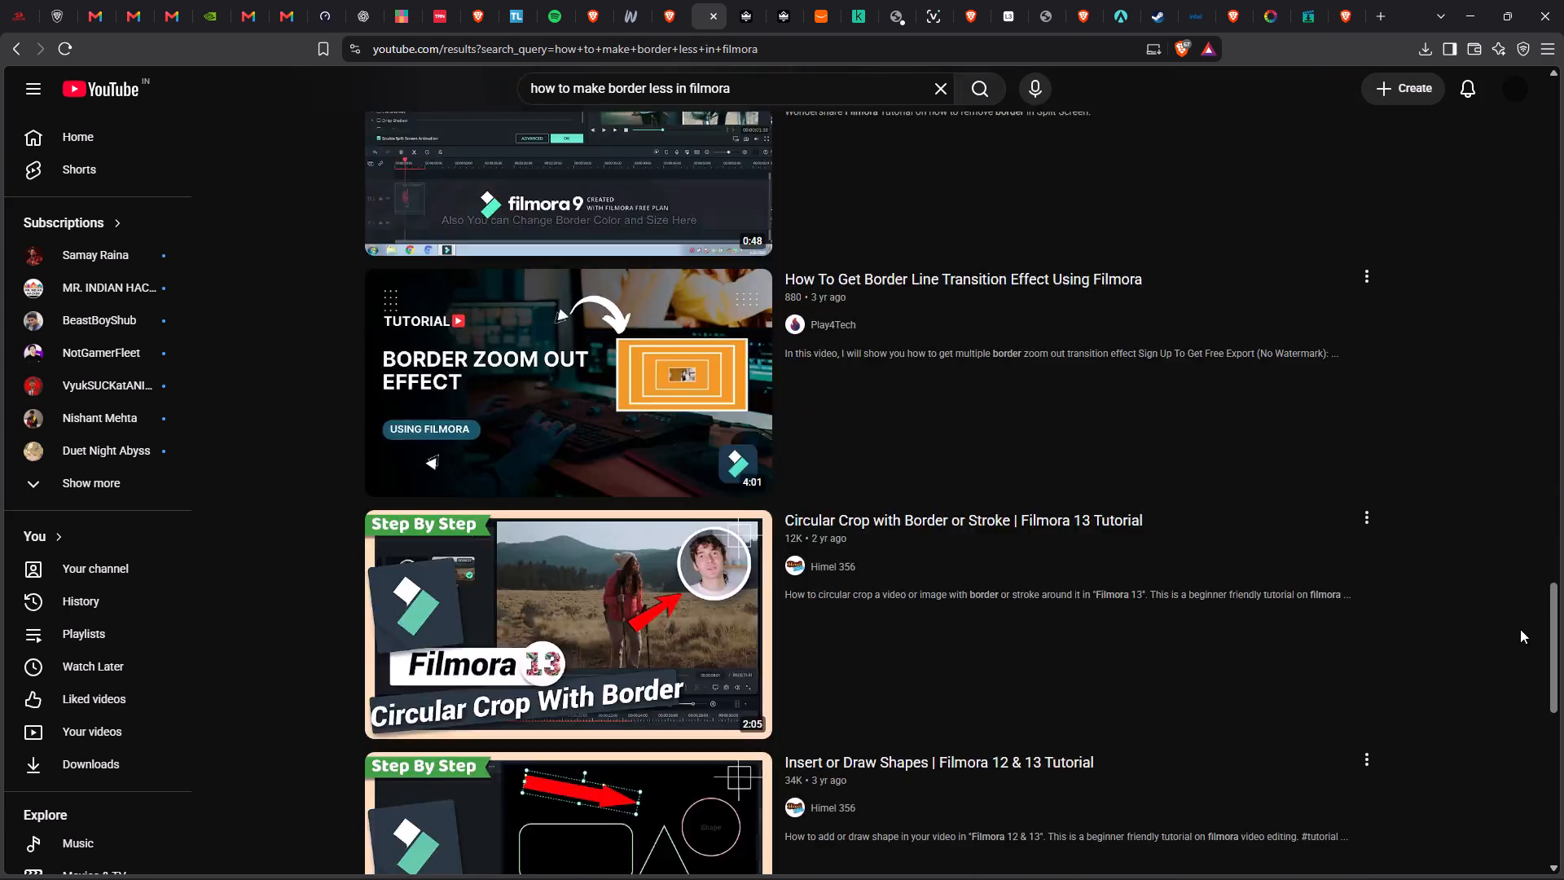
{"action": "left_click_drag", "start_coordinate": [1520, 629], "coordinate": [1043, 149]}
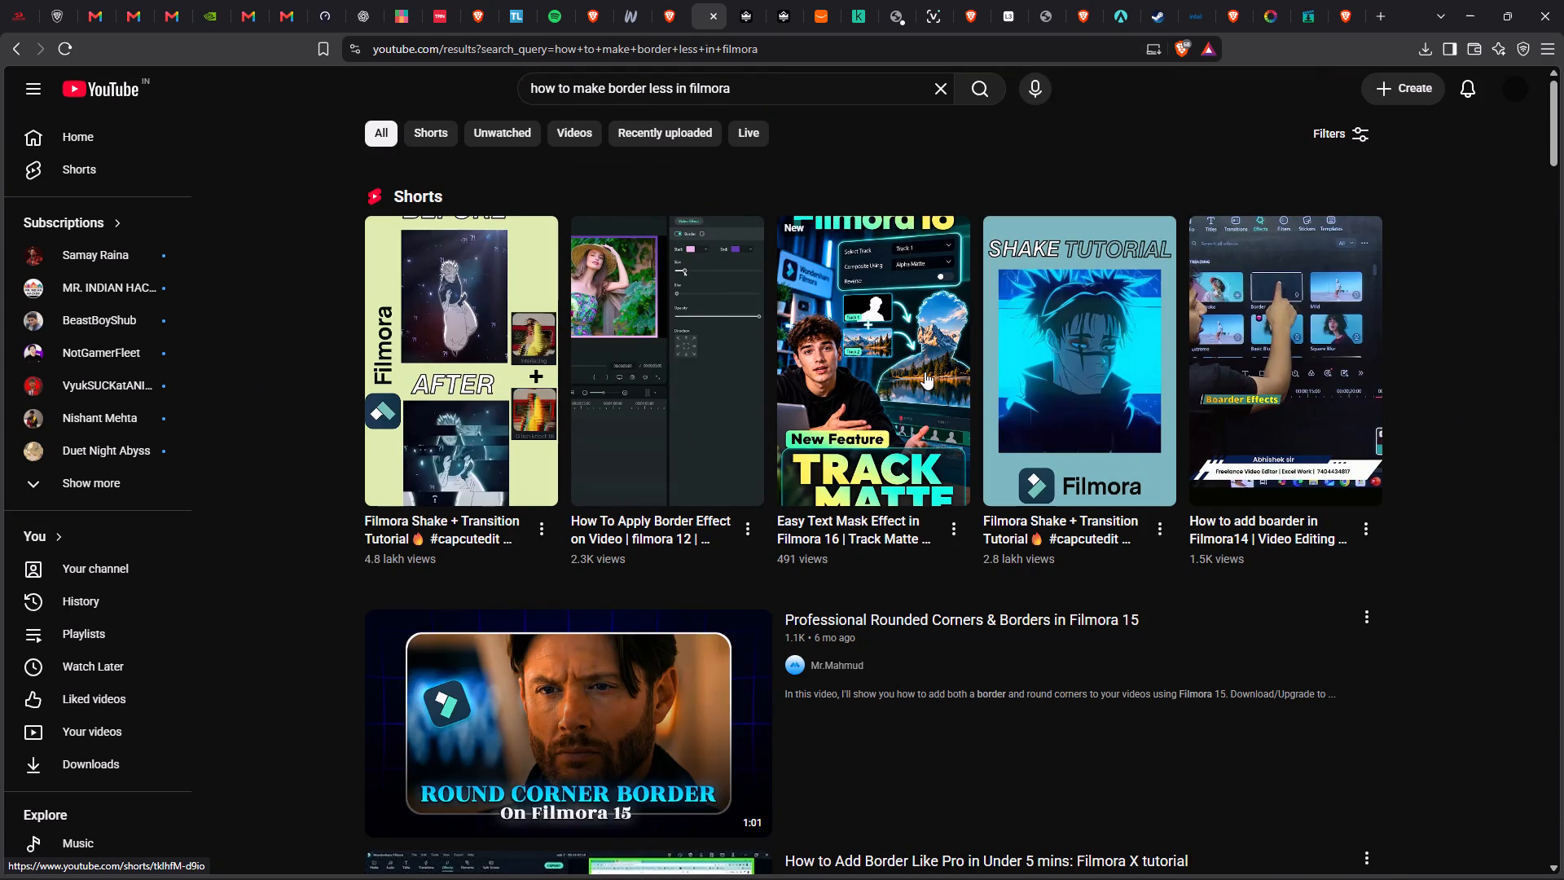
Switch back to Filmora and check the Basic video settings of the compound clip on the Video 3 track.
{"action": "left_click", "coordinate": [1041, 874]}
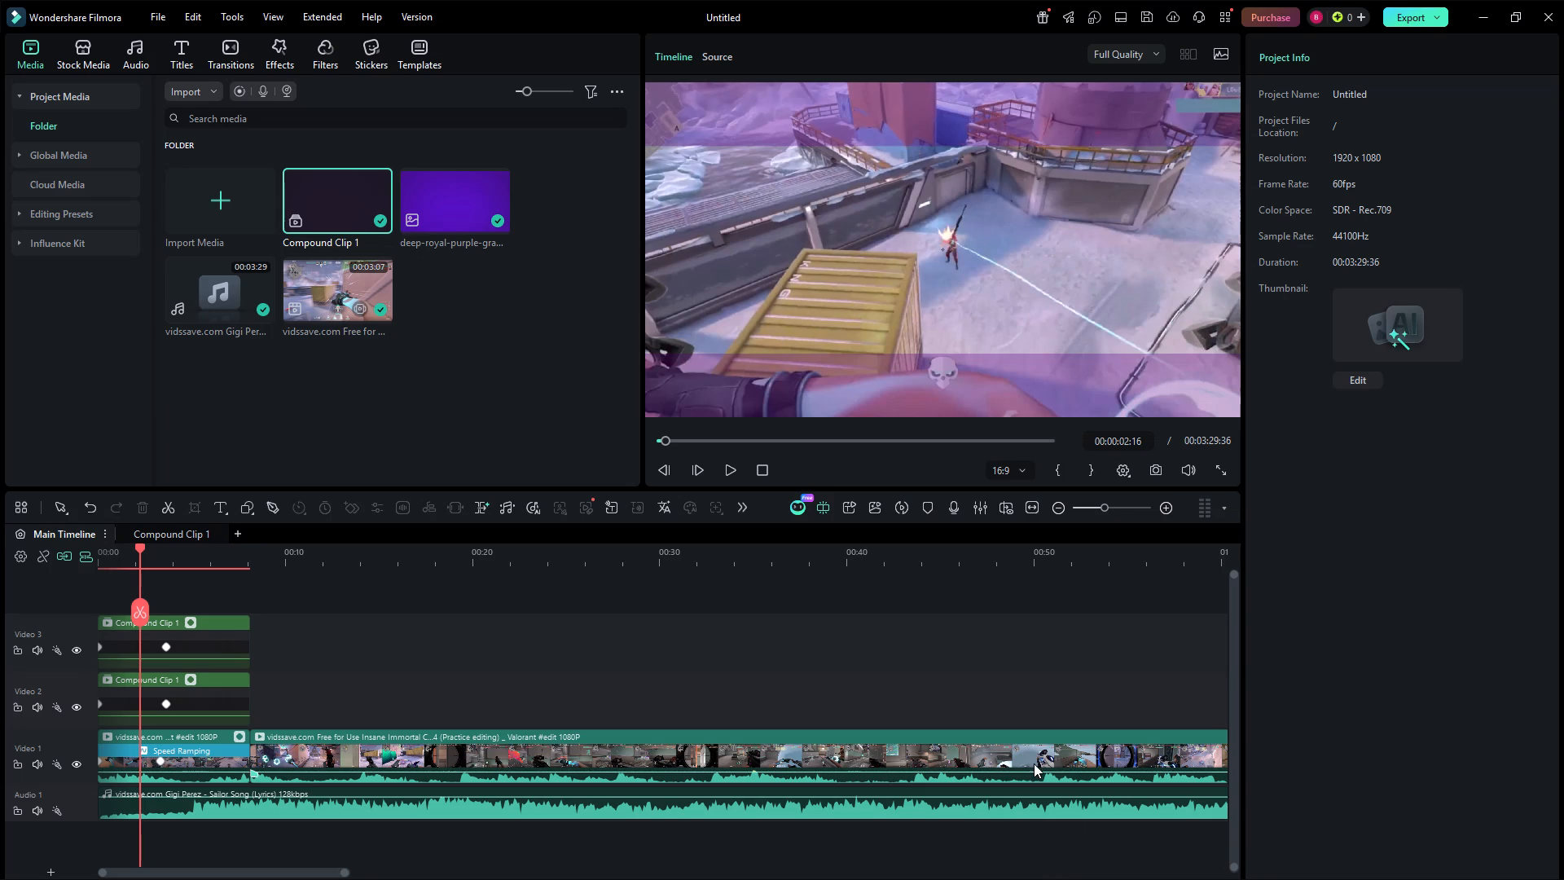
{"action": "left_click", "coordinate": [207, 653]}
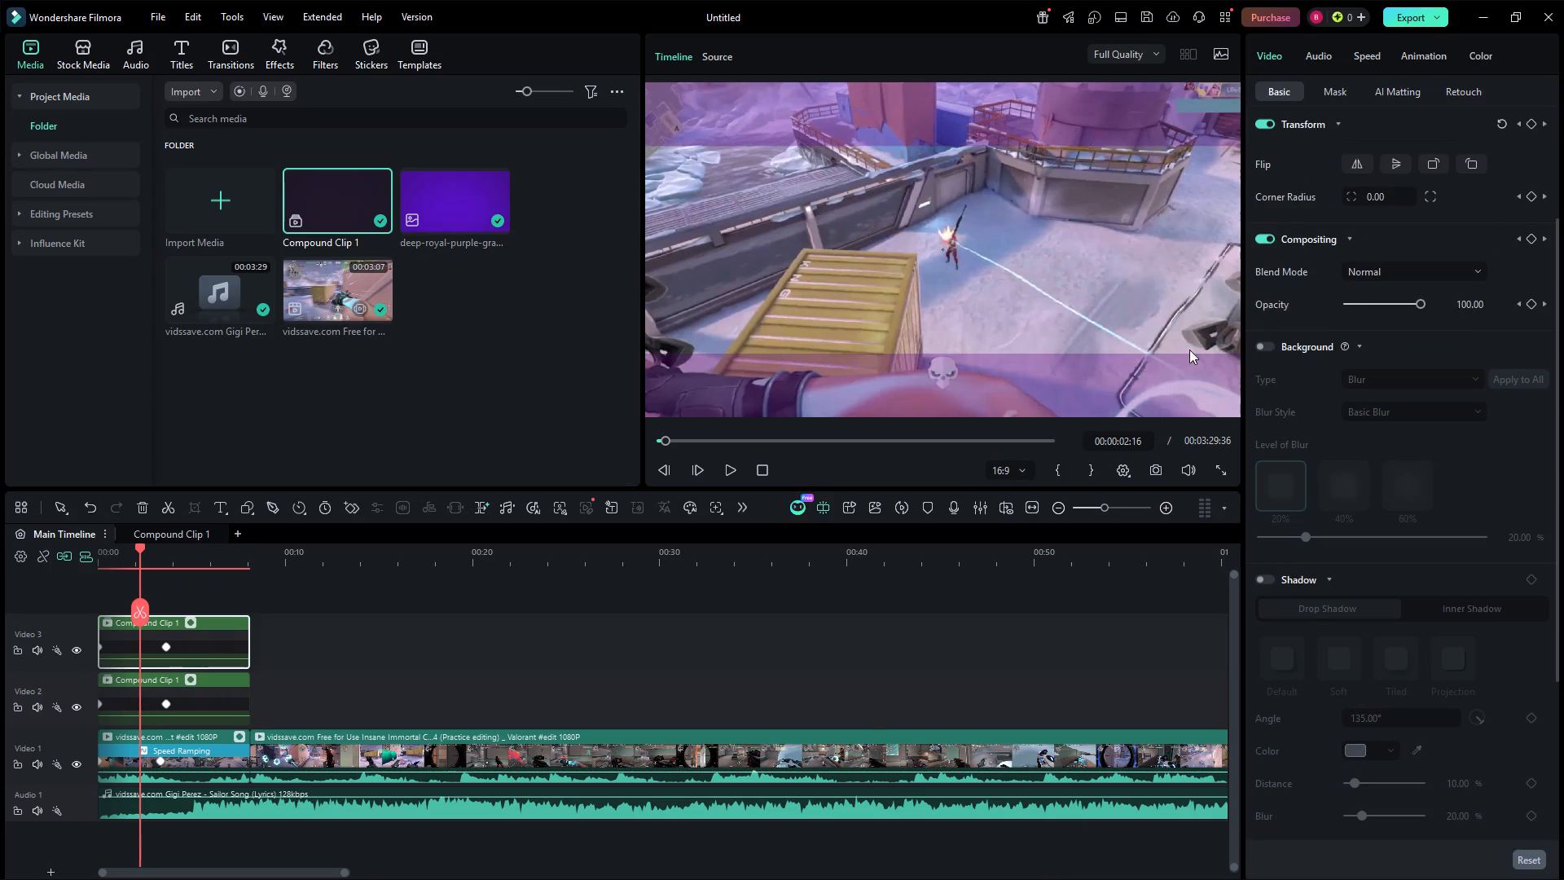
{"action": "left_click", "coordinate": [915, 639]}
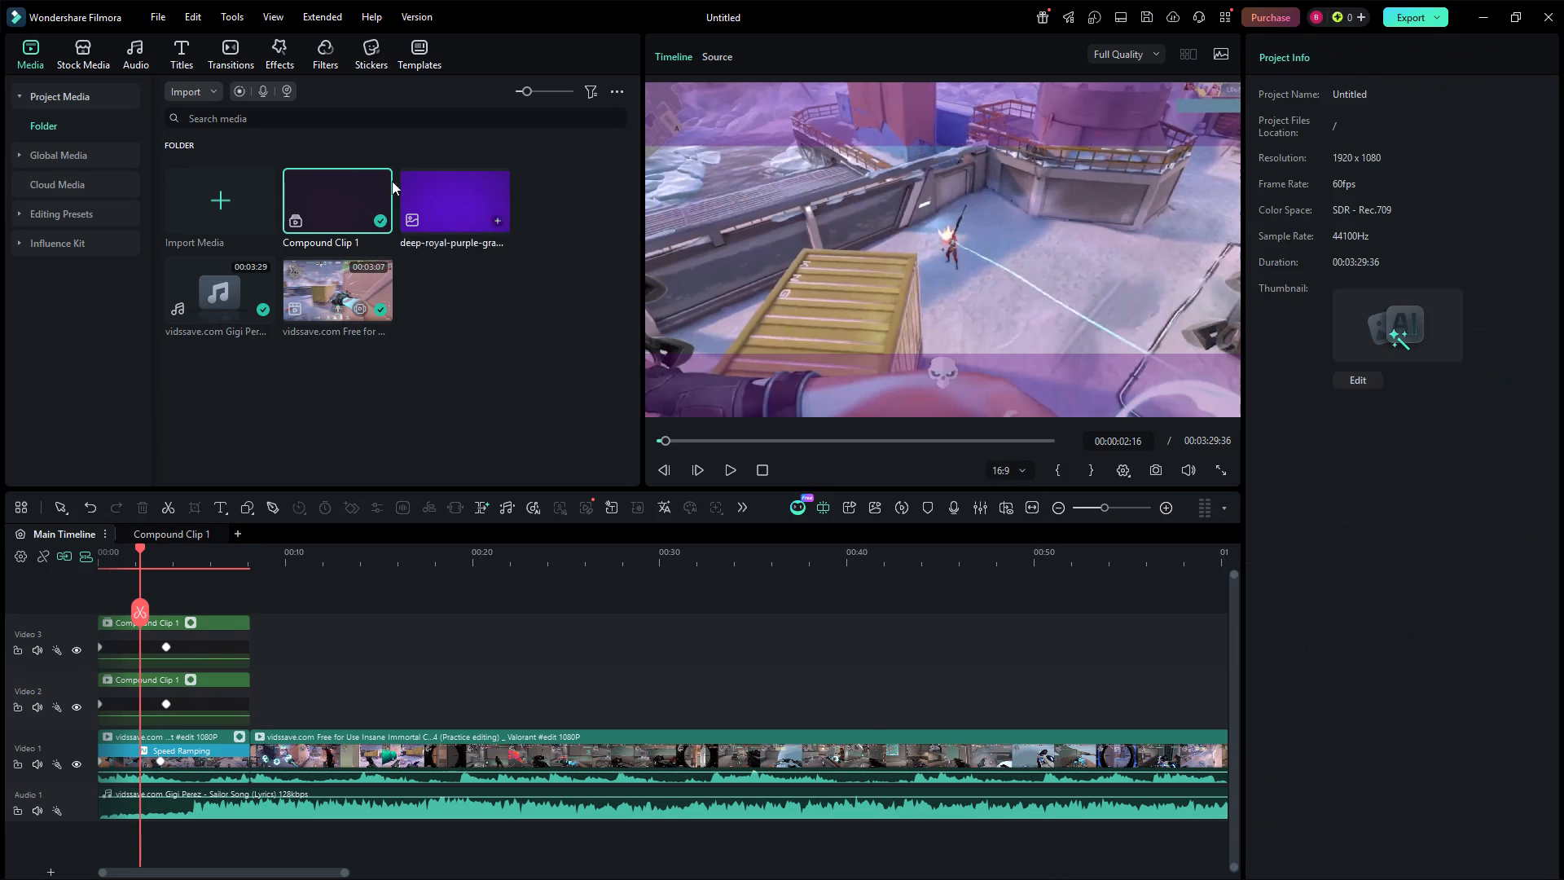
Search the transitions library for "border less".
{"action": "left_click", "coordinate": [233, 67]}
{"action": "left_click", "coordinate": [260, 96]}
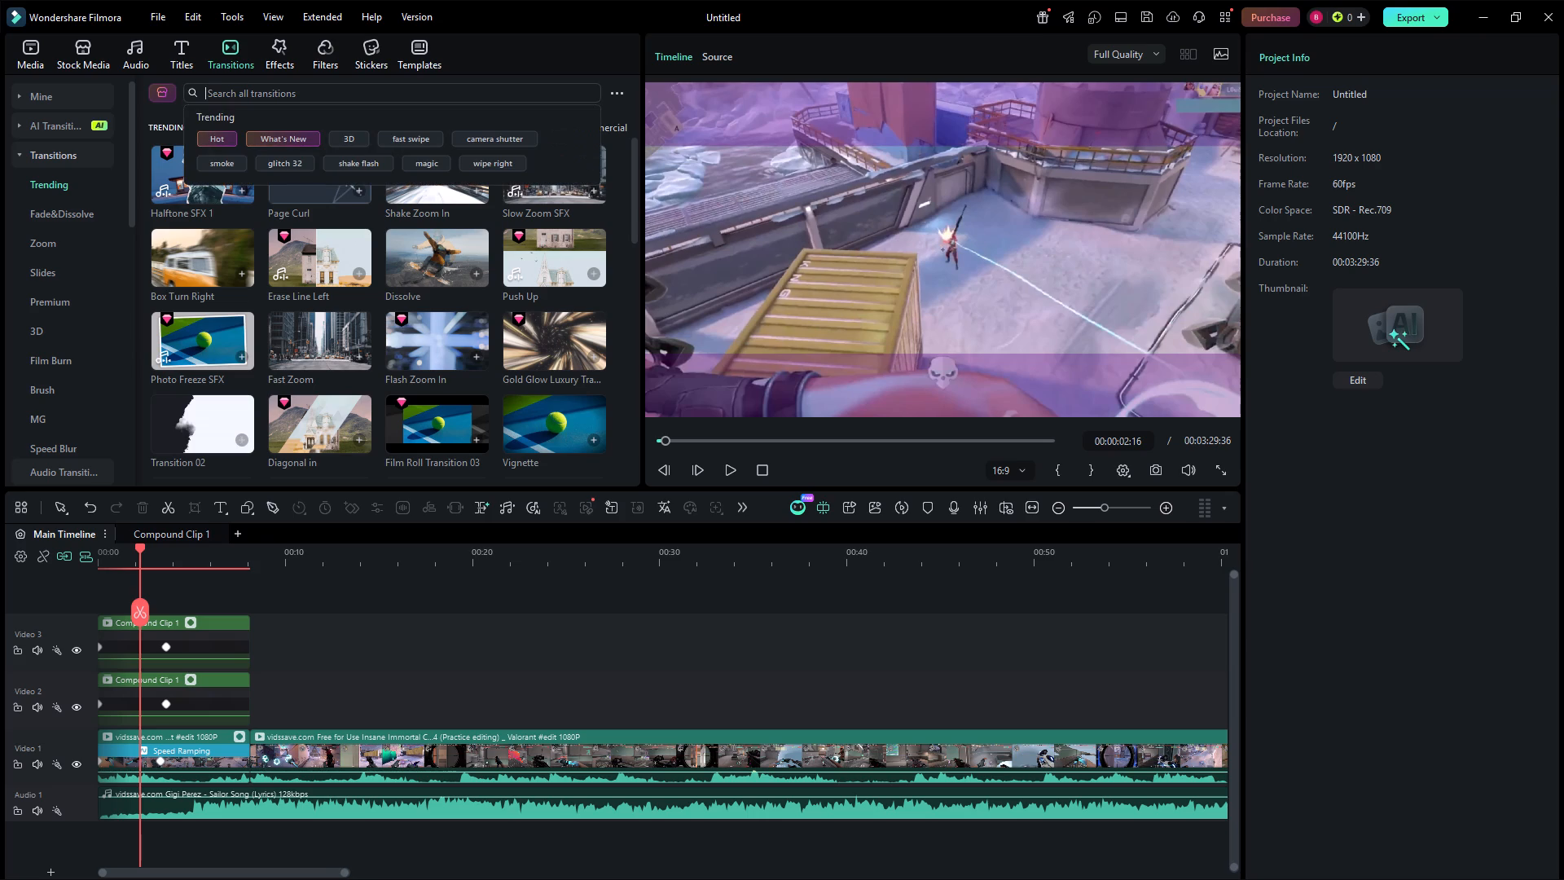
{"action": "type", "text": "vorder"}
{"action": "key", "text": "space"}
{"action": "key", "text": "BackSpace"}
{"action": "key", "text": "BackSpace"}
{"action": "key", "text": "BackSpace"}
{"action": "key", "text": "BackSpace"}
{"action": "key", "text": "BackSpace"}
{"action": "key", "text": "BackSpace"}
{"action": "key", "text": "BackSpace"}
{"action": "key", "text": "BackSpace"}
{"action": "key", "text": "BackSpace"}
{"action": "key", "text": "BackSpace"}
{"action": "key", "text": "BackSpace"}
{"action": "key", "text": "BackSpace"}
{"action": "key", "text": "BackSpace"}
{"action": "key", "text": "BackSpace"}
{"action": "key", "text": "BackSpace"}
{"action": "key", "text": "BackSpace"}
{"action": "key", "text": "BackSpace"}
{"action": "key", "text": "BackSpace"}
{"action": "key", "text": "BackSpace"}
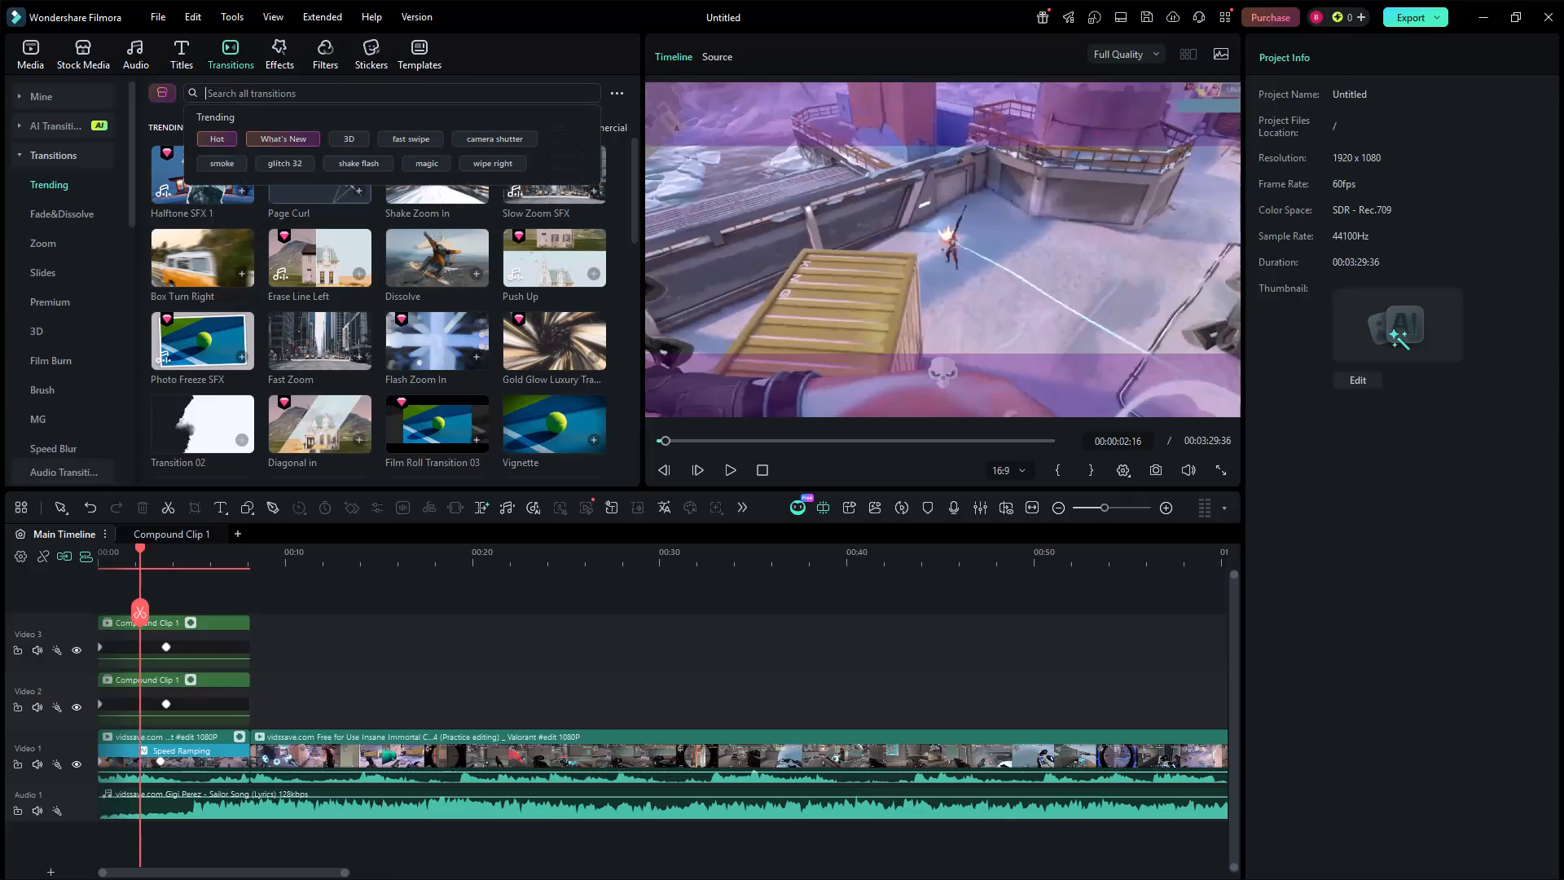
{"action": "type", "text": "vorder les"}
{"action": "key", "text": "BackSpace"}
{"action": "key", "text": "BackSpace"}
{"action": "key", "text": "BackSpace"}
{"action": "key", "text": "BackSpace"}
{"action": "key", "text": "BackSpace"}
{"action": "key", "text": "BackSpace"}
{"action": "key", "text": "BackSpace"}
{"action": "key", "text": "BackSpace"}
{"action": "key", "text": "BackSpace"}
{"action": "key", "text": "BackSpace"}
{"action": "key", "text": "BackSpace"}
{"action": "key", "text": "BackSpace"}
{"action": "key", "text": "BackSpace"}
{"action": "key", "text": "BackSpace"}
{"action": "key", "text": "BackSpace"}
{"action": "key", "text": "BackSpace"}
{"action": "key", "text": "BackSpace"}
{"action": "key", "text": "BackSpace"}
{"action": "key", "text": "BackSpace"}
{"action": "type", "text": "border lwe"}
{"action": "key", "text": "BackSpace"}
{"action": "key", "text": "BackSpace"}
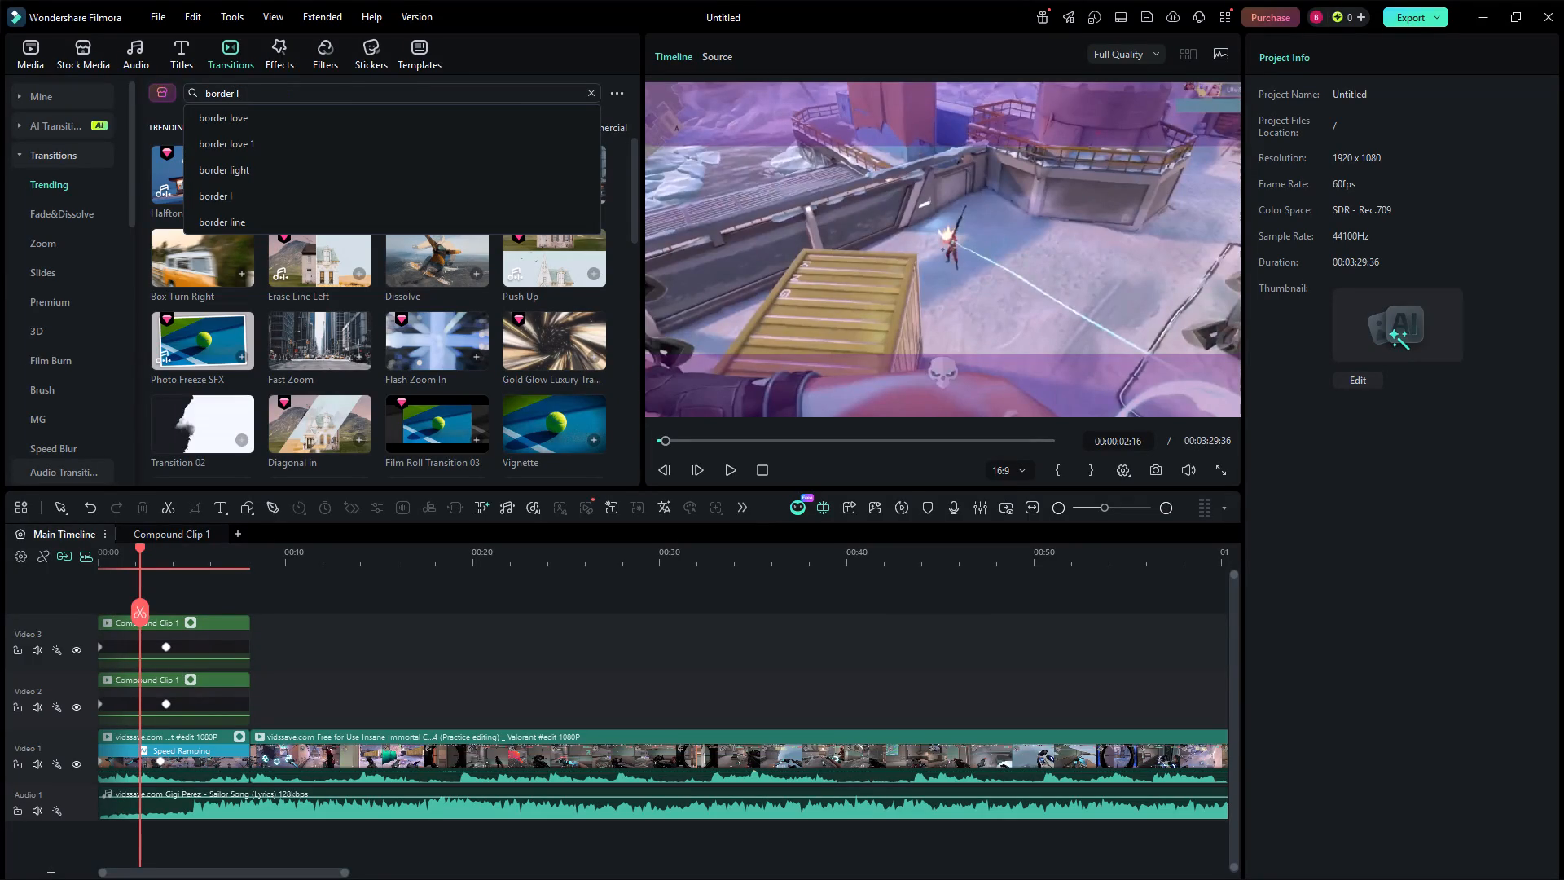
{"action": "type", "text": "es"}
{"action": "key", "text": "Return"}
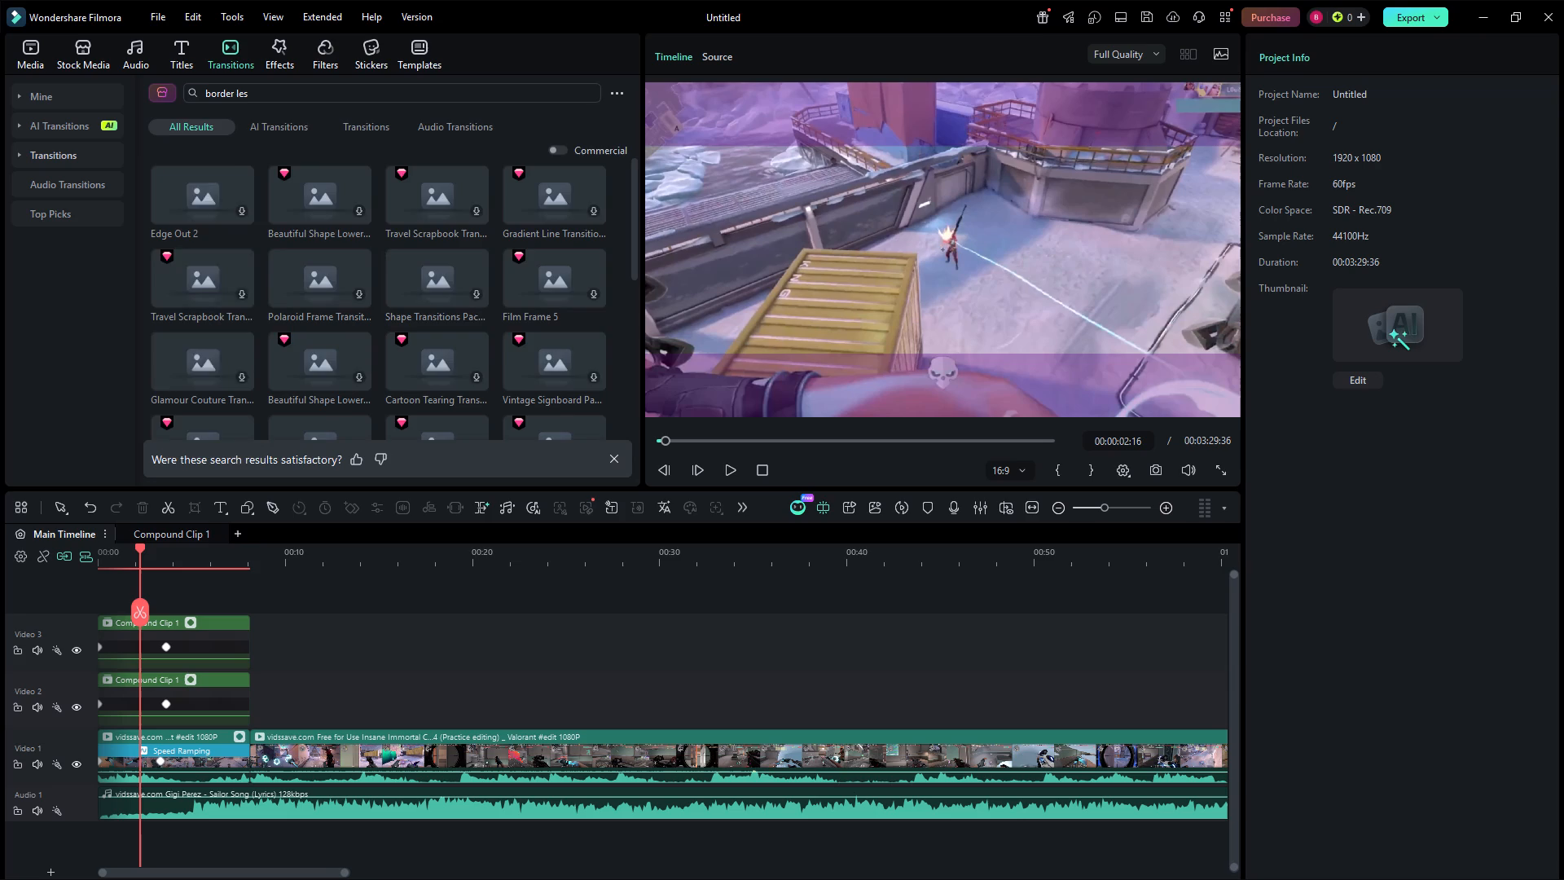
{"action": "left_click", "coordinate": [260, 96]}
{"action": "key", "text": "s"}
{"action": "key", "text": "Return"}
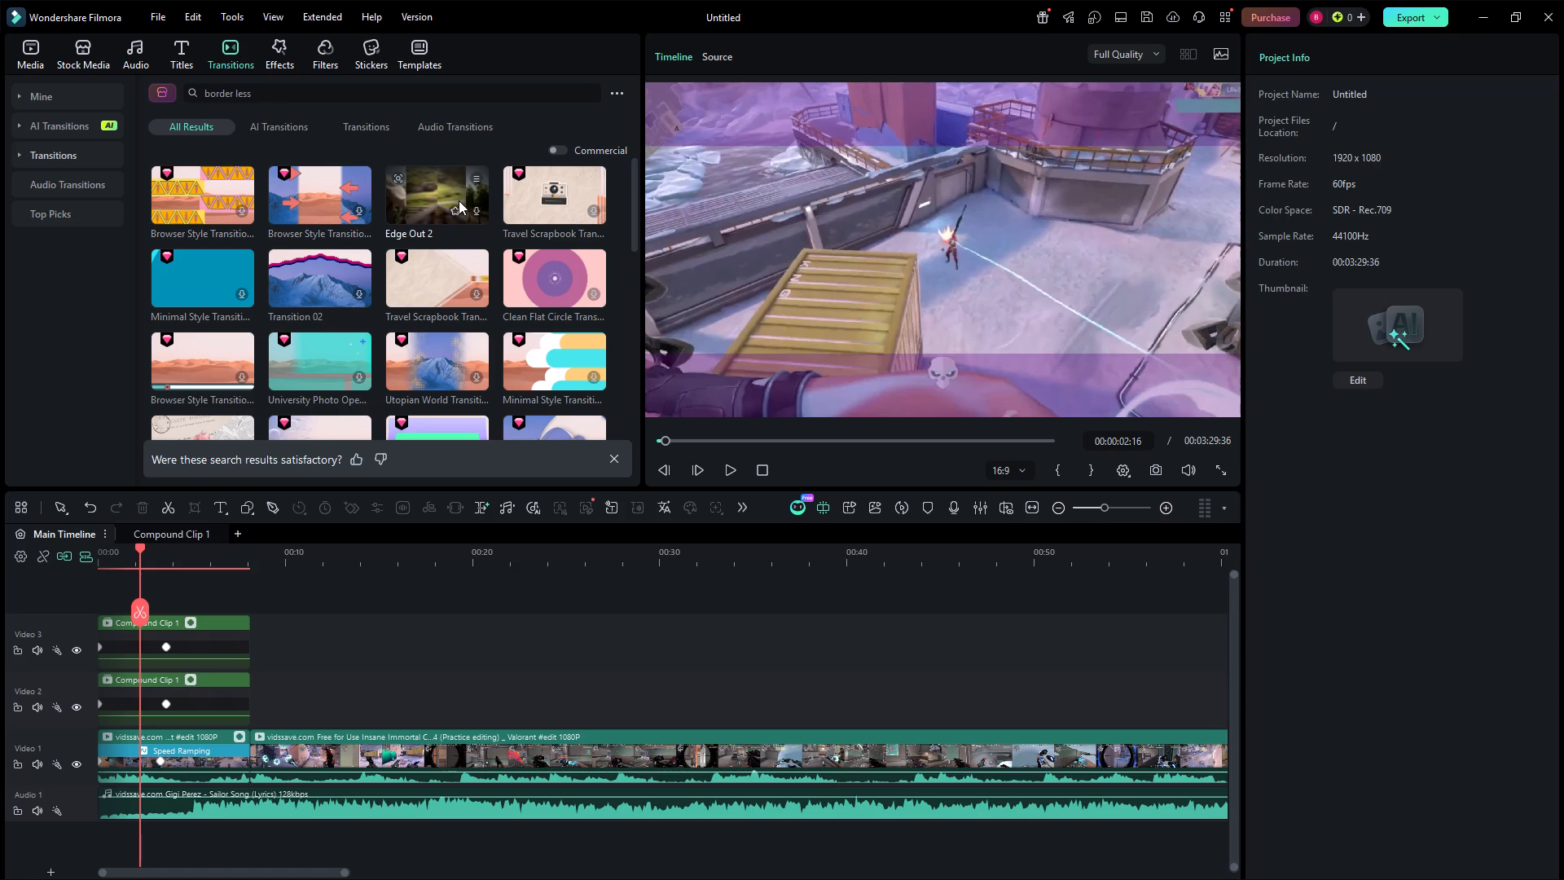
Preview the Edge Out 2 transition, look through the other transition results, and check the favorite transitions.
{"action": "left_click", "coordinate": [431, 194]}
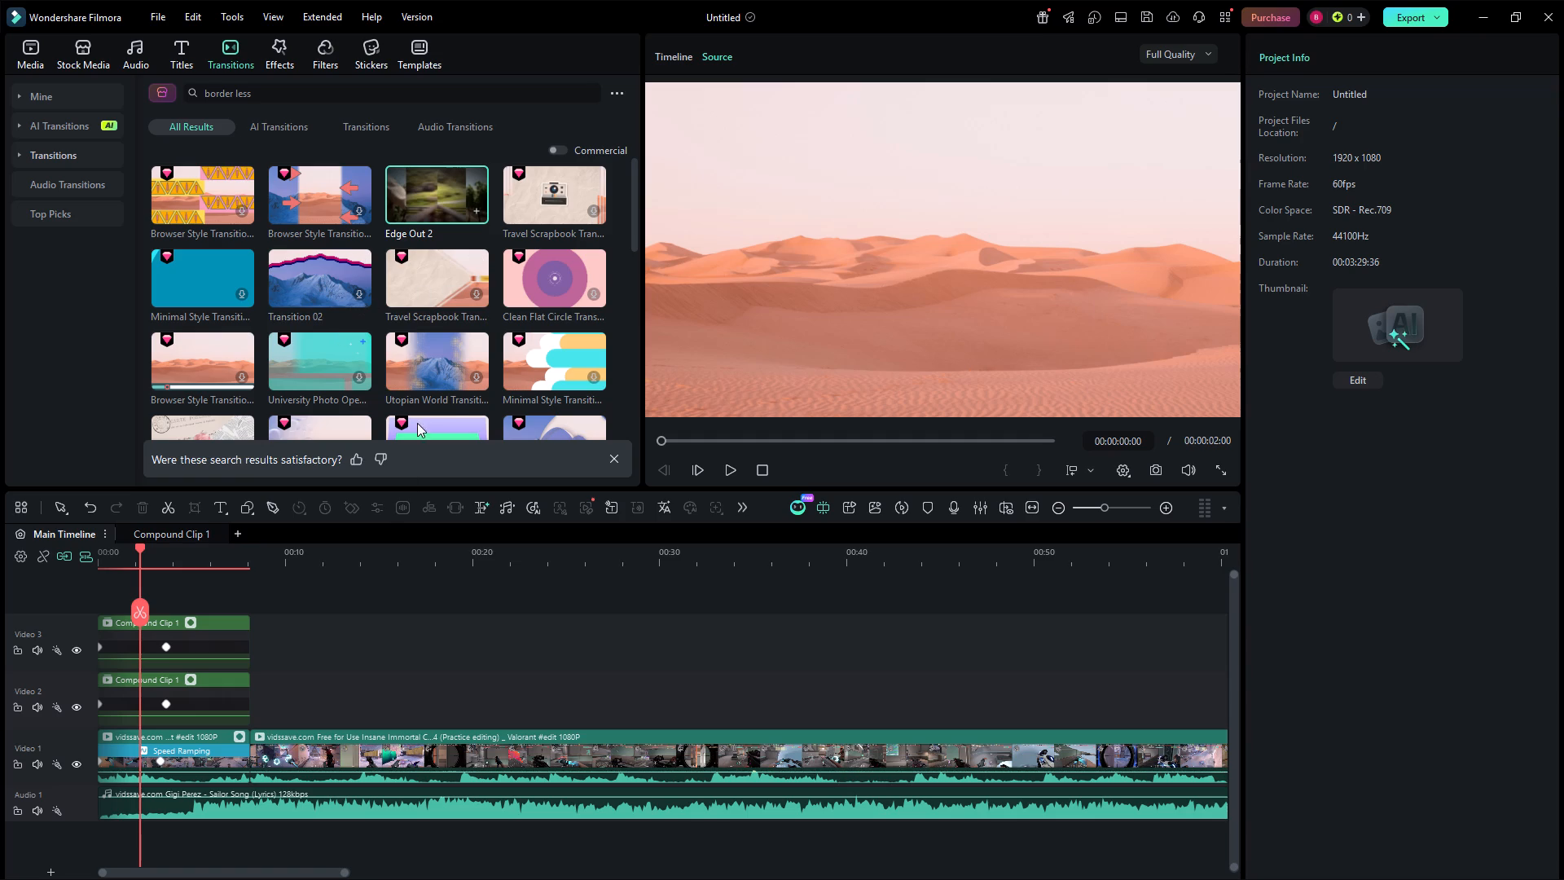
{"action": "left_click_drag", "start_coordinate": [632, 182], "coordinate": [635, 254]}
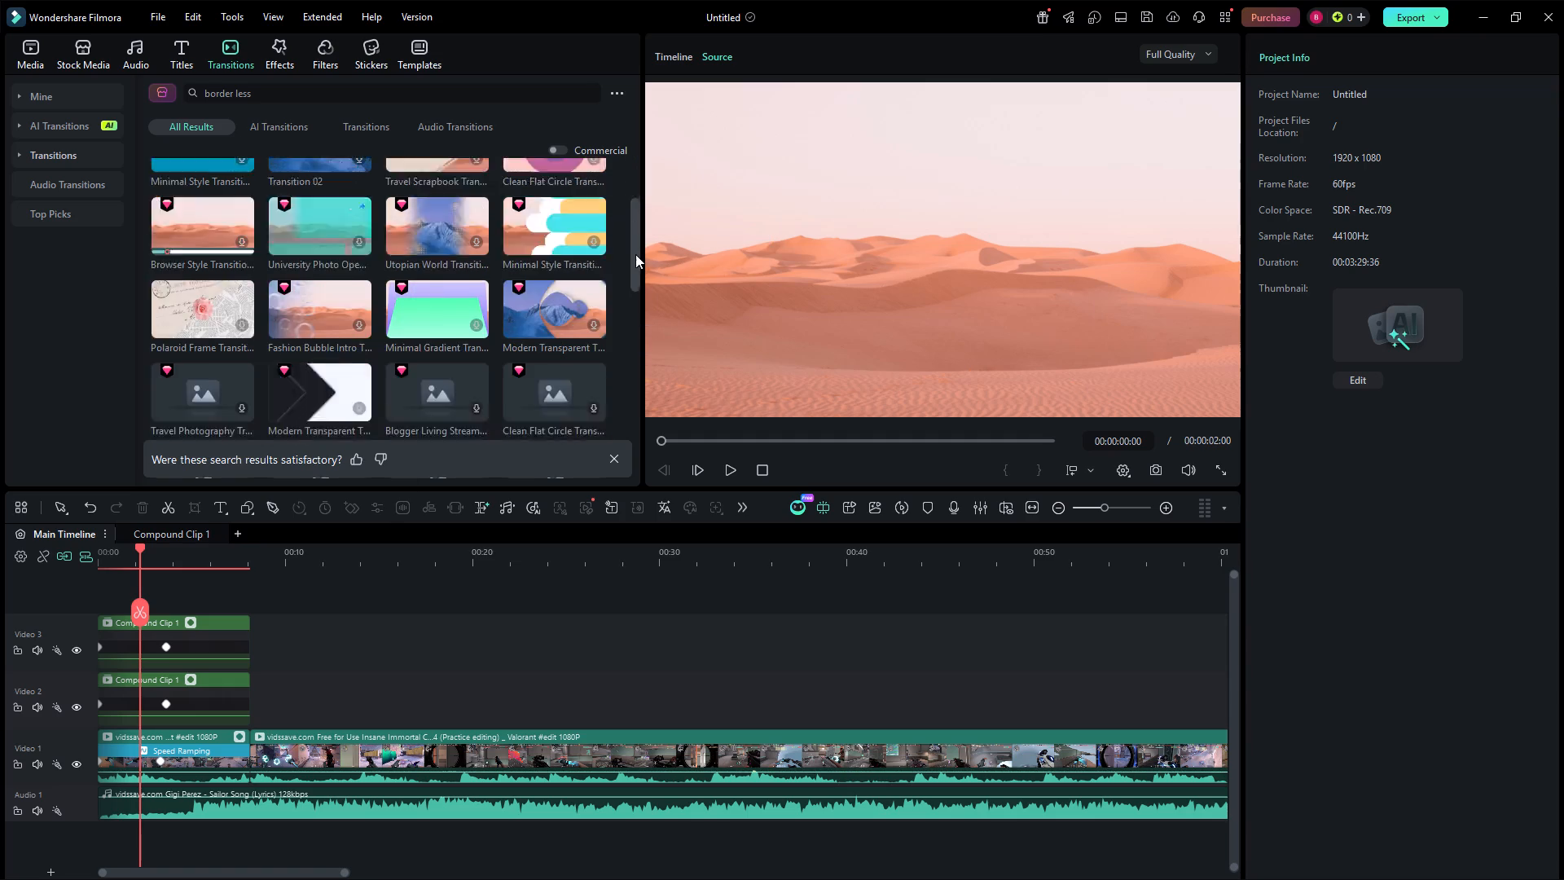
{"action": "left_click_drag", "start_coordinate": [635, 254], "coordinate": [641, 344]}
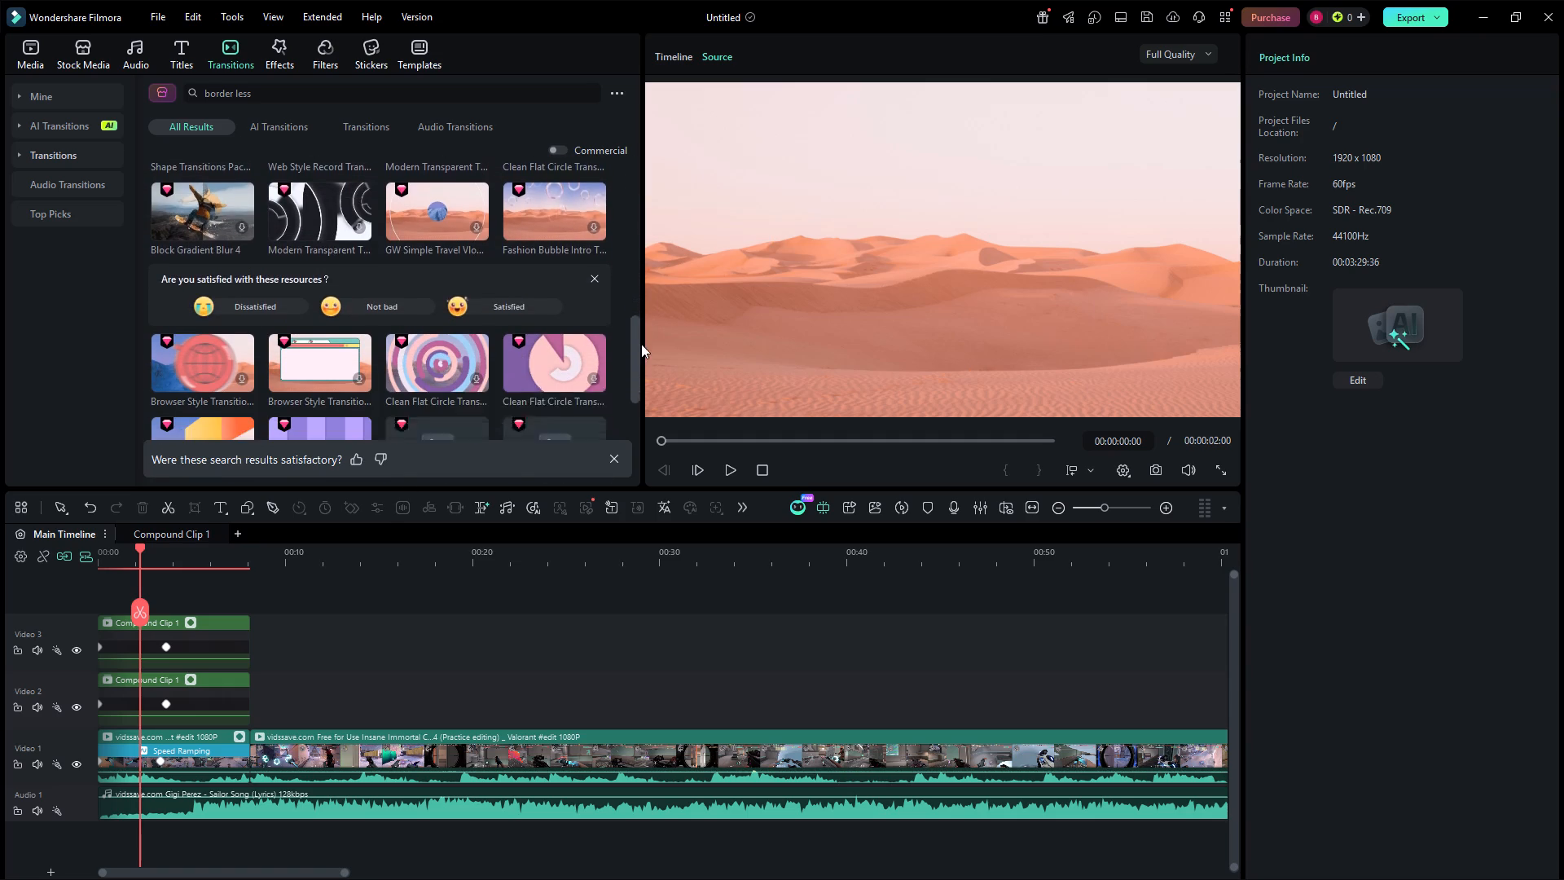
{"action": "left_click_drag", "start_coordinate": [641, 344], "coordinate": [645, 365]}
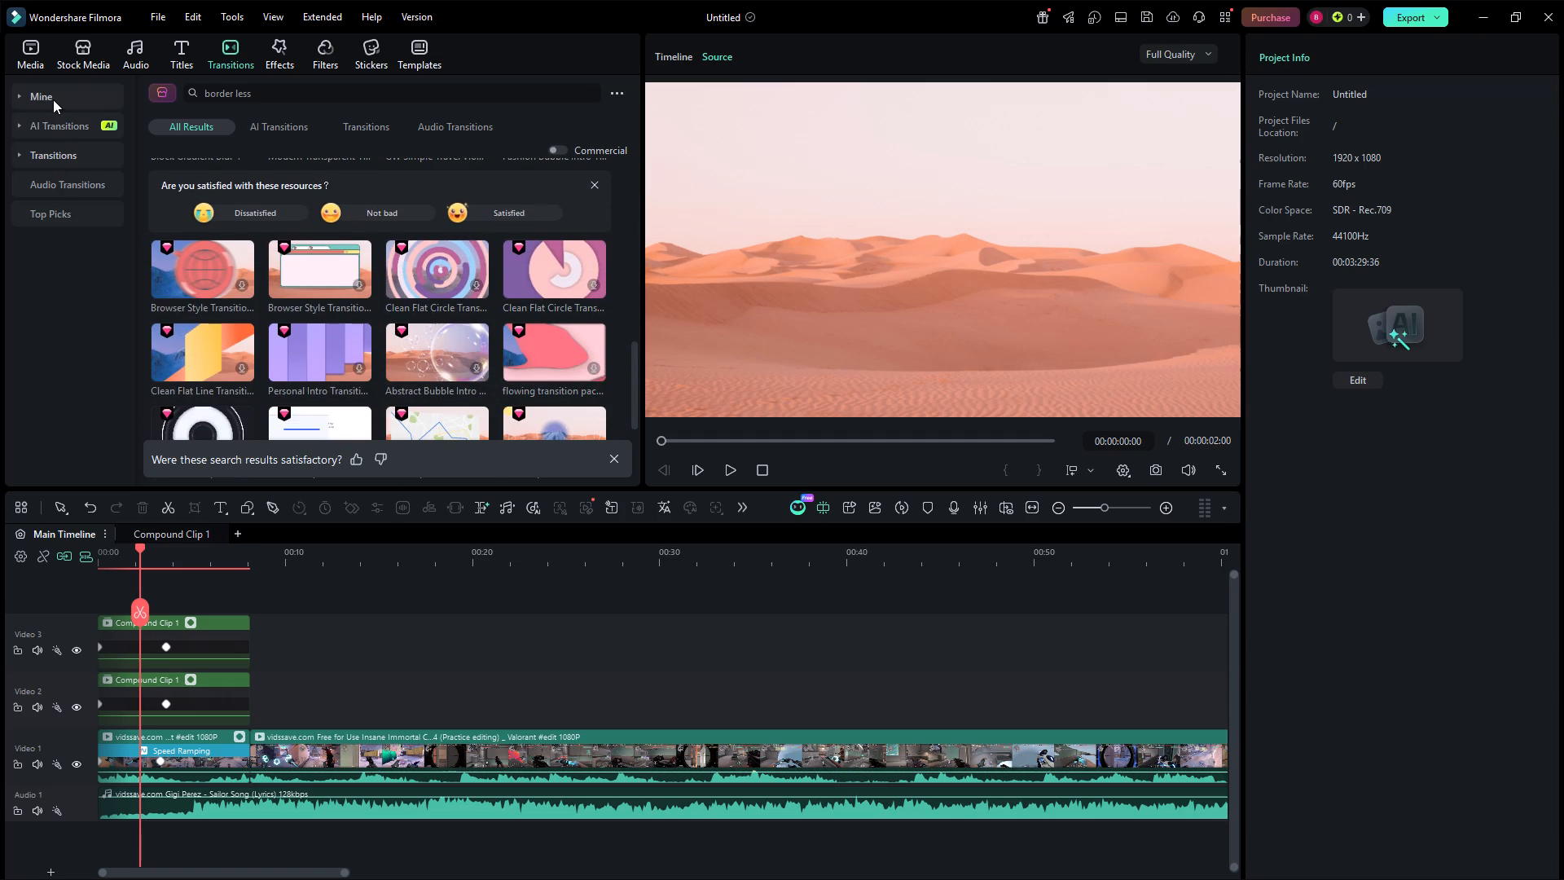
{"action": "left_click", "coordinate": [53, 99]}
{"action": "left_click", "coordinate": [72, 101]}
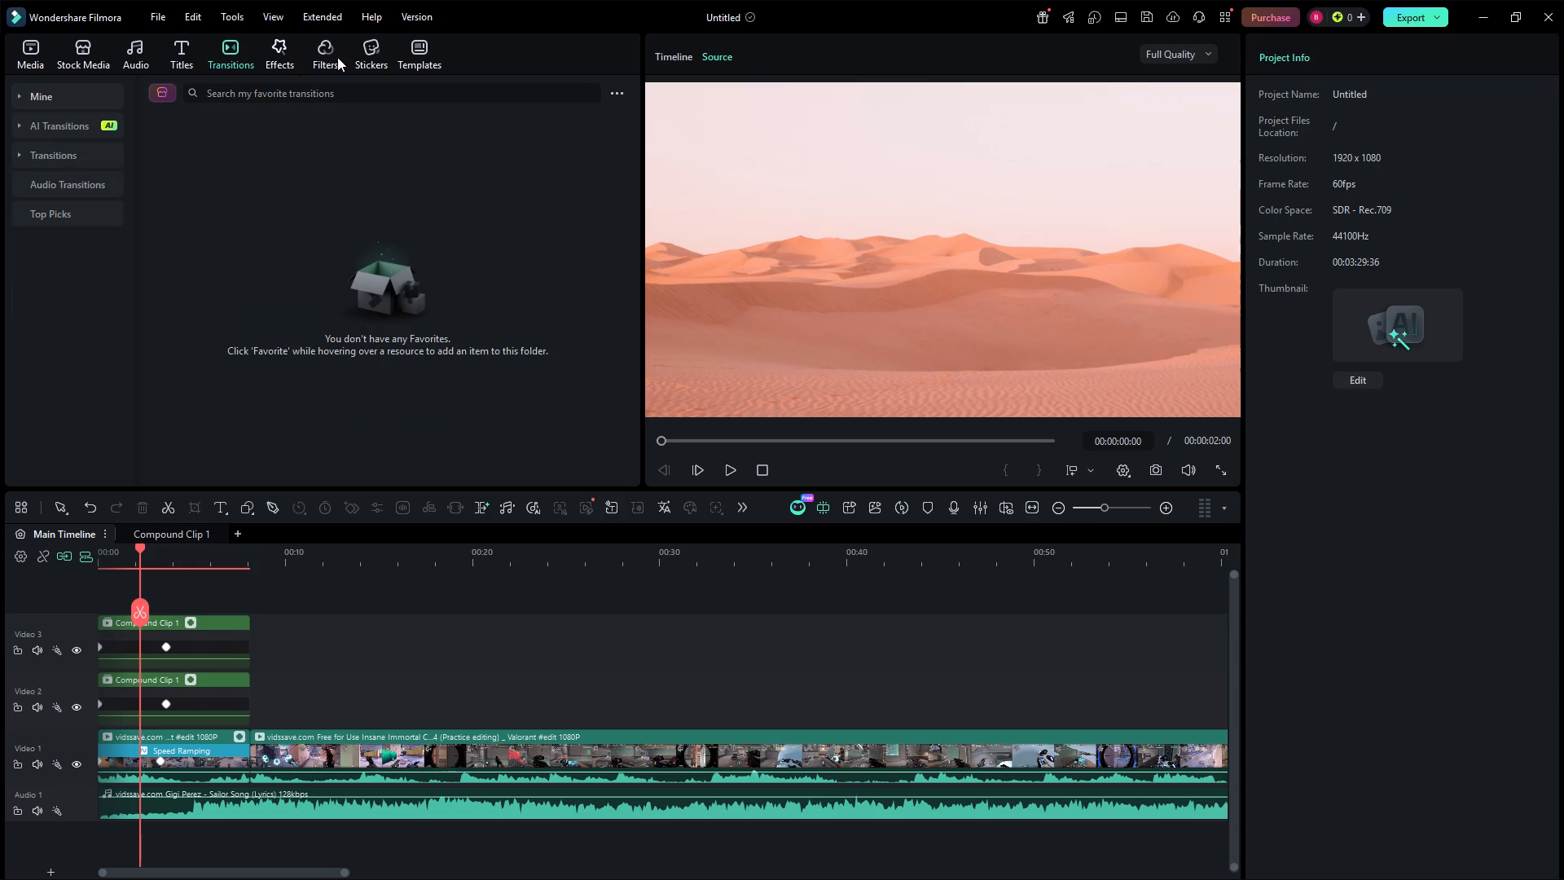
Search the effects library for "border less", replacing the earlier "glow" search.
{"action": "left_click", "coordinate": [134, 46]}
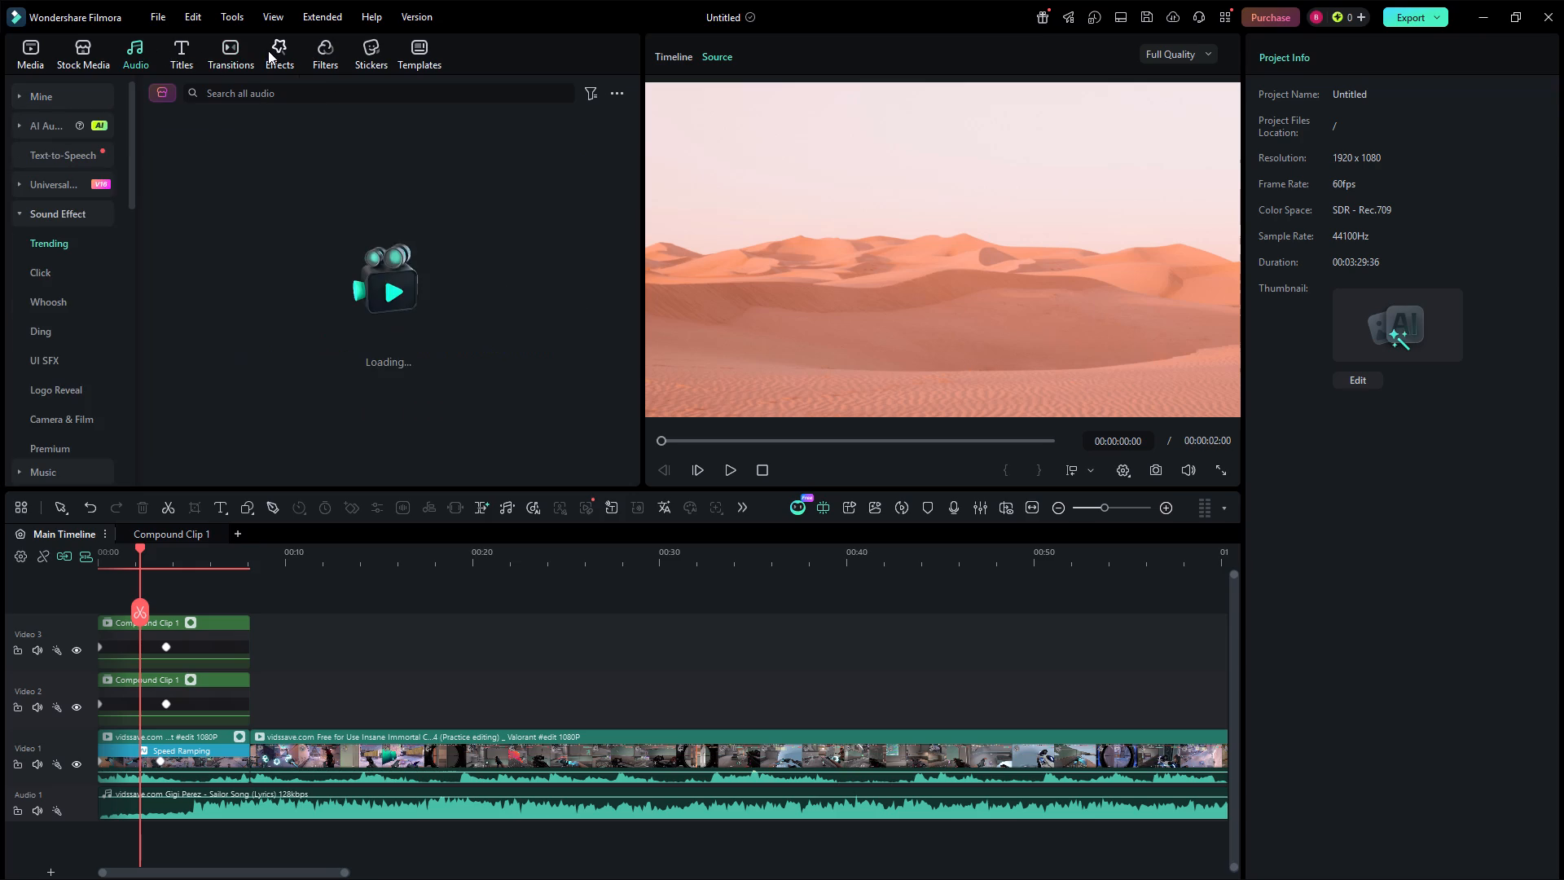
{"action": "left_click", "coordinate": [269, 51]}
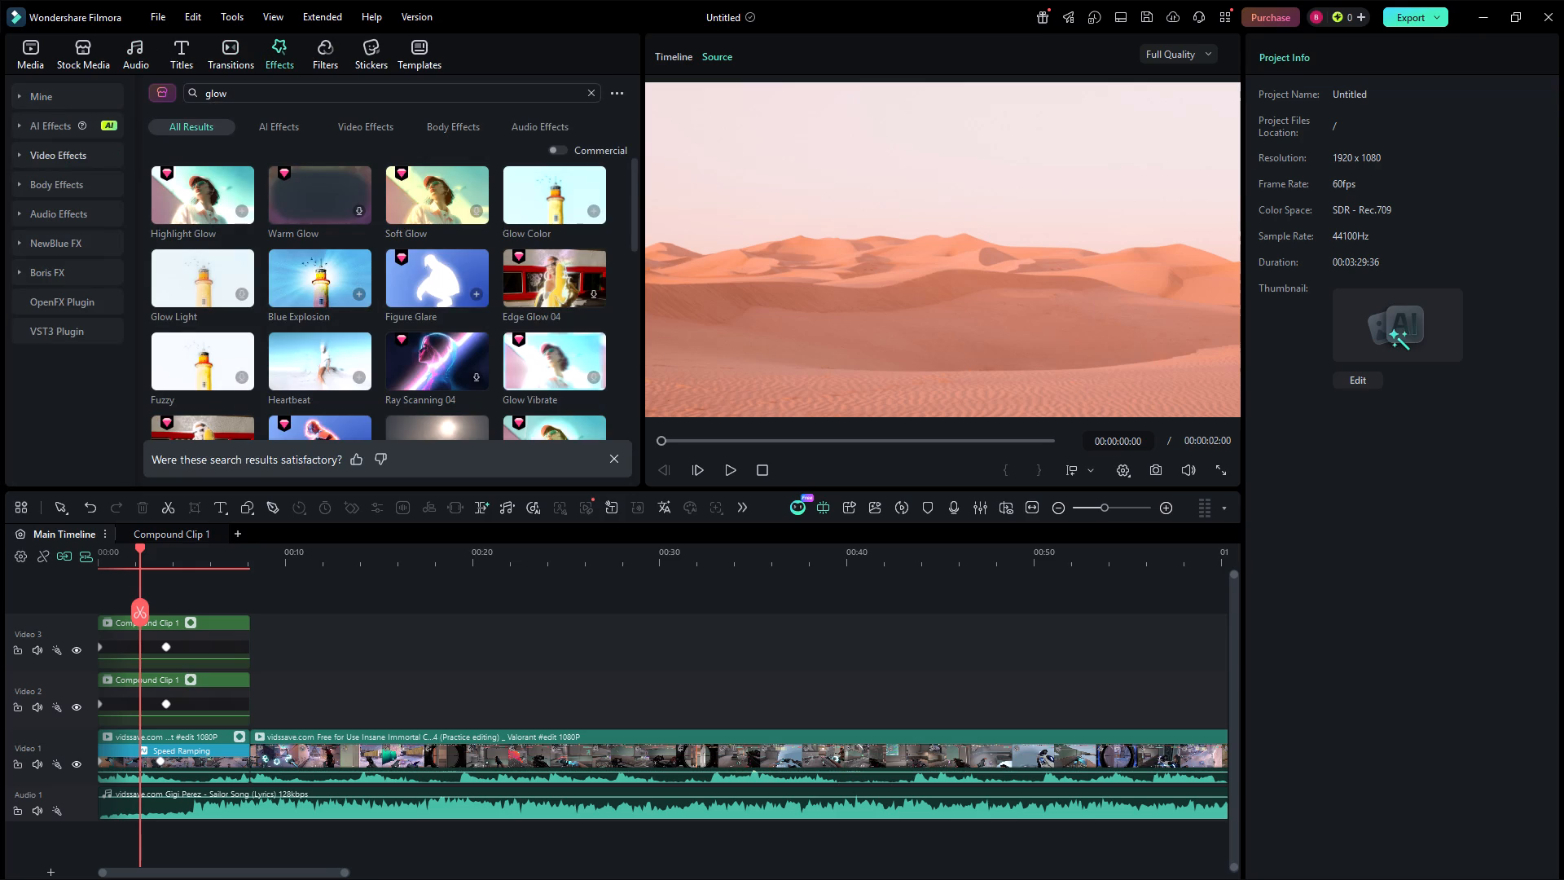
{"action": "left_click", "coordinate": [277, 92]}
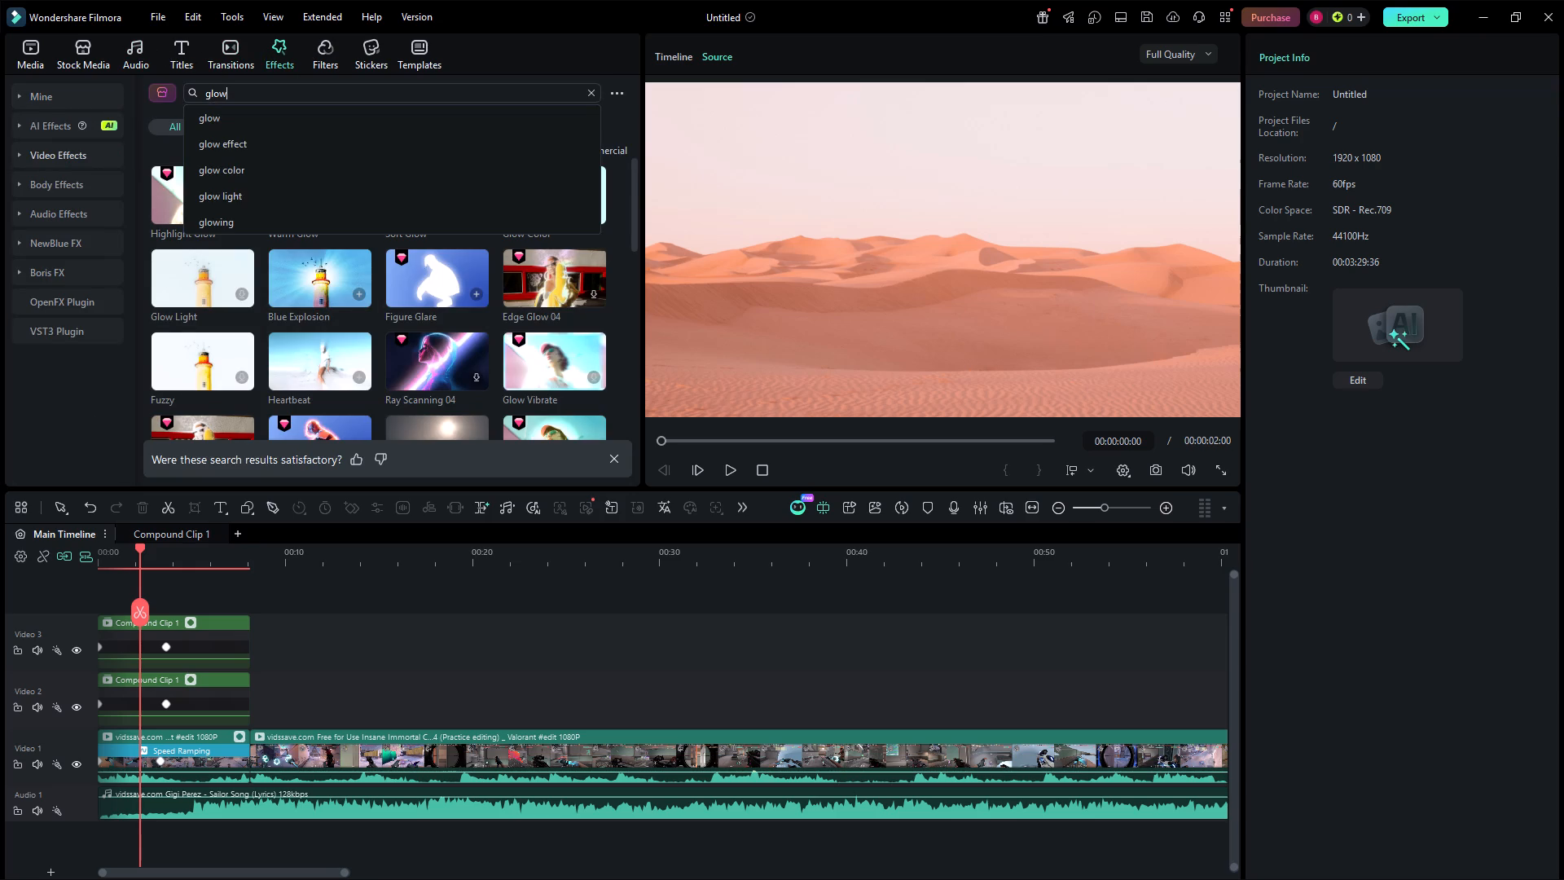
{"action": "key", "text": "BackSpace"}
{"action": "key", "text": "BackSpace"}
{"action": "key", "text": "BackSpace"}
{"action": "key", "text": "BackSpace"}
{"action": "key", "text": "BackSpace"}
{"action": "key", "text": "BackSpace"}
{"action": "key", "text": "BackSpace"}
{"action": "key", "text": "BackSpace"}
{"action": "key", "text": "BackSpace"}
{"action": "key", "text": "BackSpace"}
{"action": "key", "text": "BackSpace"}
{"action": "key", "text": "BackSpace"}
{"action": "key", "text": "BackSpace"}
{"action": "key", "text": "BackSpace"}
{"action": "key", "text": "BackSpace"}
{"action": "key", "text": "BackSpace"}
{"action": "key", "text": "BackSpace"}
{"action": "key", "text": "BackSpace"}
{"action": "key", "text": "BackSpace"}
{"action": "key", "text": "BackSpace"}
{"action": "type", "text": "border"}
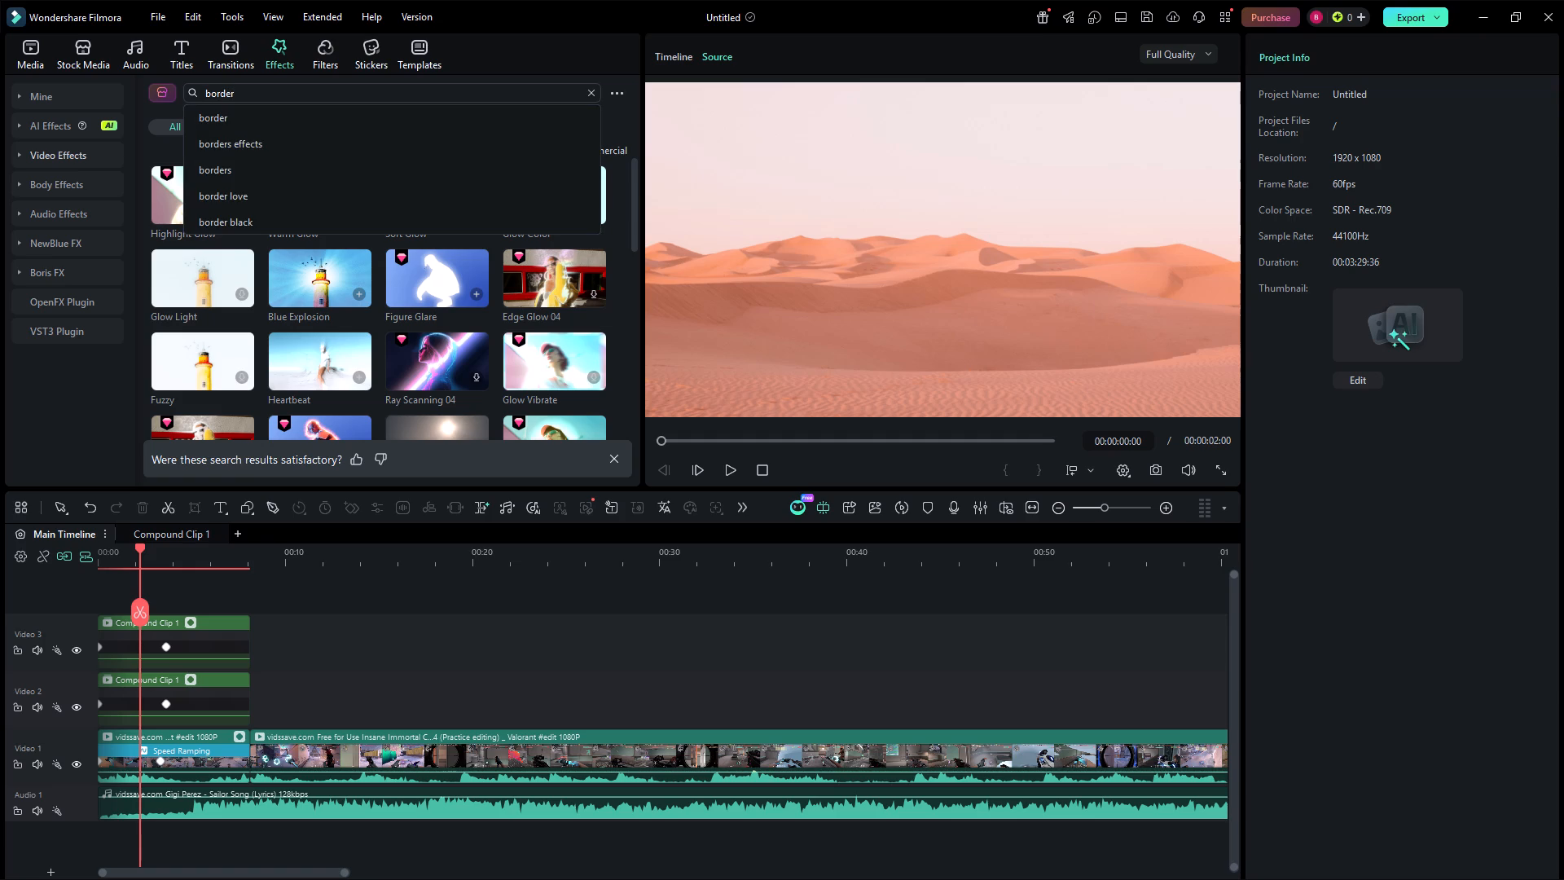
{"action": "key", "text": "space"}
{"action": "type", "text": "less"}
{"action": "key", "text": "Return"}
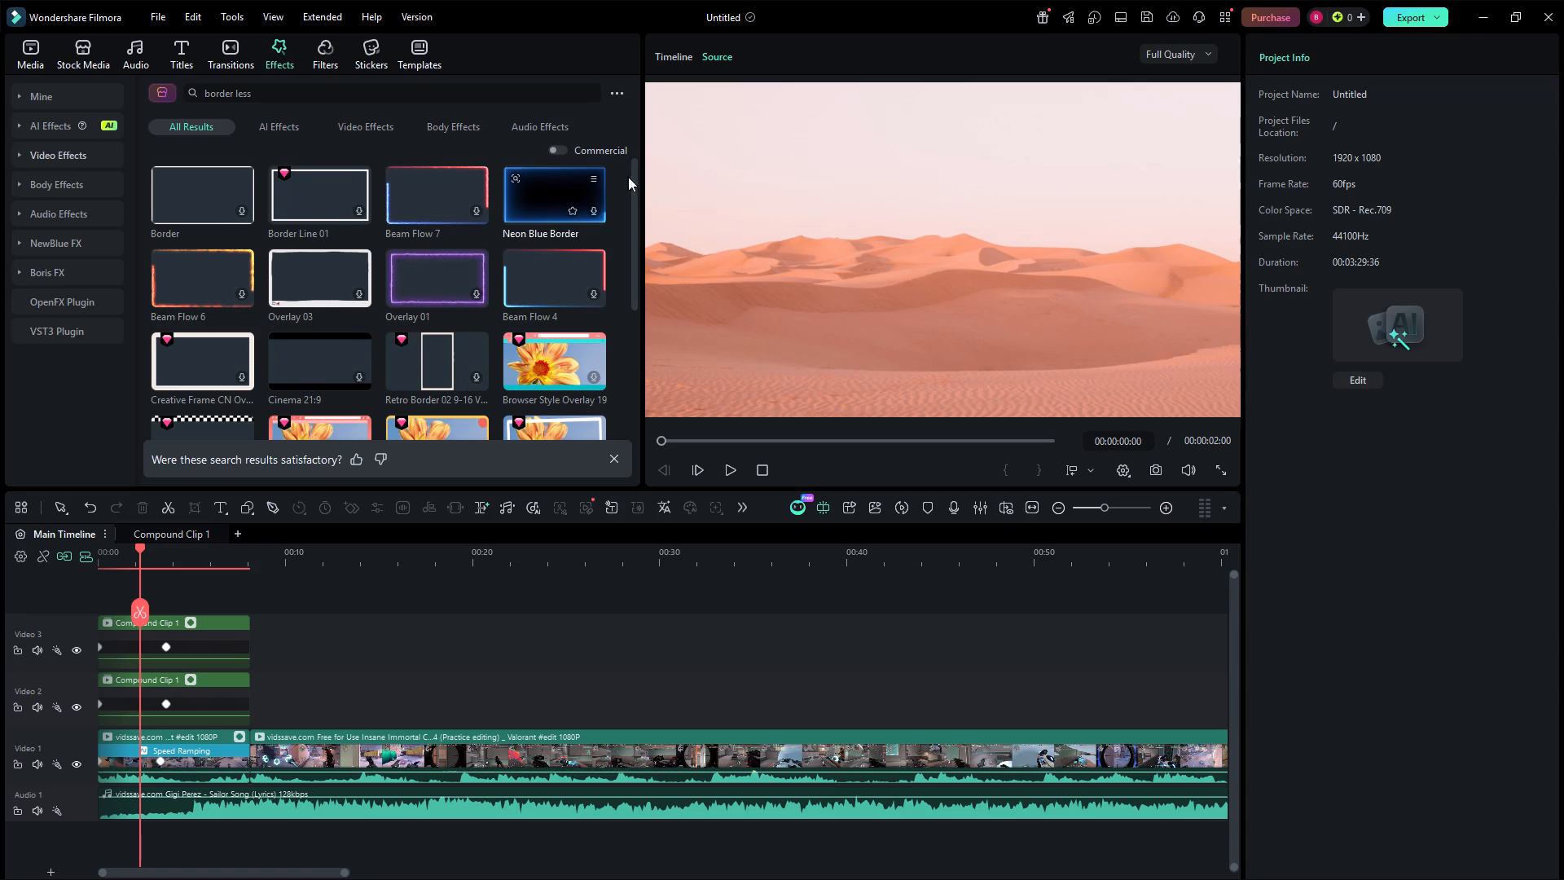
Look through the "border less" effect results, including the AI, video and body effect categories, for something that softens the overlay's borders.
{"action": "left_click_drag", "start_coordinate": [639, 172], "coordinate": [641, 255]}
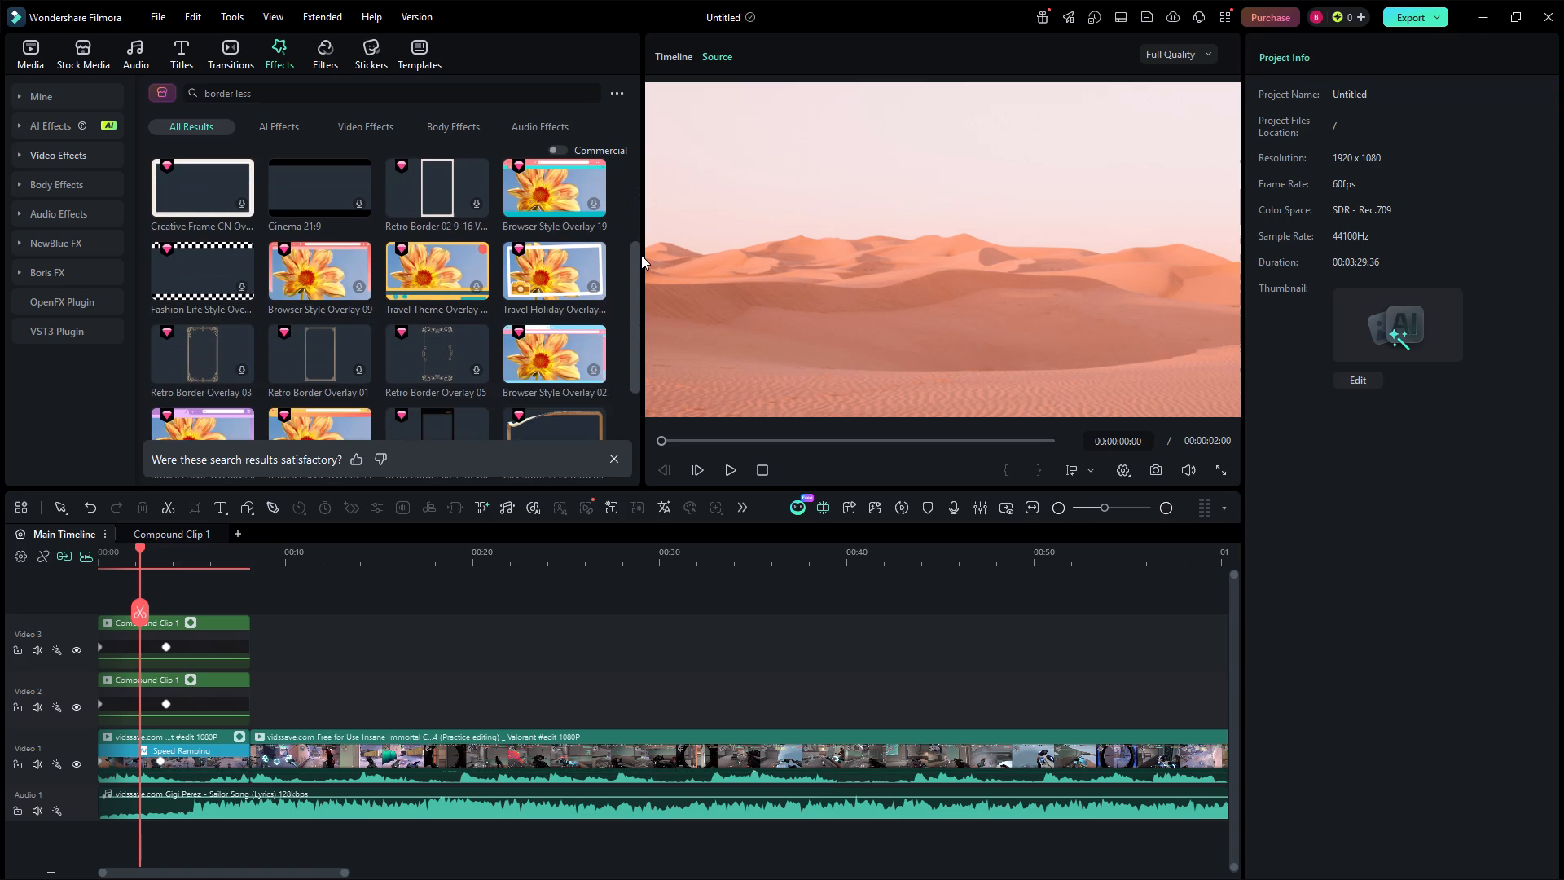
{"action": "left_click_drag", "start_coordinate": [641, 255], "coordinate": [640, 406]}
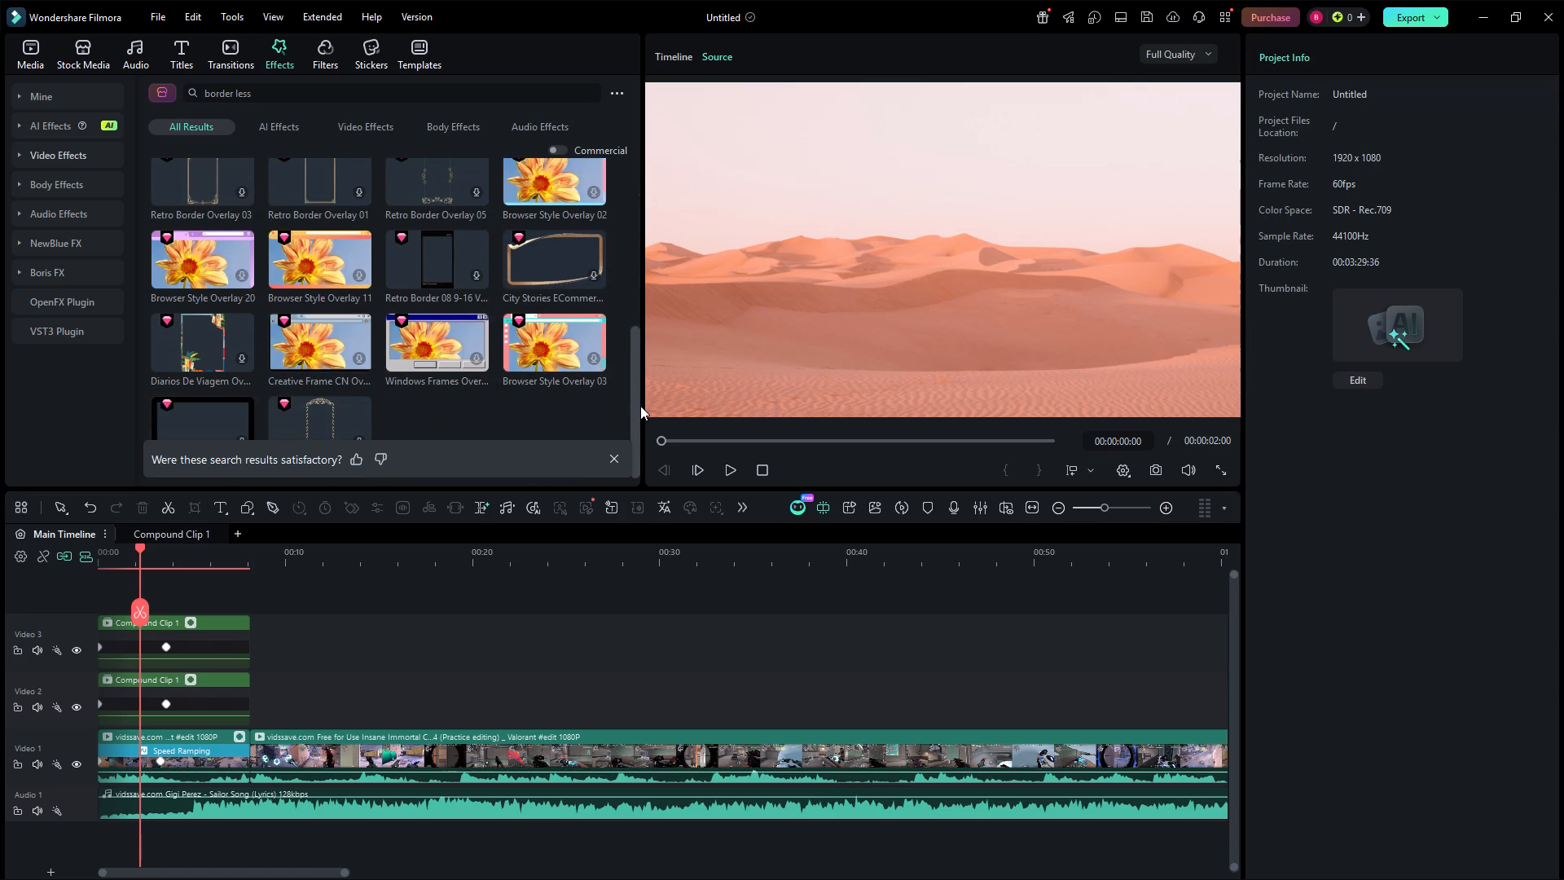
{"action": "left_click_drag", "start_coordinate": [640, 406], "coordinate": [586, 117]}
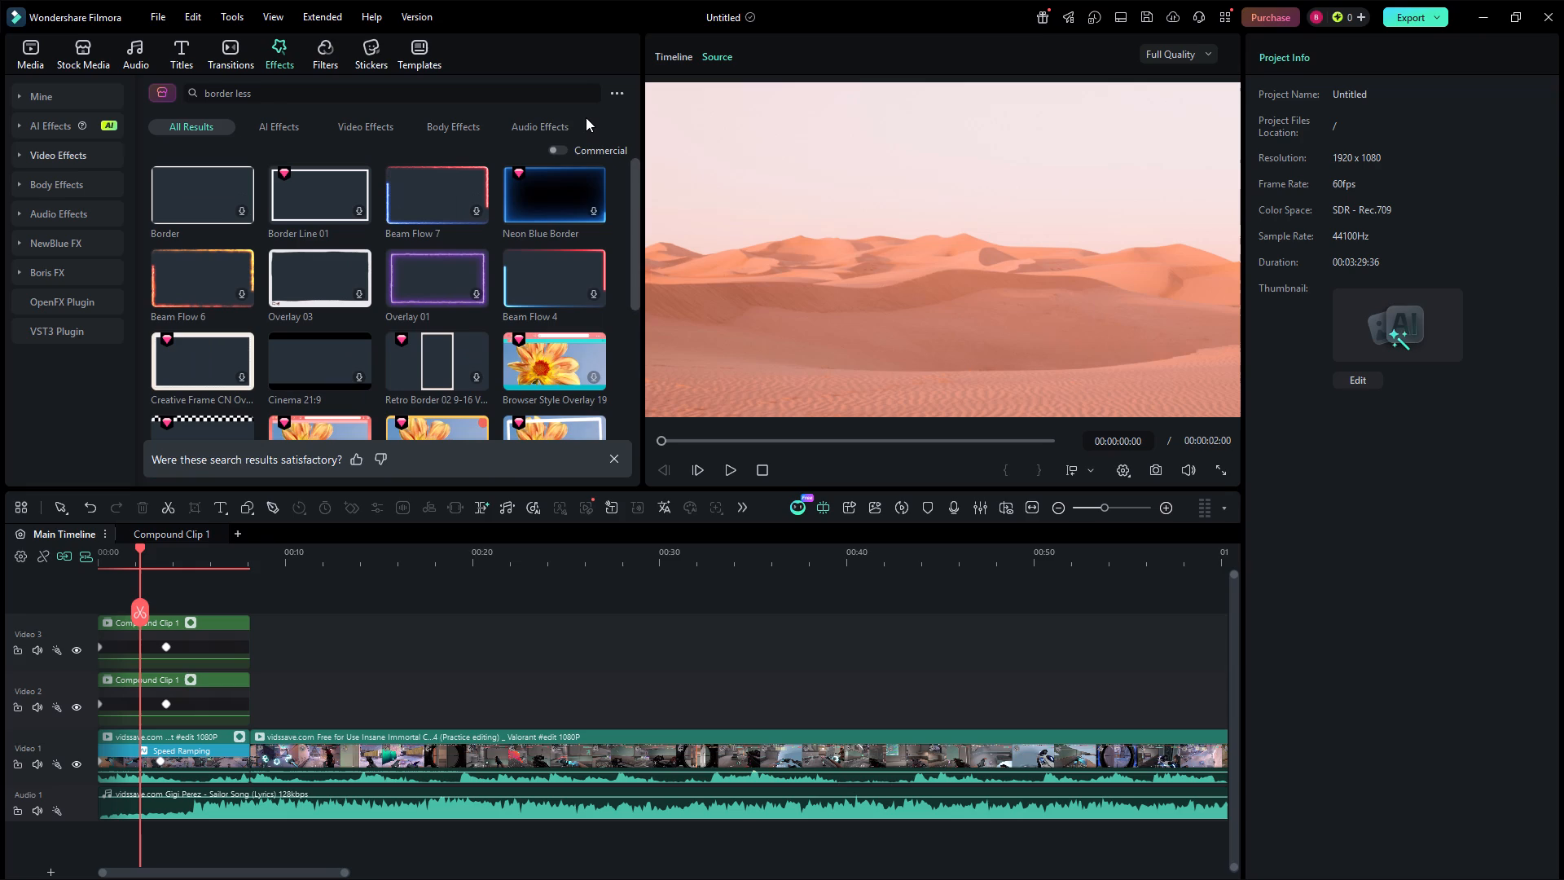
{"action": "left_click_drag", "start_coordinate": [586, 117], "coordinate": [586, 117]}
{"action": "left_click", "coordinate": [275, 131]}
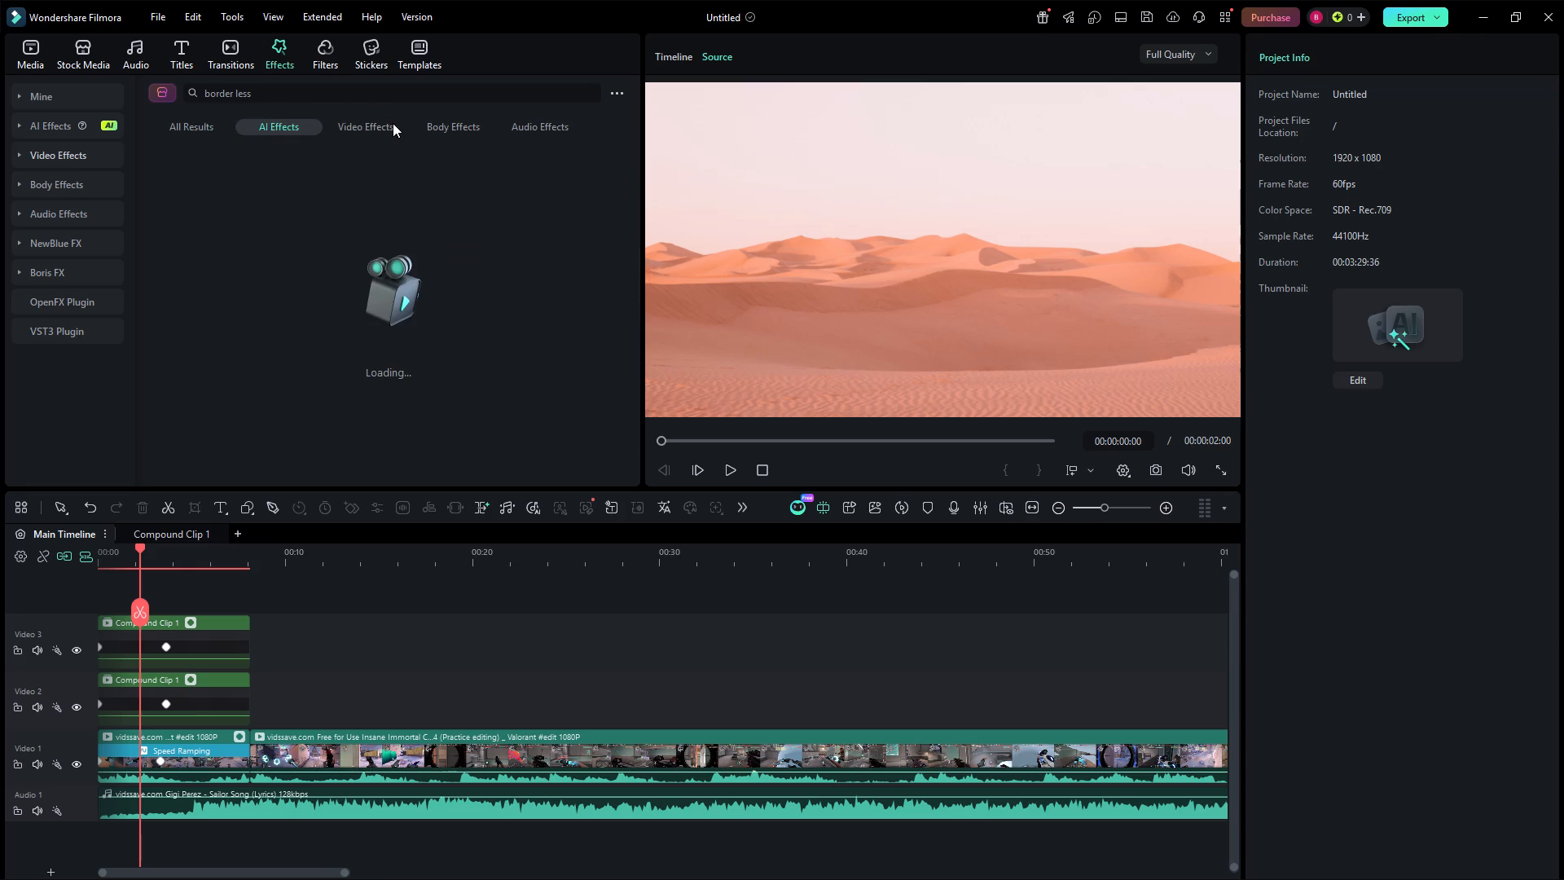
{"action": "left_click", "coordinate": [393, 123]}
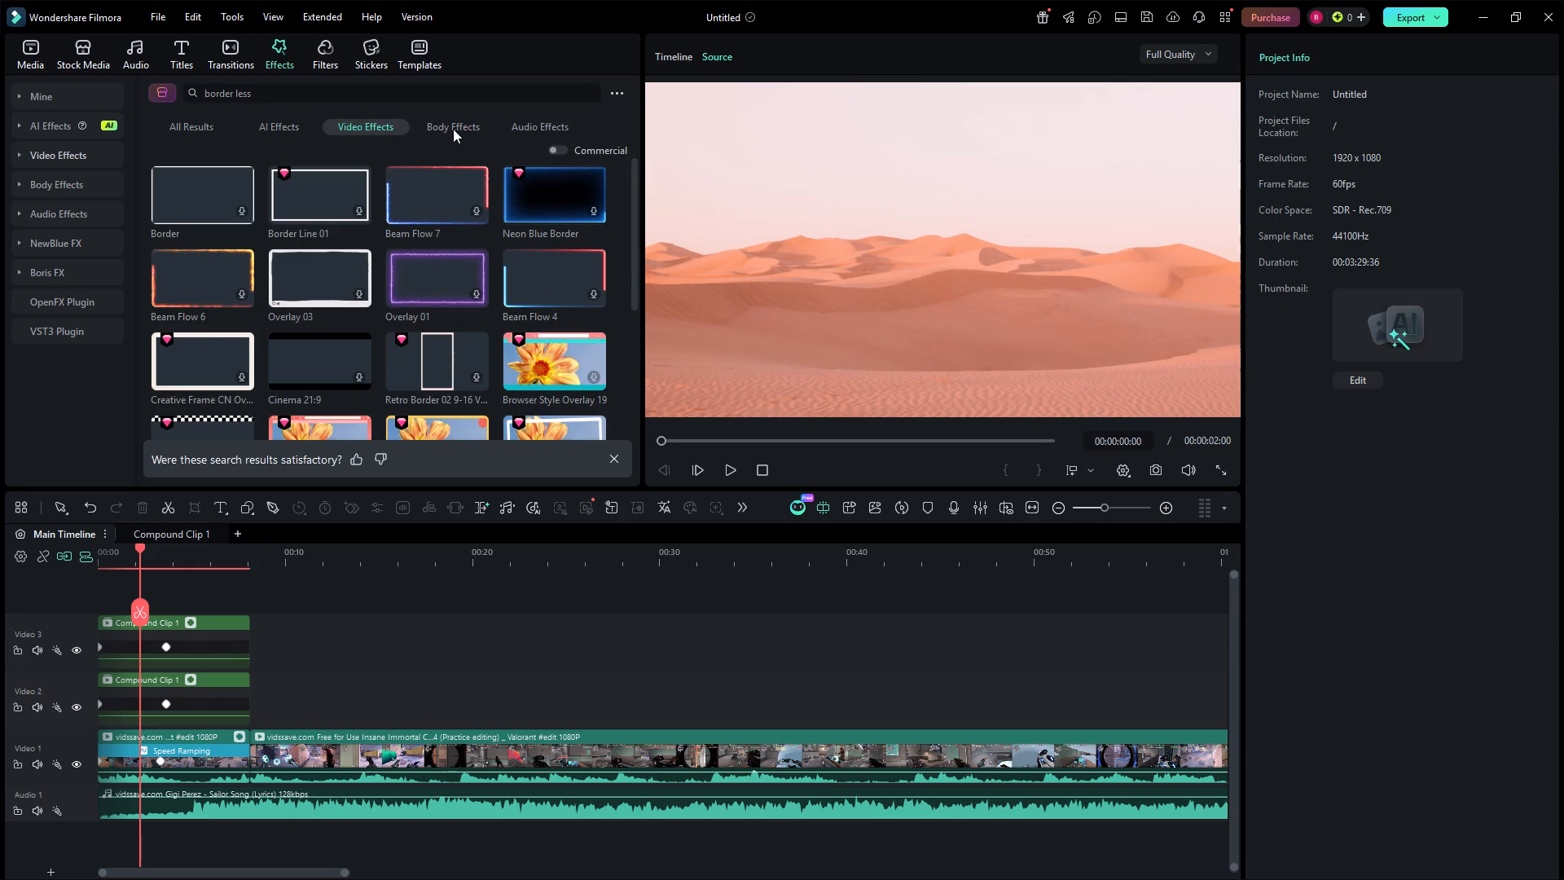
{"action": "left_click", "coordinate": [453, 129]}
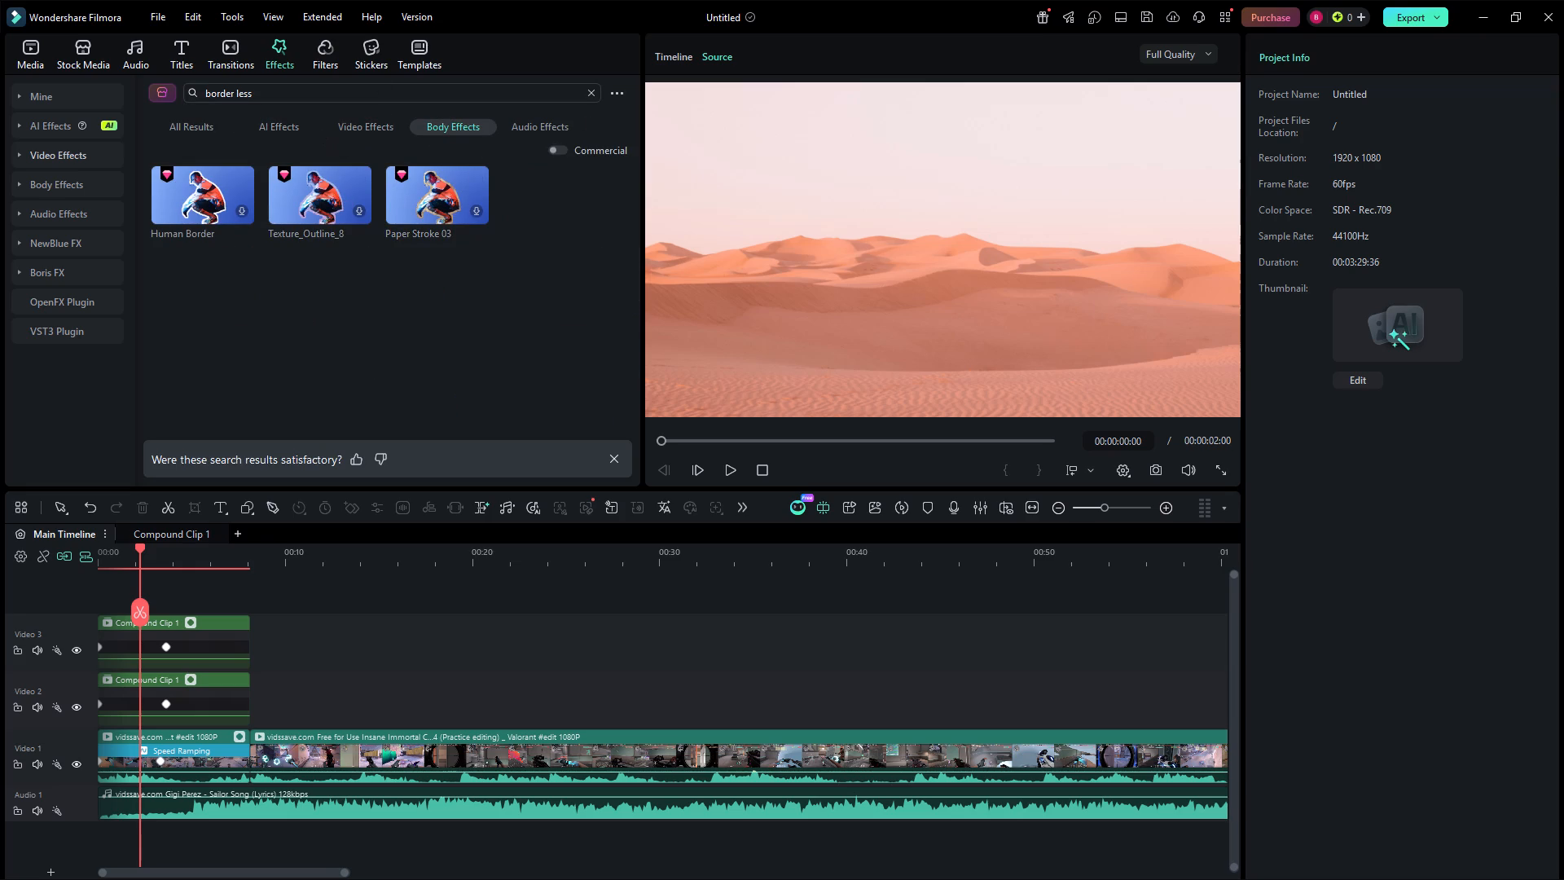
Shorten the effects search term to "border" and run the search.
{"action": "left_click", "coordinate": [333, 95]}
{"action": "key", "text": "BackSpace"}
{"action": "key", "text": "BackSpace"}
{"action": "key", "text": "BackSpace"}
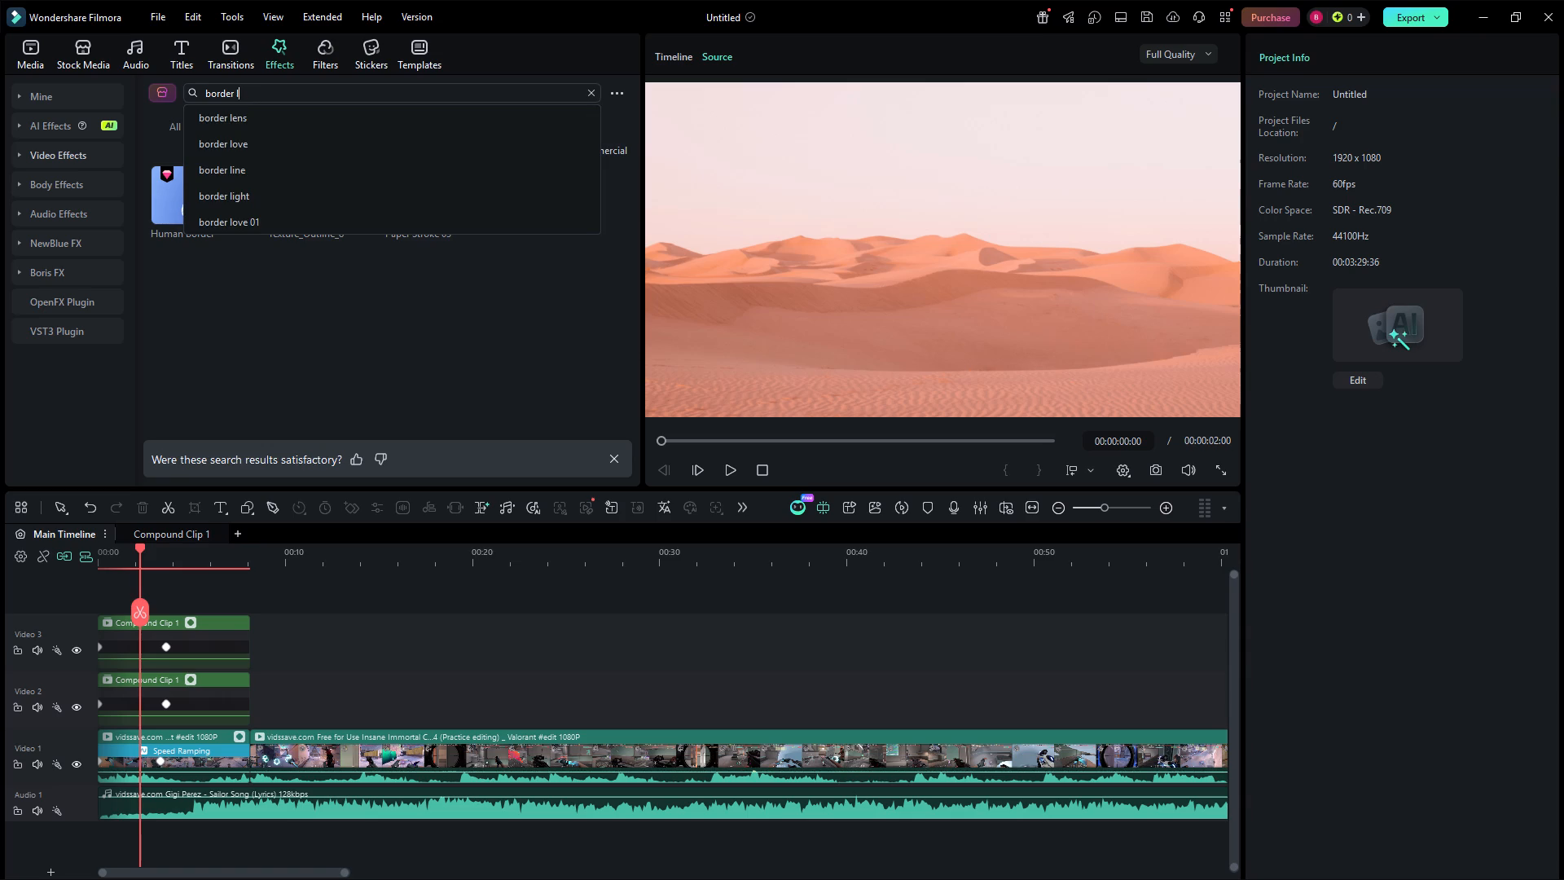
{"action": "key", "text": "BackSpace"}
{"action": "key", "text": "Return"}
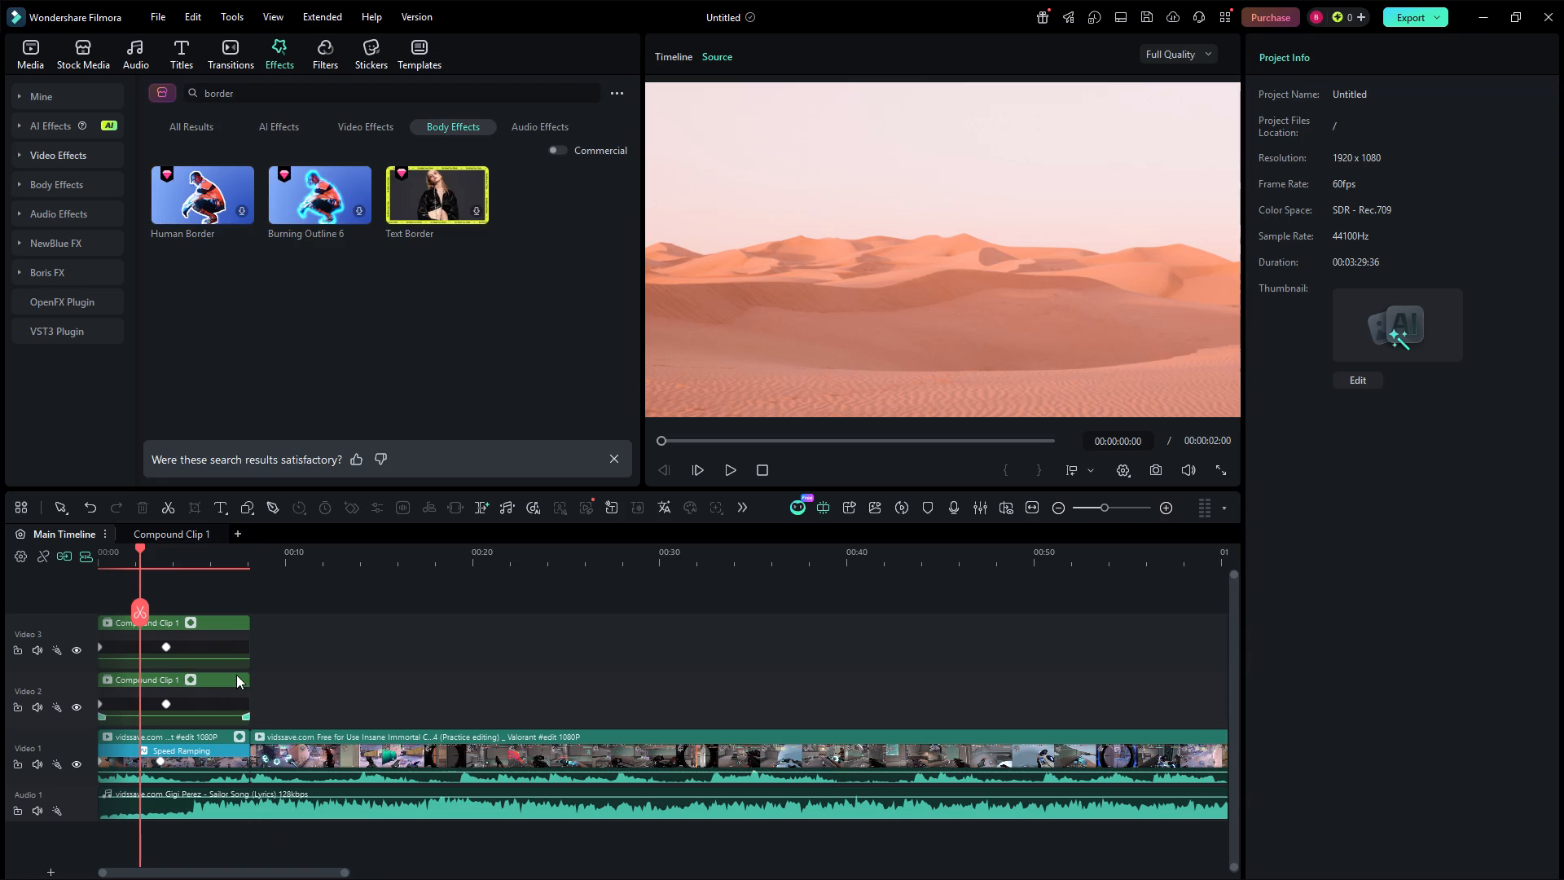
Check the motion preset animations available for the compound clip on the Video 3 track.
{"action": "left_click", "coordinate": [223, 647]}
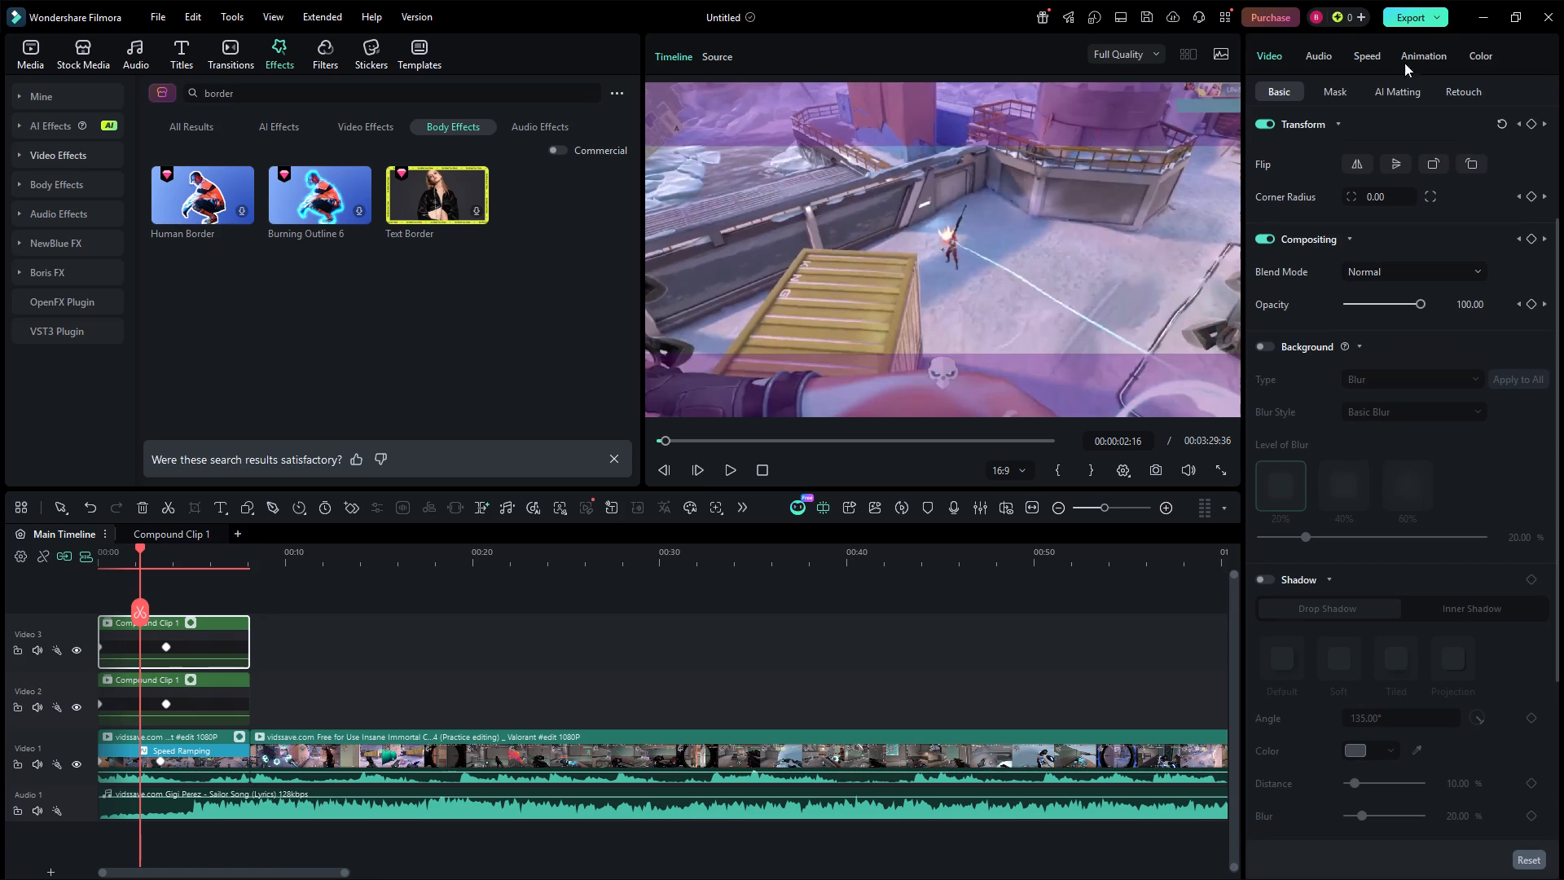
{"action": "left_click", "coordinate": [1434, 59]}
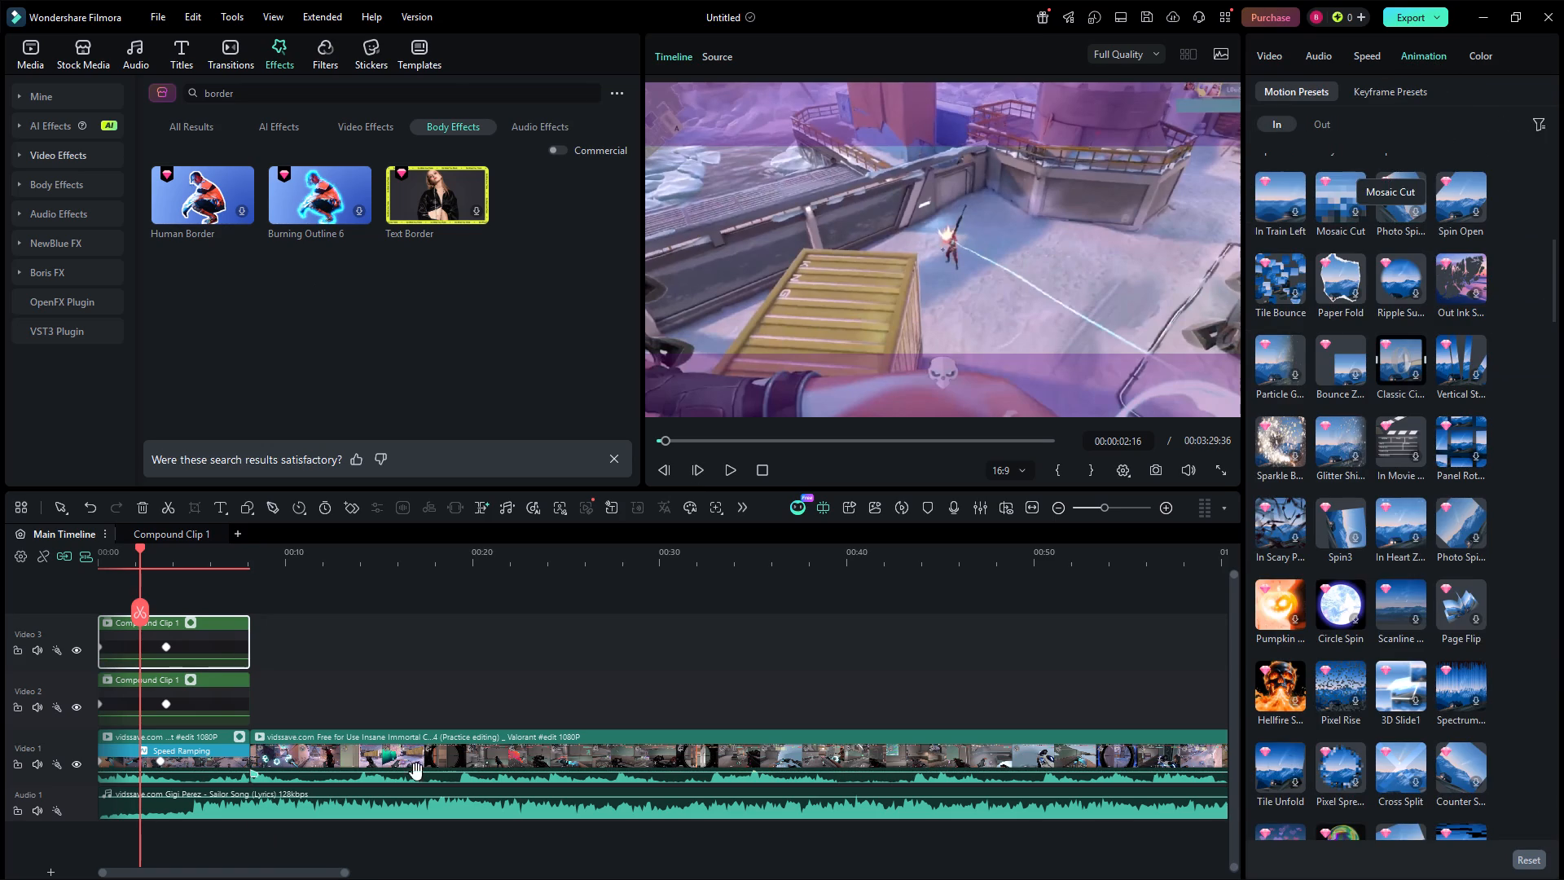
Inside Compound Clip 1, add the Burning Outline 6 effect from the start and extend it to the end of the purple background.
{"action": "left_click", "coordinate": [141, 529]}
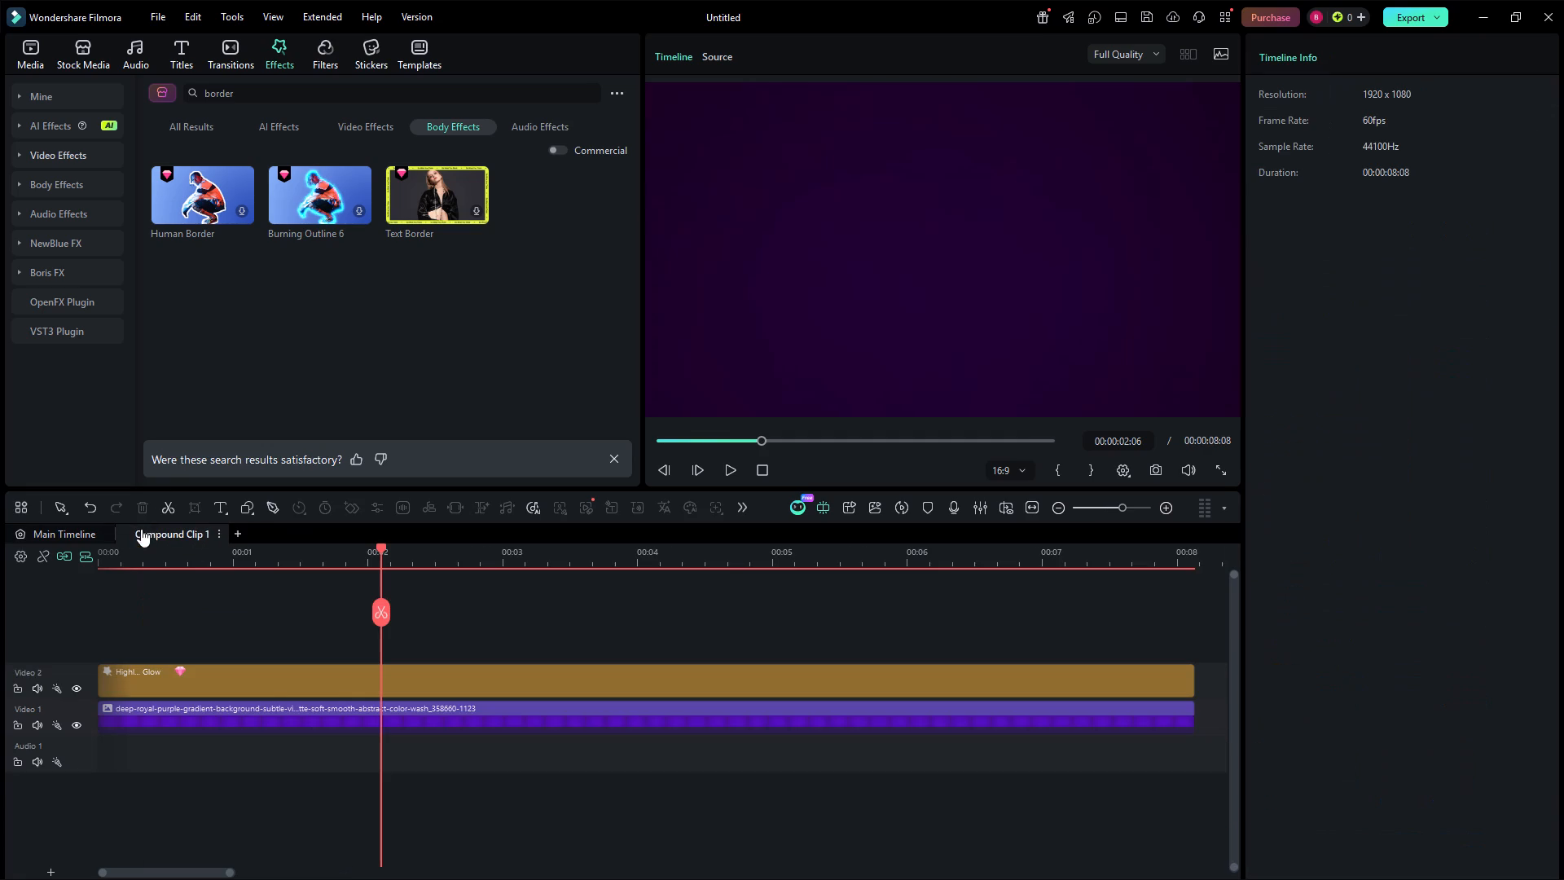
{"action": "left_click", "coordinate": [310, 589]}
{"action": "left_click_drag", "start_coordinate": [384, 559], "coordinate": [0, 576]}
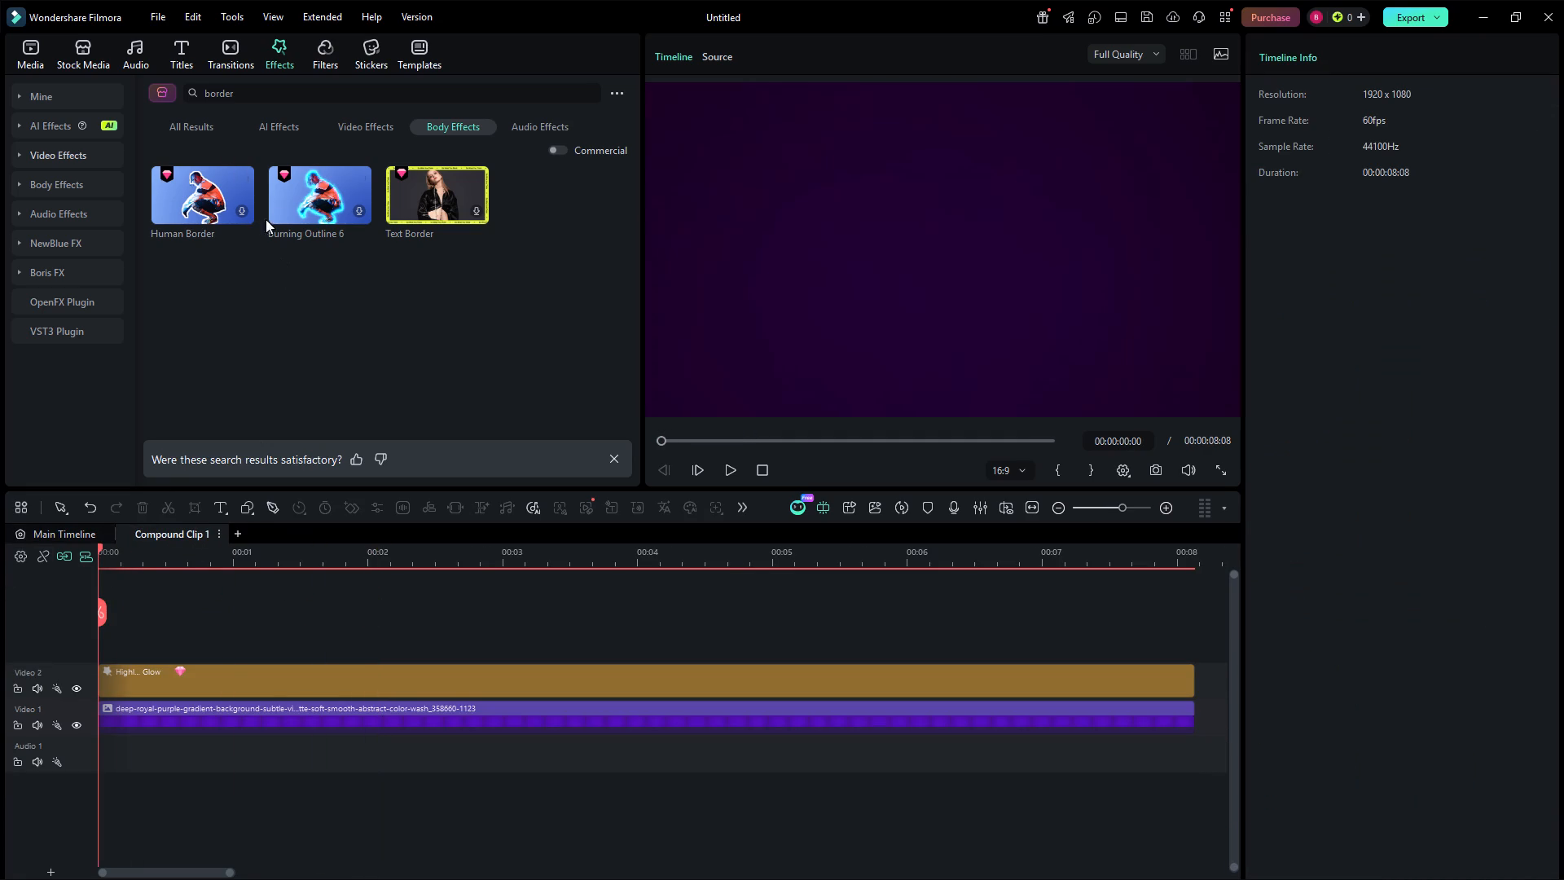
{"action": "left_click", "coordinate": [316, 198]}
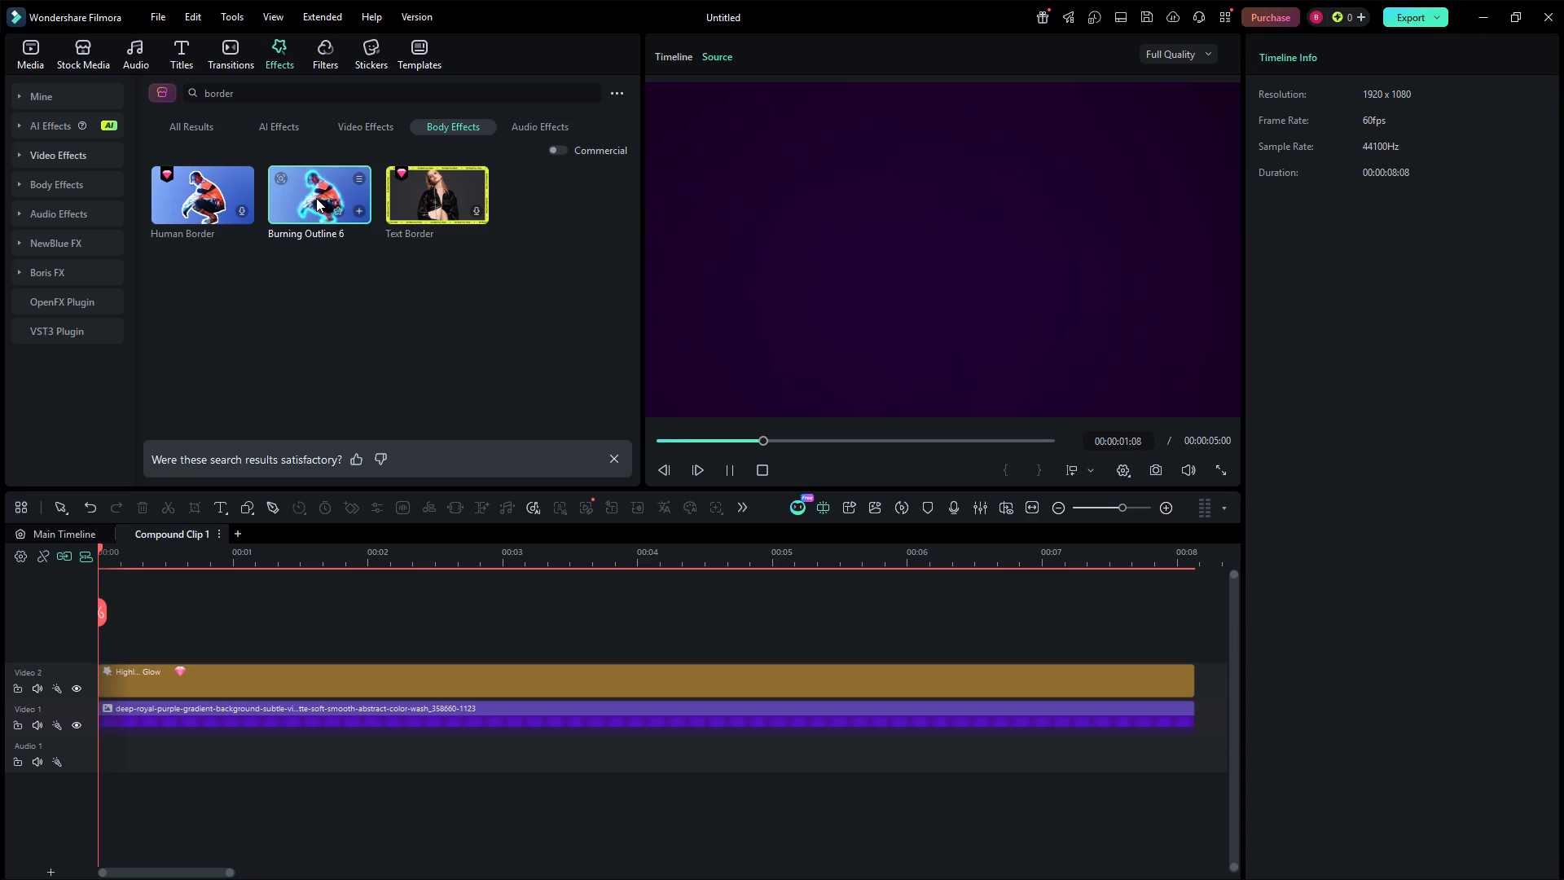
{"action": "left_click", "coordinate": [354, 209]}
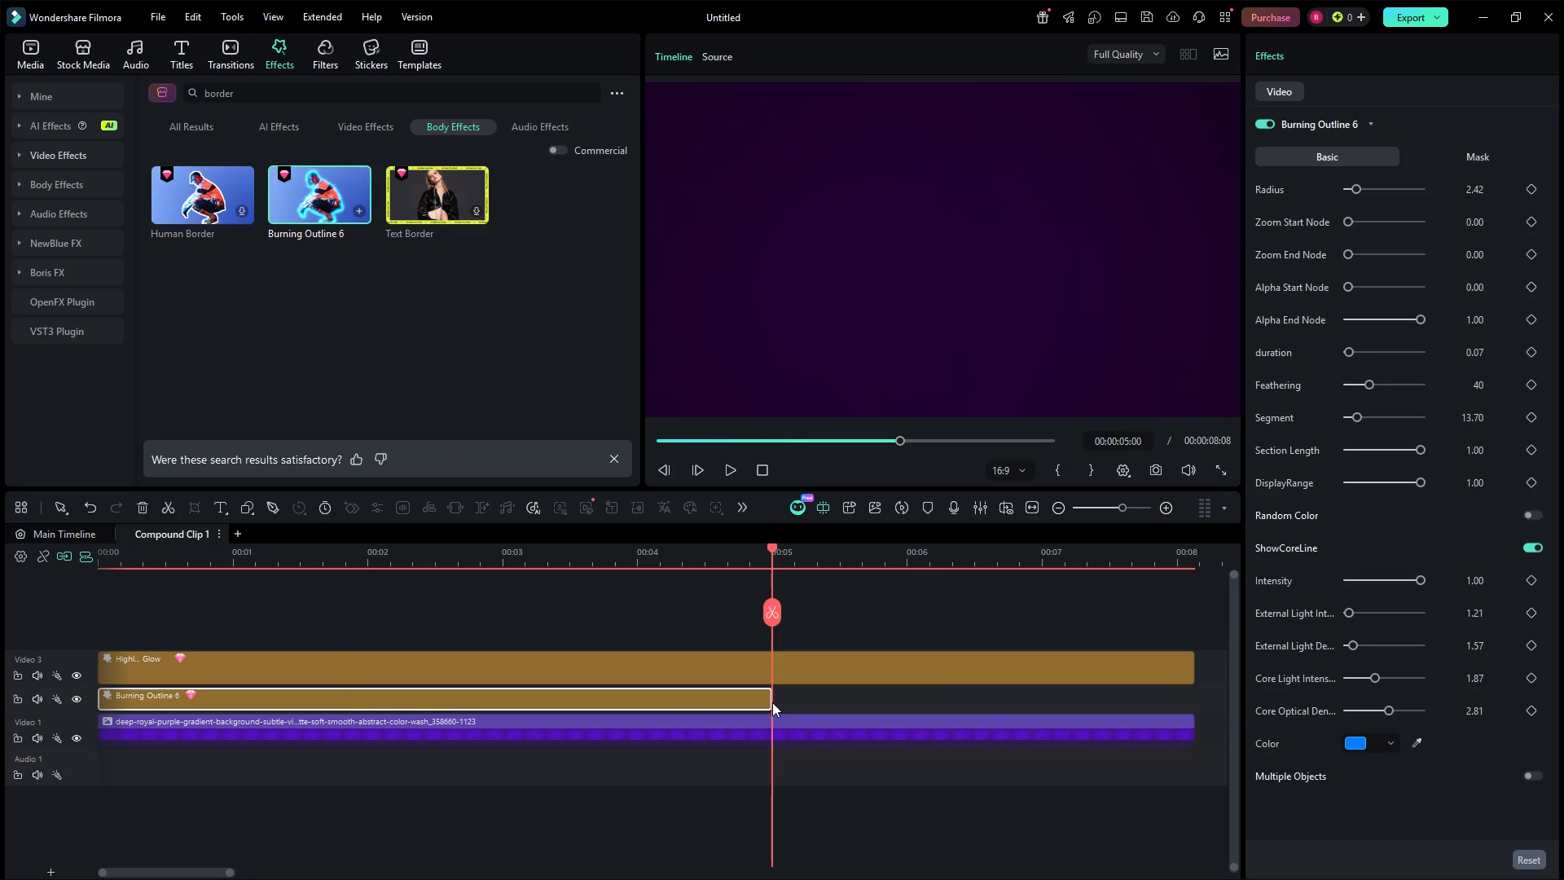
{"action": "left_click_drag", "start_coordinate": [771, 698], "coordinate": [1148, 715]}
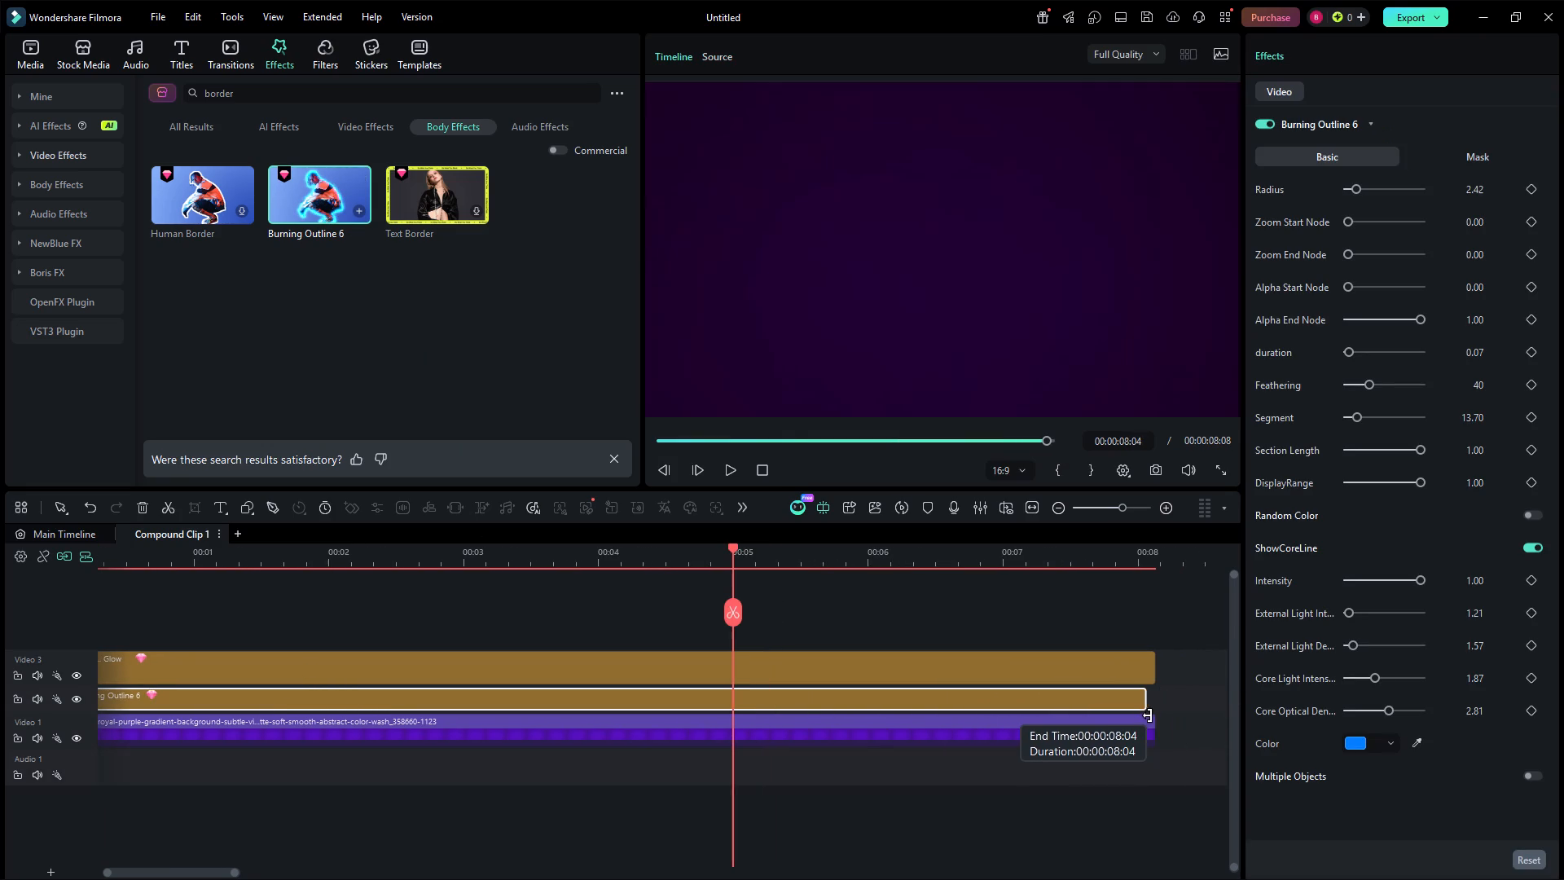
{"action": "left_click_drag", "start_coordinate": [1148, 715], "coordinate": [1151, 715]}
Return to the main timeline and check the overlay at the start of the edit.
{"action": "left_click", "coordinate": [77, 534]}
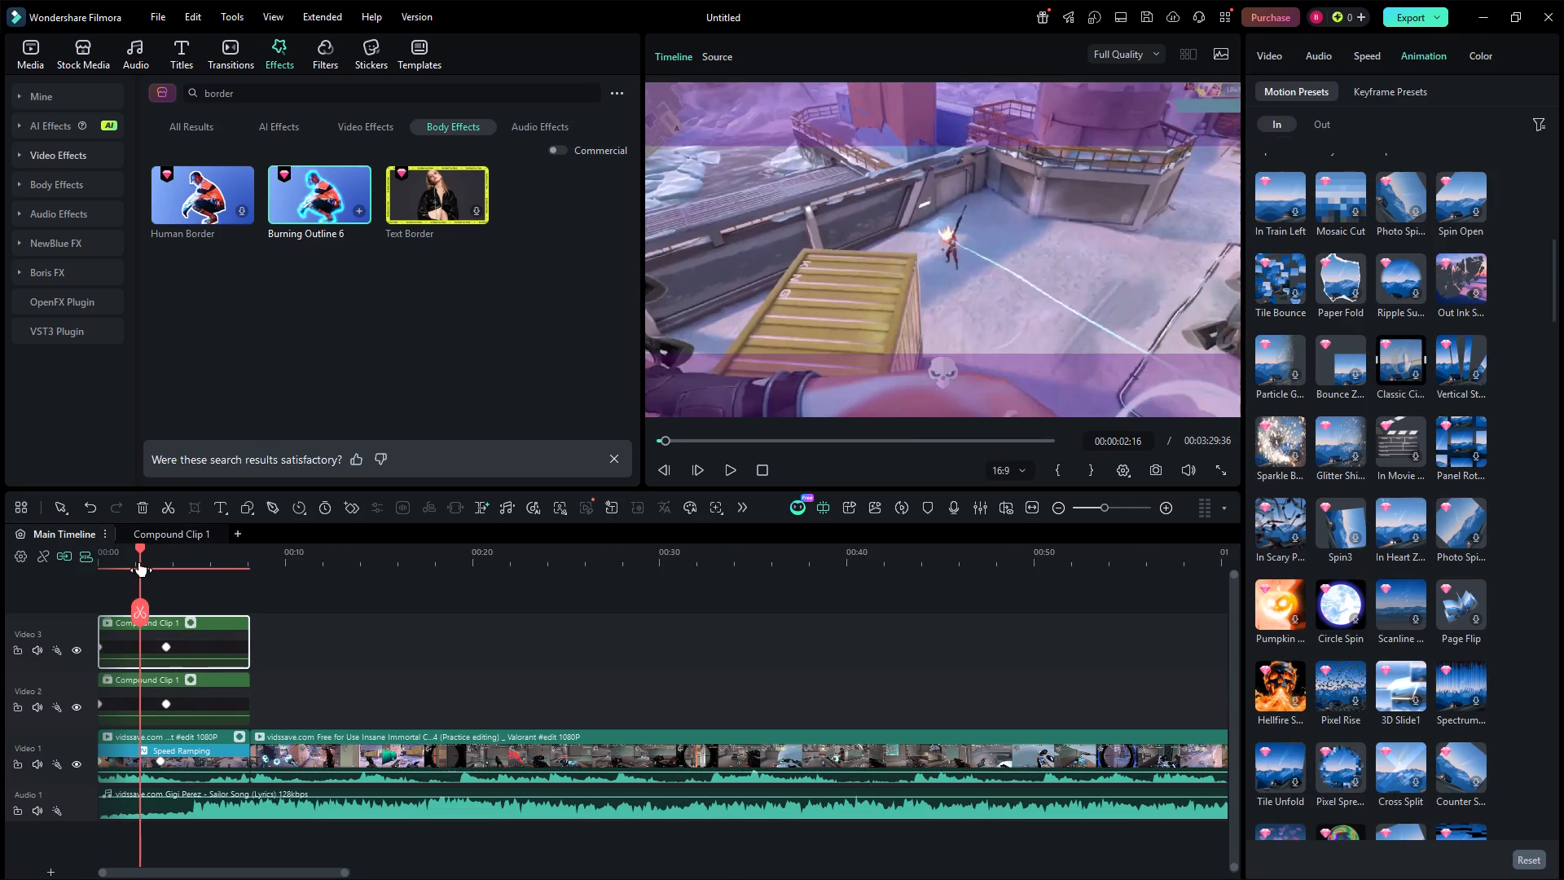
{"action": "left_click_drag", "start_coordinate": [139, 562], "coordinate": [77, 568]}
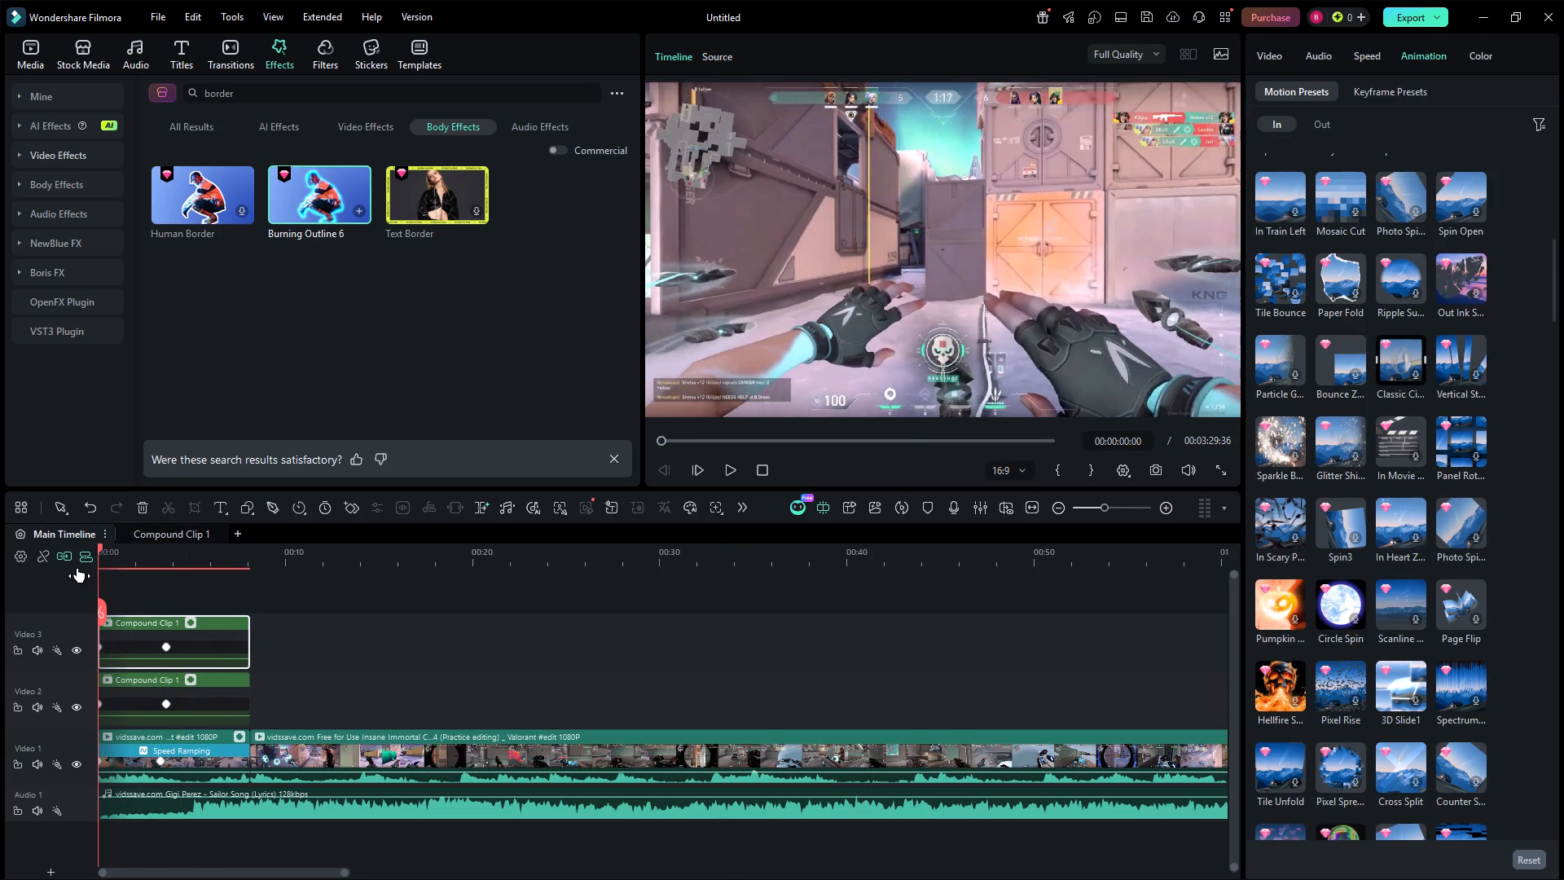
{"action": "left_click_drag", "start_coordinate": [77, 568], "coordinate": [70, 570]}
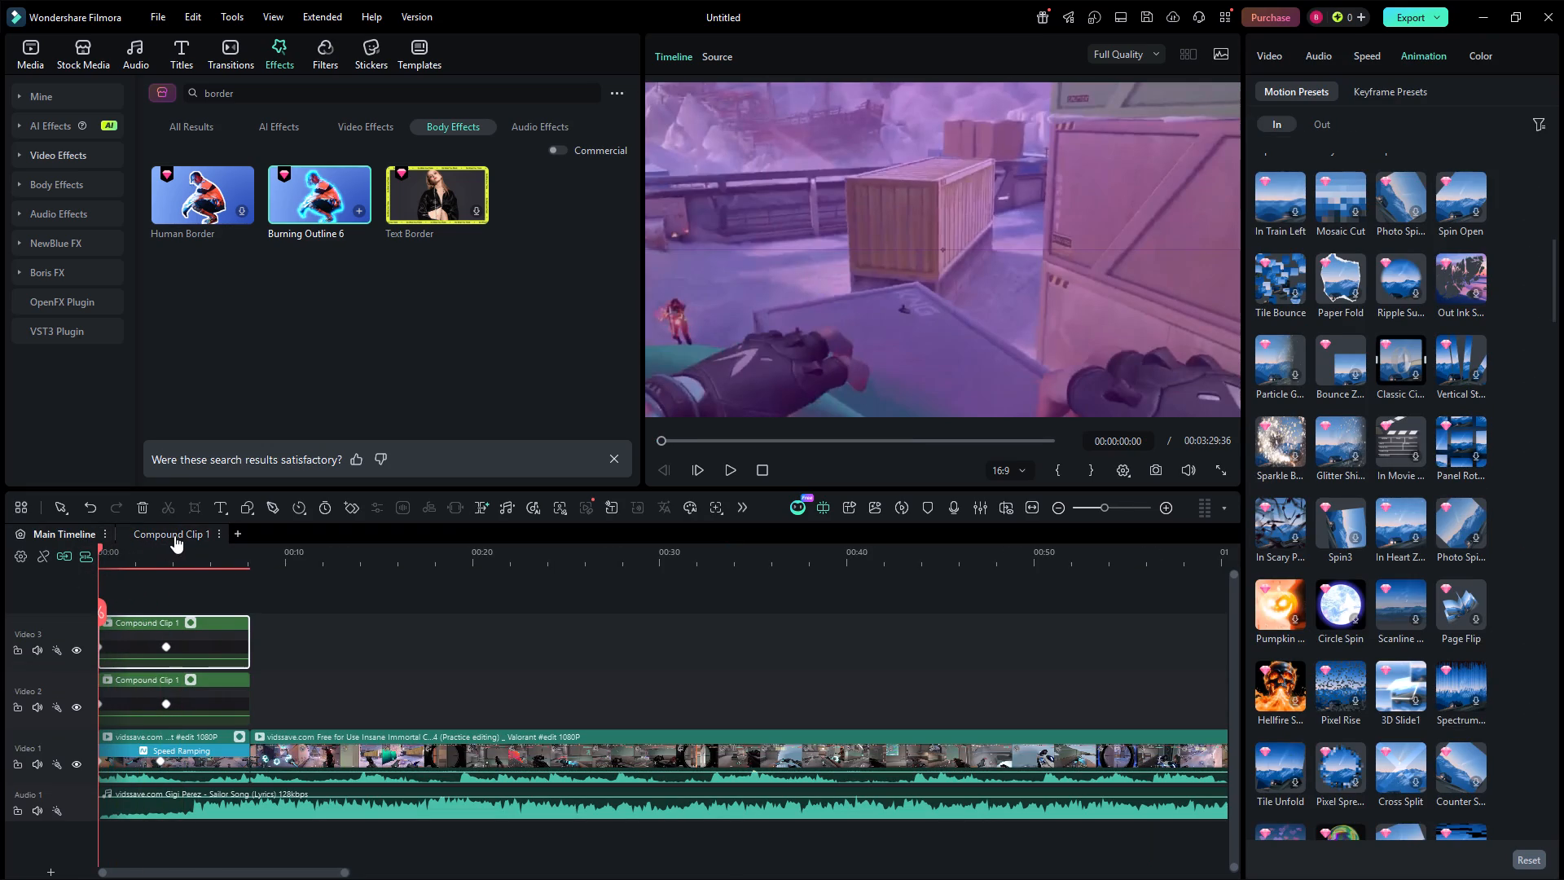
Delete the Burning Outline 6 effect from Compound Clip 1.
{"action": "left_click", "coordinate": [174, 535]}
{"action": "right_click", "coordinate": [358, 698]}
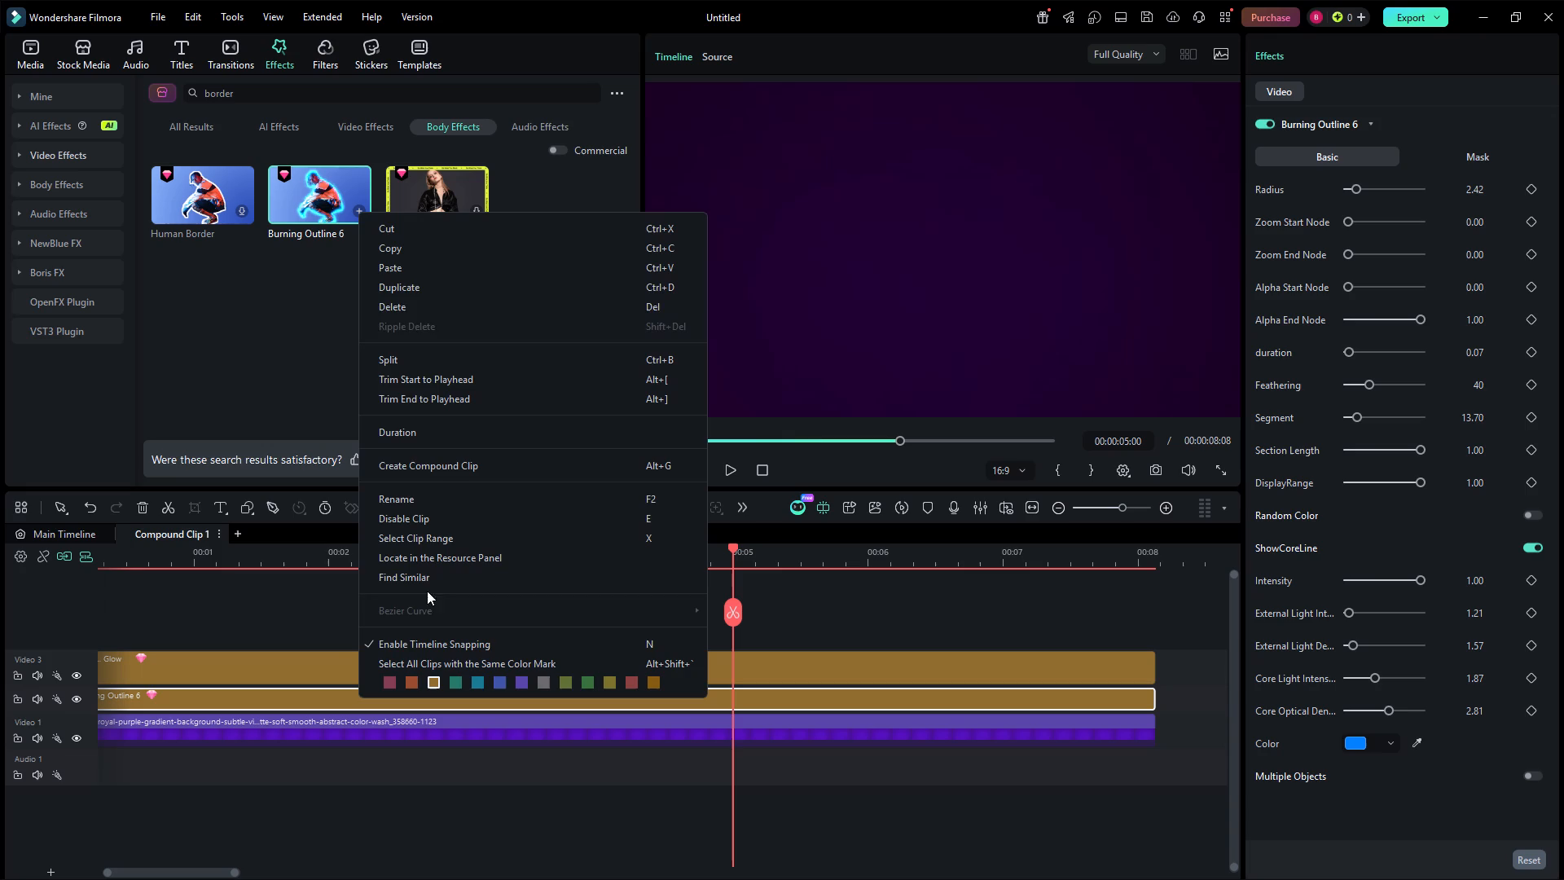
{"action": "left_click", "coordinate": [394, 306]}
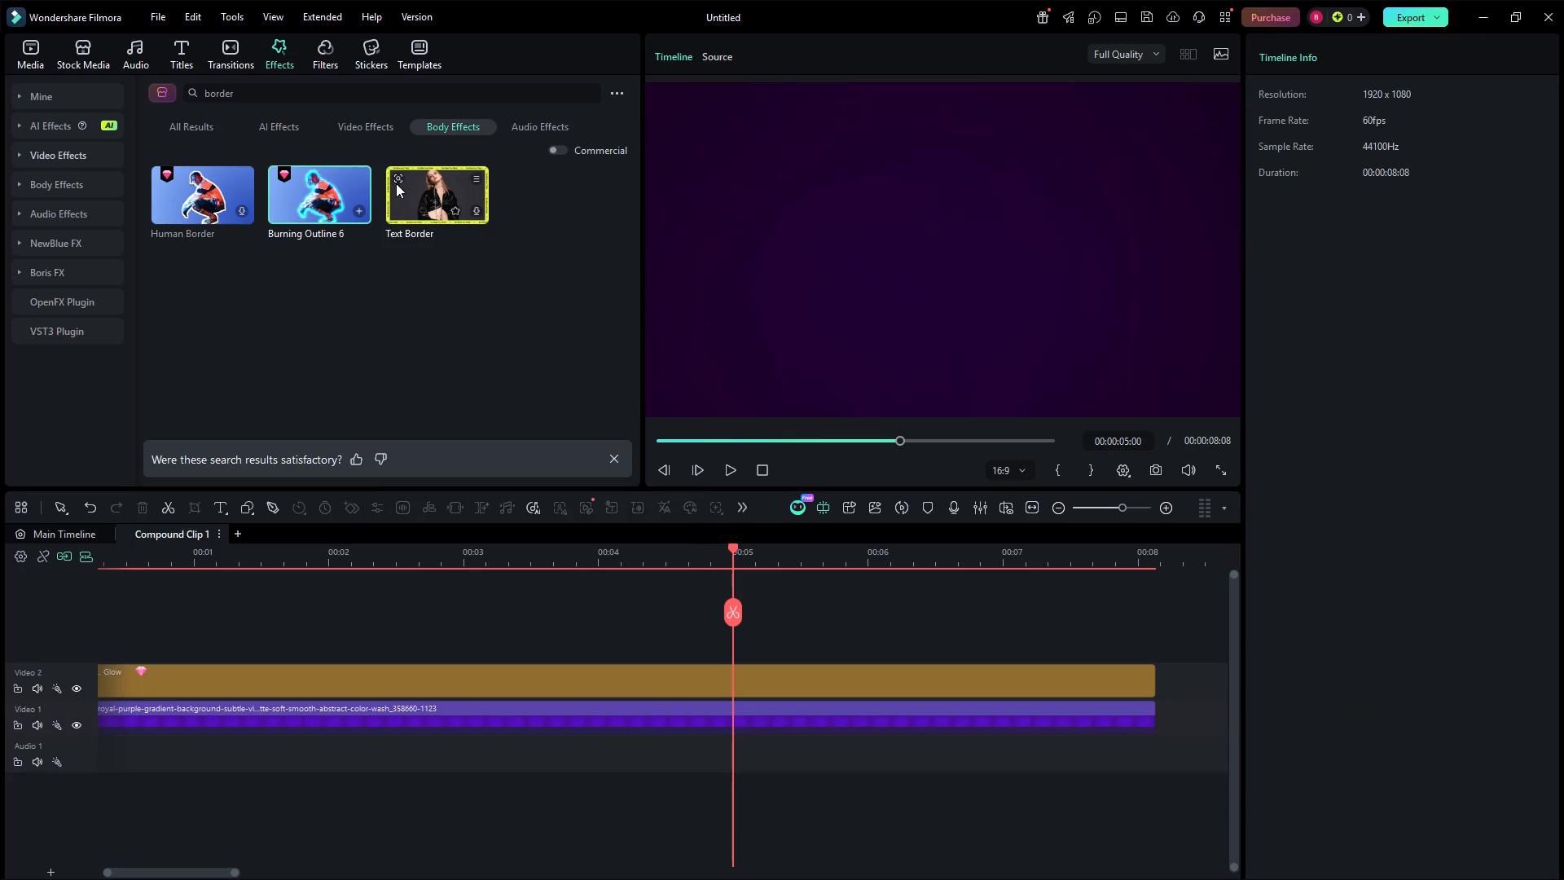
Look through all "border" effect results for a suitable border effect, dismissing the search feedback prompt.
{"action": "double_click", "coordinate": [332, 126]}
{"action": "left_click", "coordinate": [301, 129]}
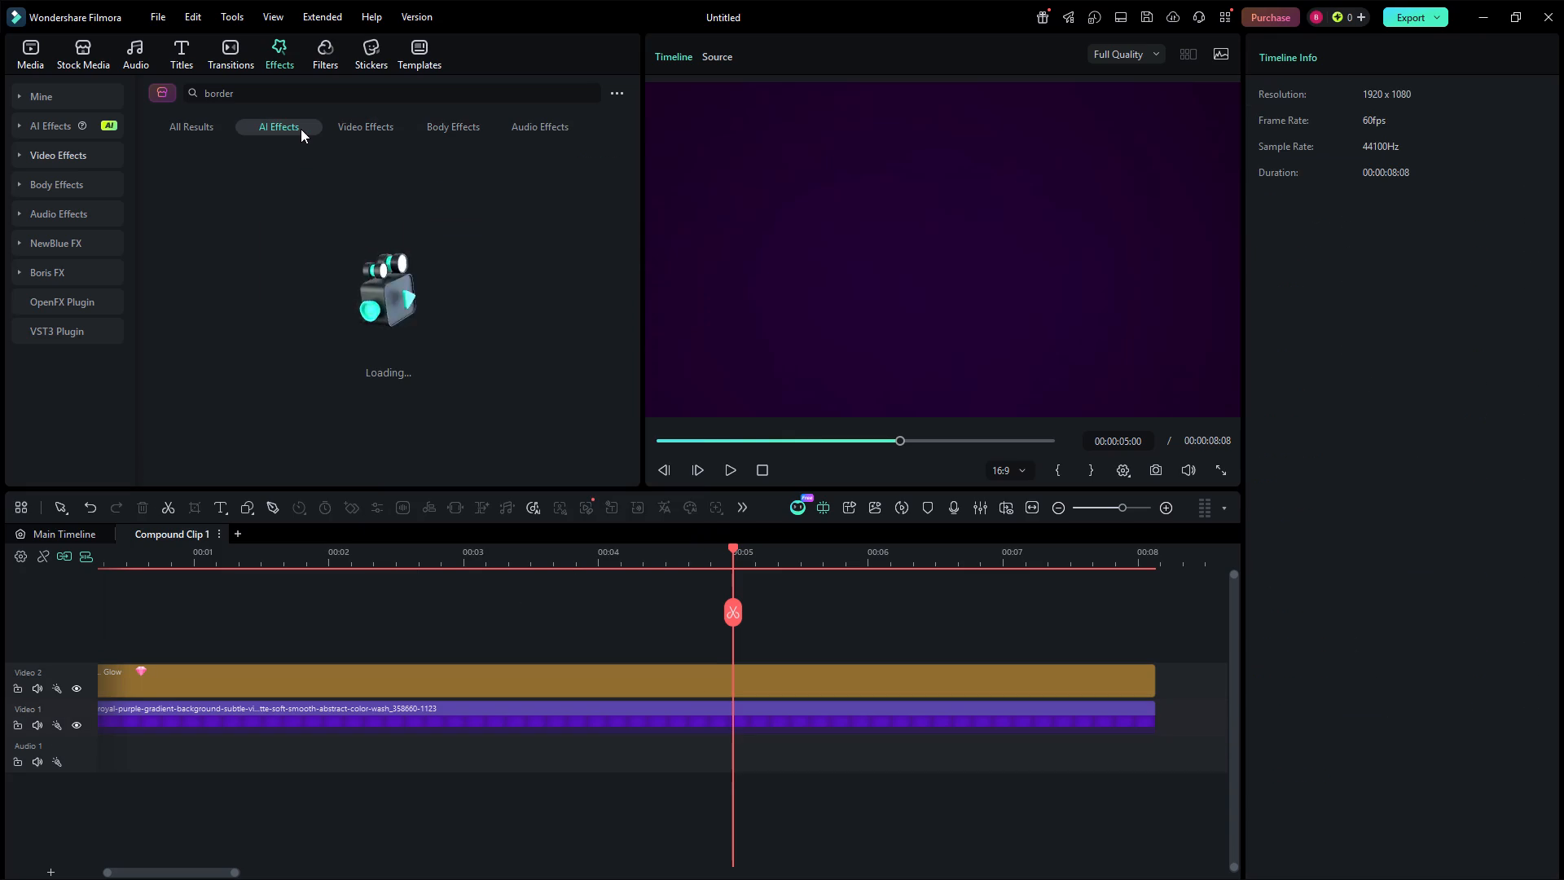
{"action": "left_click", "coordinate": [207, 129]}
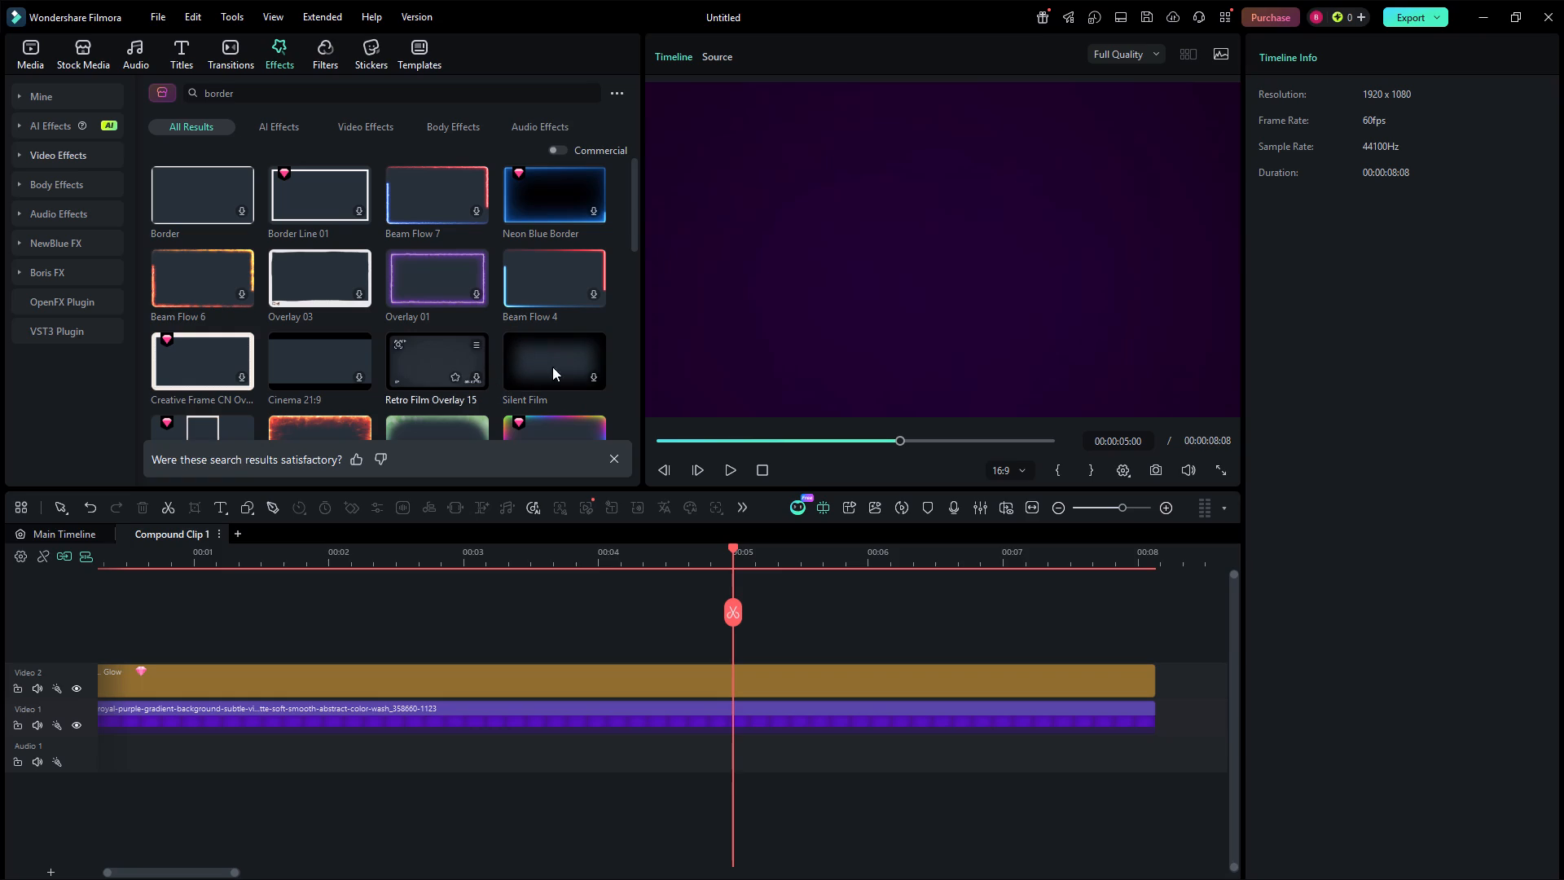
{"action": "left_click_drag", "start_coordinate": [639, 209], "coordinate": [648, 254]}
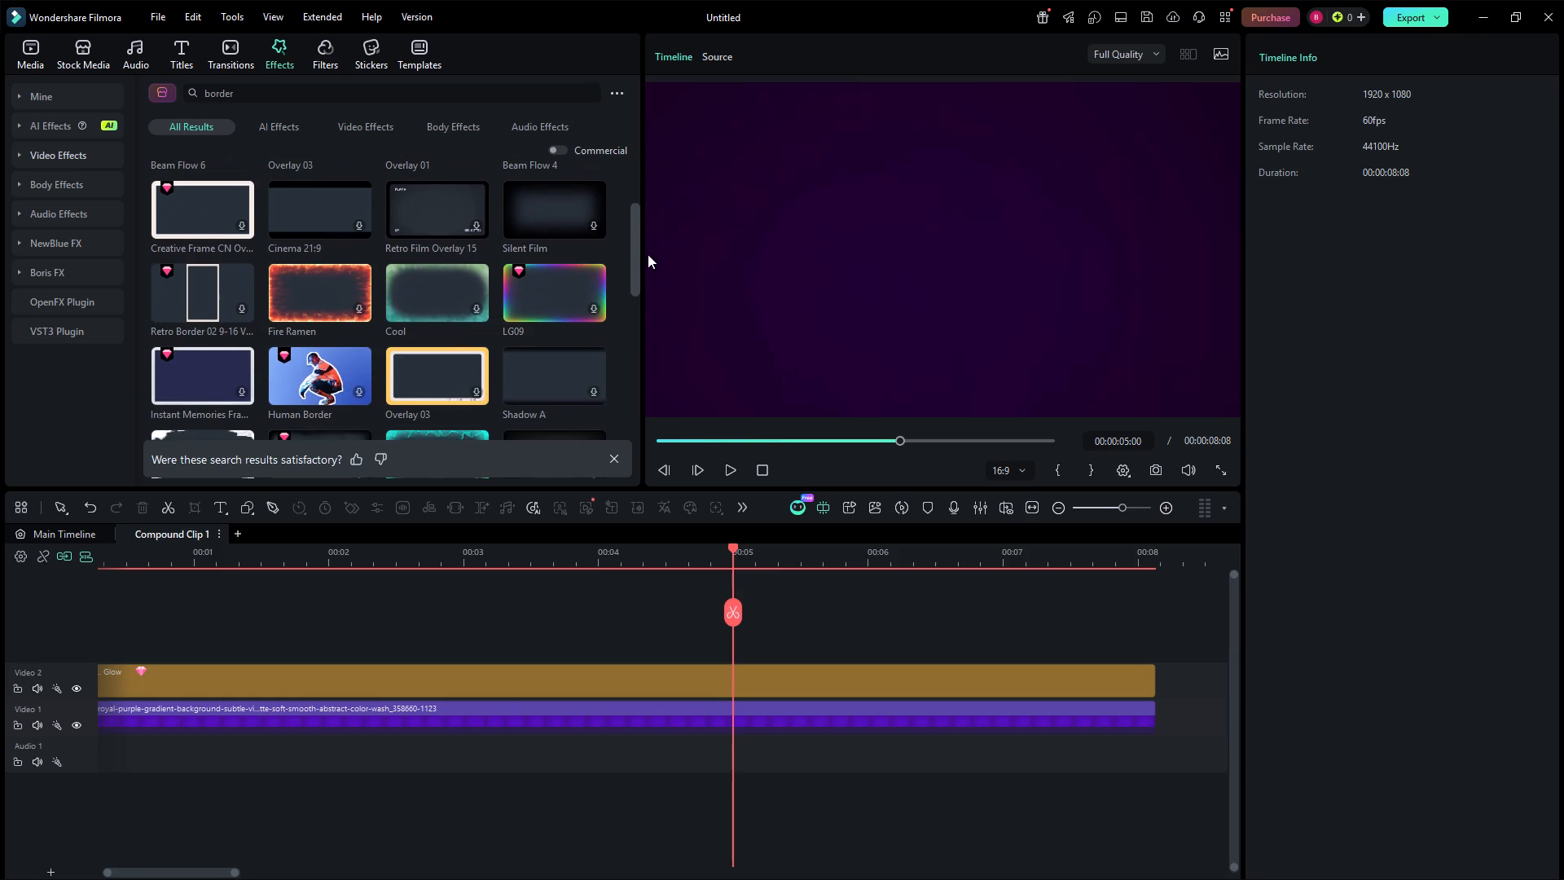
{"action": "left_click_drag", "start_coordinate": [648, 254], "coordinate": [641, 313]}
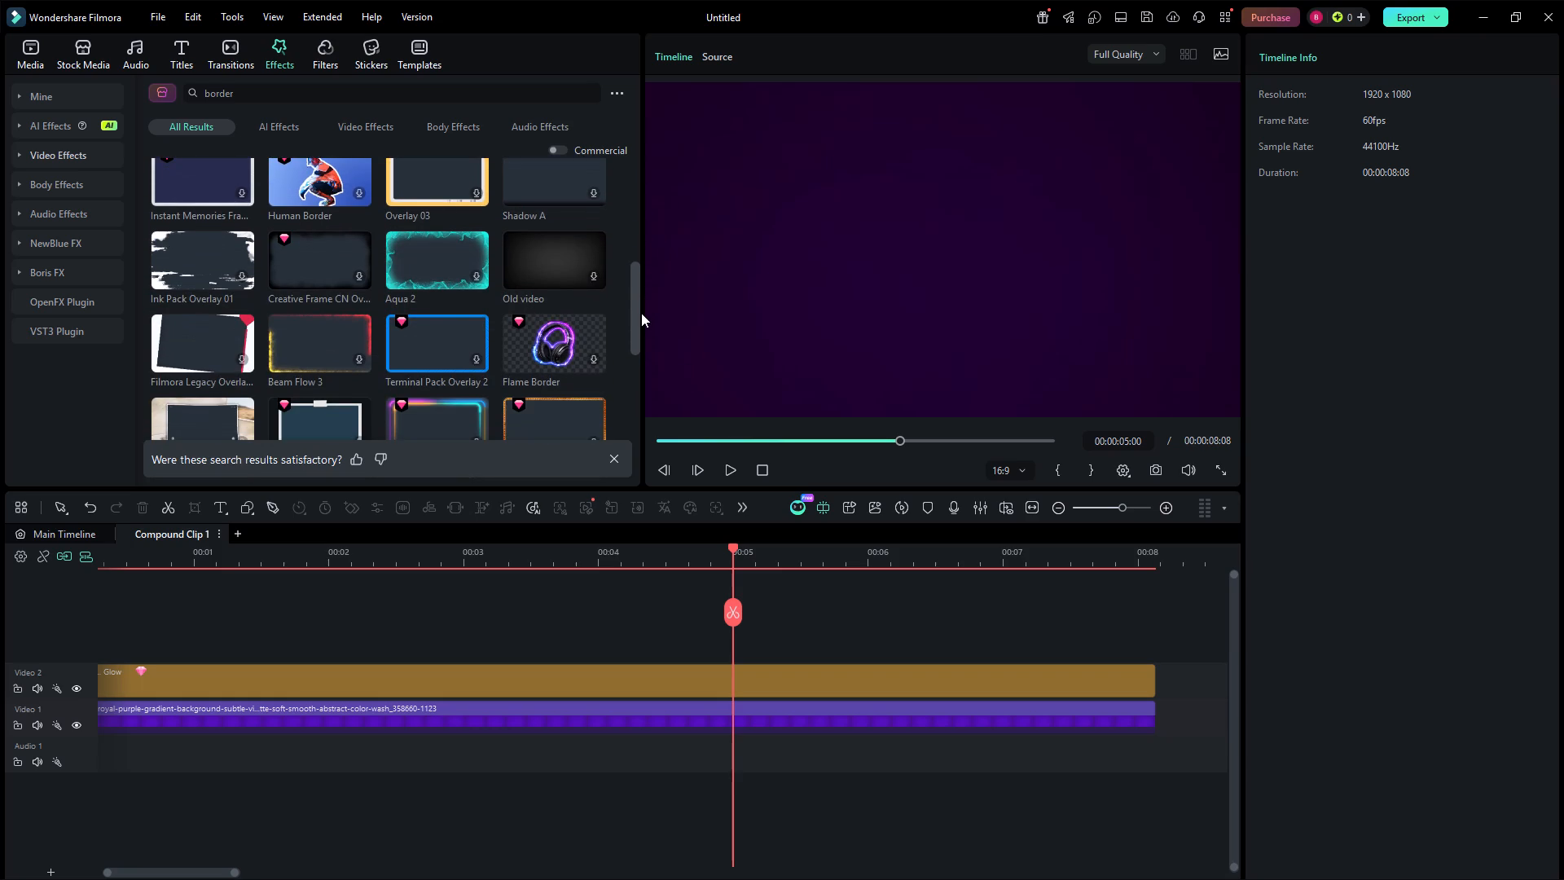
{"action": "left_click_drag", "start_coordinate": [641, 313], "coordinate": [644, 325]}
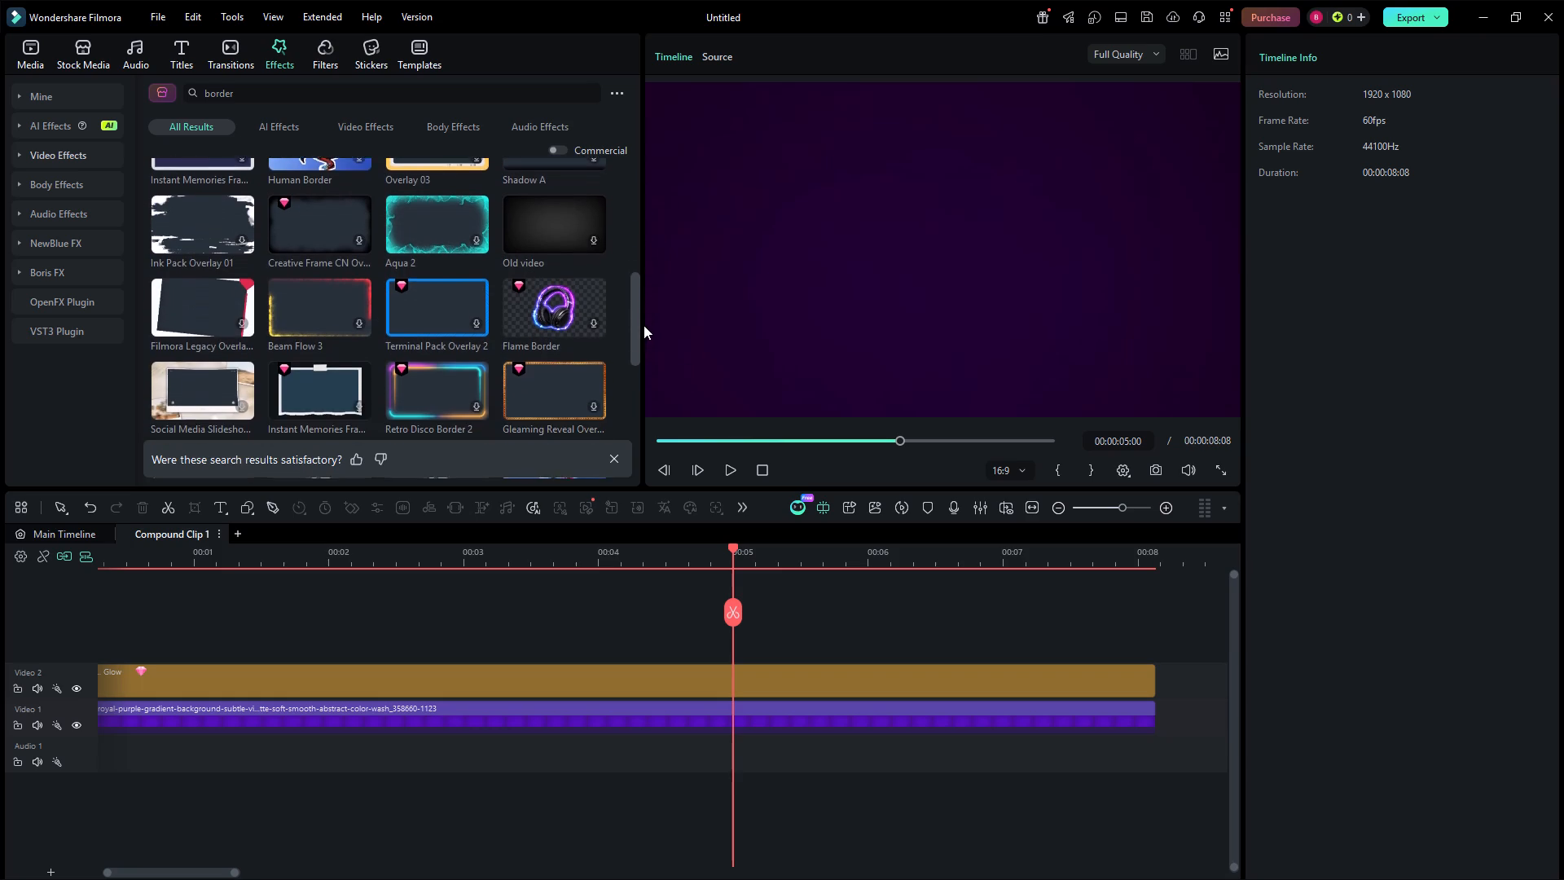
{"action": "left_click_drag", "start_coordinate": [644, 325], "coordinate": [648, 420]}
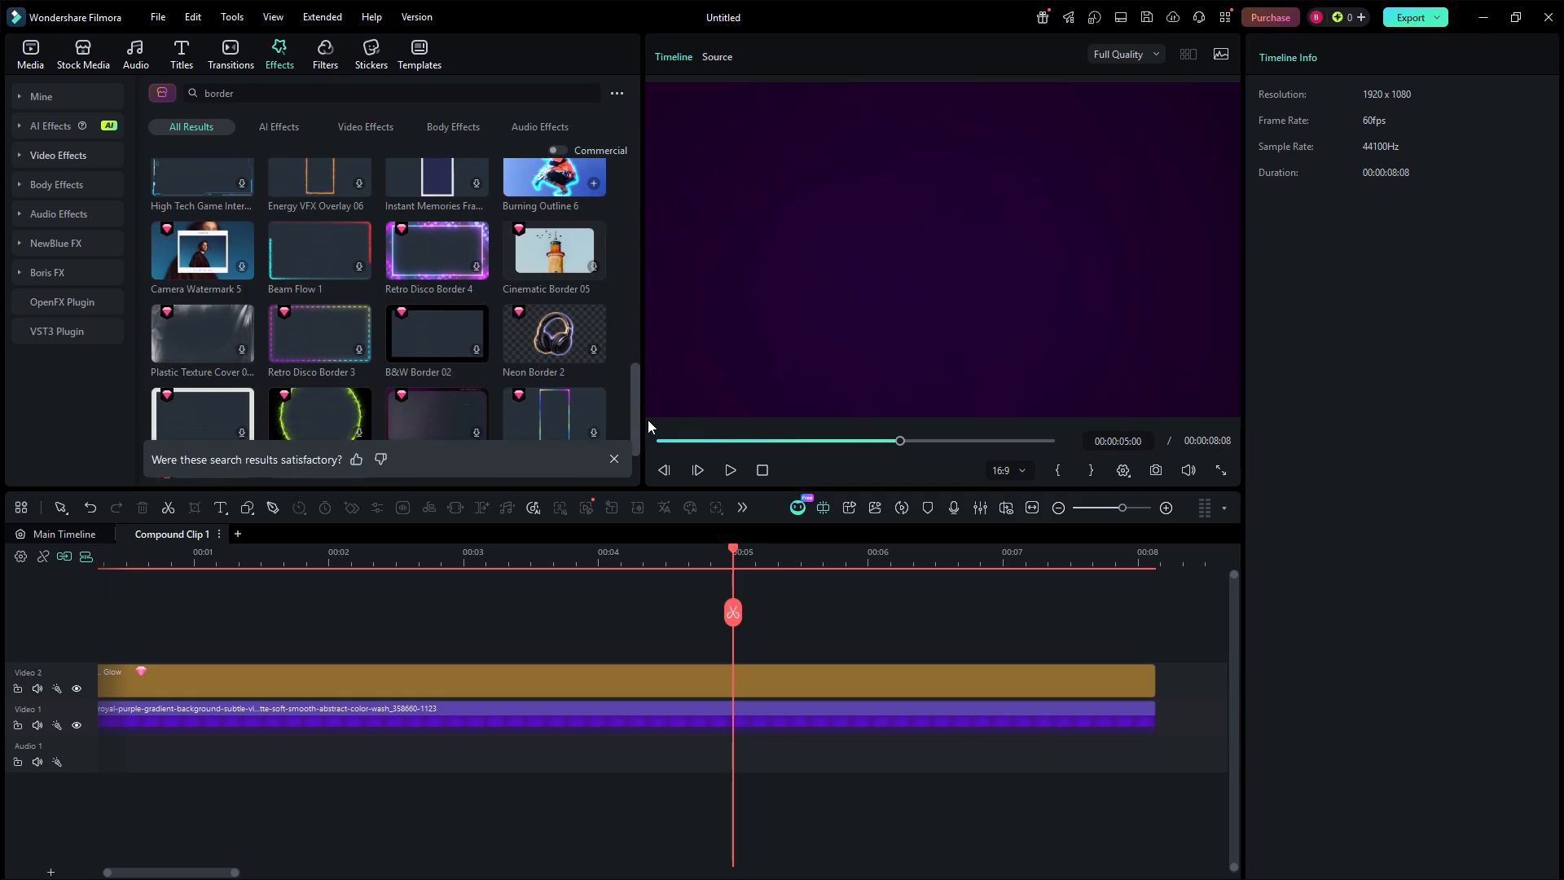
{"action": "left_click_drag", "start_coordinate": [648, 420], "coordinate": [651, 461]}
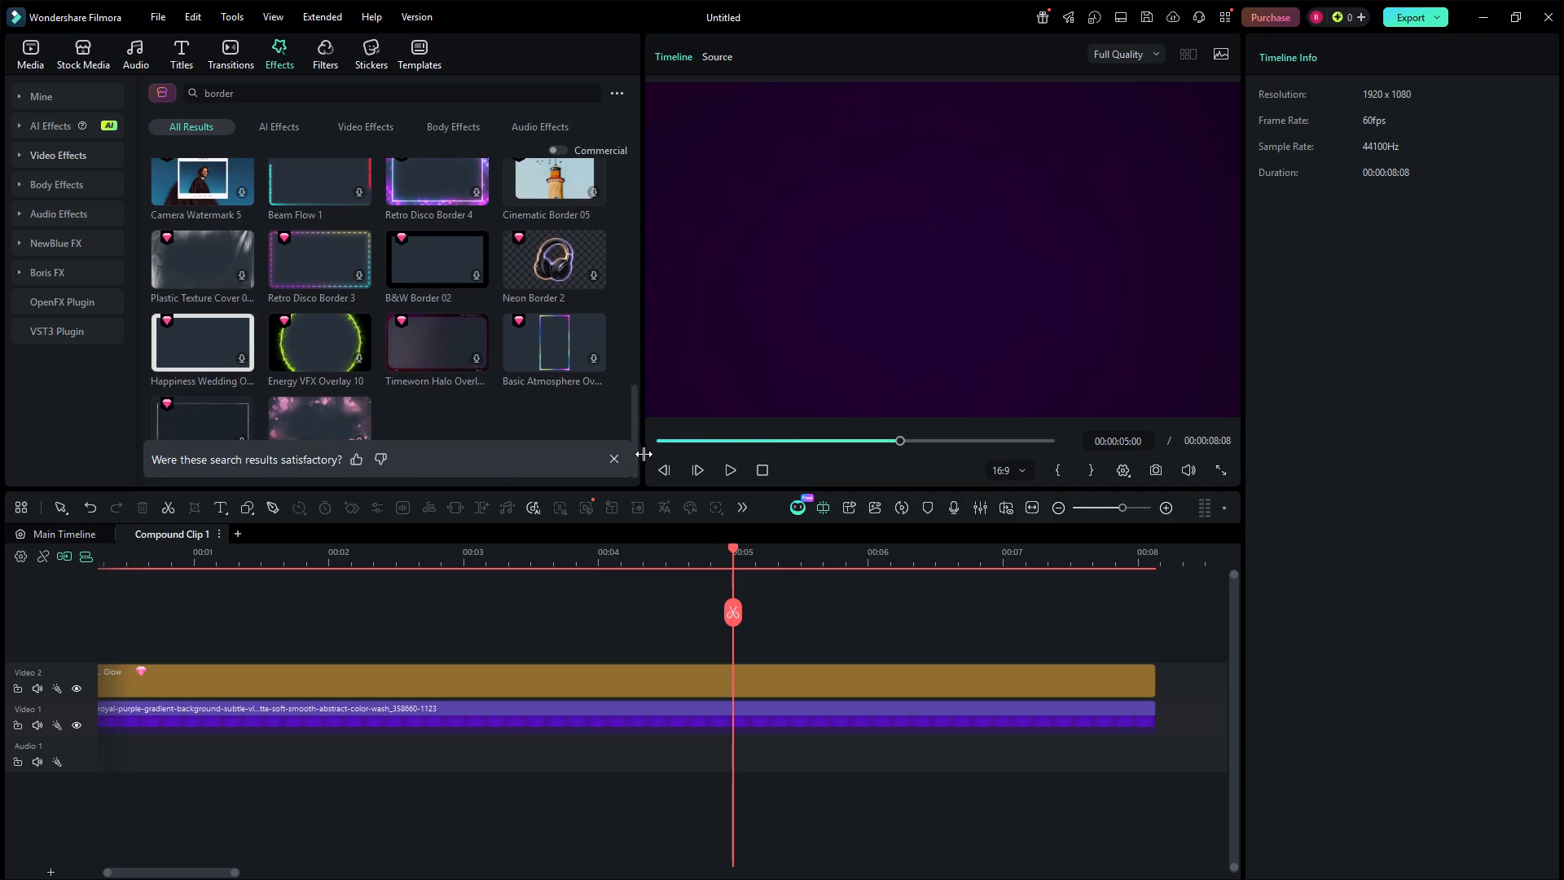
{"action": "left_click_drag", "start_coordinate": [639, 422], "coordinate": [679, 480]}
{"action": "left_click", "coordinate": [616, 460]}
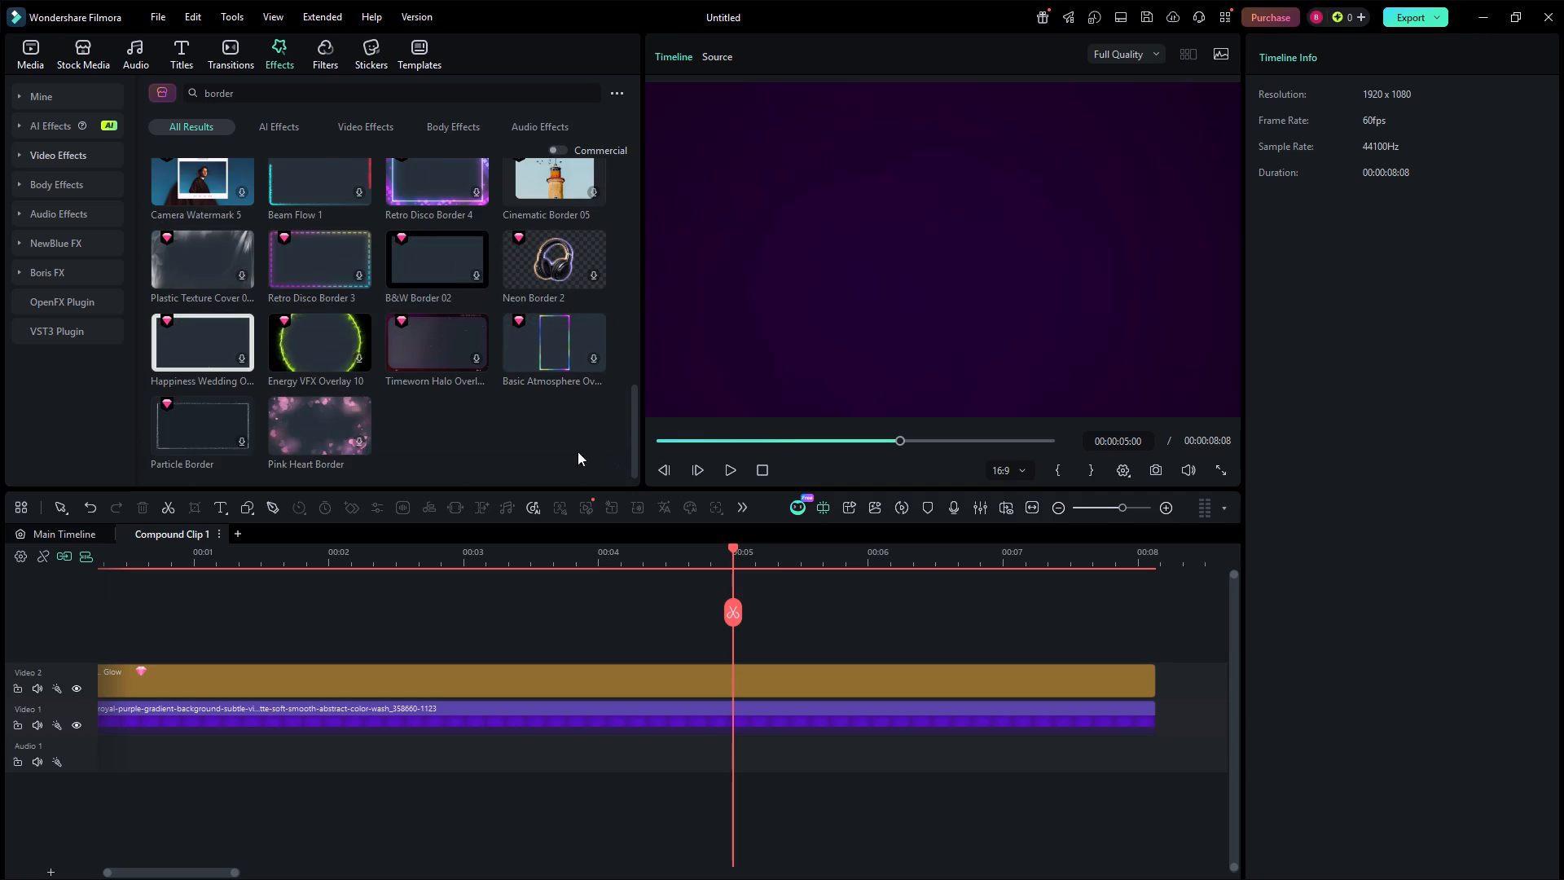
Preview the Particle Border effect, add it between the glow effect and purple background, and move it to the start of Compound Clip 1.
{"action": "left_click", "coordinate": [241, 437]}
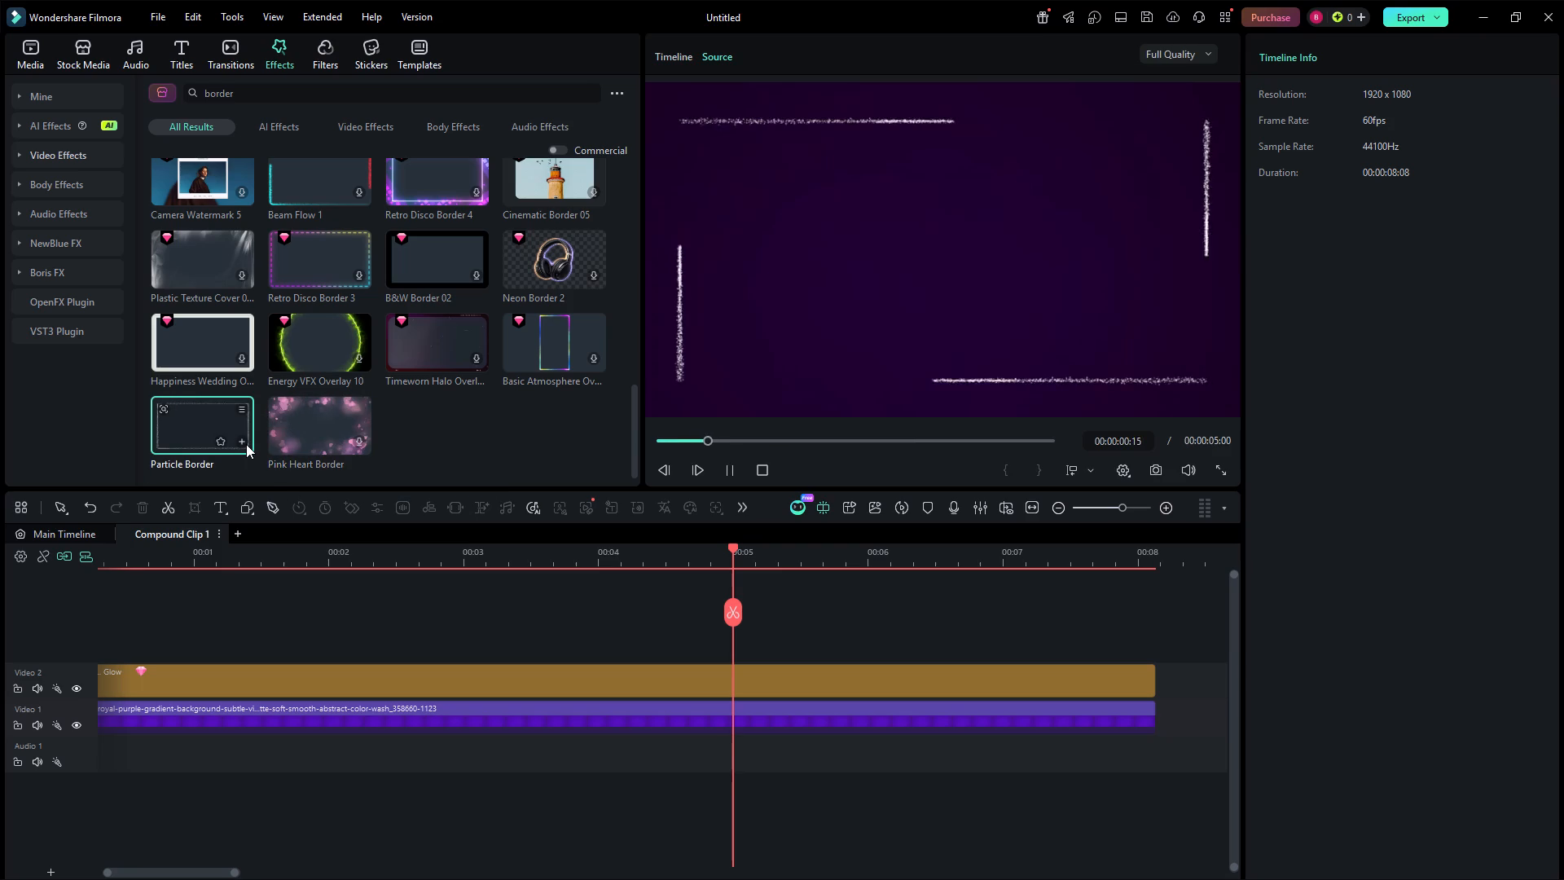
{"action": "left_click", "coordinate": [241, 444]}
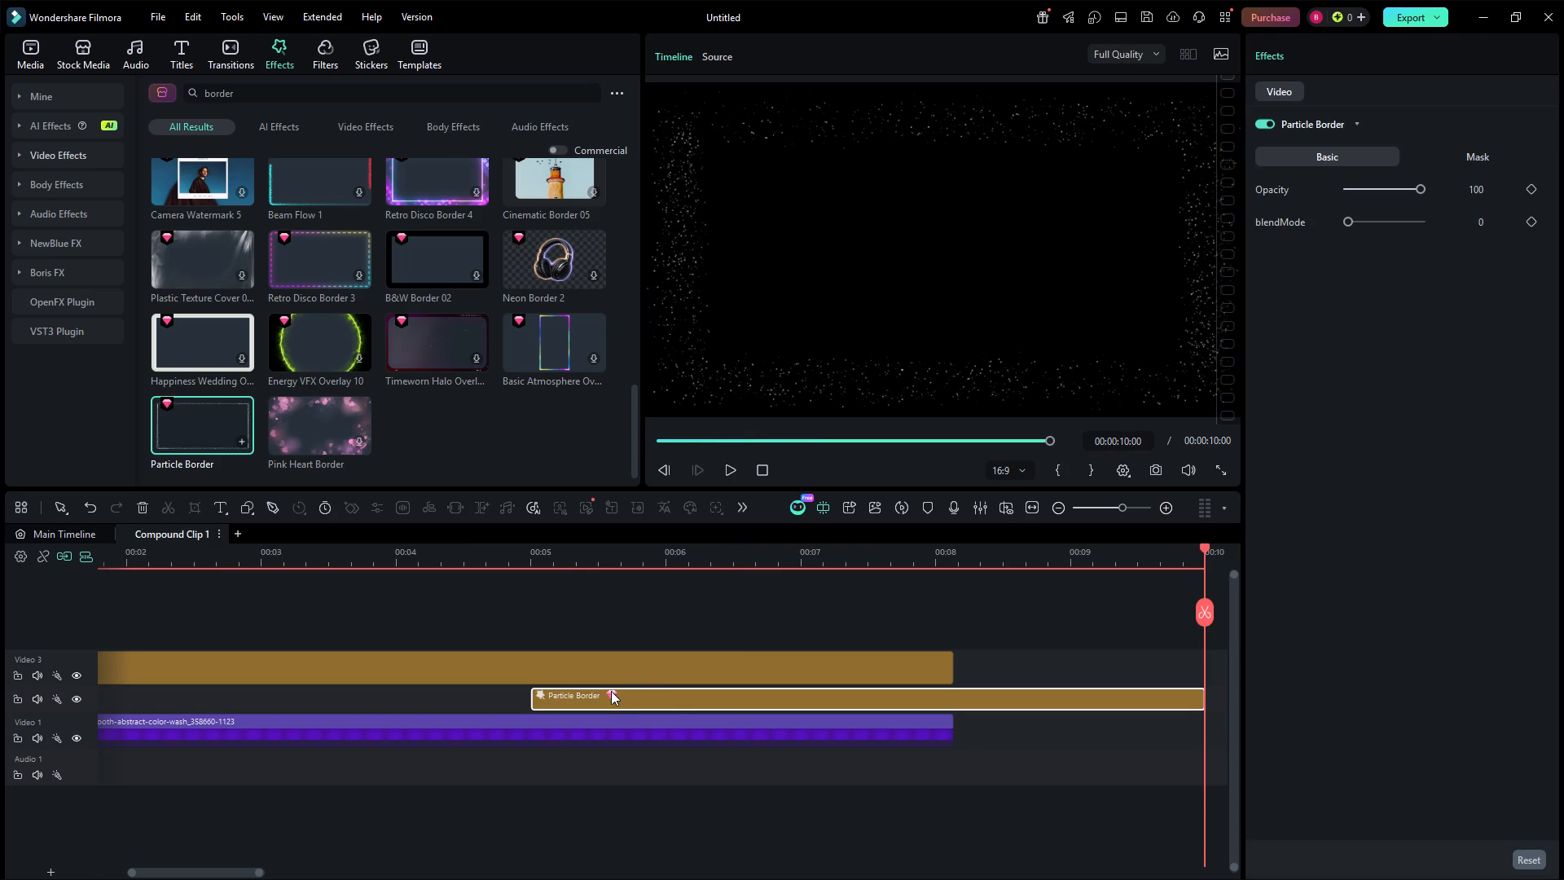
{"action": "left_click_drag", "start_coordinate": [601, 697], "coordinate": [152, 697]}
{"action": "left_click_drag", "start_coordinate": [154, 697], "coordinate": [154, 698]}
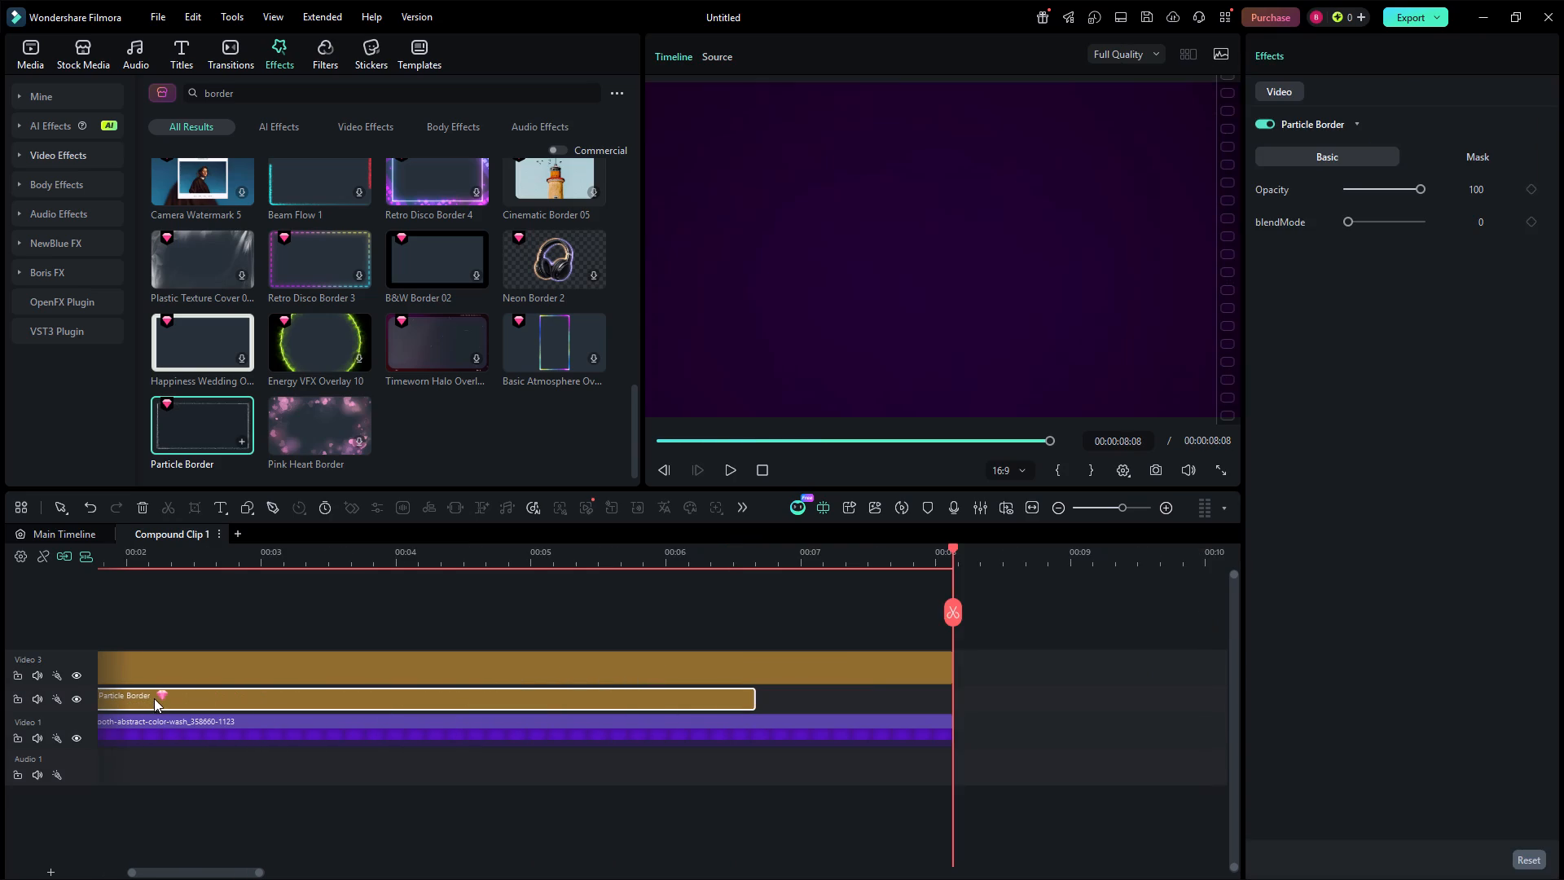
{"action": "left_click_drag", "start_coordinate": [154, 698], "coordinate": [0, 706]}
{"action": "left_click_drag", "start_coordinate": [457, 687], "coordinate": [251, 698]}
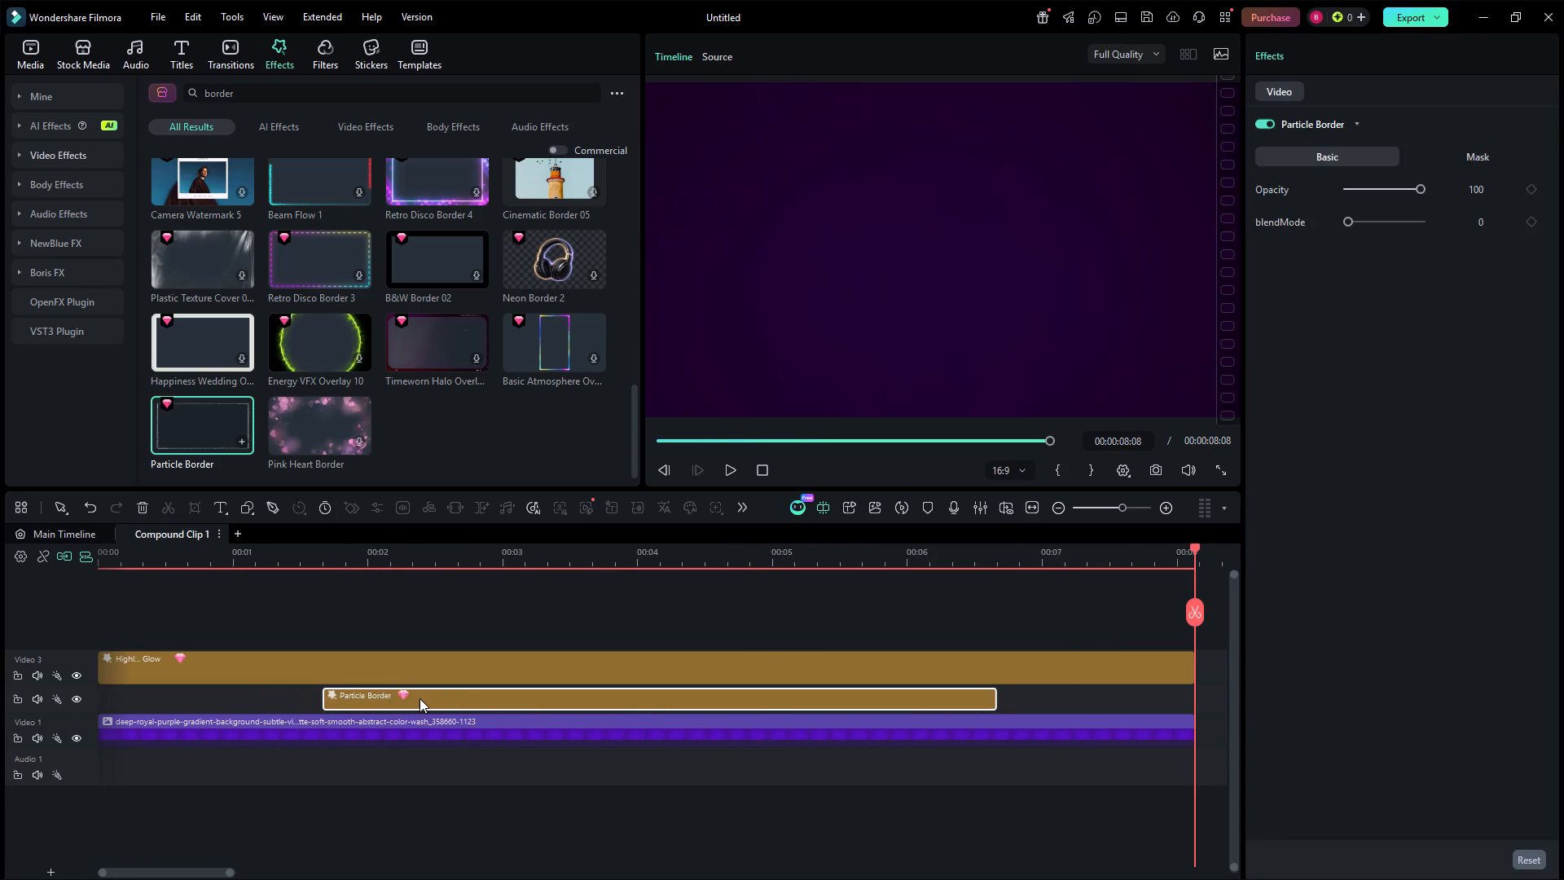
{"action": "left_click_drag", "start_coordinate": [420, 698], "coordinate": [195, 708]}
{"action": "left_click", "coordinate": [213, 698]}
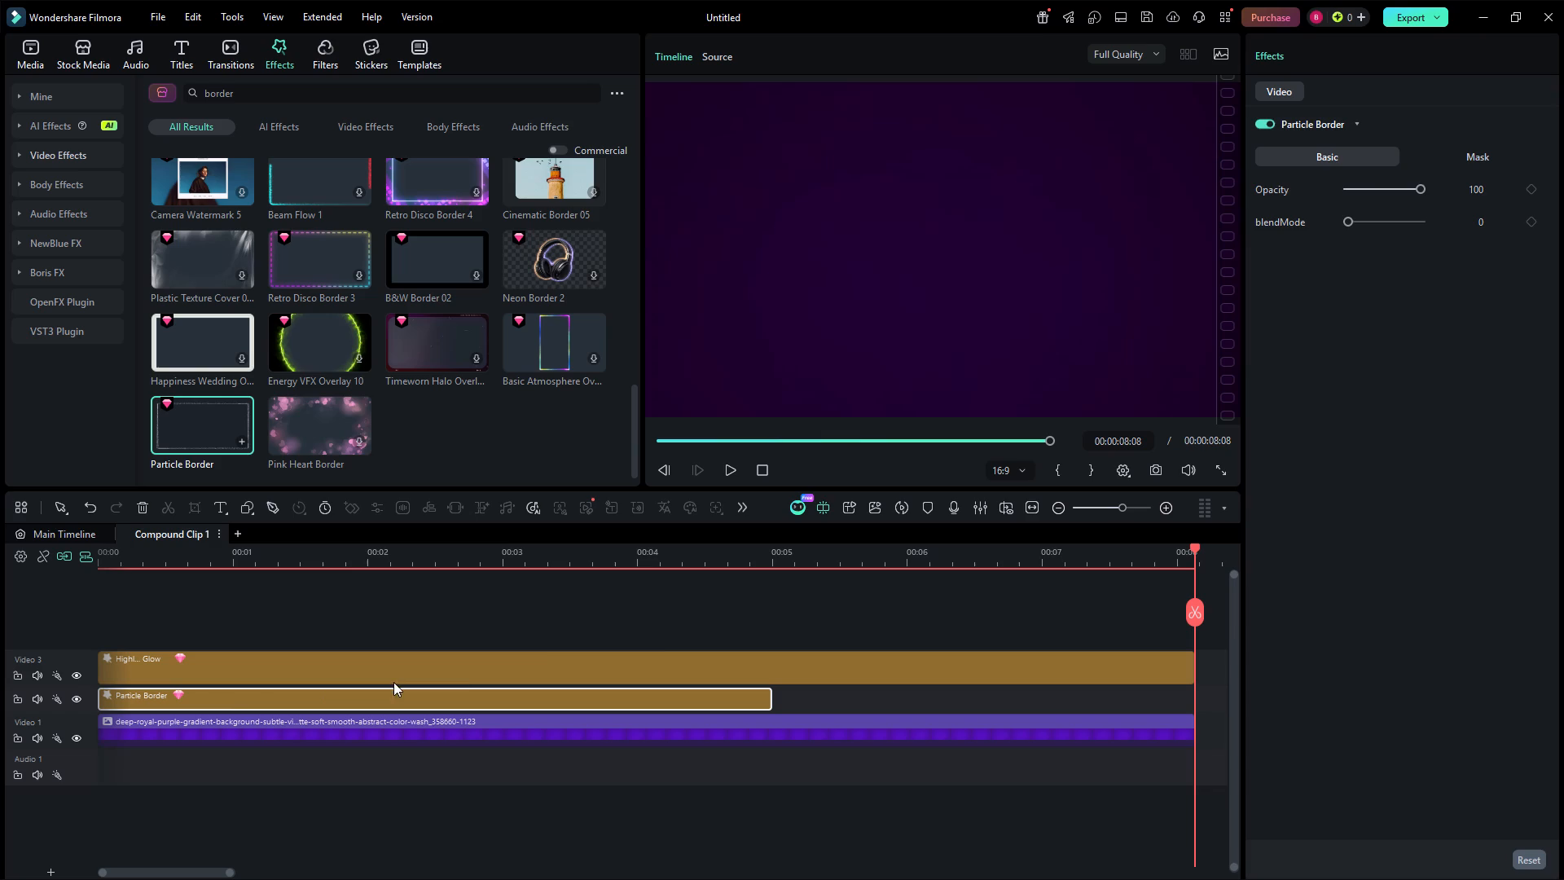
Preview the Particle Border effect in Compound Clip 1 at 00:00:03:24.
{"action": "left_click", "coordinate": [549, 569]}
{"action": "left_click", "coordinate": [556, 563]}
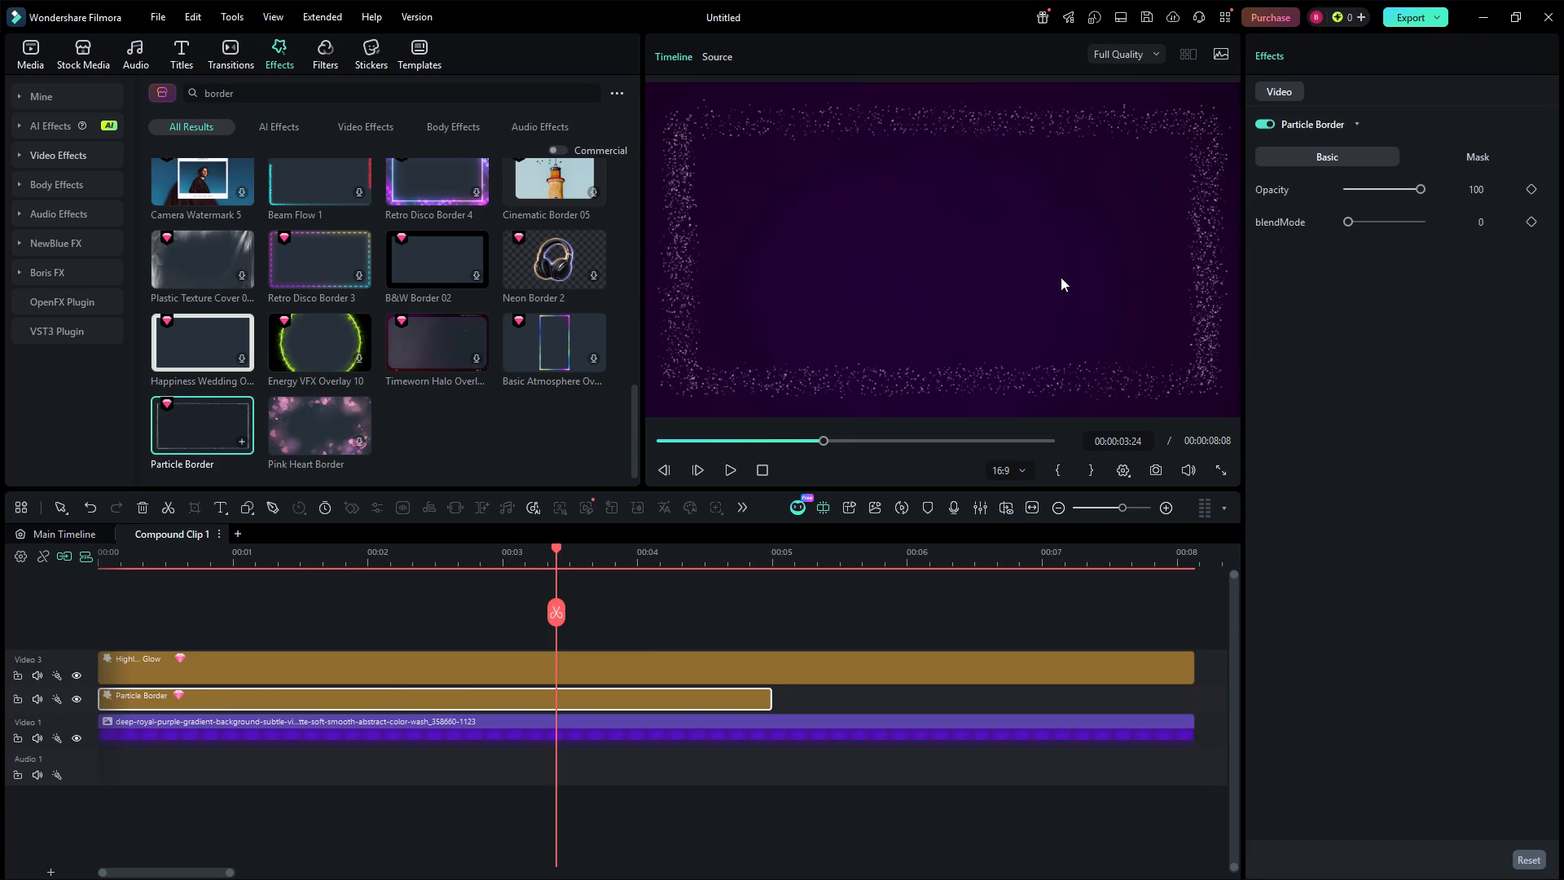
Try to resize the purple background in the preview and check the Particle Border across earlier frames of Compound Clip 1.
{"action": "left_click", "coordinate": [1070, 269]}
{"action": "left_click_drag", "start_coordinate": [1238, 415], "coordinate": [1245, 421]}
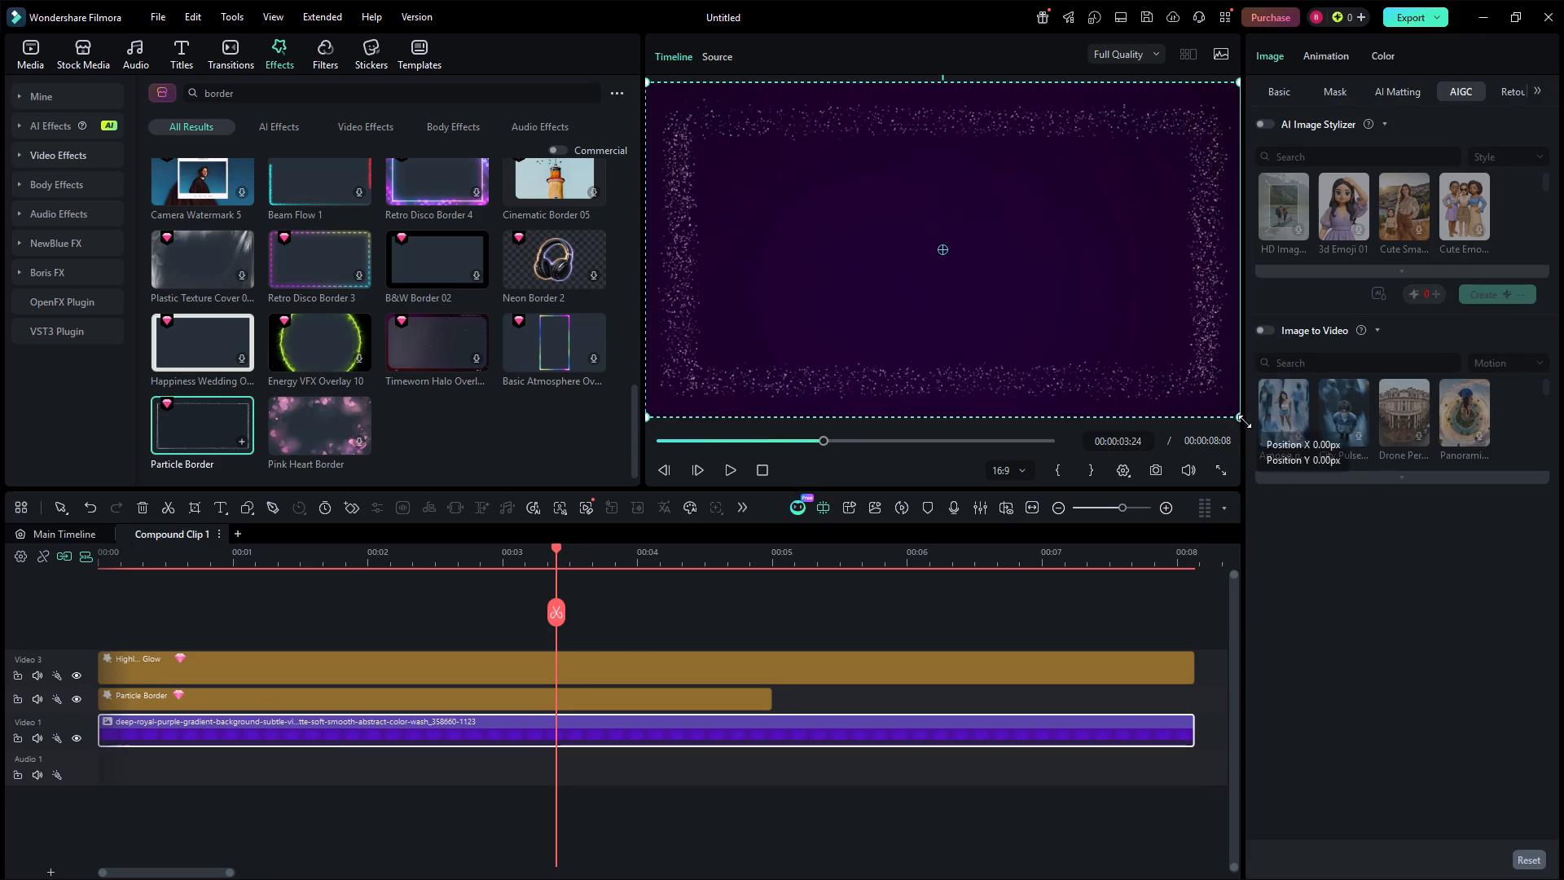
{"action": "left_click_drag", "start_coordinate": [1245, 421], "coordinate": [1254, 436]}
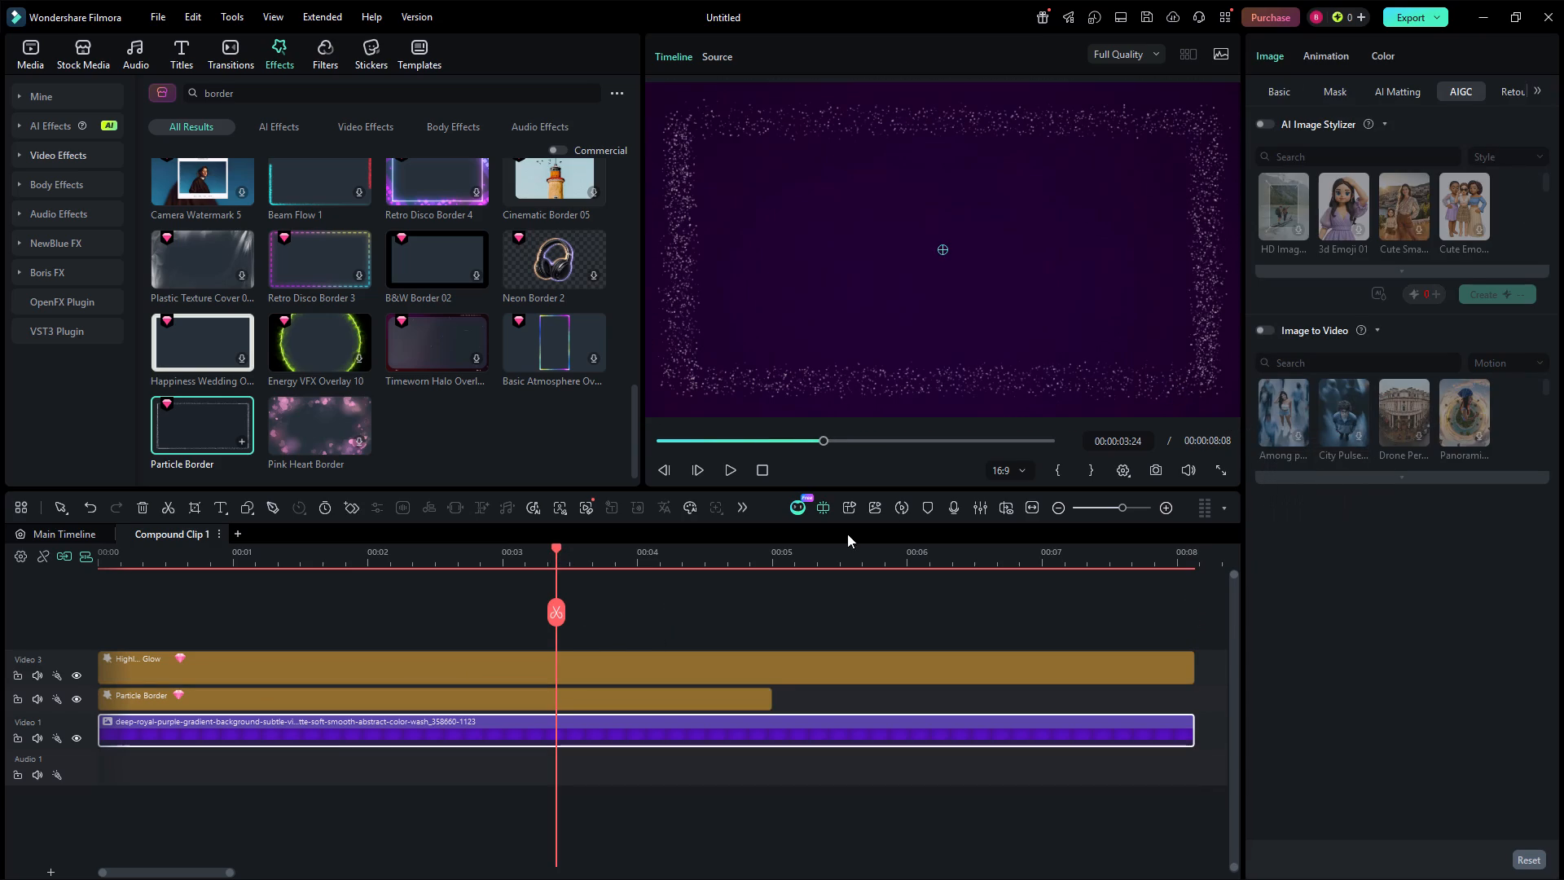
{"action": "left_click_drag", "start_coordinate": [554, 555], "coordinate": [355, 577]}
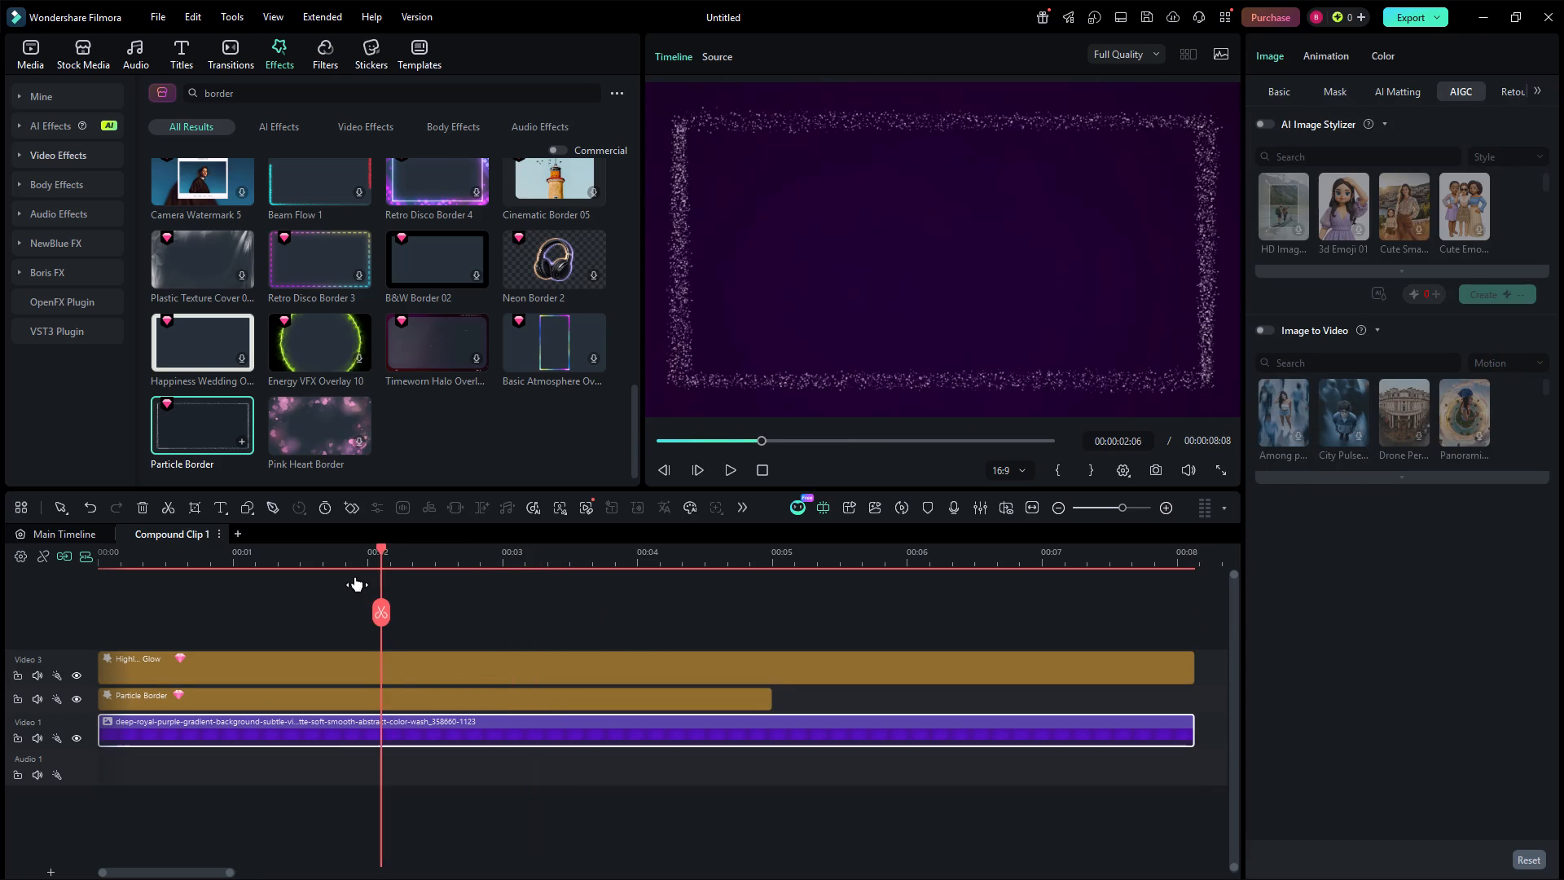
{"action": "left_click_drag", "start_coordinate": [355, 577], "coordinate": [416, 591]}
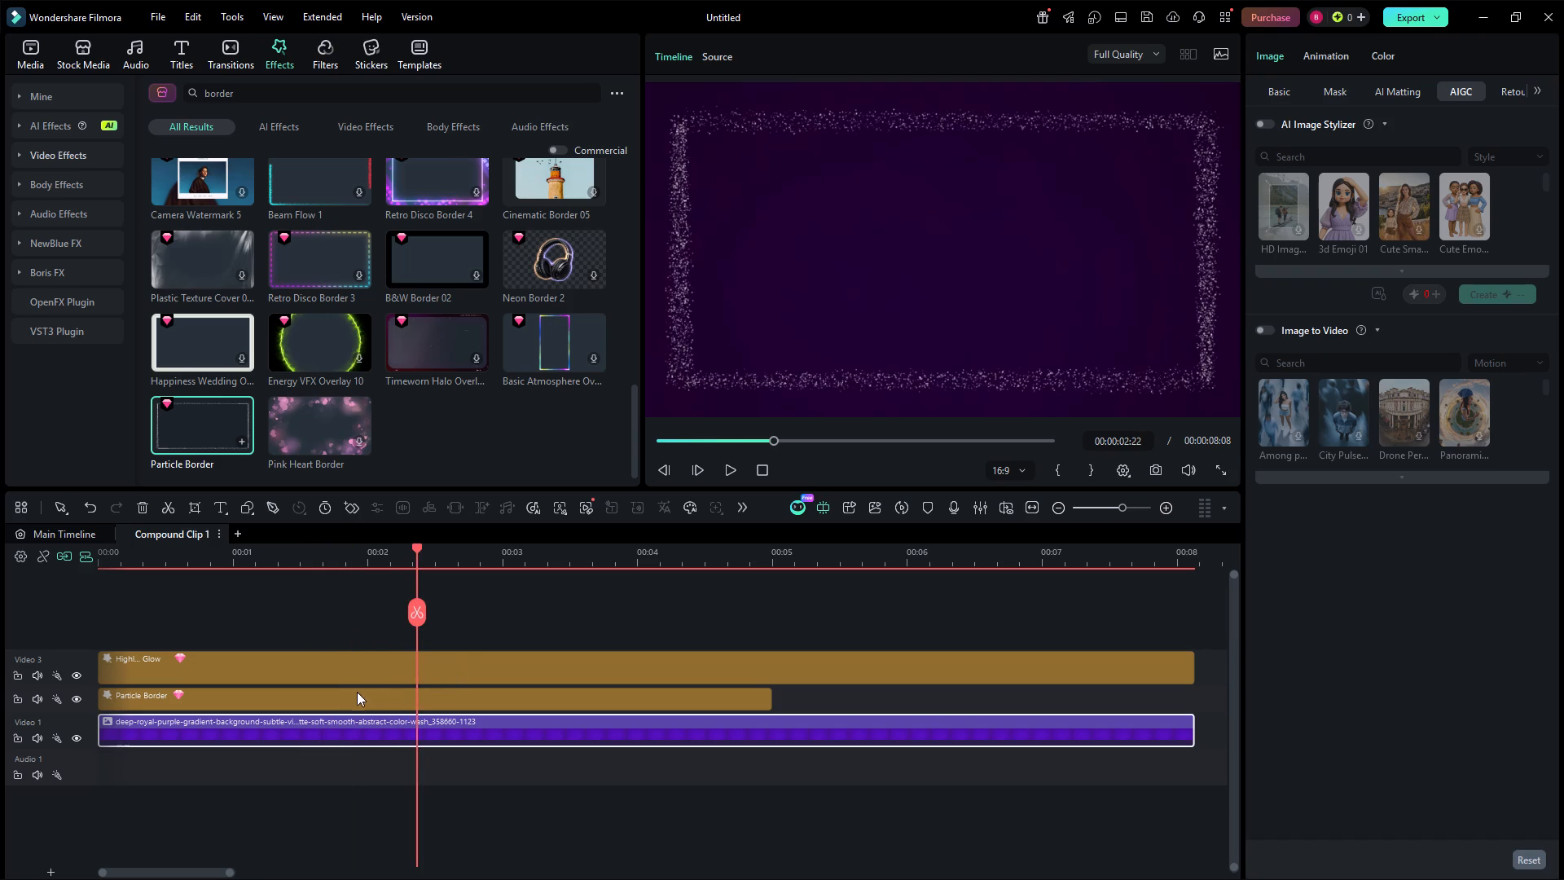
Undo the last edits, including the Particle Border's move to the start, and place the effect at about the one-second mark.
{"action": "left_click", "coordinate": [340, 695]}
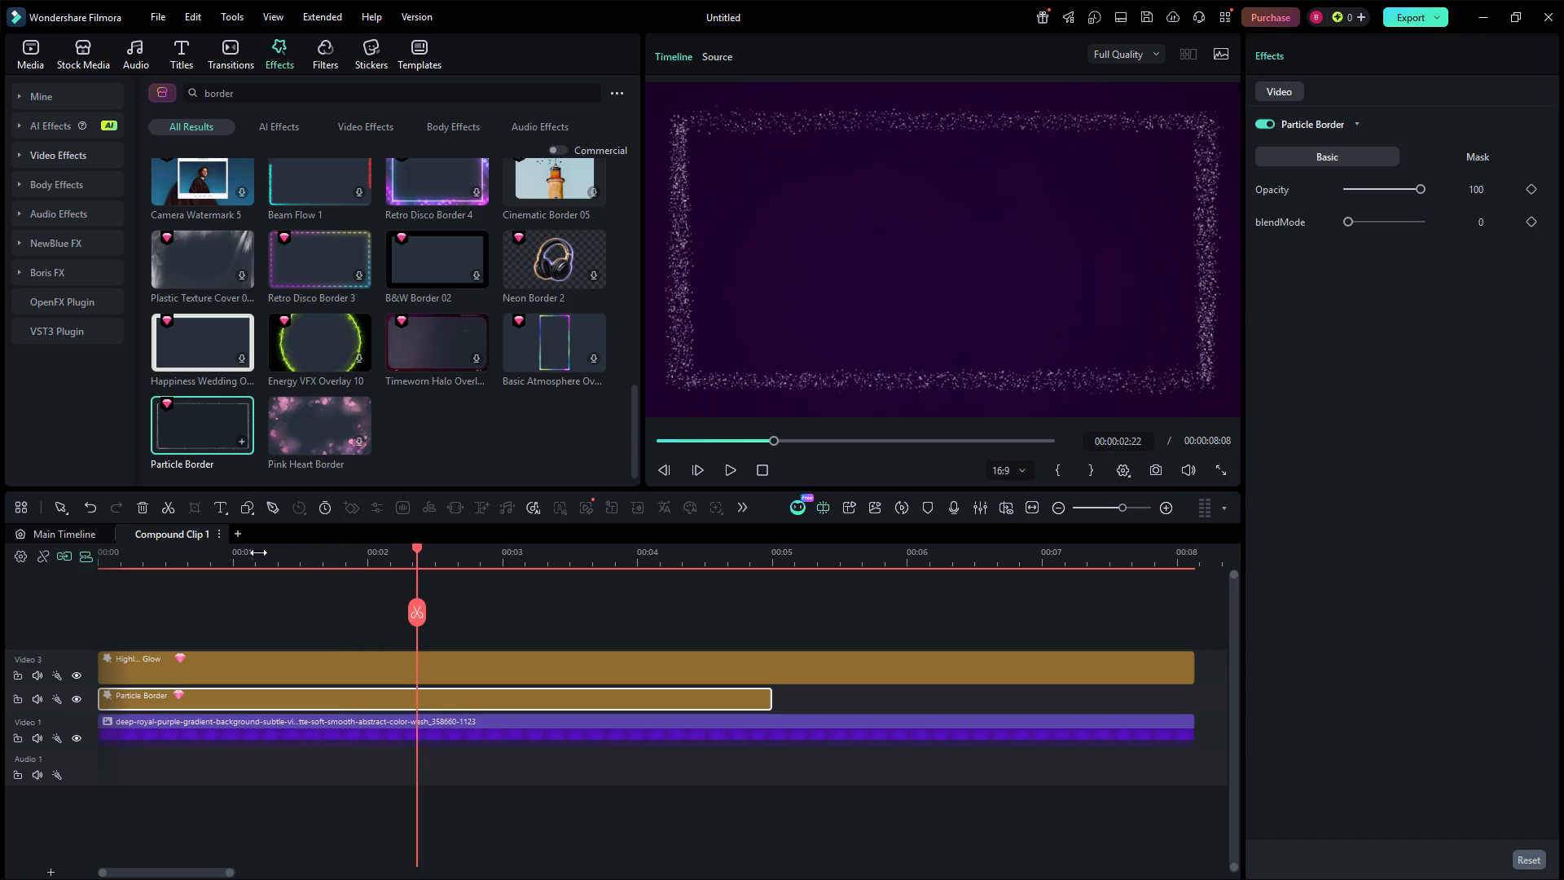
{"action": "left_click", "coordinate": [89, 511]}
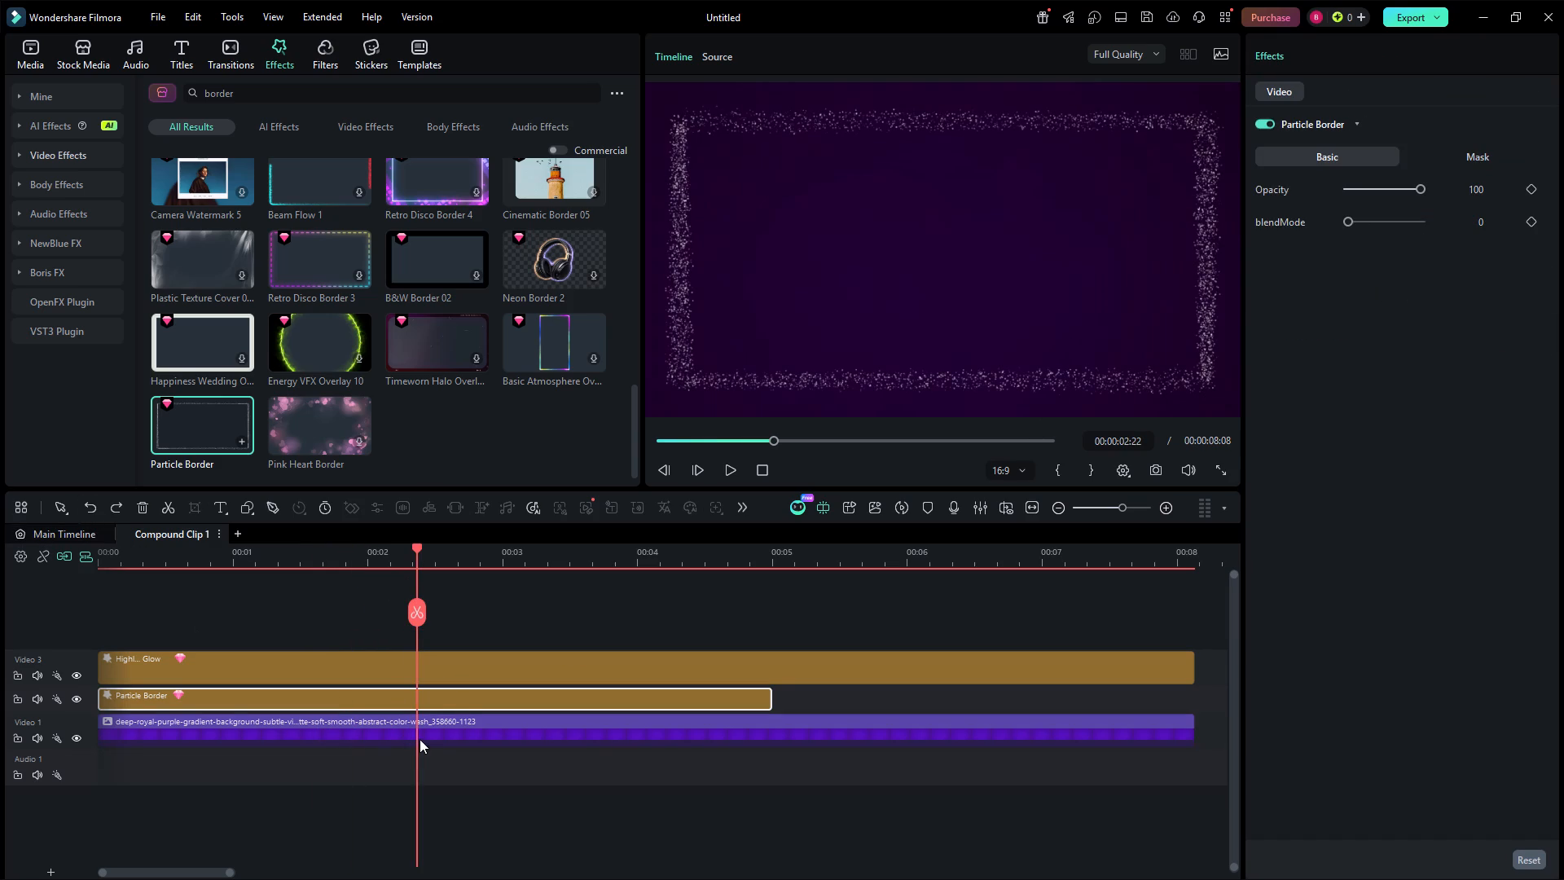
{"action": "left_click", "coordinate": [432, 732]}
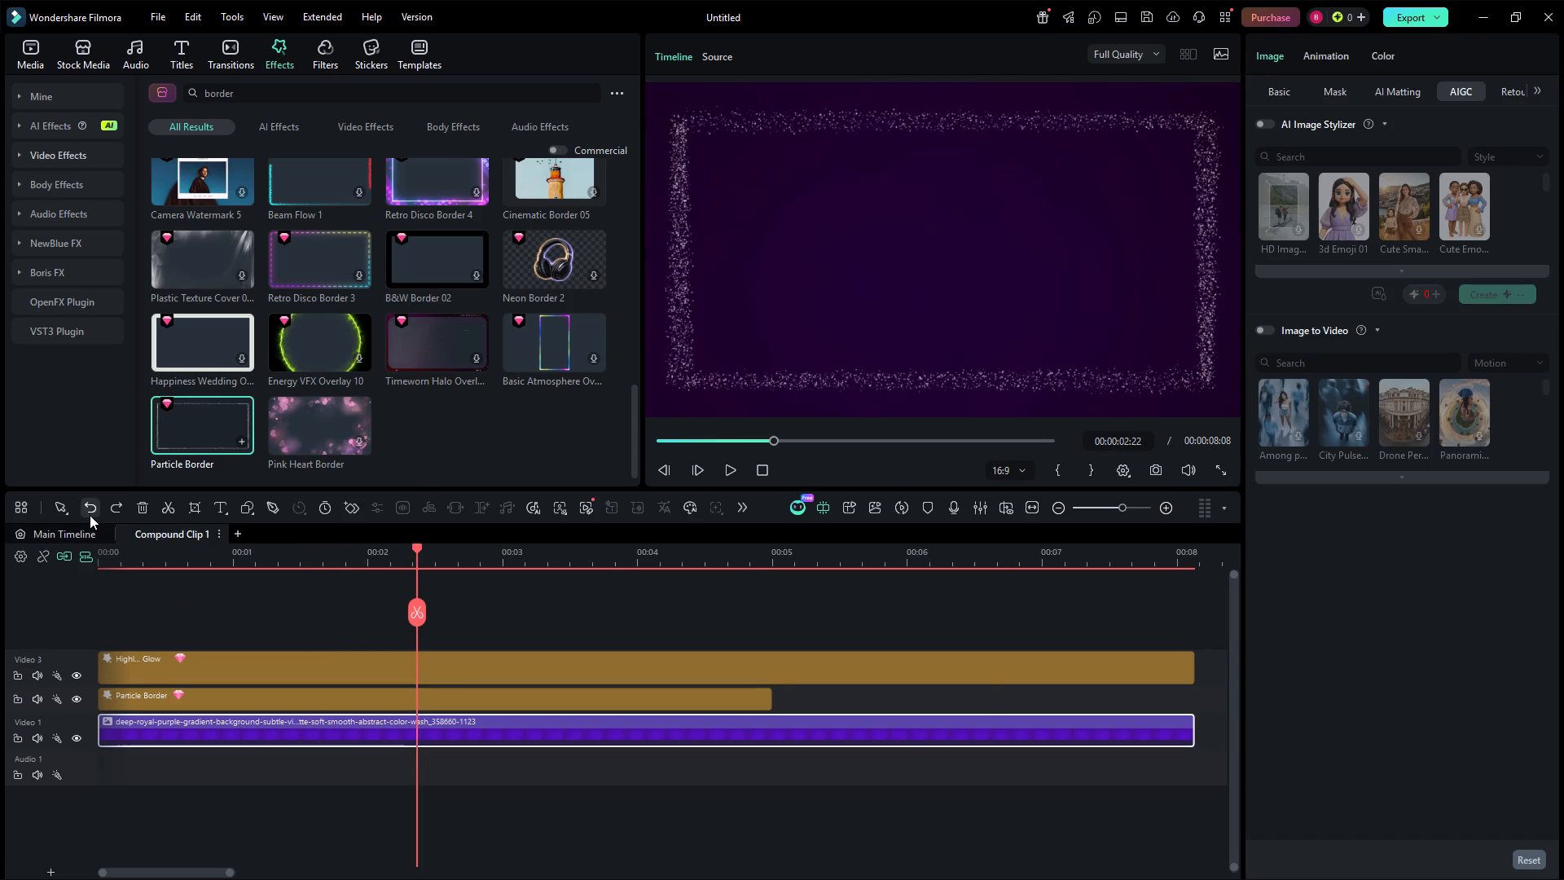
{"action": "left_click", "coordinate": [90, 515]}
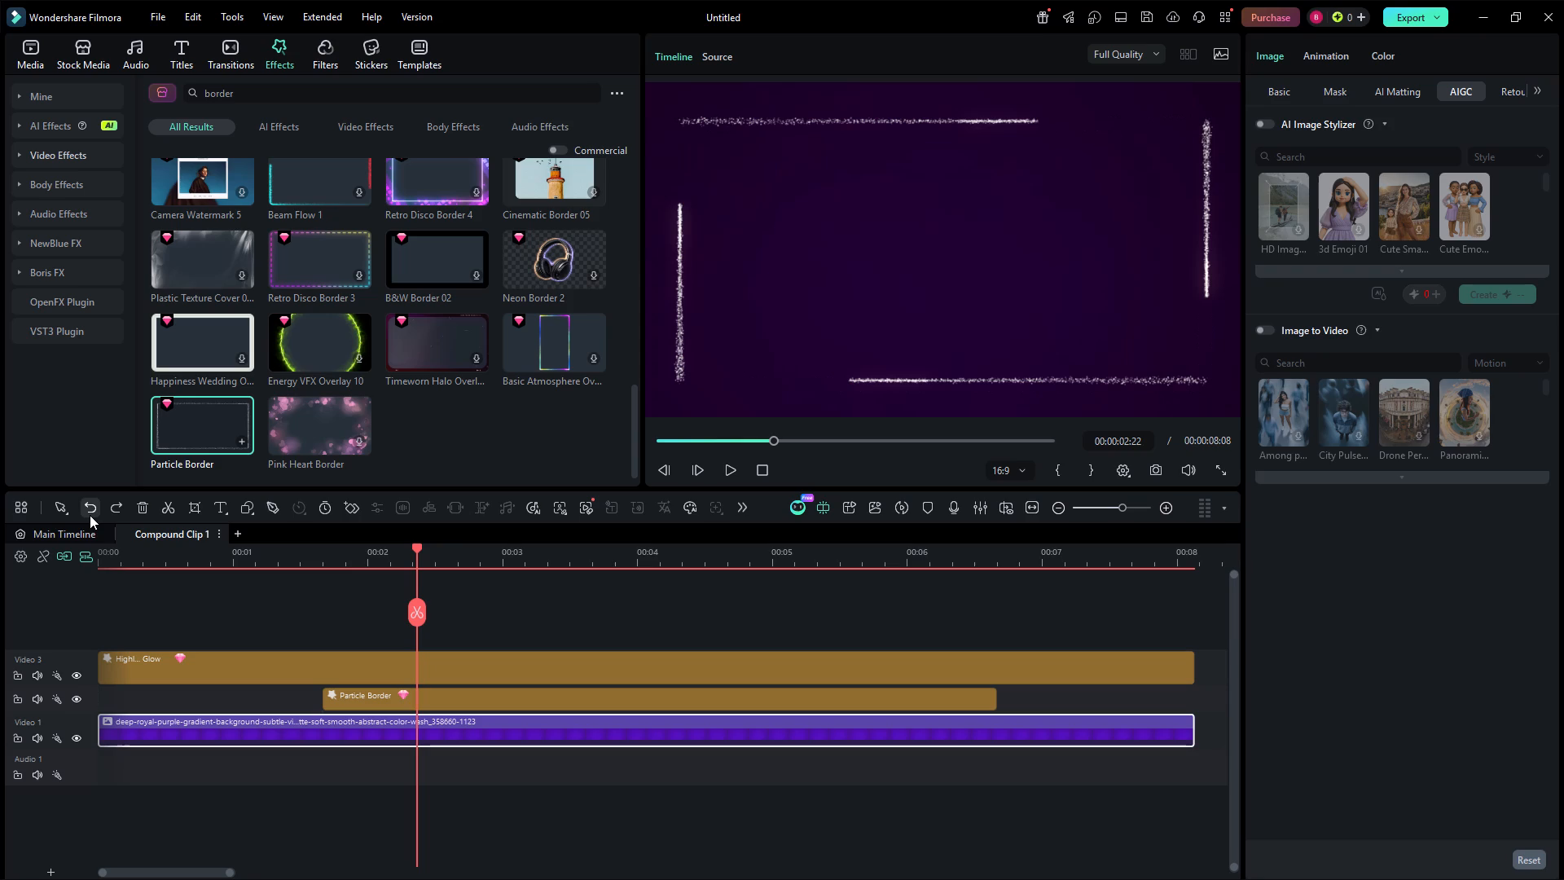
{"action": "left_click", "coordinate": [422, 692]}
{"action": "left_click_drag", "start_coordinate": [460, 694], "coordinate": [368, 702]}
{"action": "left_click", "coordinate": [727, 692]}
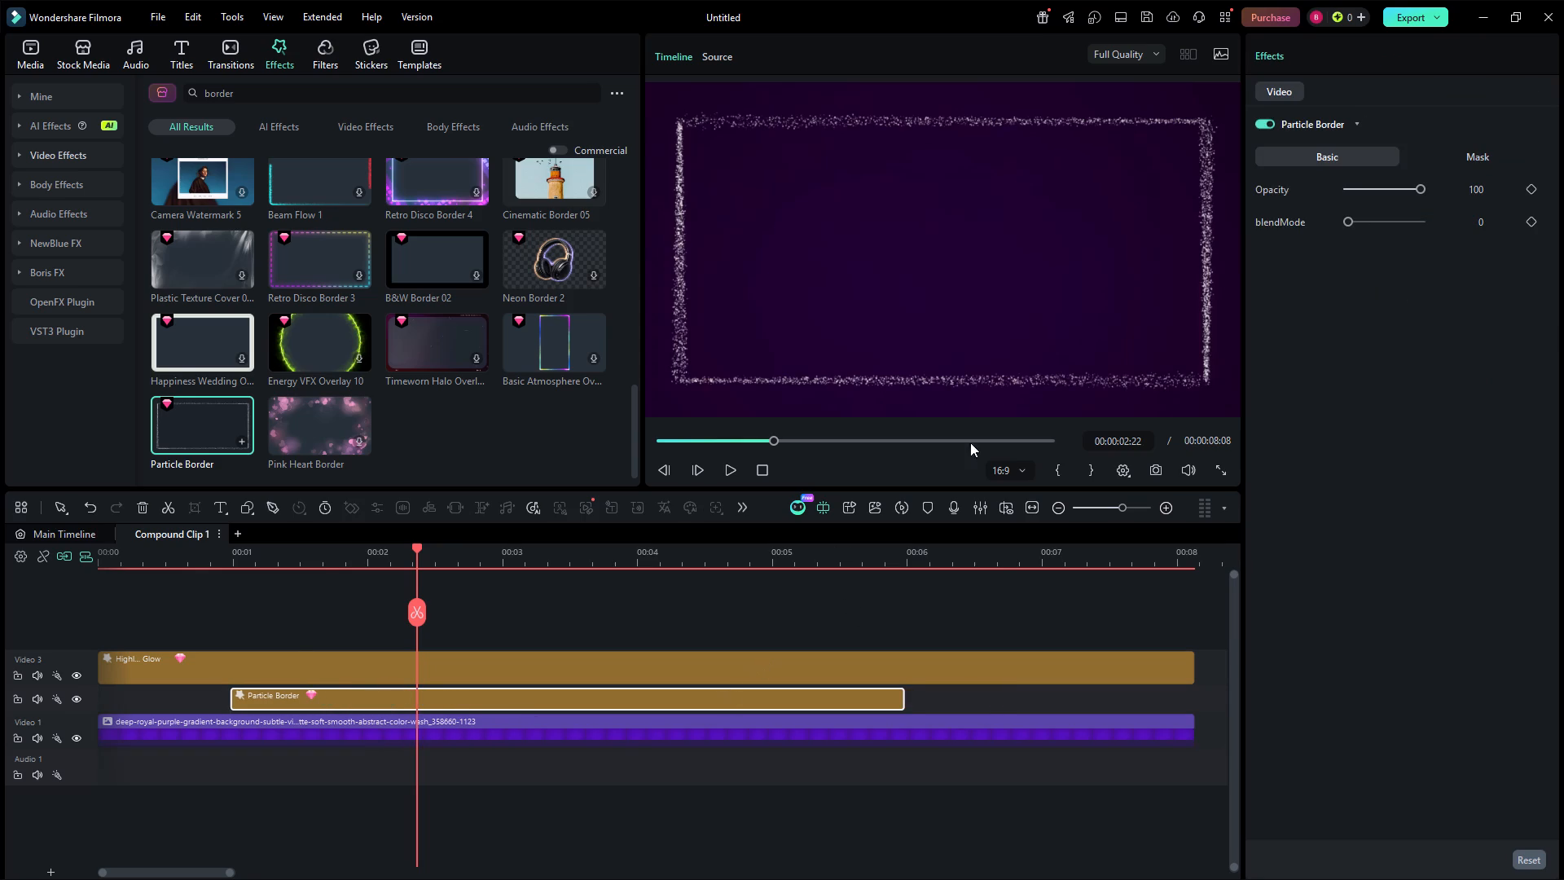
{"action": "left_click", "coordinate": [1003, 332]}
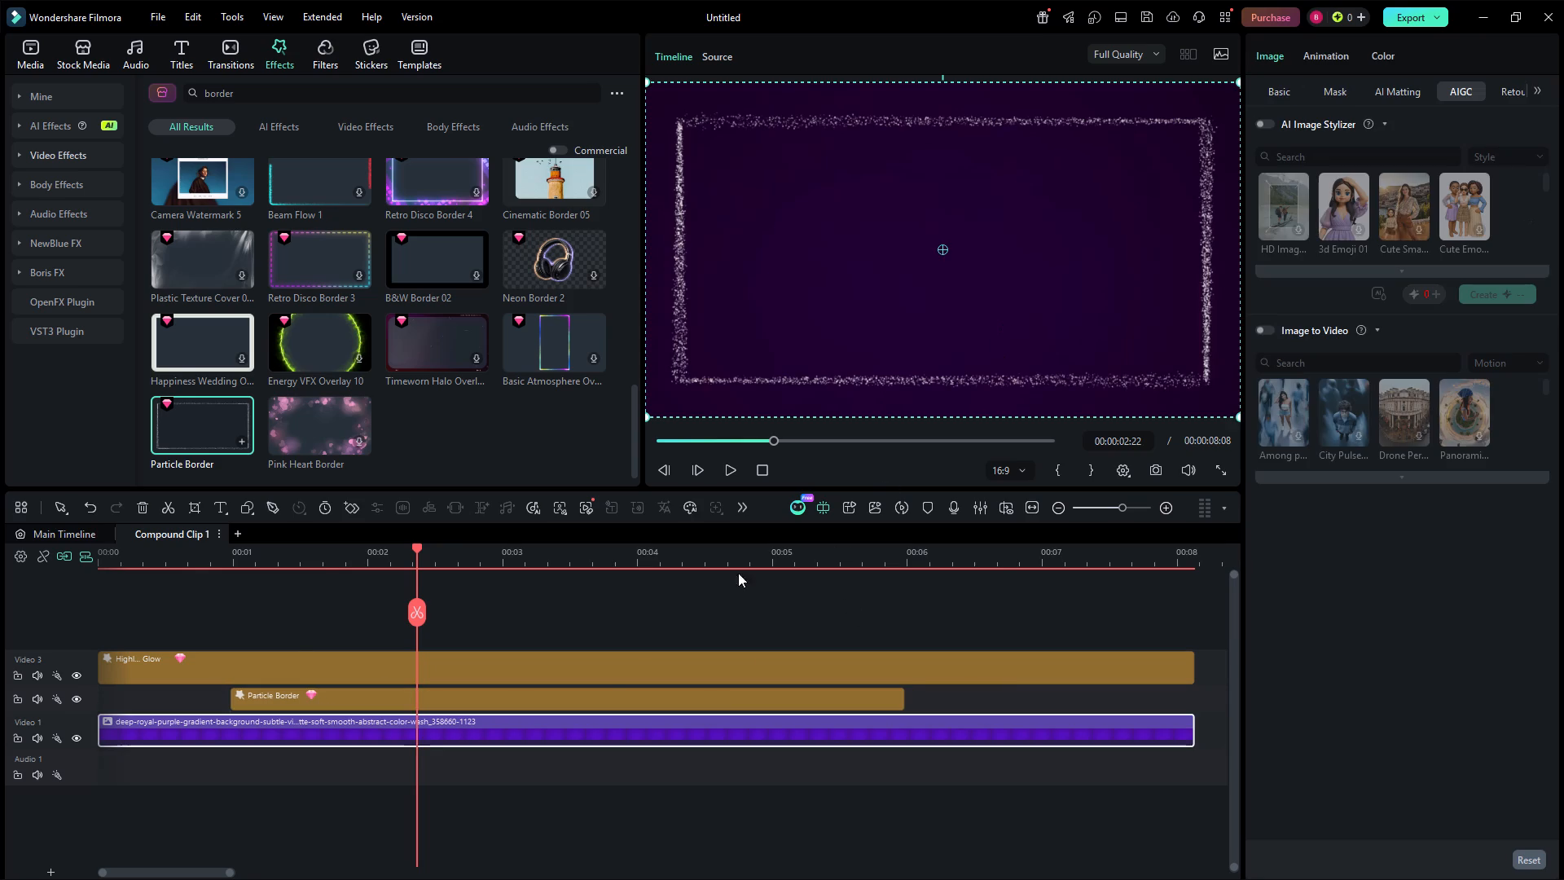
Move the Particle Border effect to the start of Compound Clip 1 and extend it to the end of the purple background.
{"action": "left_click", "coordinate": [577, 691]}
{"action": "left_click_drag", "start_coordinate": [577, 691], "coordinate": [434, 697]}
{"action": "left_click_drag", "start_coordinate": [434, 697], "coordinate": [262, 710]}
{"action": "left_click_drag", "start_coordinate": [767, 698], "coordinate": [1018, 695]}
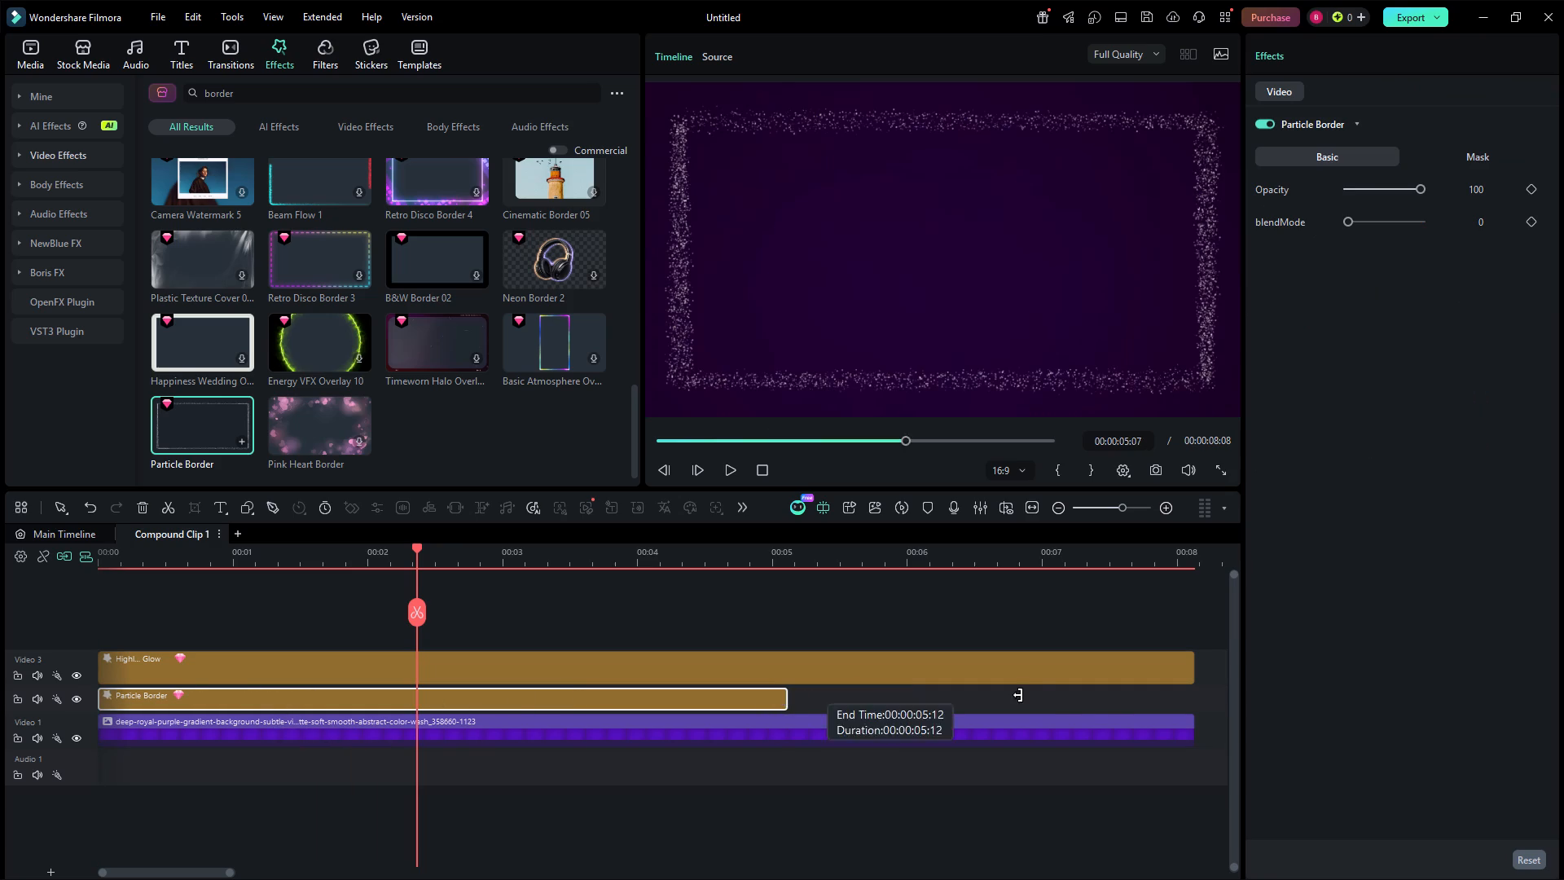
{"action": "left_click_drag", "start_coordinate": [1018, 695], "coordinate": [1194, 698]}
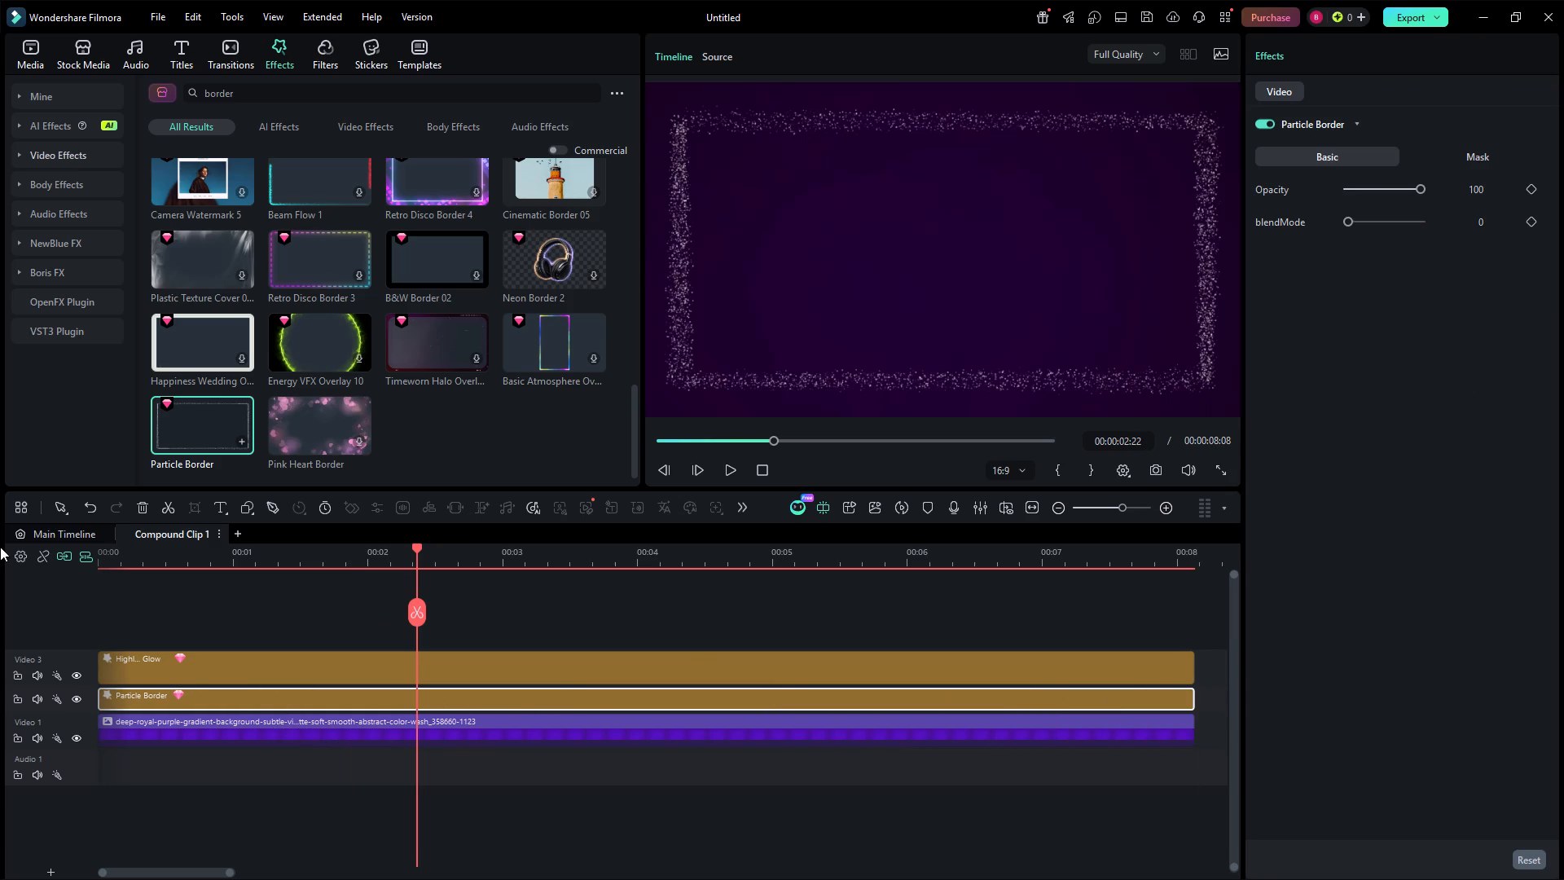
Return to the main timeline and play the edit from the beginning to check the bordered overlay over the gameplay.
{"action": "left_click", "coordinate": [69, 533]}
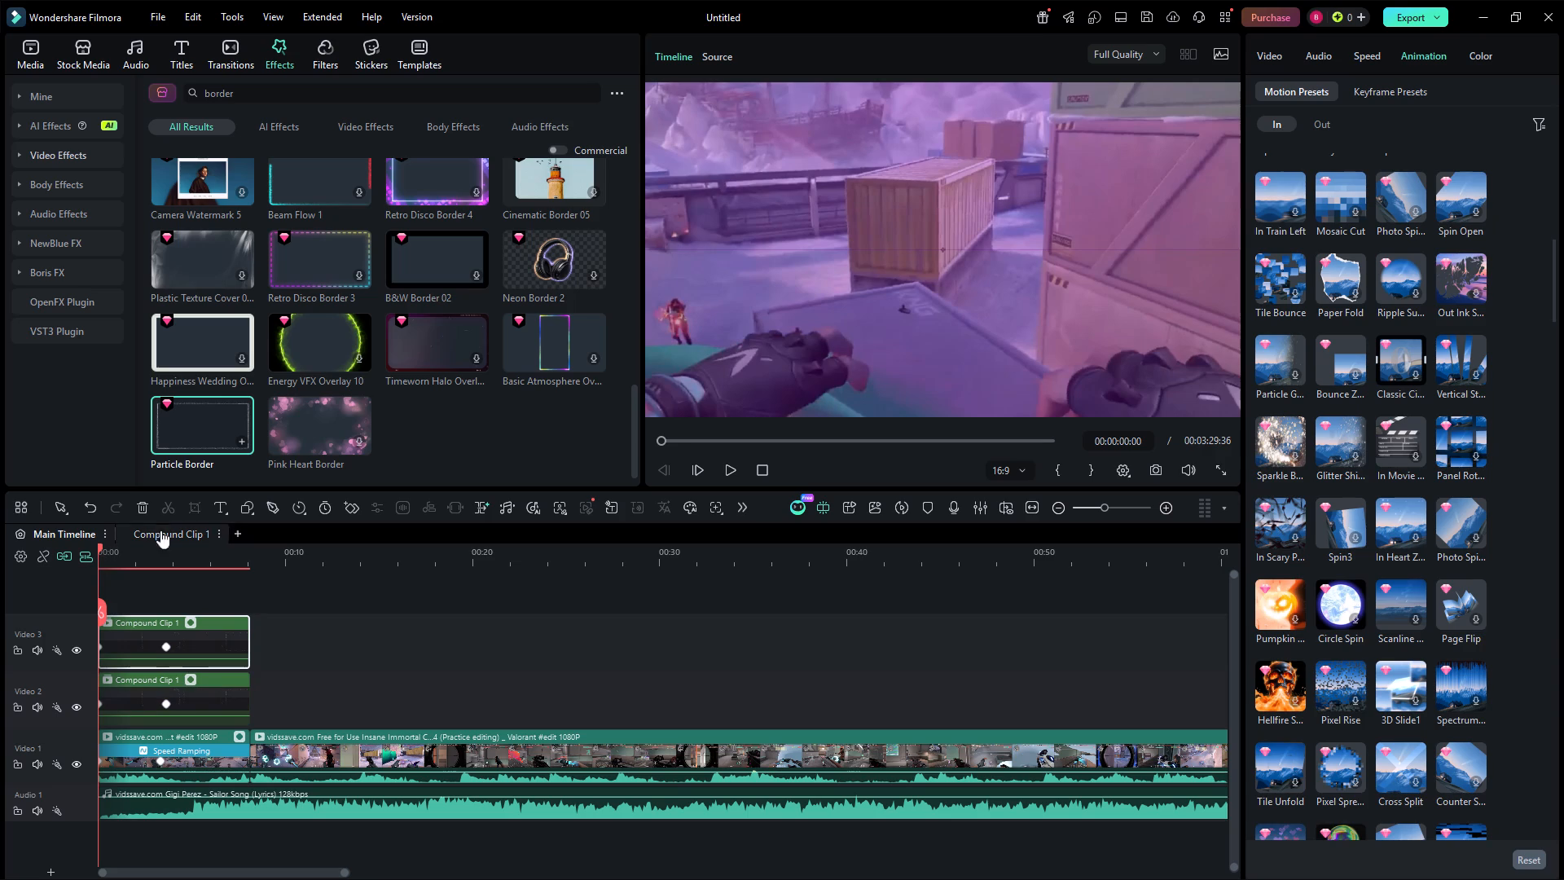
{"action": "left_click", "coordinate": [740, 472]}
{"action": "left_click", "coordinate": [718, 476]}
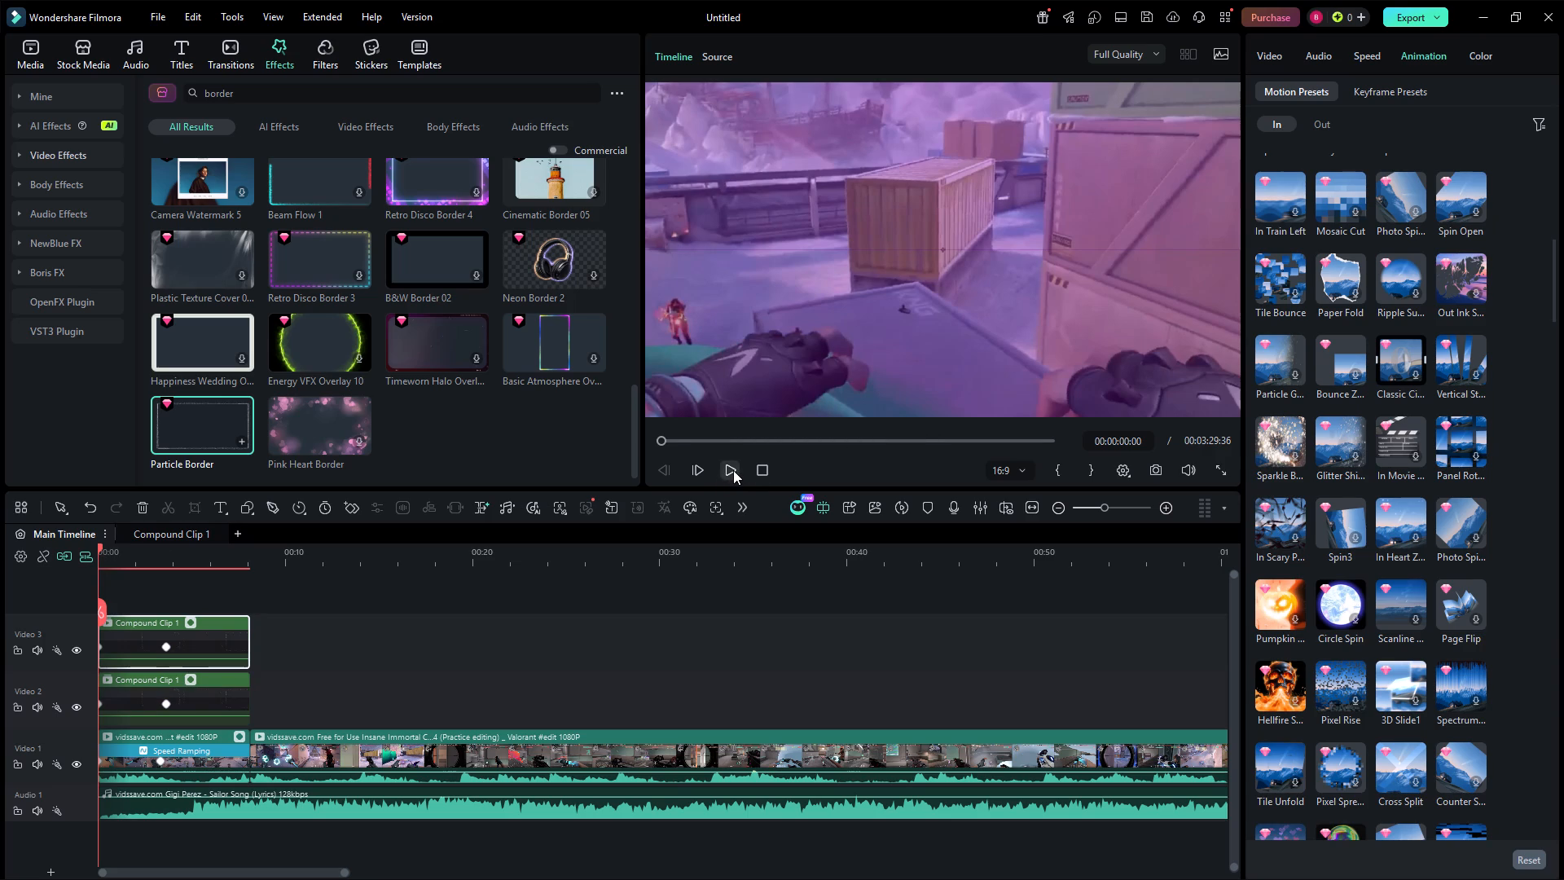
{"action": "left_click", "coordinate": [733, 470]}
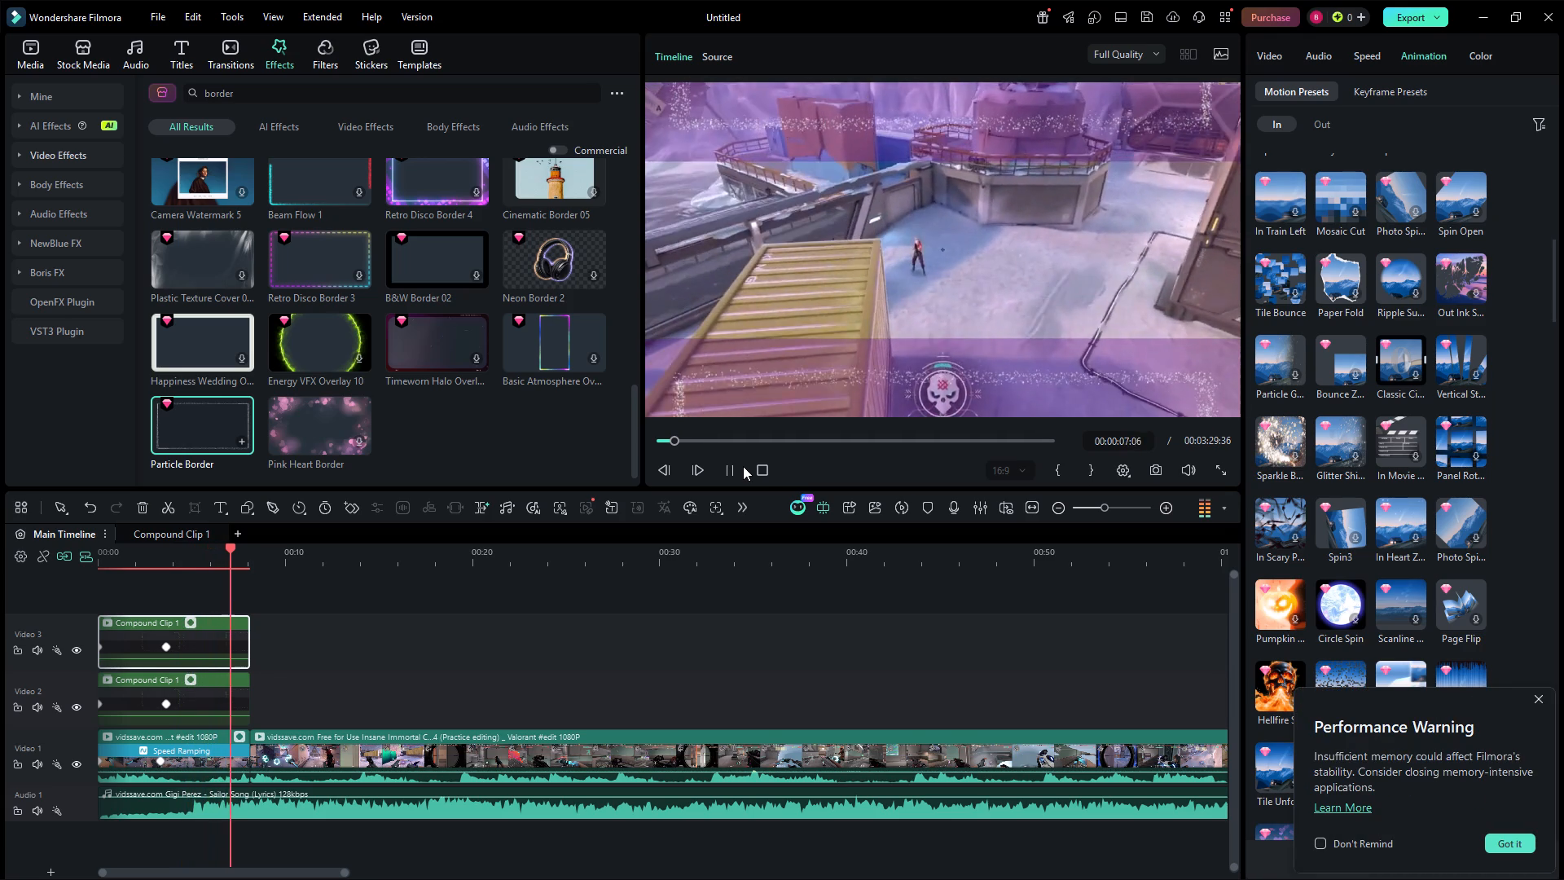
{"action": "left_click", "coordinate": [743, 466]}
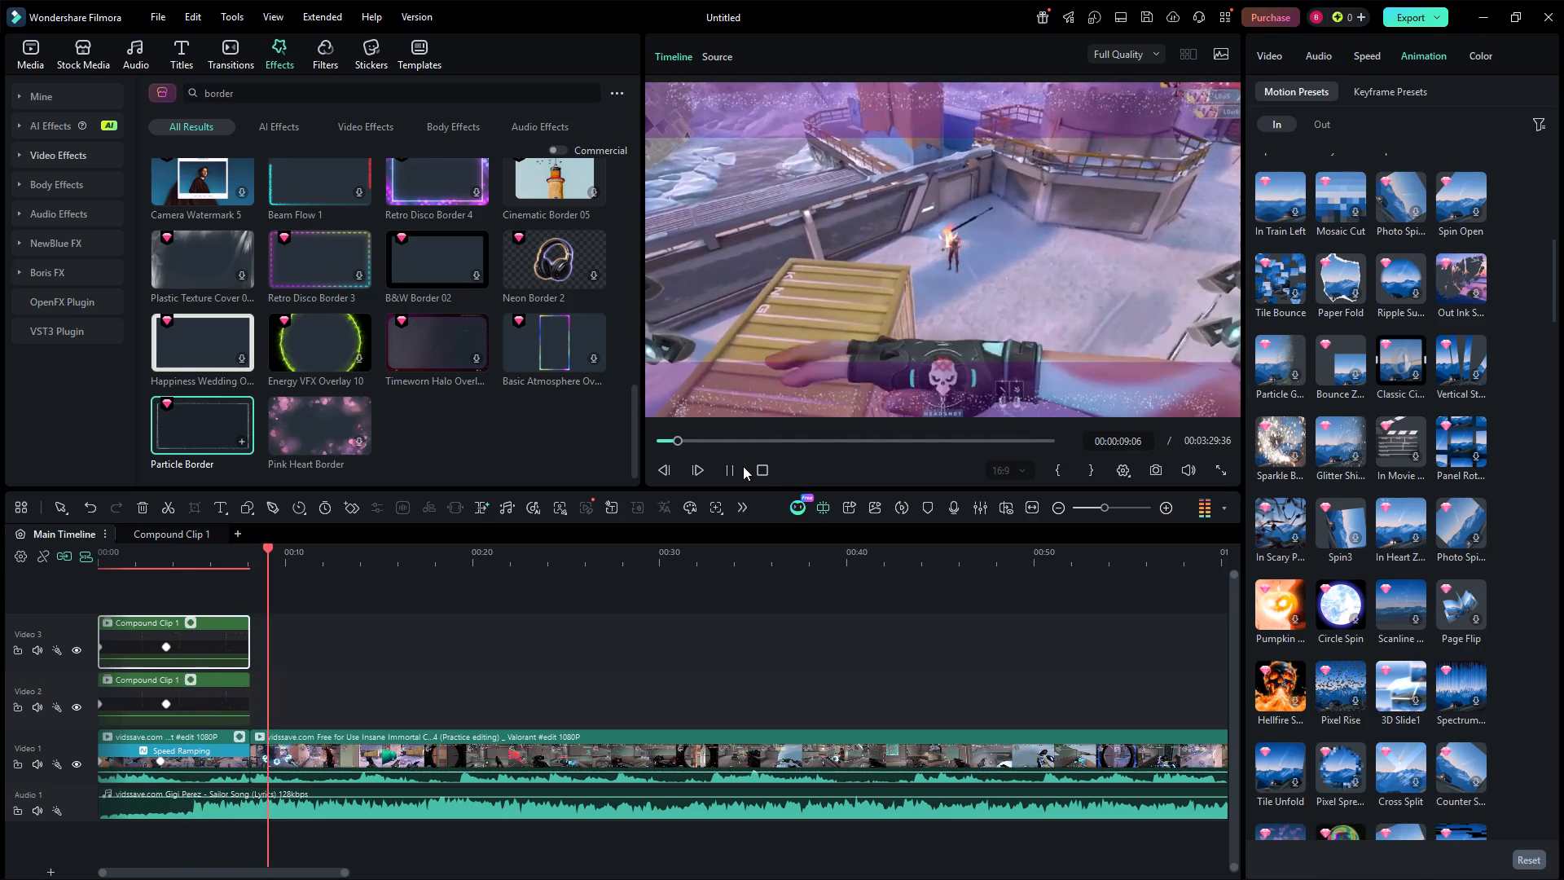
{"action": "left_click", "coordinate": [719, 469]}
{"action": "left_click", "coordinate": [731, 469]}
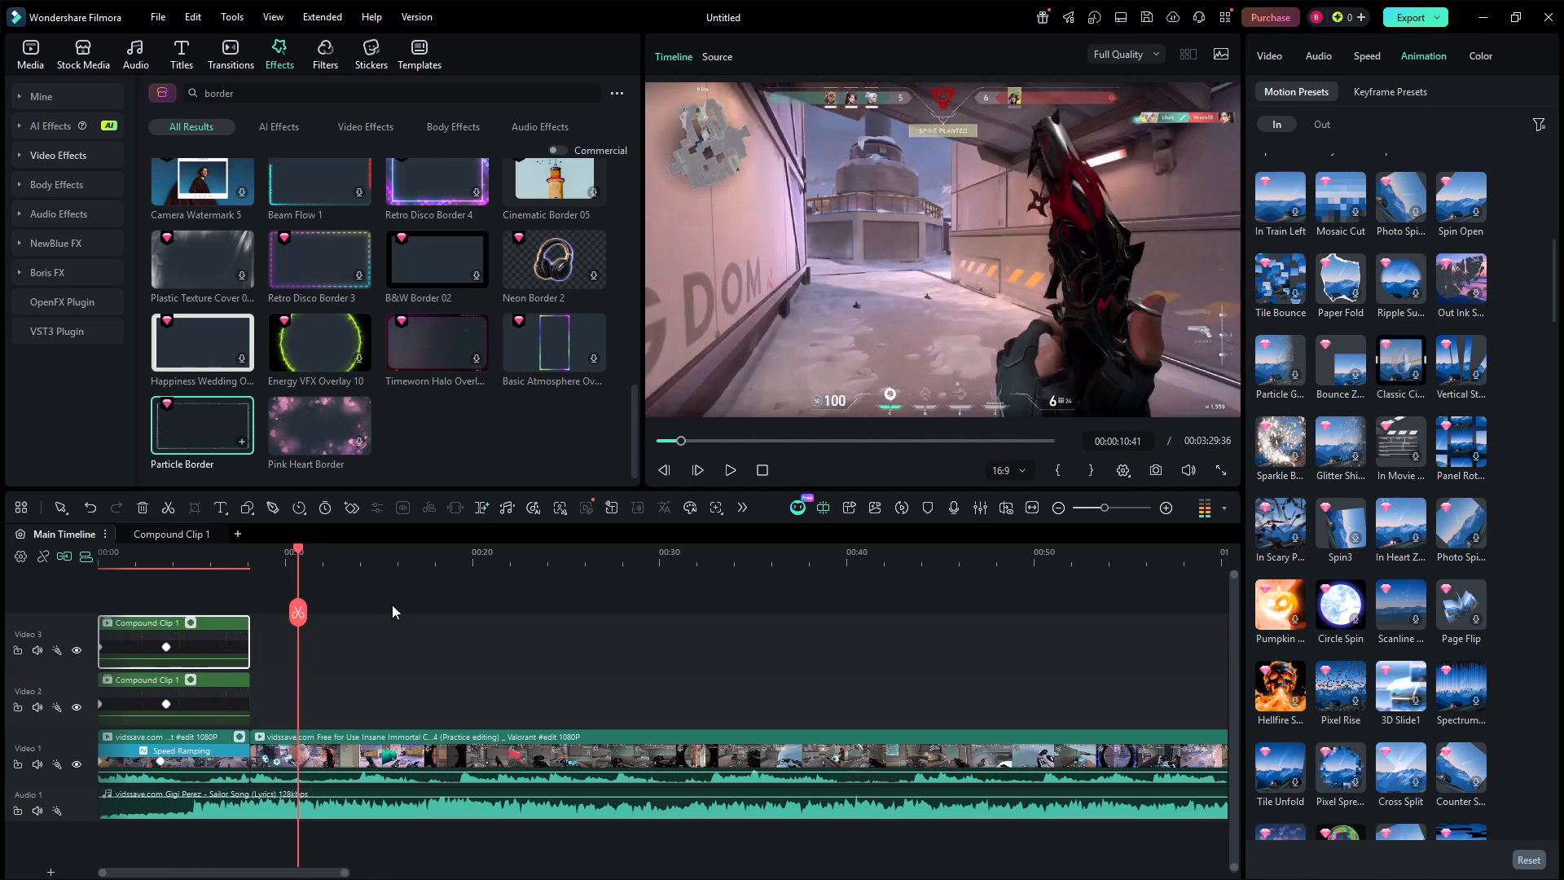
Split the second gameplay clip on the Video 1 track at 00:00:13:58.
{"action": "left_click_drag", "start_coordinate": [299, 557], "coordinate": [290, 561]}
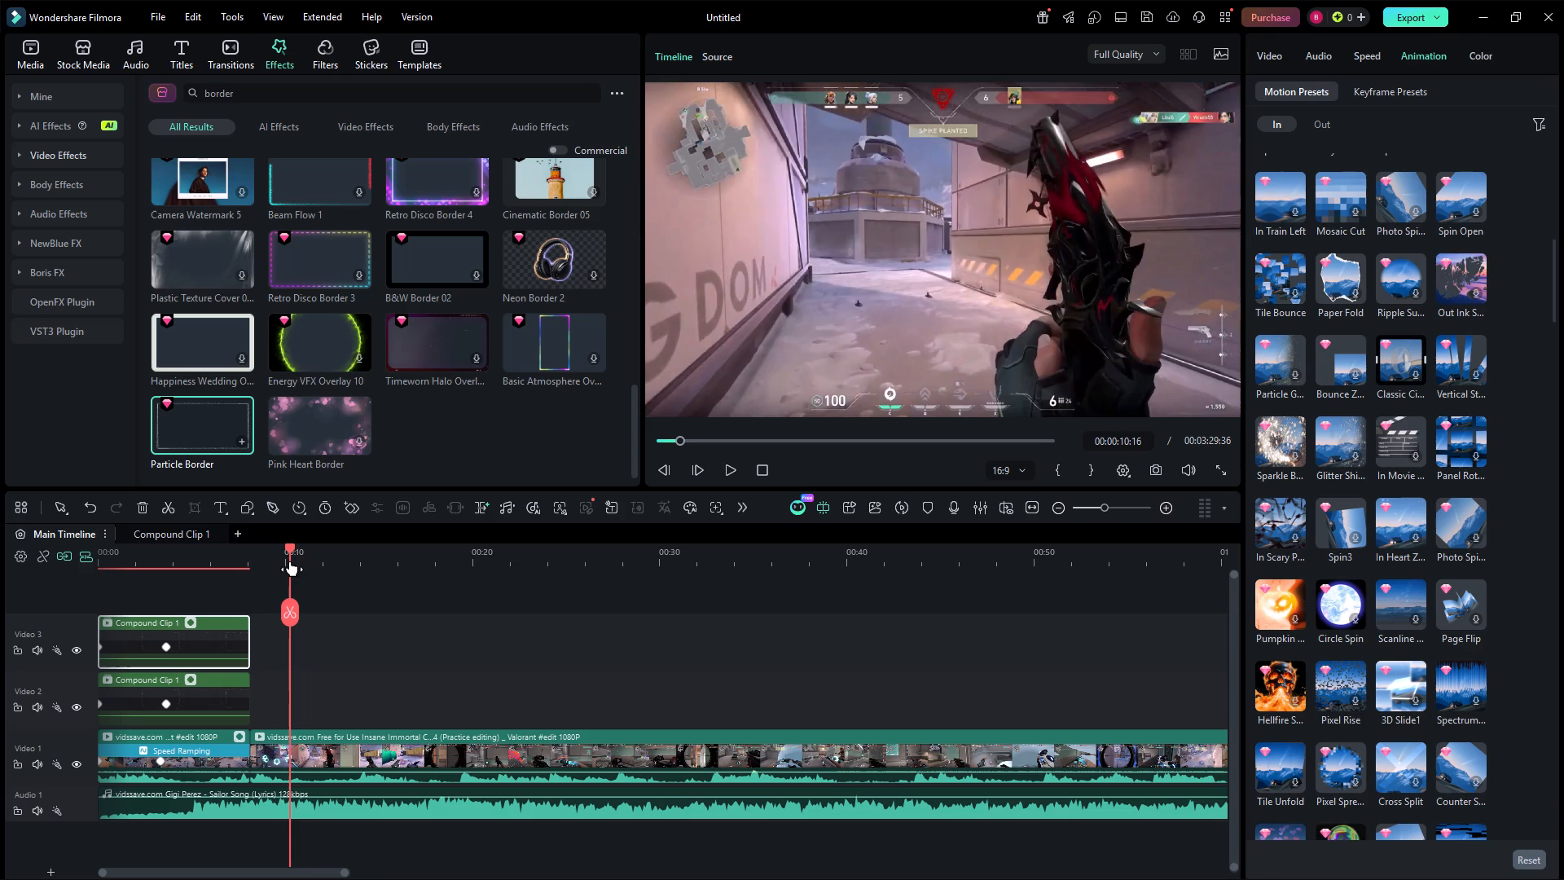
{"action": "left_click_drag", "start_coordinate": [290, 561], "coordinate": [280, 567]}
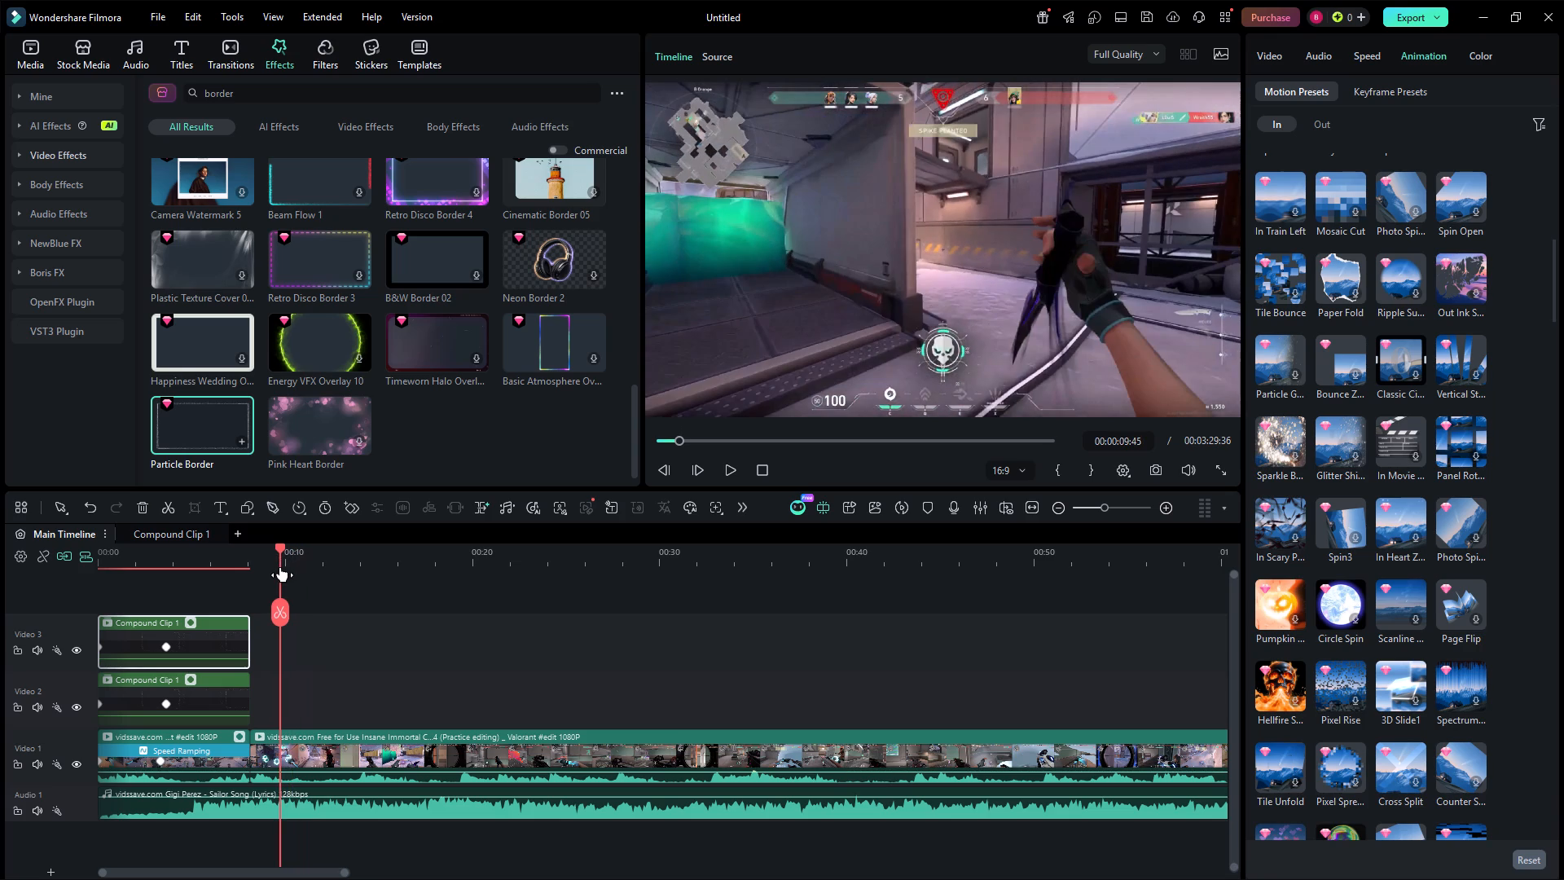
{"action": "left_click_drag", "start_coordinate": [280, 567], "coordinate": [203, 605]}
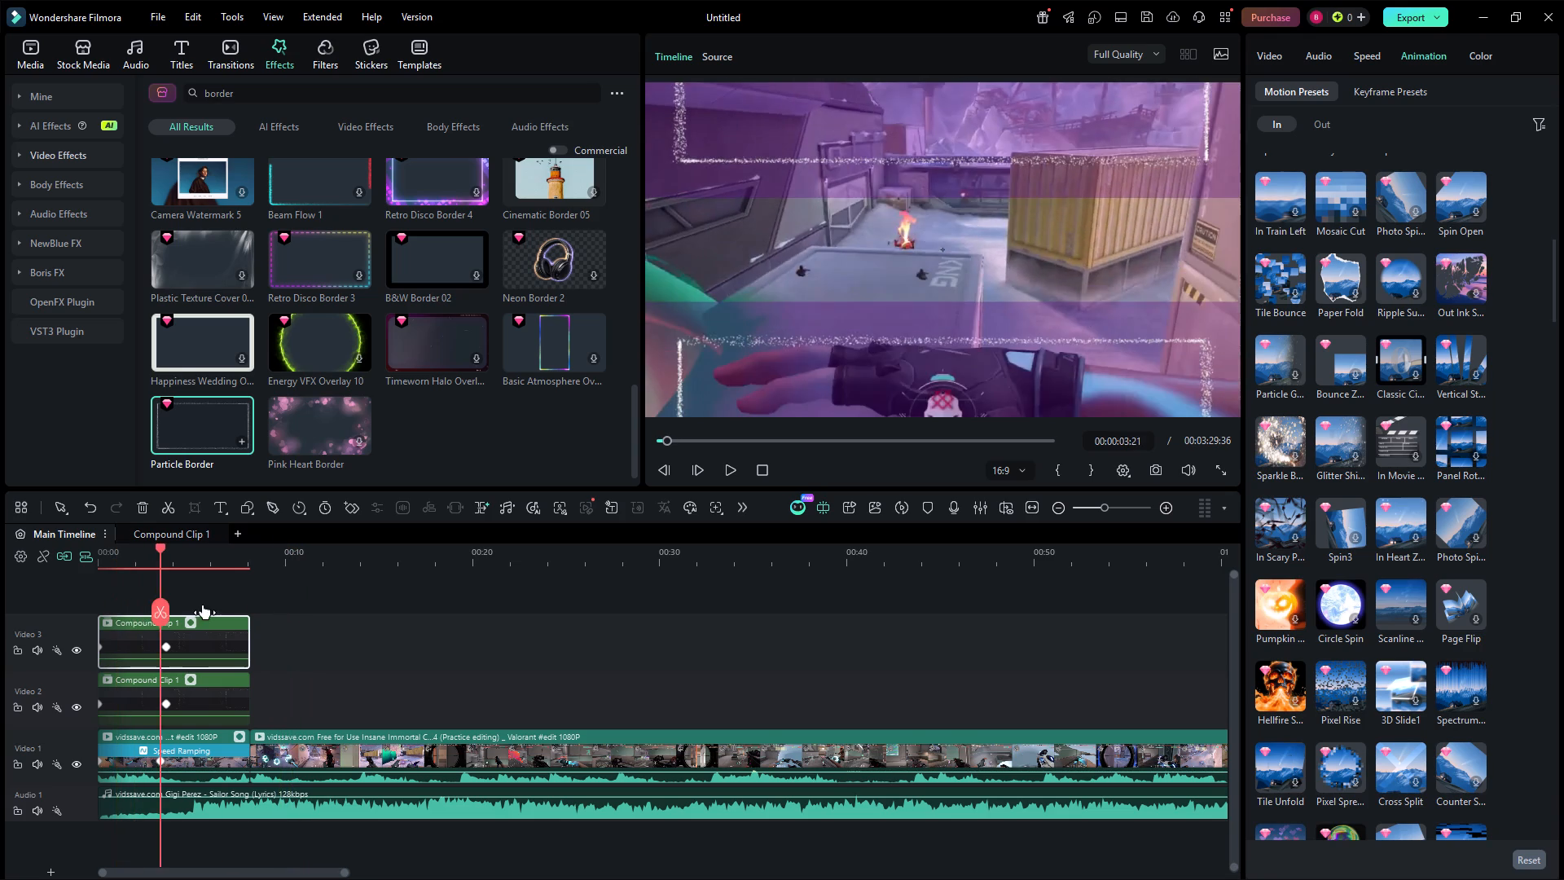
{"action": "left_click_drag", "start_coordinate": [203, 605], "coordinate": [349, 574]}
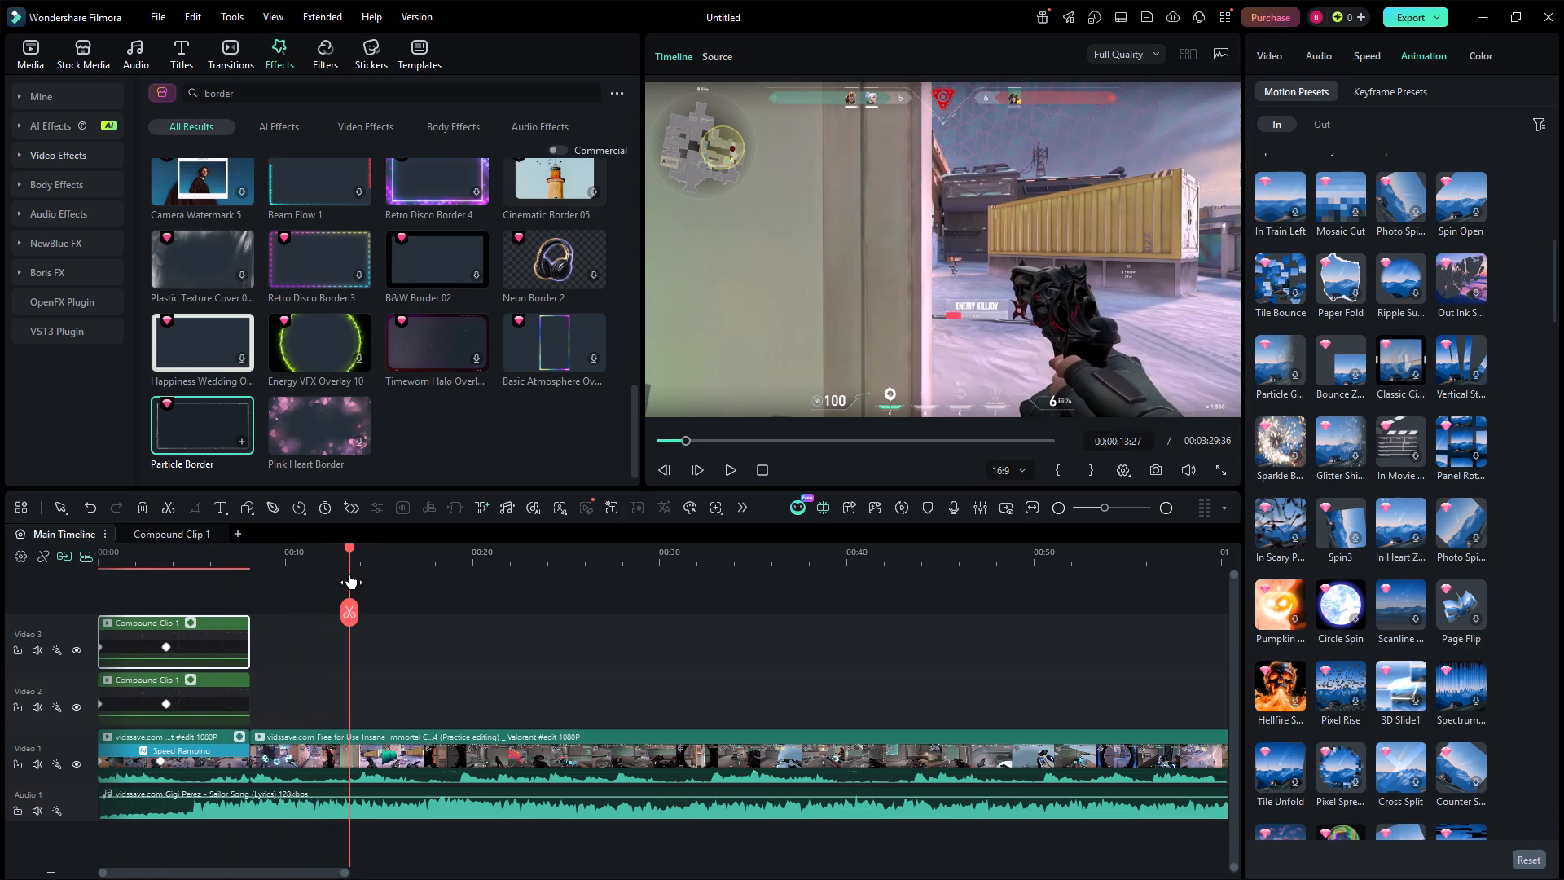
{"action": "left_click_drag", "start_coordinate": [349, 574], "coordinate": [286, 588]}
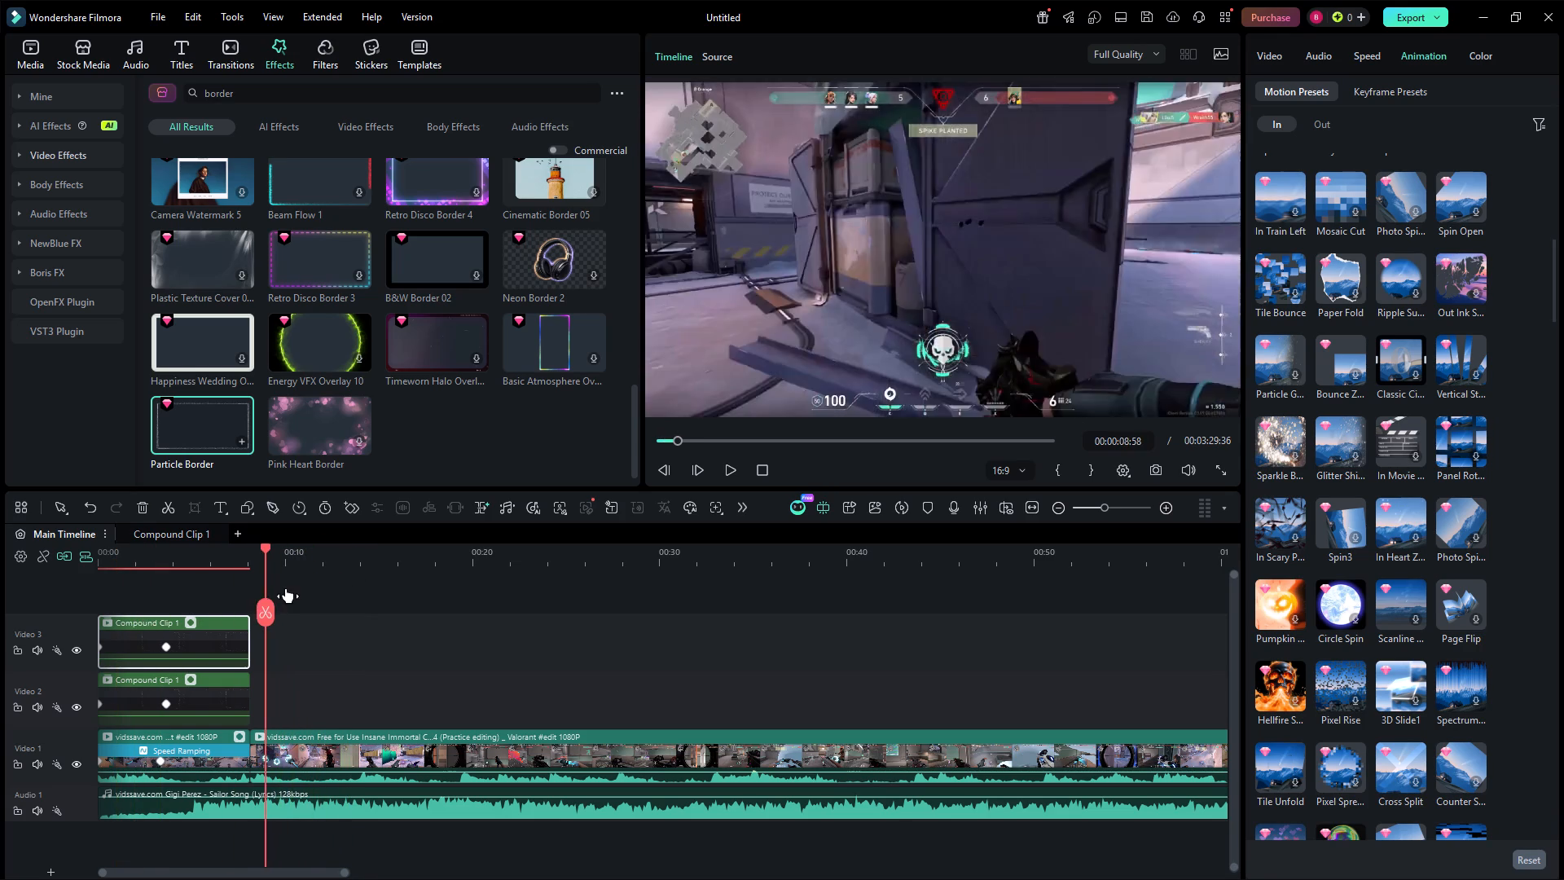
{"action": "left_click_drag", "start_coordinate": [286, 588], "coordinate": [366, 583]}
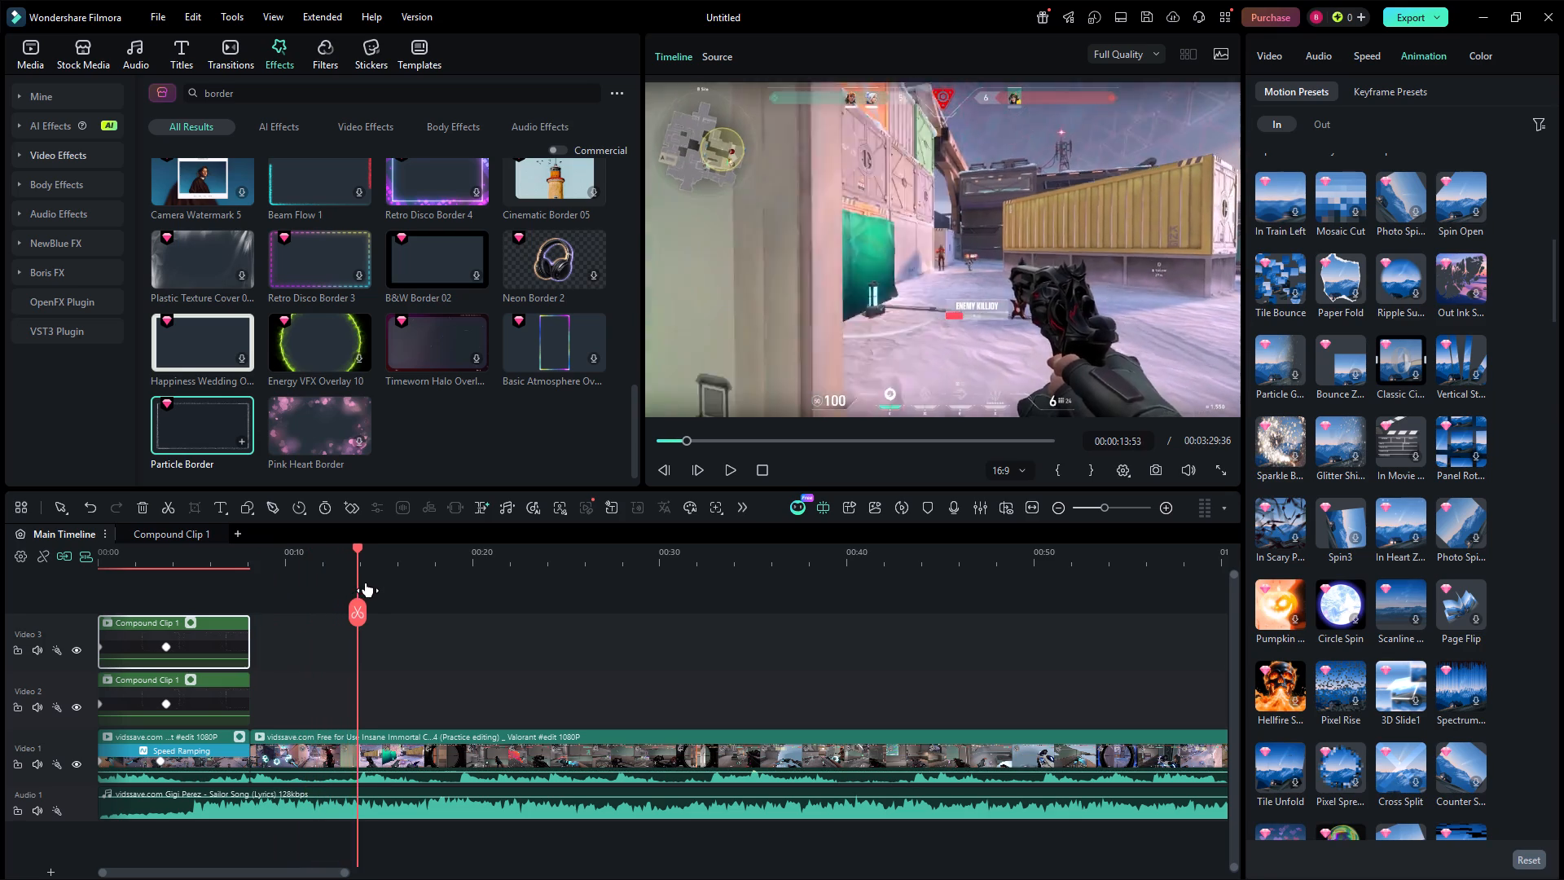
{"action": "left_click_drag", "start_coordinate": [366, 583], "coordinate": [359, 585]}
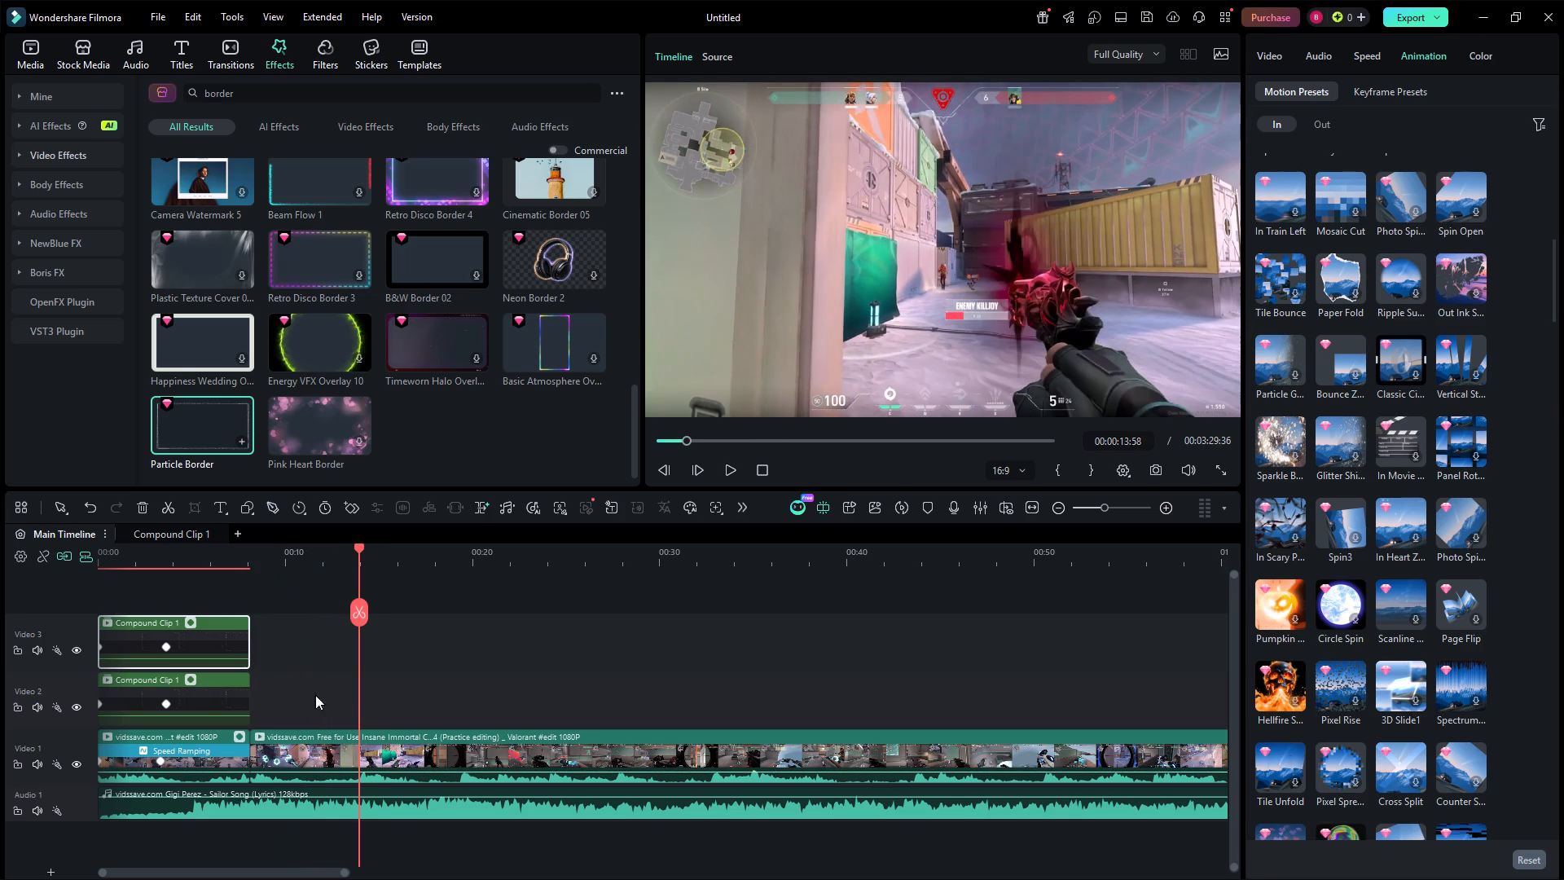
{"action": "left_click", "coordinate": [311, 746]}
{"action": "right_click", "coordinate": [297, 747]}
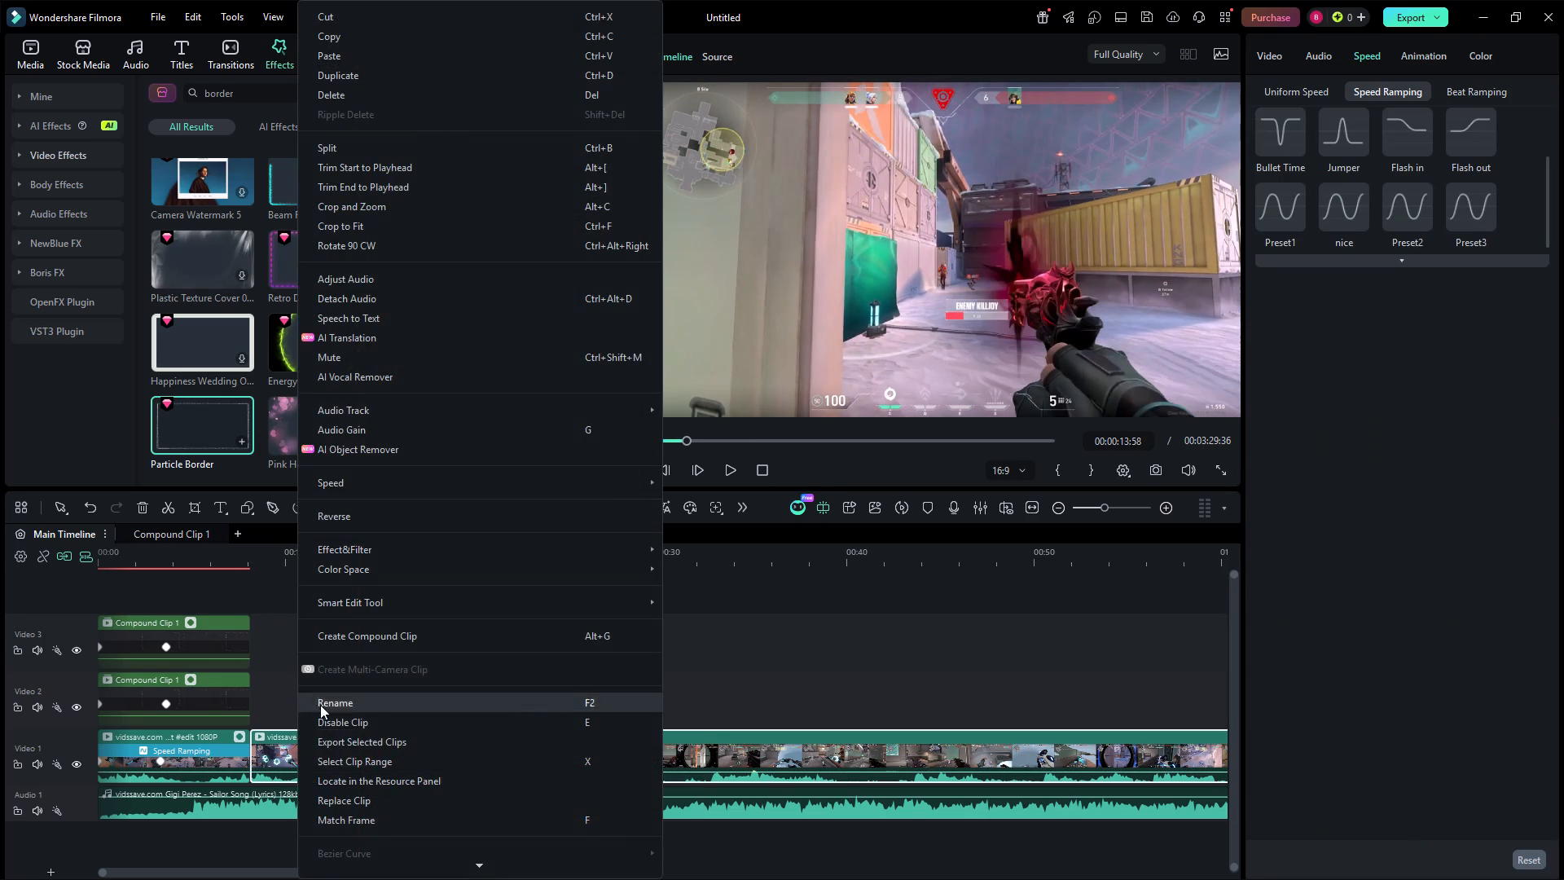
{"action": "left_click", "coordinate": [275, 684]}
{"action": "left_click", "coordinate": [319, 750]}
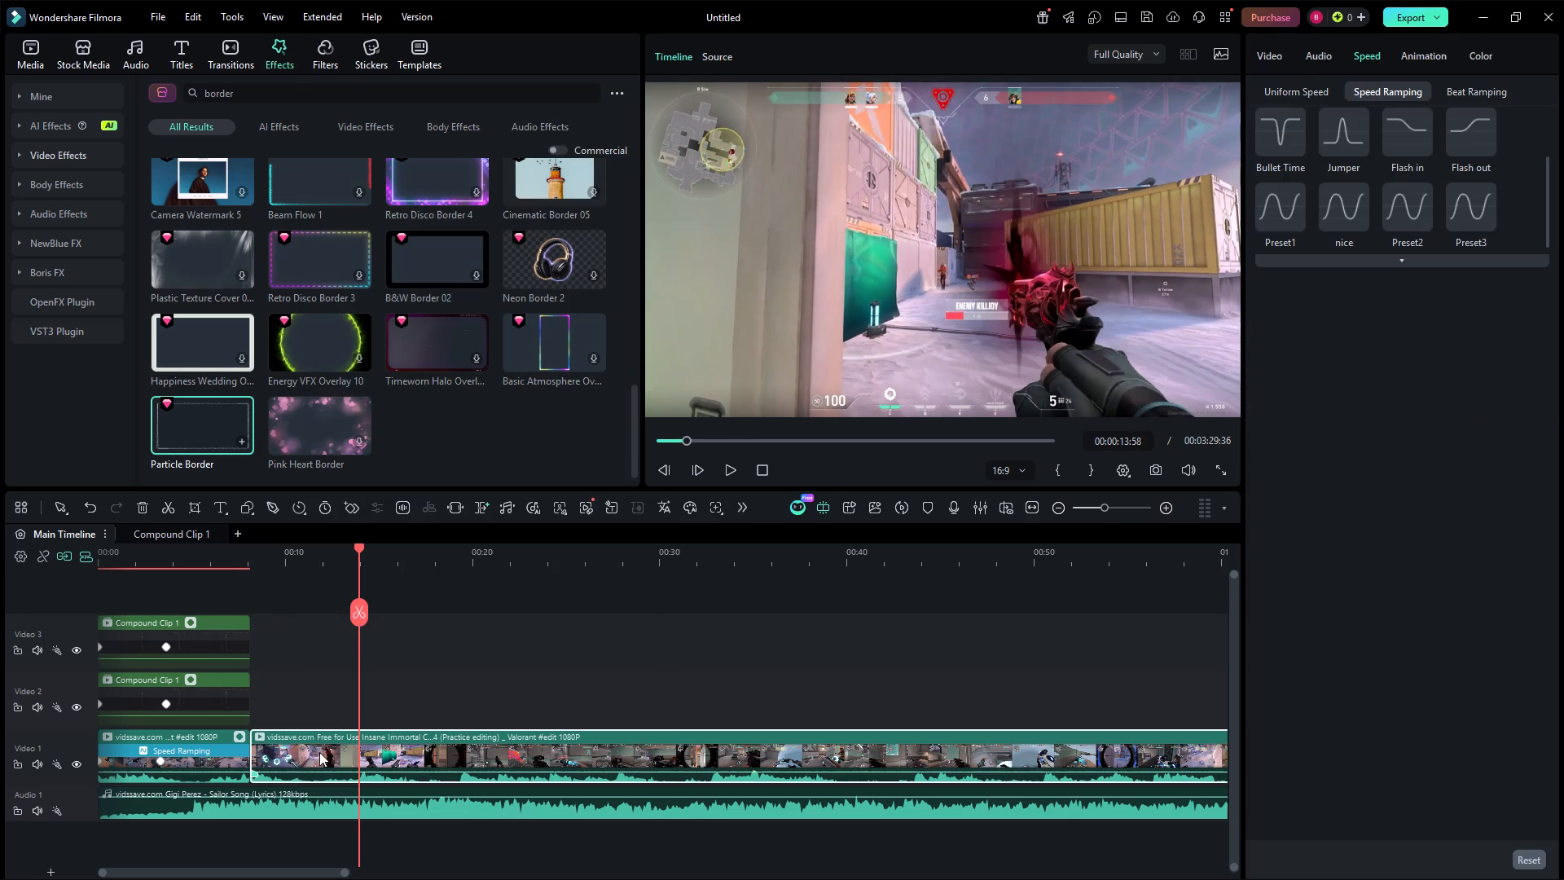
{"action": "left_click", "coordinate": [356, 613]}
Delete the gameplay segment between the speed-ramped clip and the new cut, leaving no gap on the Video 1 track.
{"action": "left_click", "coordinate": [312, 751]}
{"action": "right_click", "coordinate": [312, 751]}
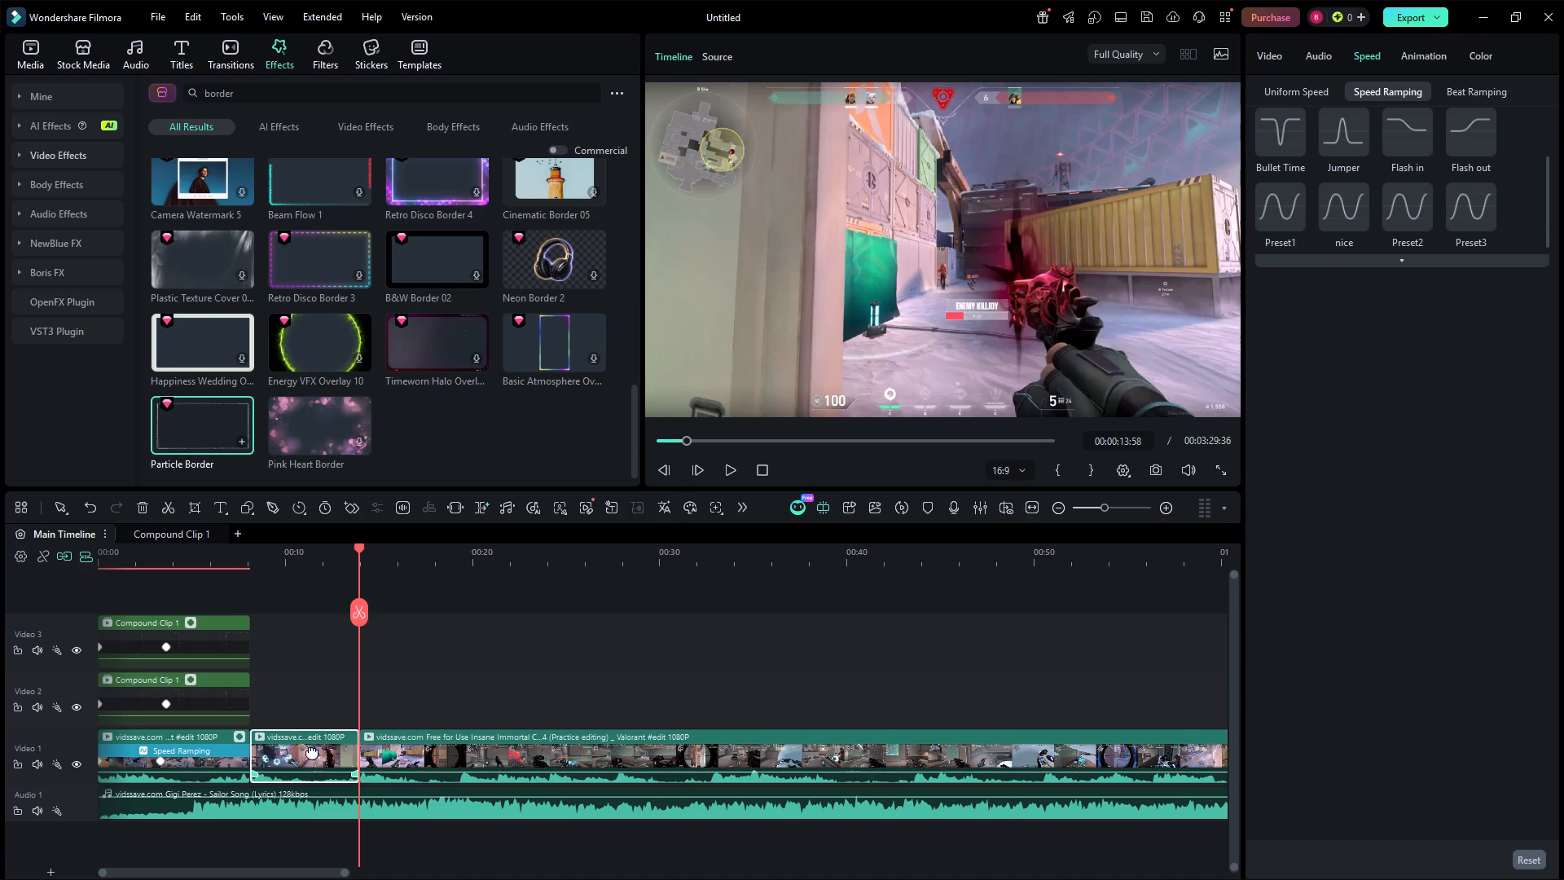
{"action": "left_click", "coordinate": [358, 88]}
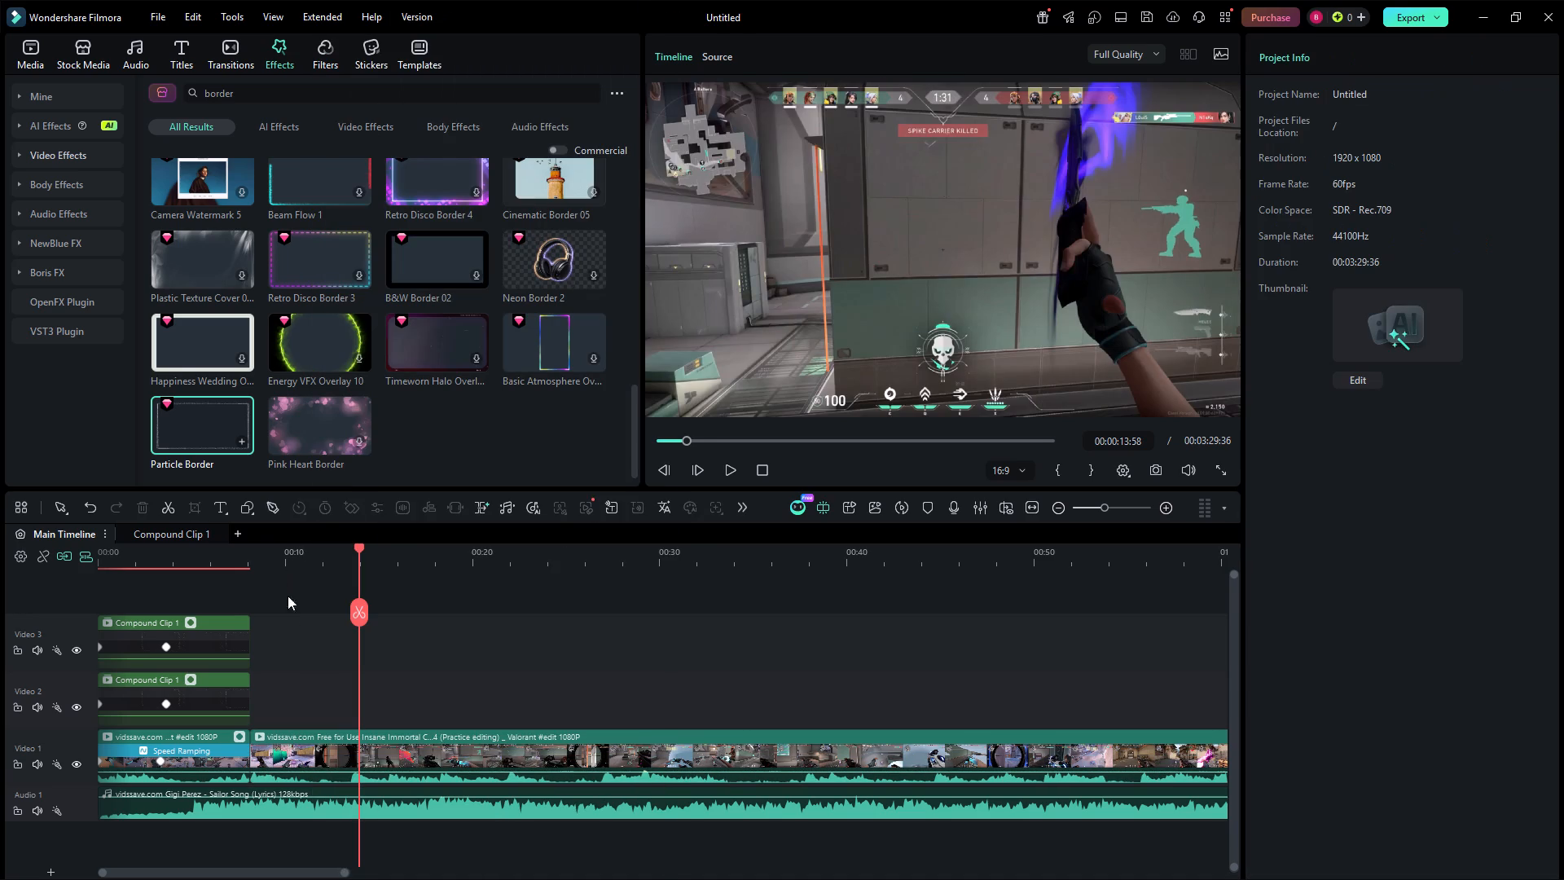
Split the gameplay clip following the speed-ramped clip at 00:00:10:06, during the ACE moment.
{"action": "left_click_drag", "start_coordinate": [362, 556], "coordinate": [281, 574]}
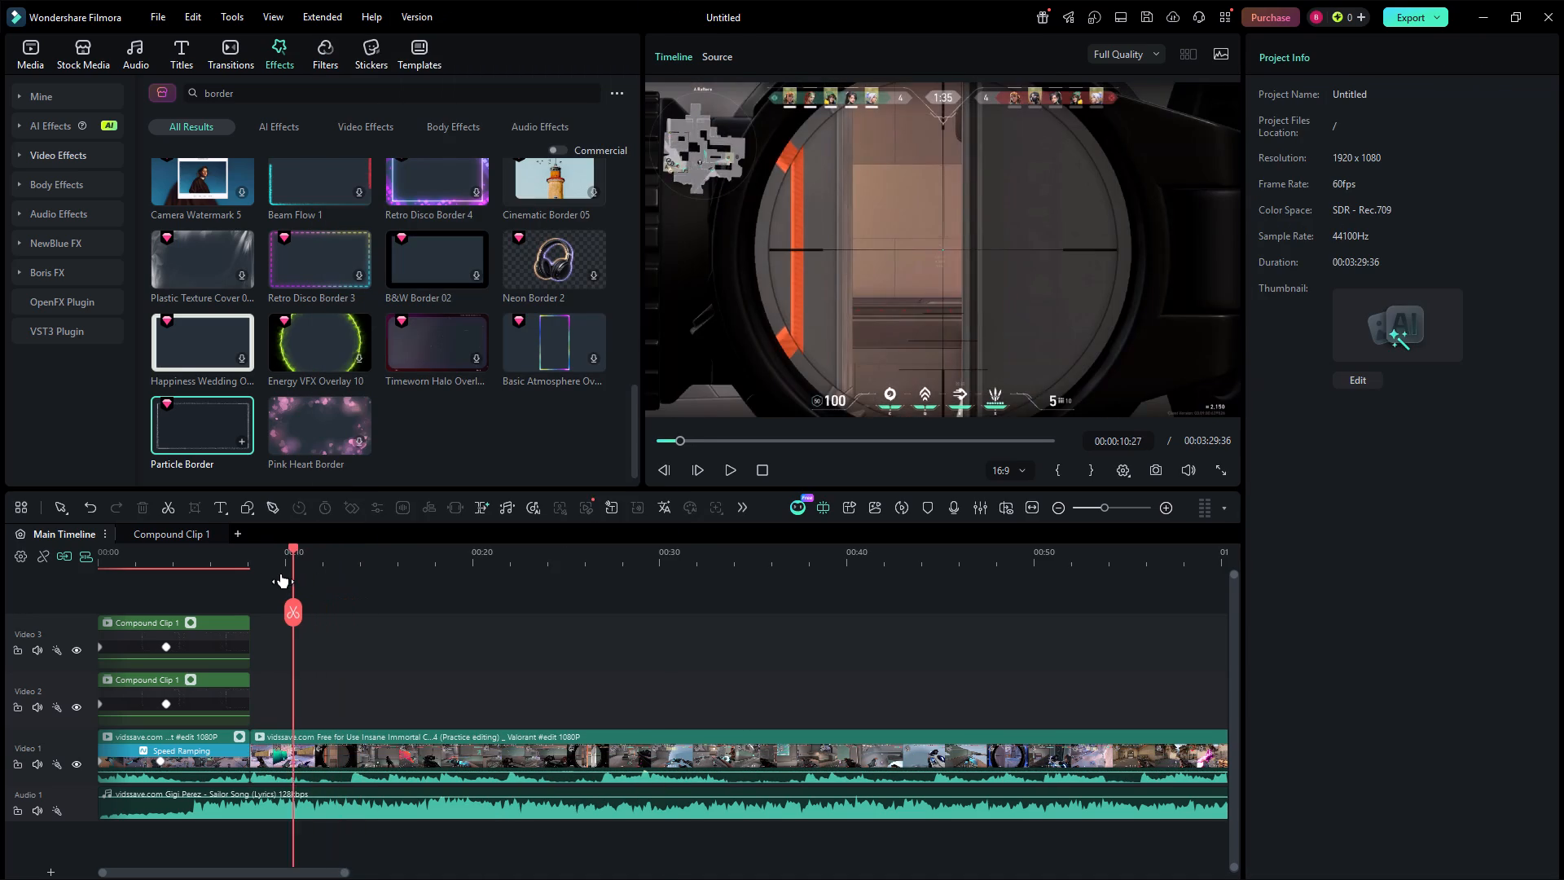
{"action": "left_click_drag", "start_coordinate": [281, 574], "coordinate": [266, 590]}
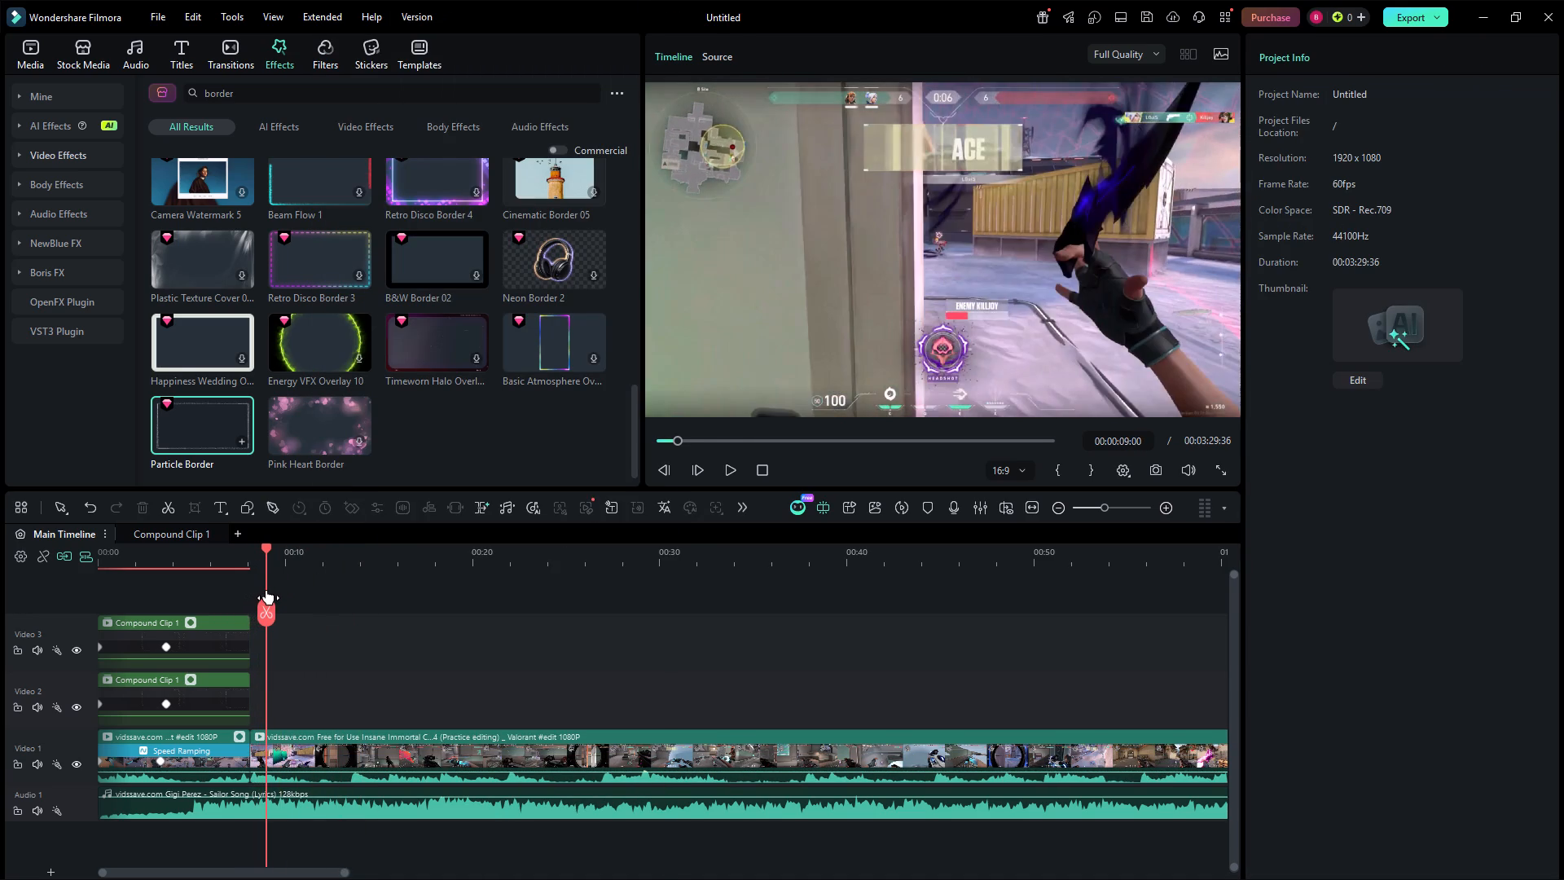
{"action": "left_click_drag", "start_coordinate": [266, 590], "coordinate": [290, 588]}
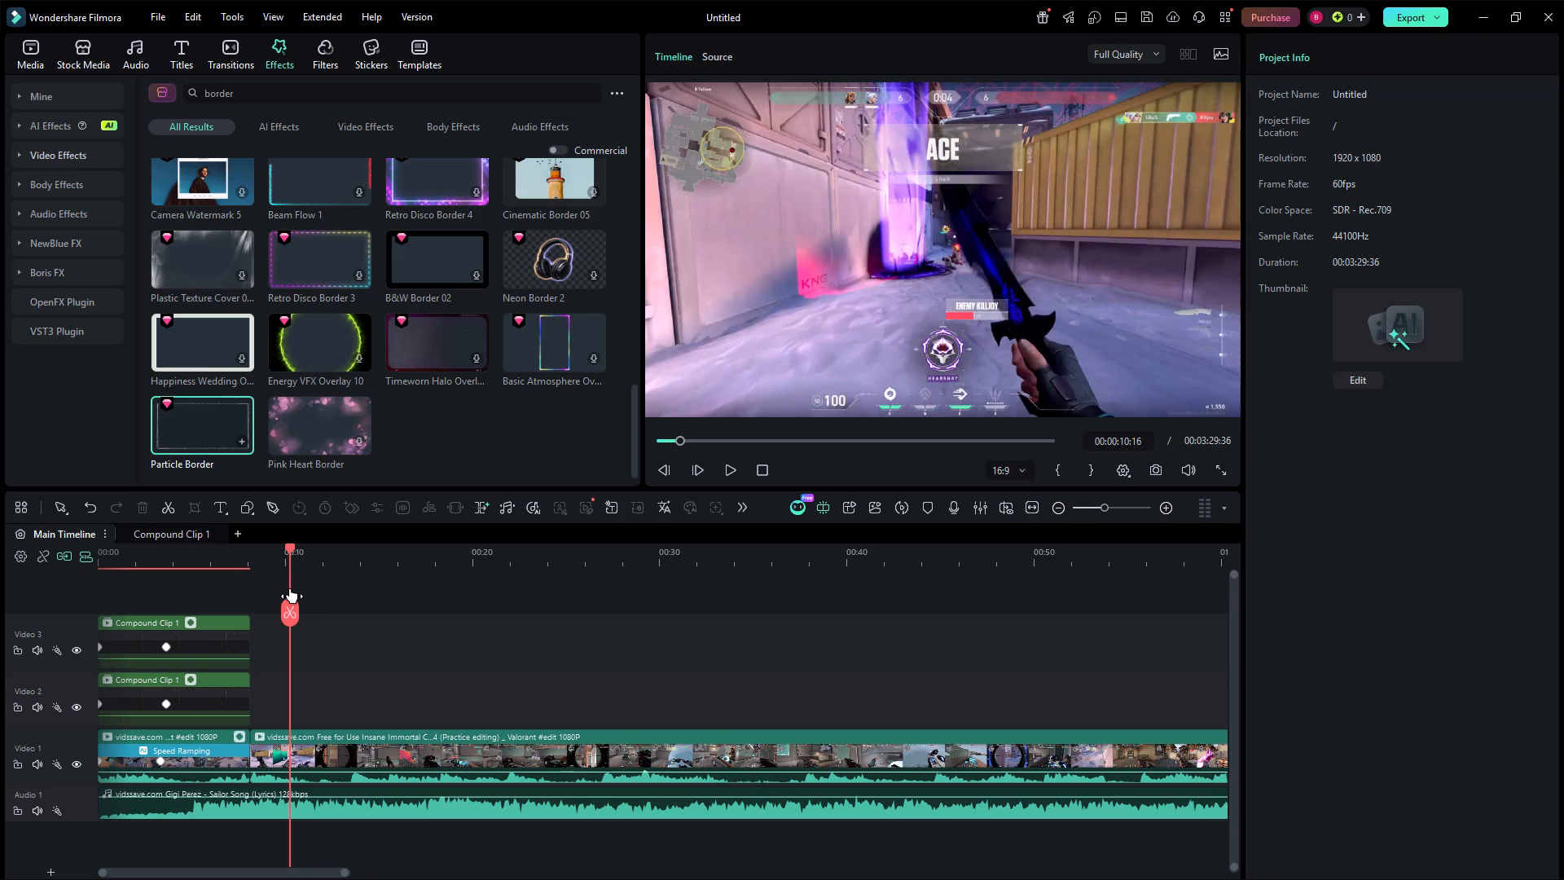
{"action": "left_click_drag", "start_coordinate": [290, 588], "coordinate": [287, 590]}
{"action": "left_click", "coordinate": [297, 755]}
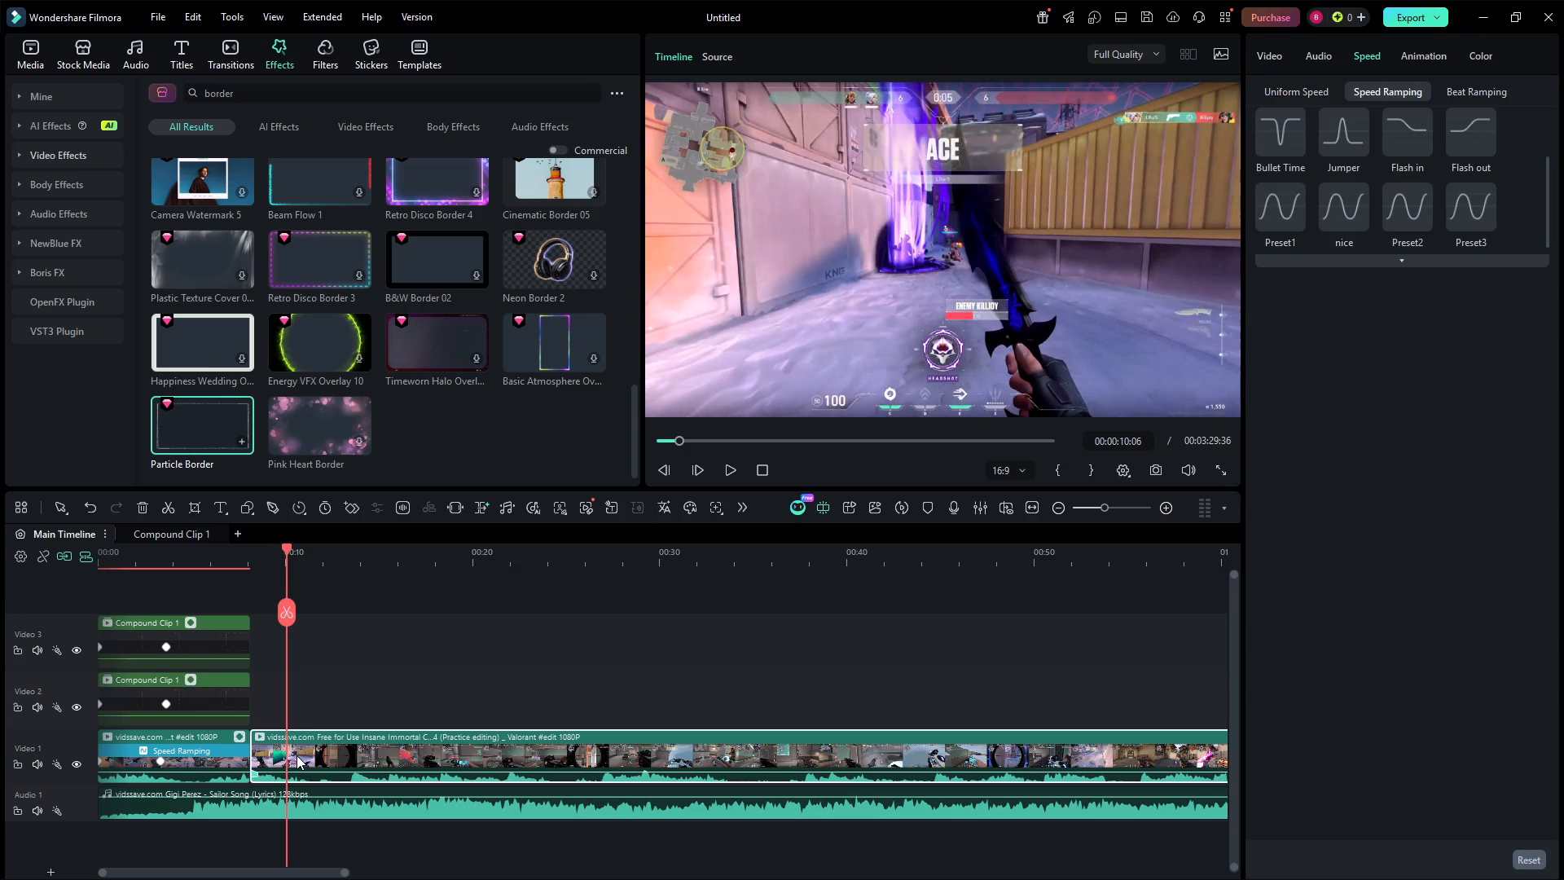
{"action": "left_click", "coordinate": [283, 618]}
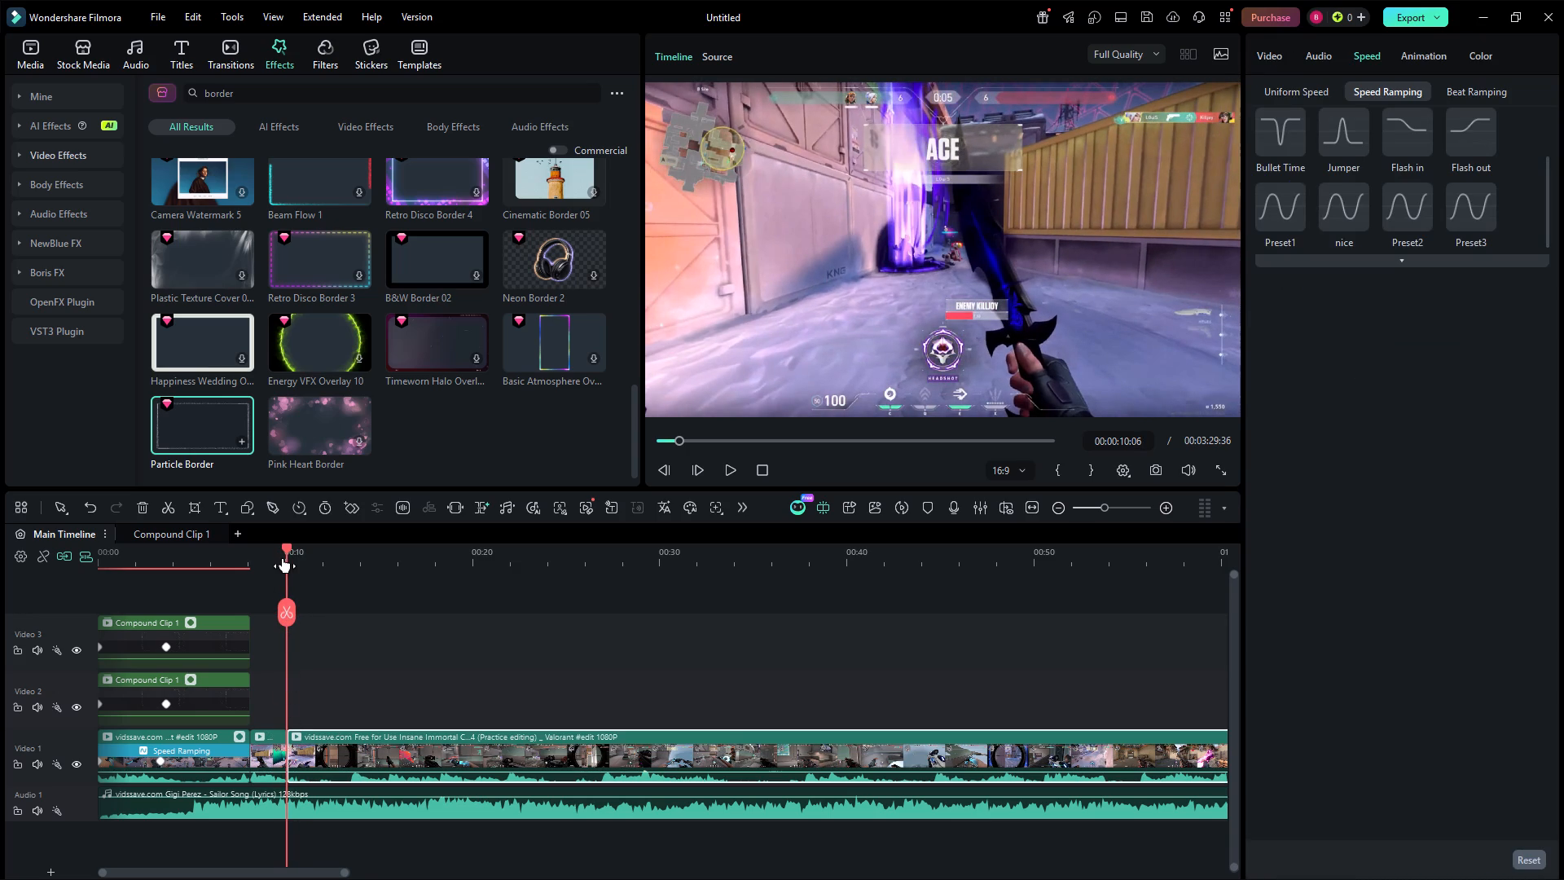
Split the remaining gameplay clip at 00:00:12:53, during the scoped aiming shot.
{"action": "left_click_drag", "start_coordinate": [286, 557], "coordinate": [308, 556]}
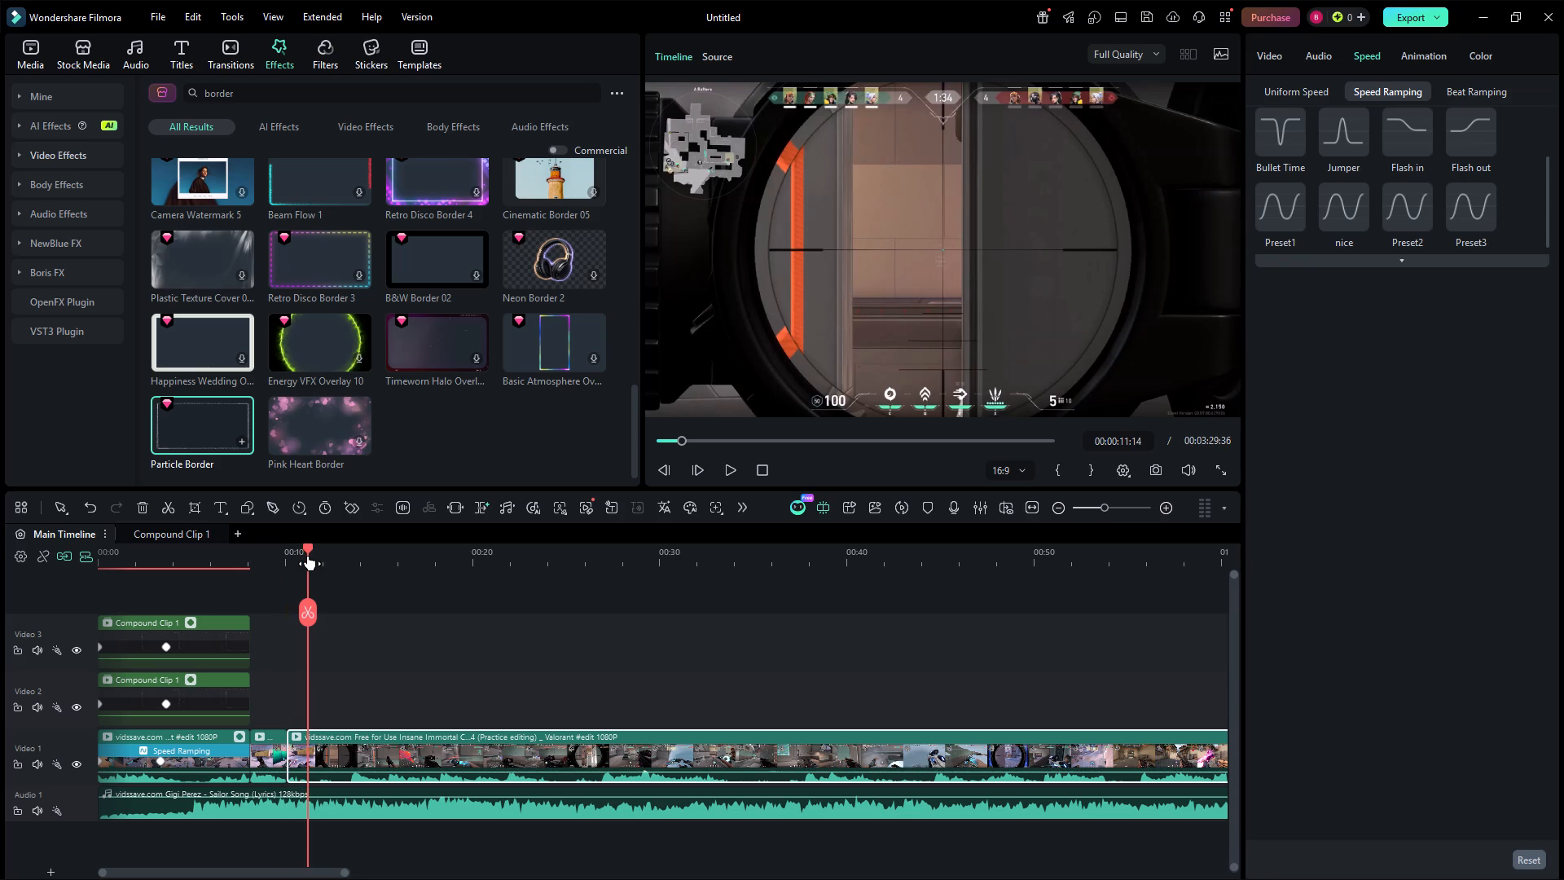
{"action": "left_click_drag", "start_coordinate": [308, 556], "coordinate": [339, 557]}
{"action": "left_click", "coordinate": [332, 619]}
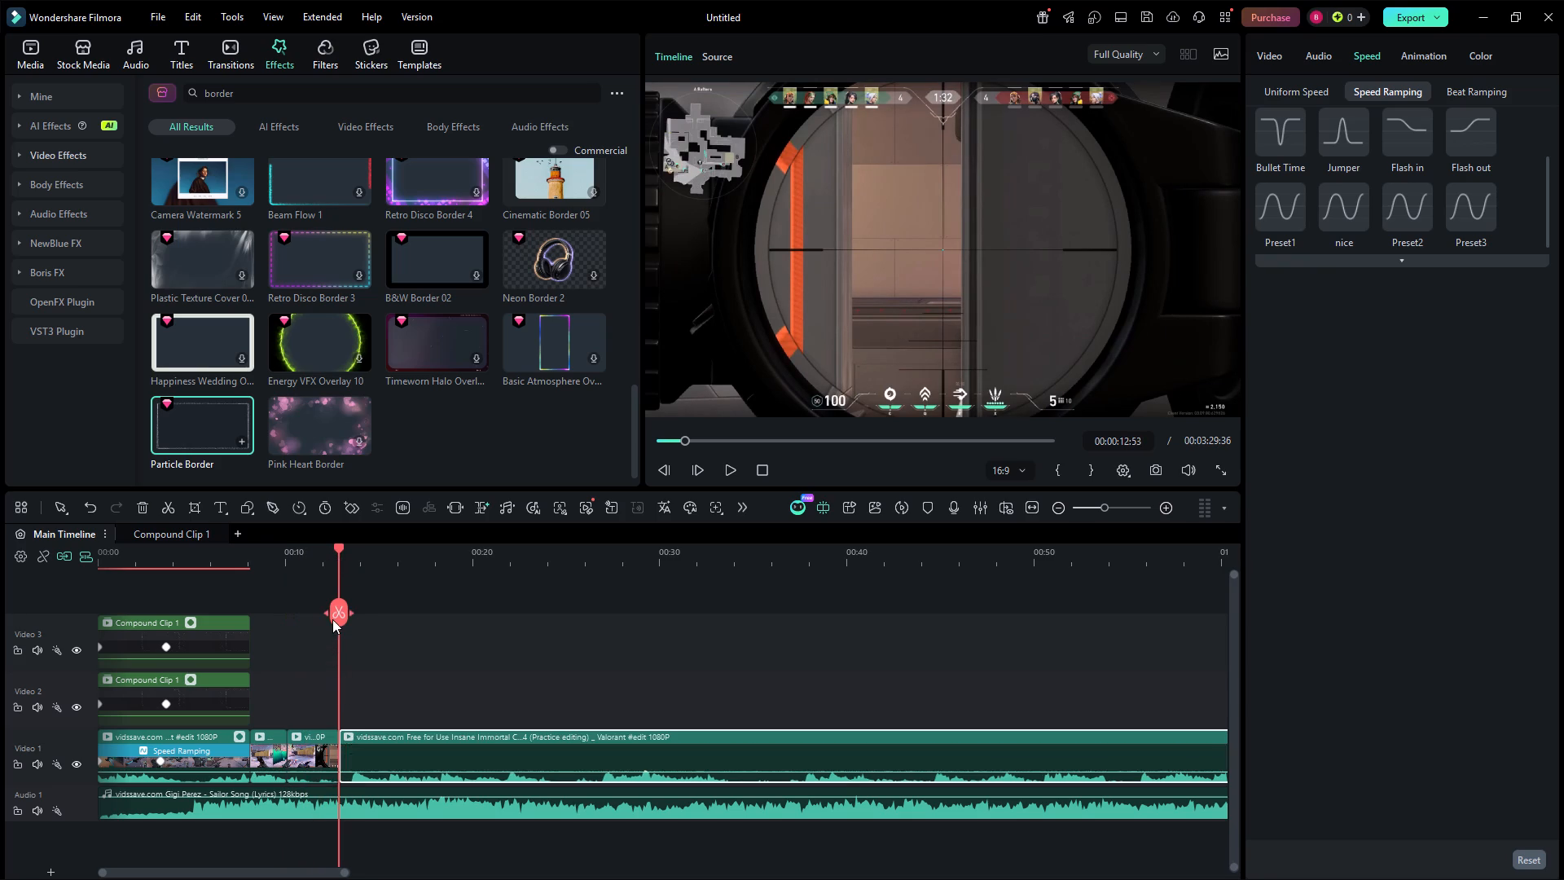
Delete the gameplay segment between the 00:00:10:06 and 00:00:12:53 cuts on the Video 1 track, closing the gap.
{"action": "left_click", "coordinate": [314, 750]}
{"action": "right_click", "coordinate": [314, 750]}
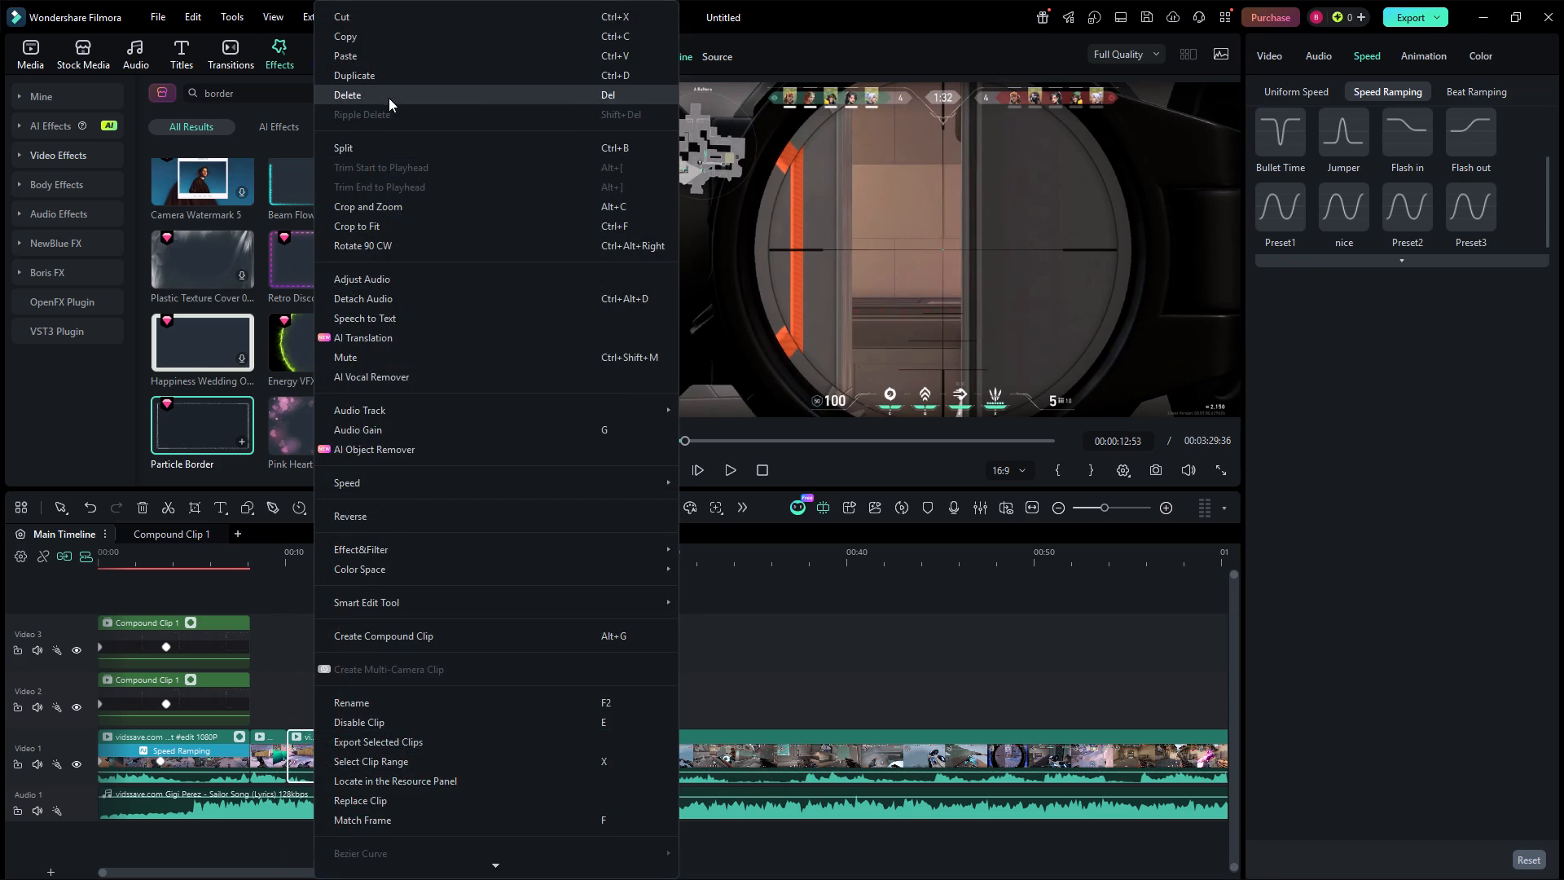
{"action": "left_click", "coordinate": [392, 97]}
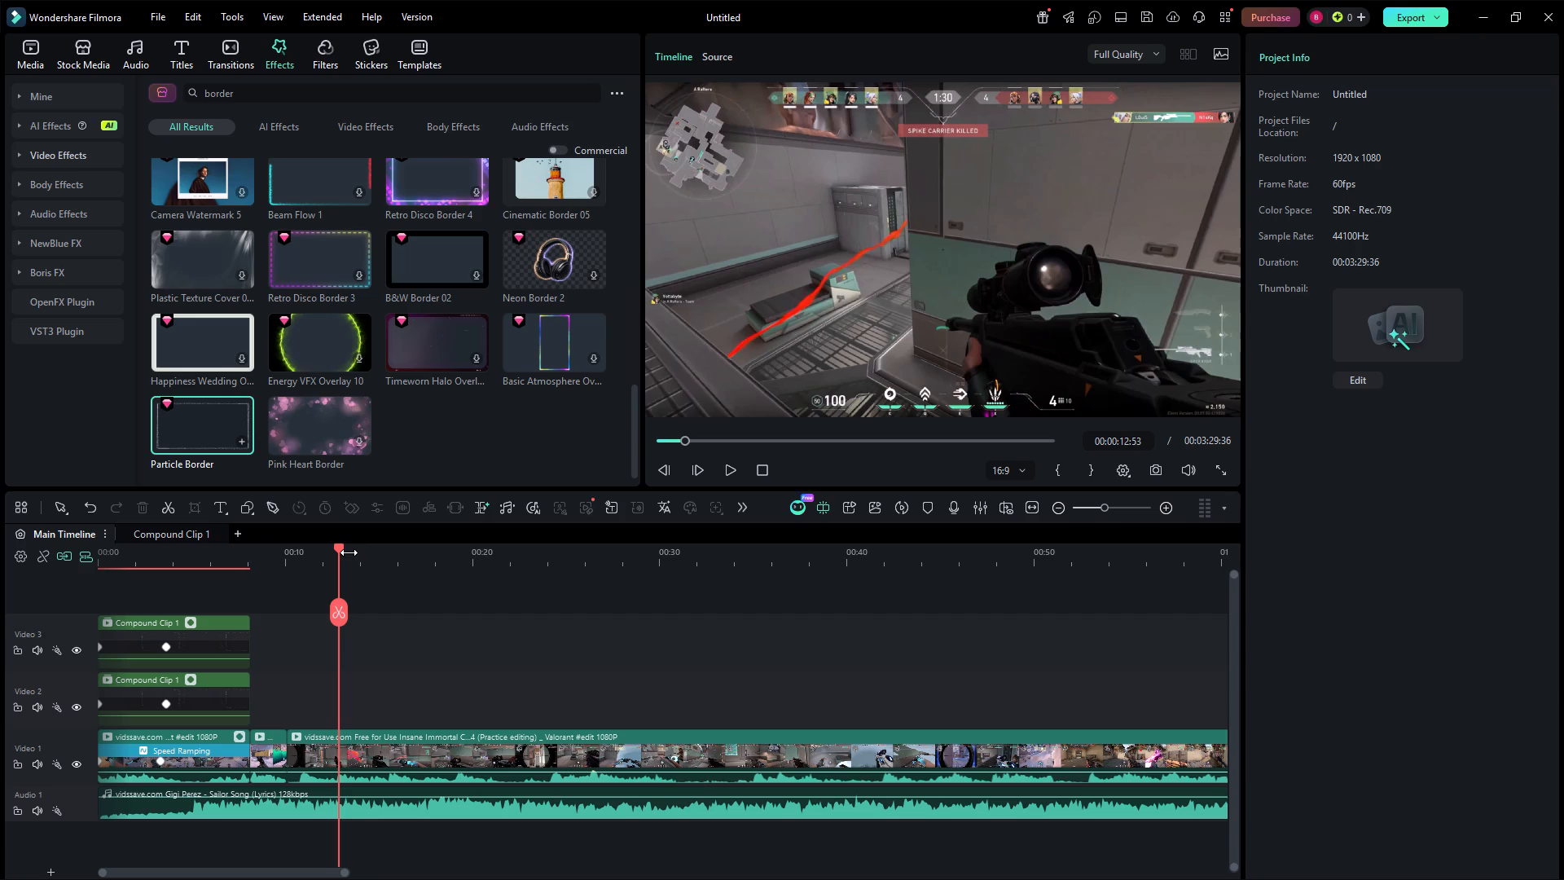
Split the remaining gameplay clip on the Video 1 track at 00:00:12:06, after the spike carrier kill.
{"action": "left_click_drag", "start_coordinate": [340, 564], "coordinate": [310, 573]}
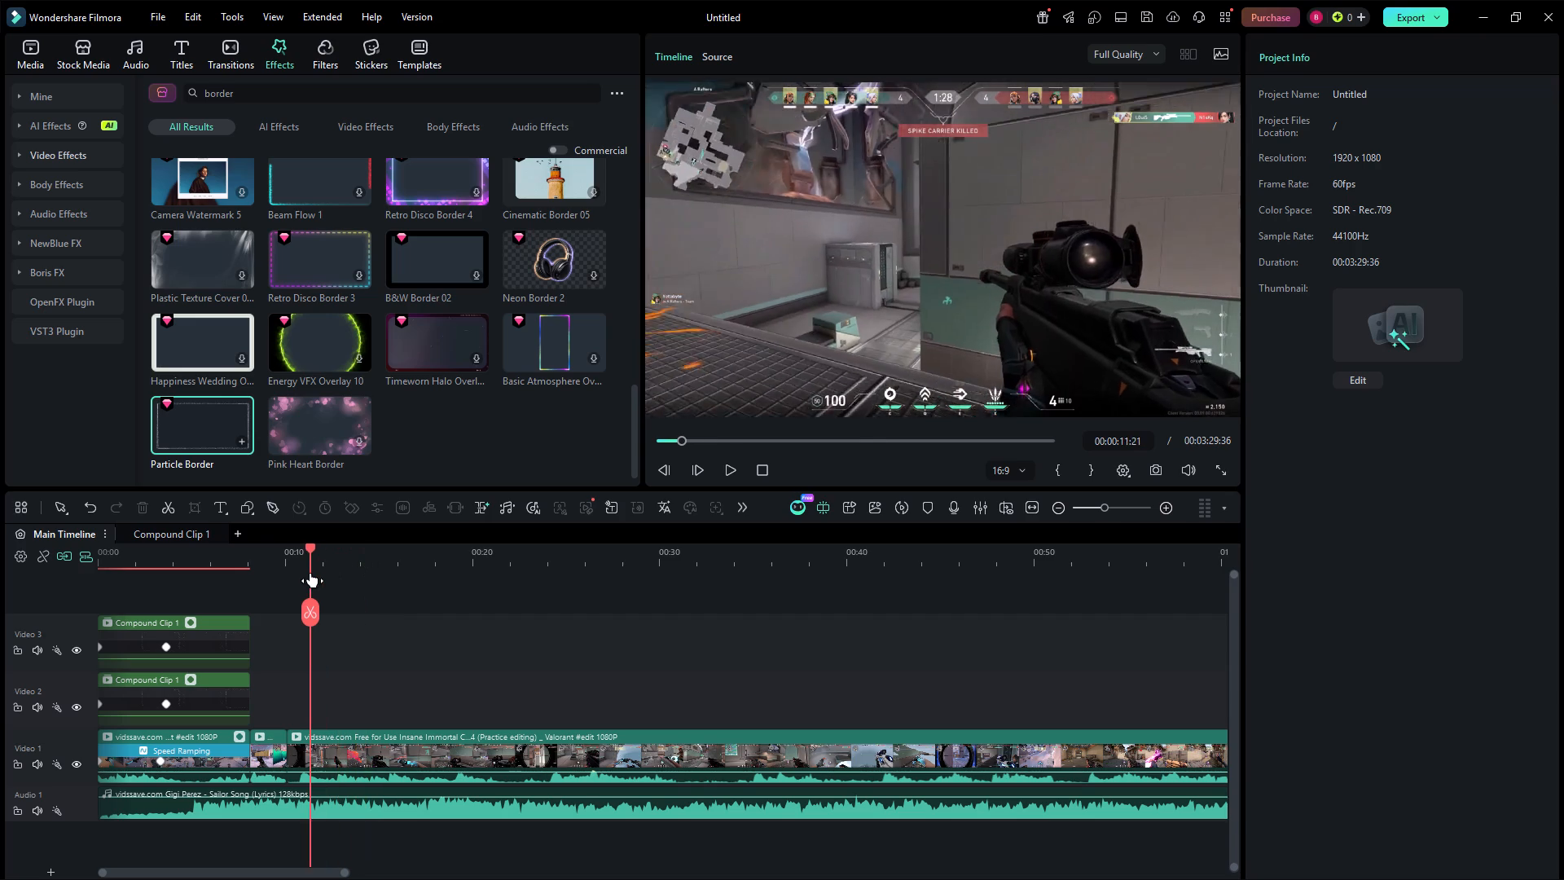
{"action": "left_click_drag", "start_coordinate": [310, 573], "coordinate": [322, 571]}
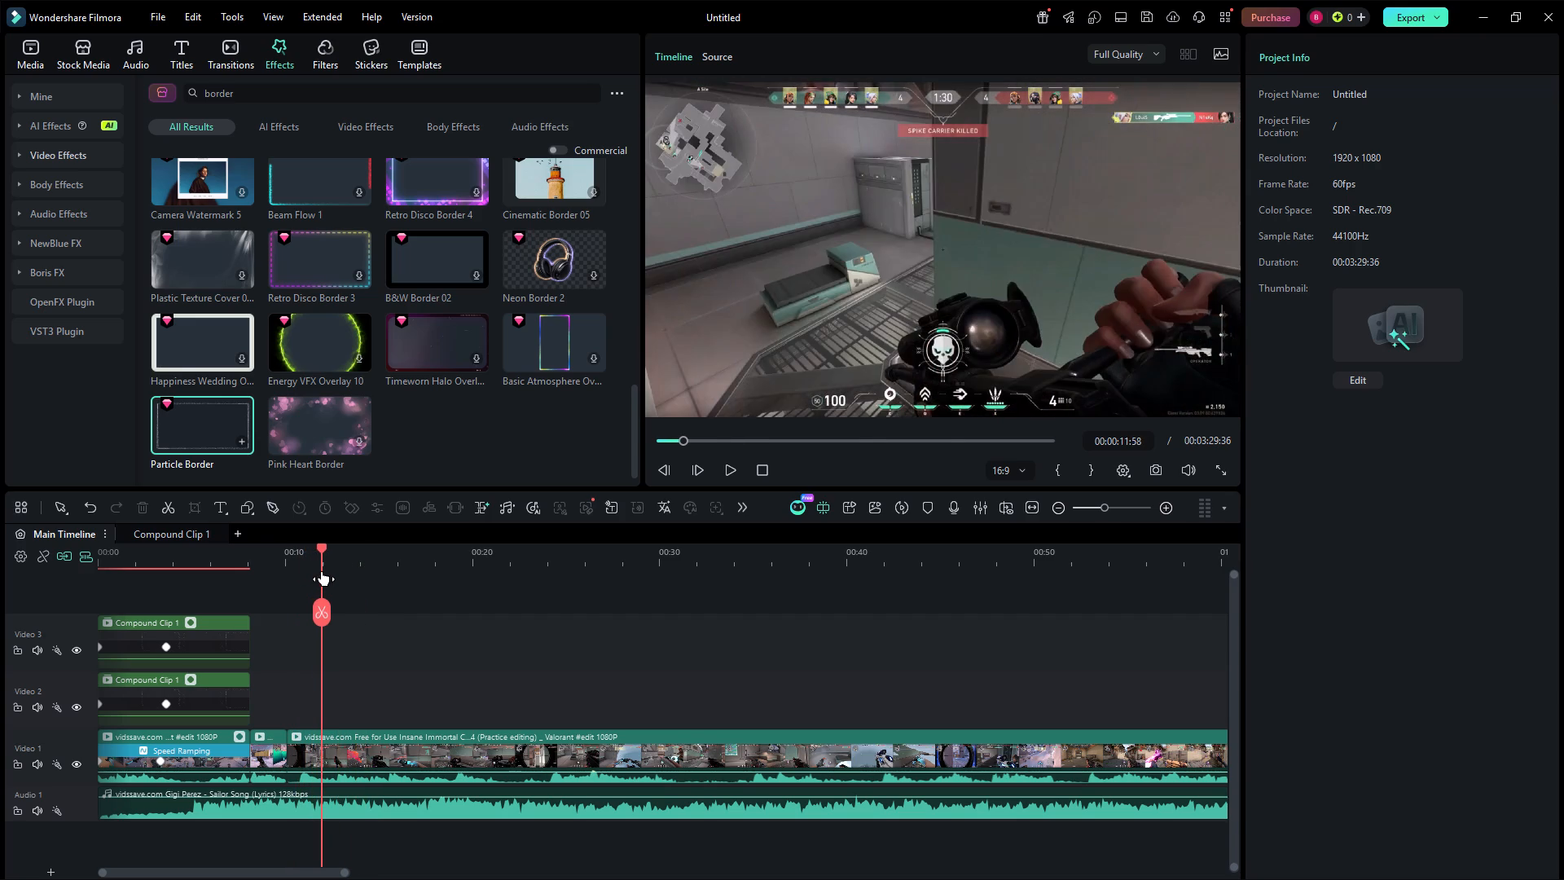
{"action": "left_click_drag", "start_coordinate": [322, 571], "coordinate": [324, 570]}
{"action": "left_click", "coordinate": [318, 734]}
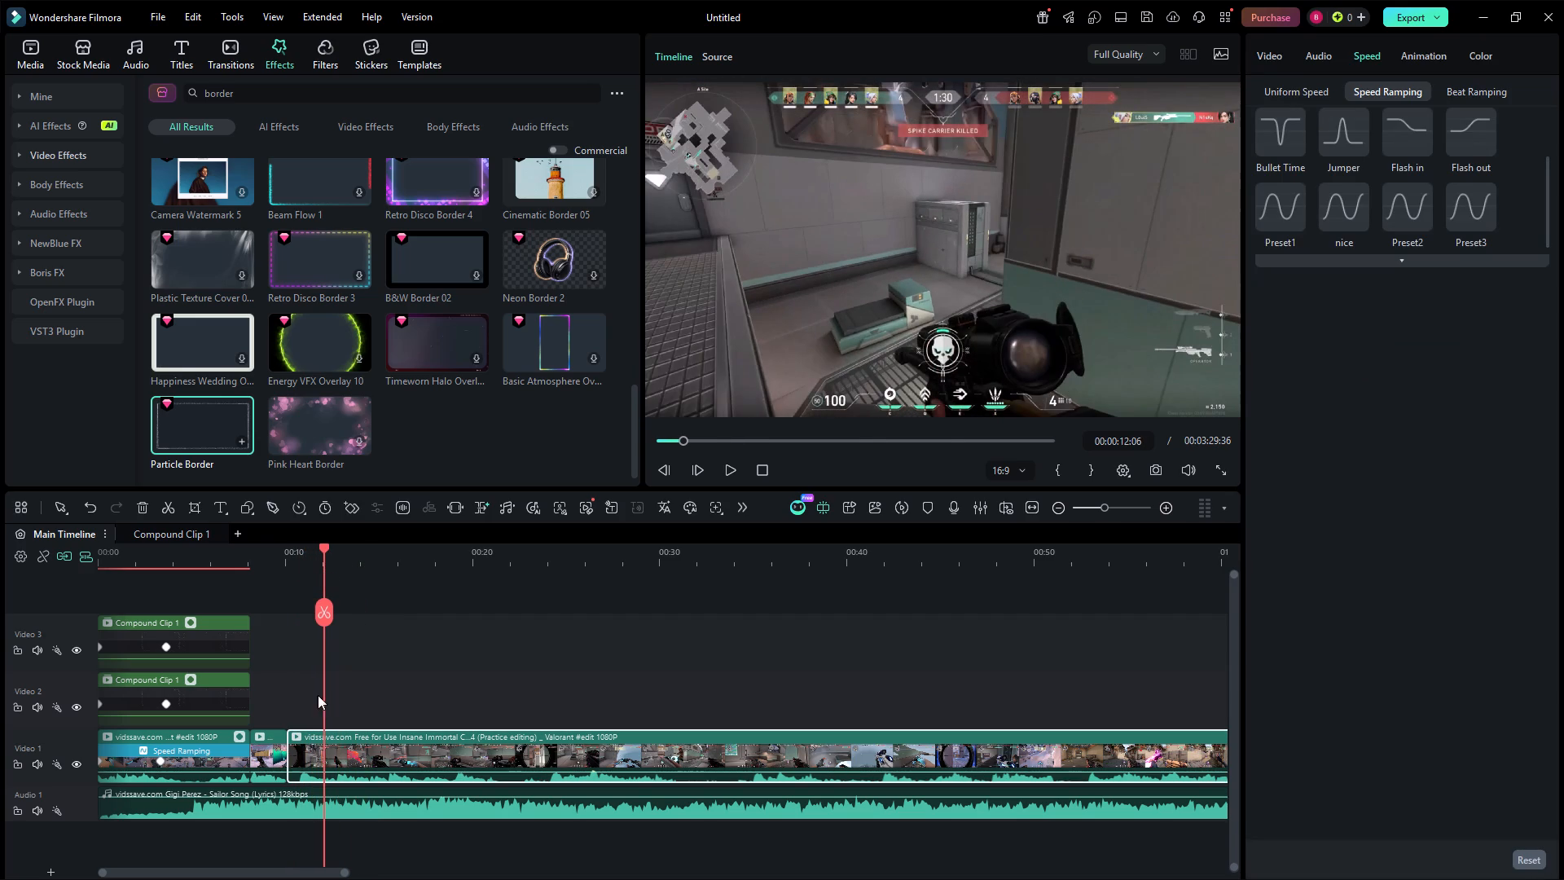
{"action": "left_click", "coordinate": [318, 621]}
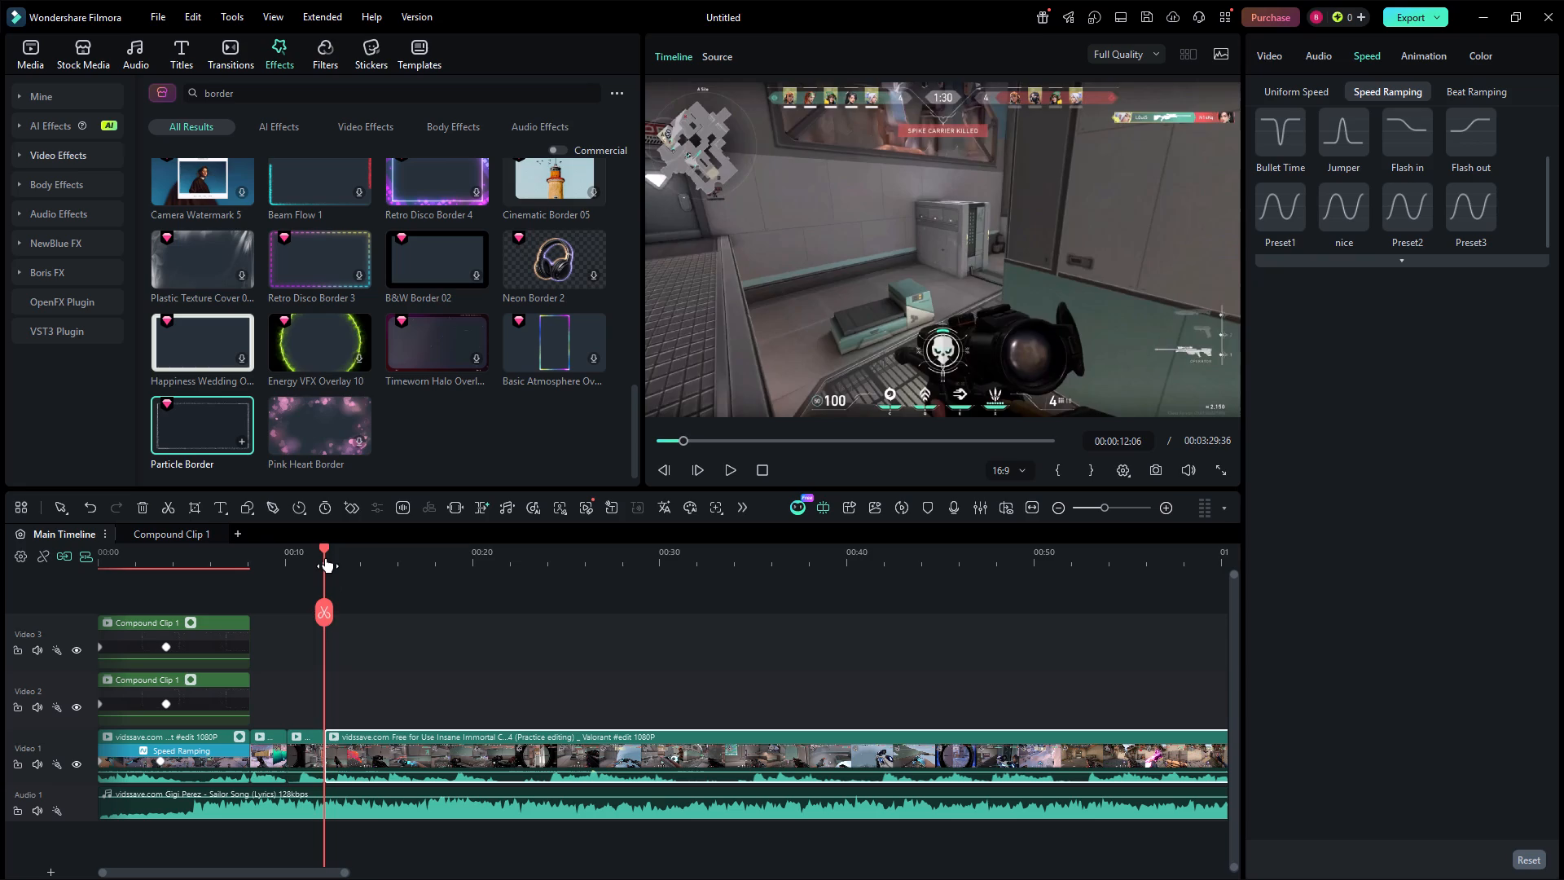
Split the remaining gameplay clip at 00:00:15:11, where the scope is aimed at an enemy.
{"action": "left_click_drag", "start_coordinate": [326, 558], "coordinate": [394, 549]}
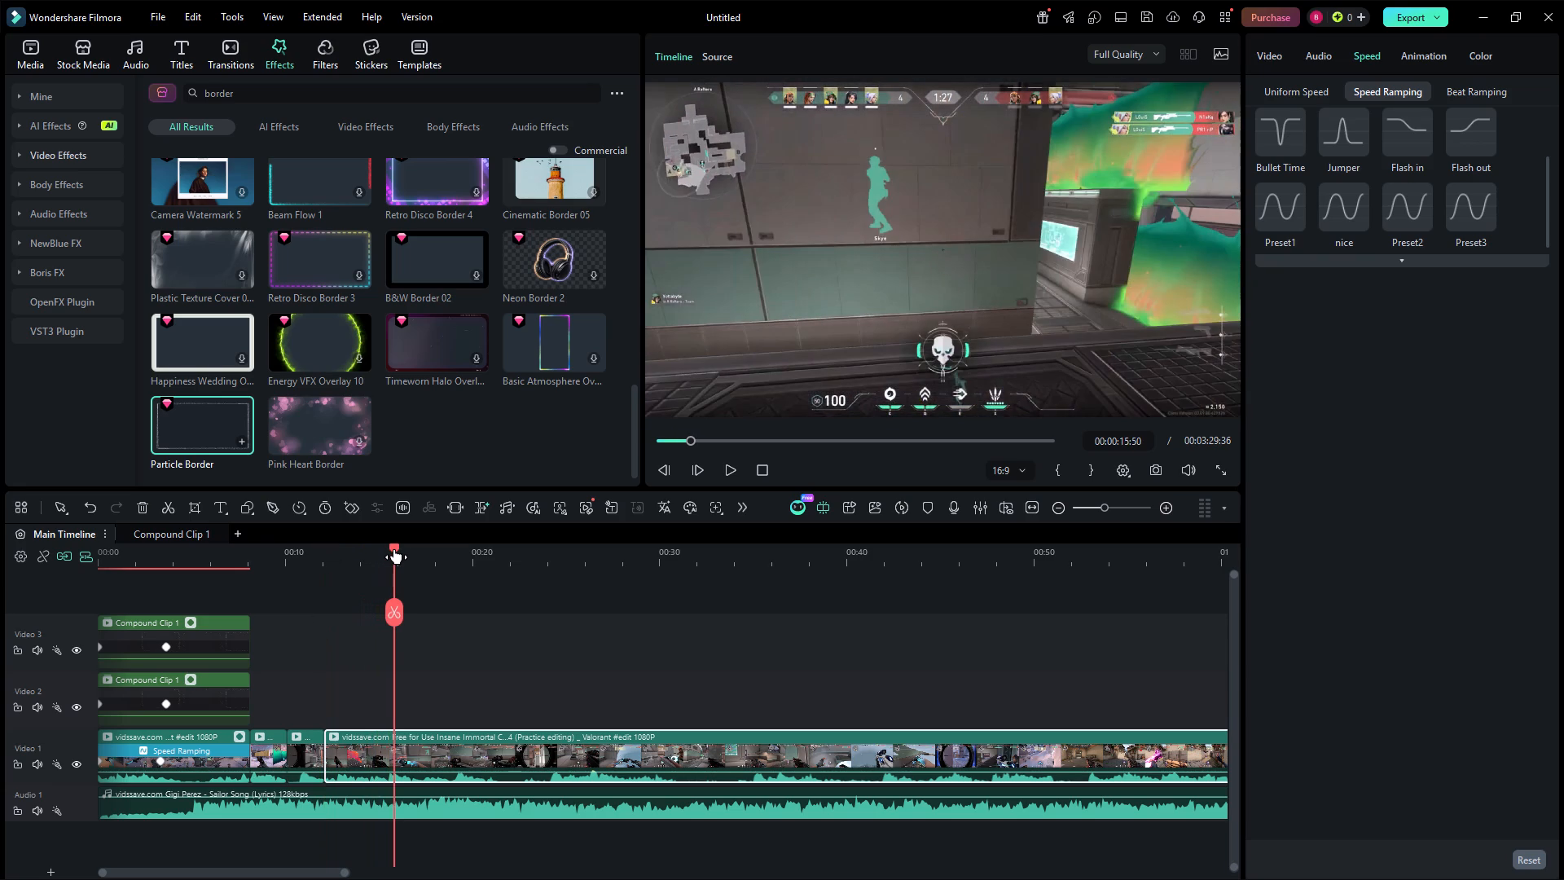
{"action": "left_click_drag", "start_coordinate": [394, 549], "coordinate": [335, 572]}
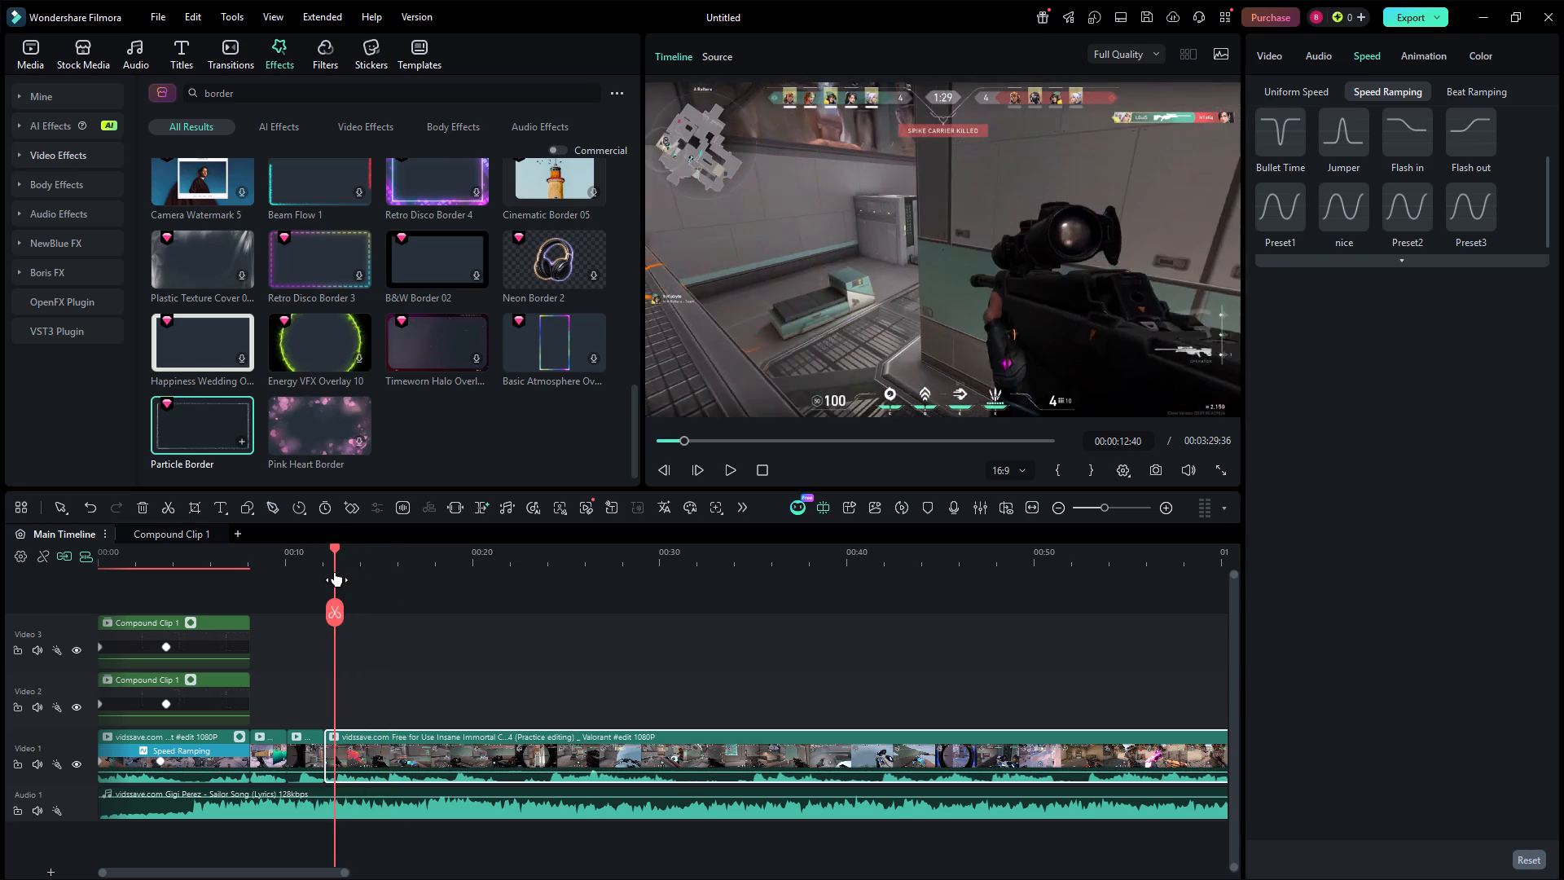
{"action": "left_click_drag", "start_coordinate": [335, 572], "coordinate": [393, 565]}
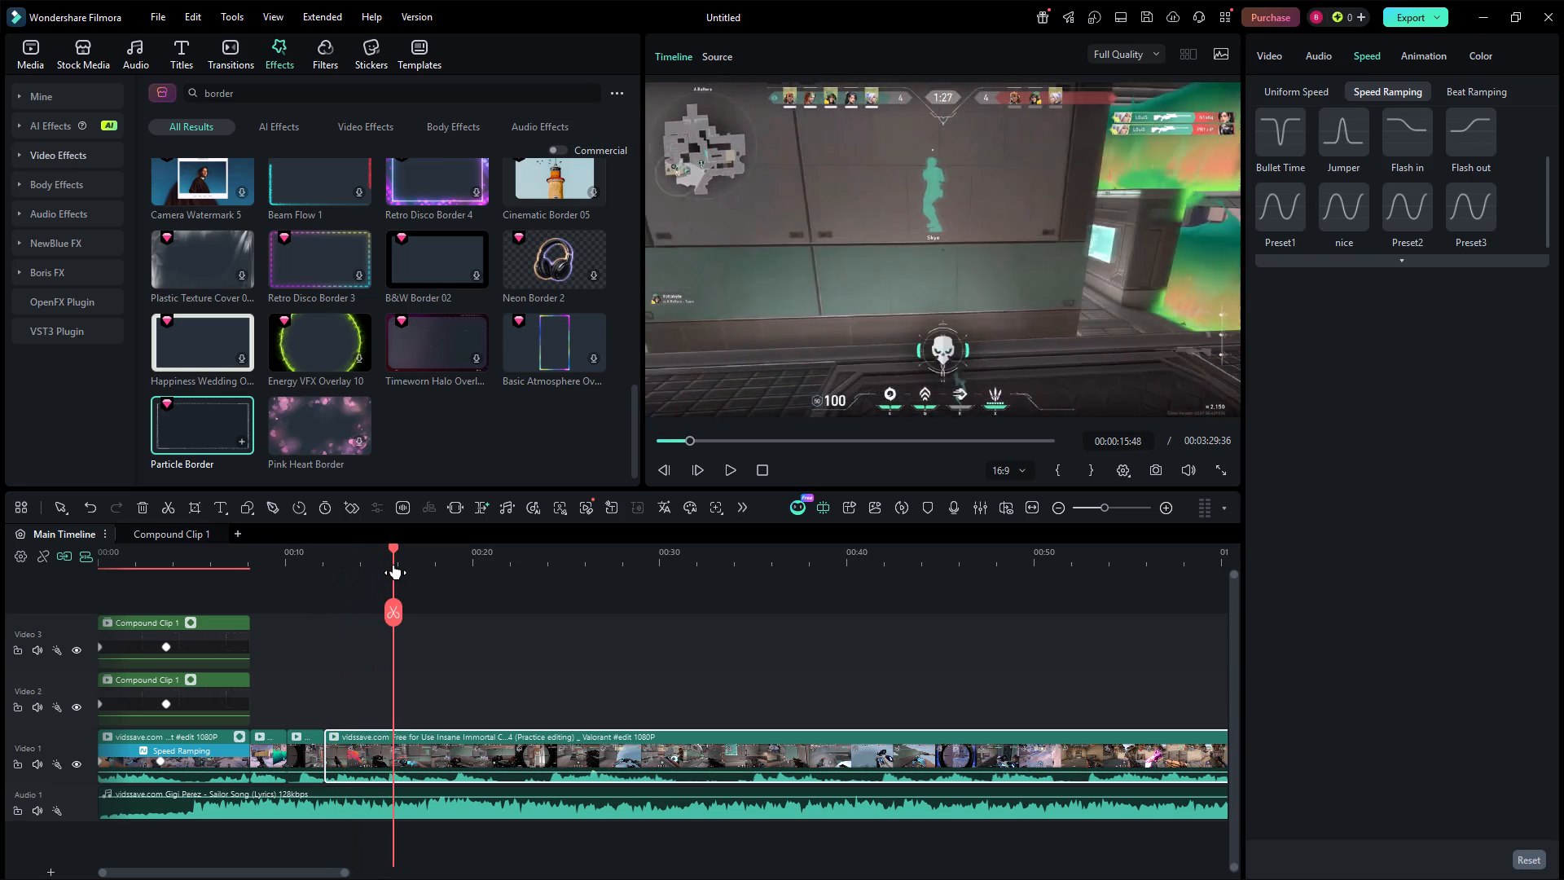
{"action": "left_click_drag", "start_coordinate": [393, 565], "coordinate": [382, 574]}
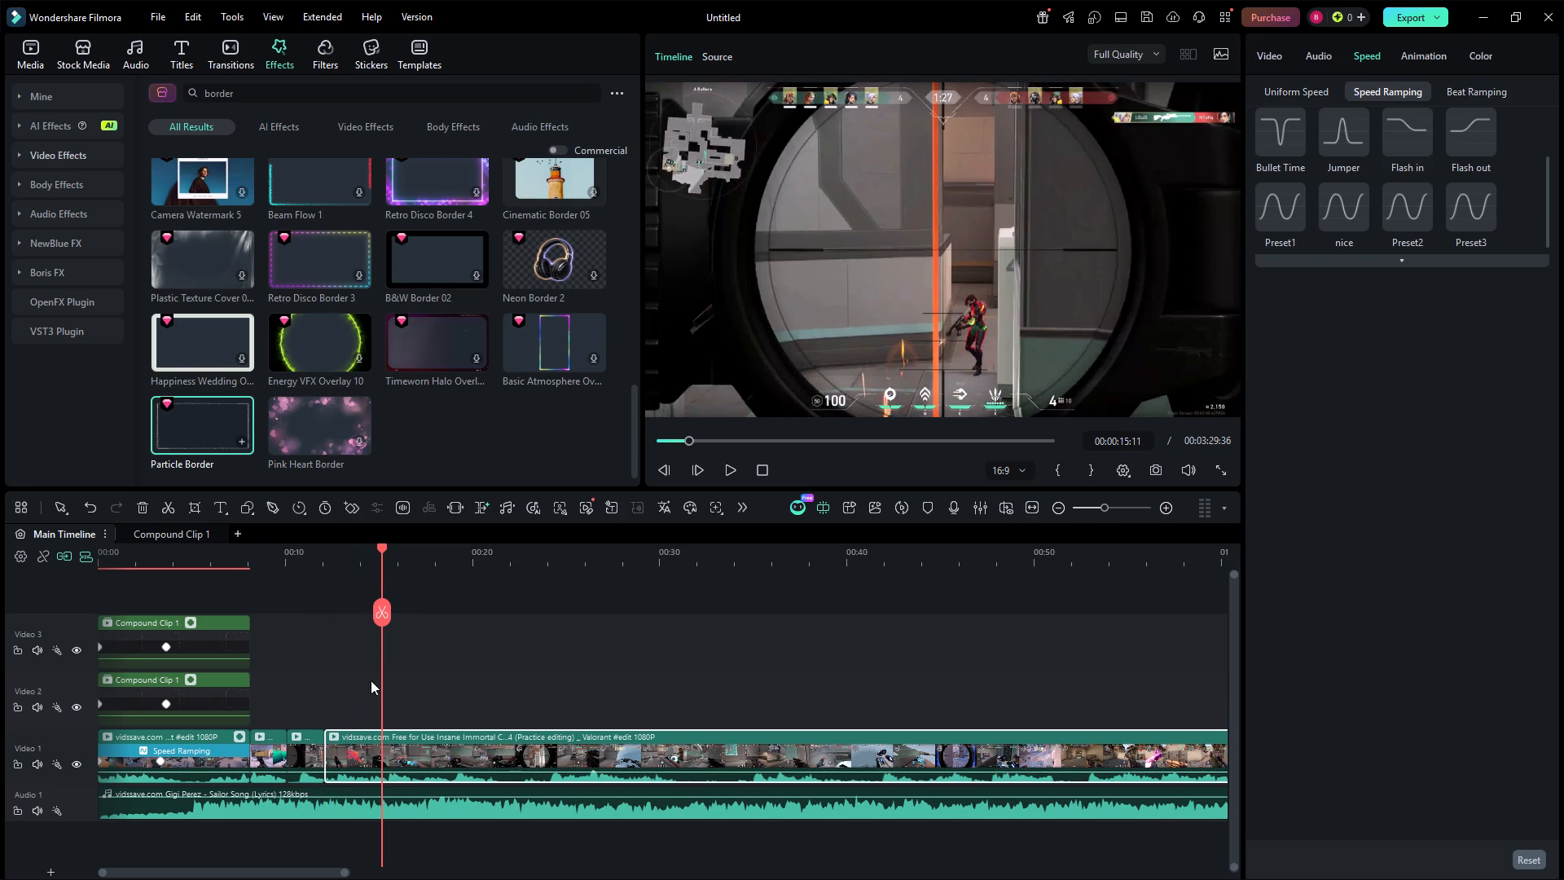
{"action": "left_click", "coordinate": [376, 600]}
Delete the gameplay segment between the 00:00:12:06 and 00:00:15:11 cuts on the Video 1 track, closing the gap.
{"action": "left_click", "coordinate": [358, 754]}
{"action": "right_click", "coordinate": [358, 753]}
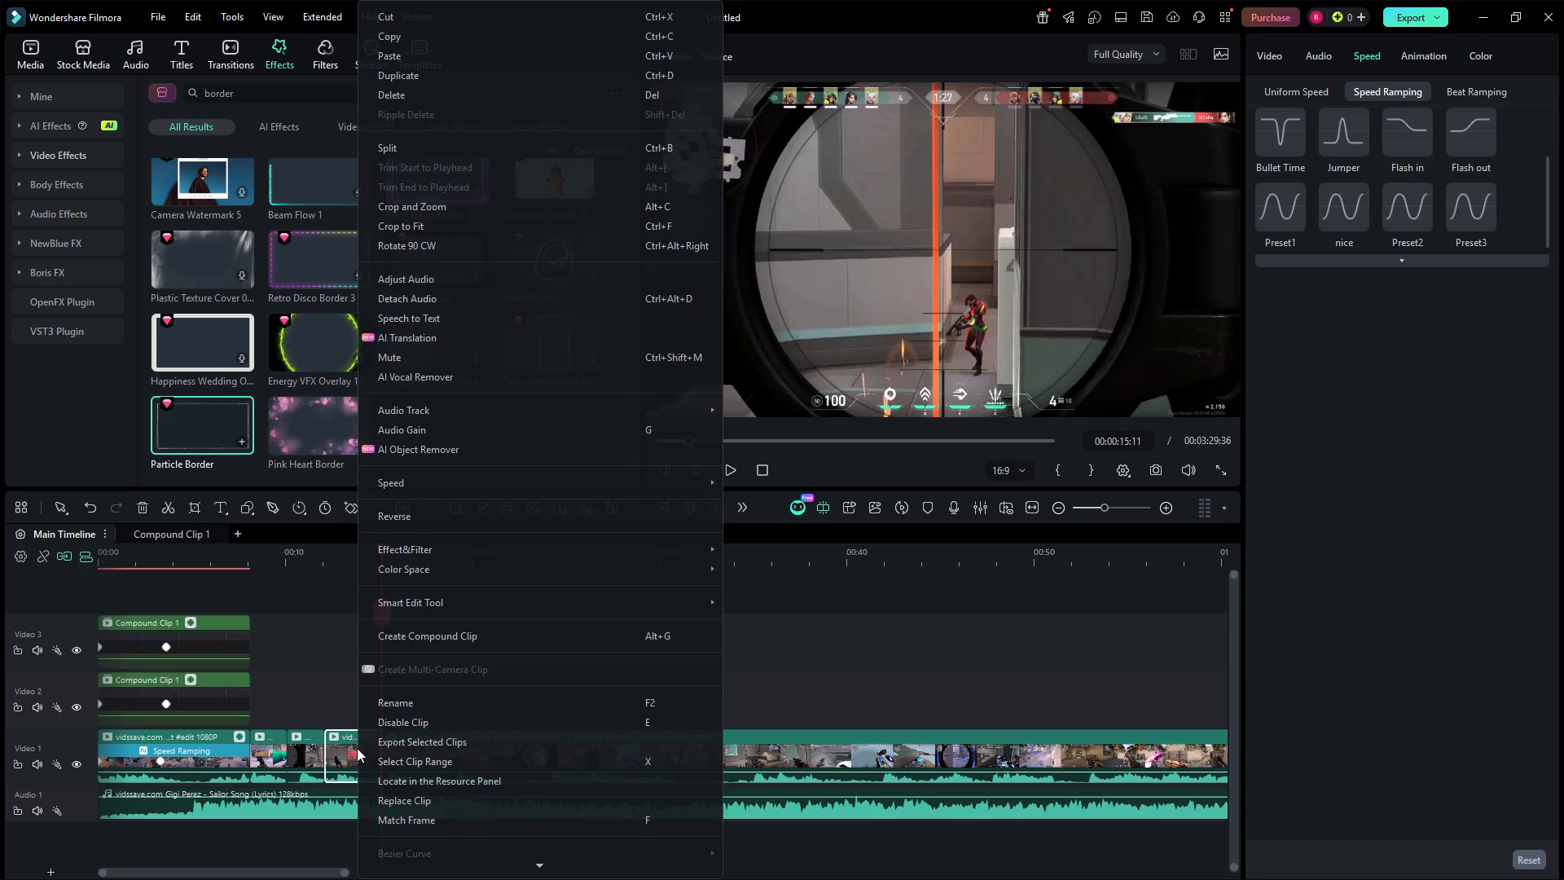
{"action": "left_click", "coordinate": [453, 98]}
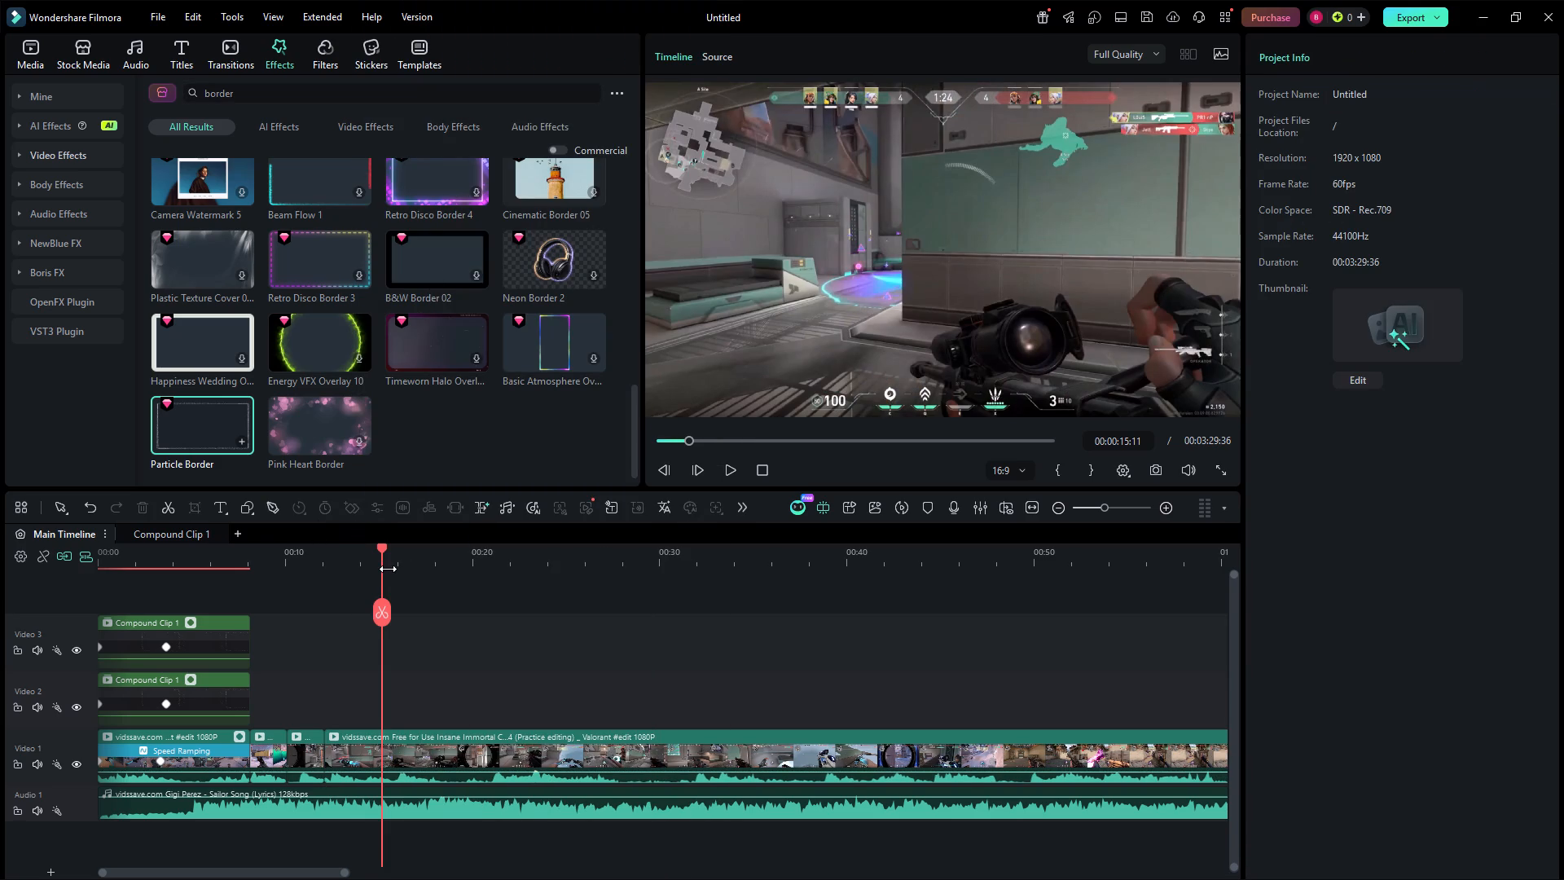
Split the remaining gameplay clip on the Video 1 track at 00:00:13:58.
{"action": "left_click_drag", "start_coordinate": [383, 560], "coordinate": [345, 570]}
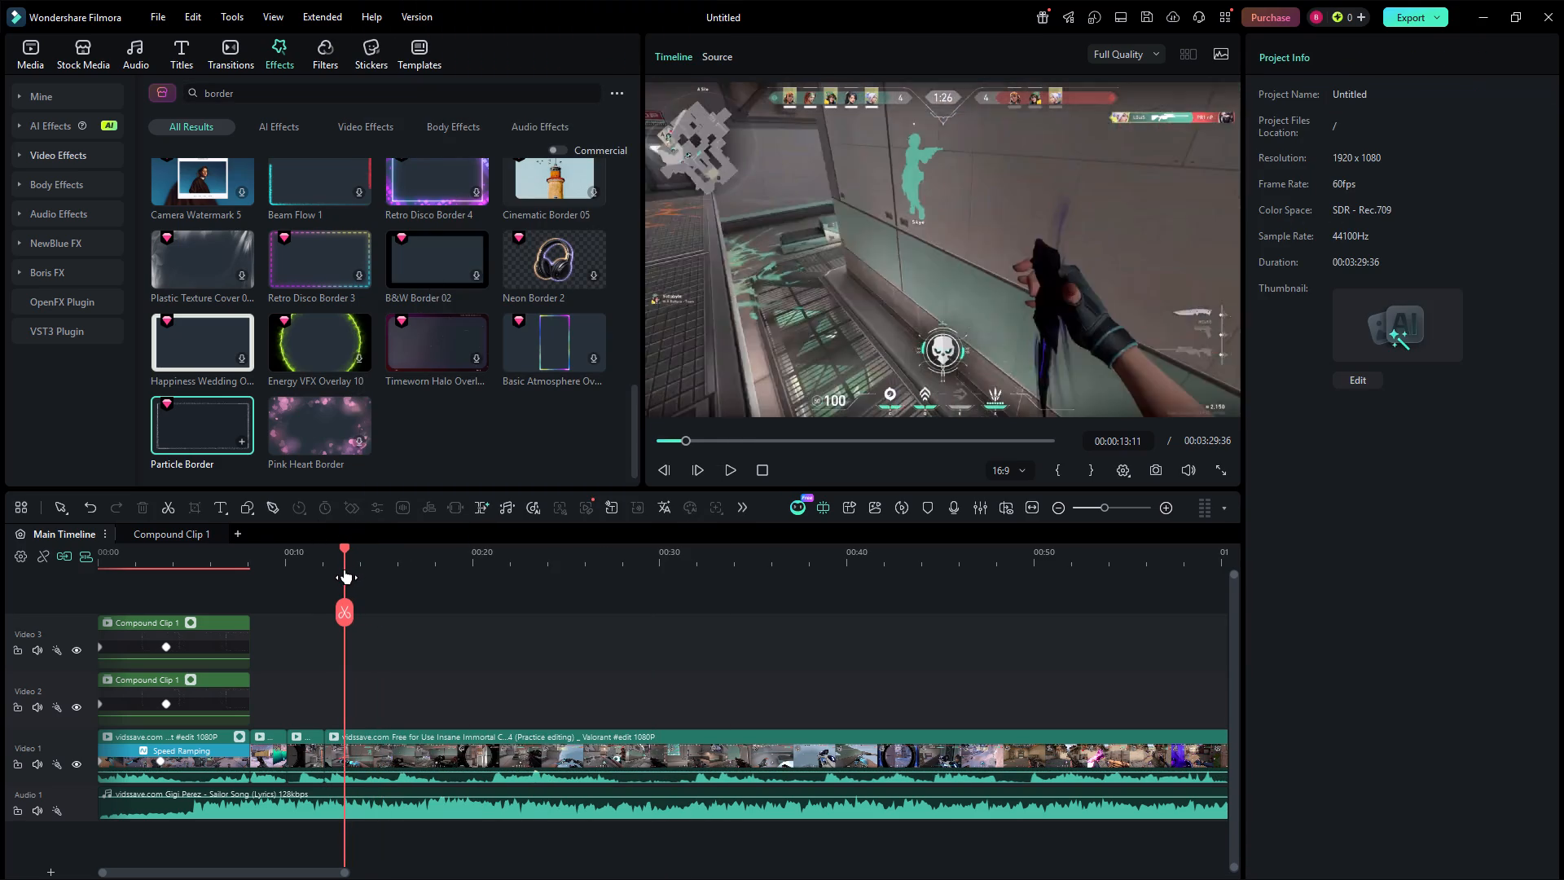
{"action": "left_click_drag", "start_coordinate": [345, 570], "coordinate": [331, 572]}
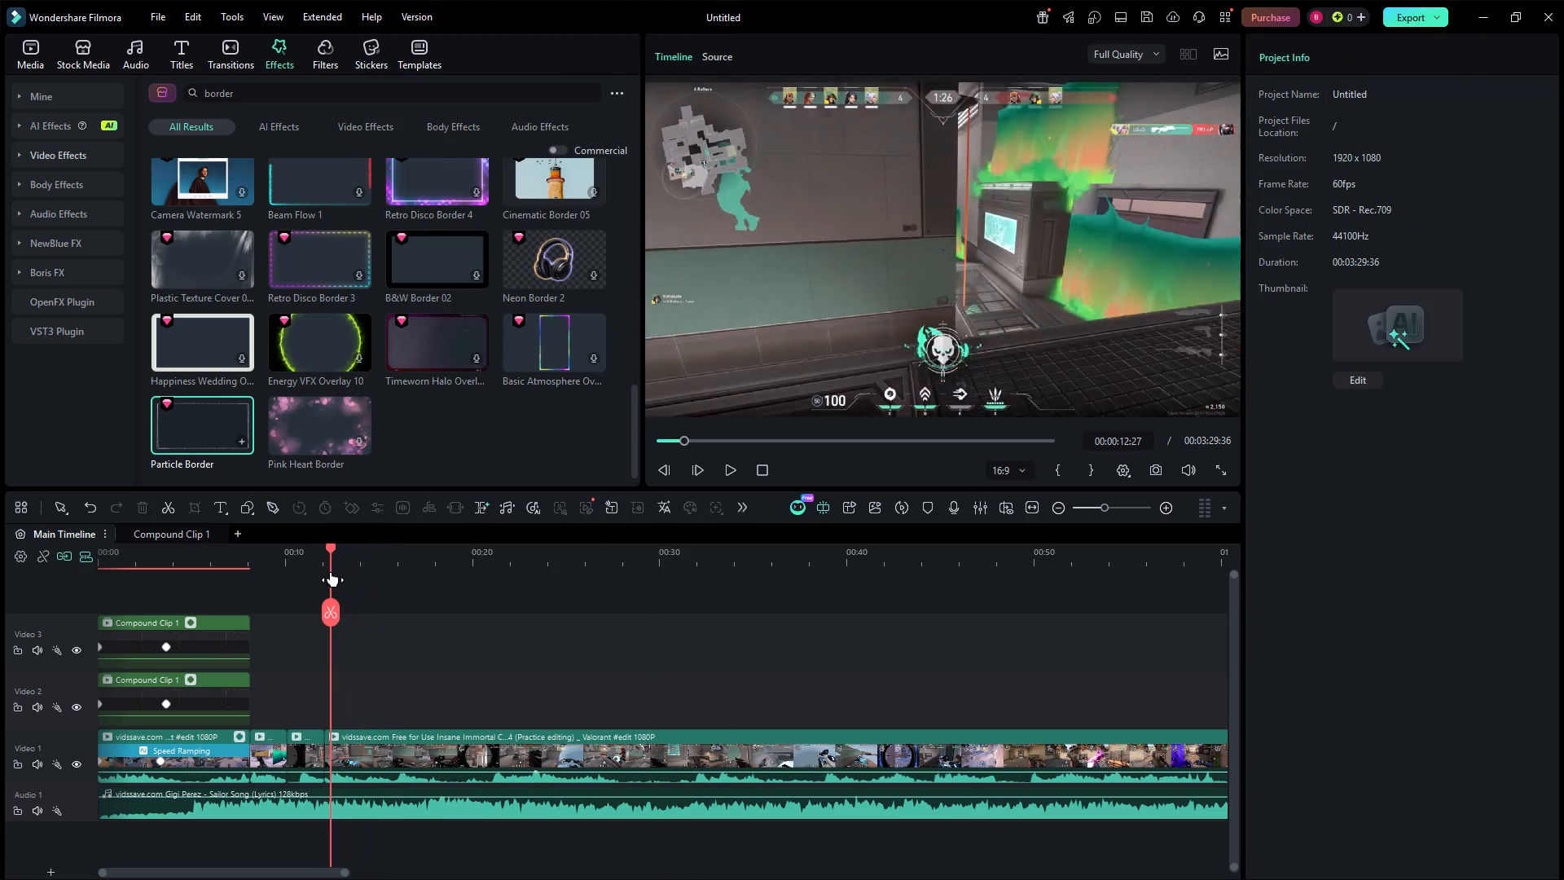
{"action": "left_click_drag", "start_coordinate": [331, 572], "coordinate": [354, 570]}
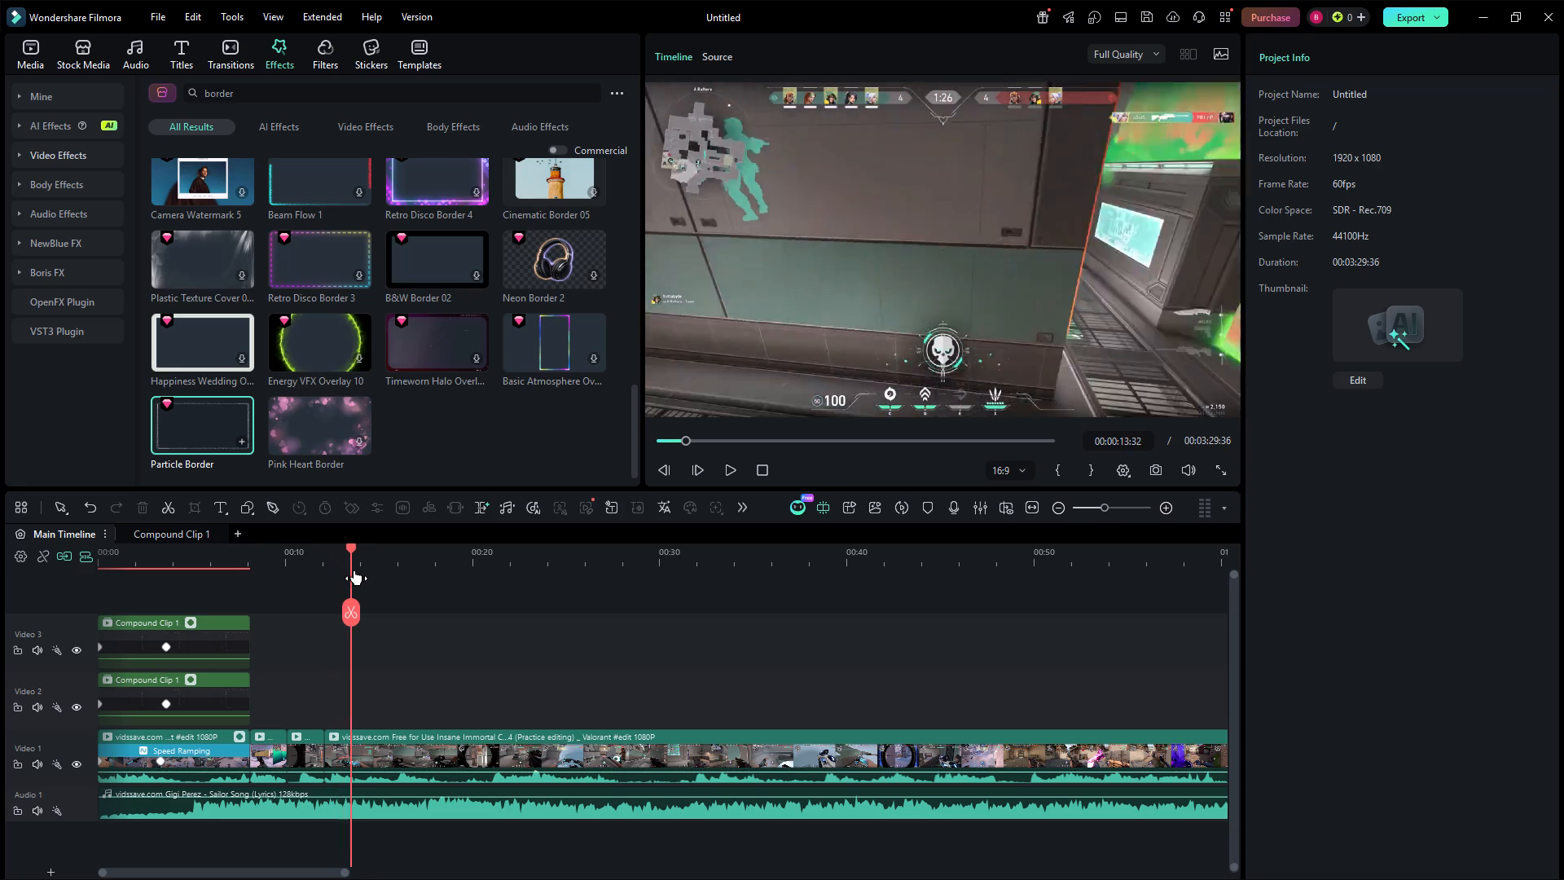
{"action": "left_click_drag", "start_coordinate": [354, 570], "coordinate": [359, 574]}
{"action": "left_click", "coordinate": [406, 775]}
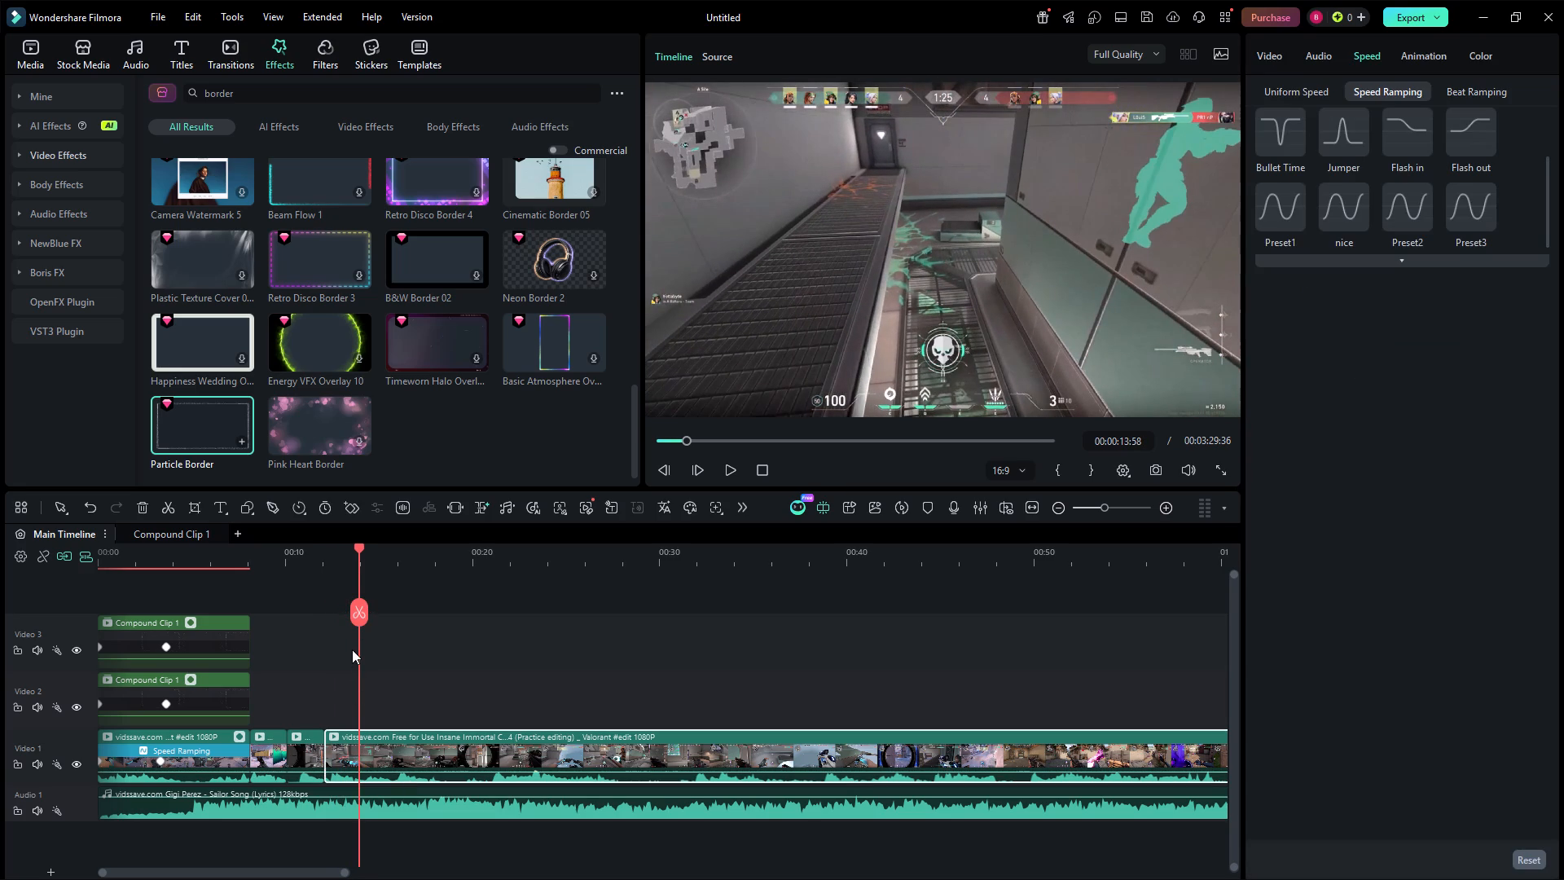
{"action": "left_click", "coordinate": [356, 605]}
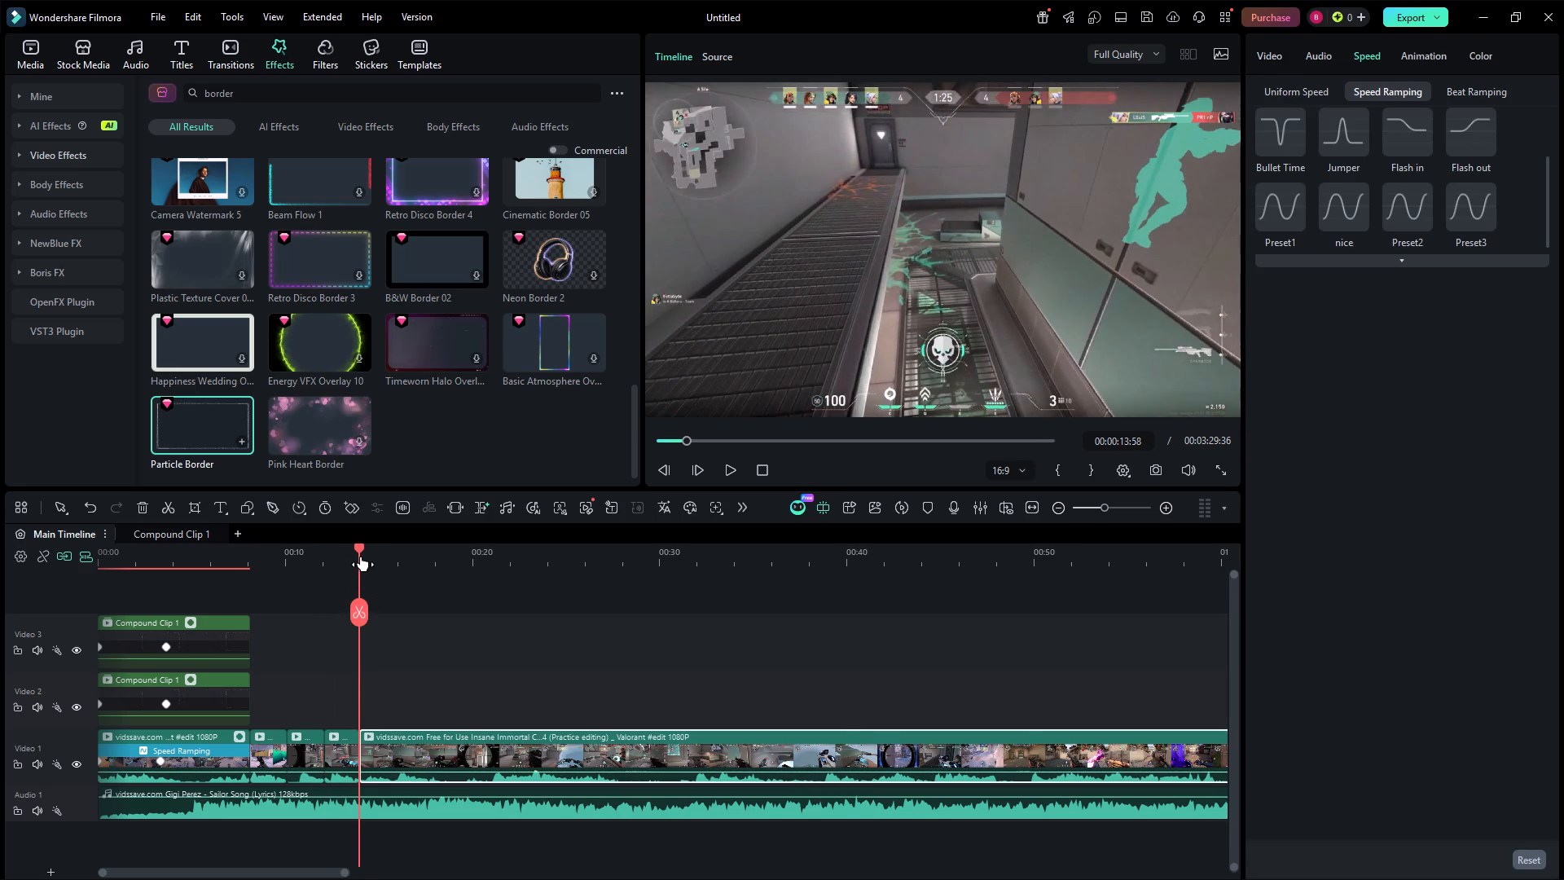
Trim the start of the remaining gameplay clip up to about 00:00:15:22, leaving no gap on the Video 1 track.
{"action": "left_click_drag", "start_coordinate": [361, 557], "coordinate": [398, 557]}
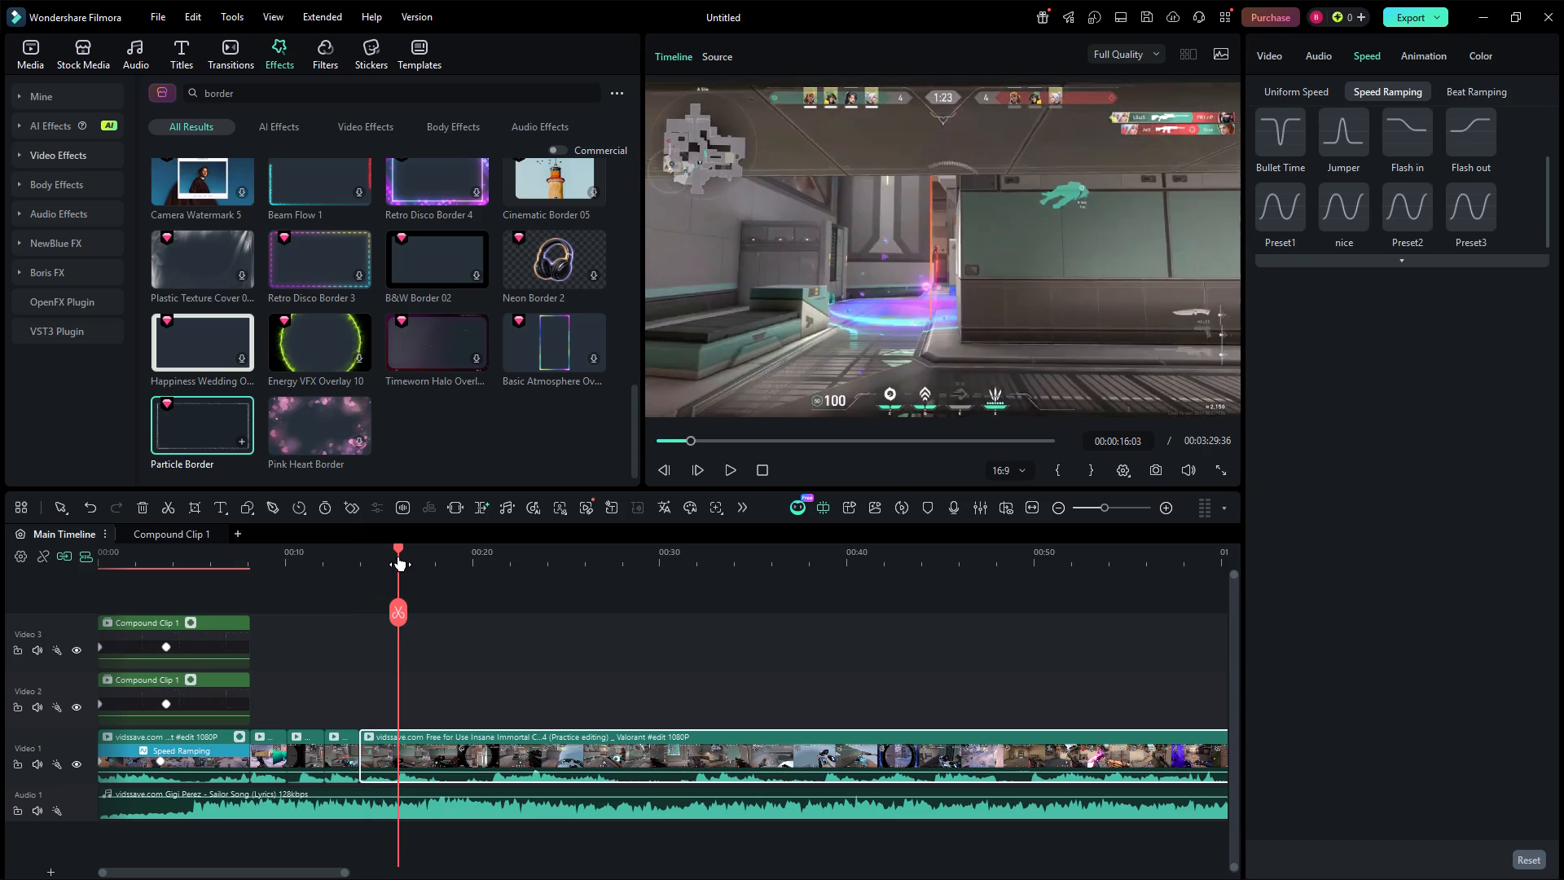
{"action": "left_click_drag", "start_coordinate": [398, 557], "coordinate": [380, 571]}
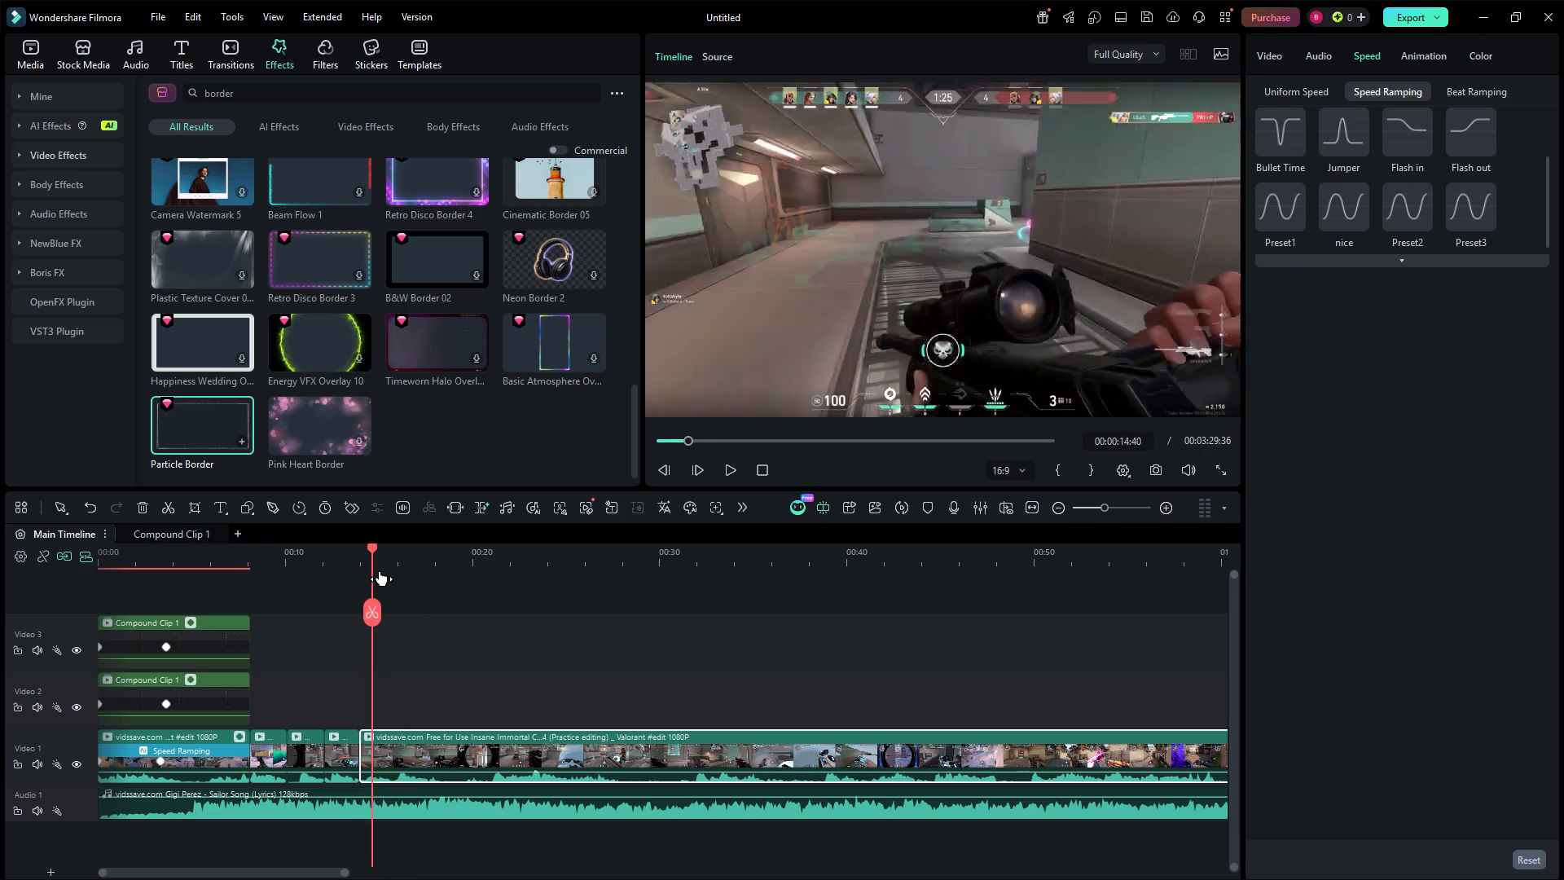
{"action": "left_click_drag", "start_coordinate": [380, 571], "coordinate": [393, 575]}
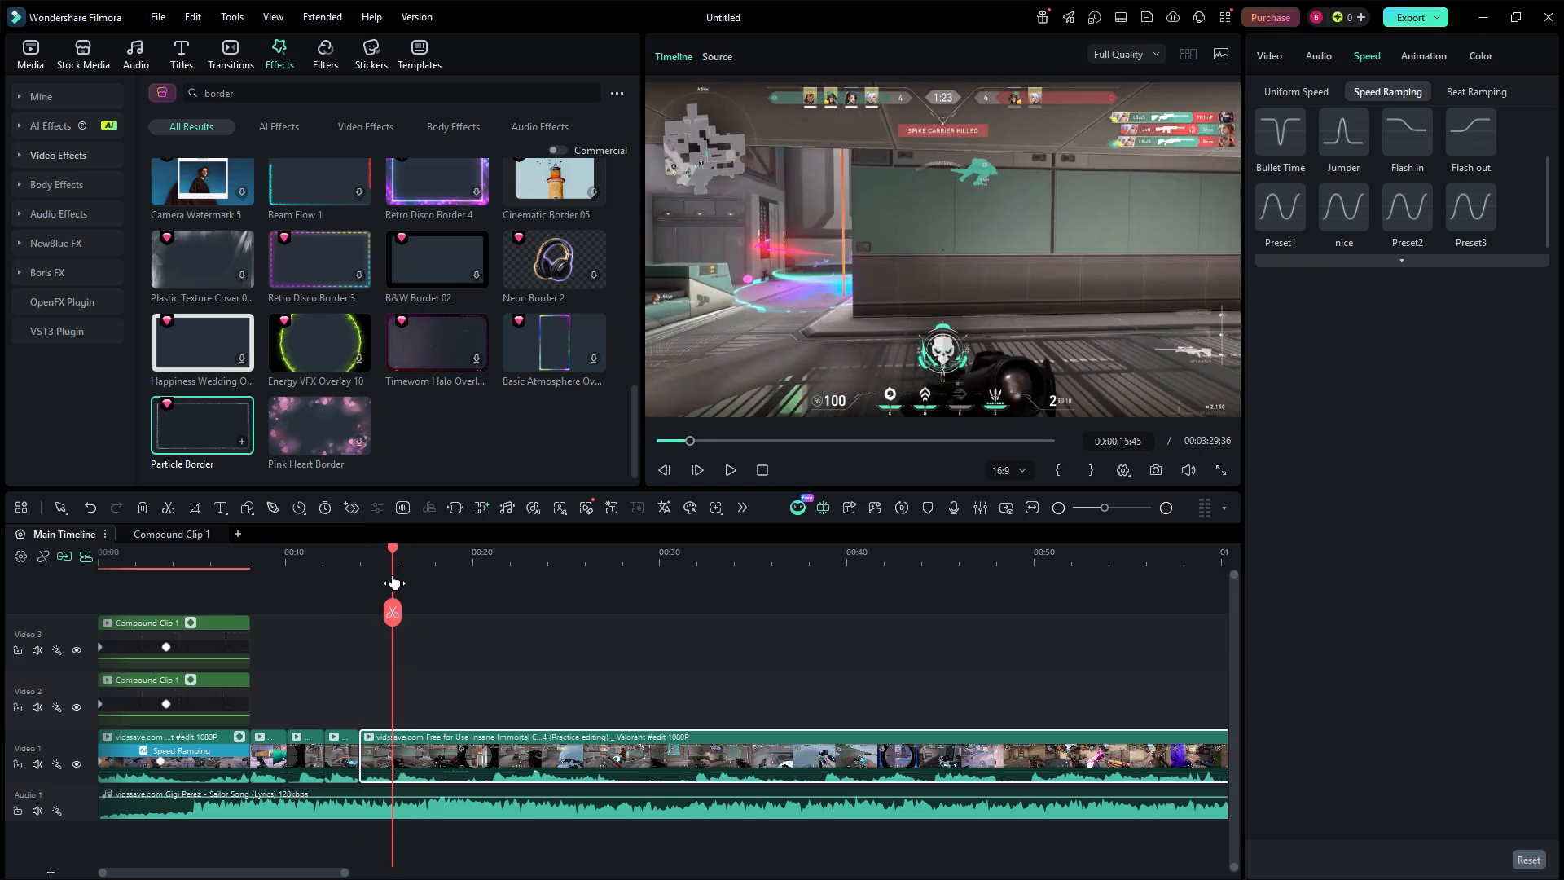
{"action": "left_click_drag", "start_coordinate": [393, 575], "coordinate": [385, 579]}
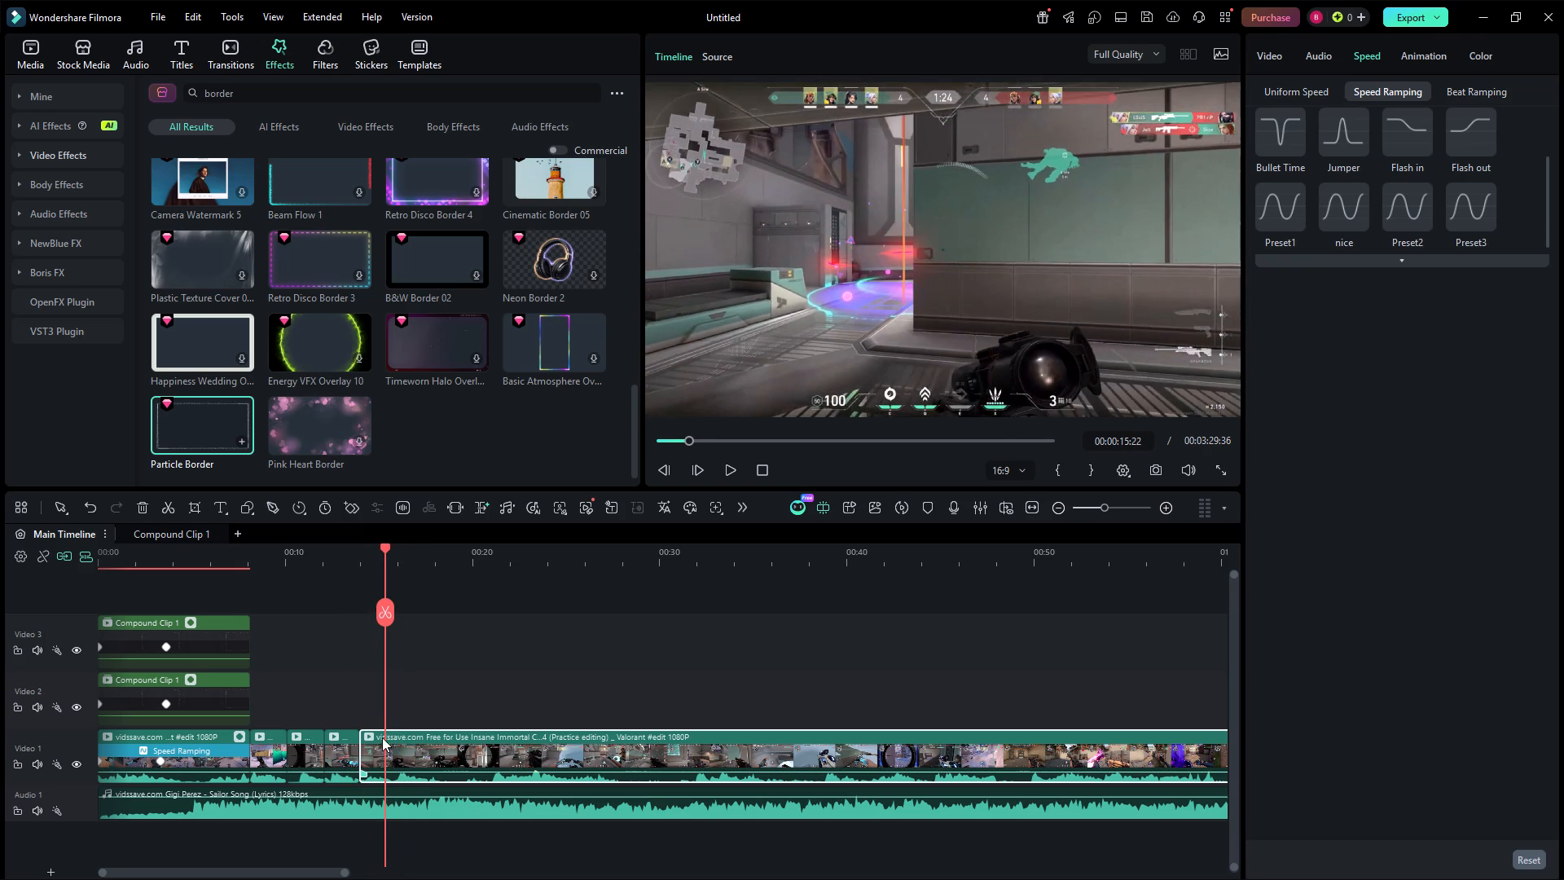
{"action": "left_click", "coordinate": [381, 749]}
{"action": "left_click_drag", "start_coordinate": [361, 750], "coordinate": [362, 750]}
{"action": "left_click_drag", "start_coordinate": [362, 750], "coordinate": [389, 746]}
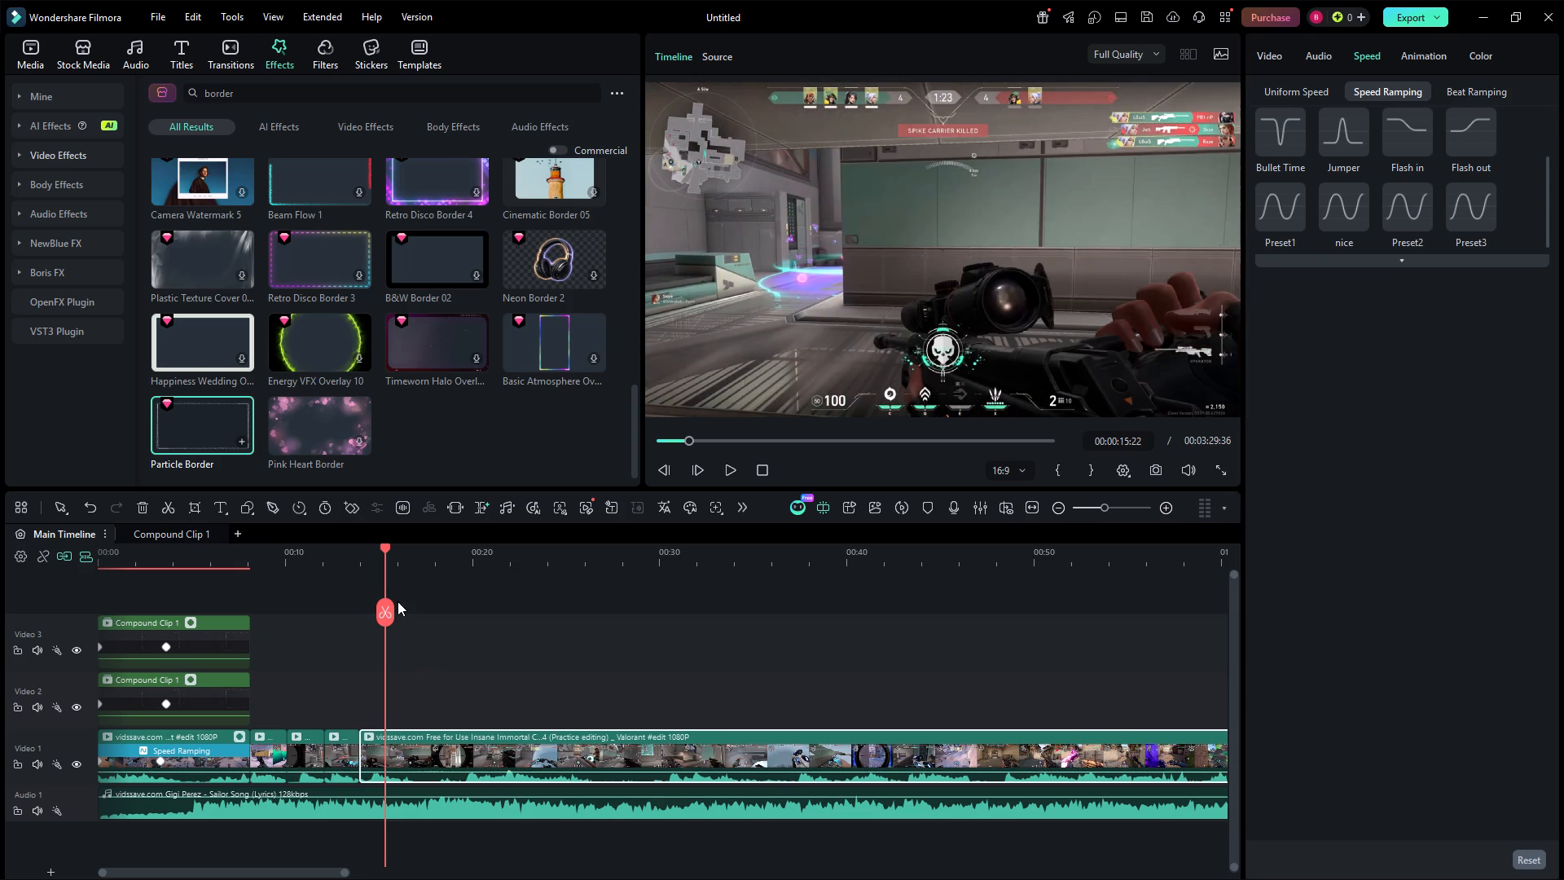
Split the trimmed gameplay clip on the Video 1 track at 00:00:16:03.
{"action": "left_click_drag", "start_coordinate": [382, 559], "coordinate": [390, 563]}
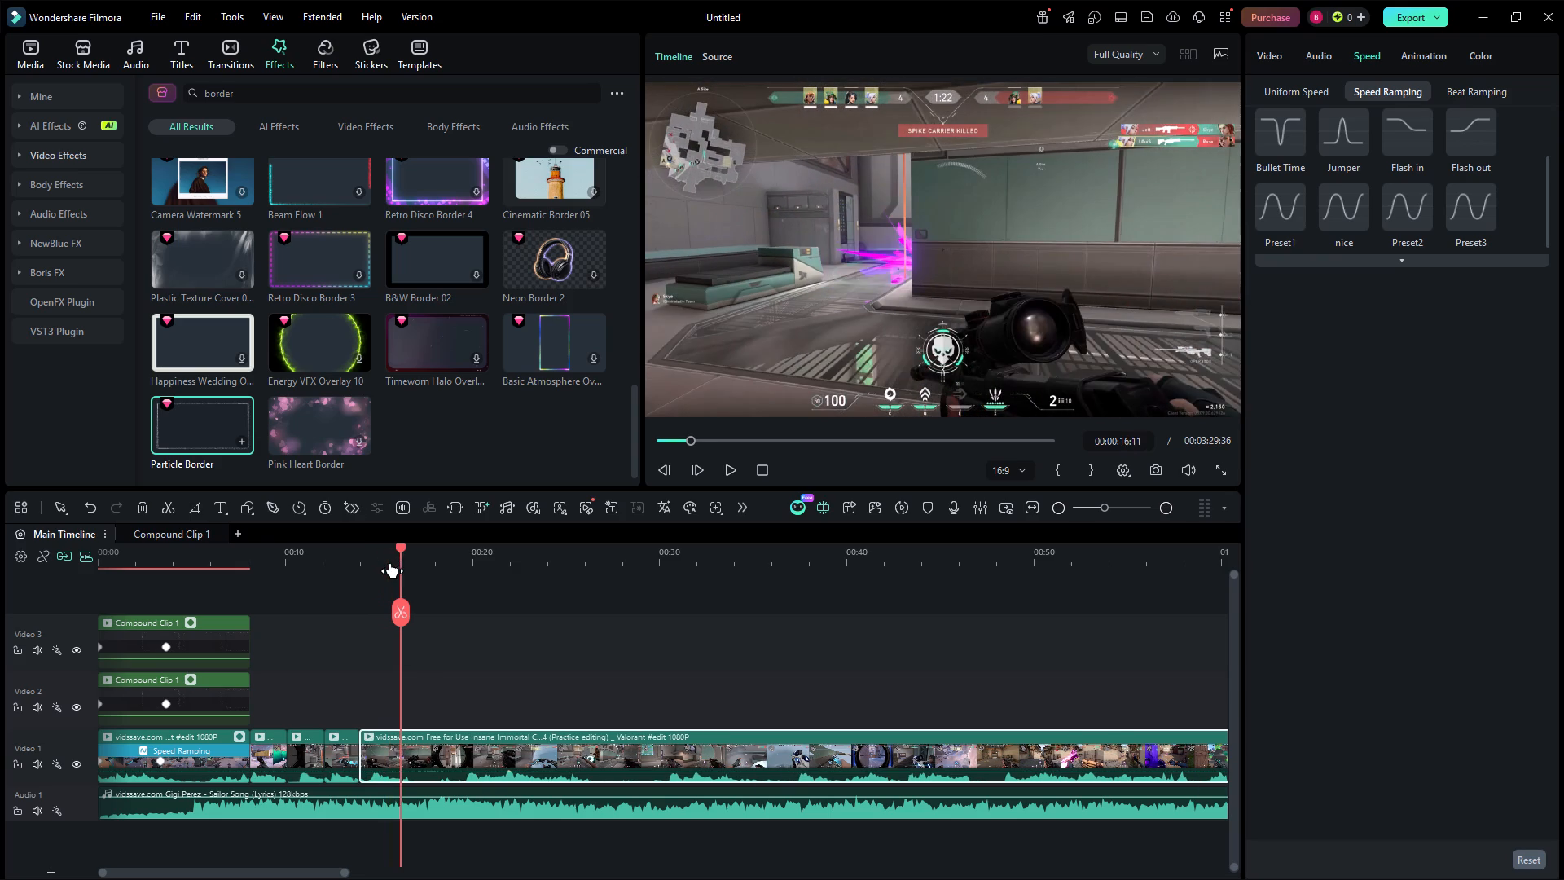
{"action": "left_click_drag", "start_coordinate": [390, 563], "coordinate": [386, 573]}
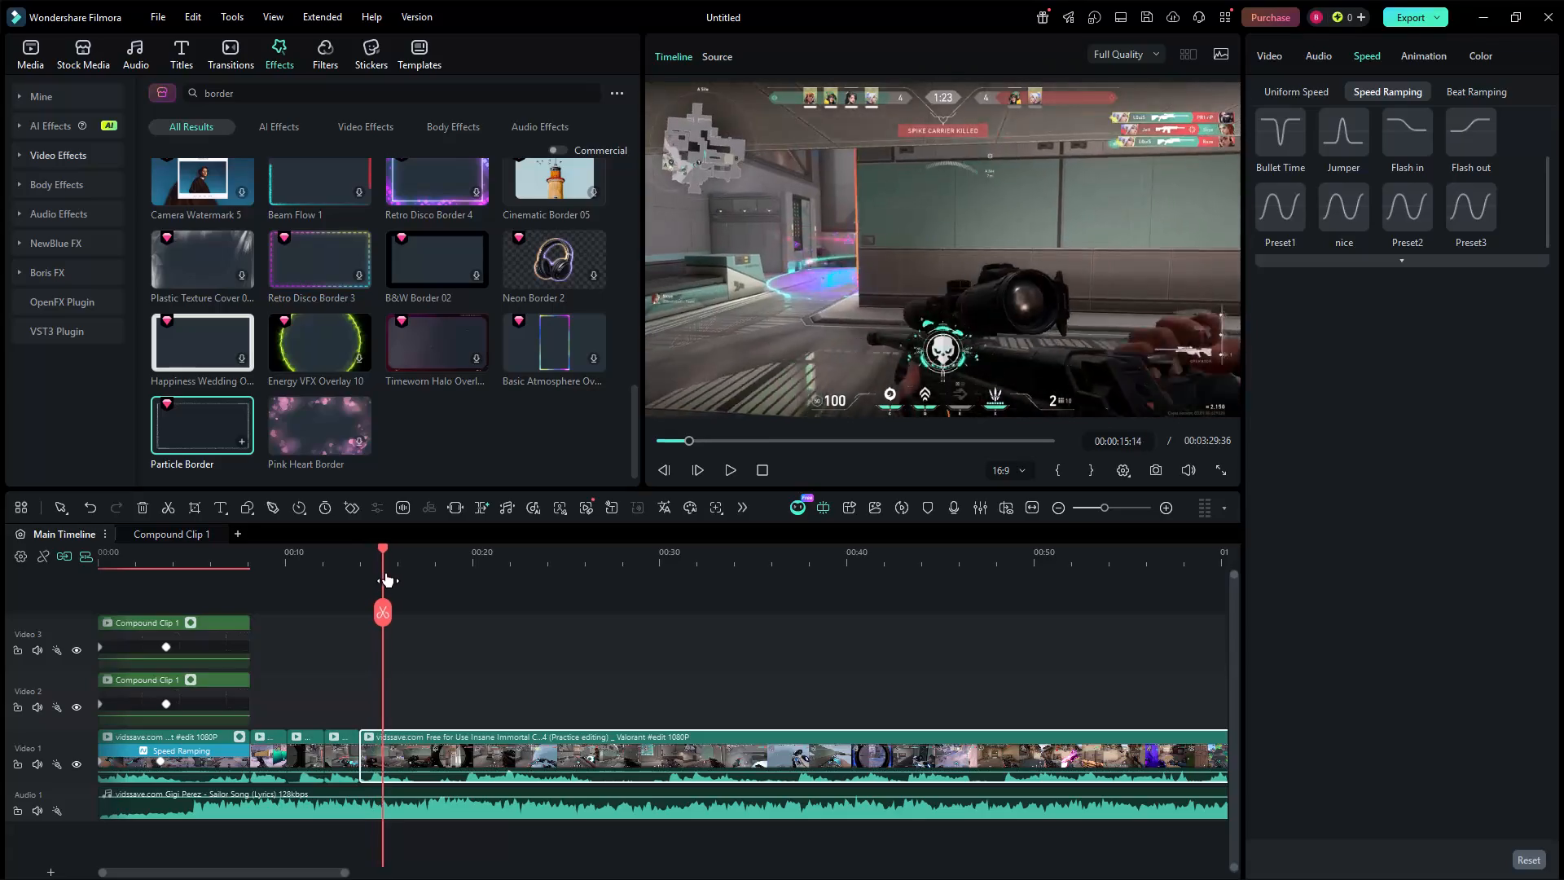
{"action": "left_click_drag", "start_coordinate": [386, 573], "coordinate": [398, 573]}
{"action": "left_click", "coordinate": [393, 612]}
{"action": "left_click", "coordinate": [342, 643]}
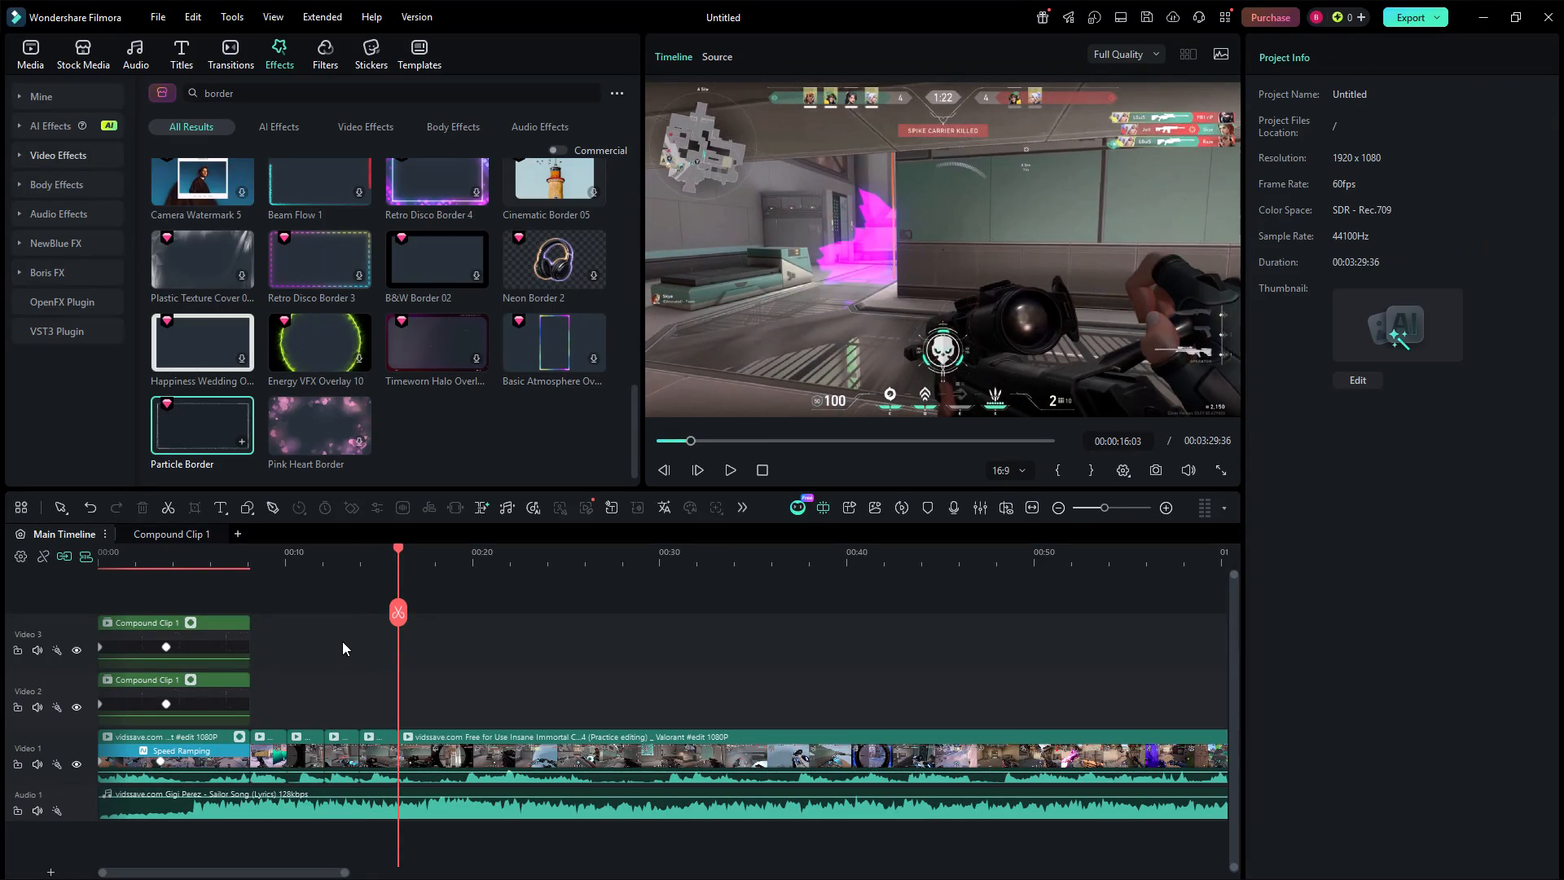
Play the edit from the beginning to review the intro and the newly cut gameplay clips against the music.
{"action": "left_click_drag", "start_coordinate": [399, 561], "coordinate": [0, 564]}
{"action": "left_click", "coordinate": [724, 479]}
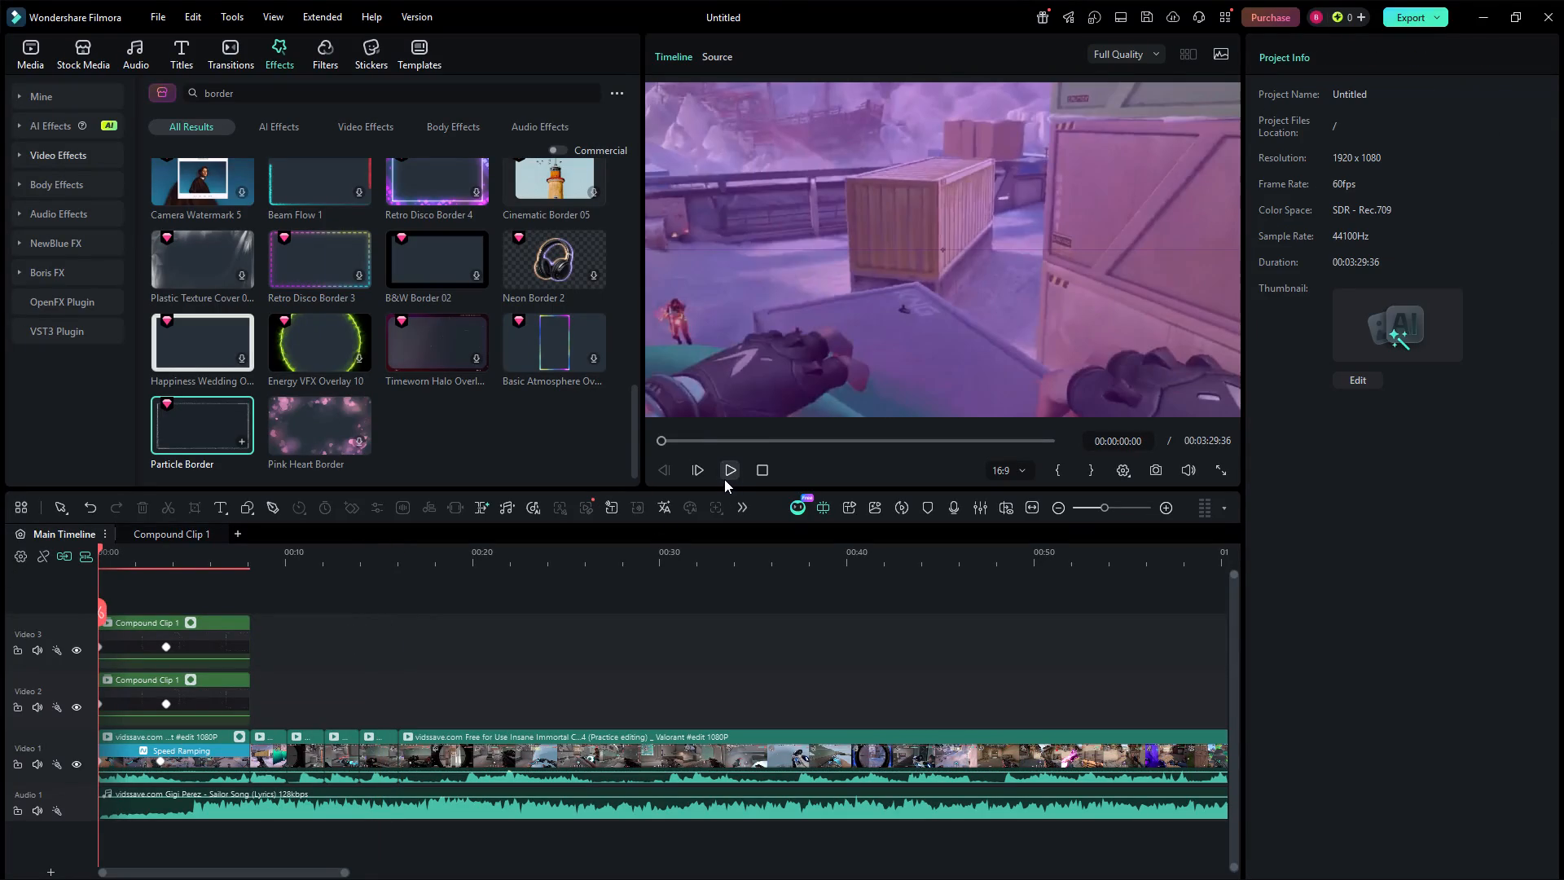
{"action": "double_click", "coordinate": [724, 479]}
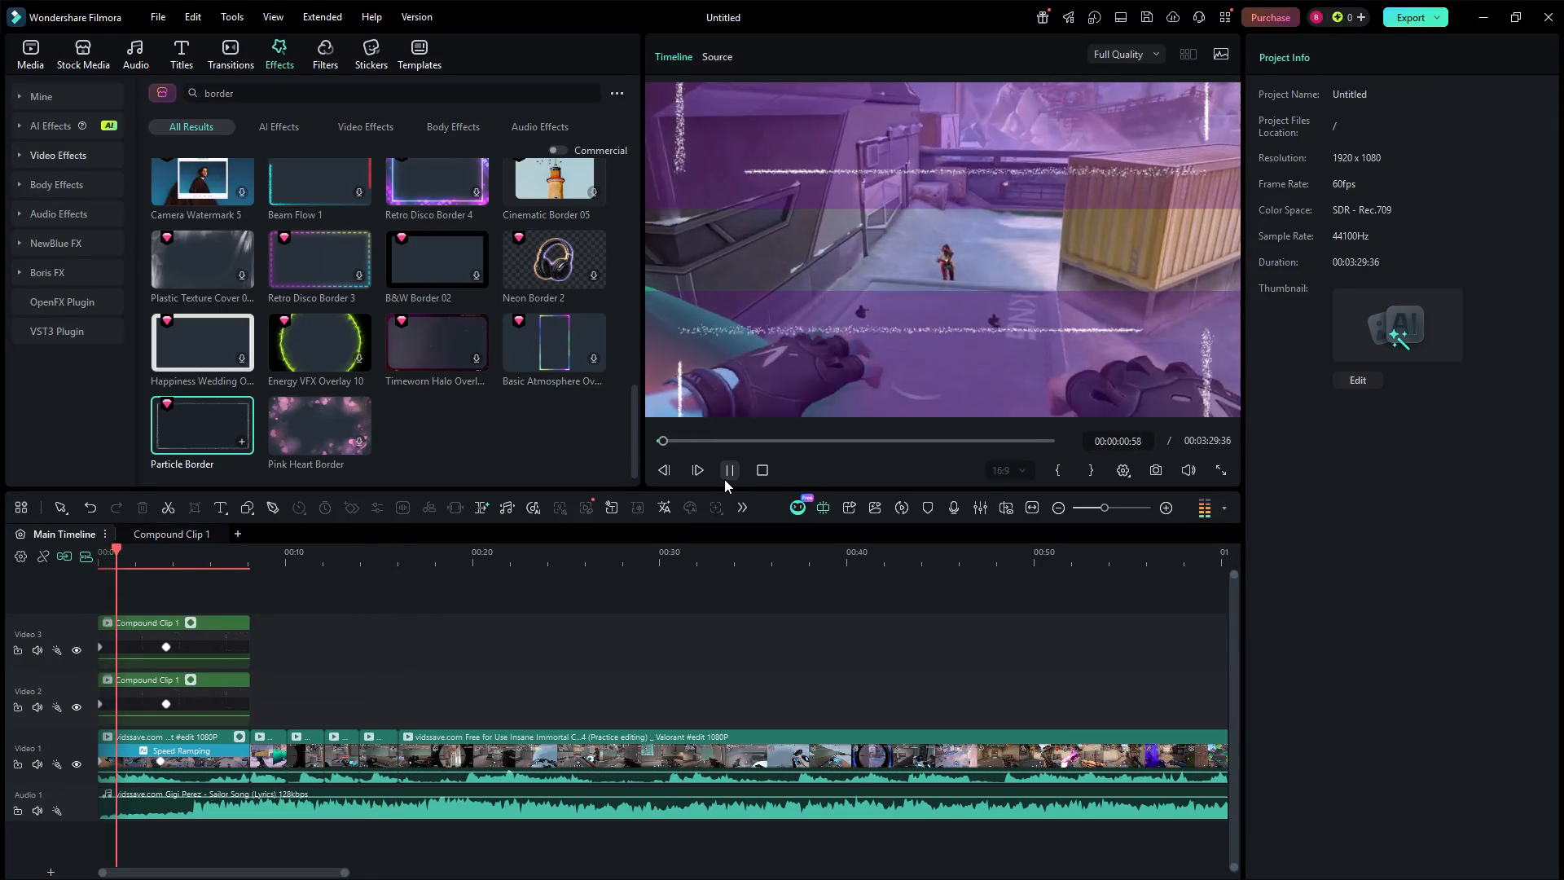
{"action": "double_click", "coordinate": [724, 479]}
{"action": "left_click", "coordinate": [724, 479]}
{"action": "left_click", "coordinate": [724, 479]}
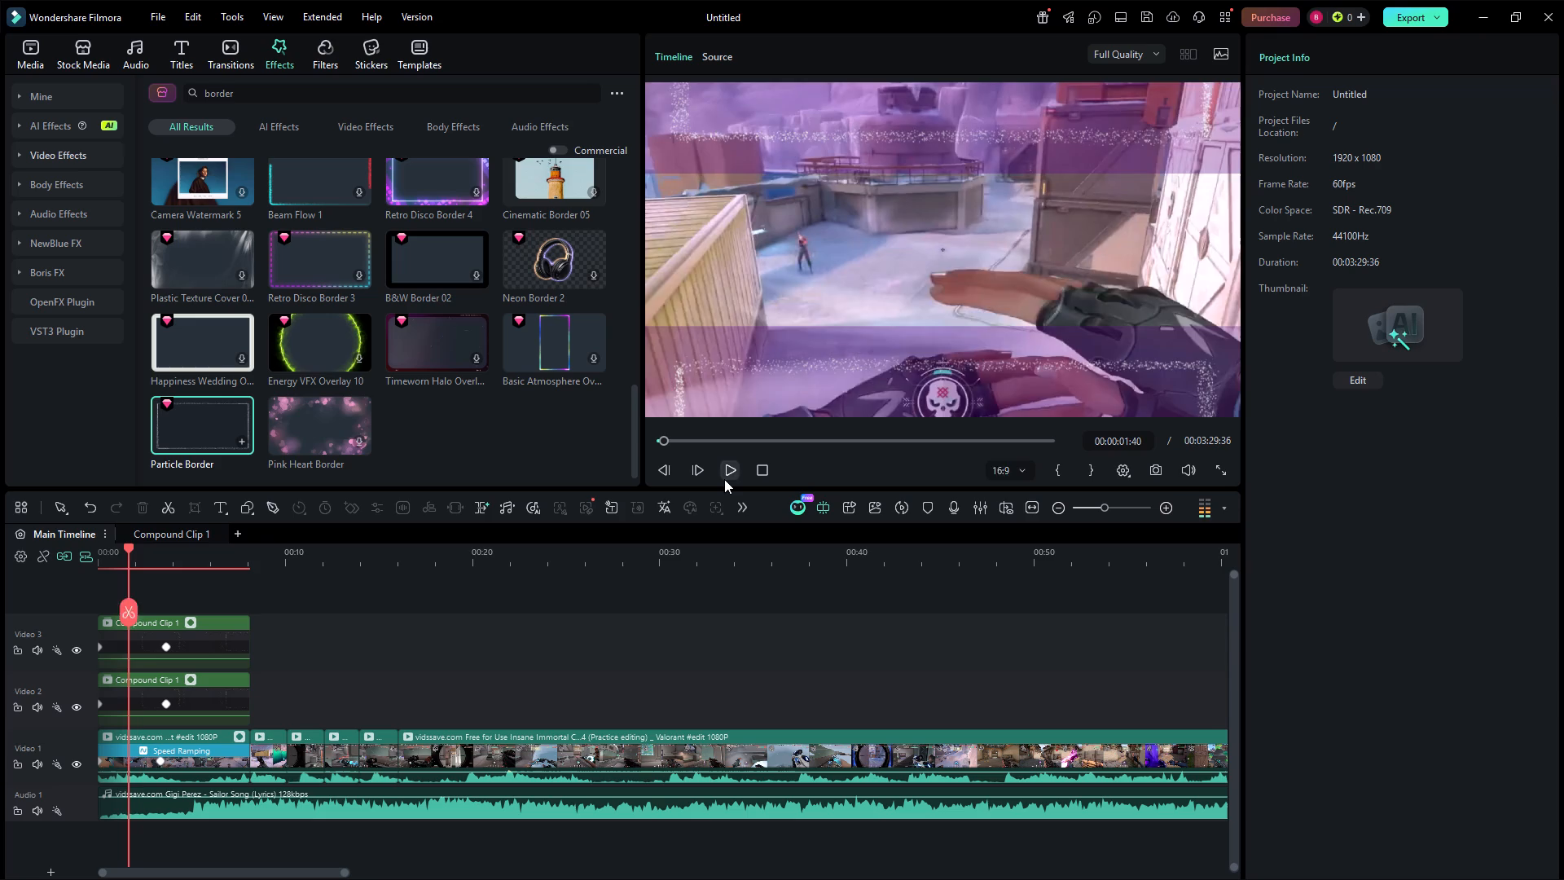
{"action": "left_click", "coordinate": [724, 479]}
{"action": "left_click", "coordinate": [724, 479]}
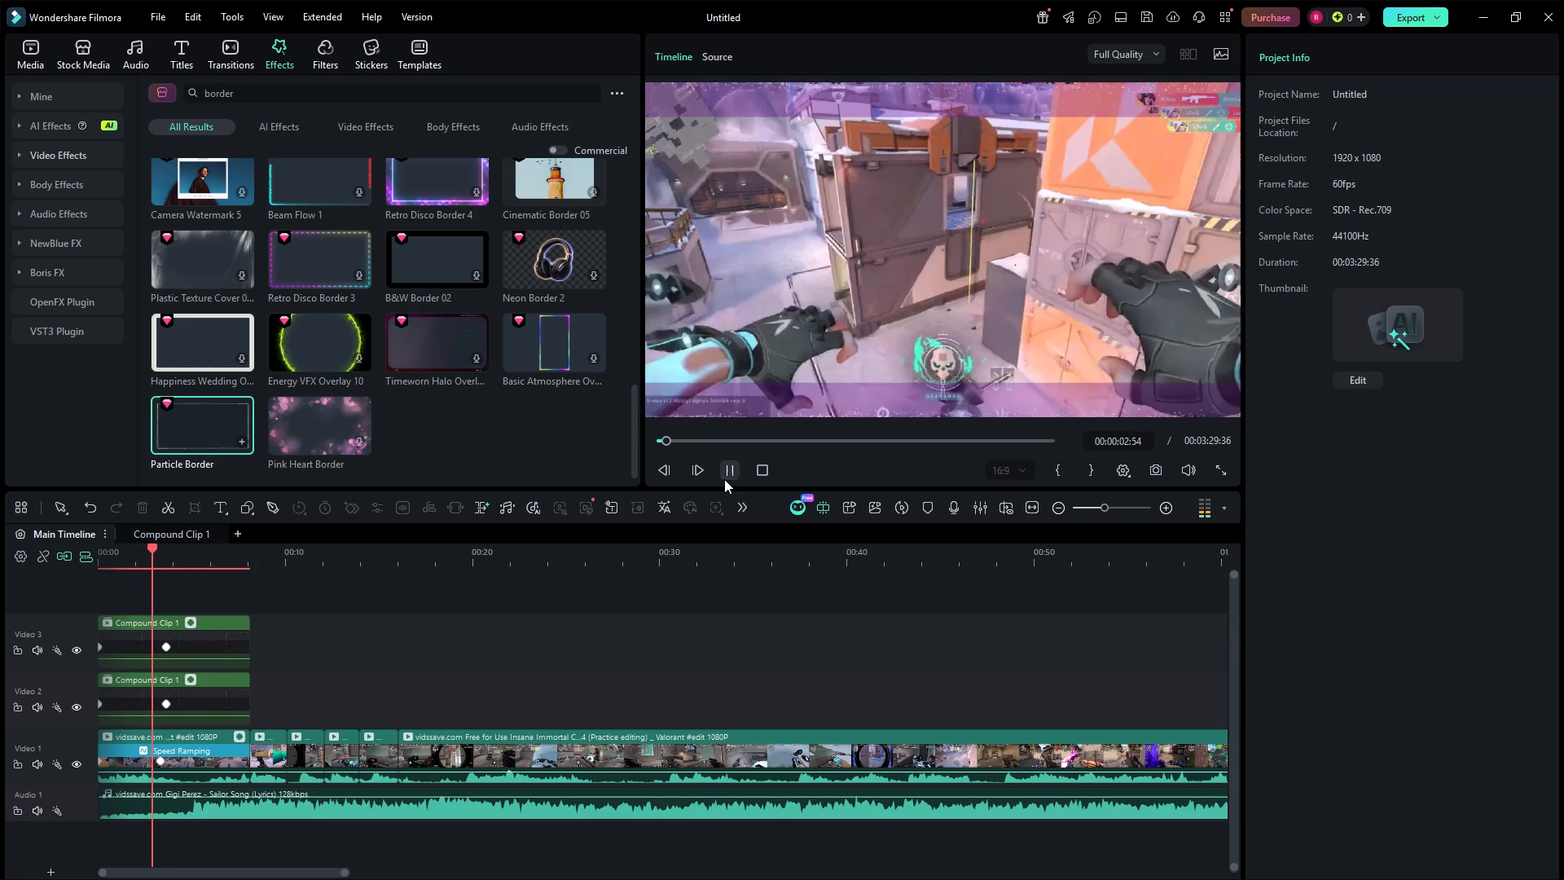
{"action": "left_click", "coordinate": [724, 479]}
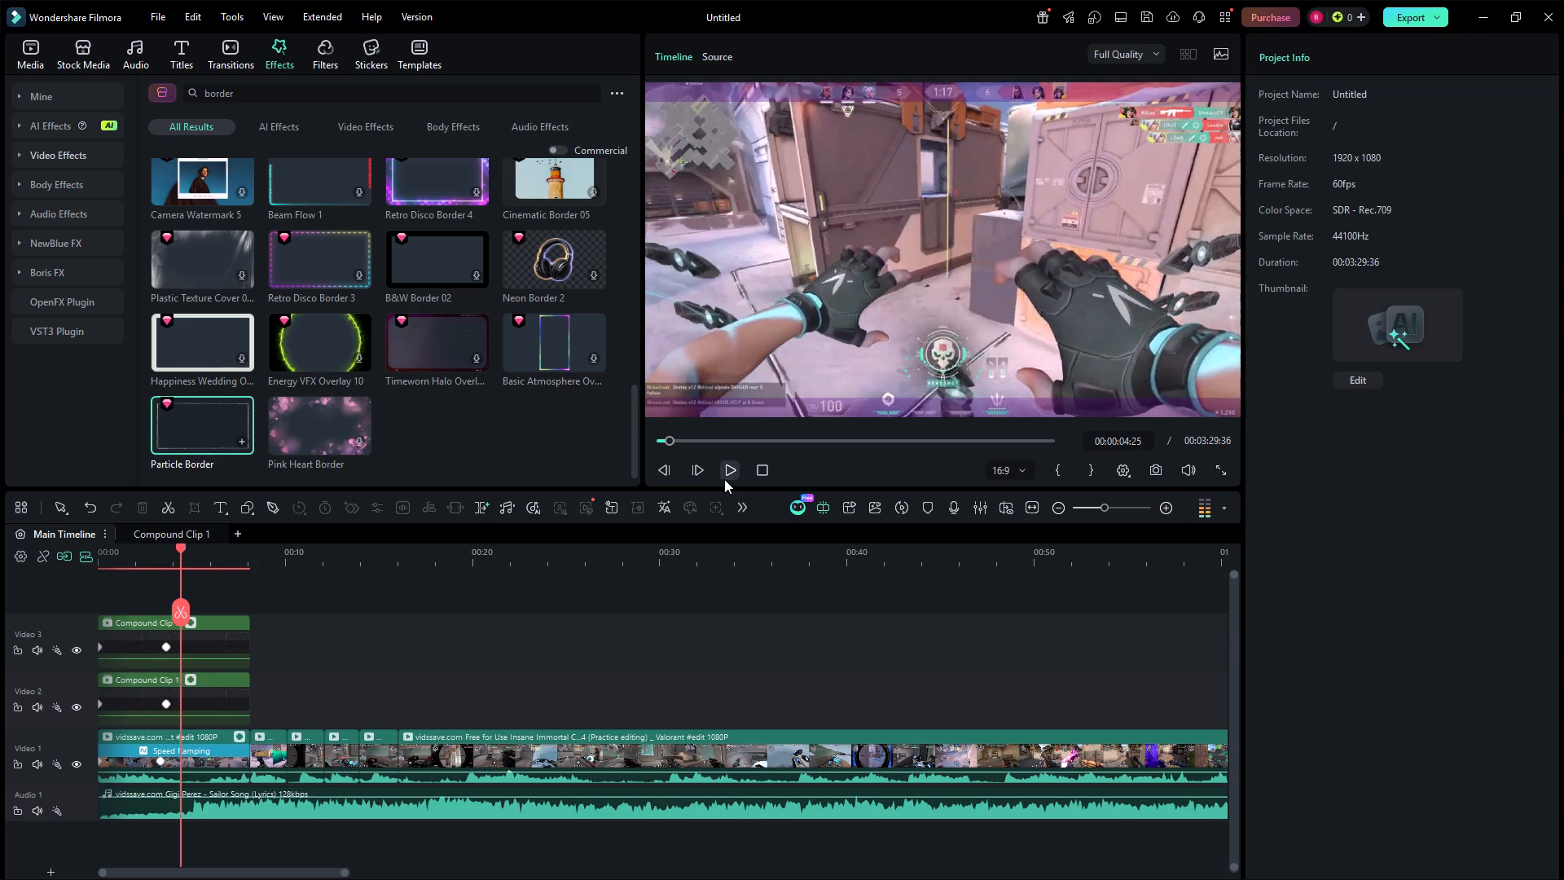
{"action": "left_click", "coordinate": [724, 479]}
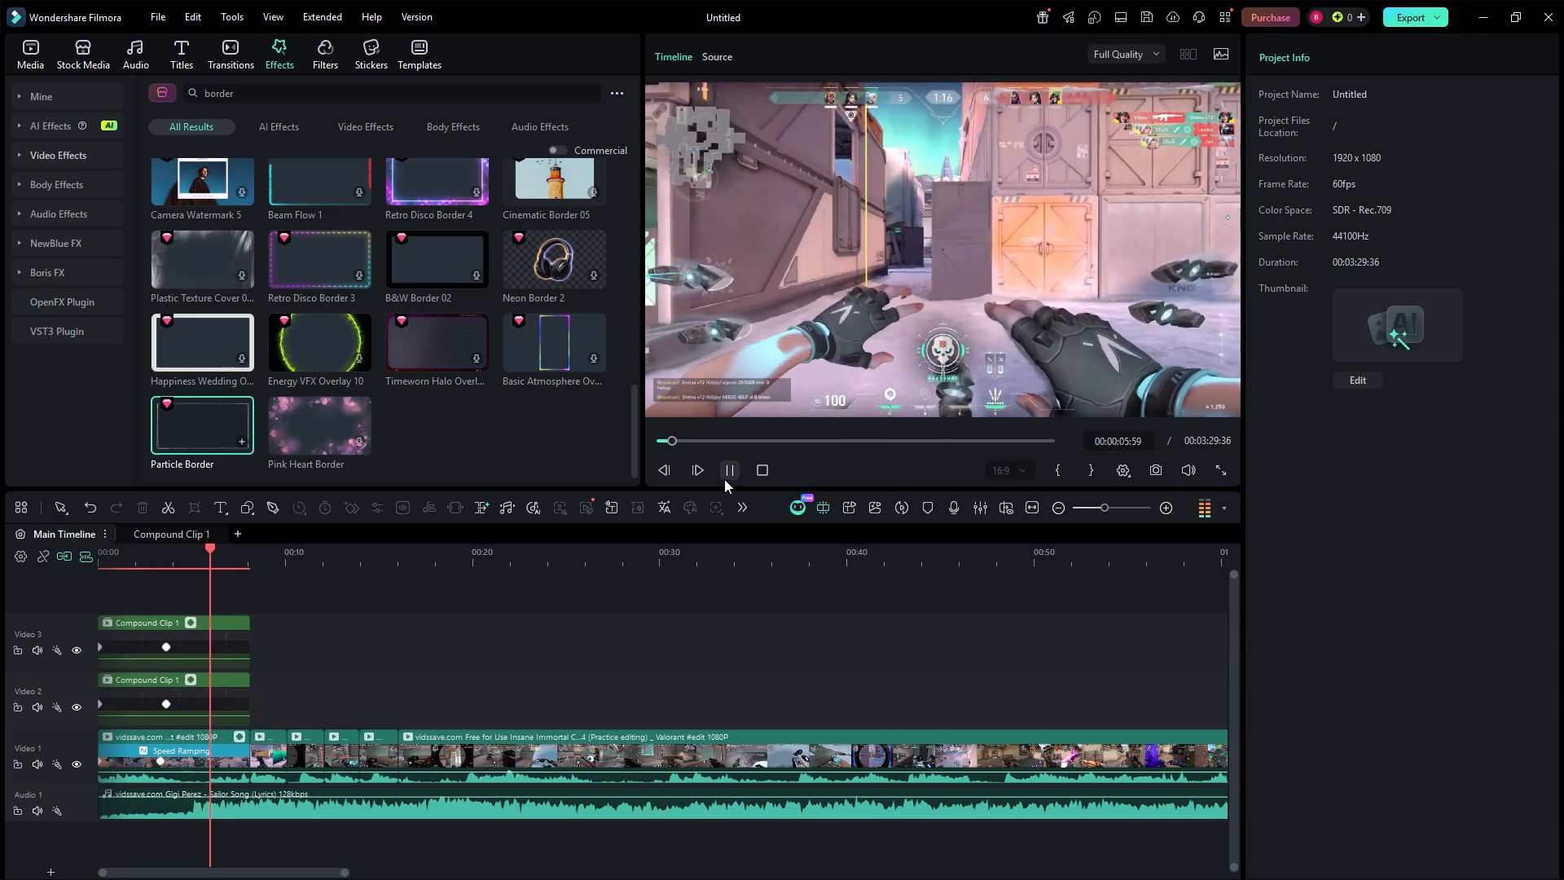
{"action": "left_click", "coordinate": [724, 479]}
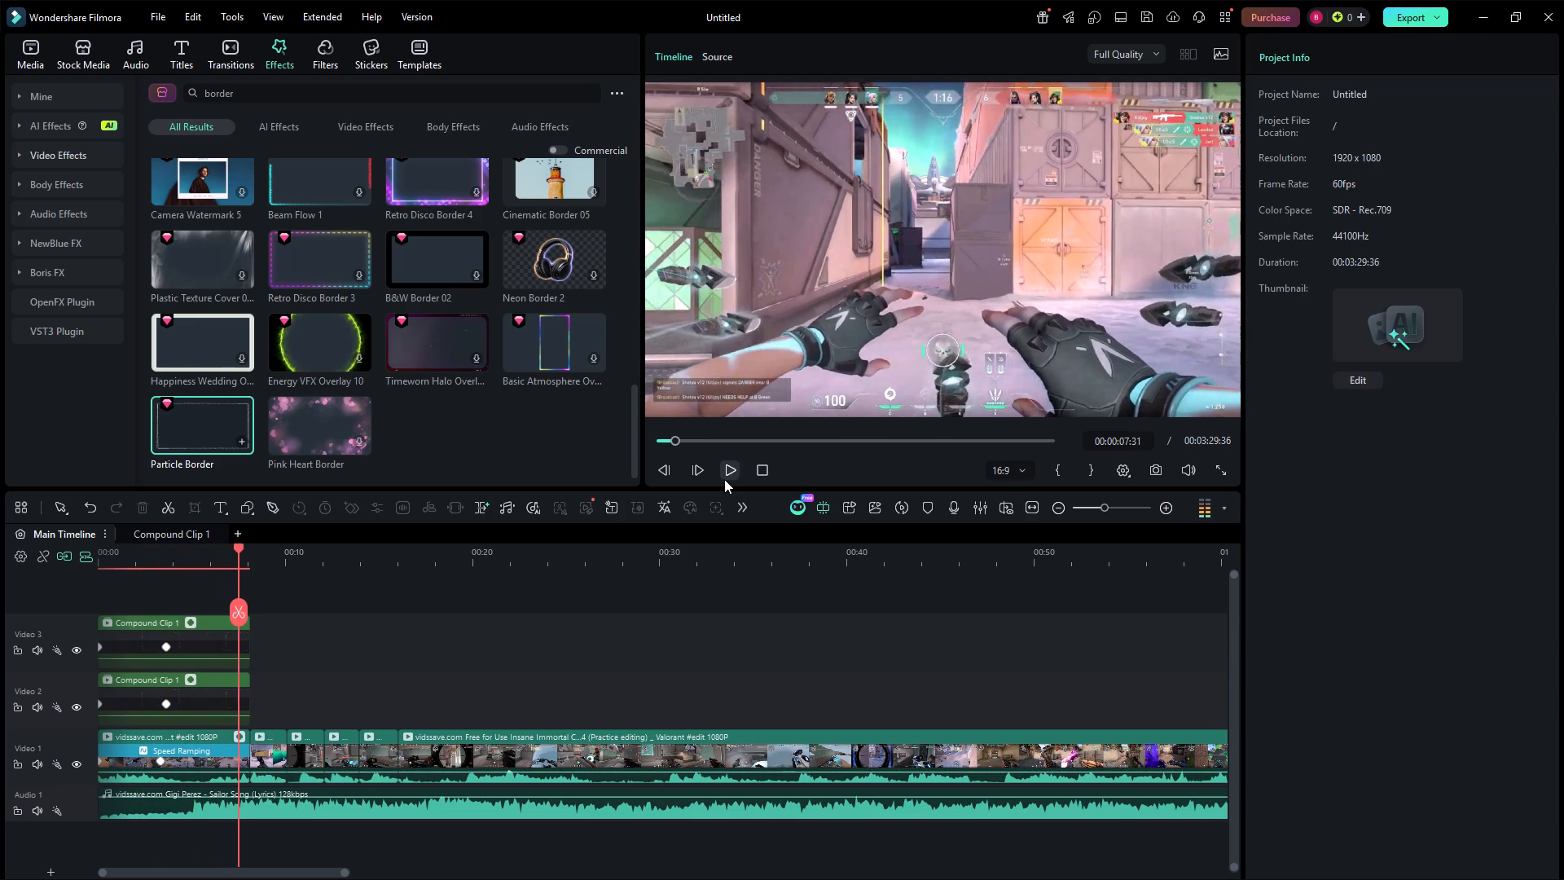
{"action": "left_click", "coordinate": [724, 479]}
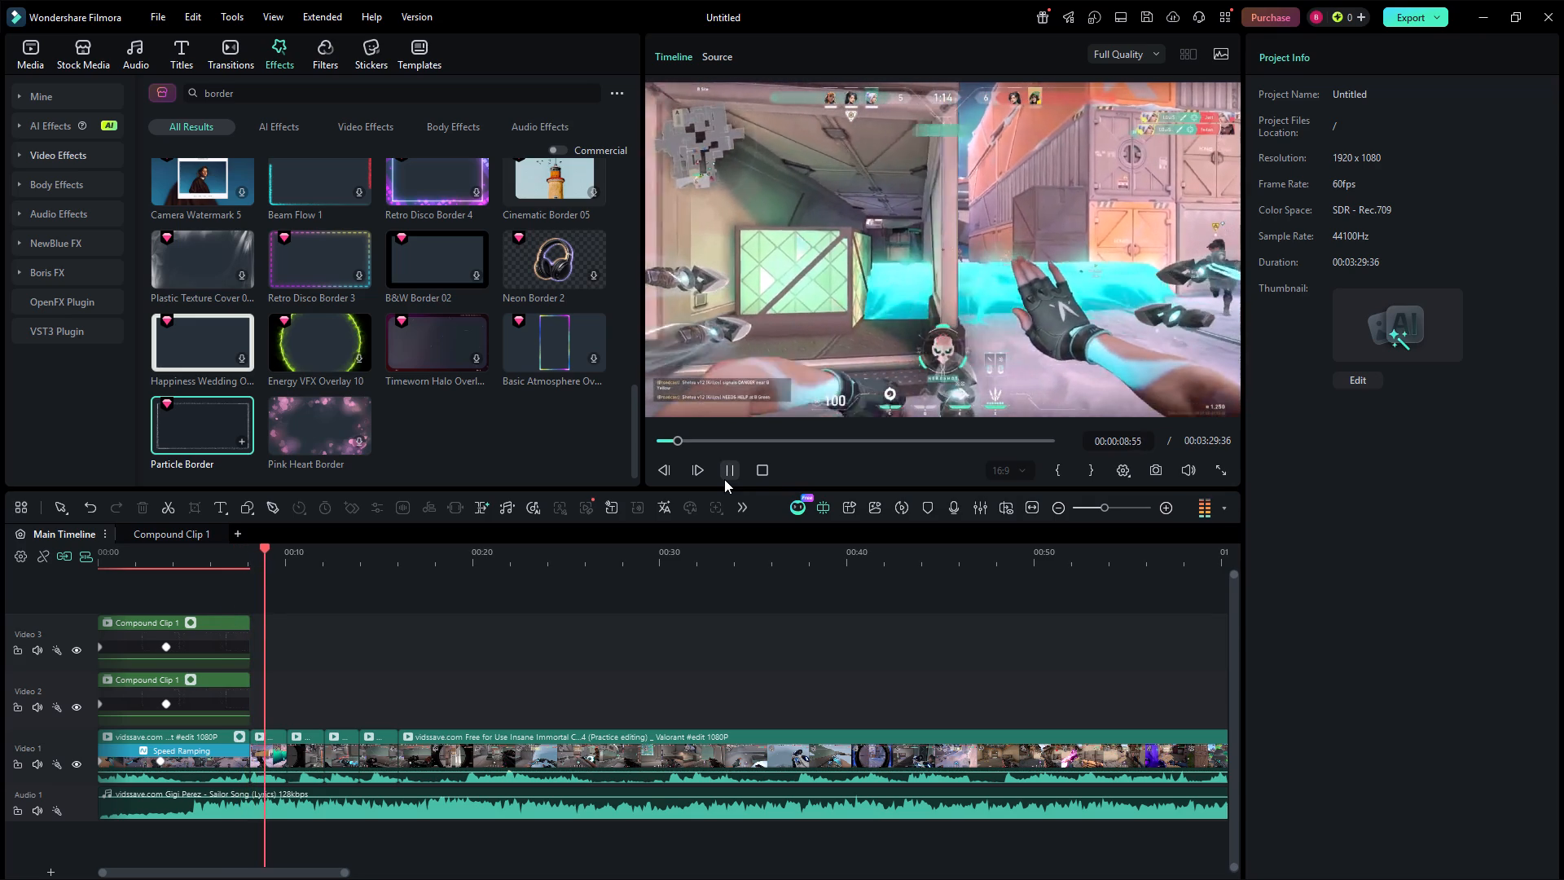
{"action": "left_click", "coordinate": [724, 479]}
{"action": "left_click", "coordinate": [724, 479]}
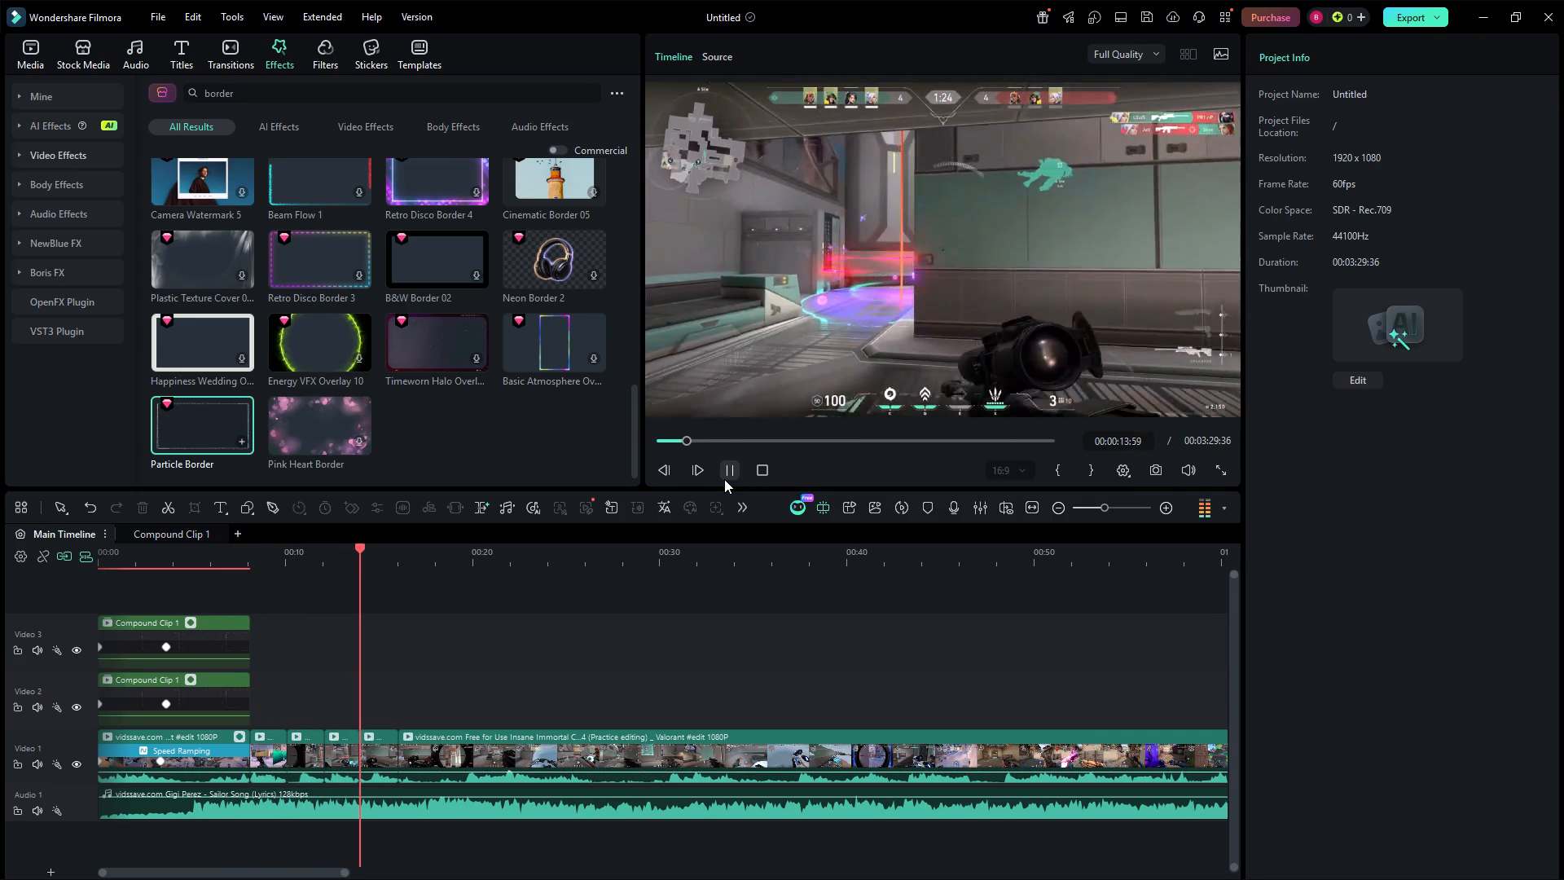
Stop playback and delete the short gameplay clip between 00:00:13:58 and 00:00:16:03 on the Video 1 track, leaving no gap.
{"action": "left_click", "coordinate": [724, 479]}
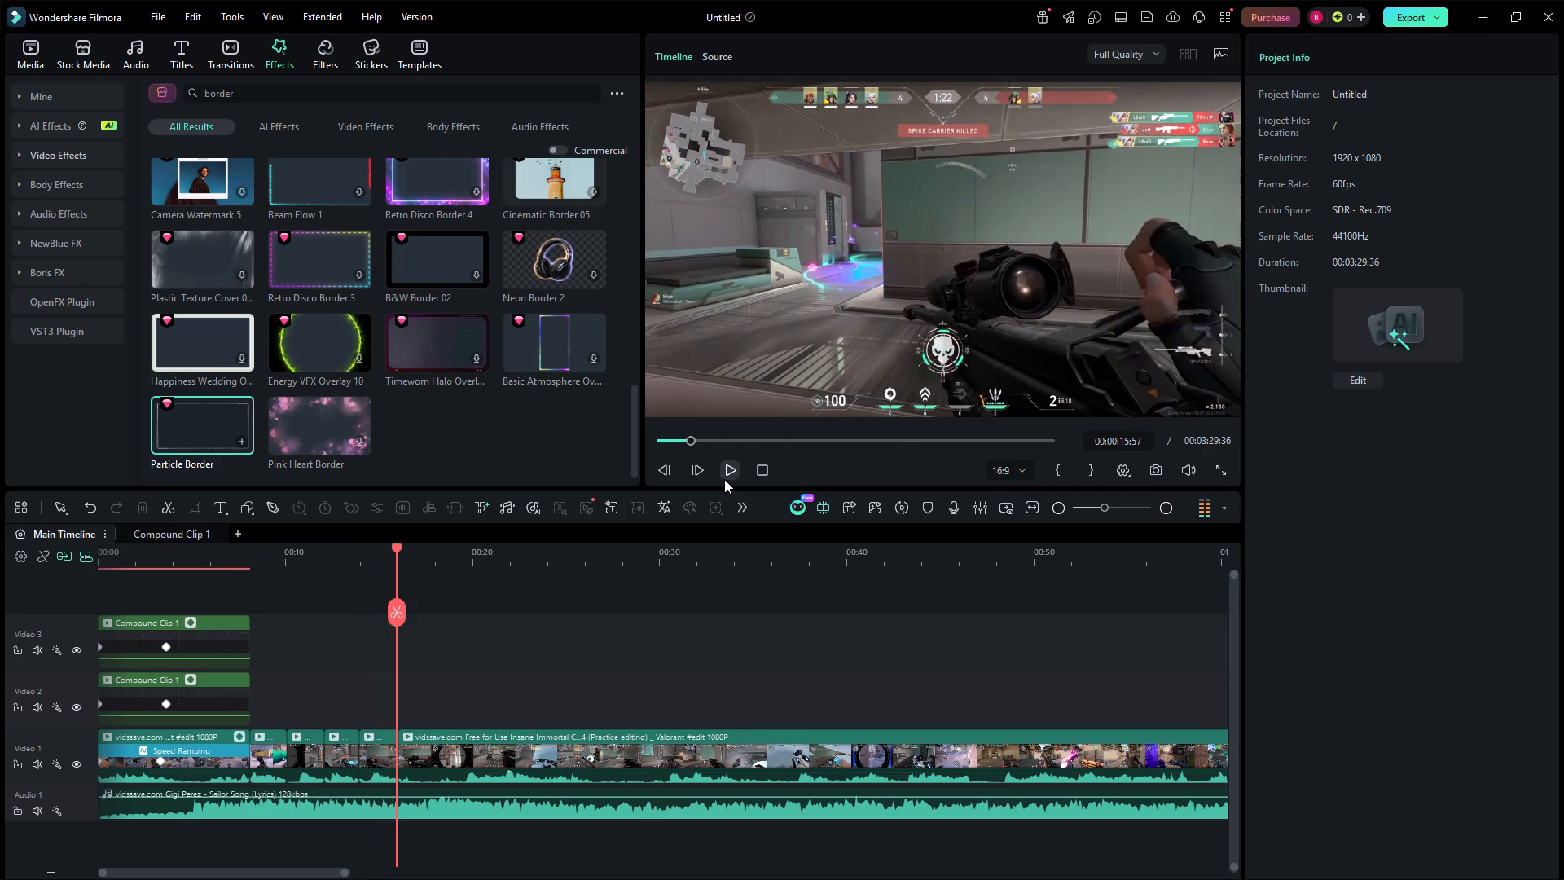
{"action": "left_click", "coordinate": [392, 760]}
{"action": "right_click", "coordinate": [392, 759]}
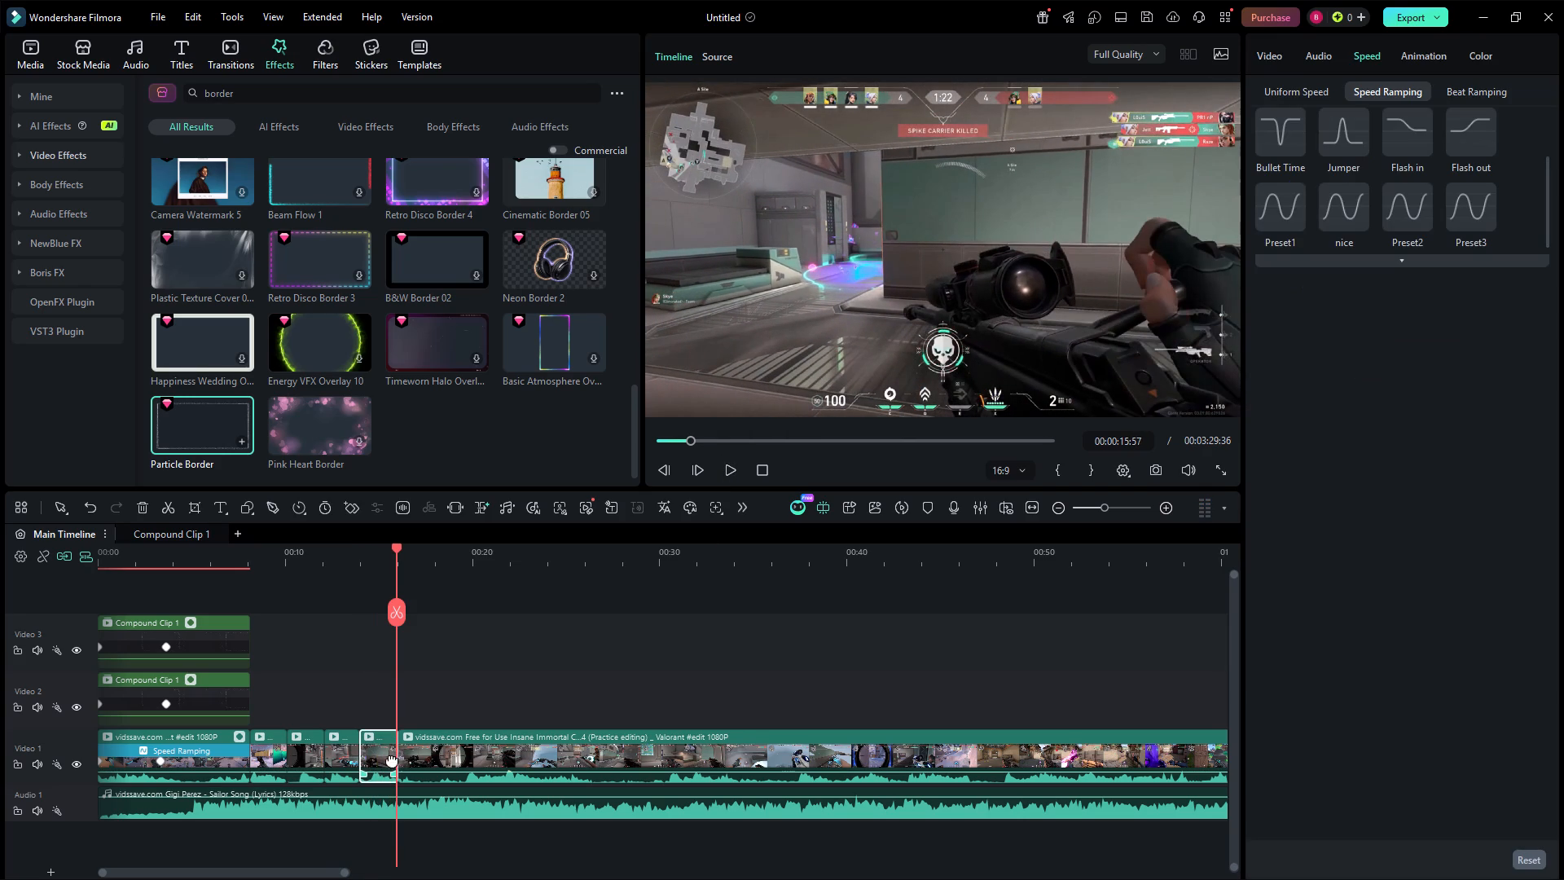
{"action": "right_click", "coordinate": [378, 763]}
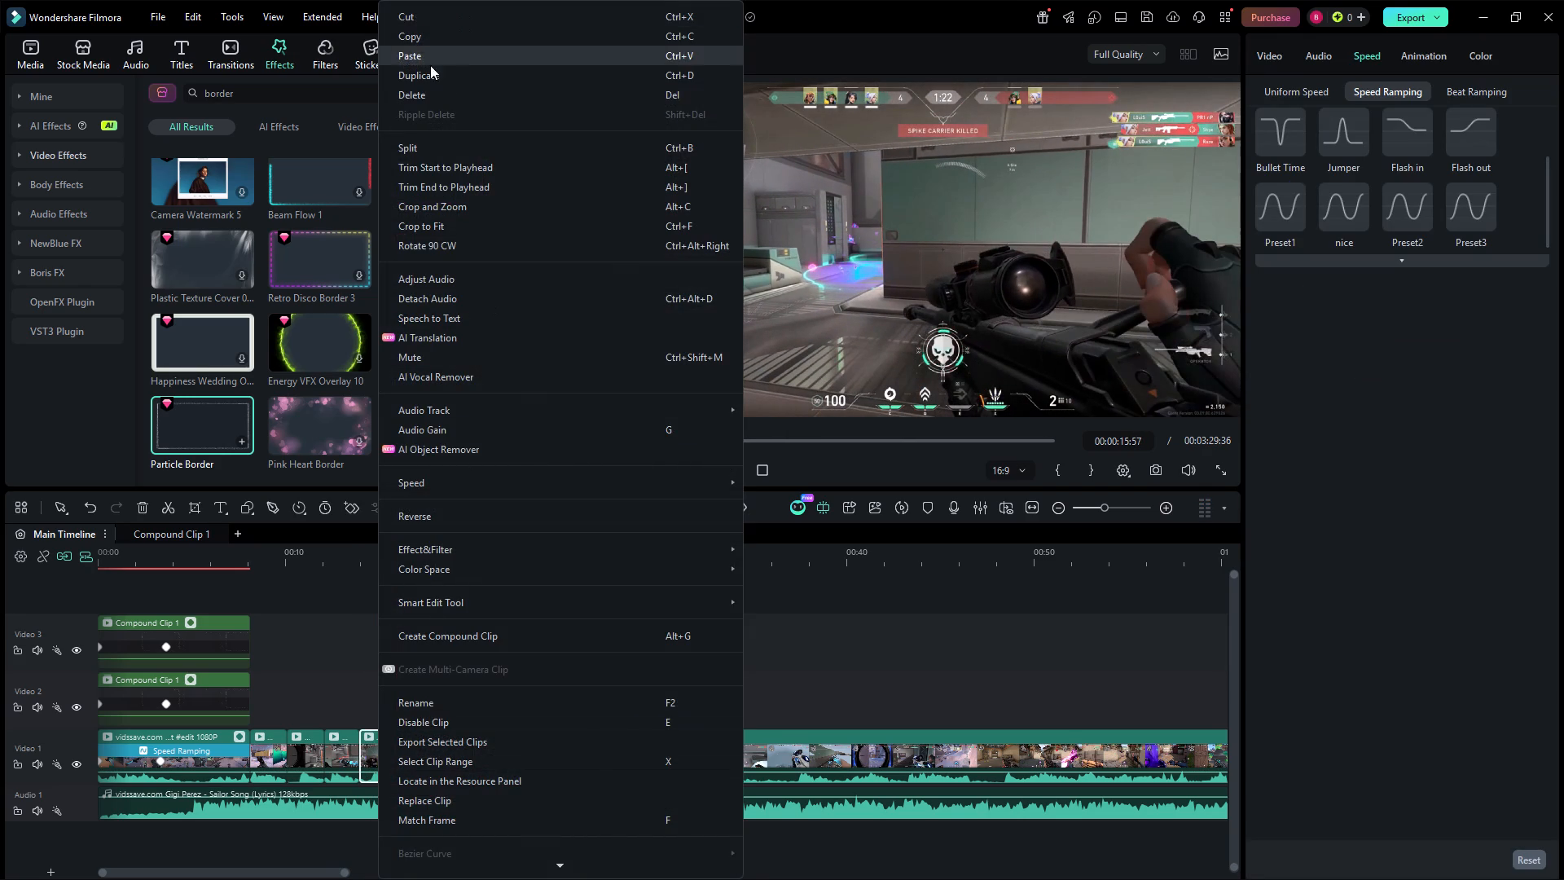
{"action": "left_click", "coordinate": [418, 94]}
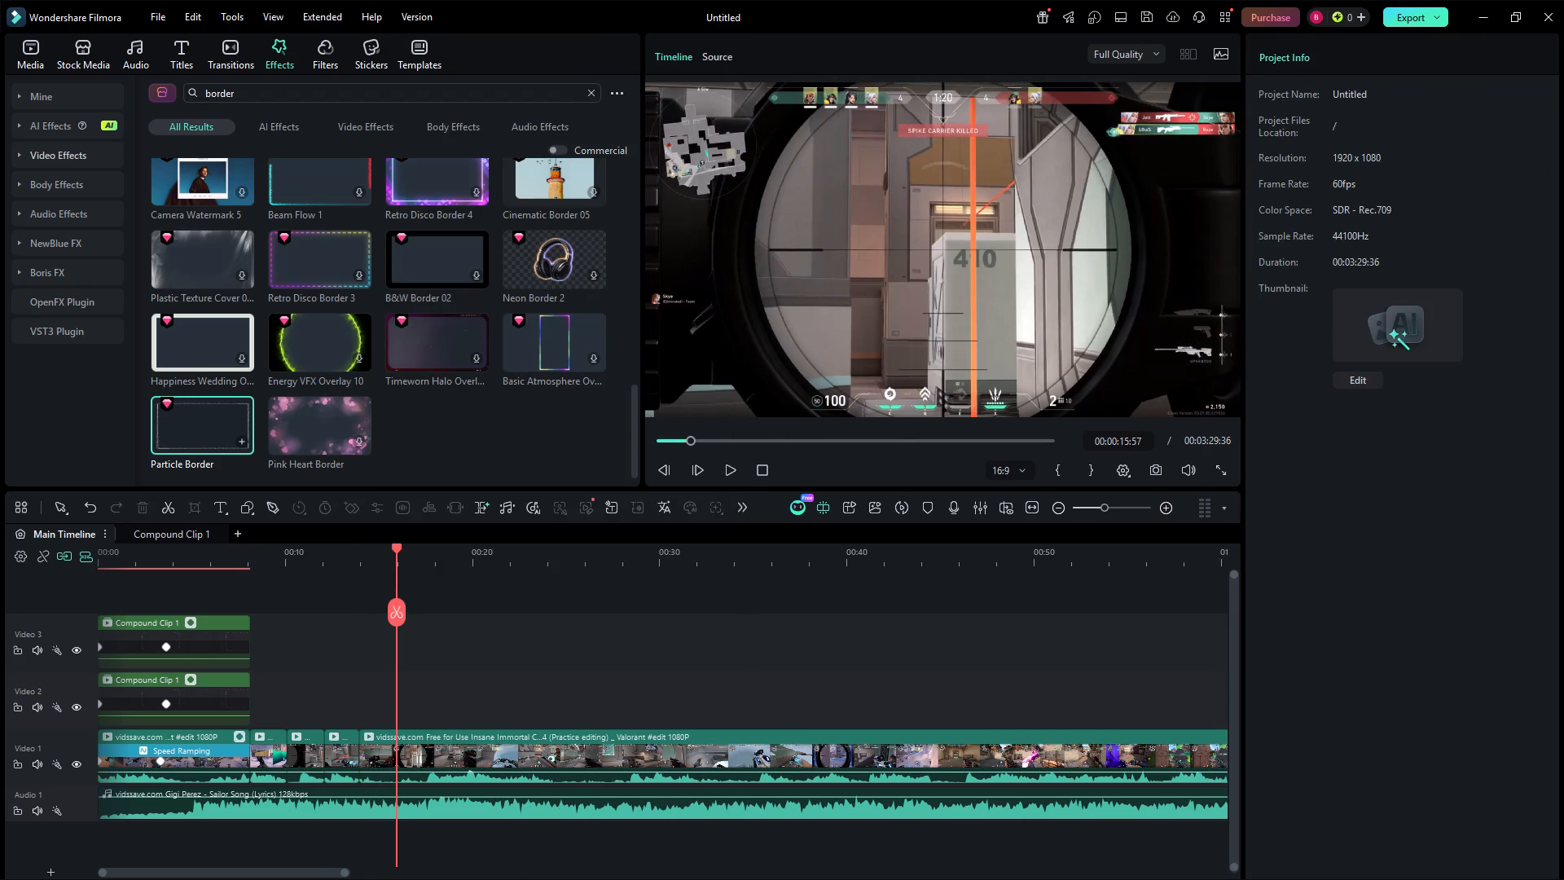
Trim the start of the remaining gameplay clip on the Video 1 track up to 00:00:17:30, leaving no gap.
{"action": "left_click", "coordinate": [378, 752]}
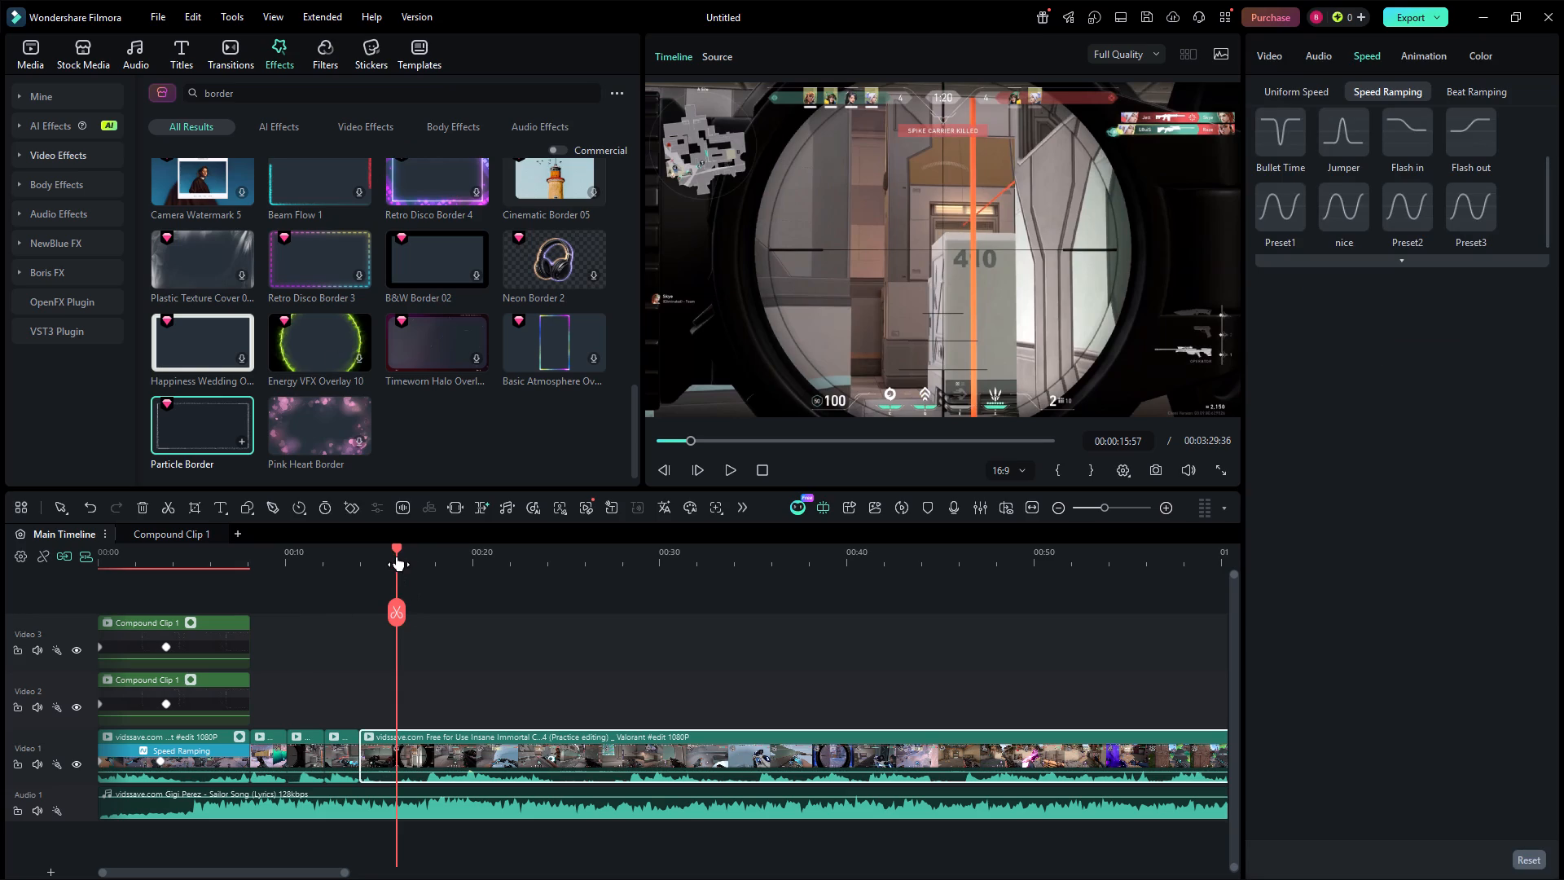
{"action": "left_click_drag", "start_coordinate": [397, 557], "coordinate": [398, 580]}
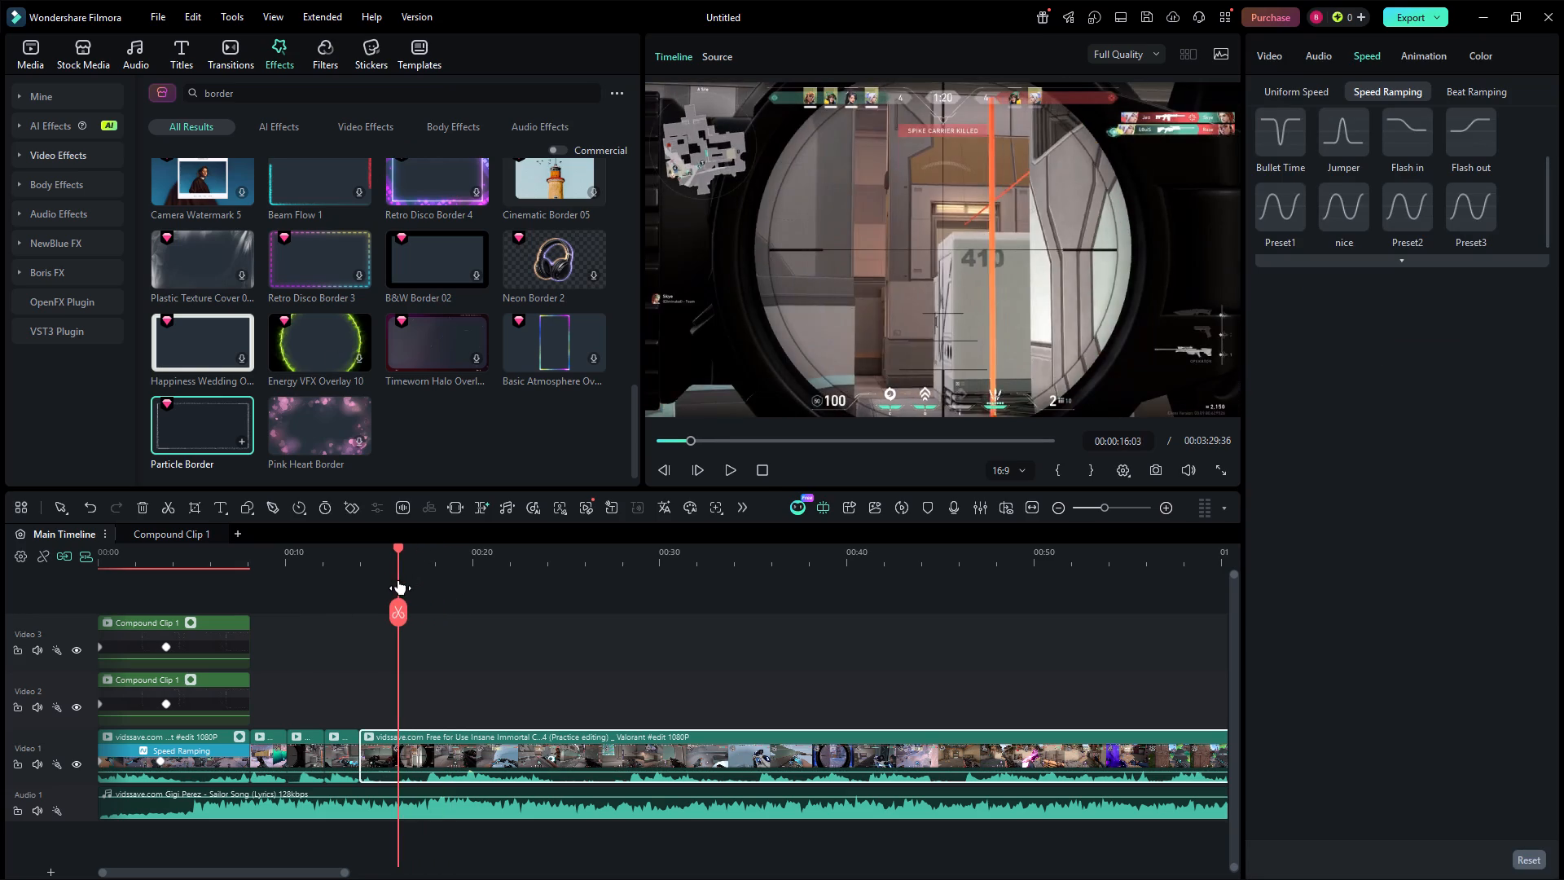
{"action": "left_click_drag", "start_coordinate": [398, 580], "coordinate": [428, 583]}
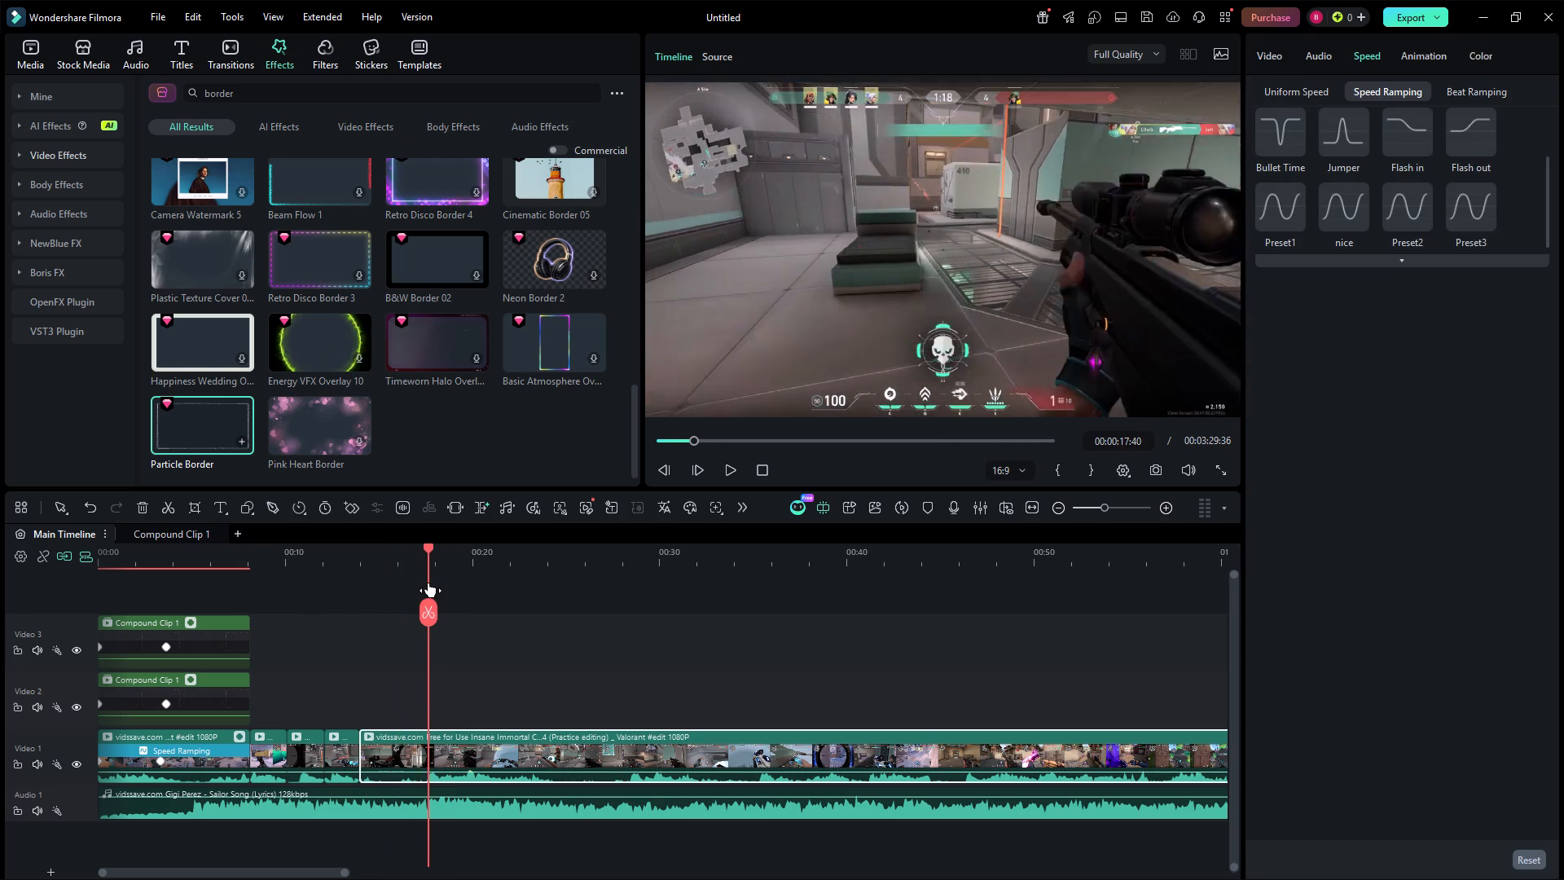
{"action": "left_click_drag", "start_coordinate": [428, 583], "coordinate": [425, 584]}
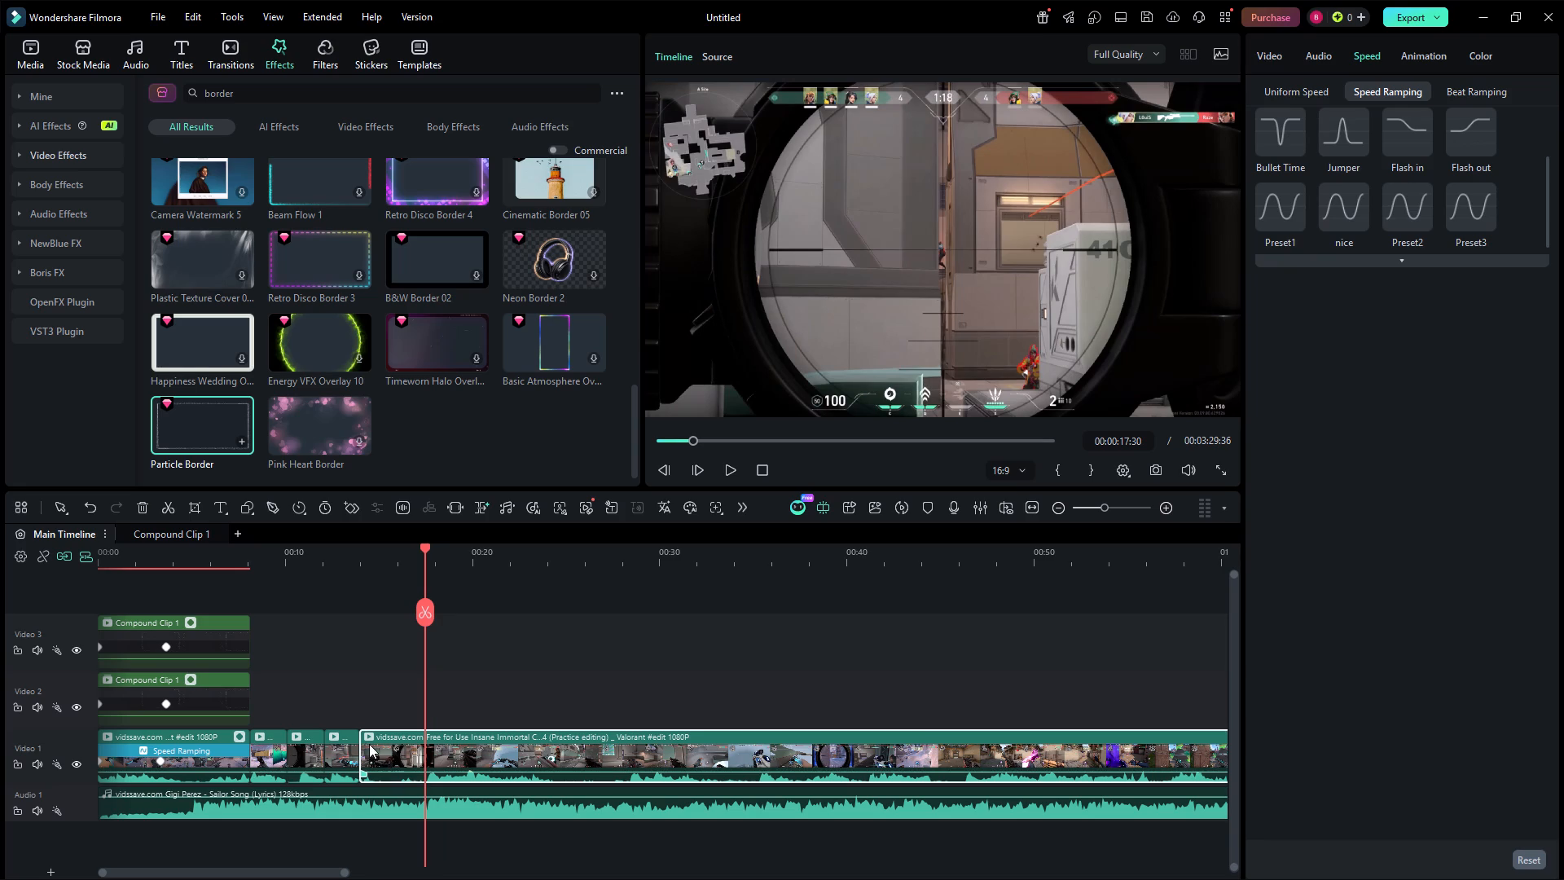
{"action": "left_click", "coordinate": [417, 608]}
{"action": "left_click", "coordinate": [377, 750]}
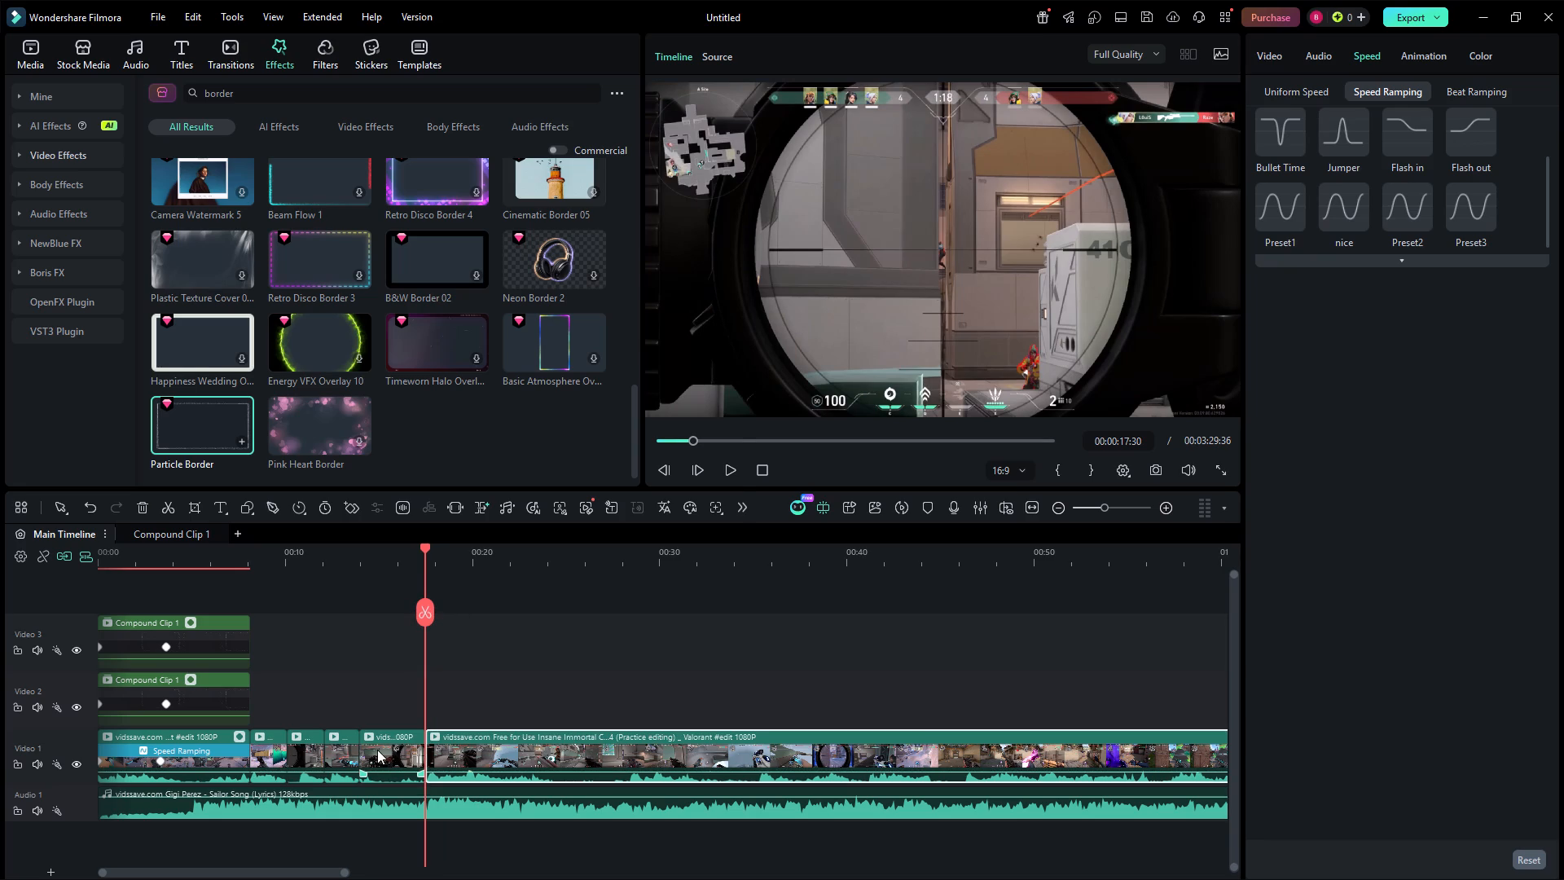
{"action": "right_click", "coordinate": [377, 750]}
{"action": "left_click", "coordinate": [458, 94]}
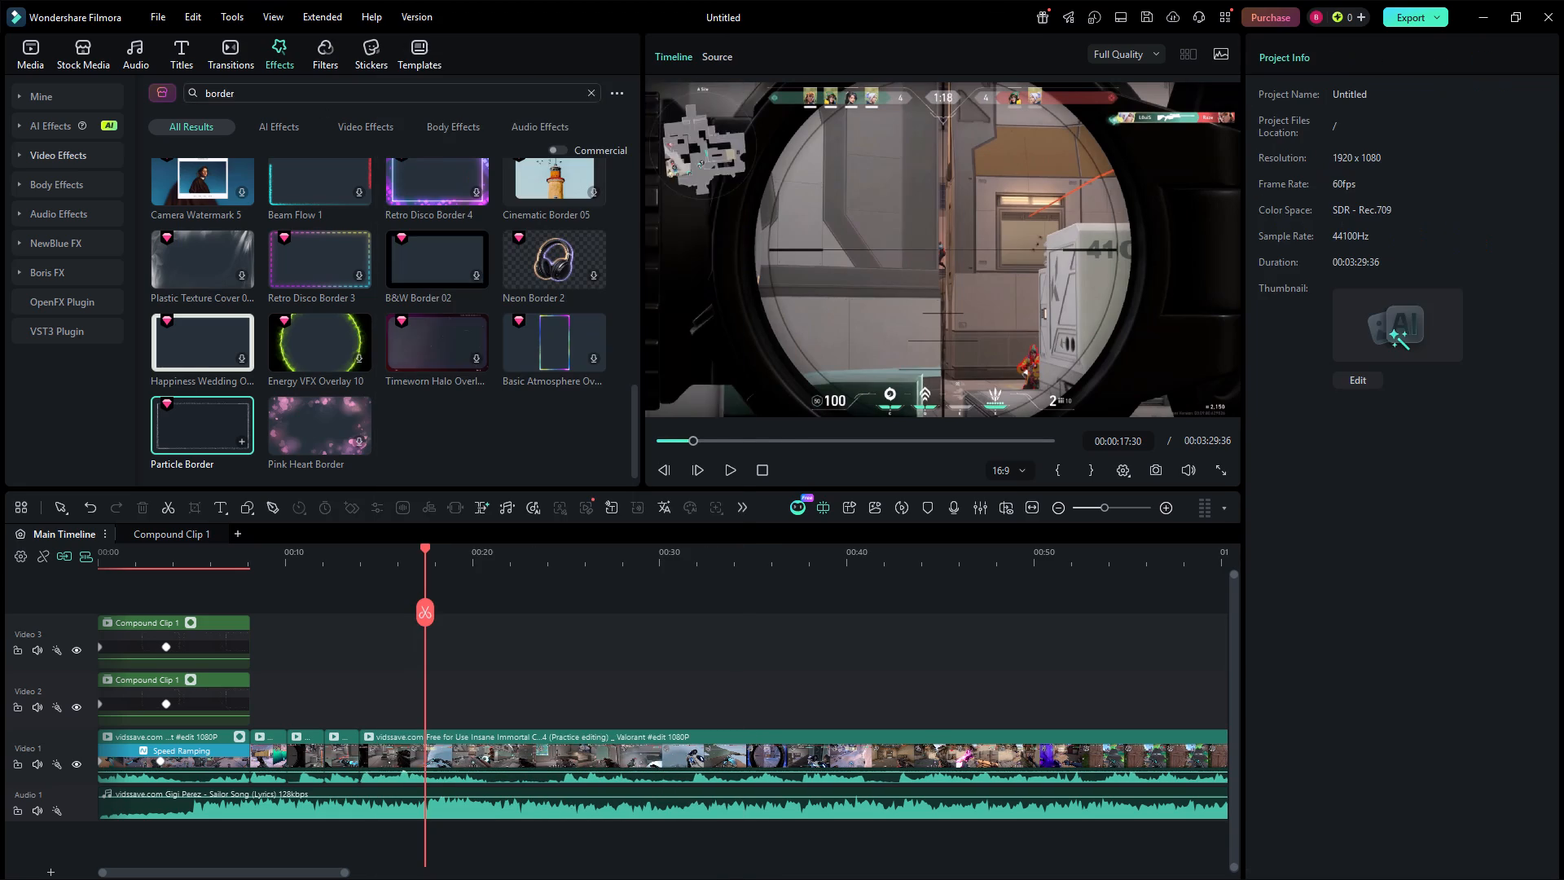
Split the trimmed gameplay clip on the Video 1 track at 00:00:16:56, during the ace kill moment.
{"action": "left_click_drag", "start_coordinate": [426, 563], "coordinate": [375, 584]}
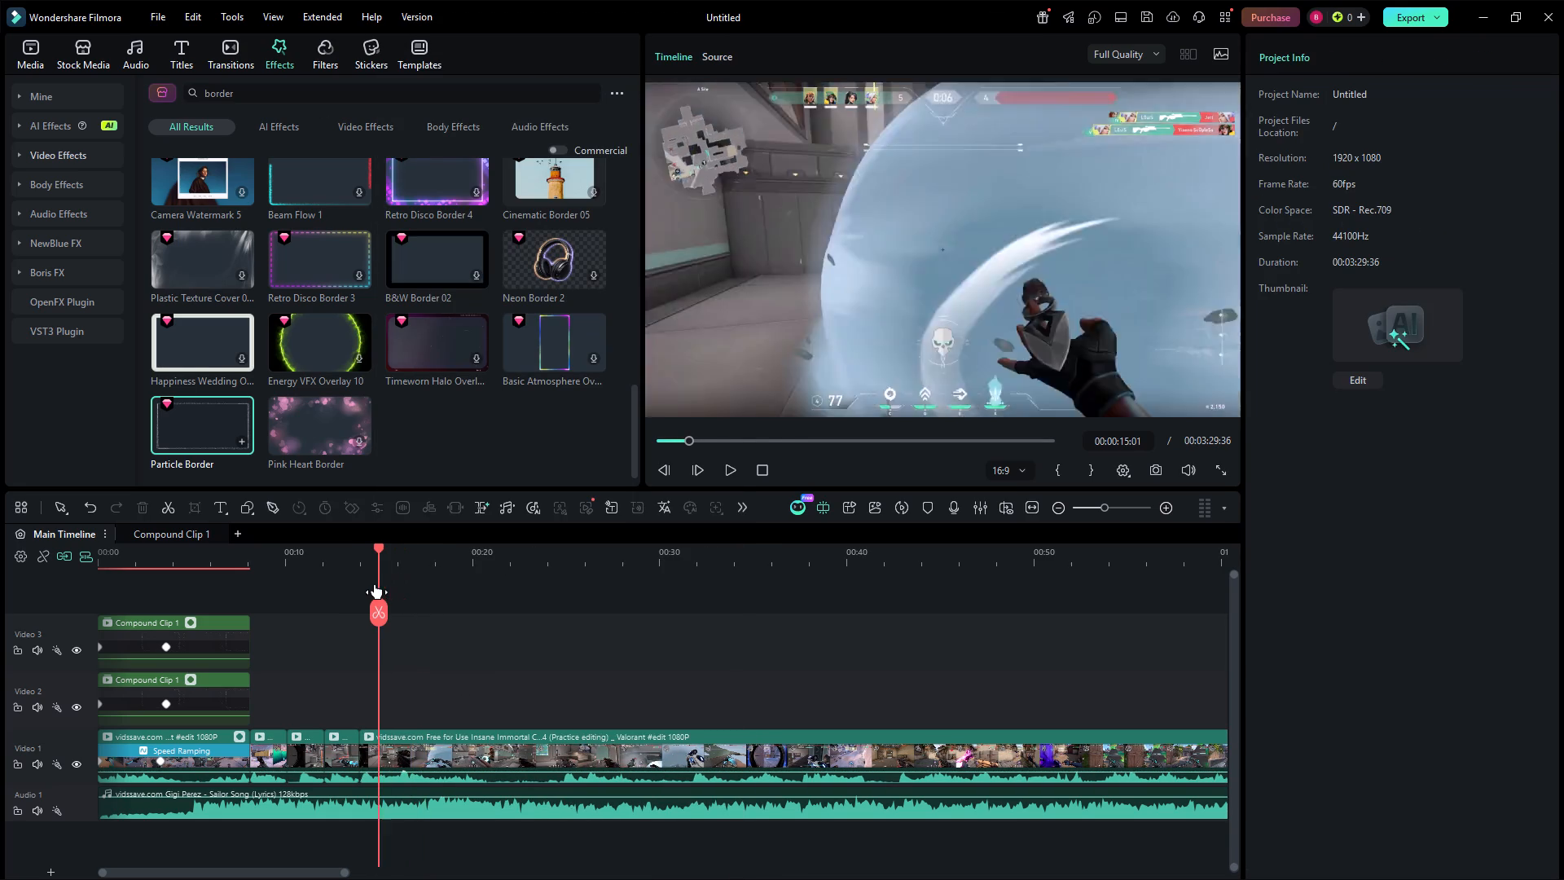
{"action": "left_click_drag", "start_coordinate": [375, 584], "coordinate": [364, 594]}
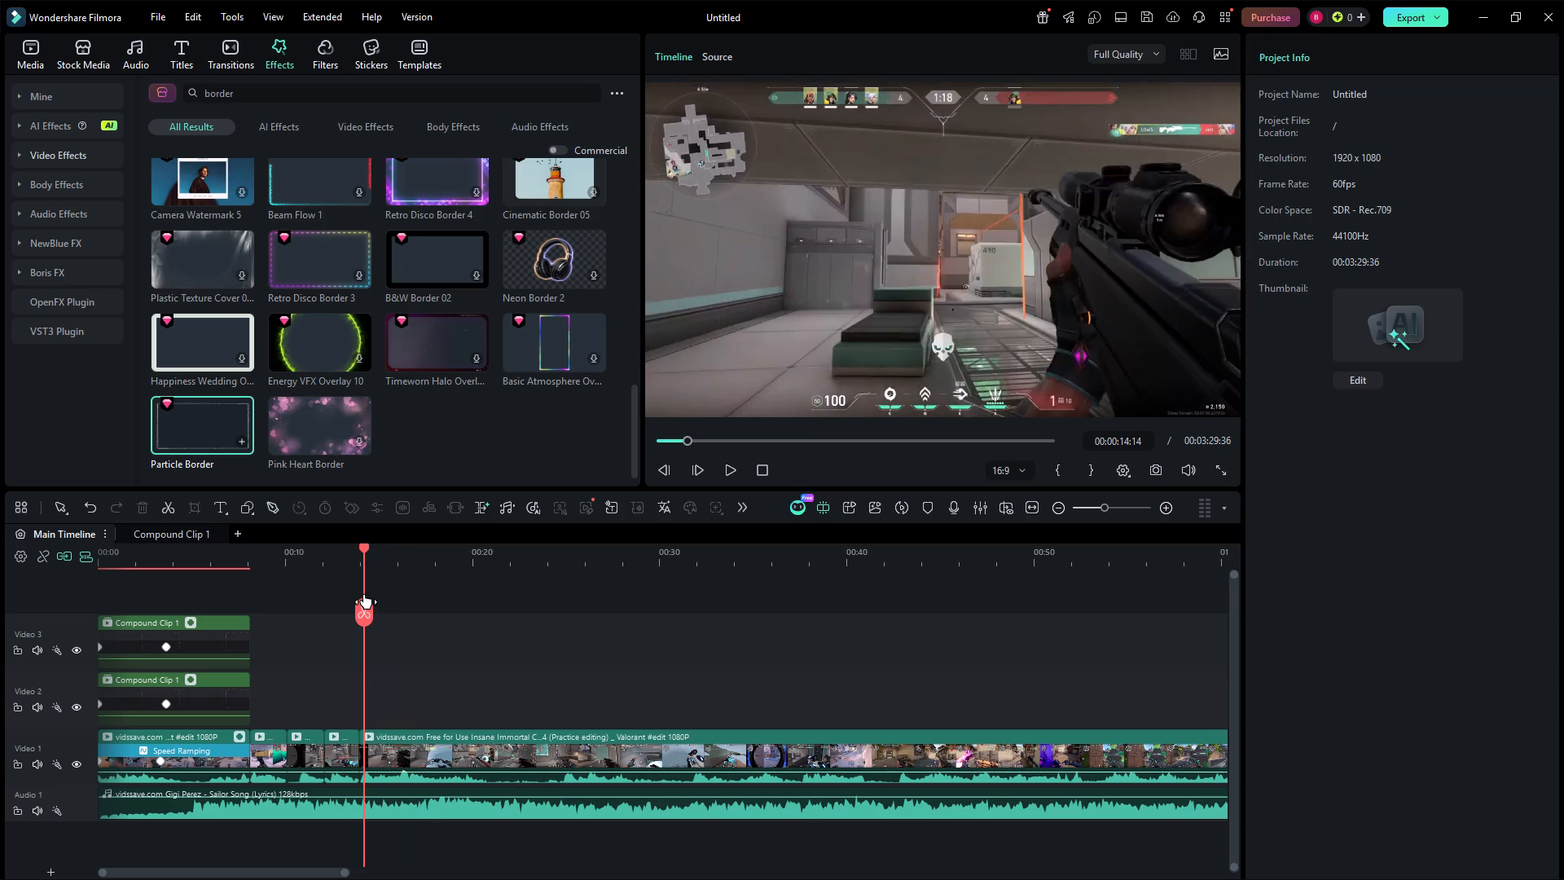
{"action": "left_click_drag", "start_coordinate": [364, 594], "coordinate": [380, 599]}
{"action": "left_click_drag", "start_coordinate": [380, 565], "coordinate": [415, 570]}
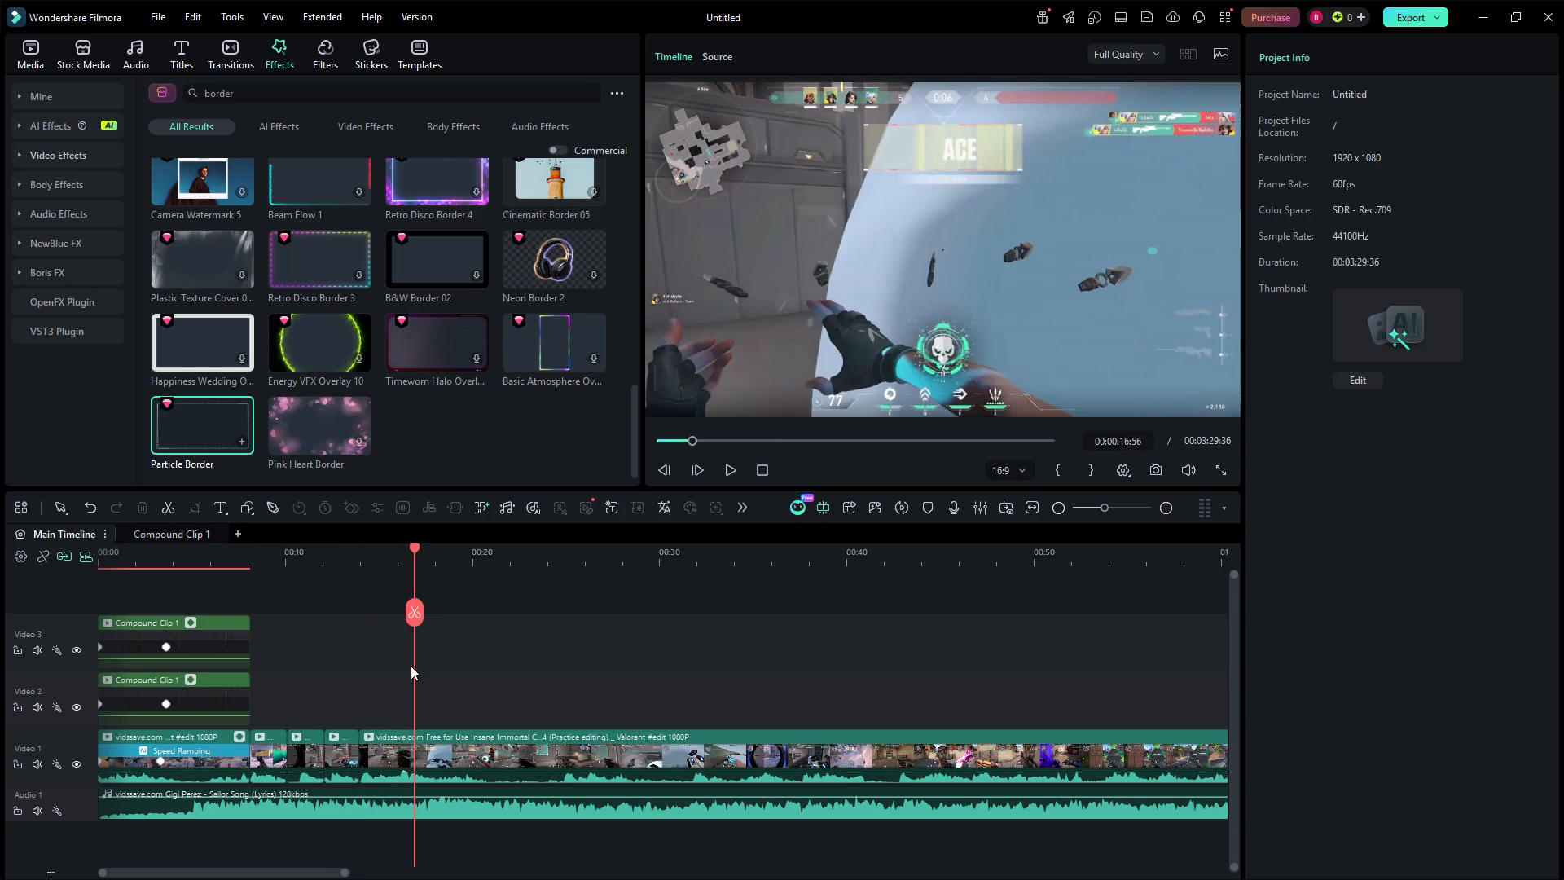
{"action": "left_click", "coordinate": [404, 746]}
{"action": "left_click", "coordinate": [408, 616]}
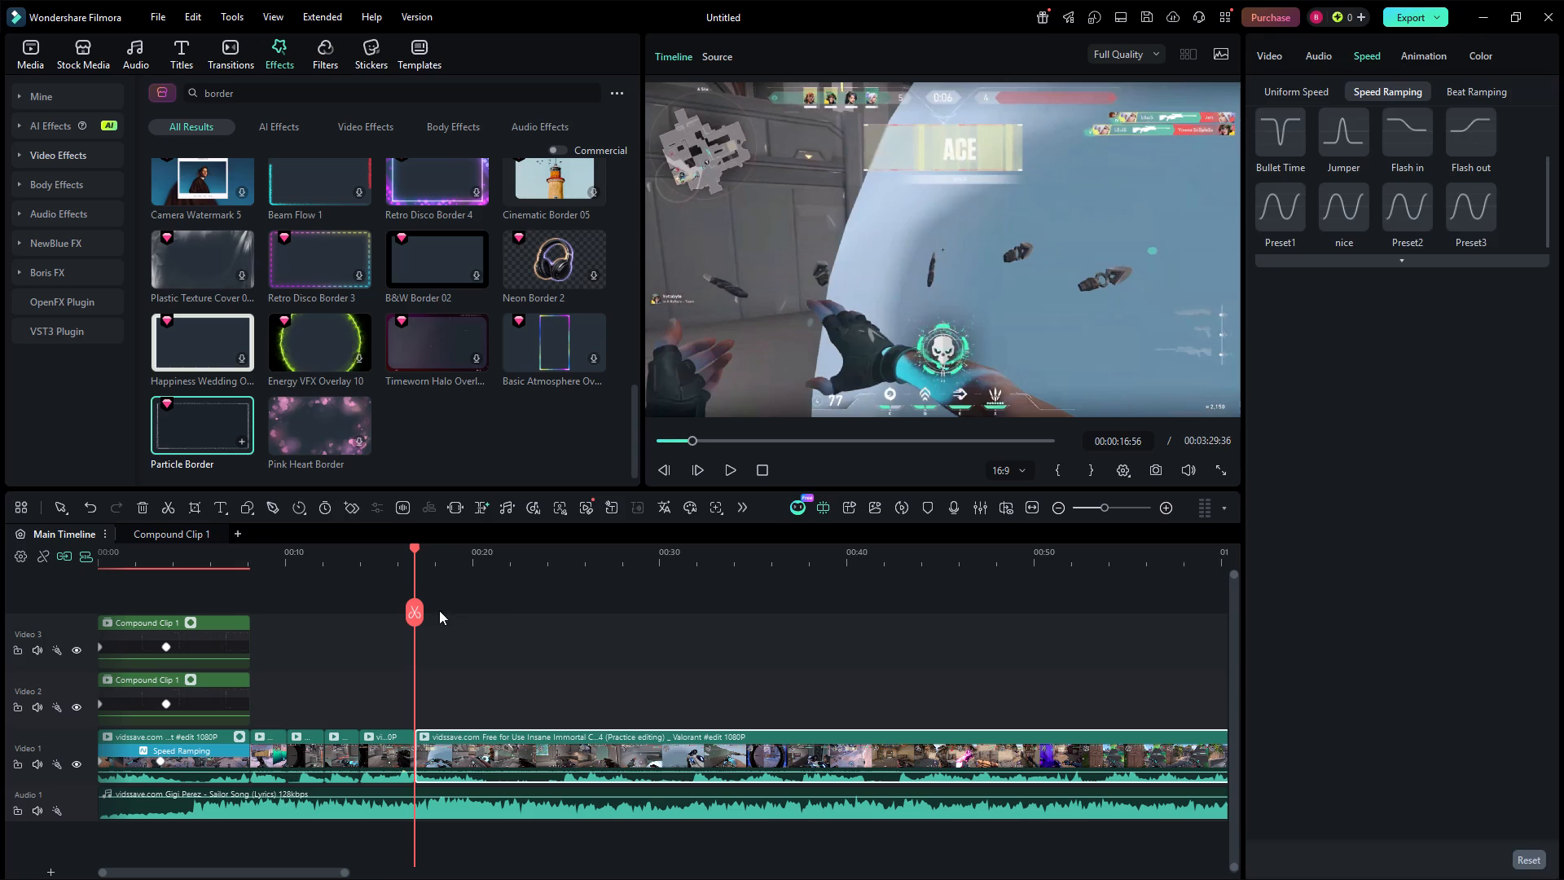
Trim the start of the remaining gameplay clip on the Video 1 track up to 00:00:24:12, leaving no gap.
{"action": "left_click", "coordinate": [492, 610]}
{"action": "left_click", "coordinate": [731, 471]}
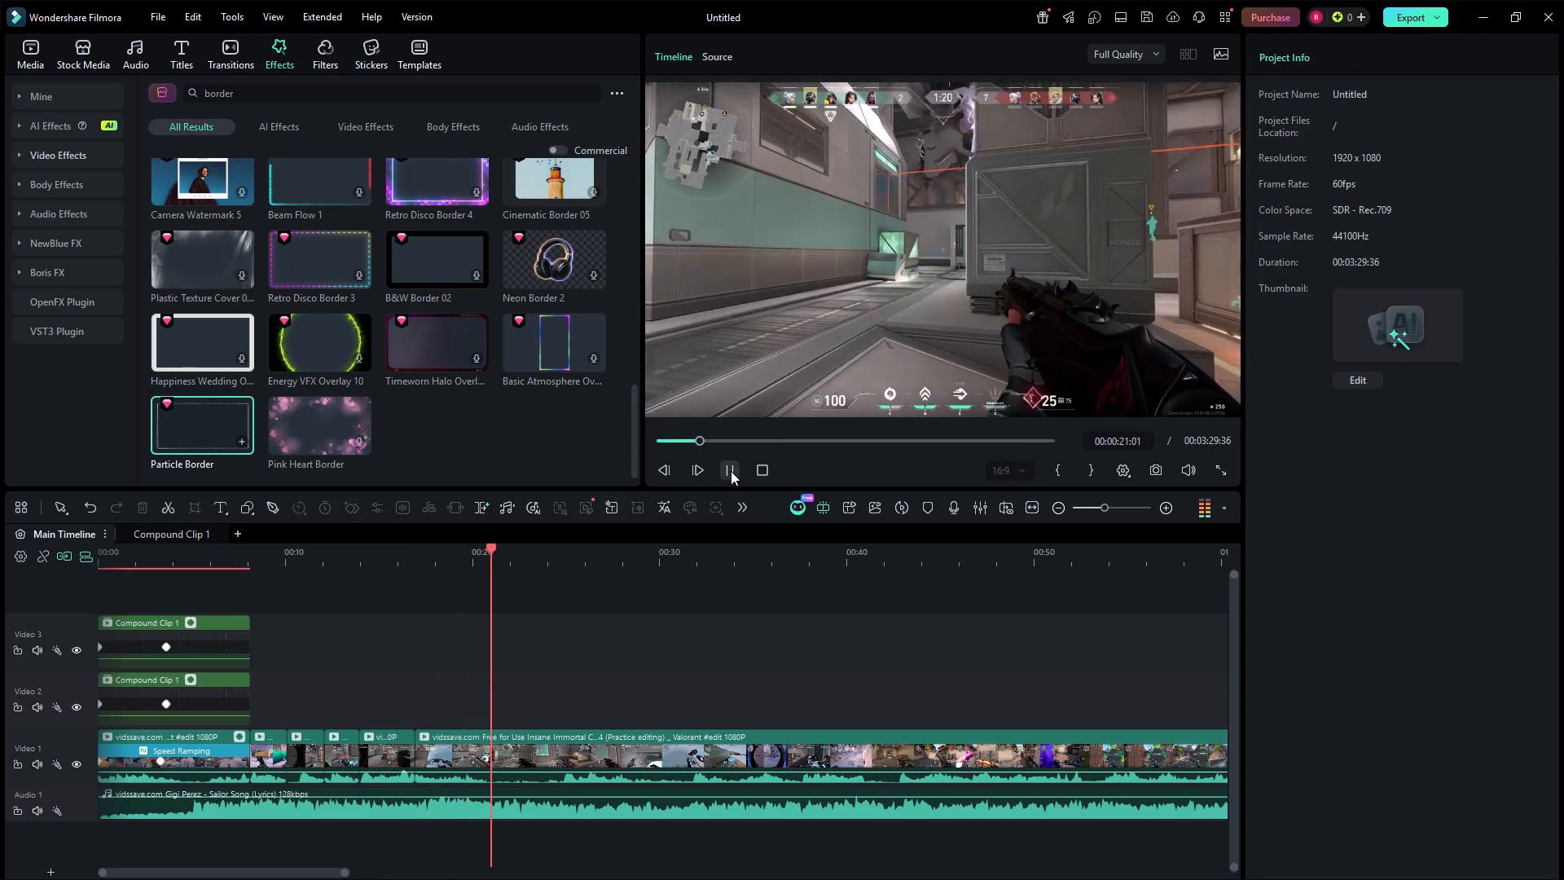
{"action": "left_click", "coordinate": [731, 471]}
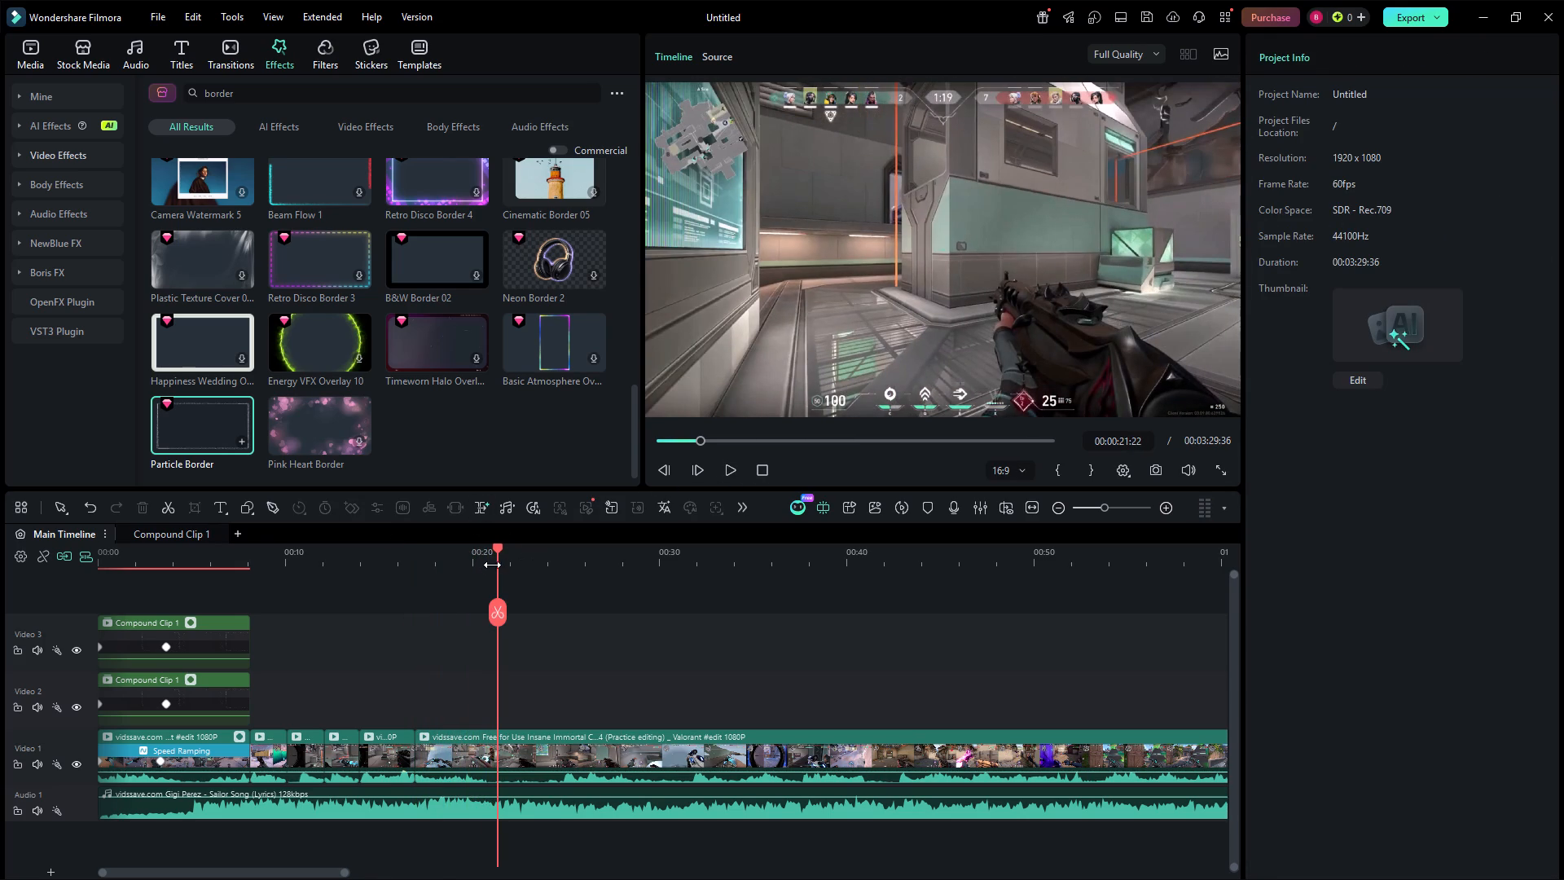
{"action": "left_click_drag", "start_coordinate": [499, 551], "coordinate": [454, 596]}
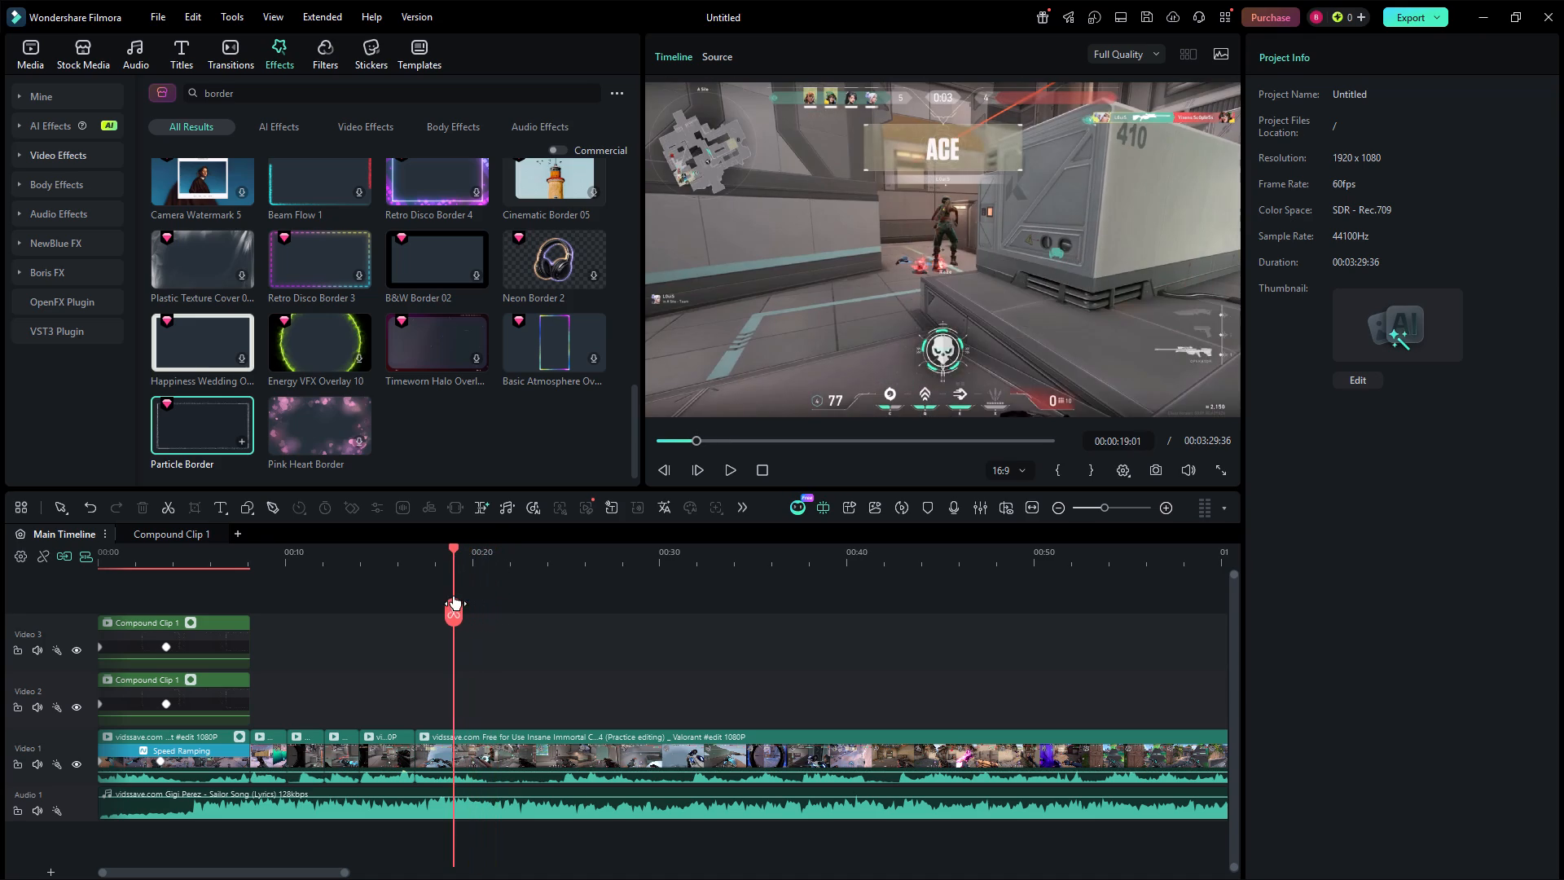
{"action": "left_click_drag", "start_coordinate": [454, 596], "coordinate": [435, 604]}
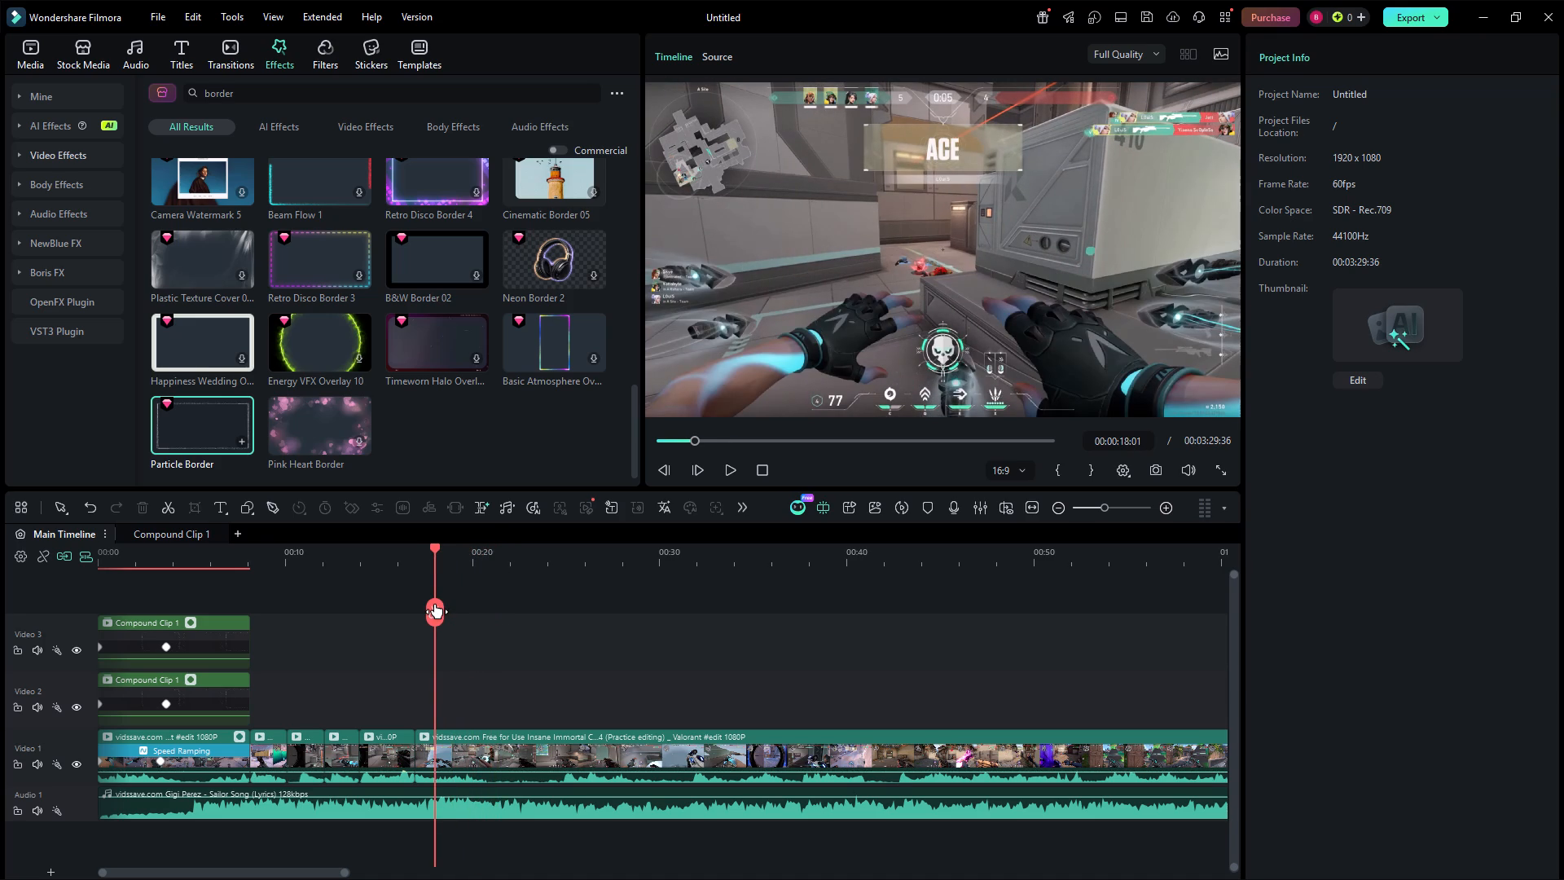
{"action": "left_click_drag", "start_coordinate": [435, 604], "coordinate": [429, 610]}
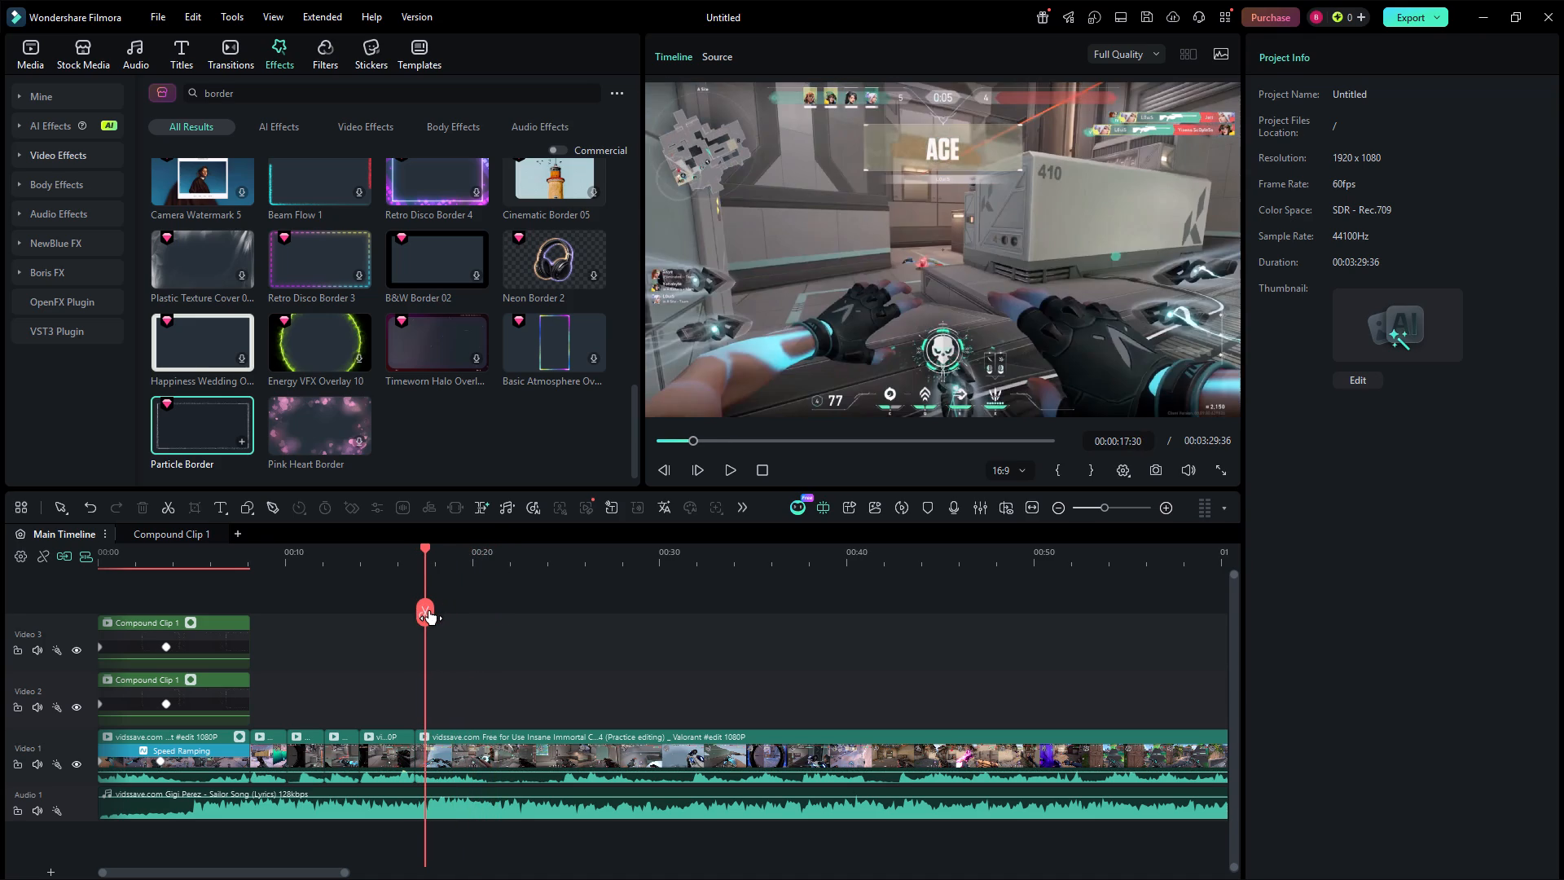
{"action": "left_click_drag", "start_coordinate": [429, 610], "coordinate": [433, 614]}
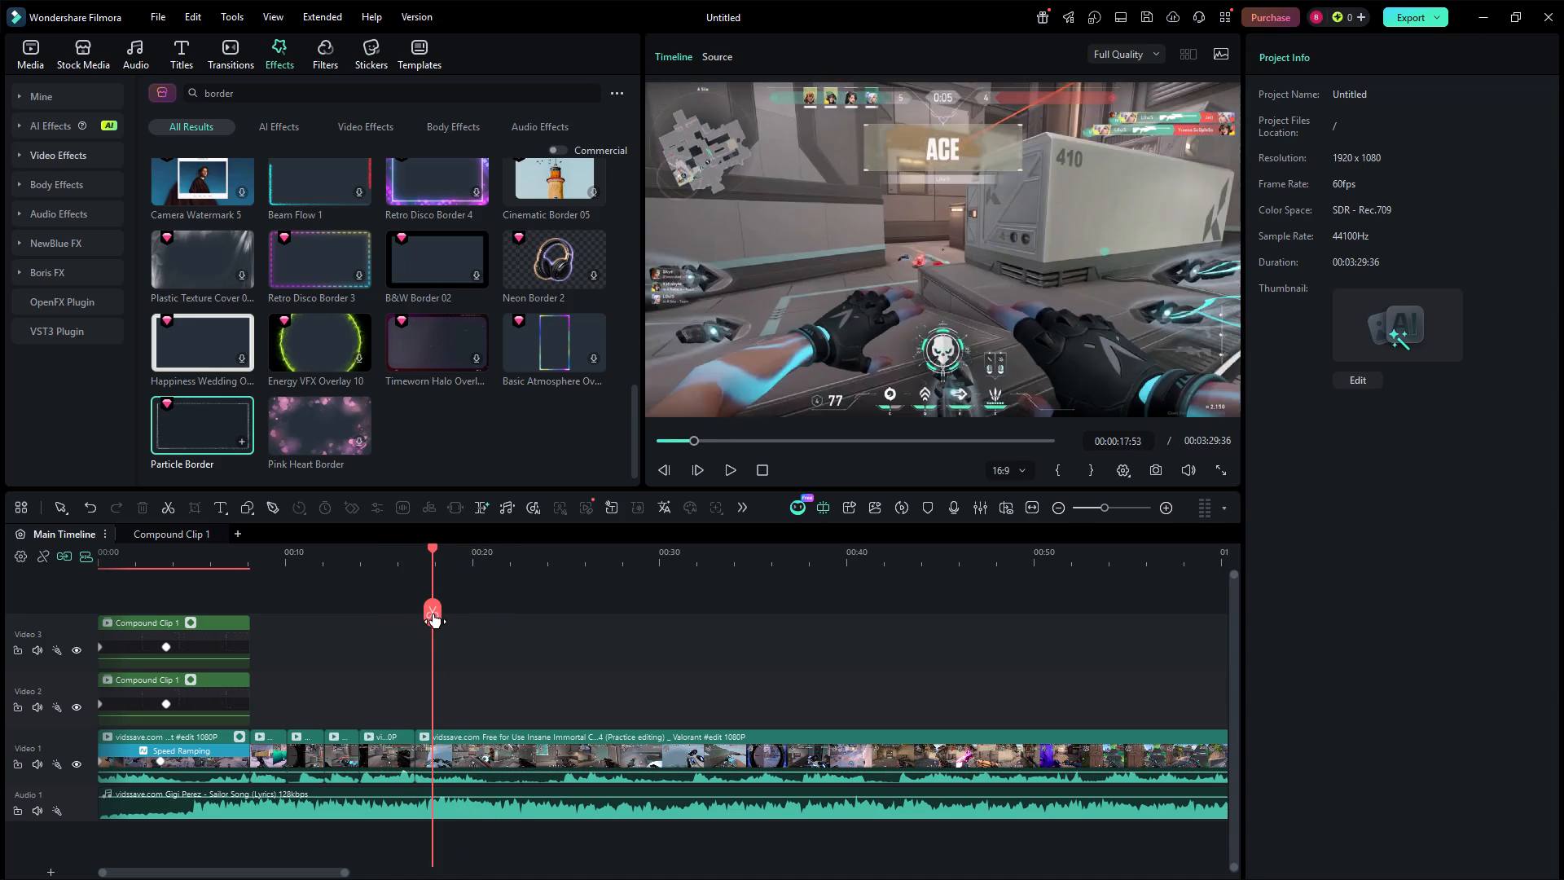
{"action": "left_click_drag", "start_coordinate": [433, 614], "coordinate": [558, 612]}
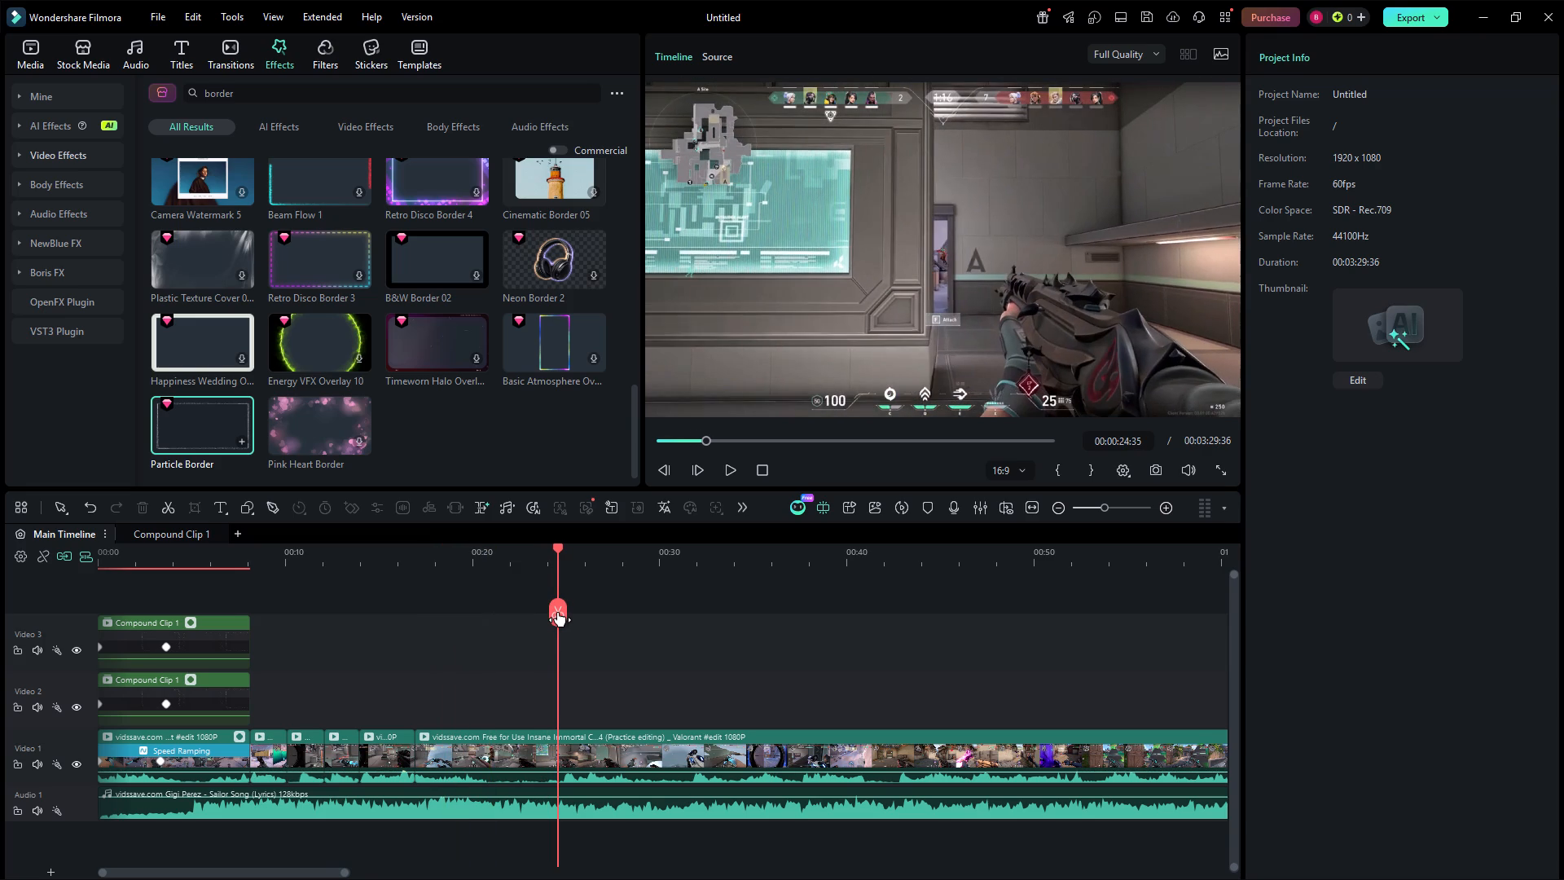
{"action": "left_click_drag", "start_coordinate": [558, 612], "coordinate": [551, 612]}
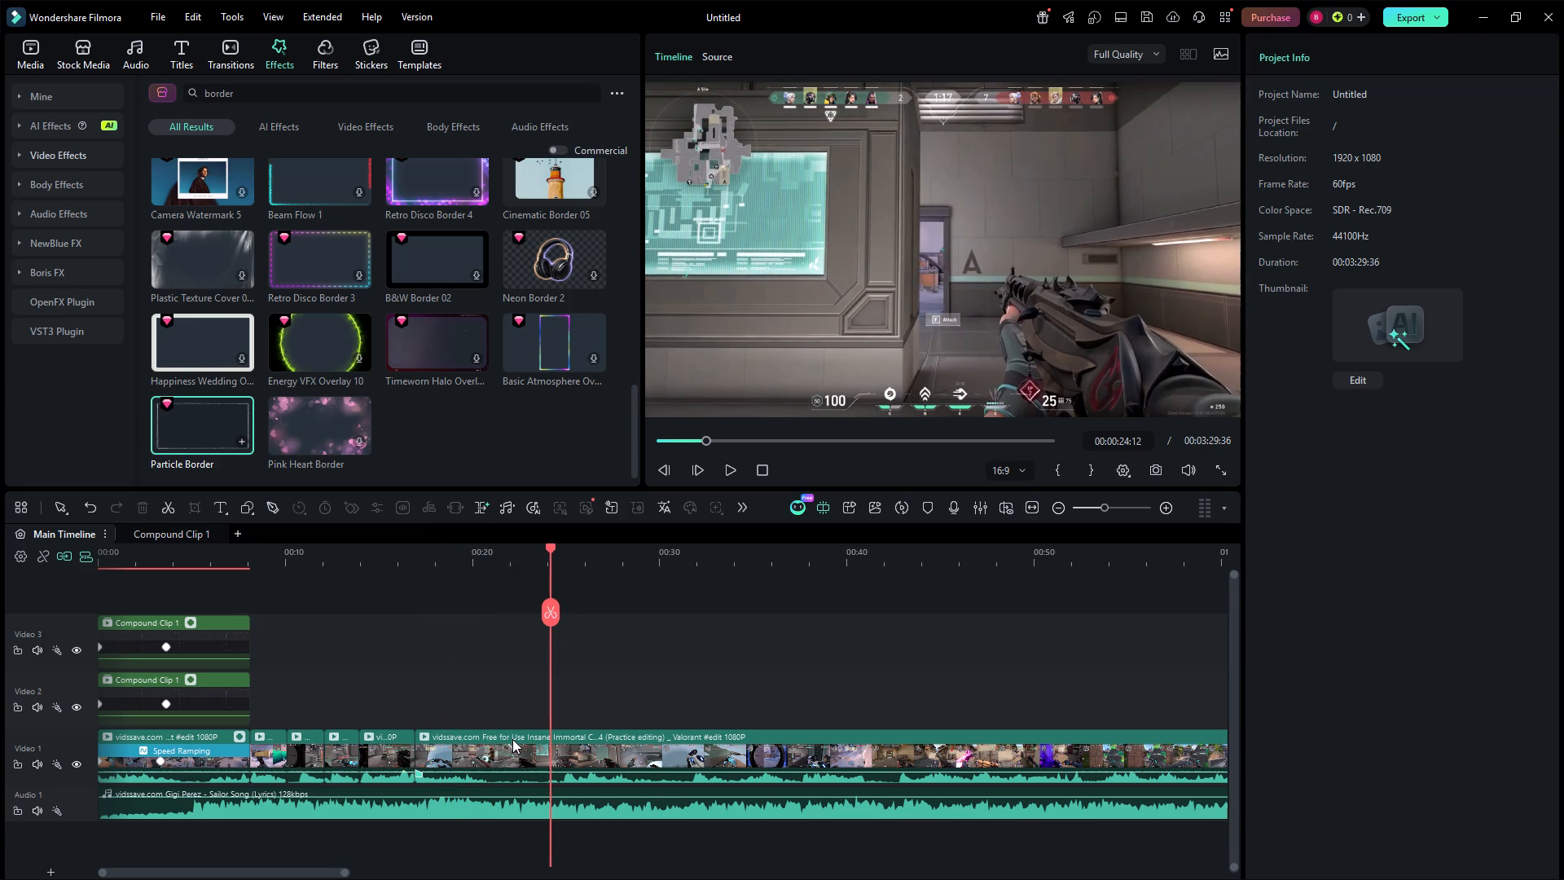
{"action": "left_click", "coordinate": [512, 739]}
{"action": "left_click", "coordinate": [544, 605]}
{"action": "left_click", "coordinate": [494, 745]}
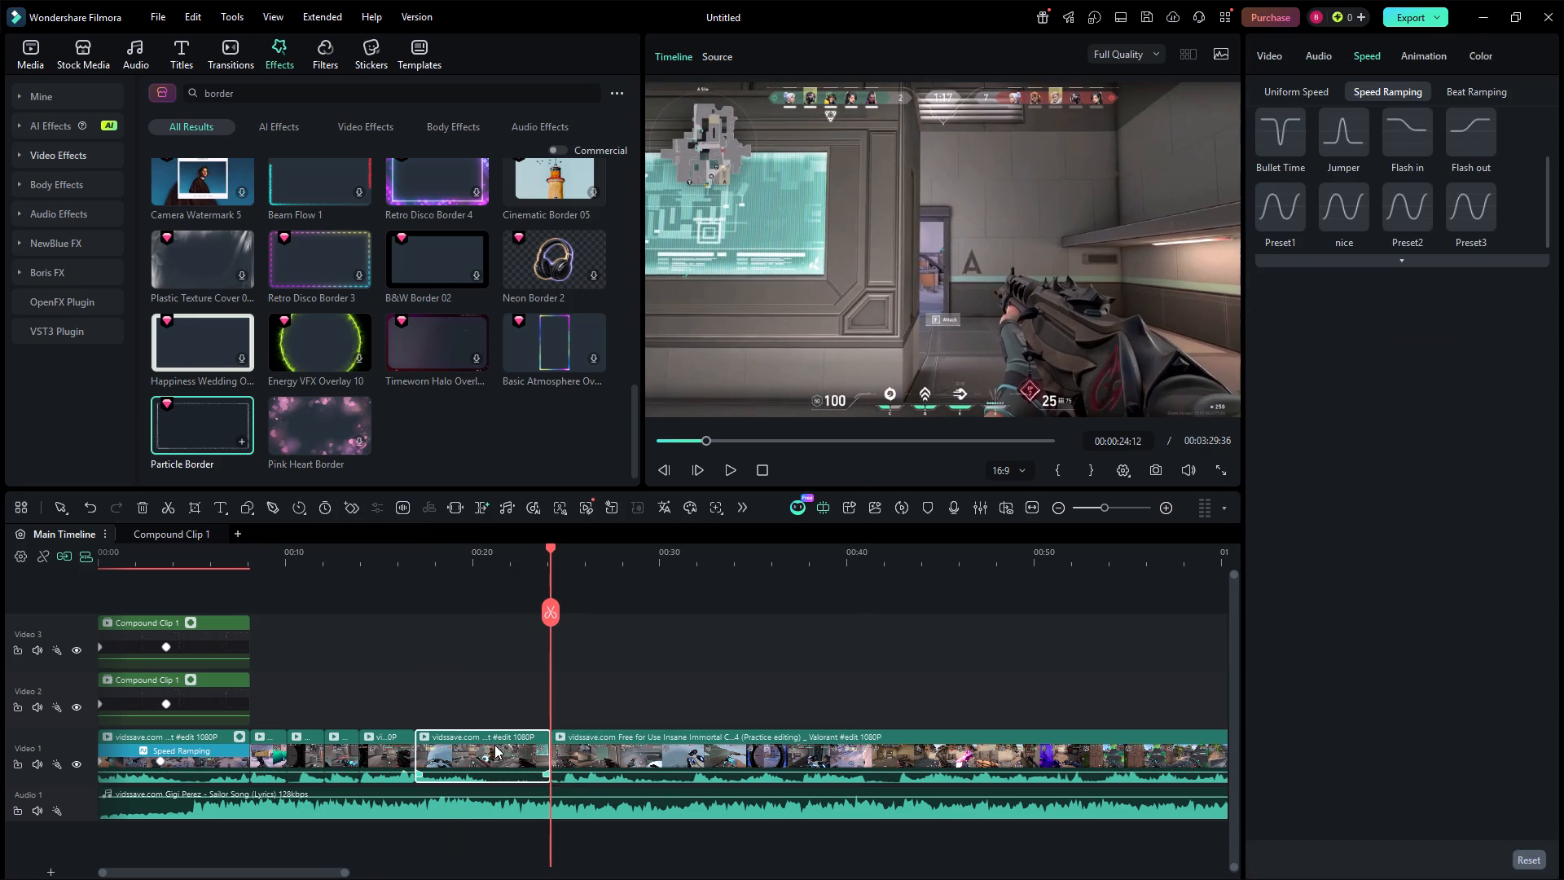
{"action": "right_click", "coordinate": [494, 745]}
{"action": "left_click", "coordinate": [563, 95]}
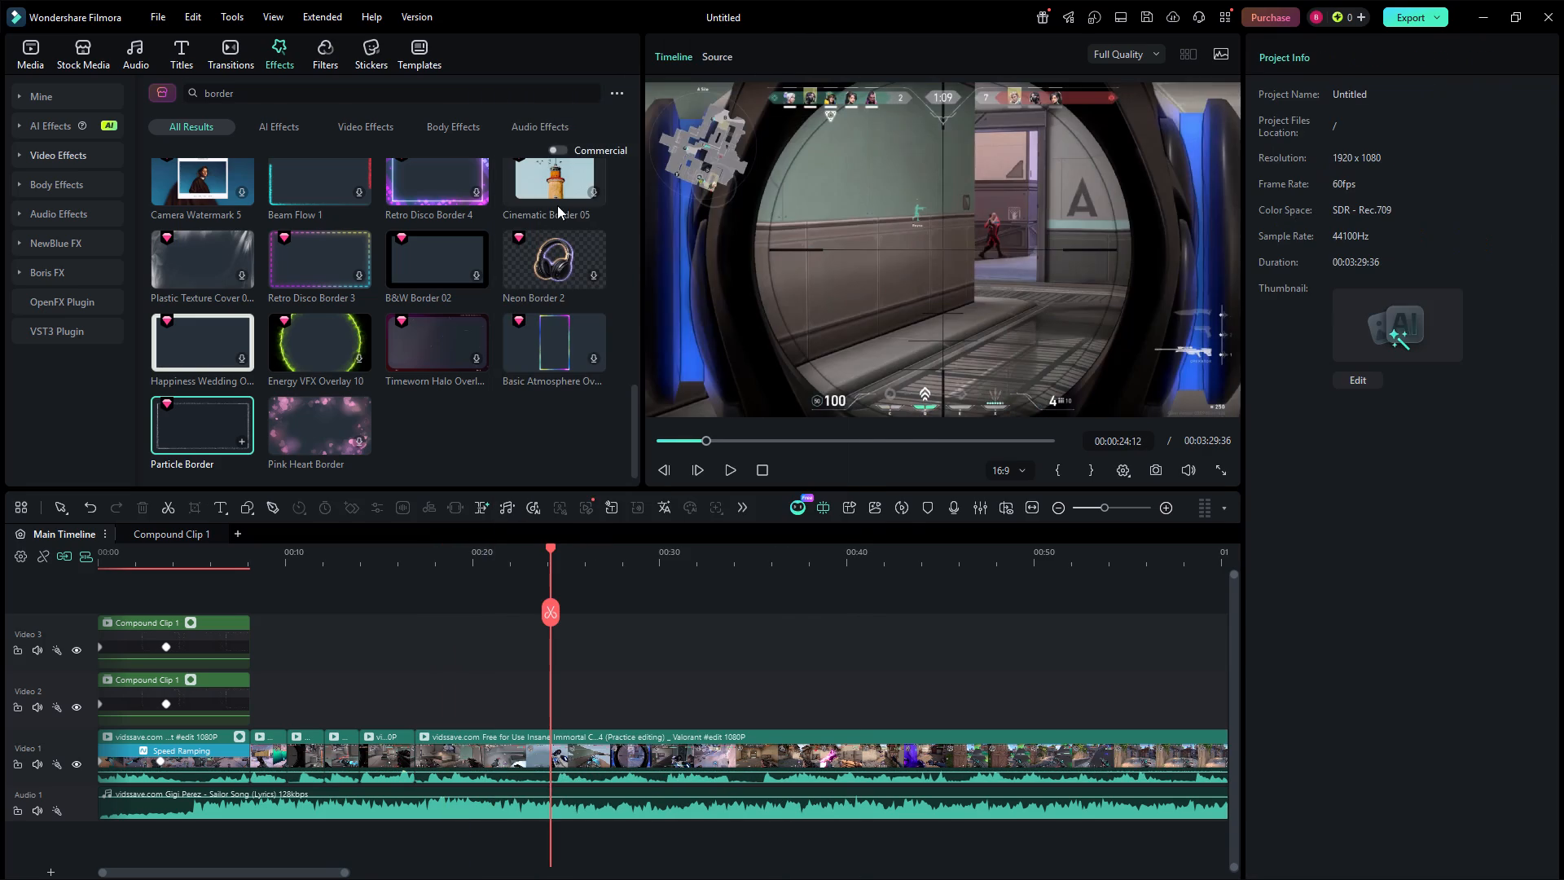
Split the trimmed gameplay clip on the Video 1 track at 00:00:19:35.
{"action": "left_click_drag", "start_coordinate": [547, 550], "coordinate": [442, 585]}
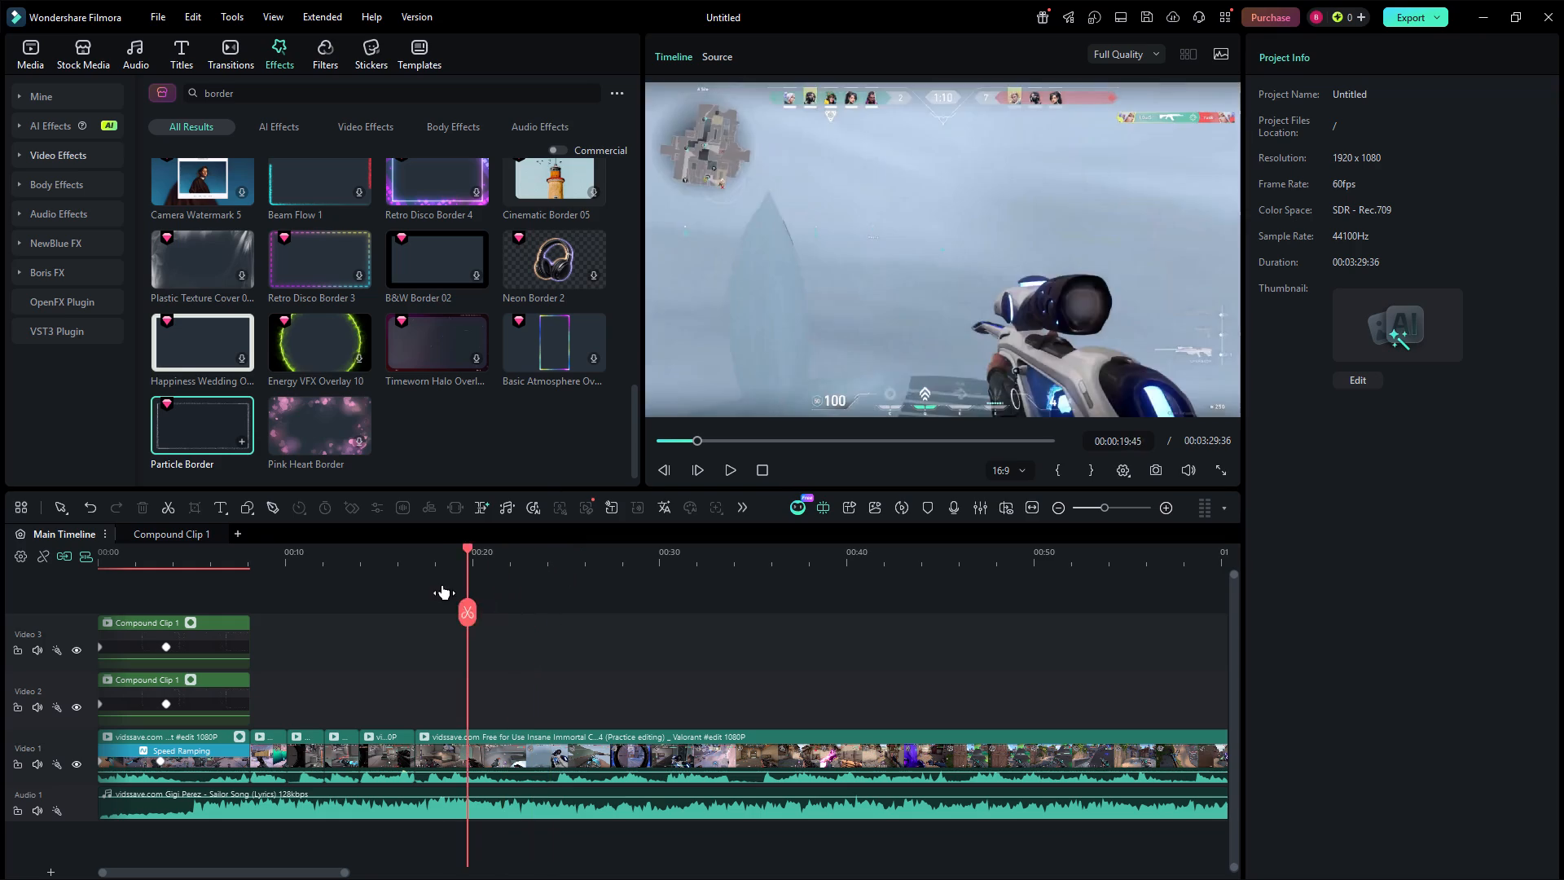
{"action": "left_click_drag", "start_coordinate": [442, 585], "coordinate": [431, 601]}
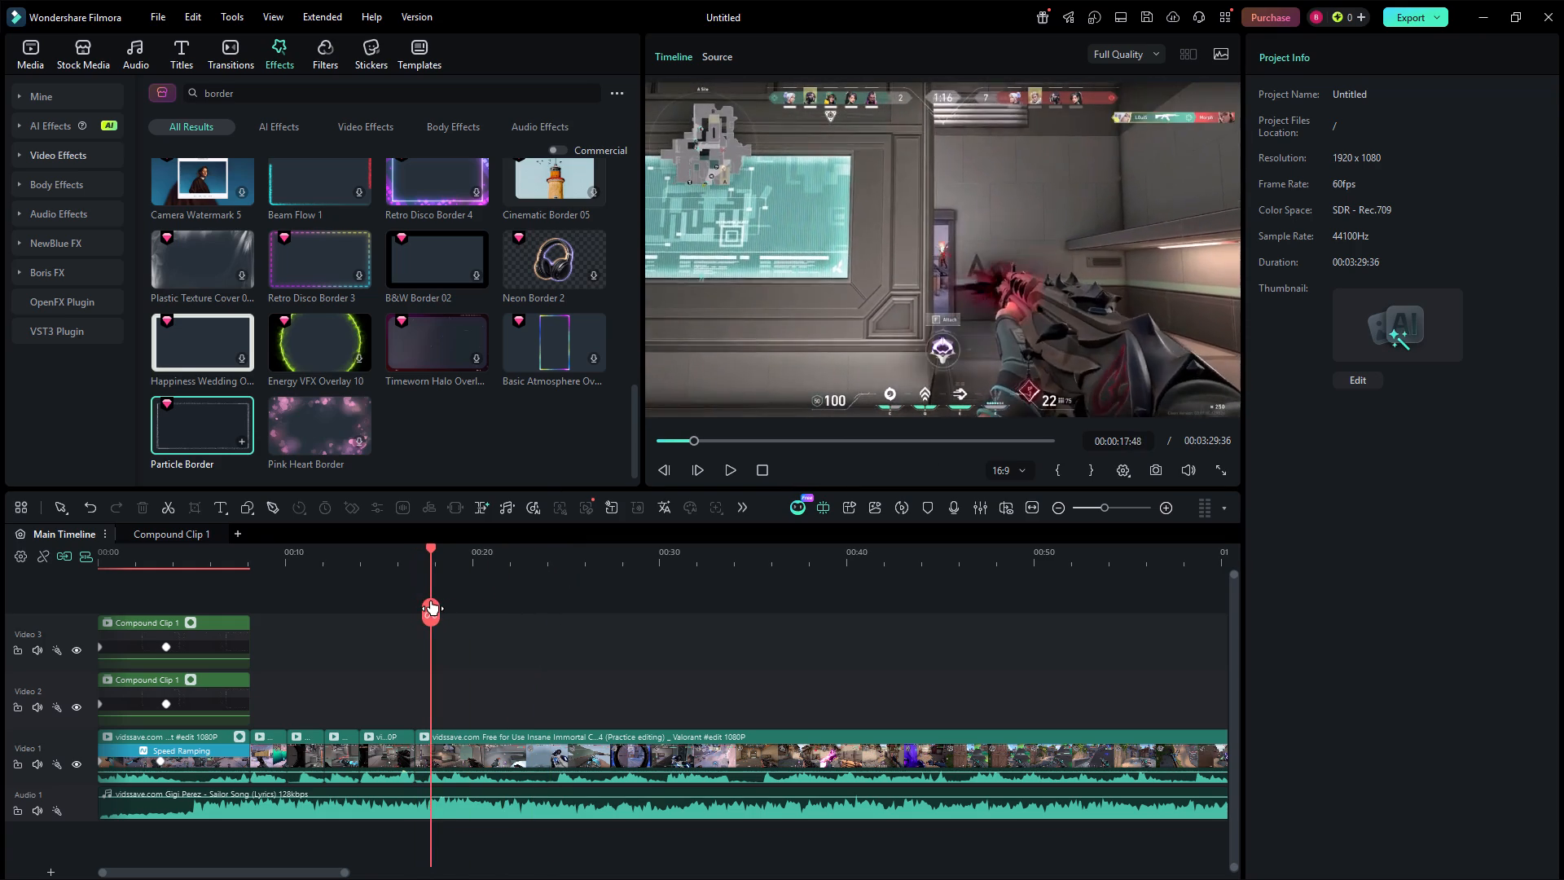
{"action": "left_click_drag", "start_coordinate": [431, 601], "coordinate": [459, 591]}
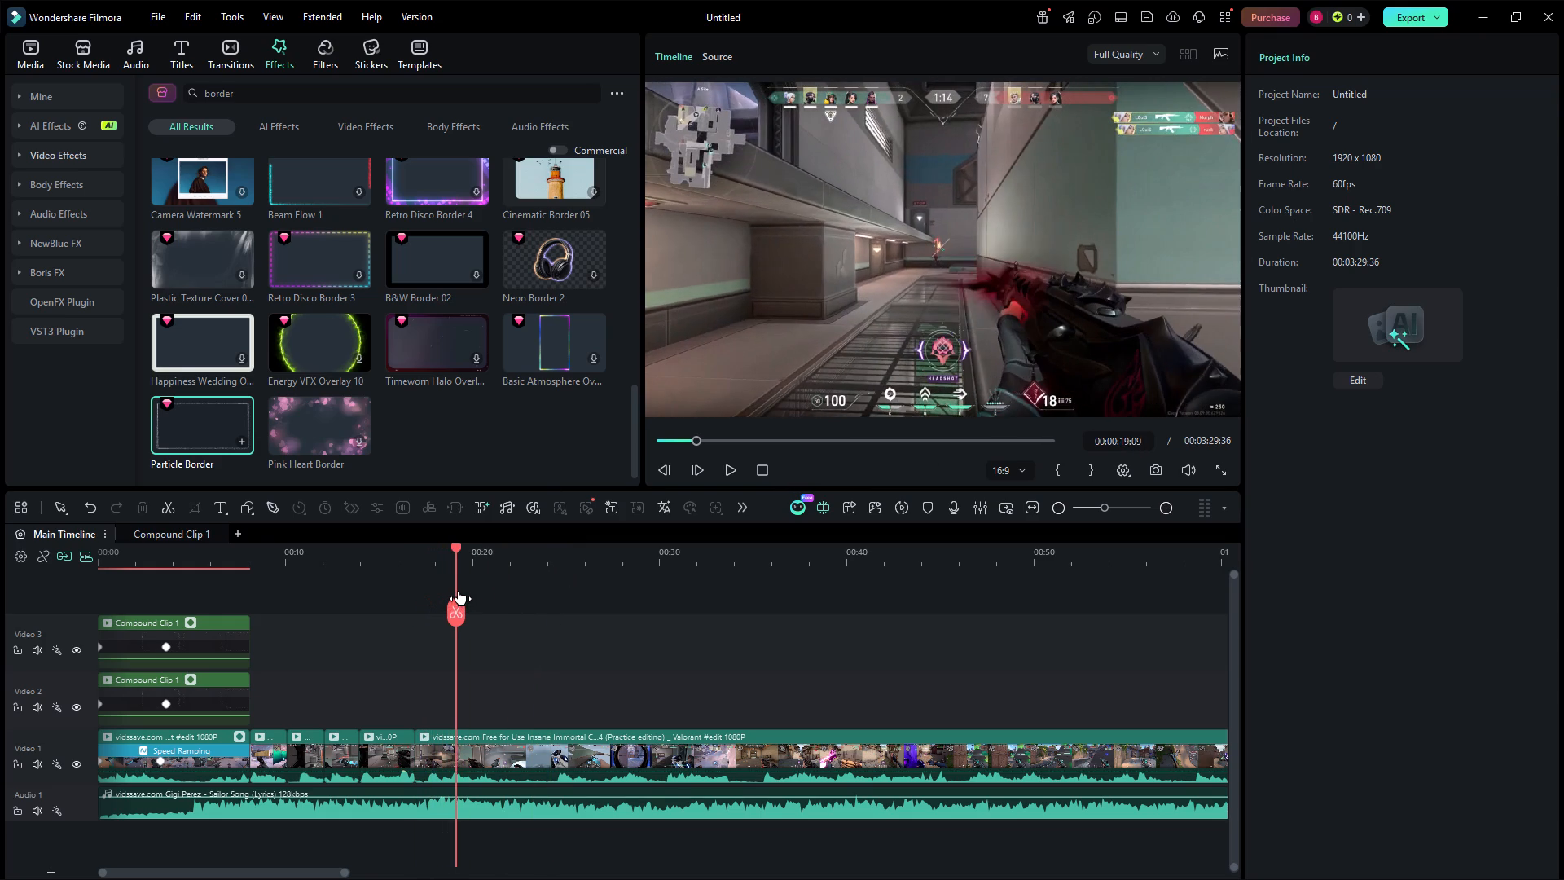
{"action": "left_click_drag", "start_coordinate": [459, 591], "coordinate": [464, 589]}
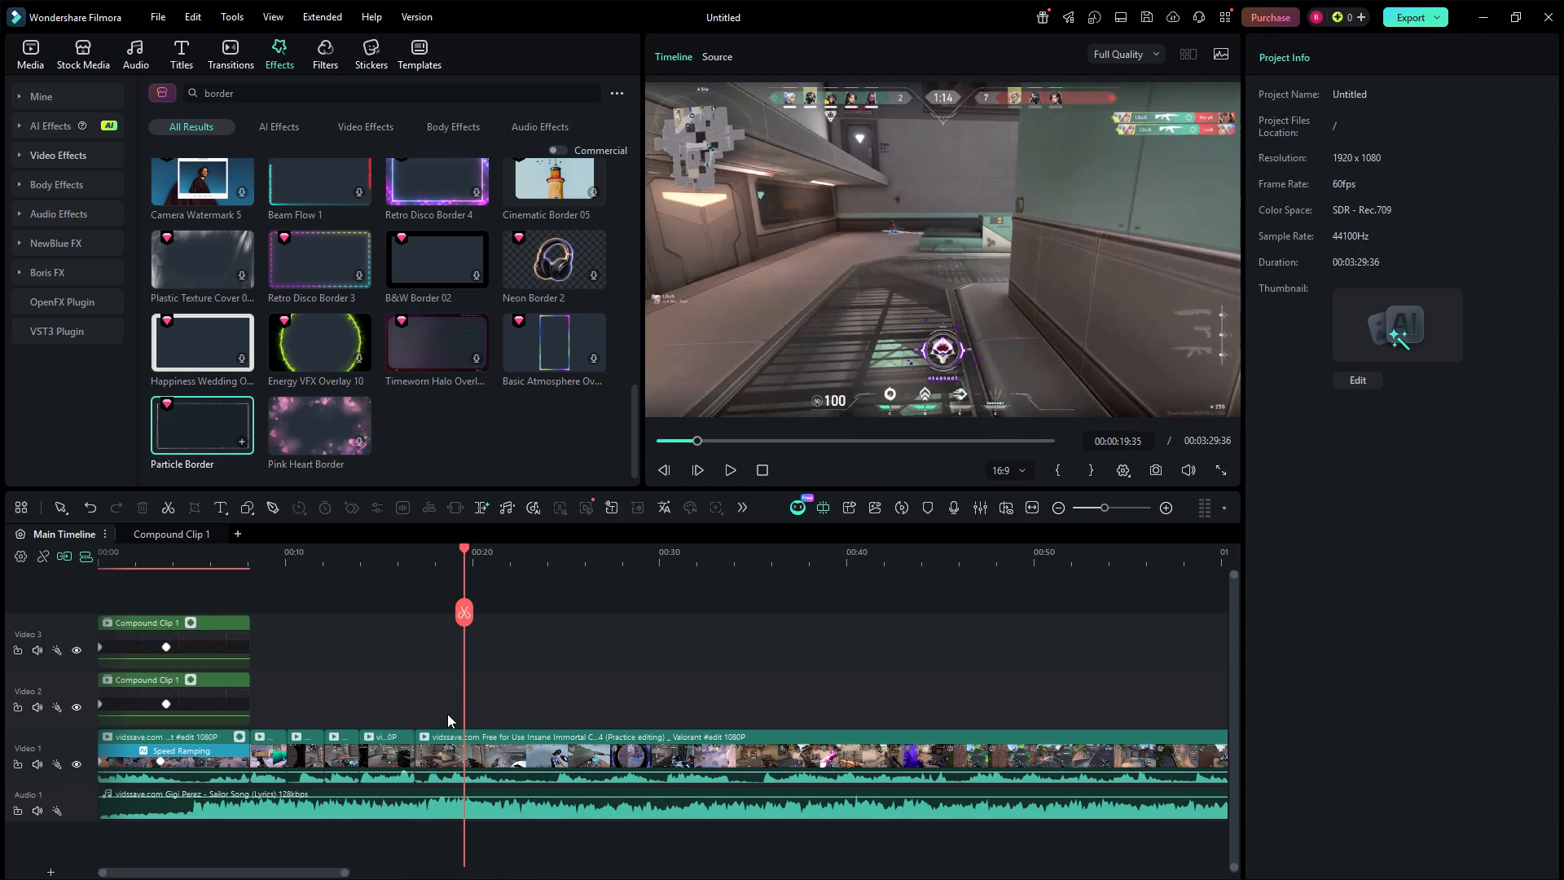
{"action": "left_click", "coordinate": [446, 738]}
{"action": "left_click", "coordinate": [457, 605]}
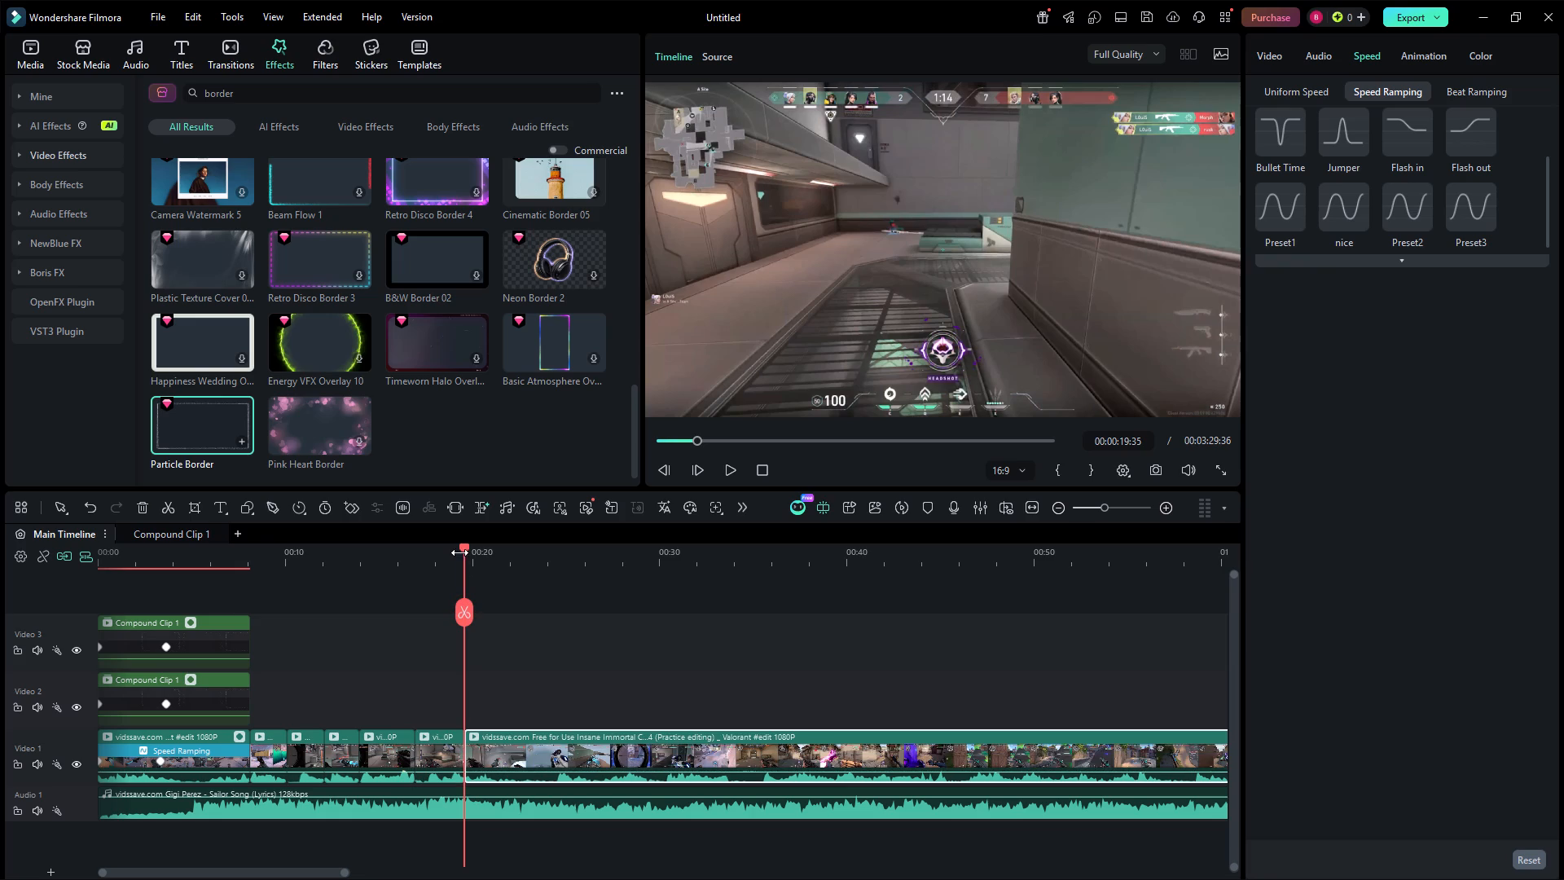
Trim the start of the remaining gameplay clip on the Video 1 track up to 00:00:24:22, leaving no gap.
{"action": "left_click_drag", "start_coordinate": [464, 557], "coordinate": [495, 555]}
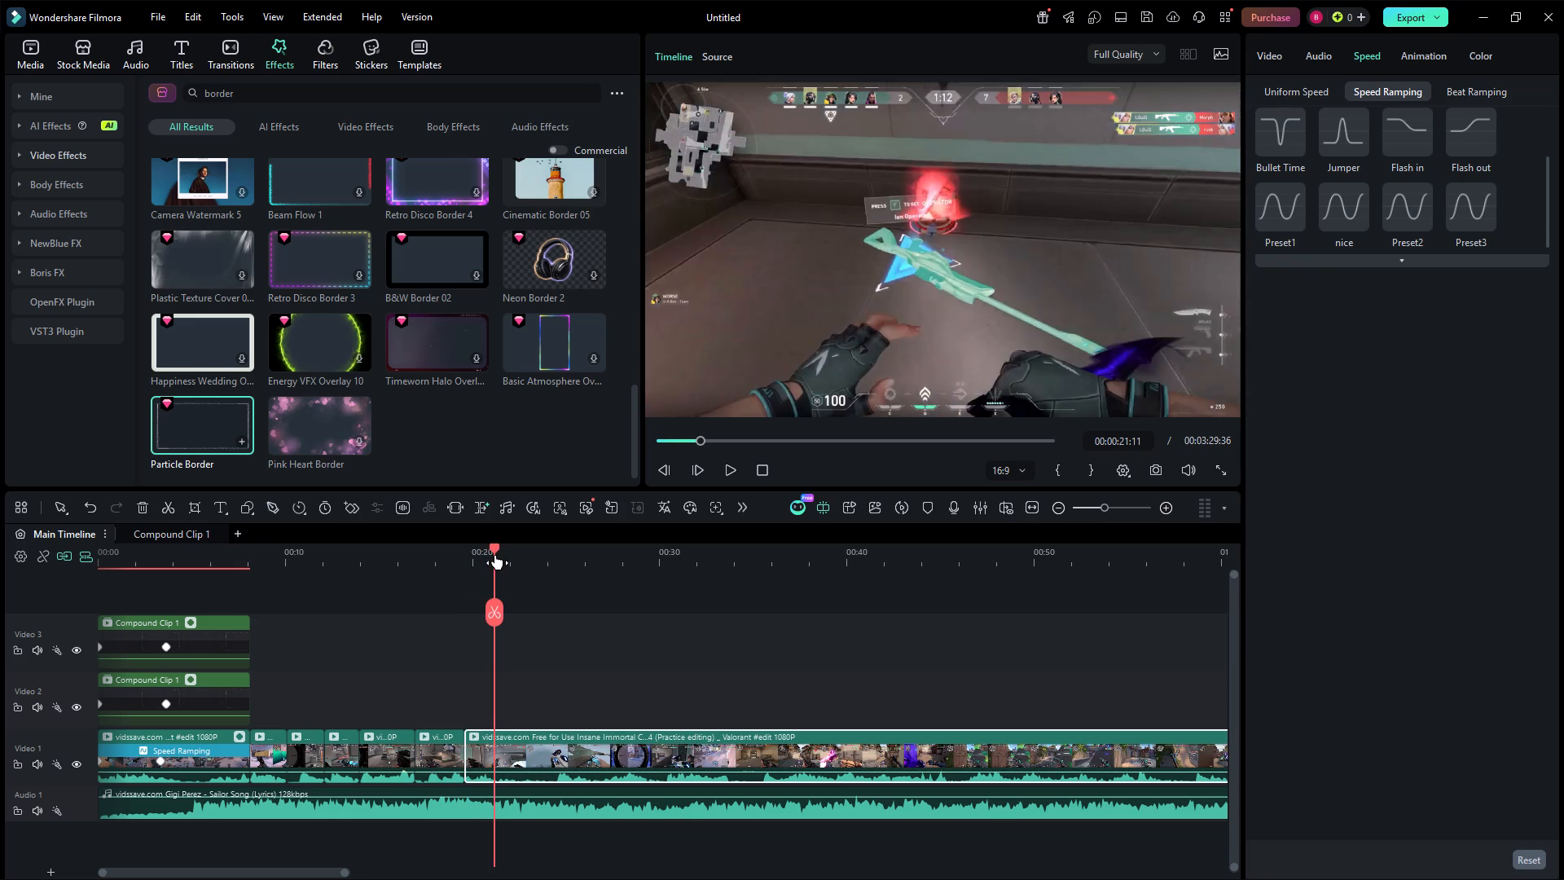
{"action": "left_click_drag", "start_coordinate": [495, 555], "coordinate": [501, 555]}
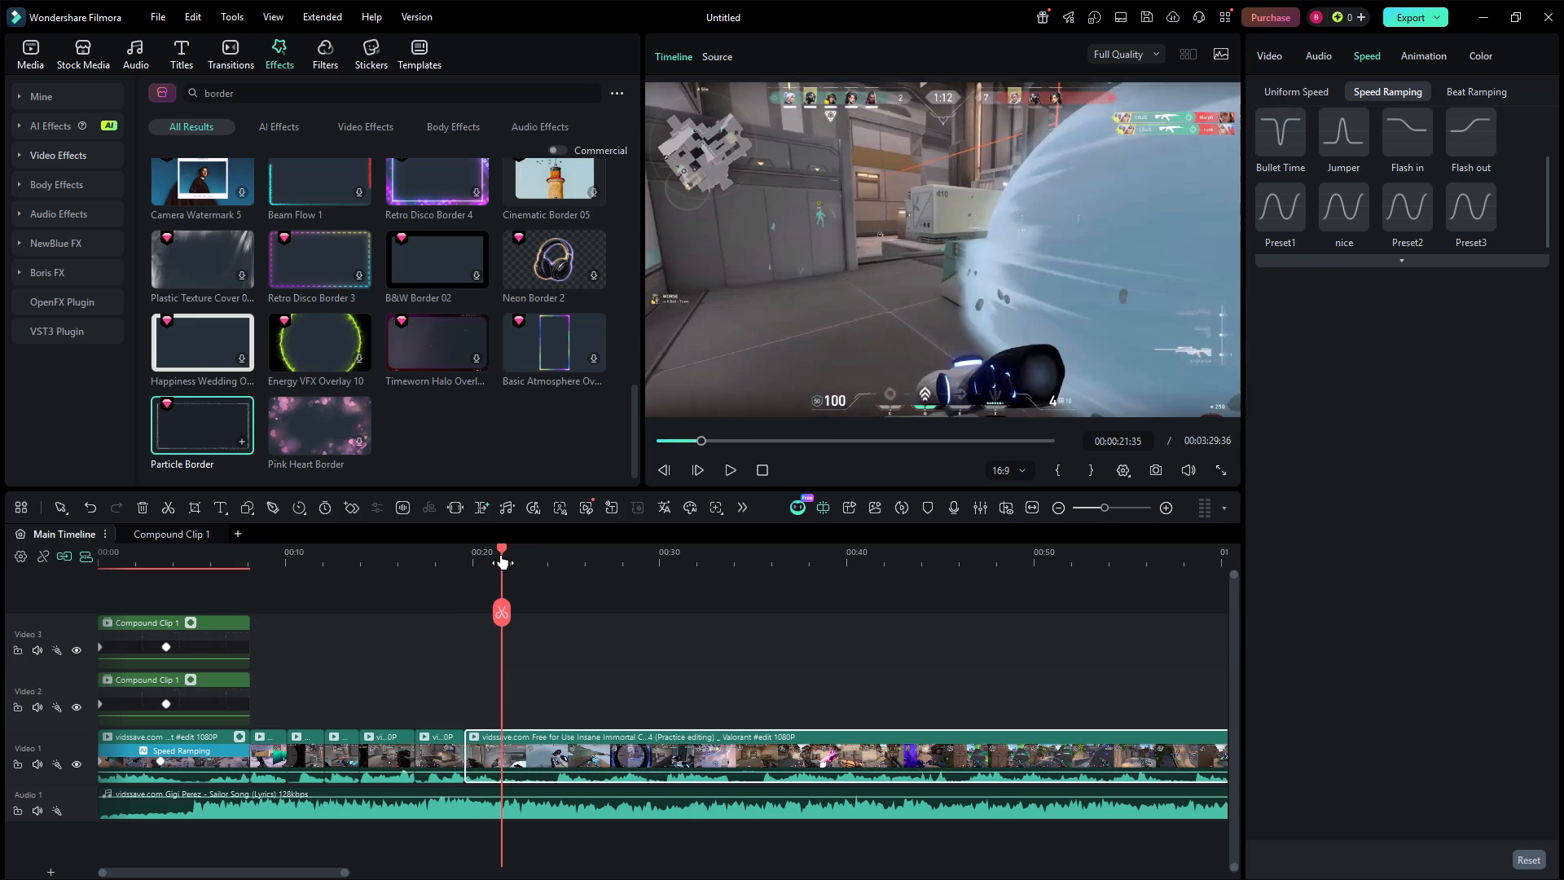
{"action": "left_click_drag", "start_coordinate": [501, 555], "coordinate": [485, 562]}
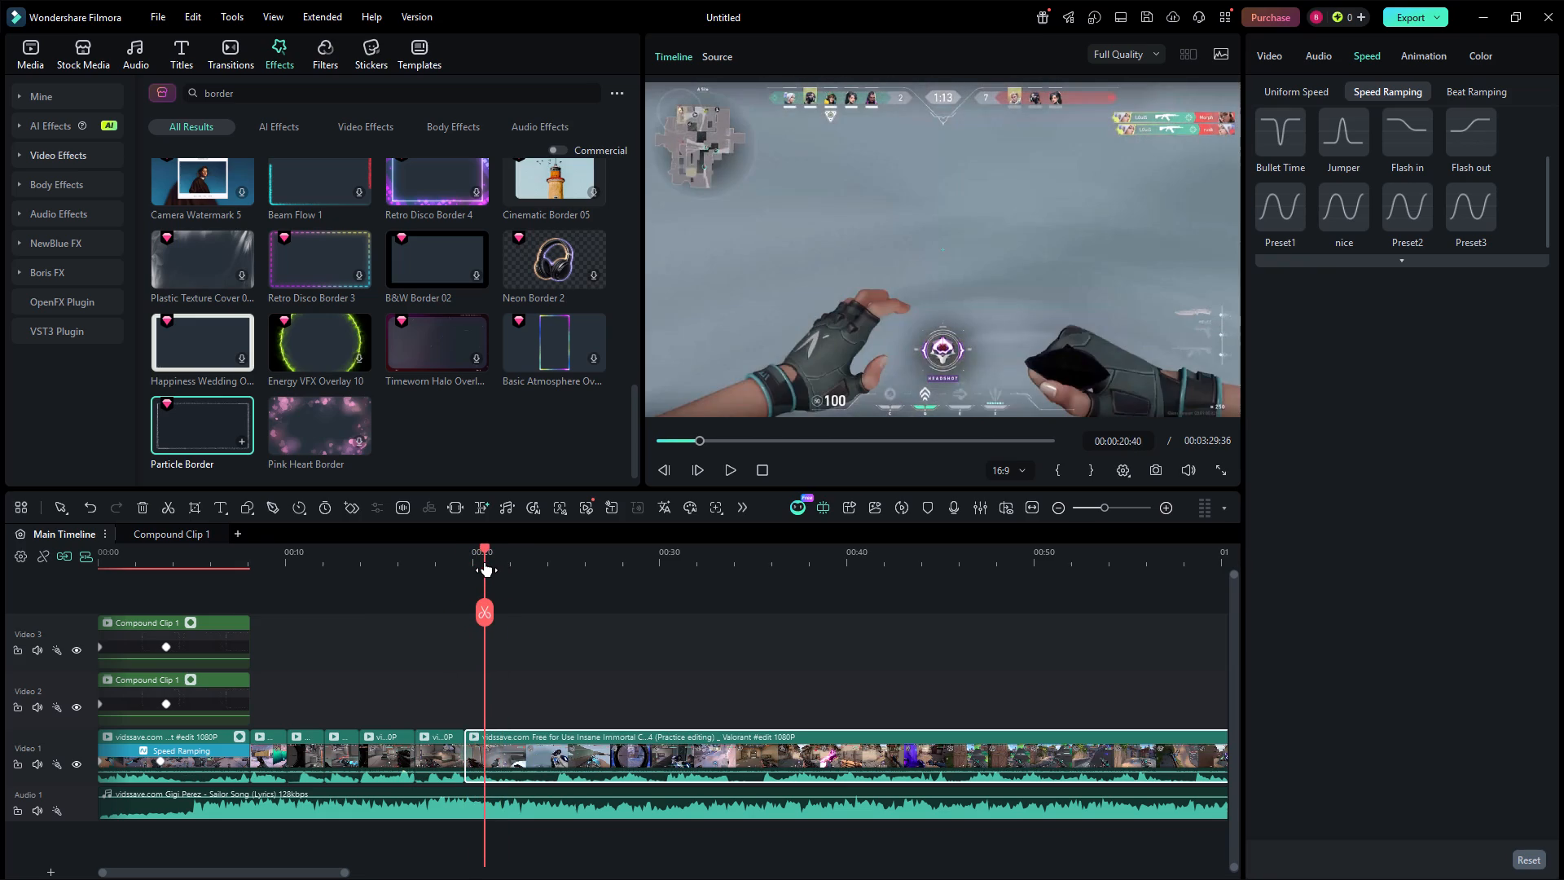
{"action": "left_click_drag", "start_coordinate": [485, 562], "coordinate": [482, 577]}
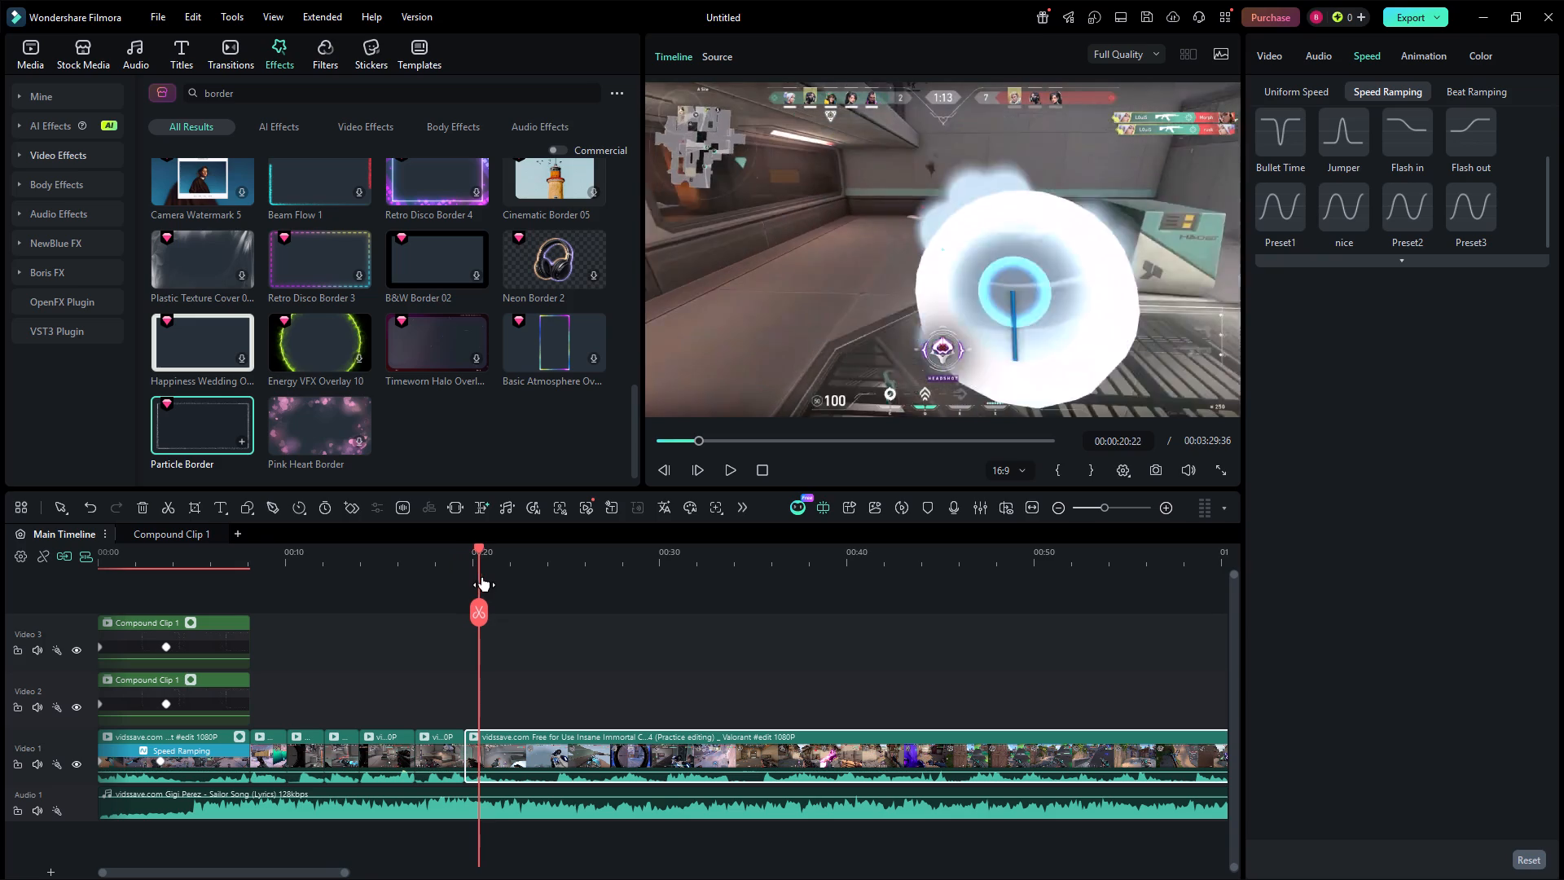
{"action": "left_click_drag", "start_coordinate": [482, 577], "coordinate": [494, 577]}
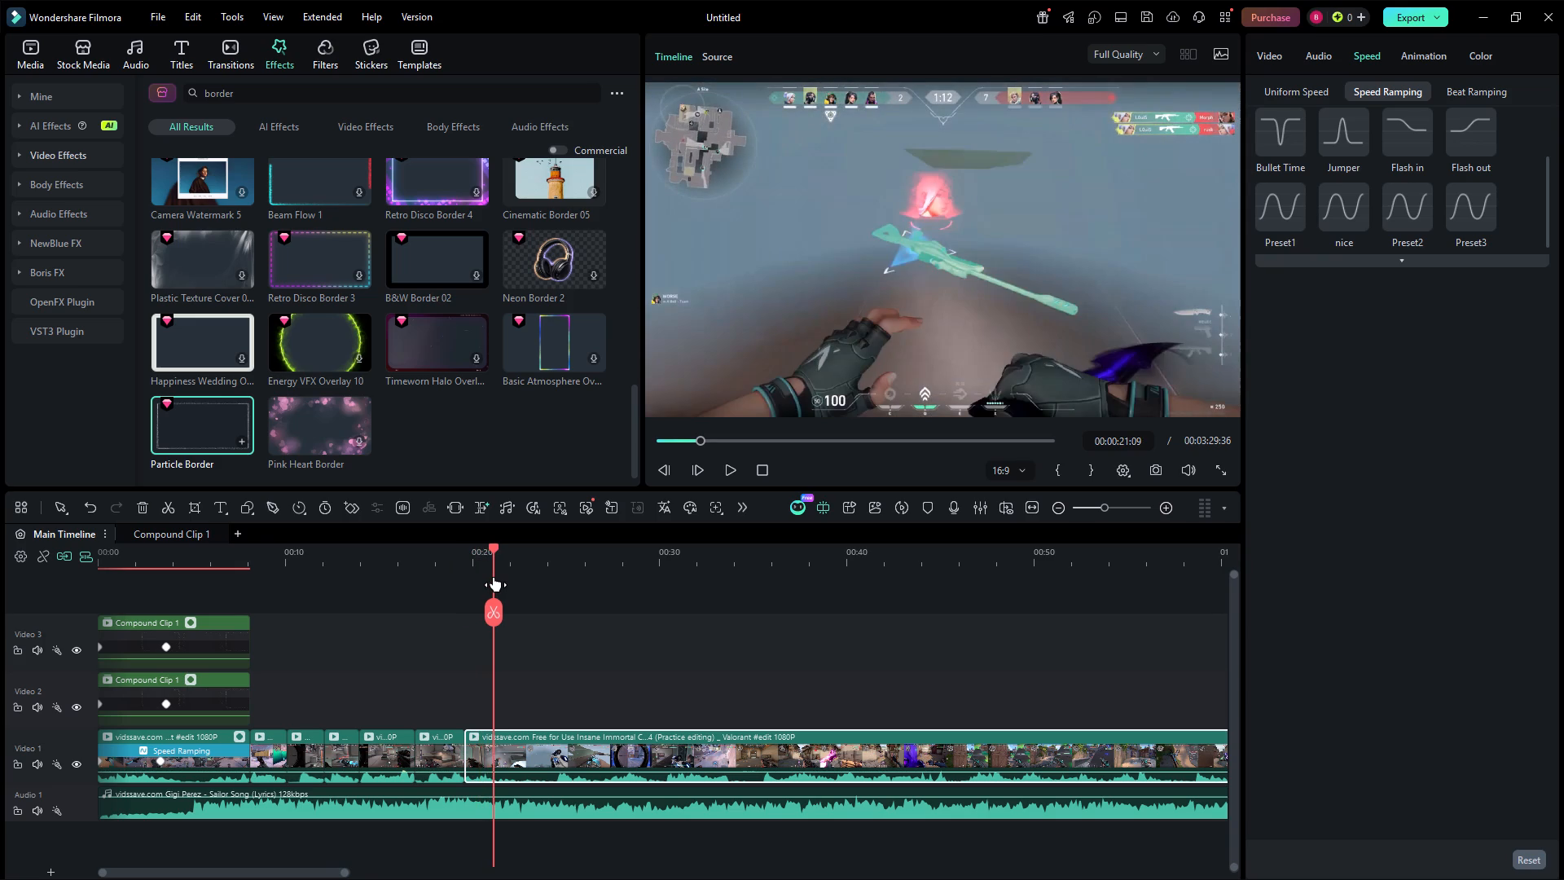
{"action": "left_click_drag", "start_coordinate": [494, 577], "coordinate": [511, 583]}
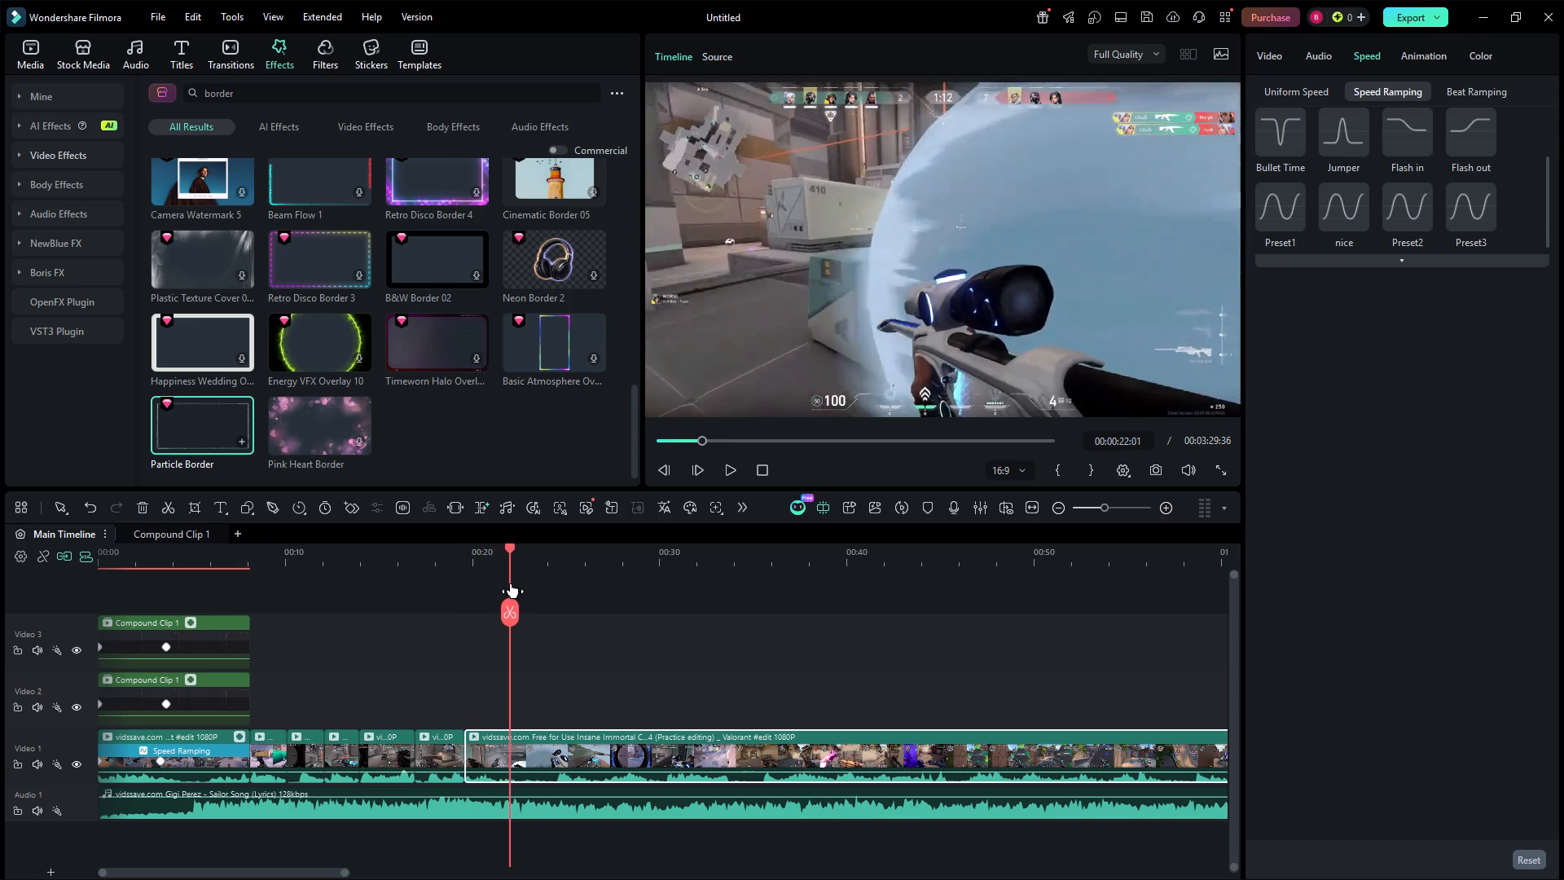
{"action": "left_click_drag", "start_coordinate": [511, 583], "coordinate": [525, 580]}
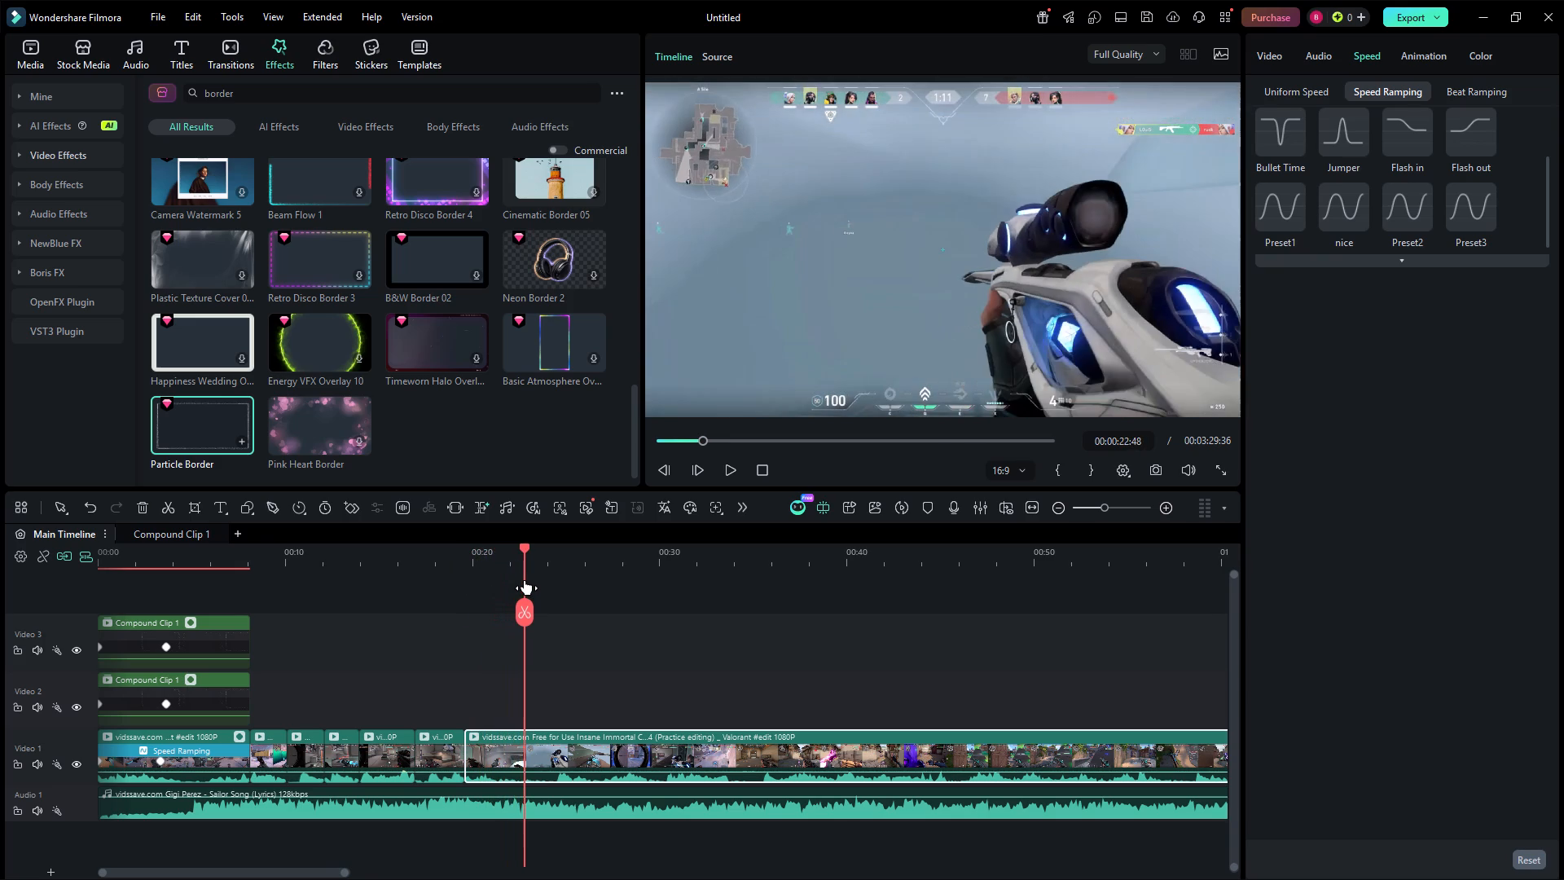
{"action": "left_click_drag", "start_coordinate": [525, 580], "coordinate": [562, 570]}
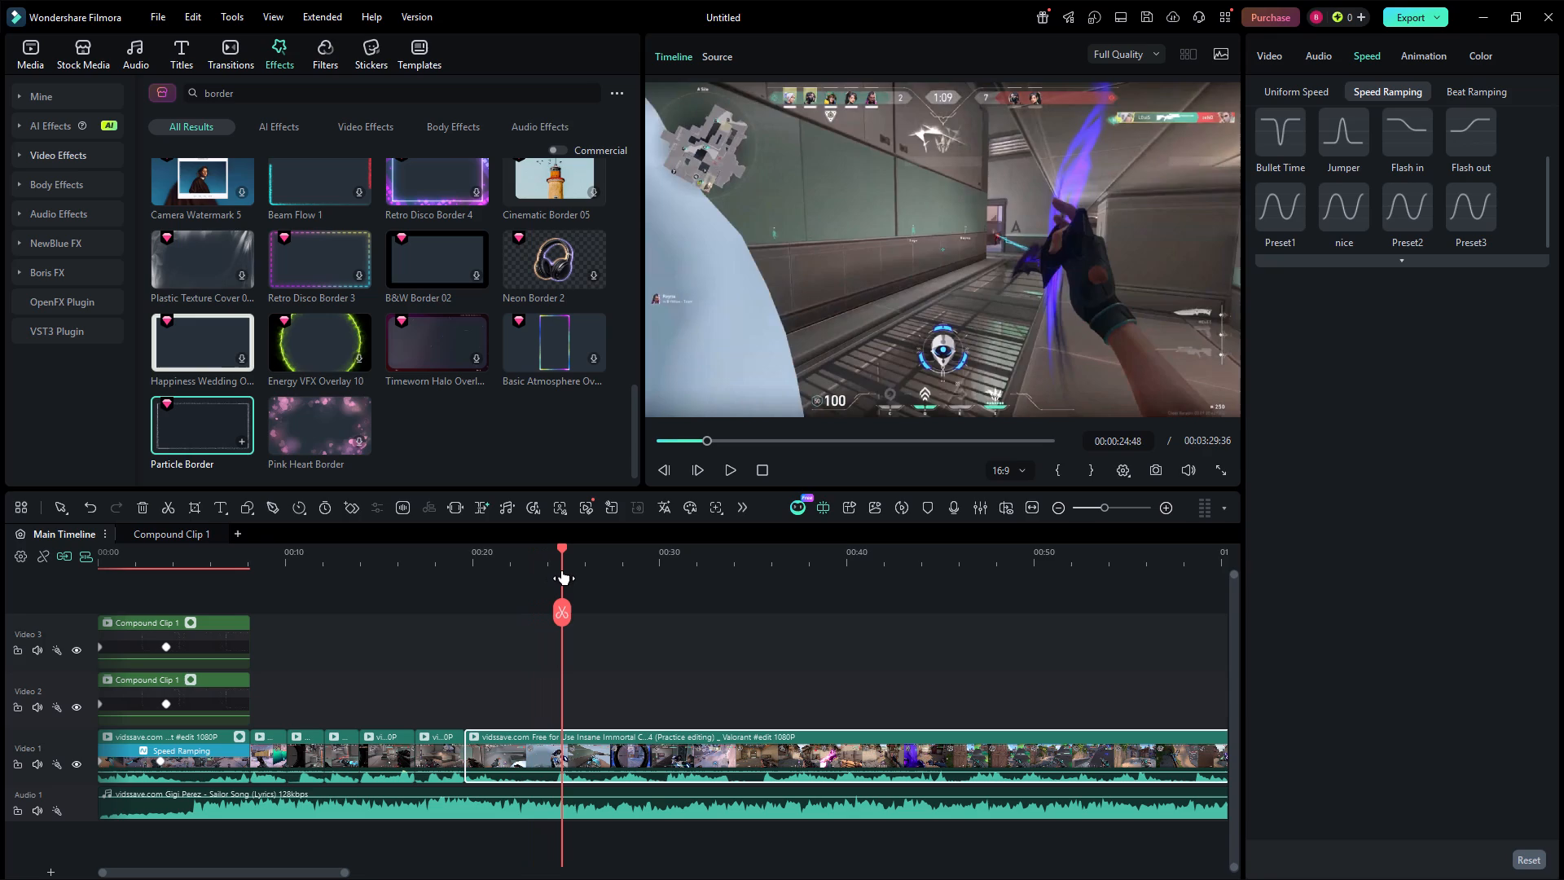
{"action": "left_click_drag", "start_coordinate": [562, 570], "coordinate": [558, 572]}
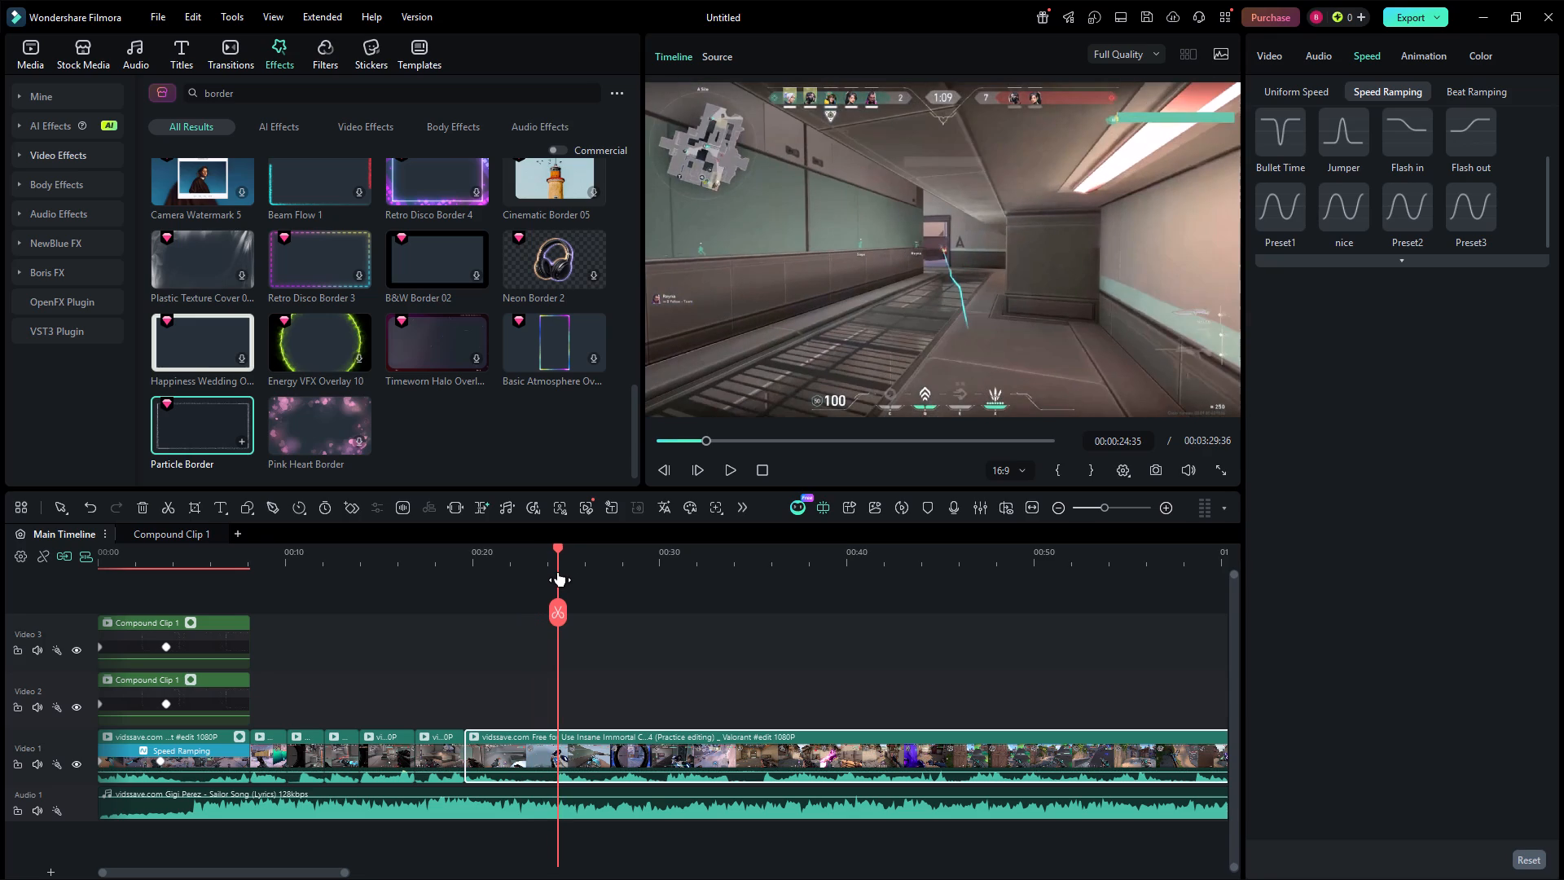
{"action": "left_click", "coordinate": [558, 572]}
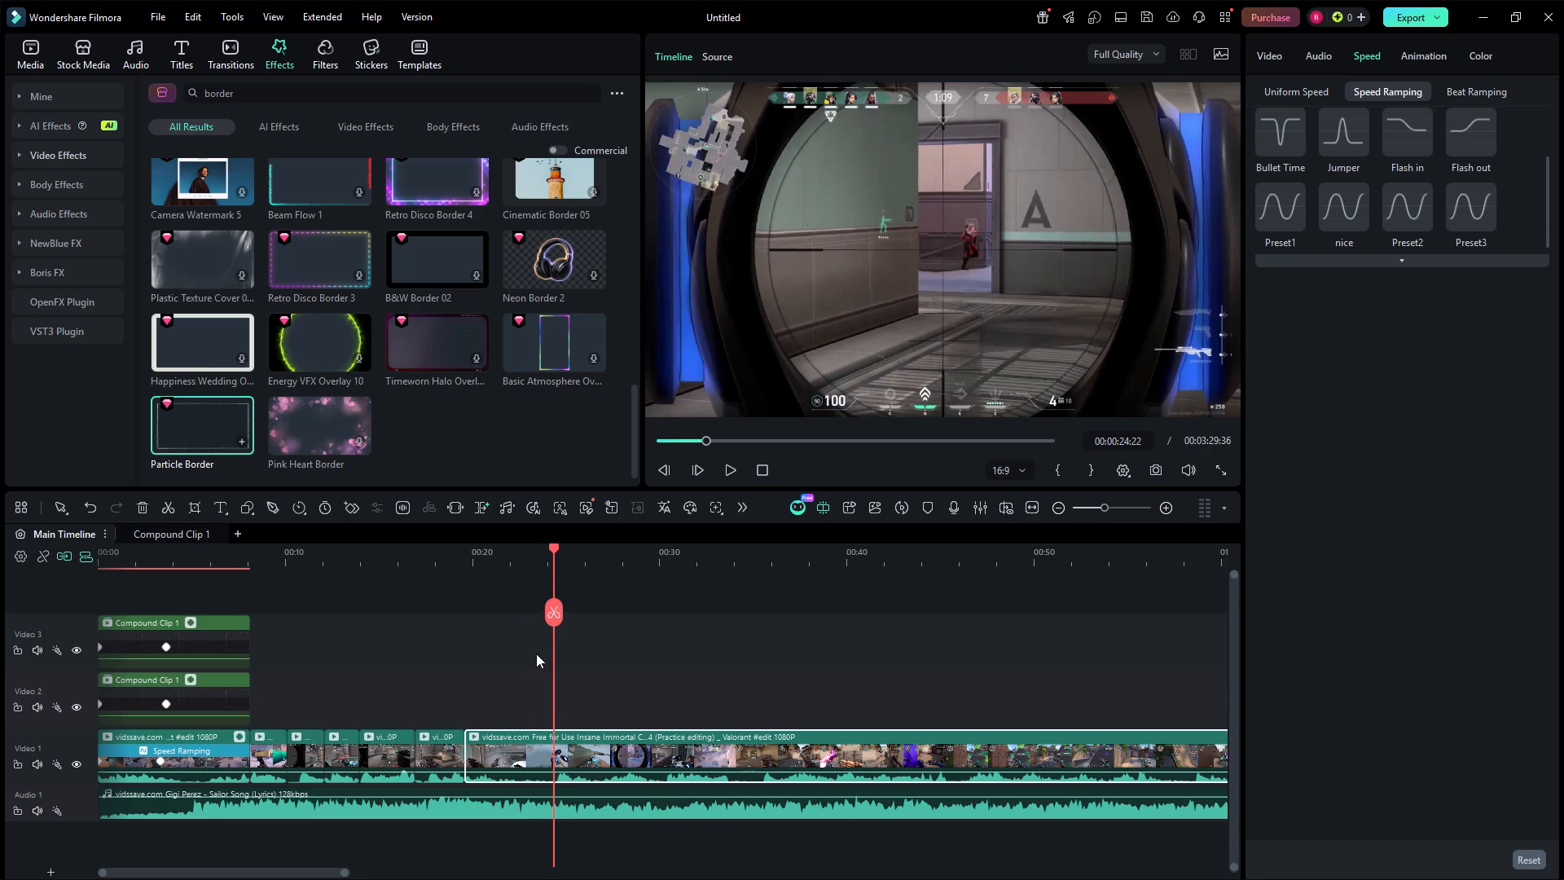
{"action": "left_click", "coordinate": [560, 609]}
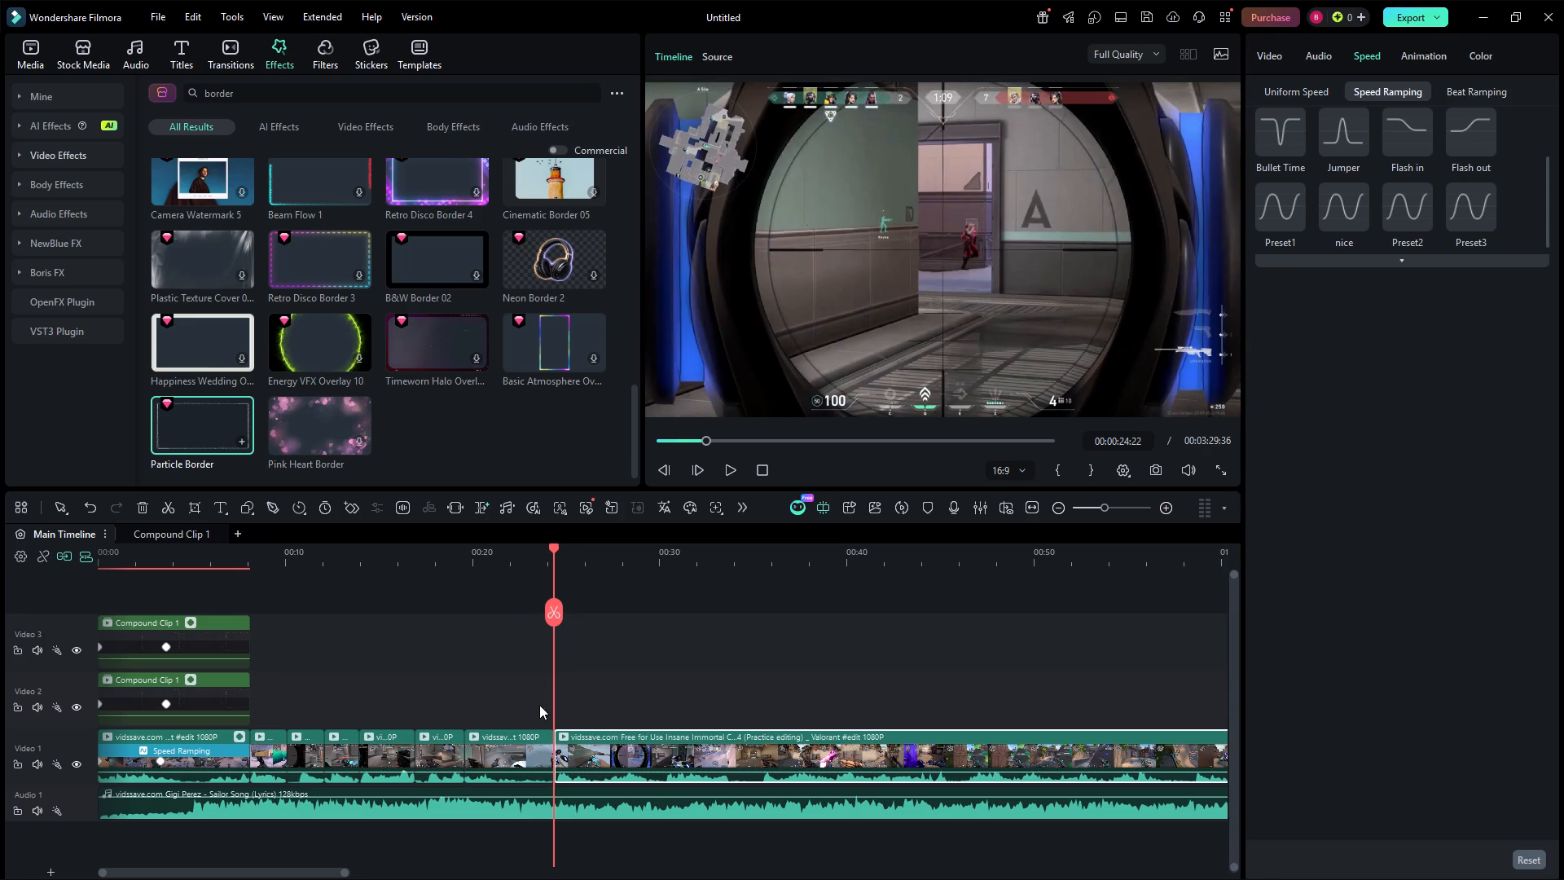
{"action": "left_click", "coordinate": [530, 741]}
{"action": "right_click", "coordinate": [530, 741]}
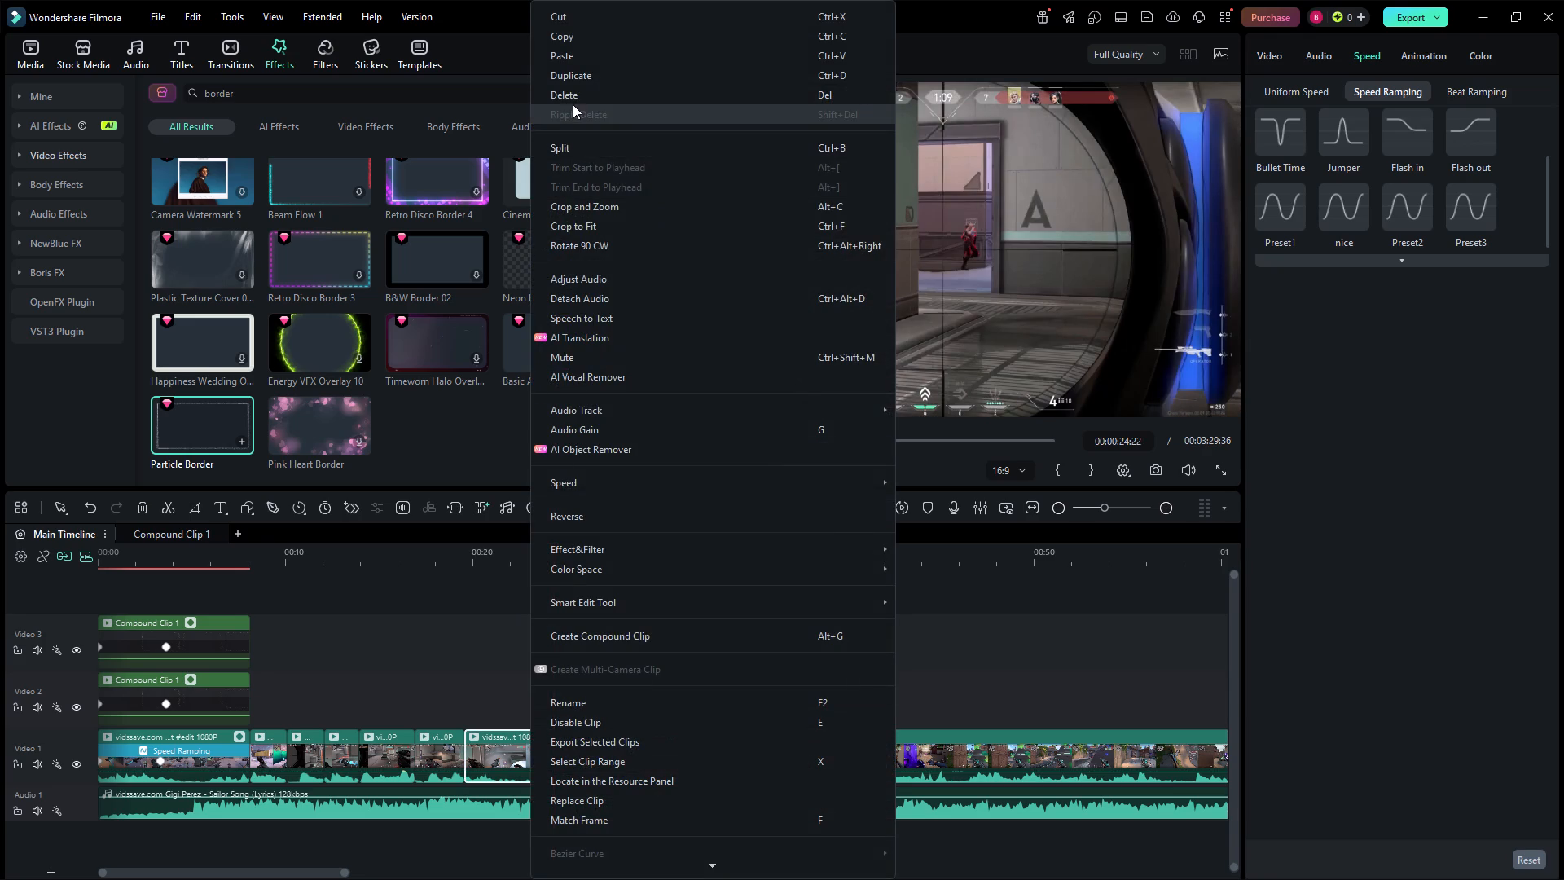
{"action": "left_click", "coordinate": [576, 99]}
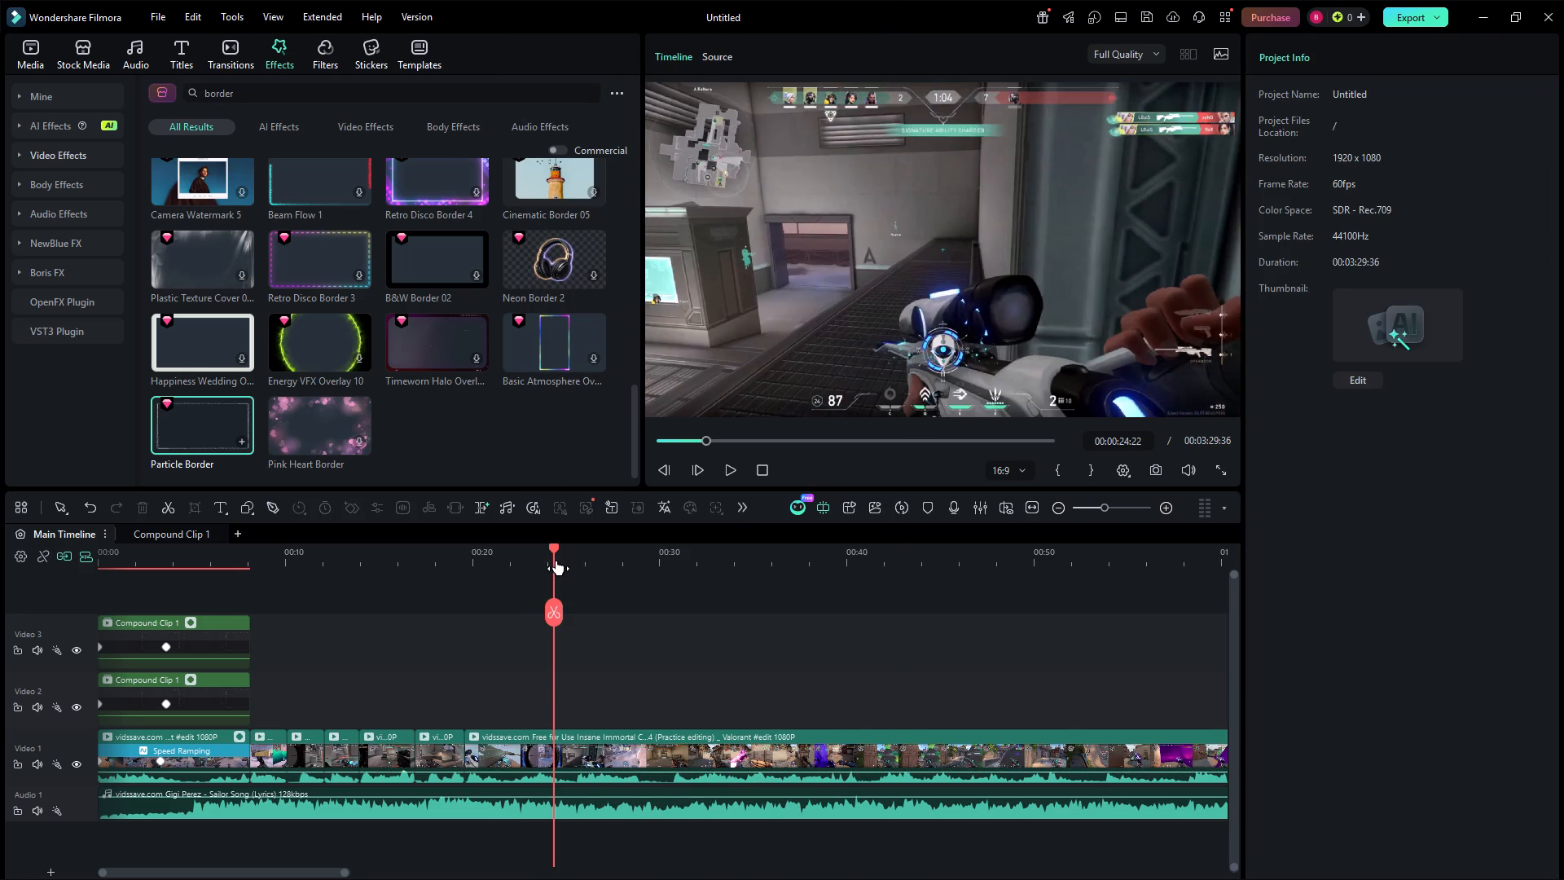
Split only the trimmed gameplay clip on the Video 1 track at 00:00:21:04, keeping the song on Audio 1 uncut.
{"action": "left_click_drag", "start_coordinate": [556, 561], "coordinate": [471, 596]}
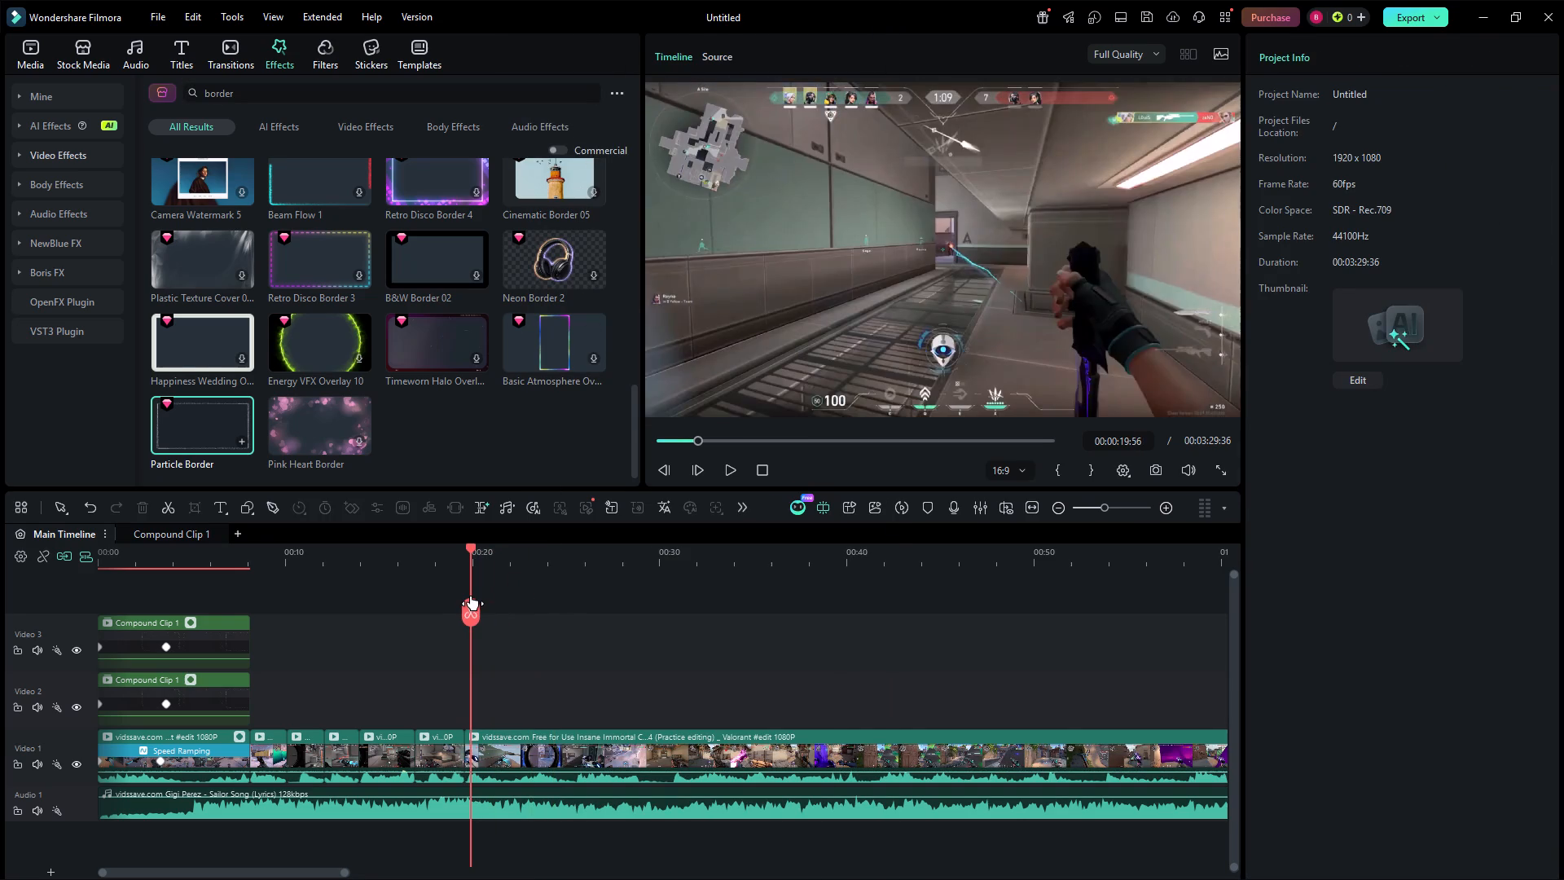
{"action": "left_click_drag", "start_coordinate": [471, 596], "coordinate": [490, 590]}
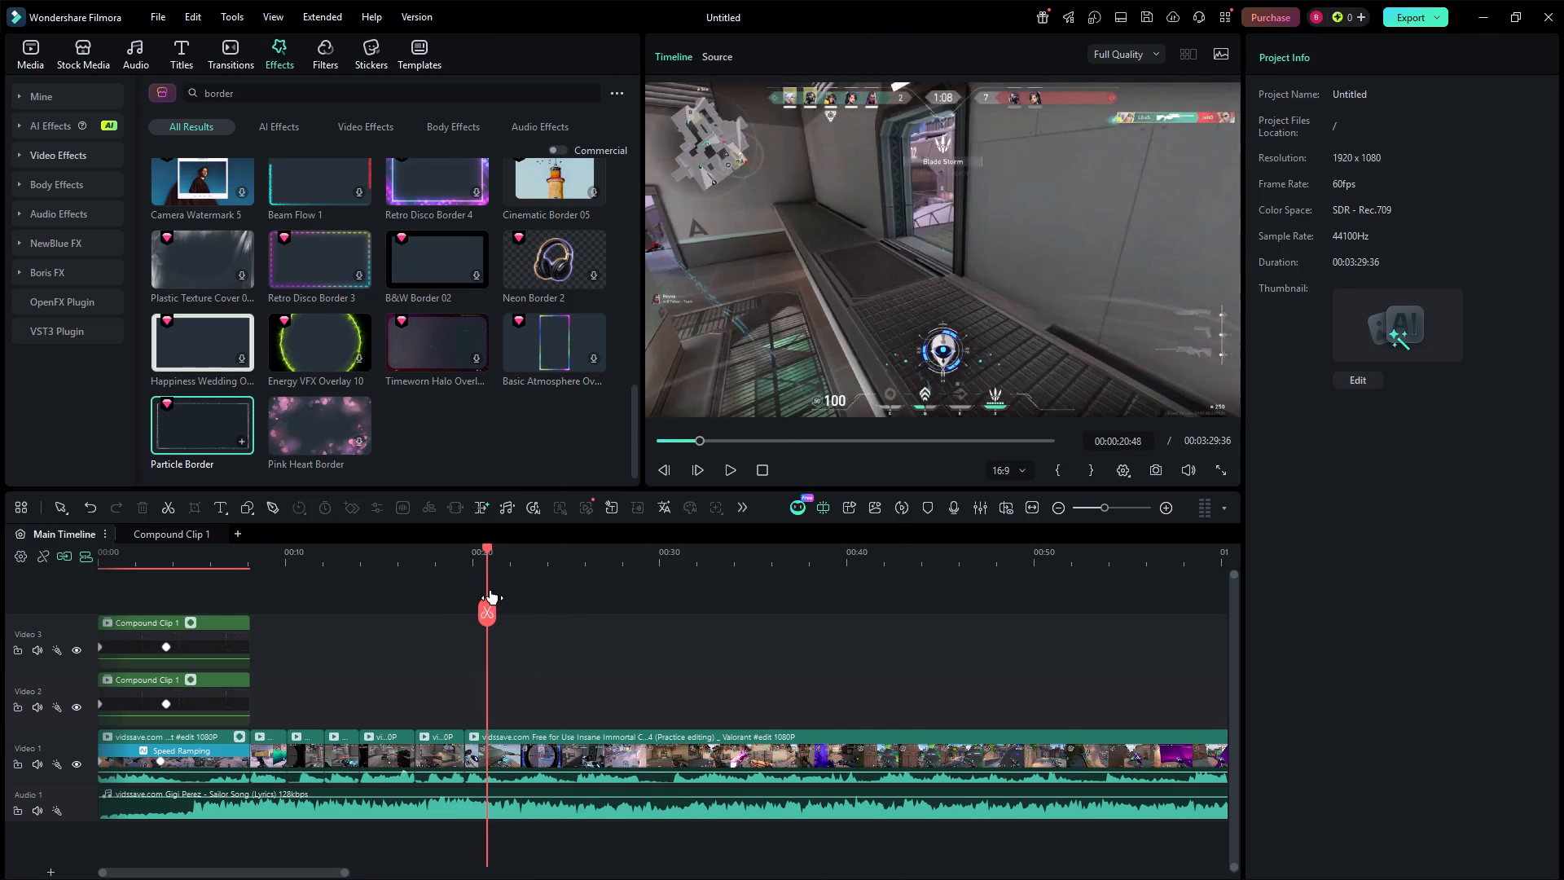
{"action": "left_click_drag", "start_coordinate": [490, 590], "coordinate": [492, 588]}
{"action": "left_click", "coordinate": [490, 613]}
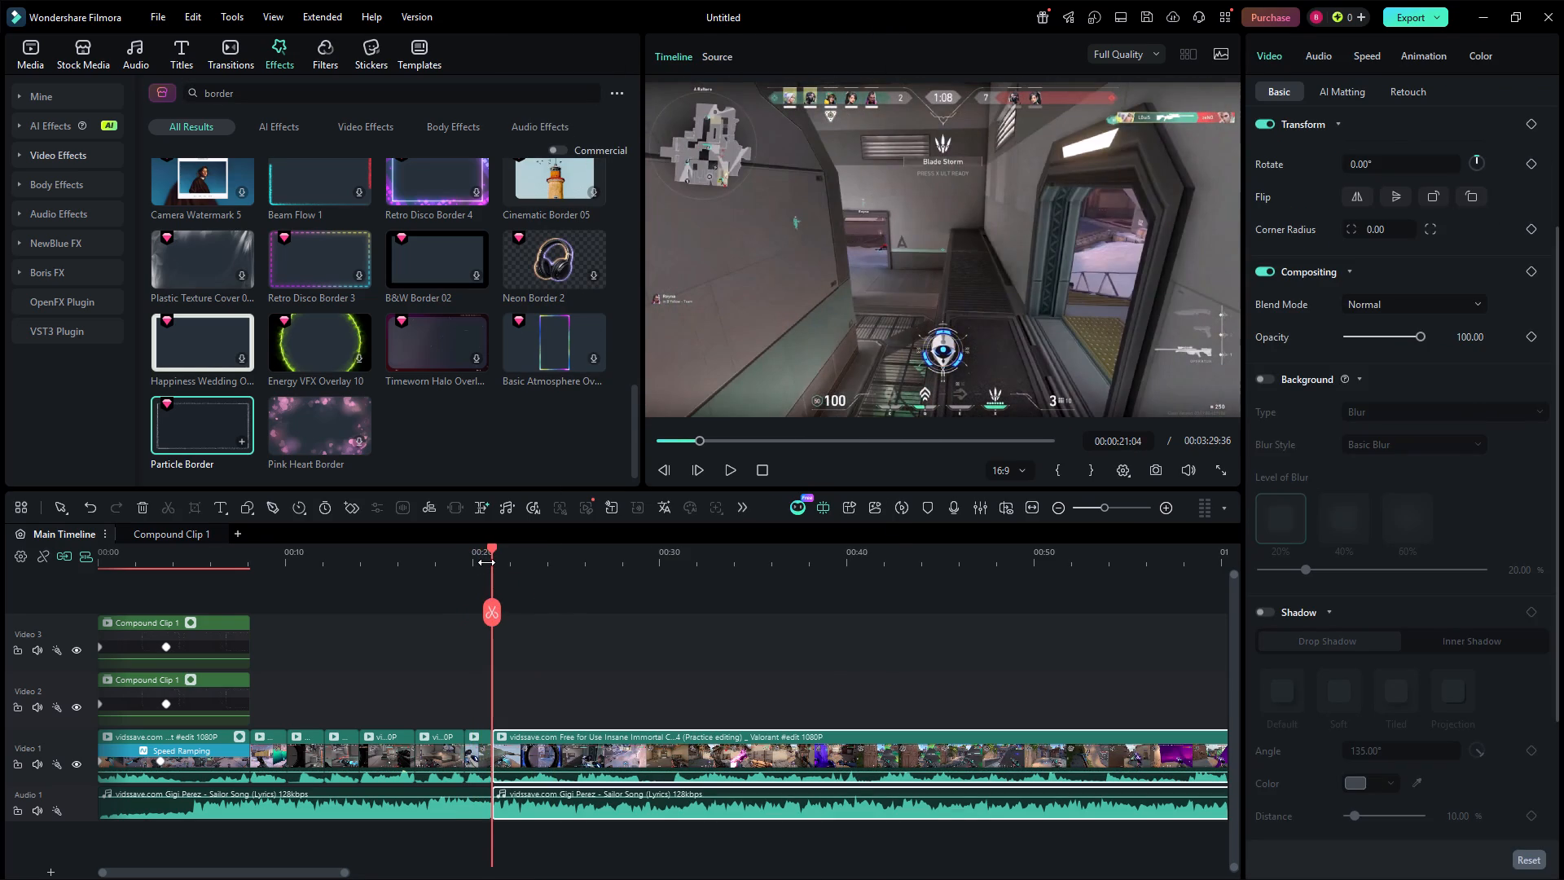
{"action": "left_click", "coordinate": [98, 510]}
{"action": "left_click", "coordinate": [531, 740]}
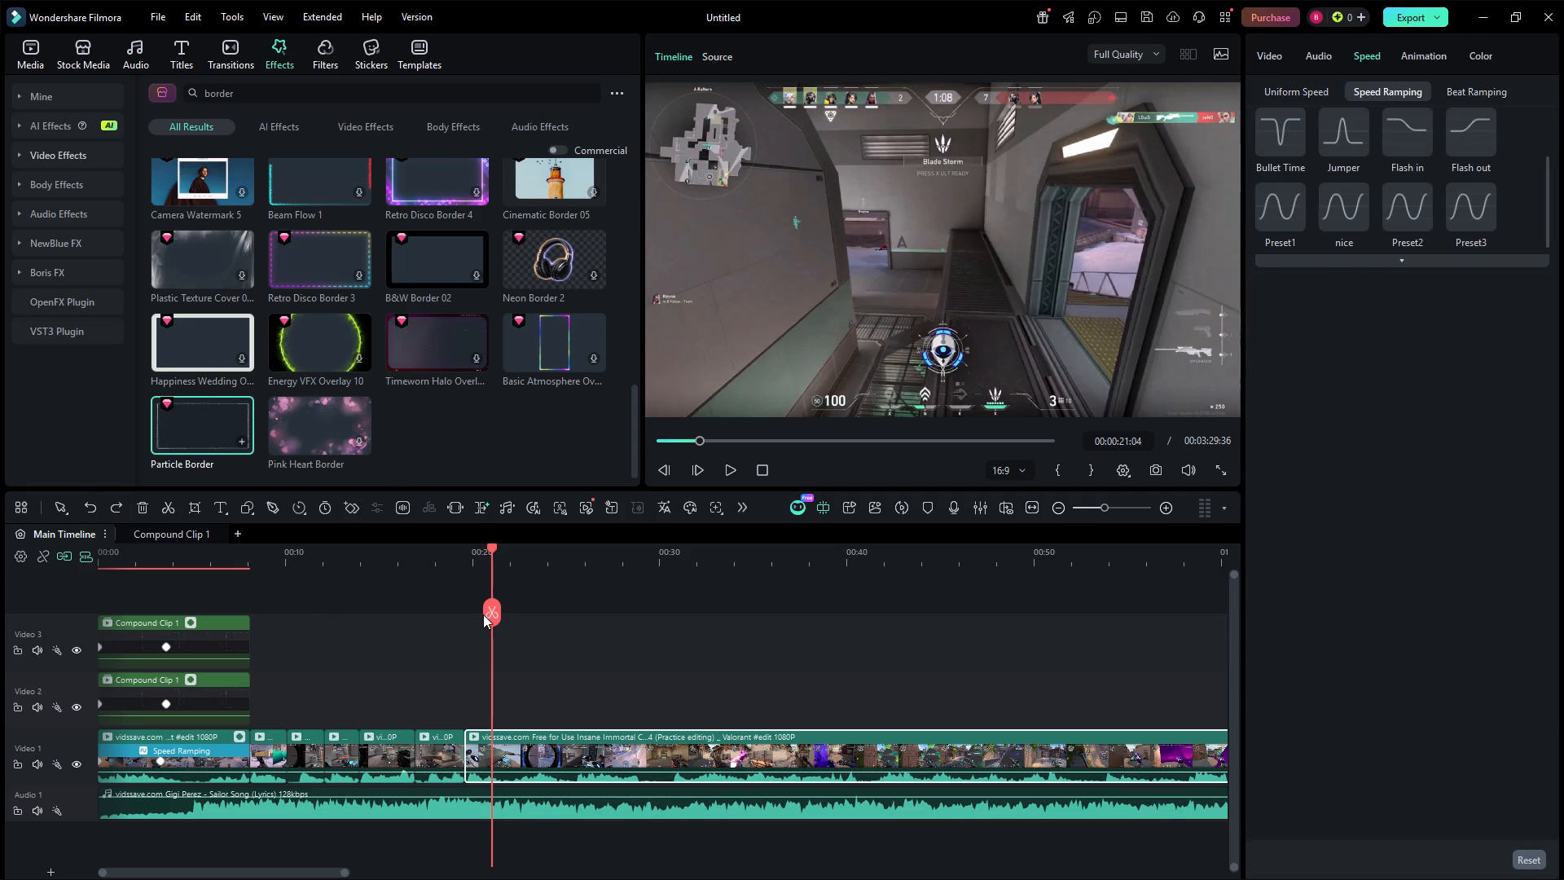
{"action": "left_click", "coordinate": [483, 614]}
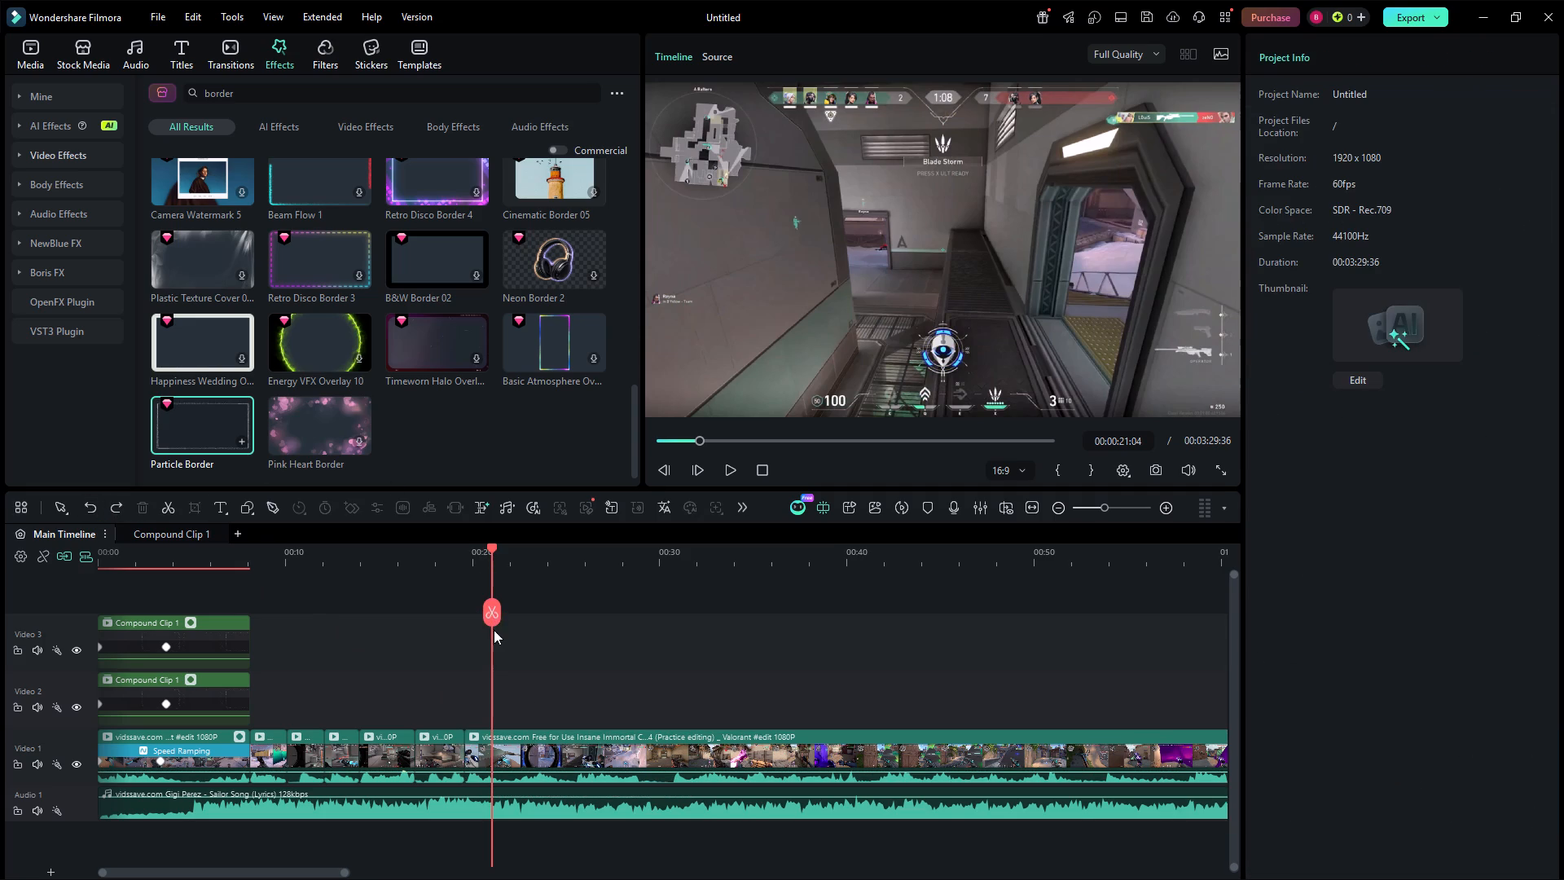
{"action": "left_click", "coordinate": [516, 750]}
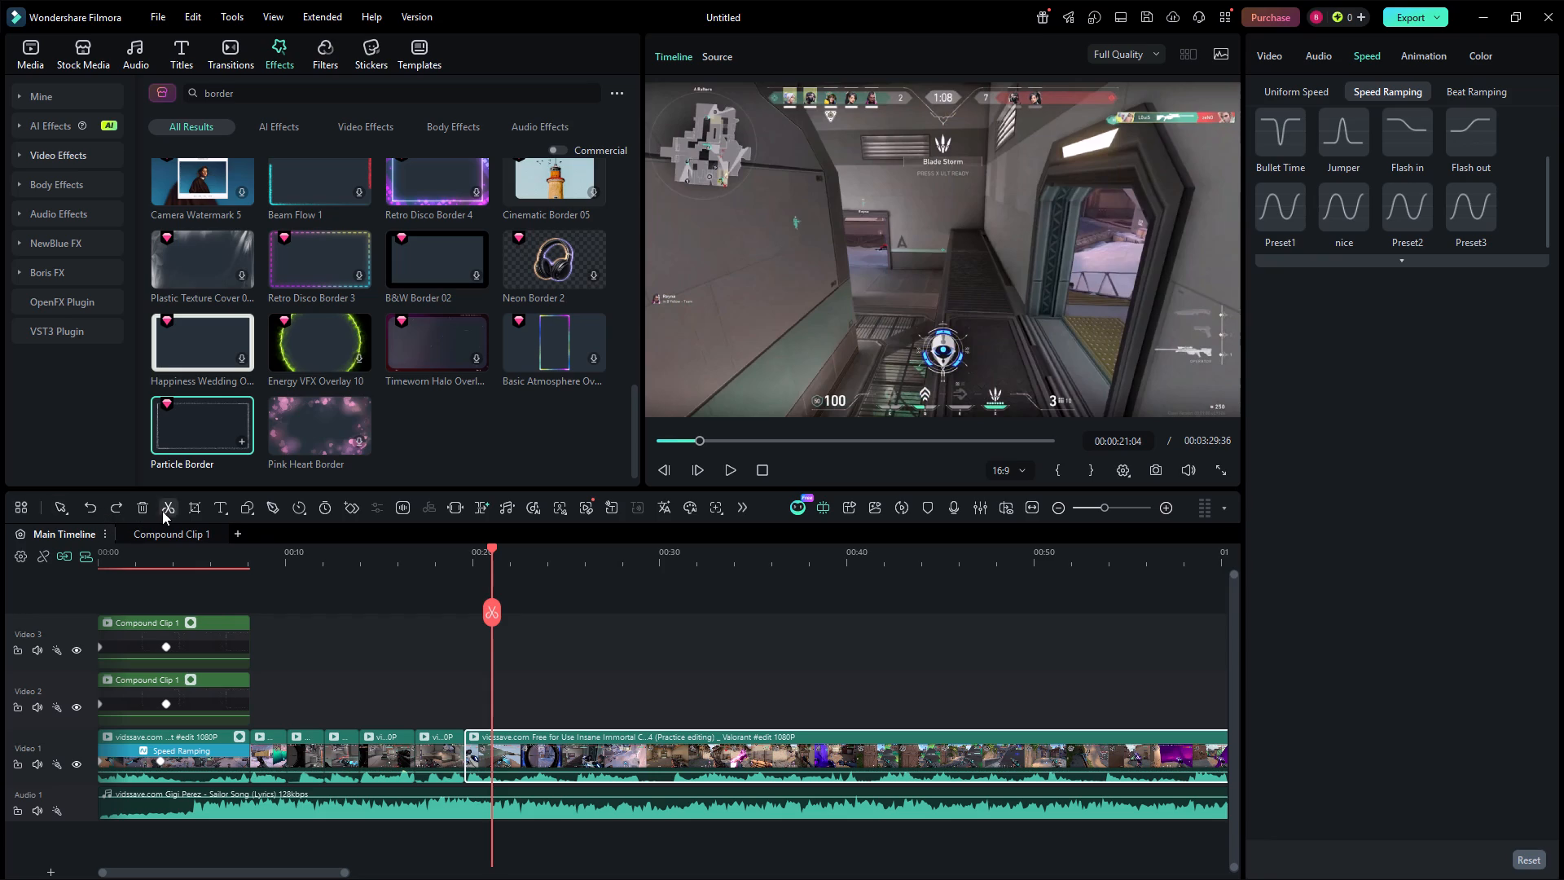
{"action": "left_click", "coordinate": [486, 612]}
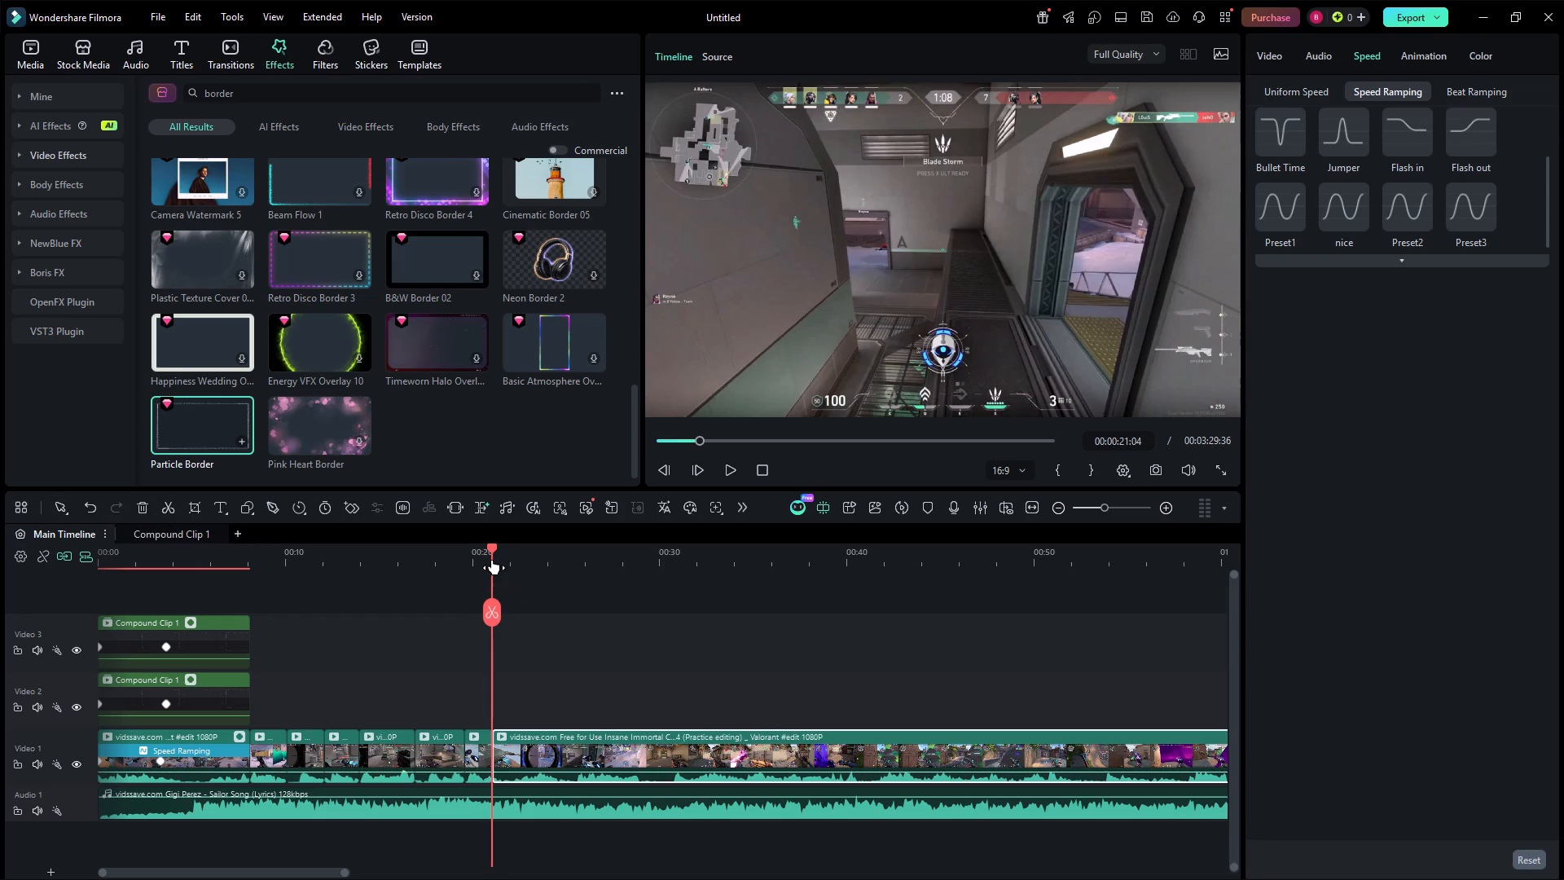
Trim the start of the remaining gameplay clip on the Video 1 track up to 00:00:22:51, leaving no gap.
{"action": "left_click_drag", "start_coordinate": [492, 560], "coordinate": [520, 555]}
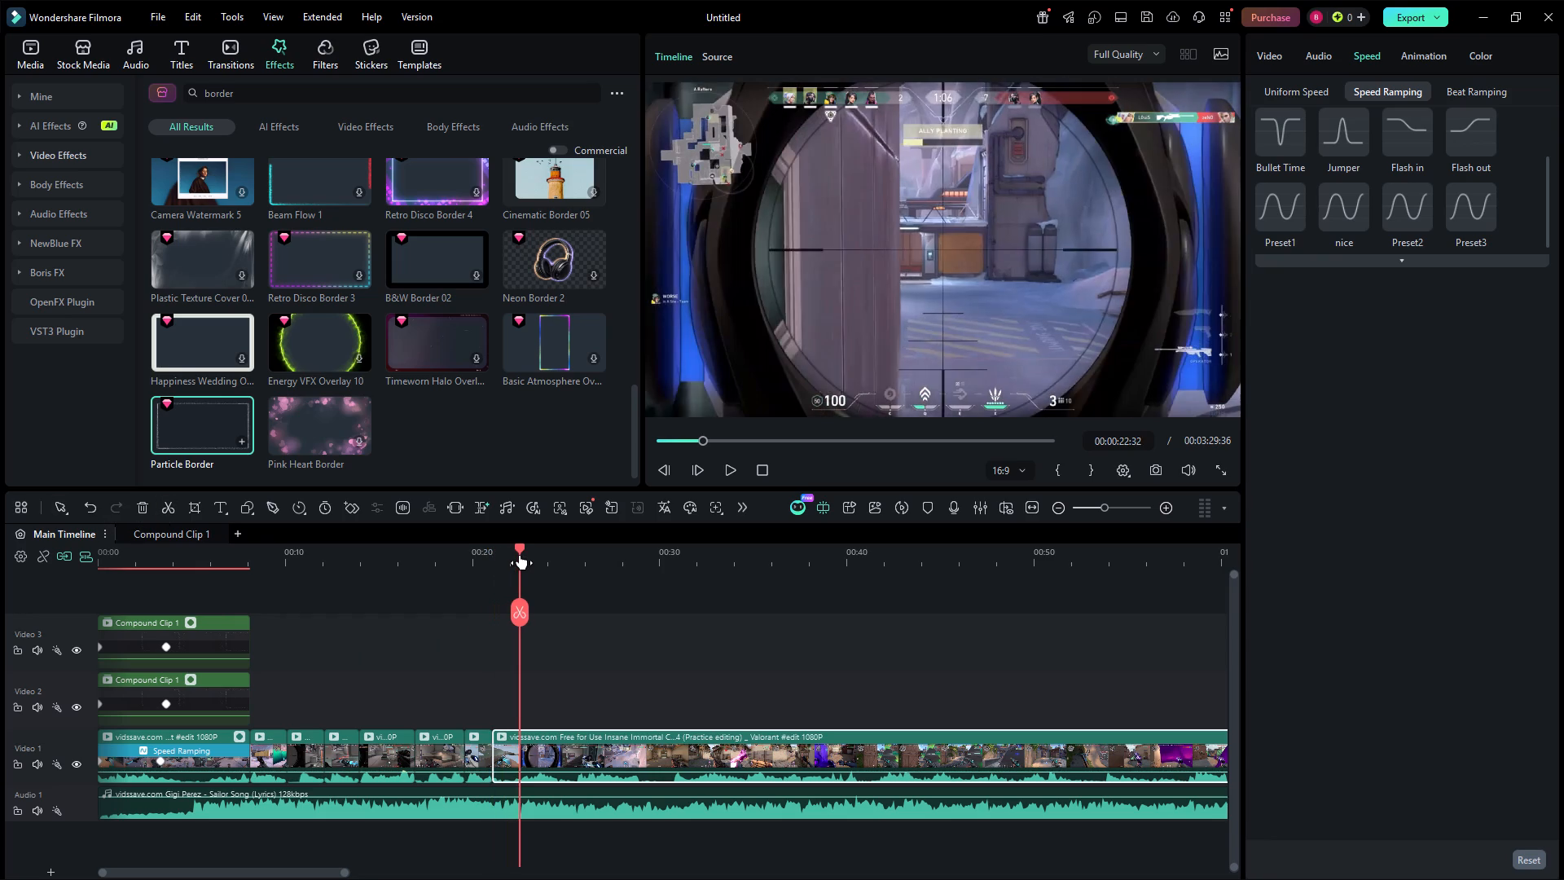
{"action": "left_click_drag", "start_coordinate": [520, 555], "coordinate": [529, 551]}
{"action": "left_click", "coordinate": [529, 551]}
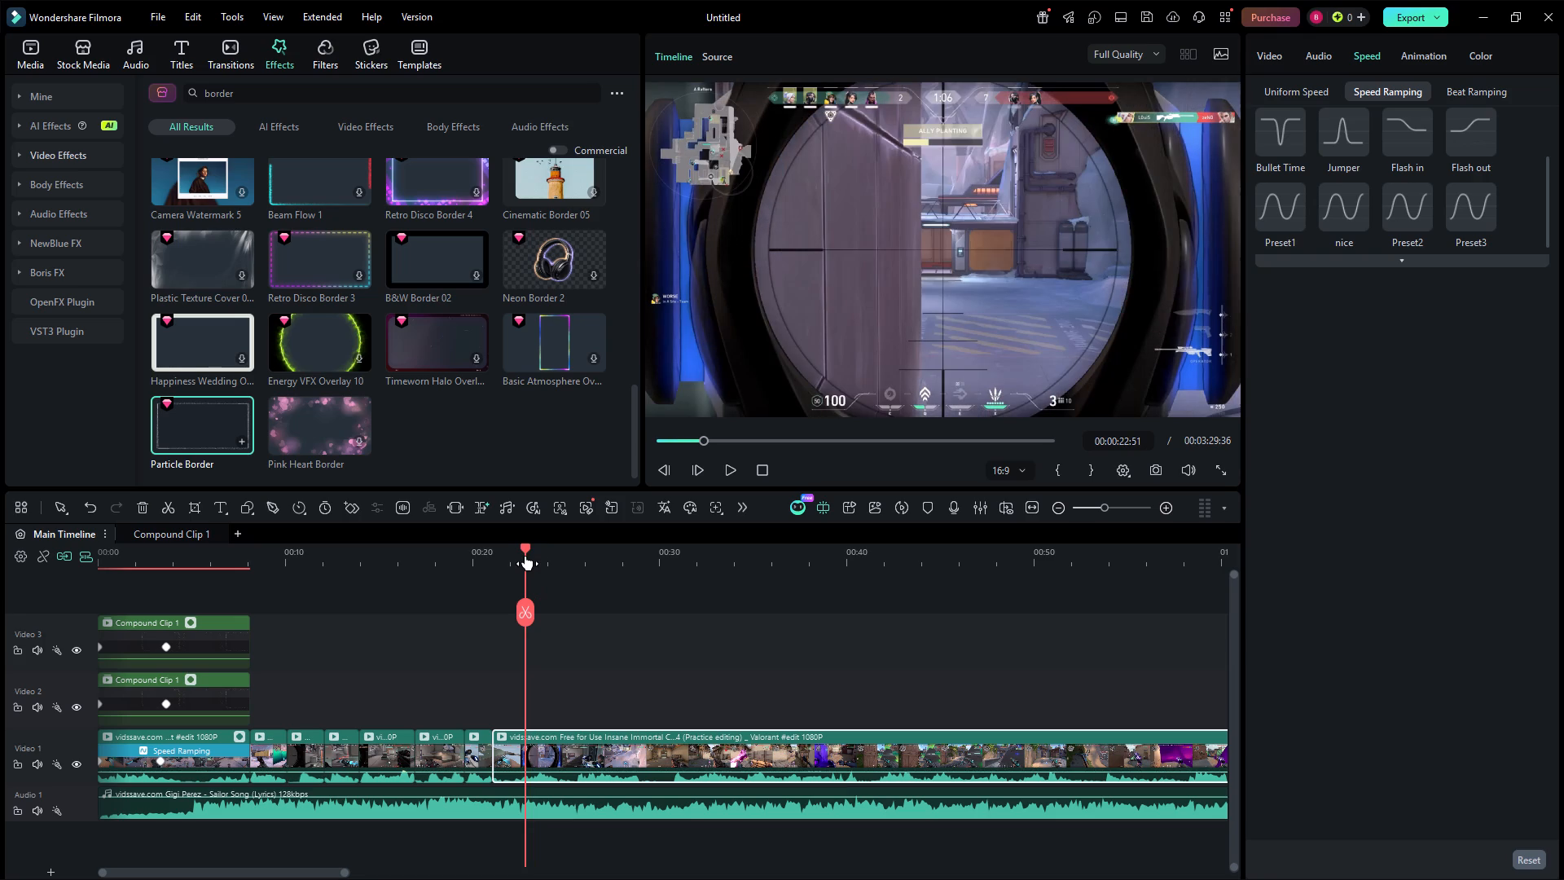
{"action": "left_click", "coordinate": [529, 613]}
{"action": "left_click", "coordinate": [517, 759]}
{"action": "right_click", "coordinate": [516, 758]}
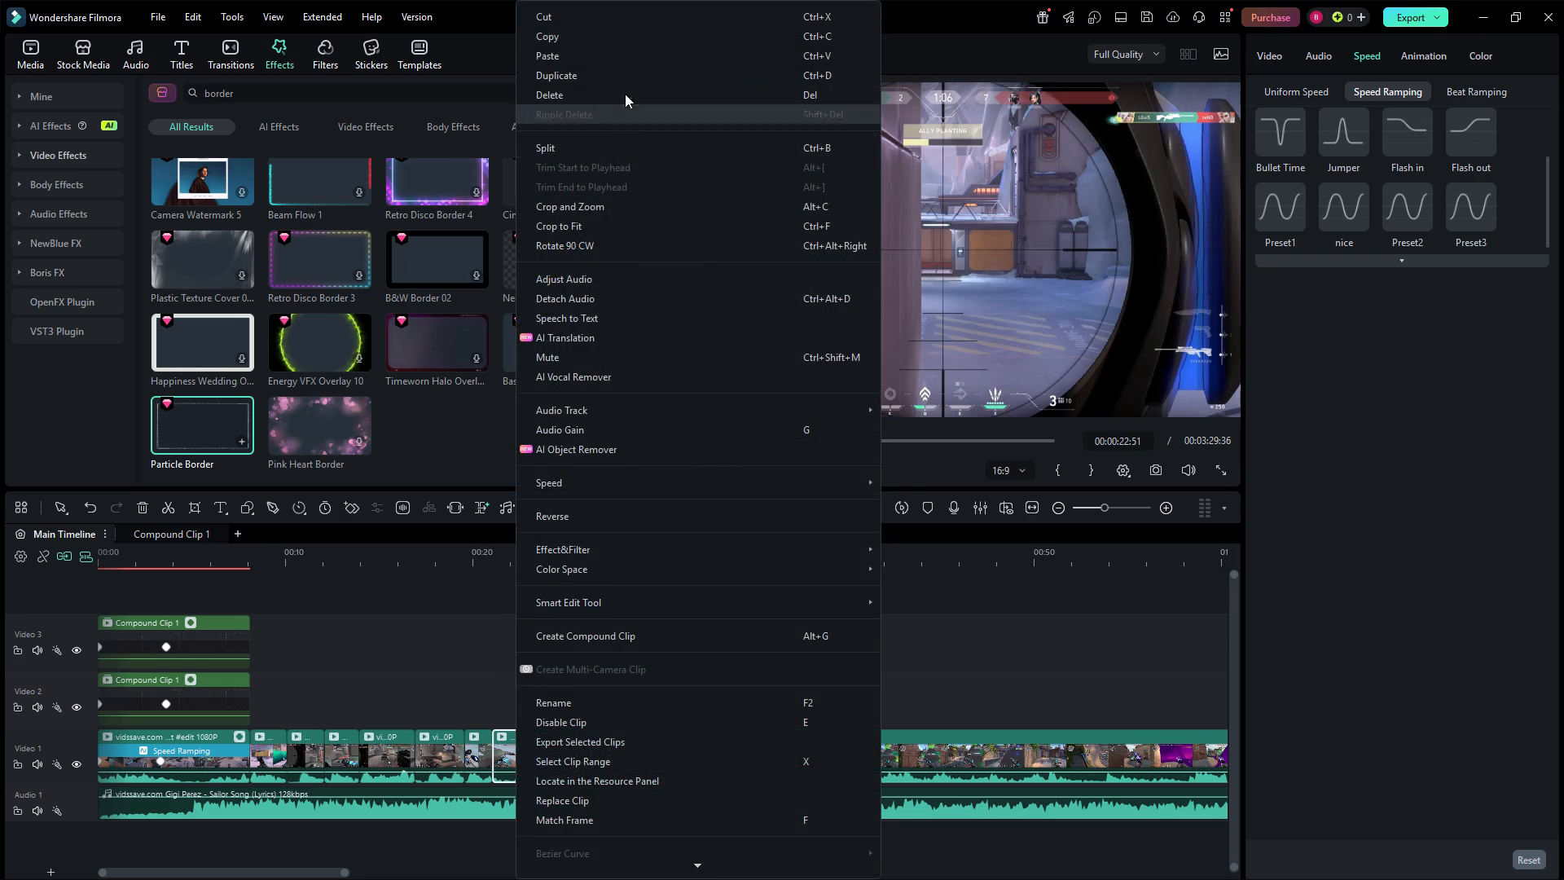
{"action": "left_click", "coordinate": [605, 92]}
Split only the trimmed gameplay clip on the Video 1 track at 00:00:24:48, keeping the song on Audio 1 uncut.
{"action": "left_click_drag", "start_coordinate": [526, 553], "coordinate": [556, 557]}
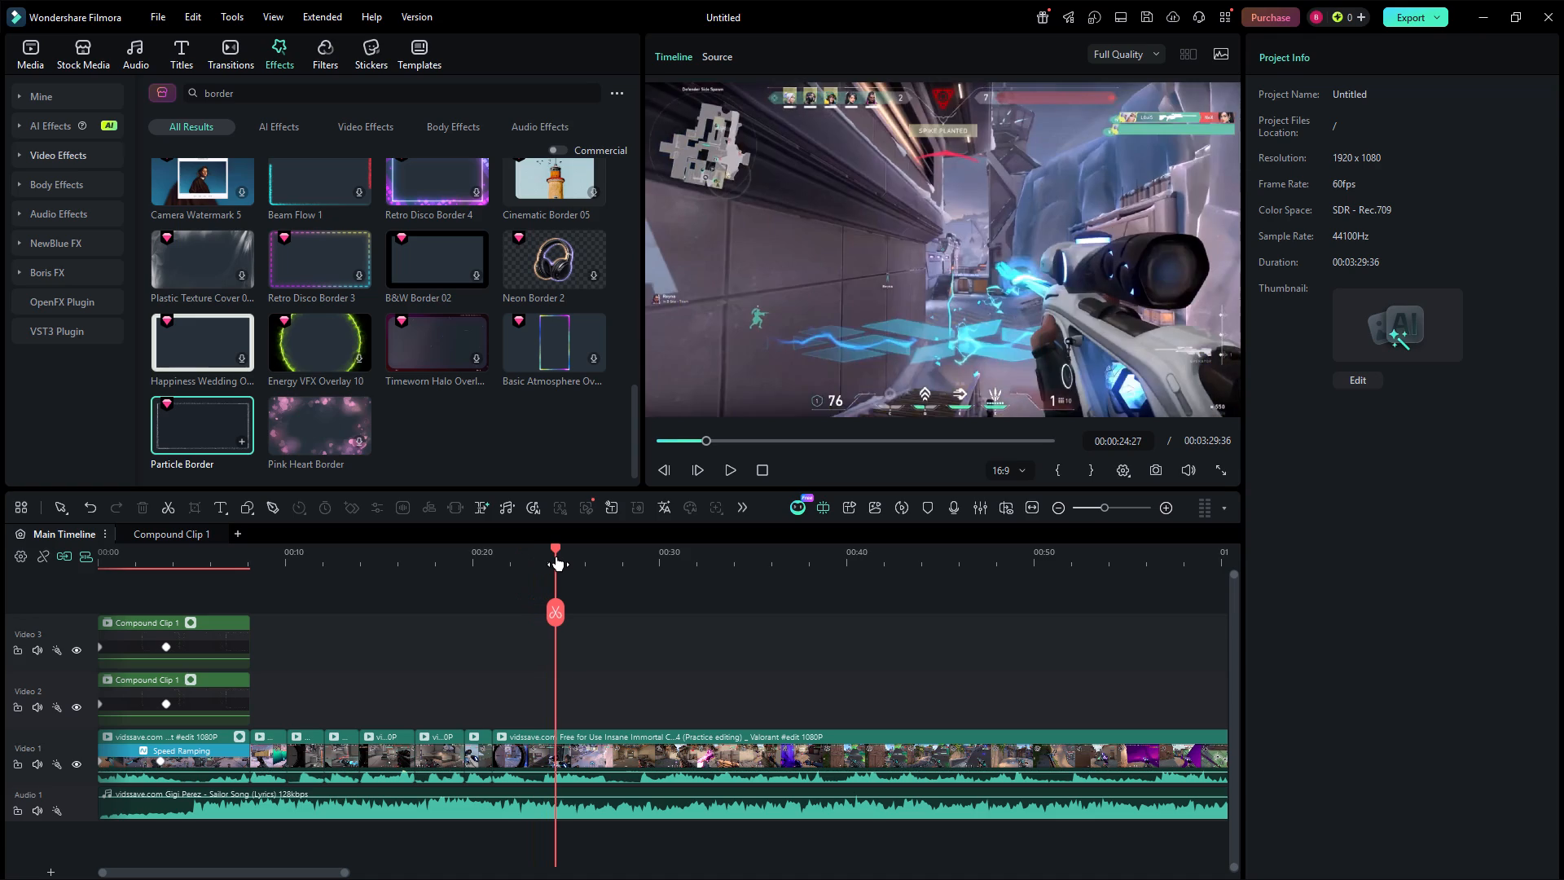
{"action": "left_click_drag", "start_coordinate": [556, 557], "coordinate": [512, 582]}
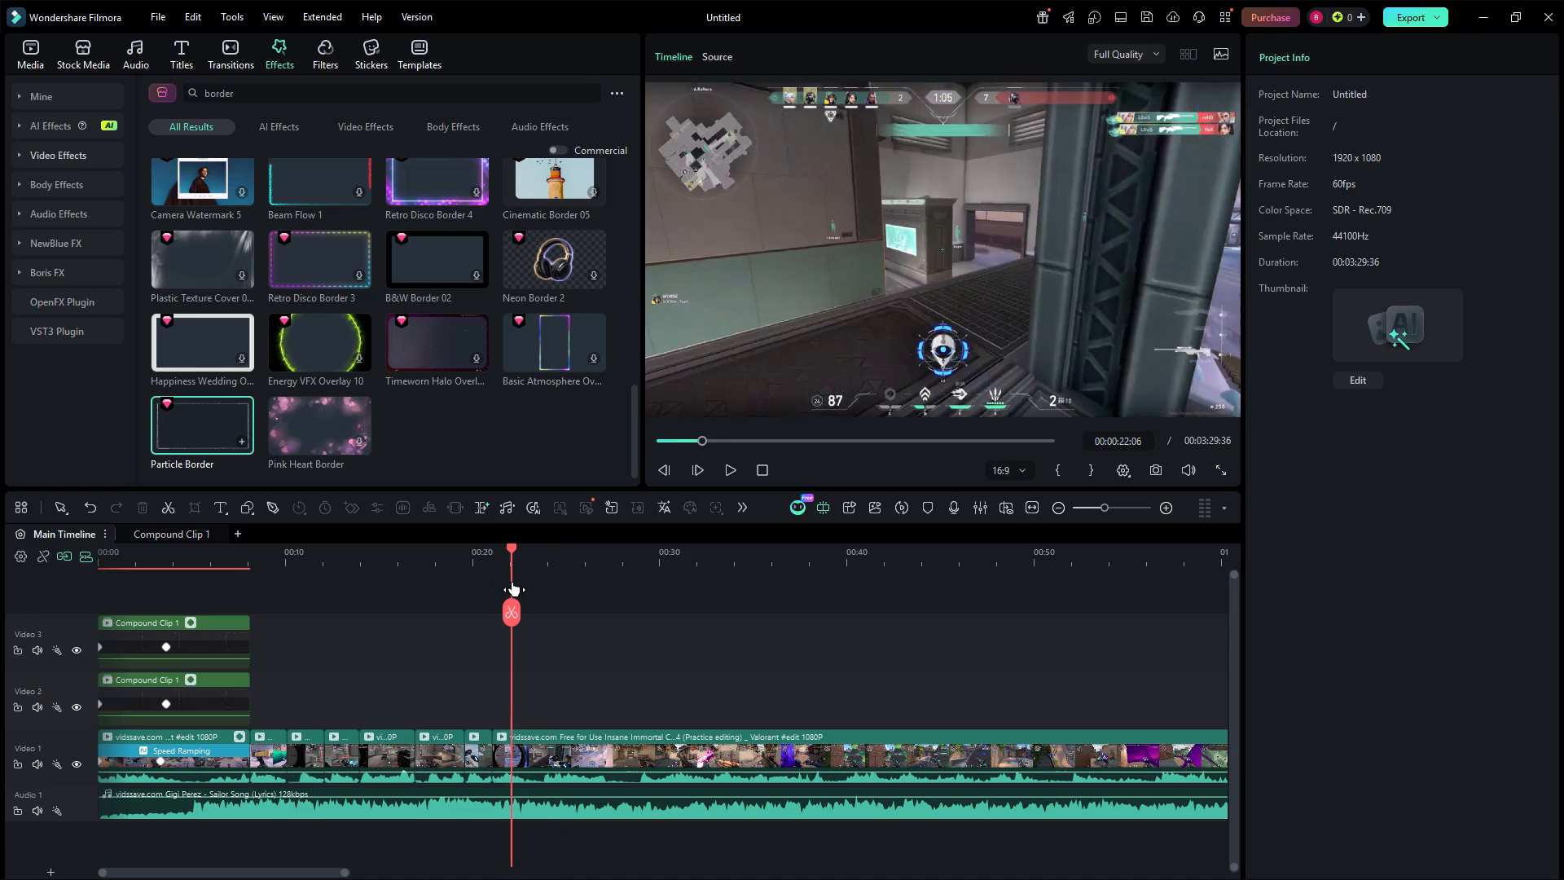
{"action": "left_click_drag", "start_coordinate": [512, 582], "coordinate": [551, 570]}
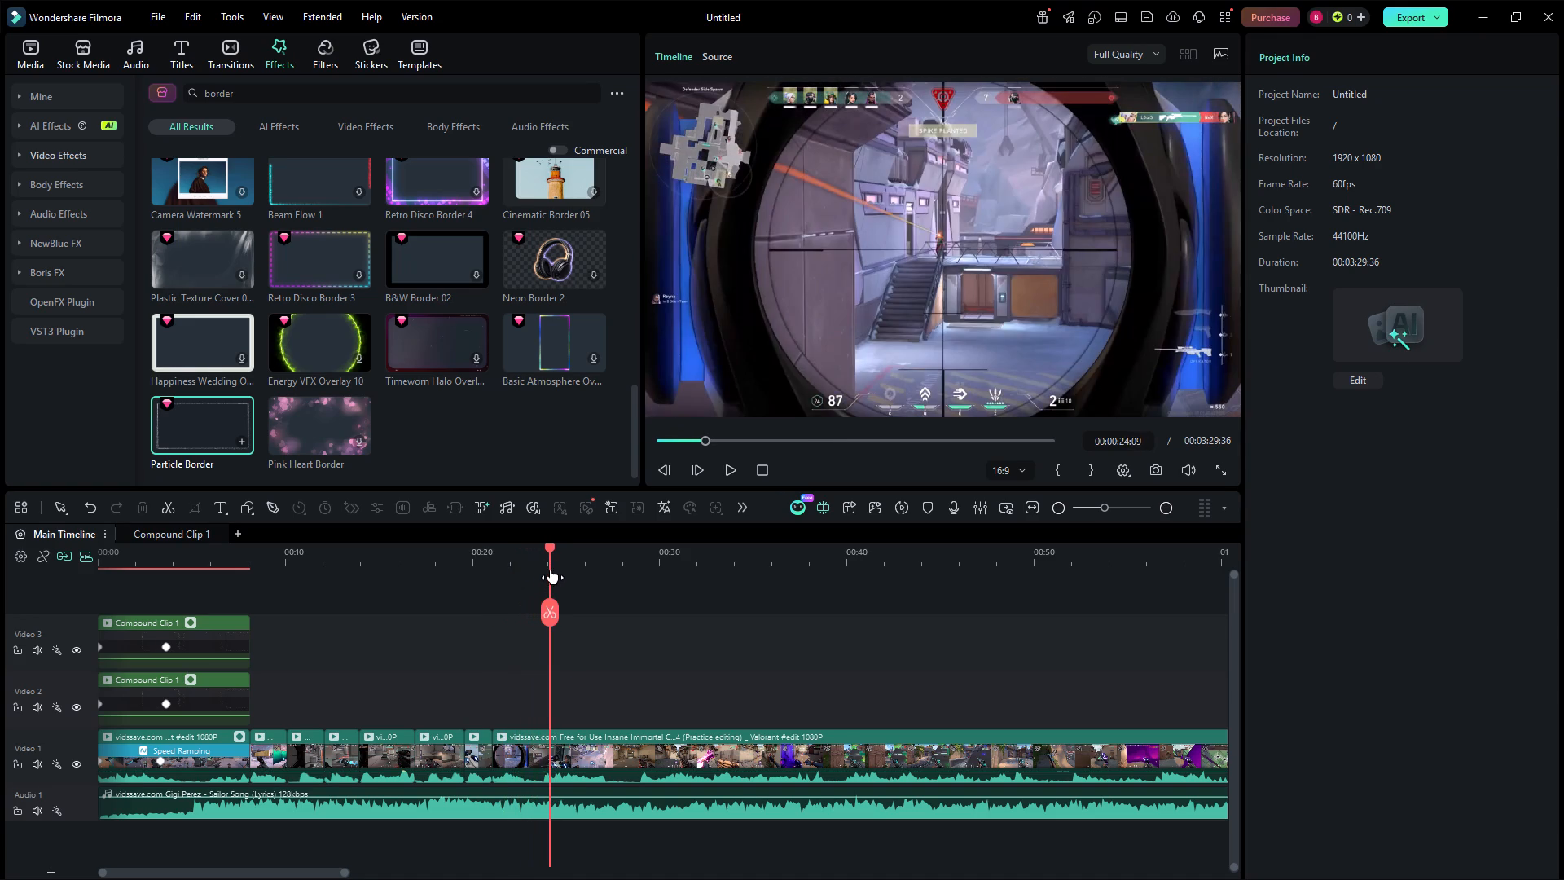
{"action": "left_click_drag", "start_coordinate": [551, 570], "coordinate": [562, 565]}
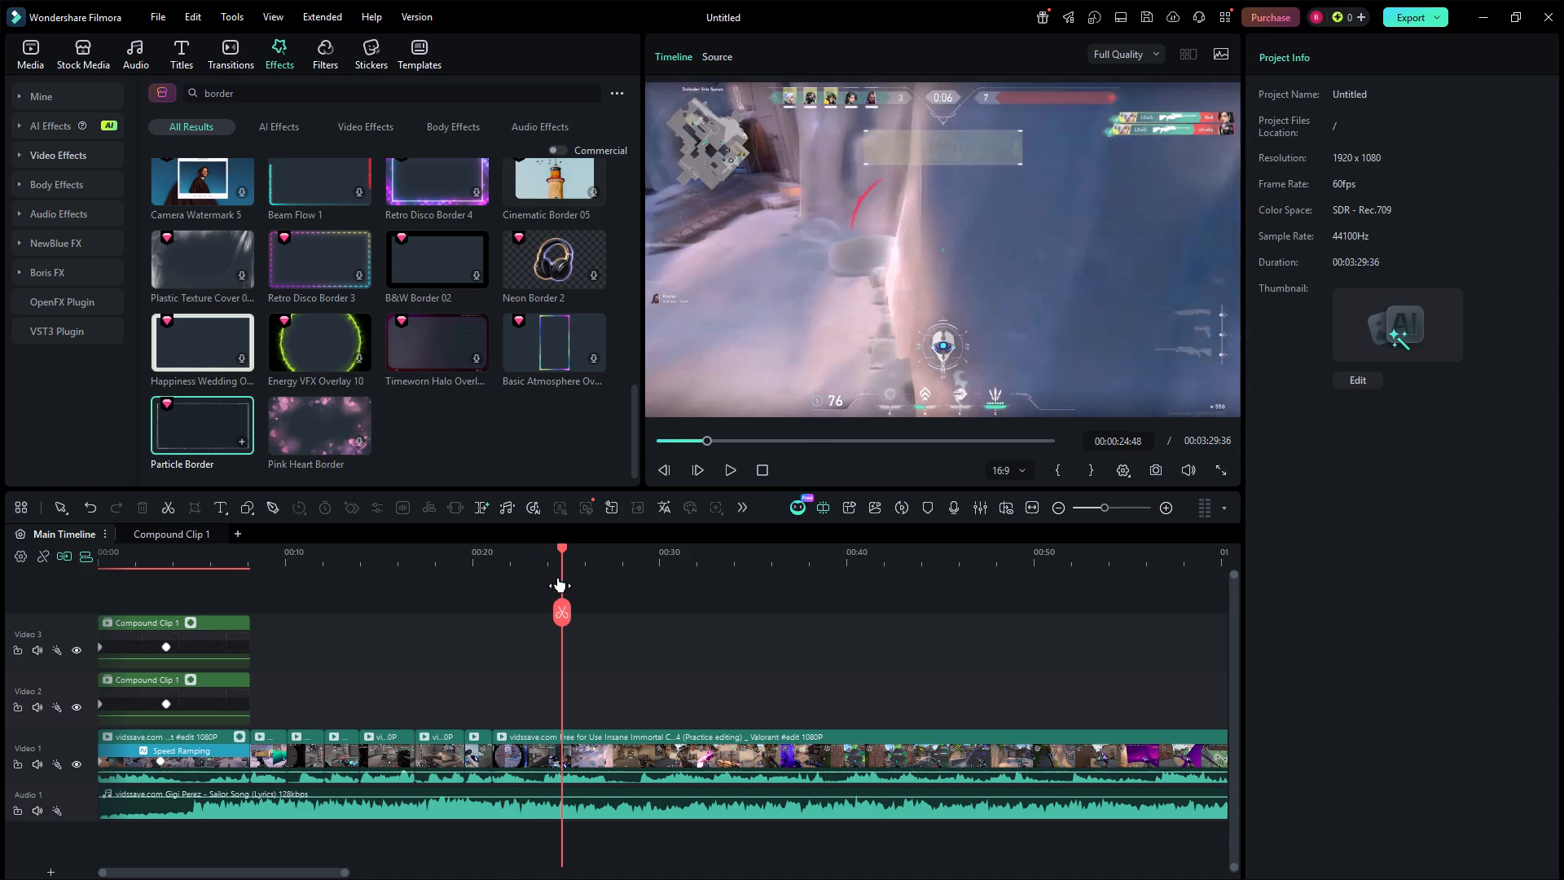
{"action": "left_click", "coordinate": [562, 612]}
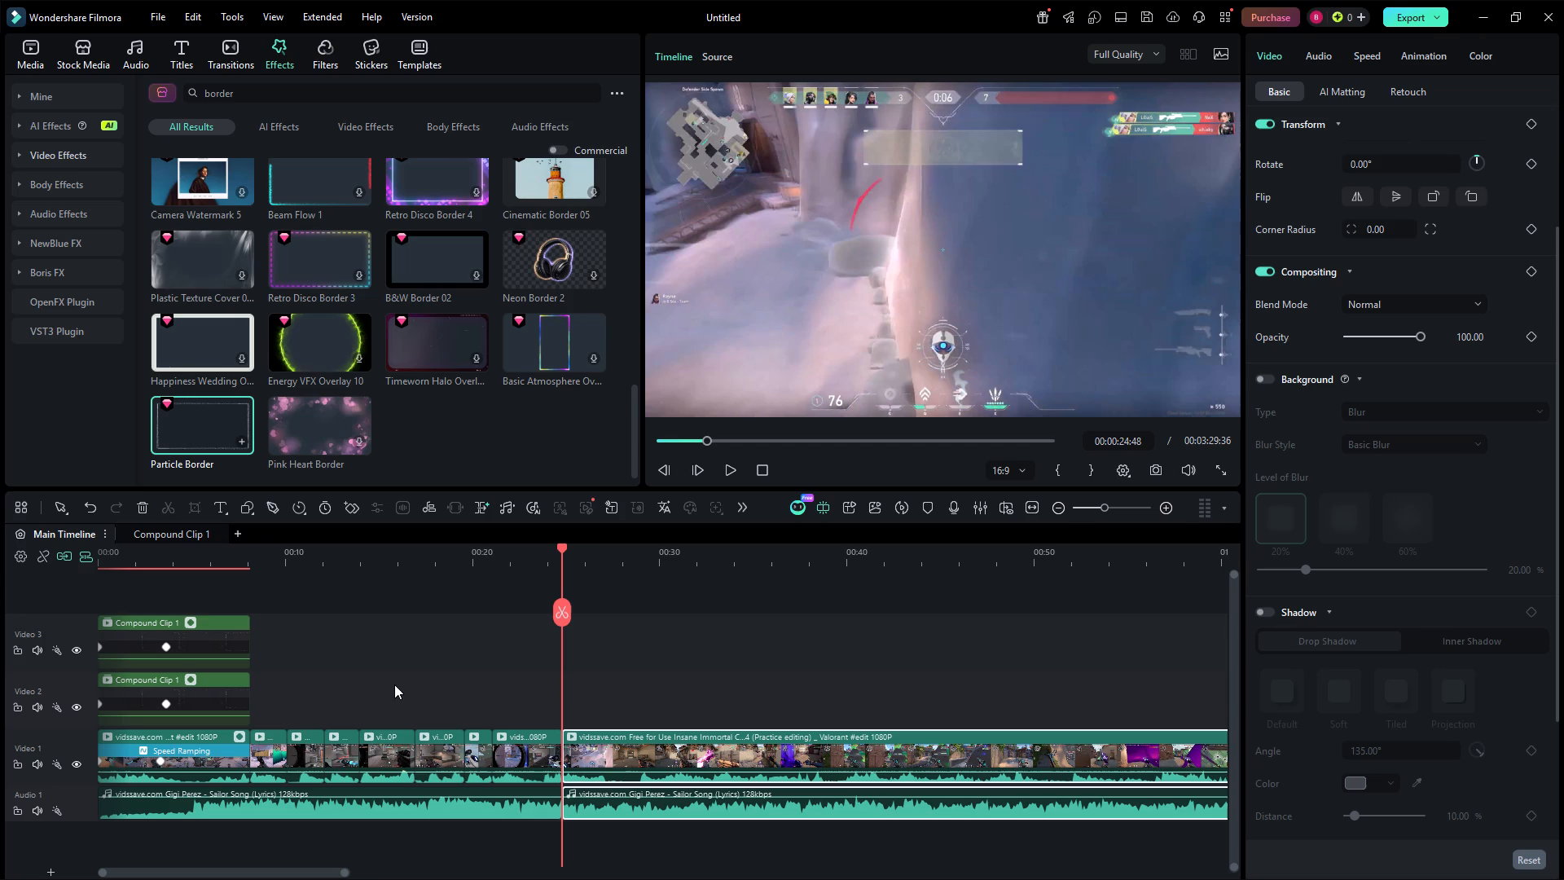
{"action": "left_click", "coordinate": [91, 507]}
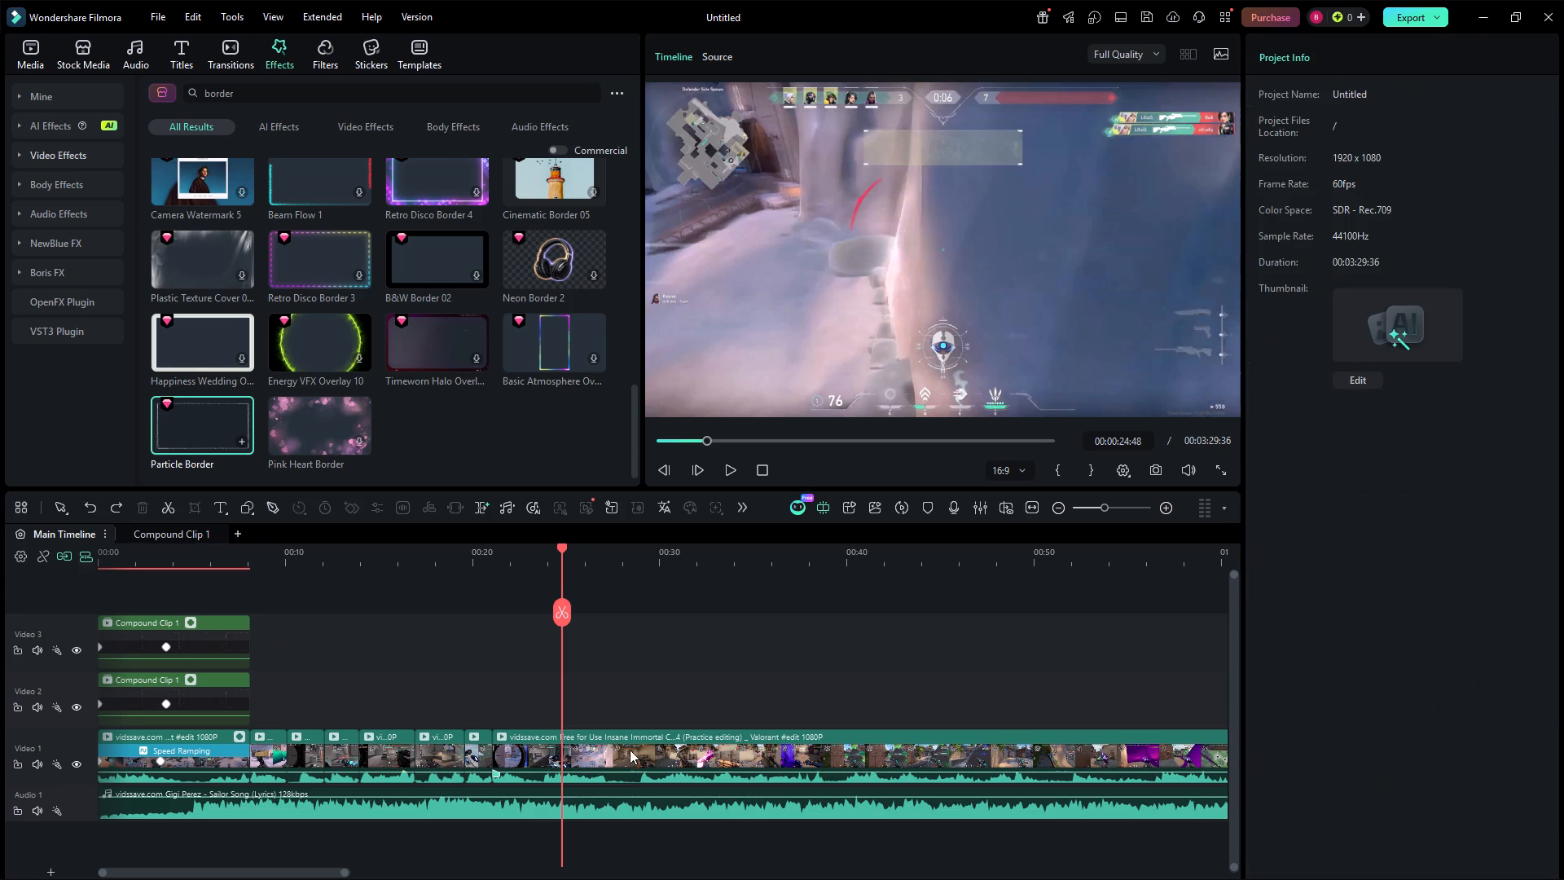
{"action": "left_click", "coordinate": [620, 748]}
{"action": "left_click", "coordinate": [559, 603]}
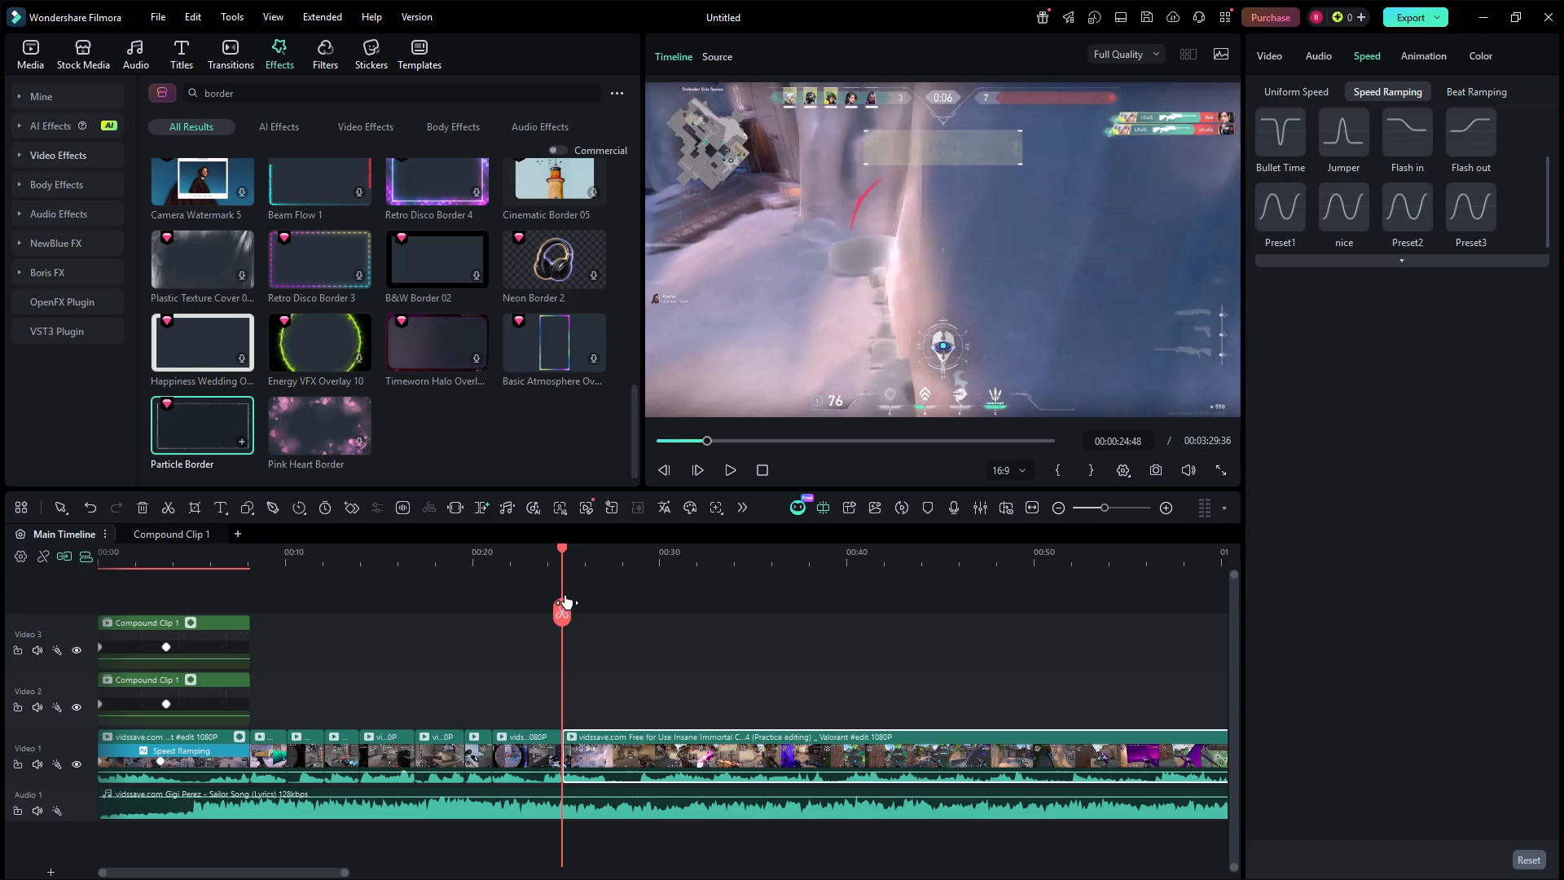
Play back the short kill clips from 00:00:09:24 through the ACE scene to check the cuts and find the scene's end.
{"action": "left_click_drag", "start_coordinate": [559, 552], "coordinate": [582, 551]}
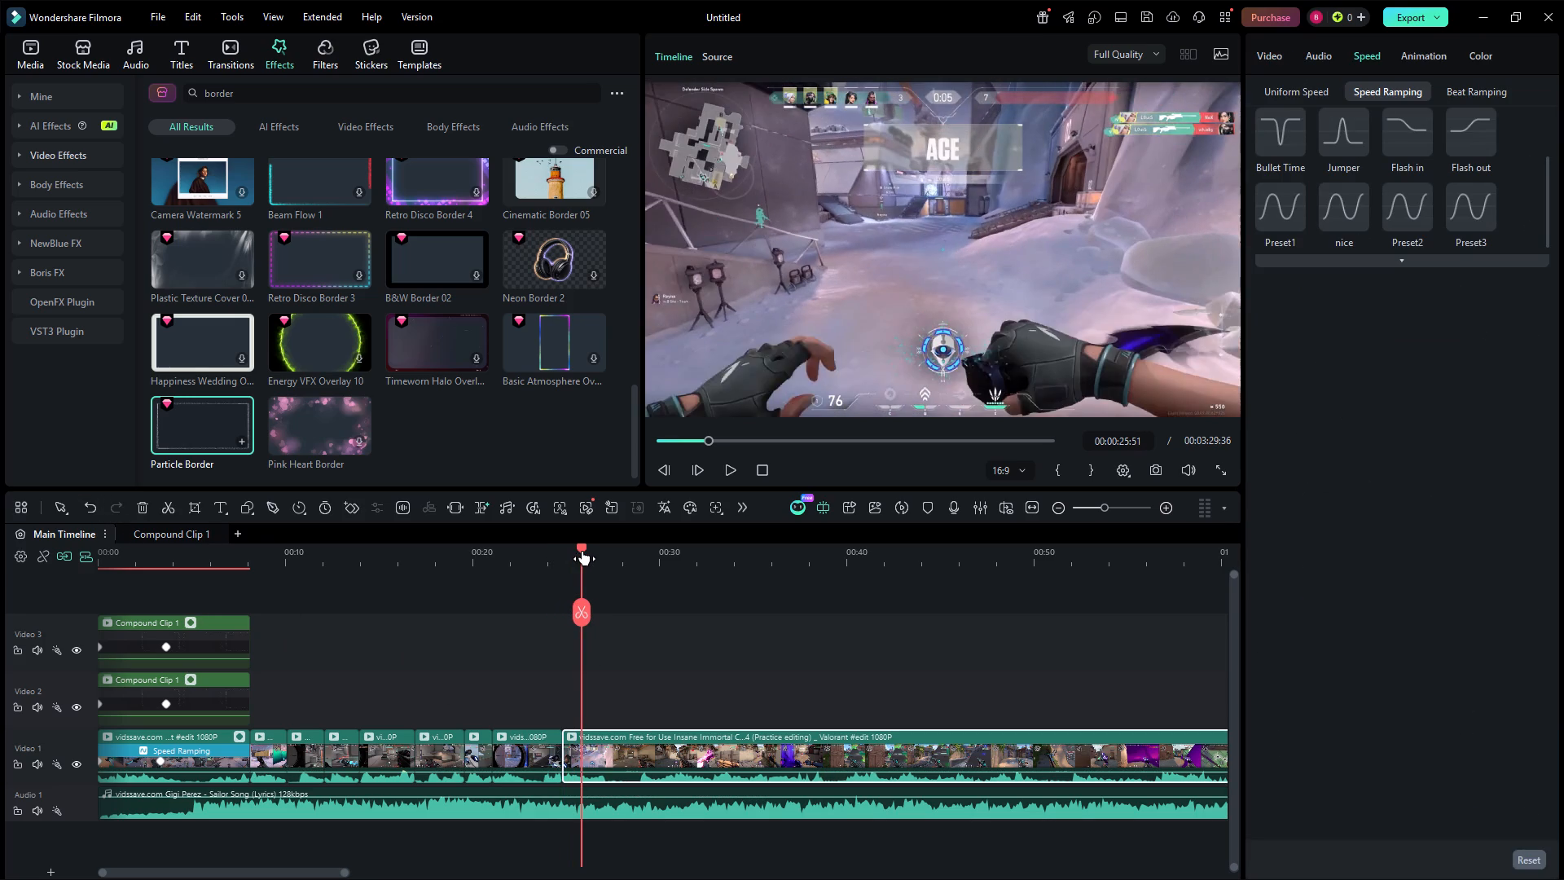
{"action": "left_click_drag", "start_coordinate": [582, 551], "coordinate": [554, 565]}
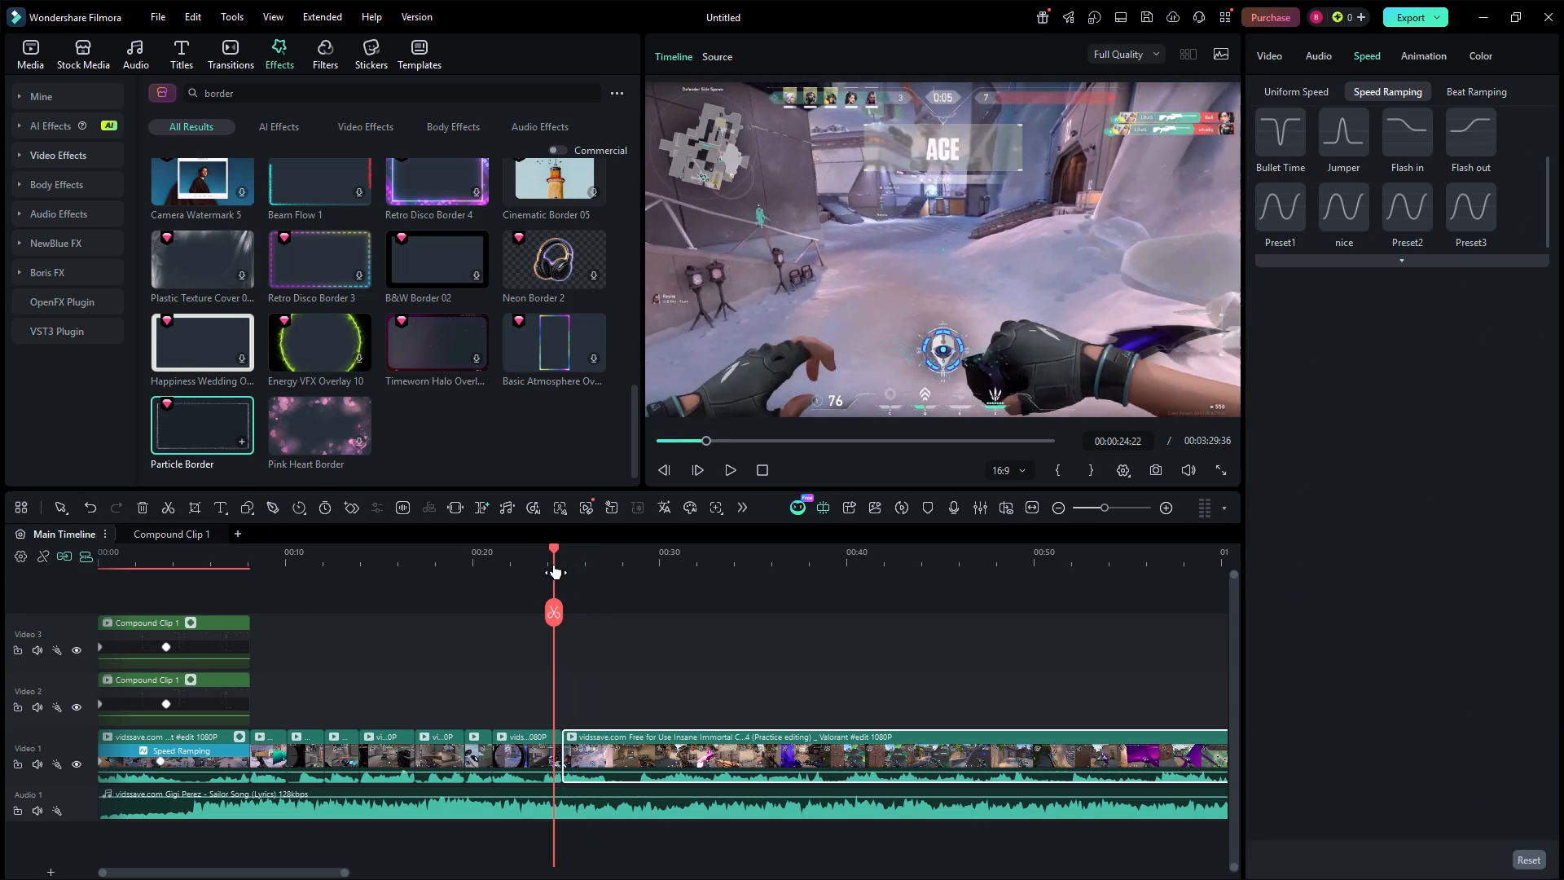
{"action": "left_click_drag", "start_coordinate": [554, 565], "coordinate": [580, 562]}
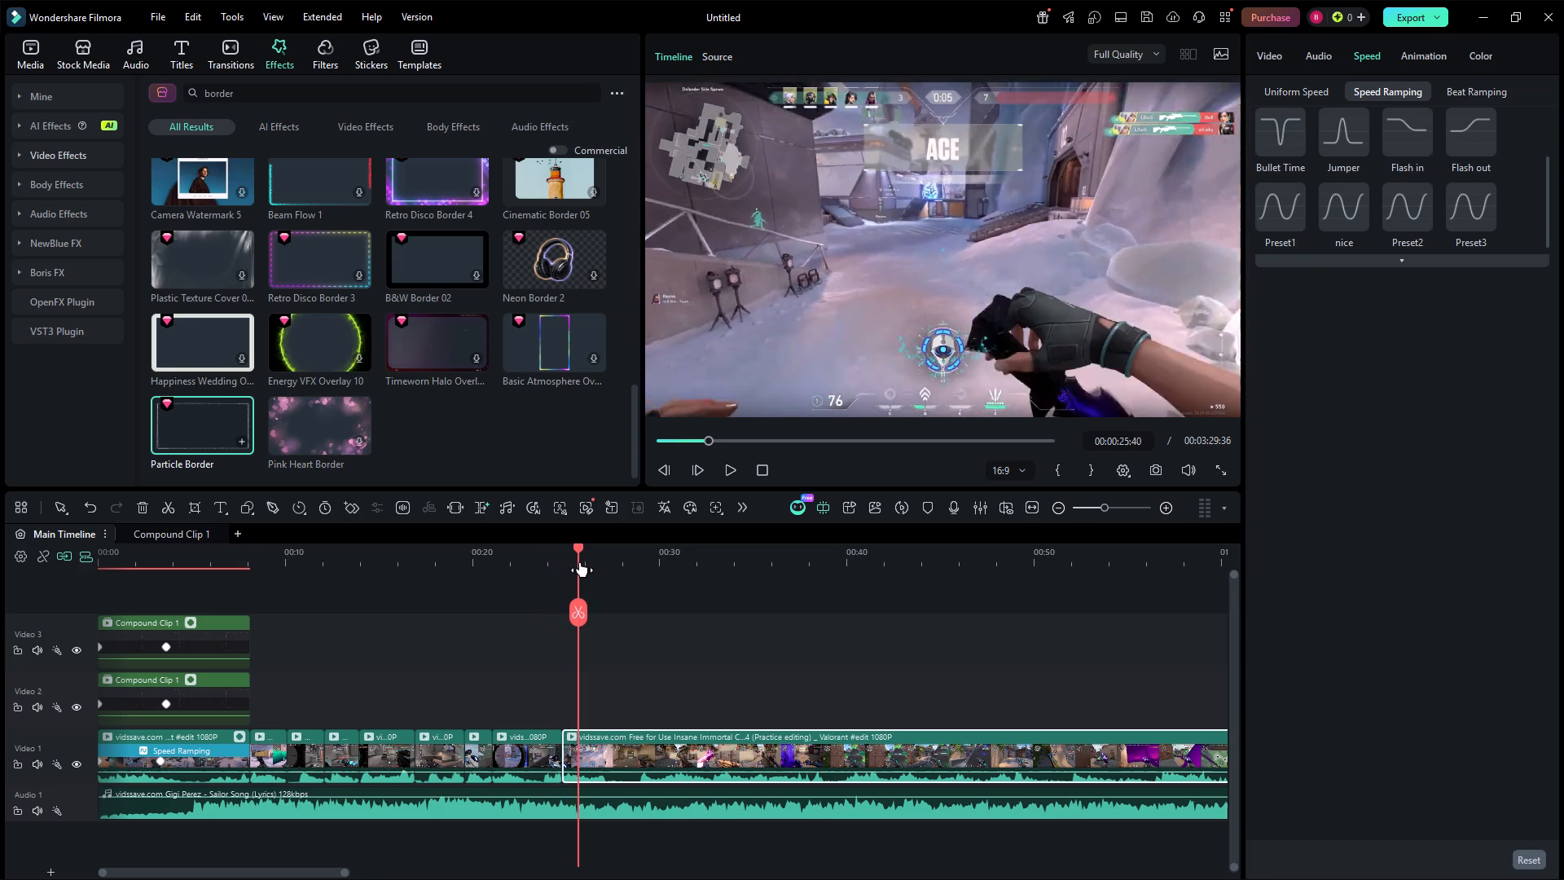
{"action": "left_click_drag", "start_coordinate": [580, 562], "coordinate": [274, 595]}
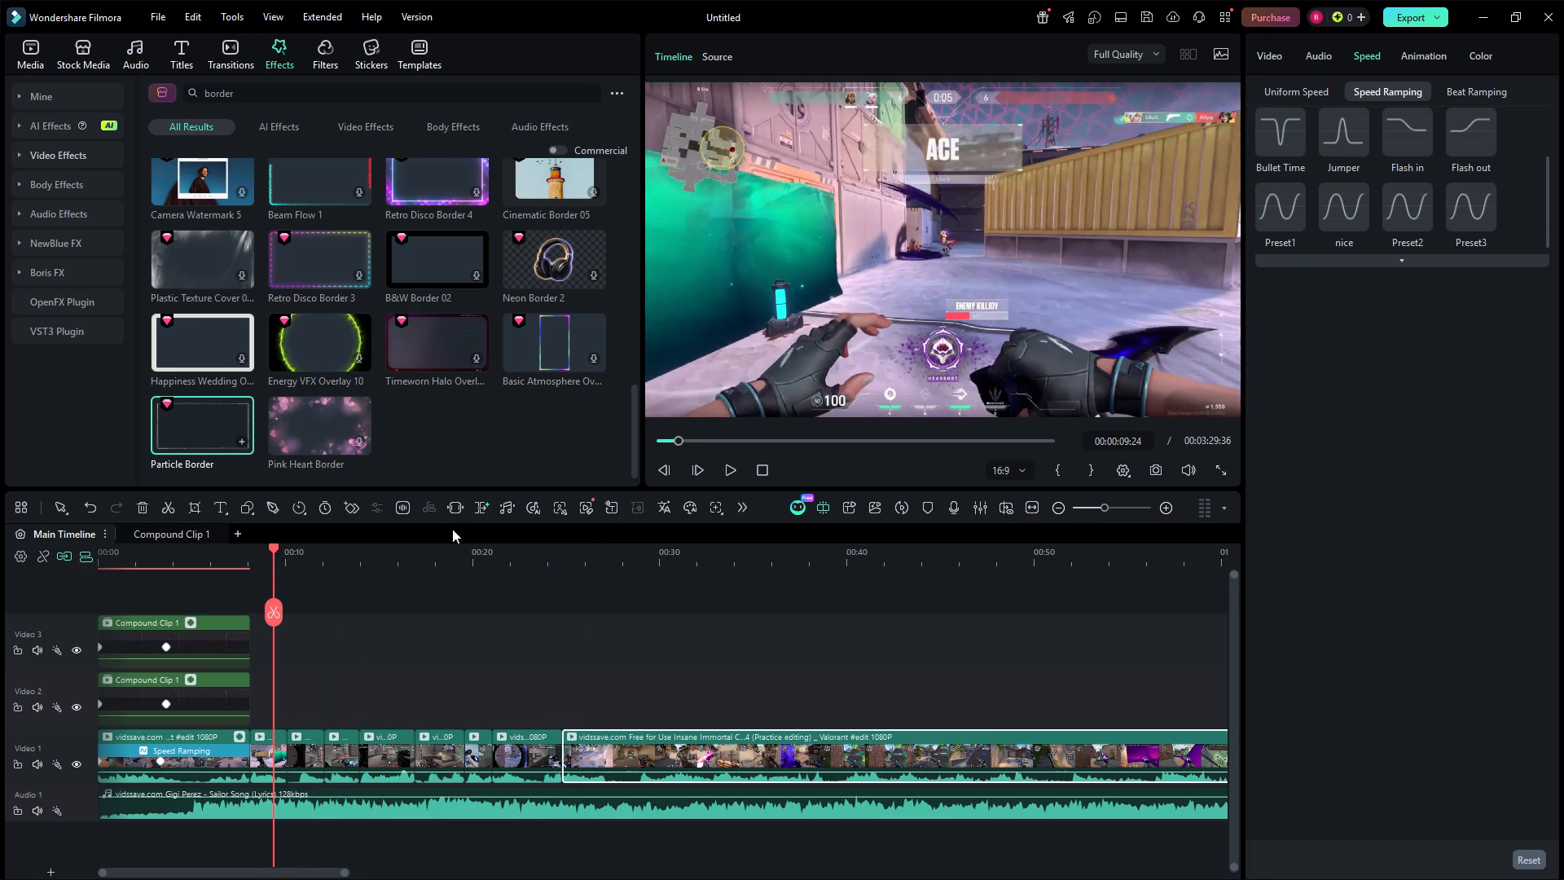
{"action": "left_click", "coordinate": [726, 470]}
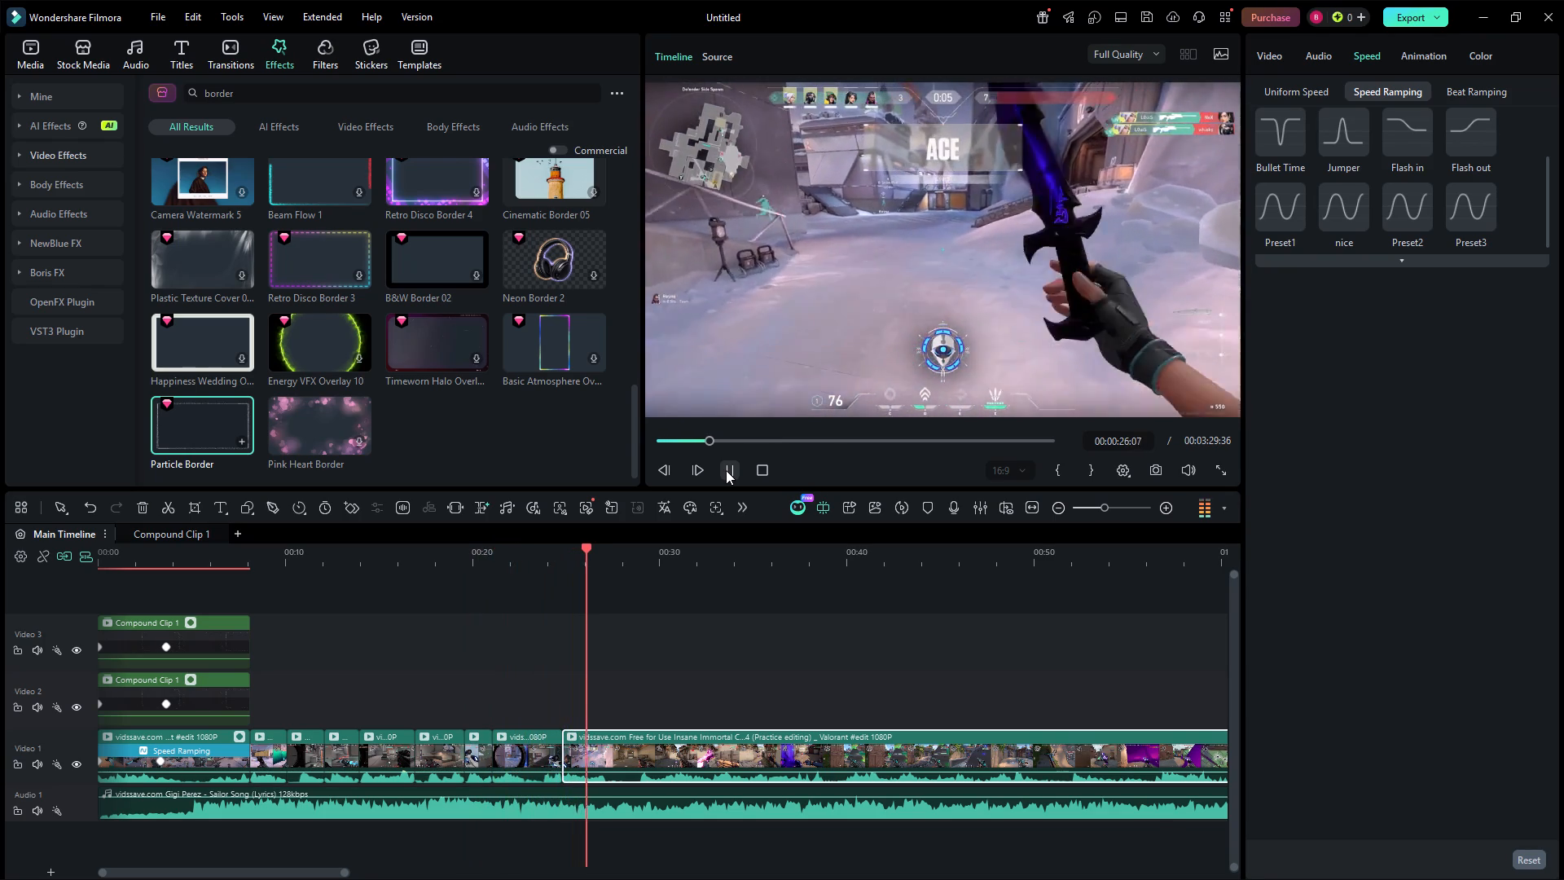
{"action": "left_click", "coordinate": [726, 470]}
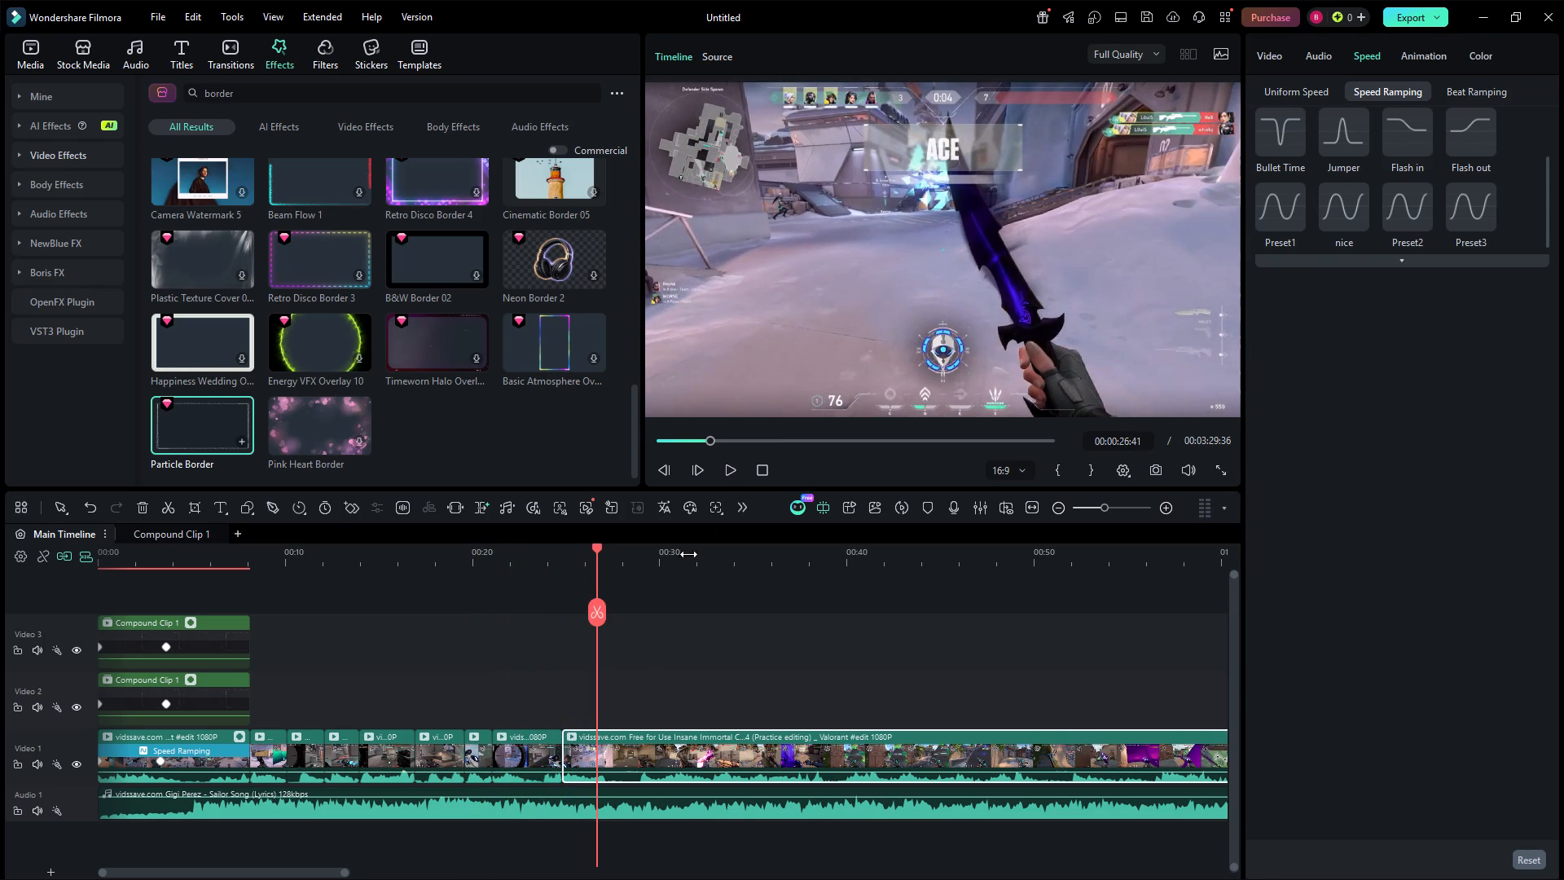
{"action": "left_click", "coordinate": [626, 702]}
{"action": "left_click", "coordinate": [731, 486]}
{"action": "left_click", "coordinate": [731, 474]}
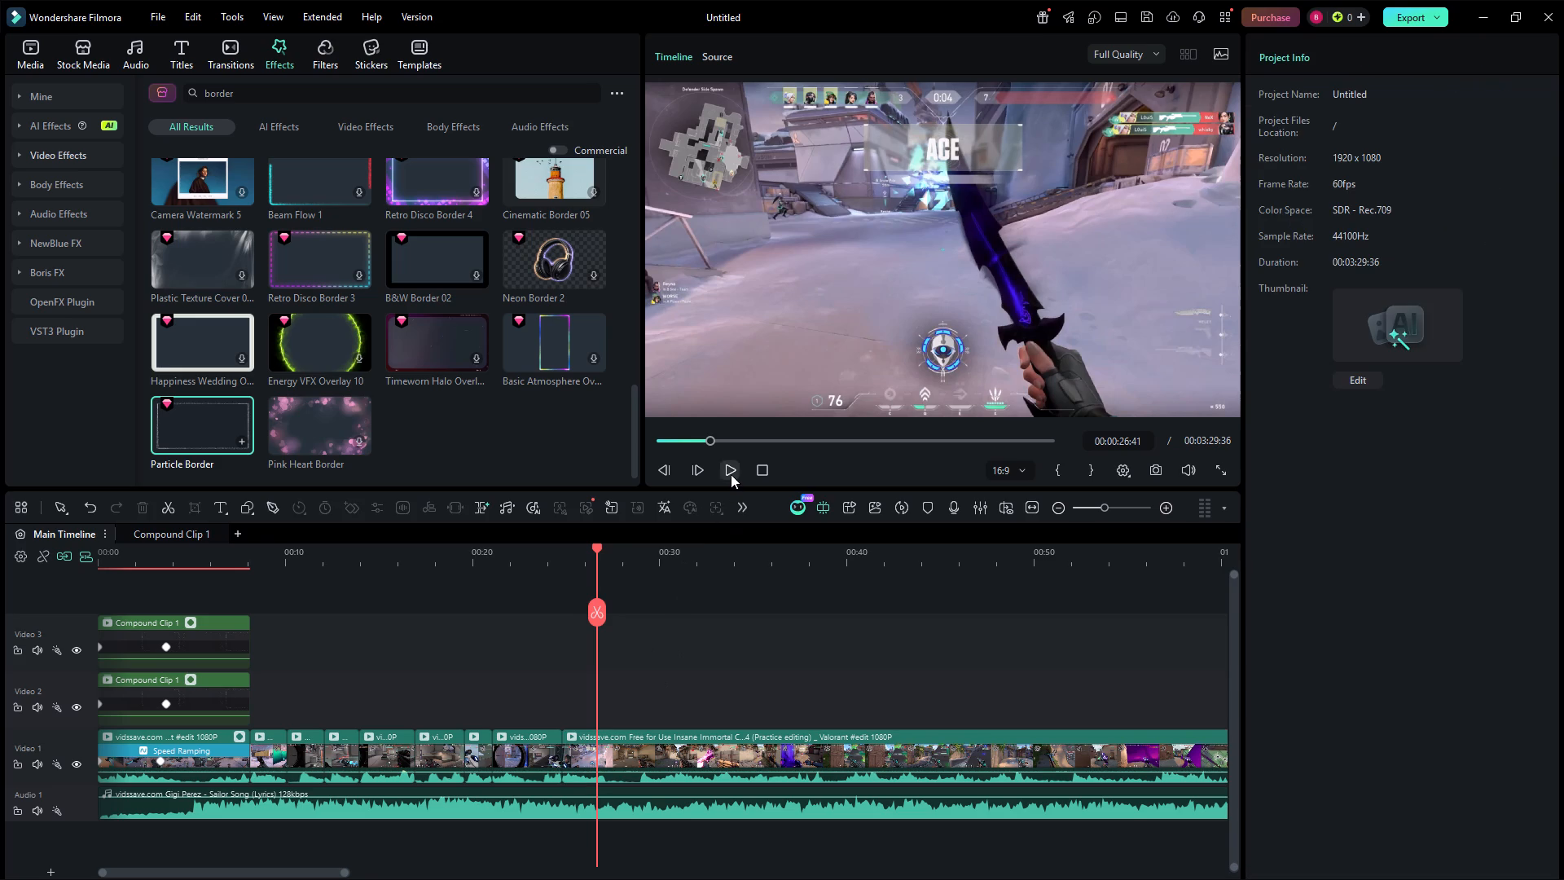
{"action": "left_click", "coordinate": [731, 474]}
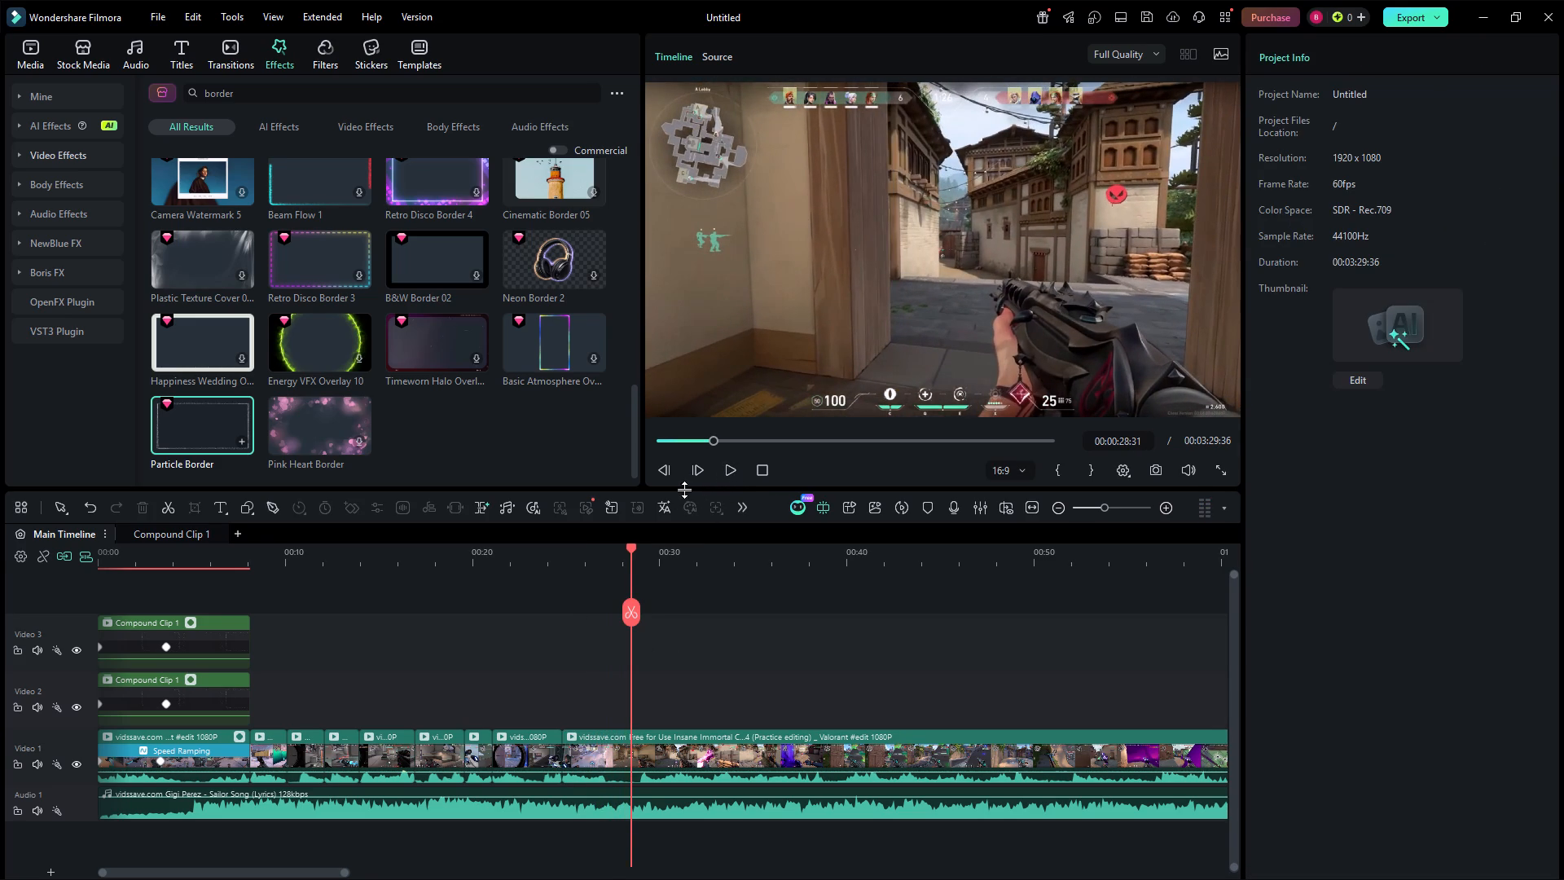
Split only the gameplay clip on the Video 1 track at 00:00:26:53, just before the new map scene, keeping the song uncut.
{"action": "left_click_drag", "start_coordinate": [630, 561], "coordinate": [610, 573]}
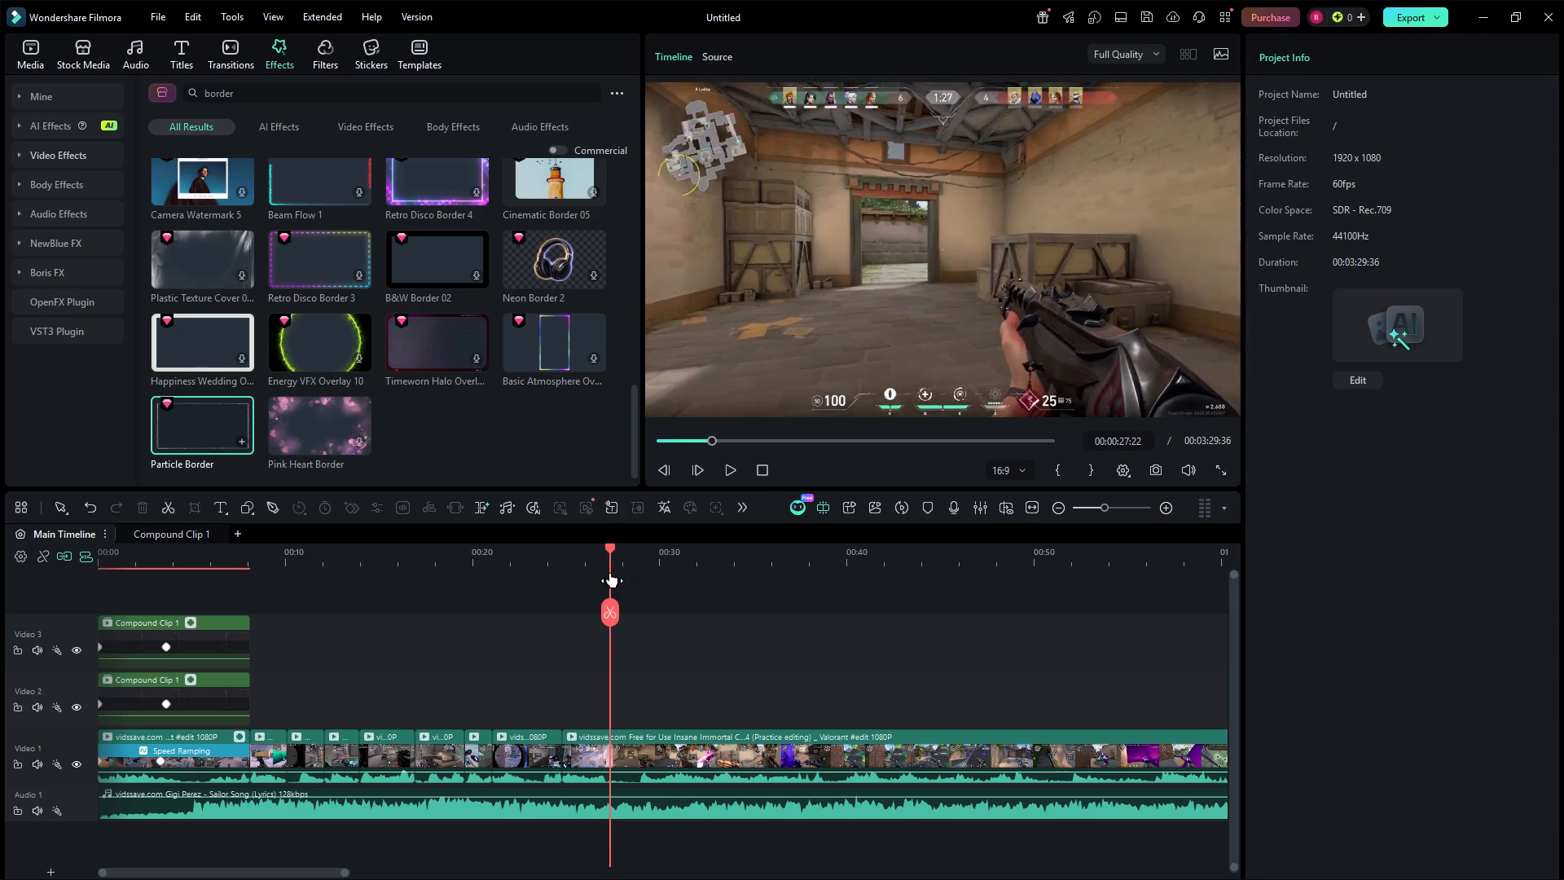
{"action": "left_click_drag", "start_coordinate": [610, 573], "coordinate": [601, 579]}
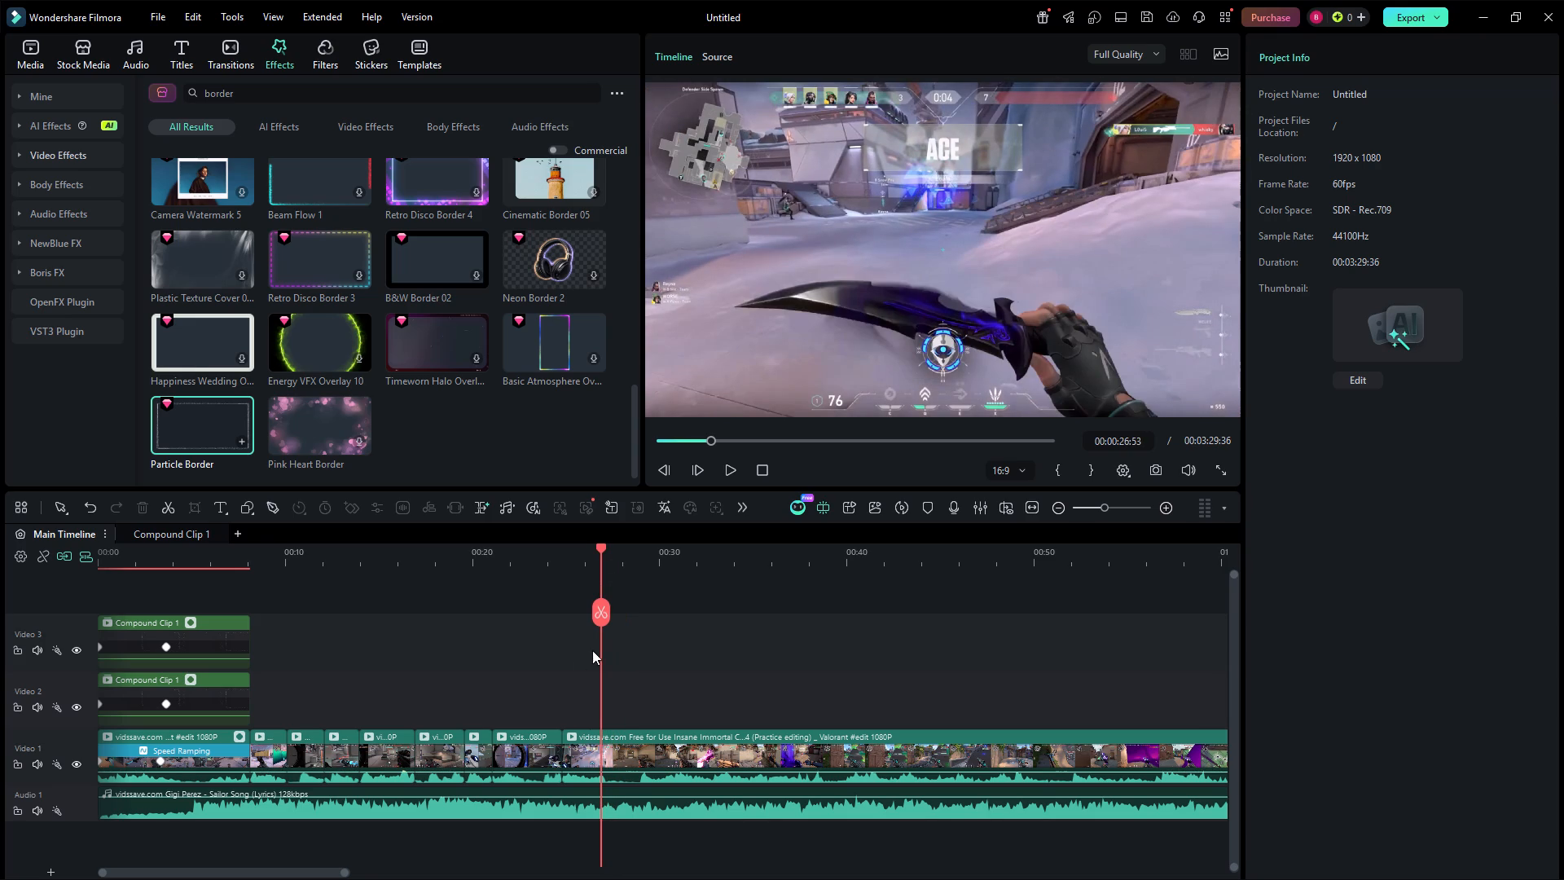
{"action": "left_click", "coordinate": [594, 741]}
{"action": "left_click", "coordinate": [606, 616]}
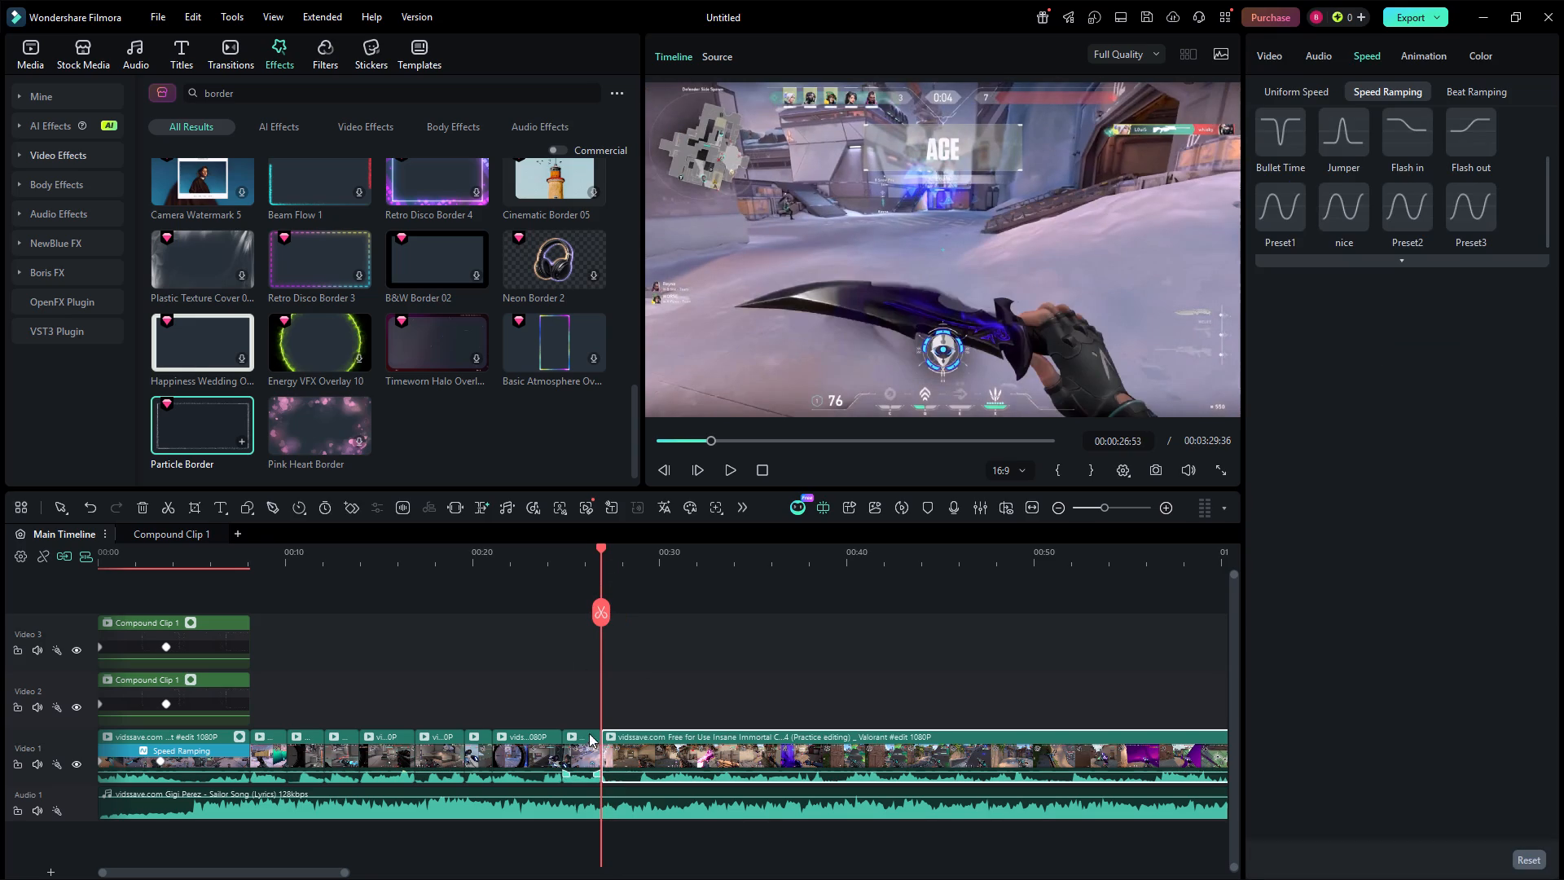
Show the full set of speed ramping presets for the short ACE clip ending at 00:00:26:53.
{"action": "left_click", "coordinate": [584, 749]}
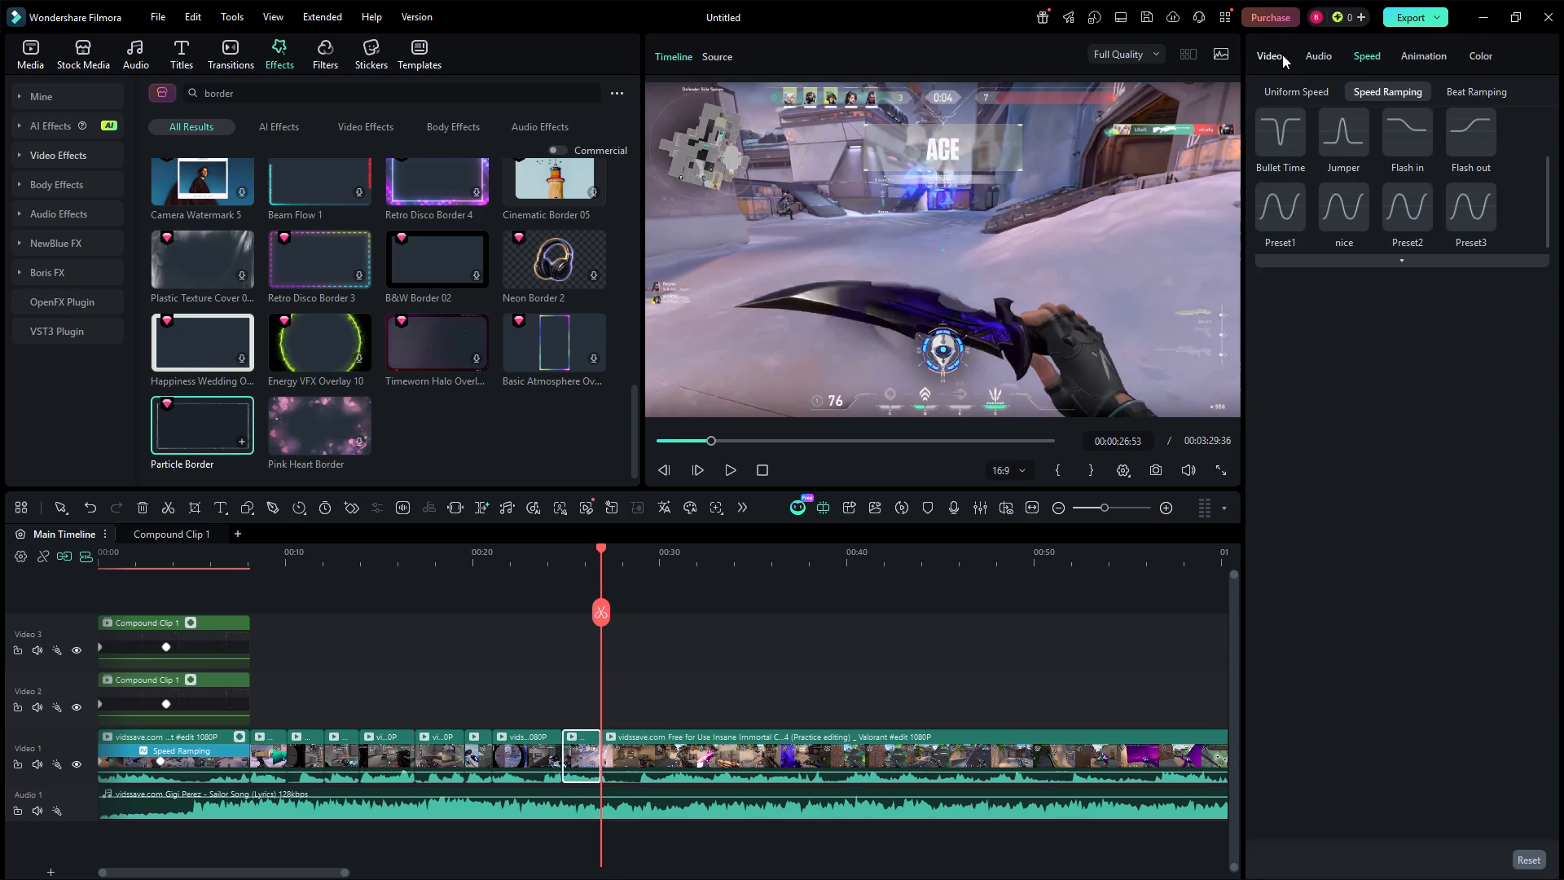
{"action": "left_click", "coordinate": [1364, 51]}
{"action": "left_click_drag", "start_coordinate": [1544, 216], "coordinate": [1541, 90]}
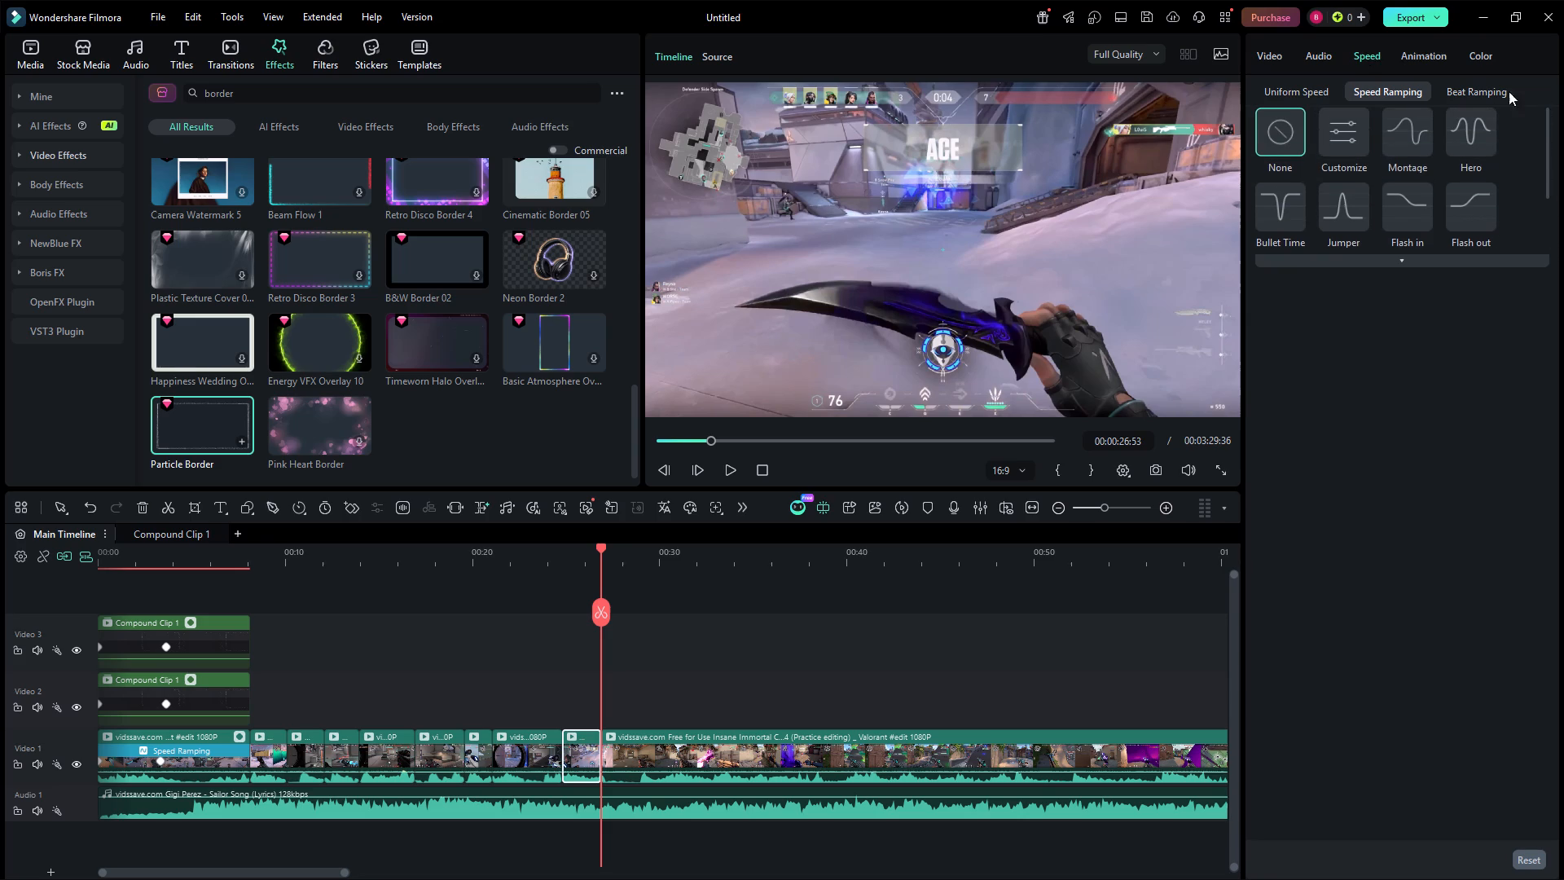
{"action": "left_click_drag", "start_coordinate": [1401, 264], "coordinate": [1383, 268]}
{"action": "left_click_drag", "start_coordinate": [1402, 261], "coordinate": [1379, 266]}
{"action": "left_click", "coordinate": [1379, 266]}
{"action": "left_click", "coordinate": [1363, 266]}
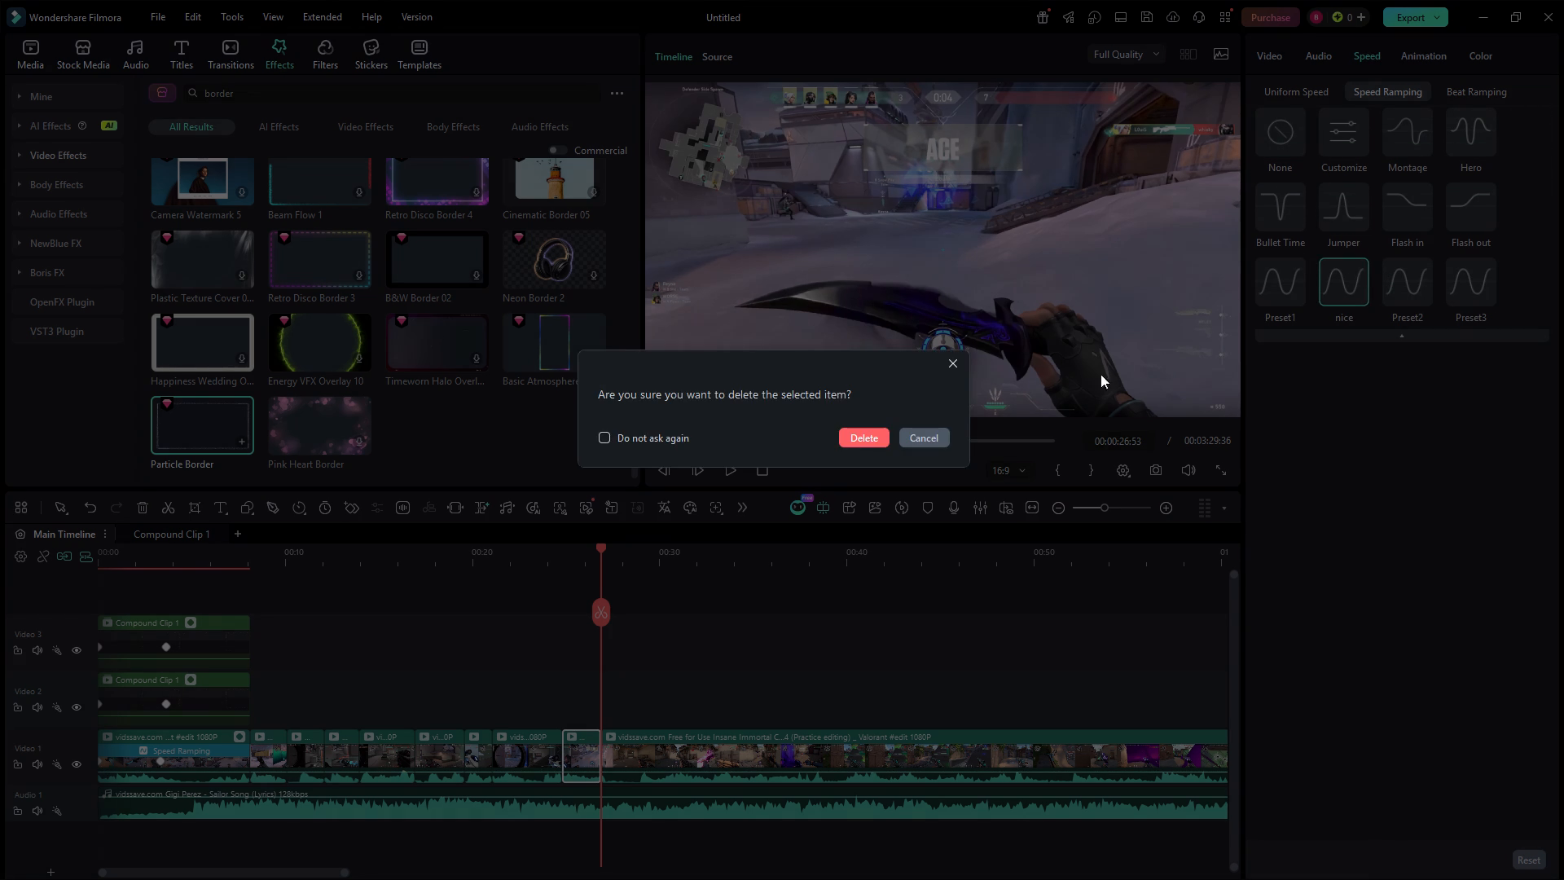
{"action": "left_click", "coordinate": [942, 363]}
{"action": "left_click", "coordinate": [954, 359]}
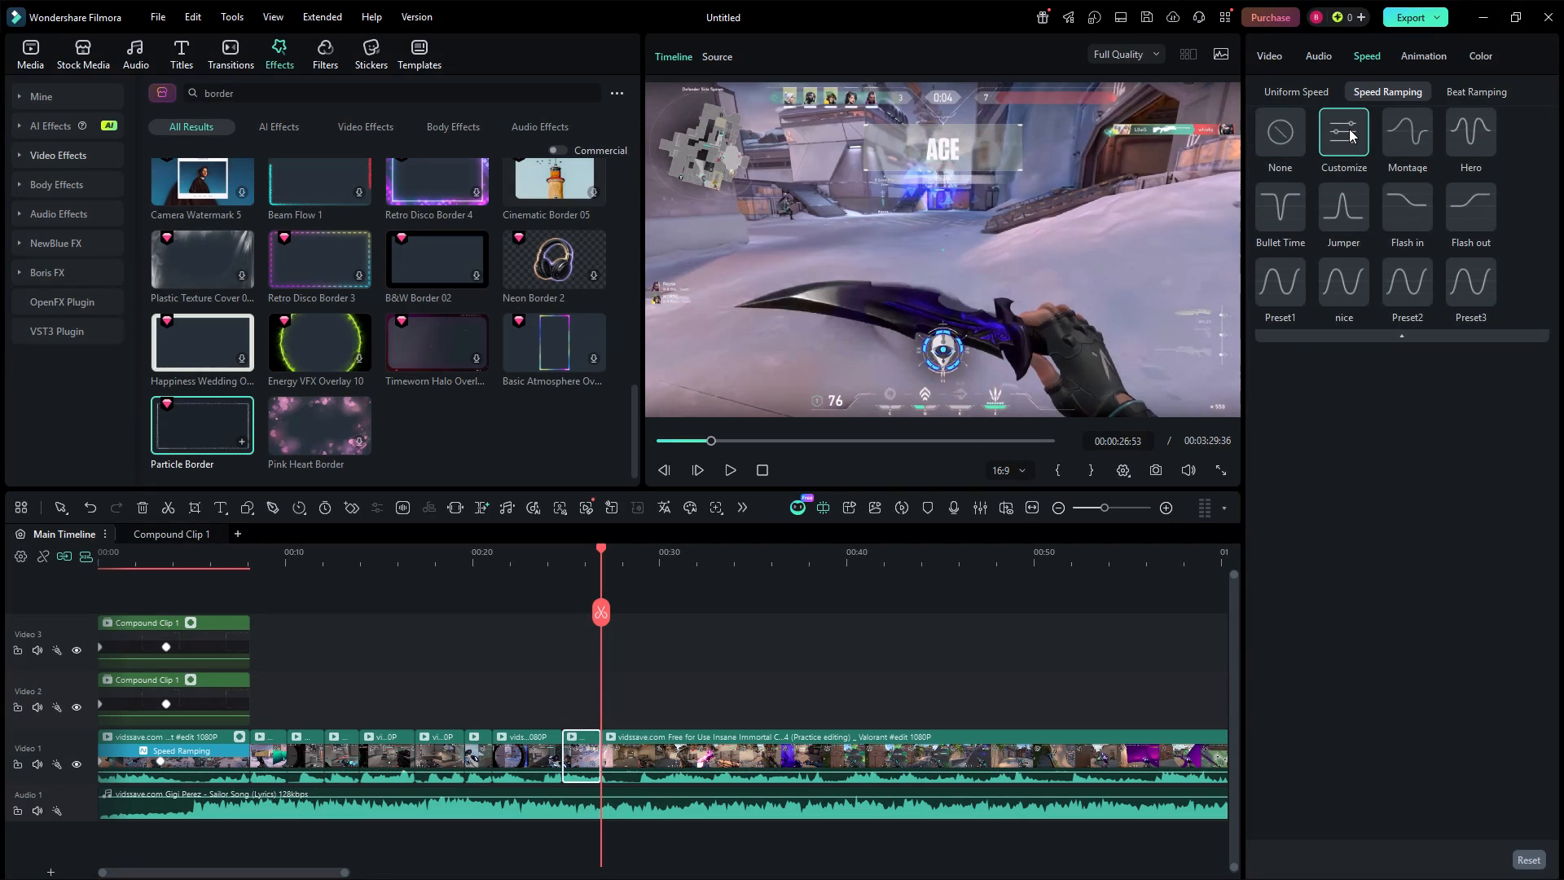
Apply a Customize speed ramp to the ACE clip, lowering all five curve points to about 0.6x for even slow motion.
{"action": "left_click", "coordinate": [1349, 129]}
{"action": "left_click", "coordinate": [1325, 433]}
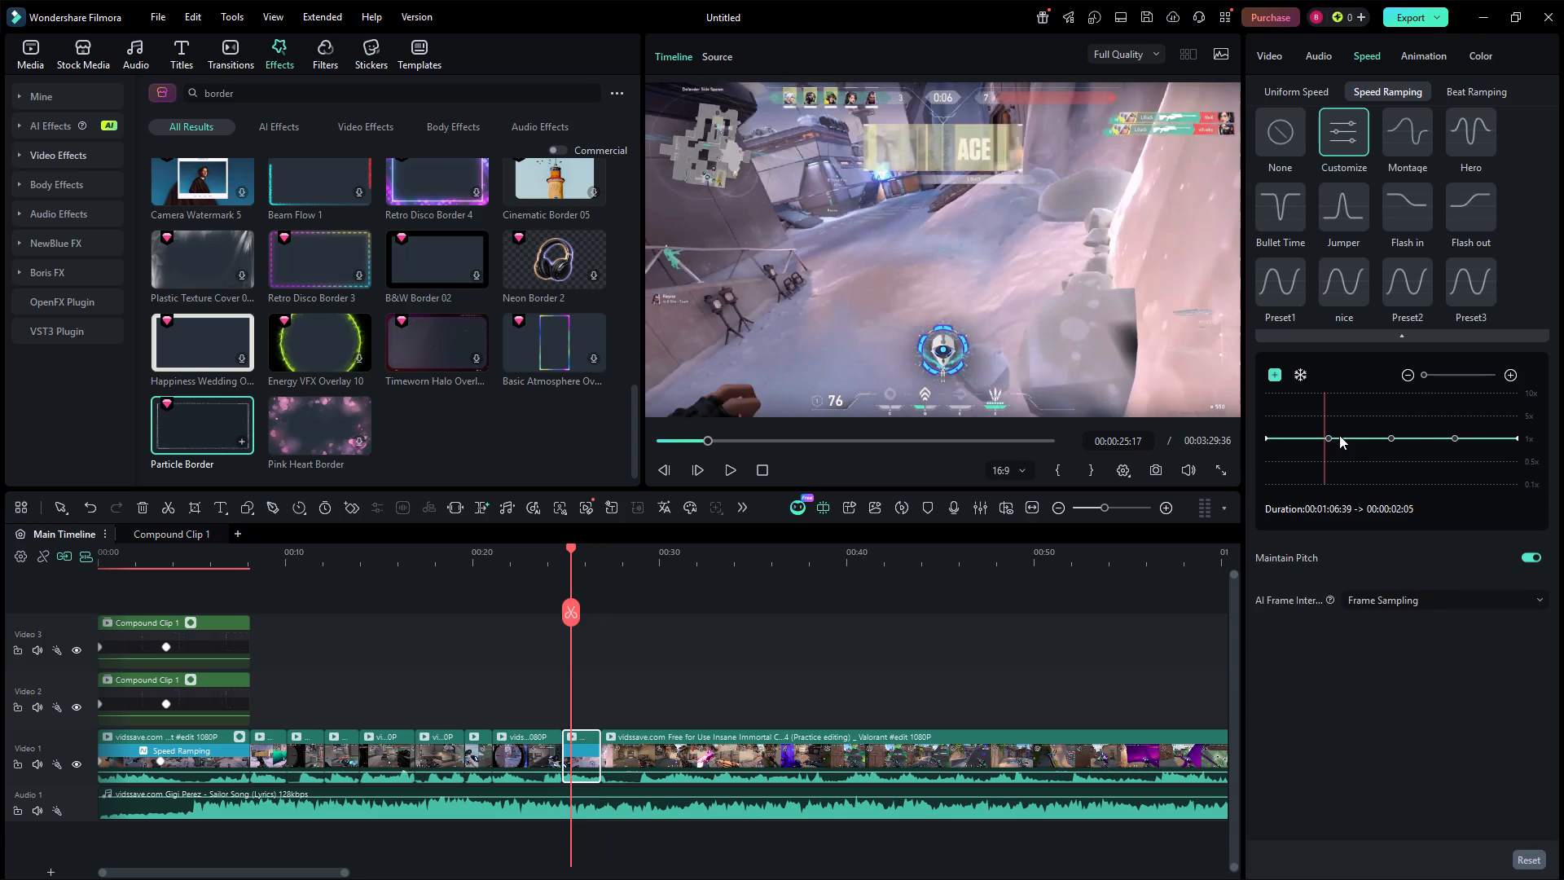
{"action": "left_click_drag", "start_coordinate": [1326, 440], "coordinate": [1326, 450]}
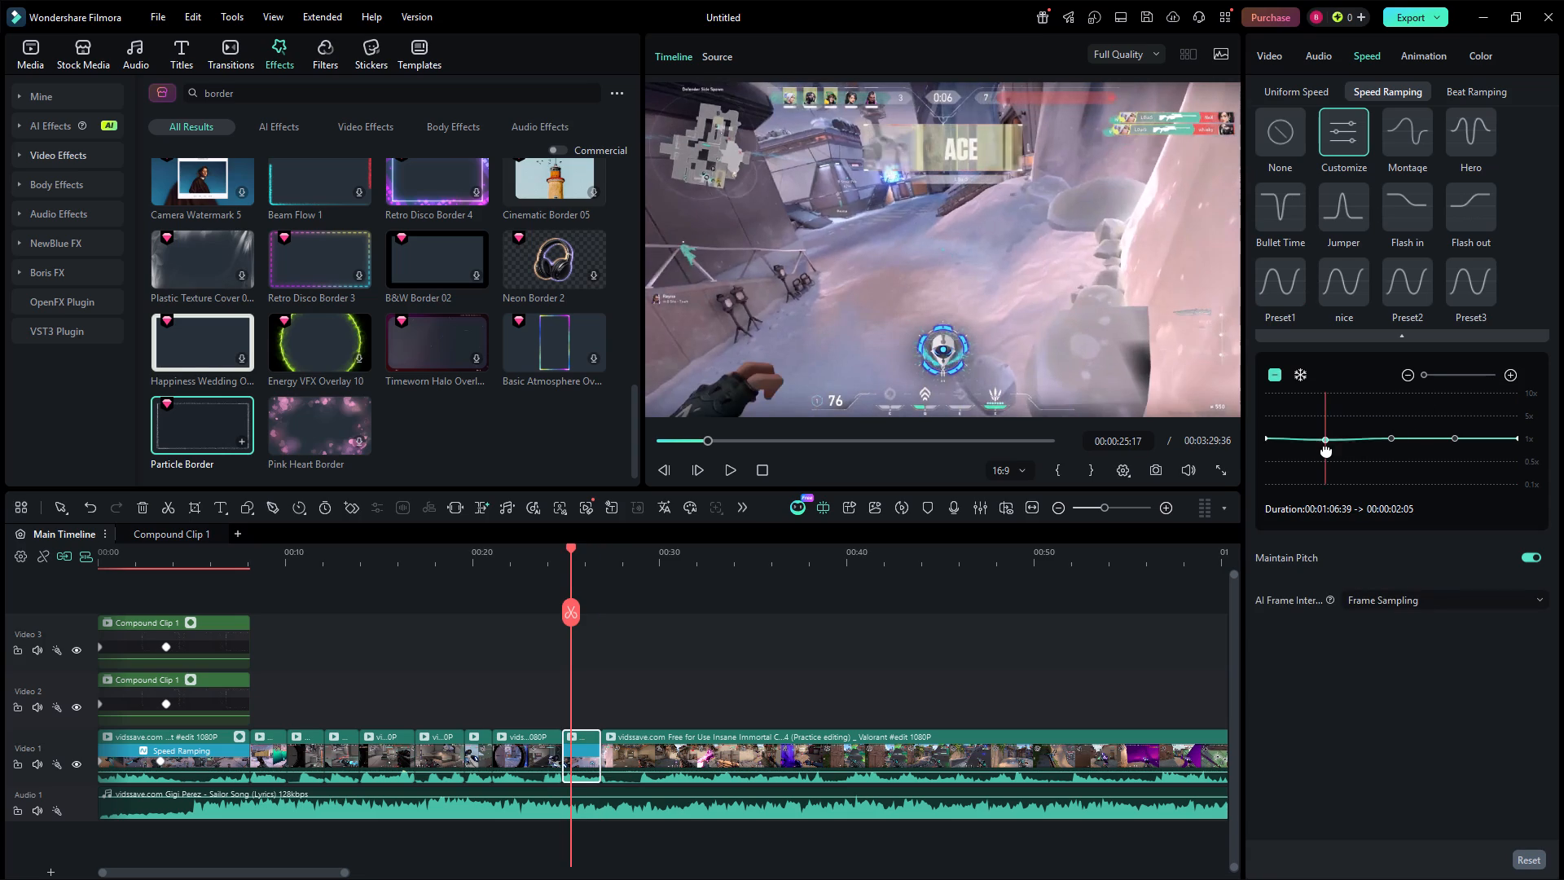
{"action": "left_click_drag", "start_coordinate": [1326, 450], "coordinate": [1327, 456]}
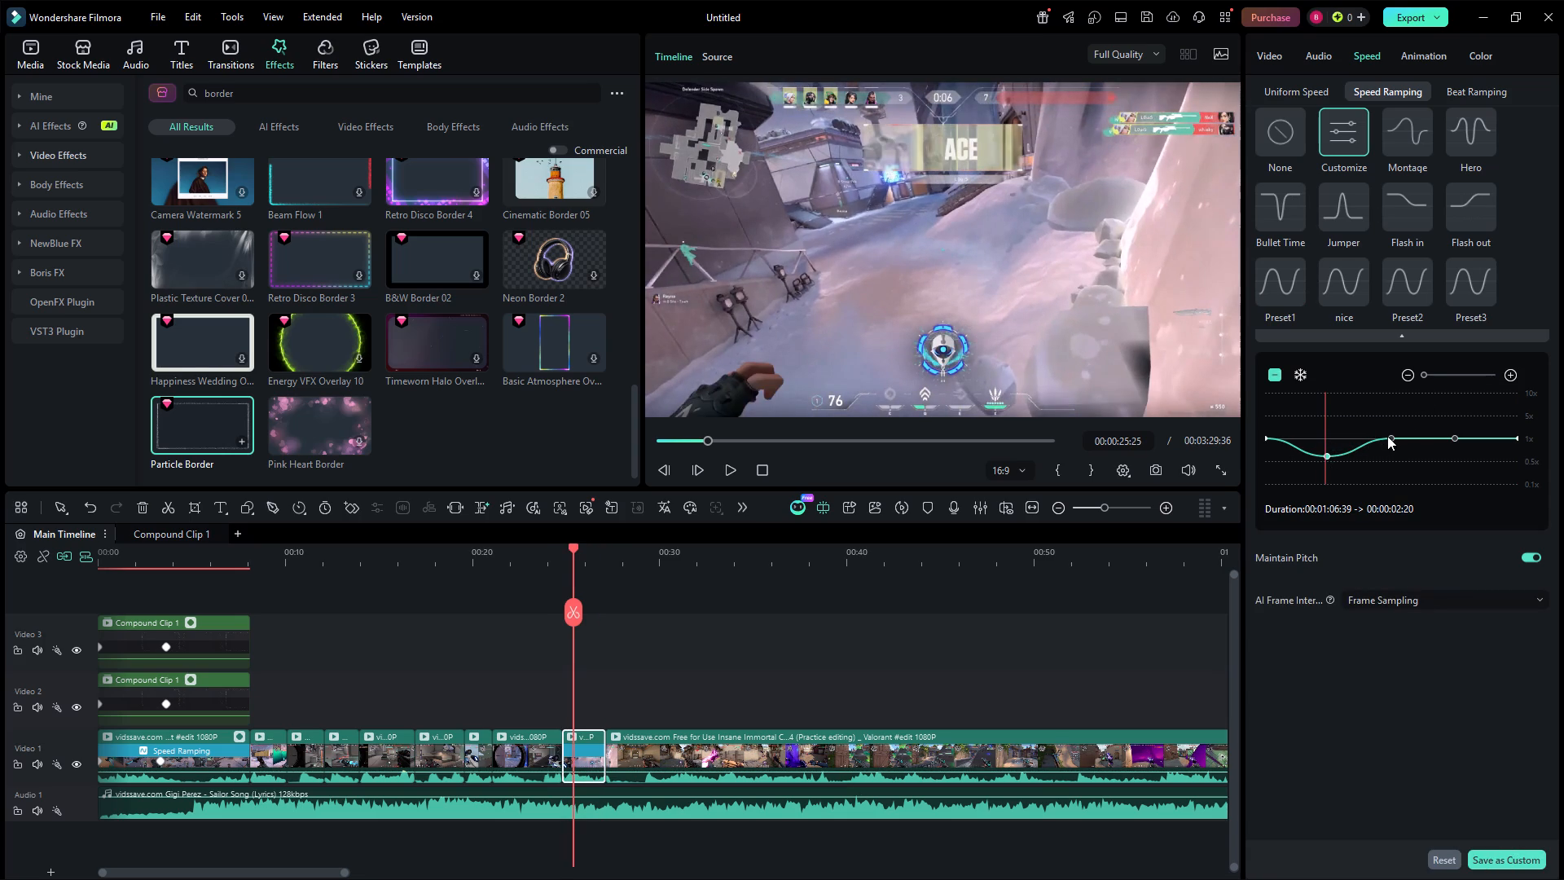
{"action": "left_click_drag", "start_coordinate": [1267, 438], "coordinate": [1264, 451]}
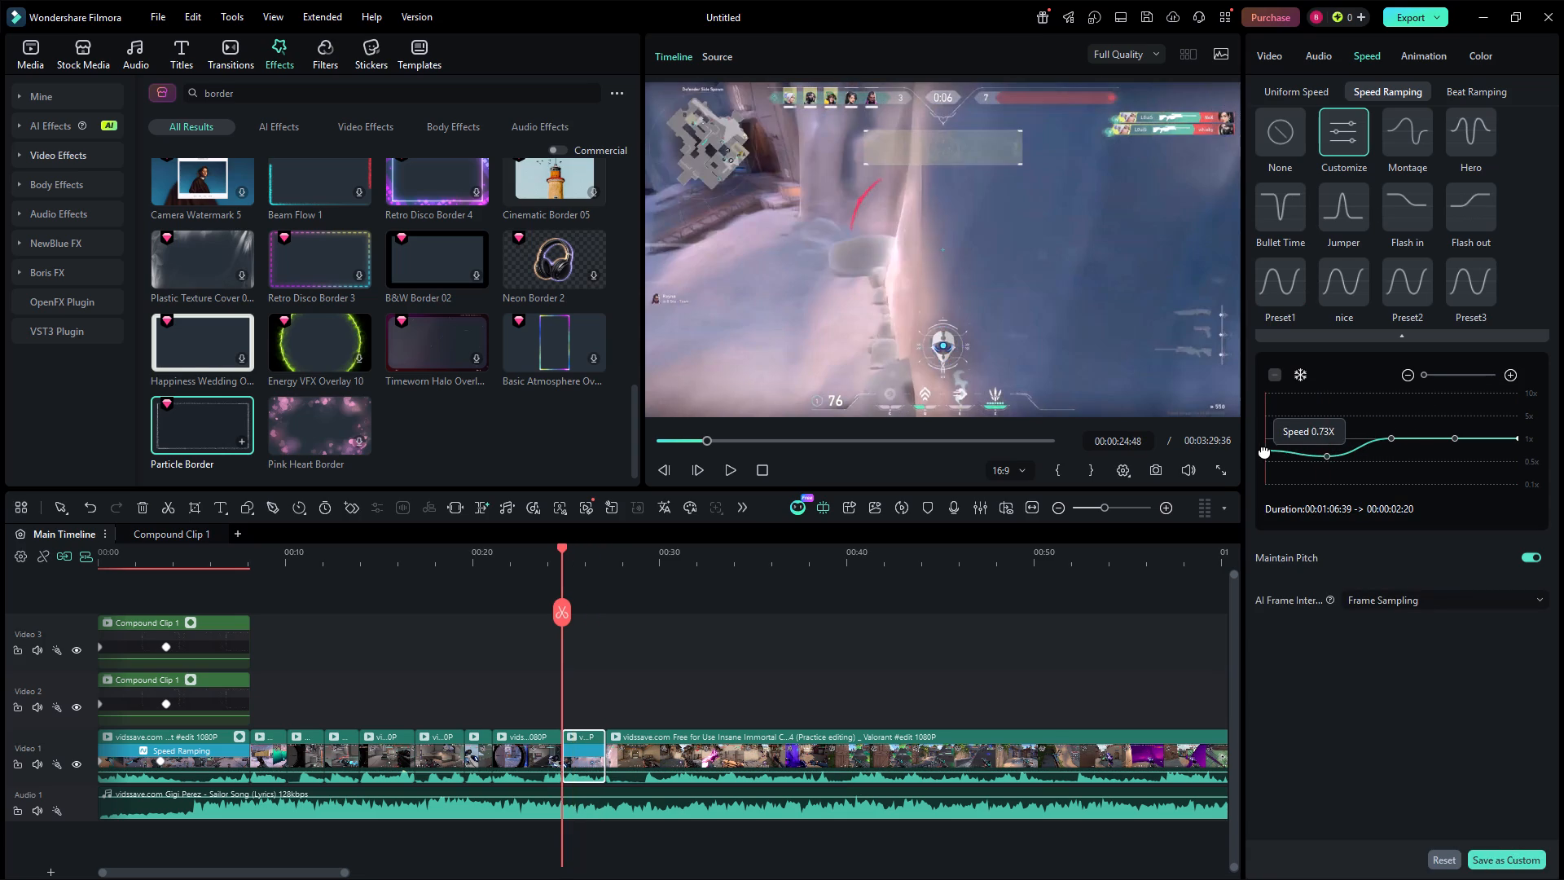
{"action": "left_click_drag", "start_coordinate": [1264, 451], "coordinate": [1264, 454]}
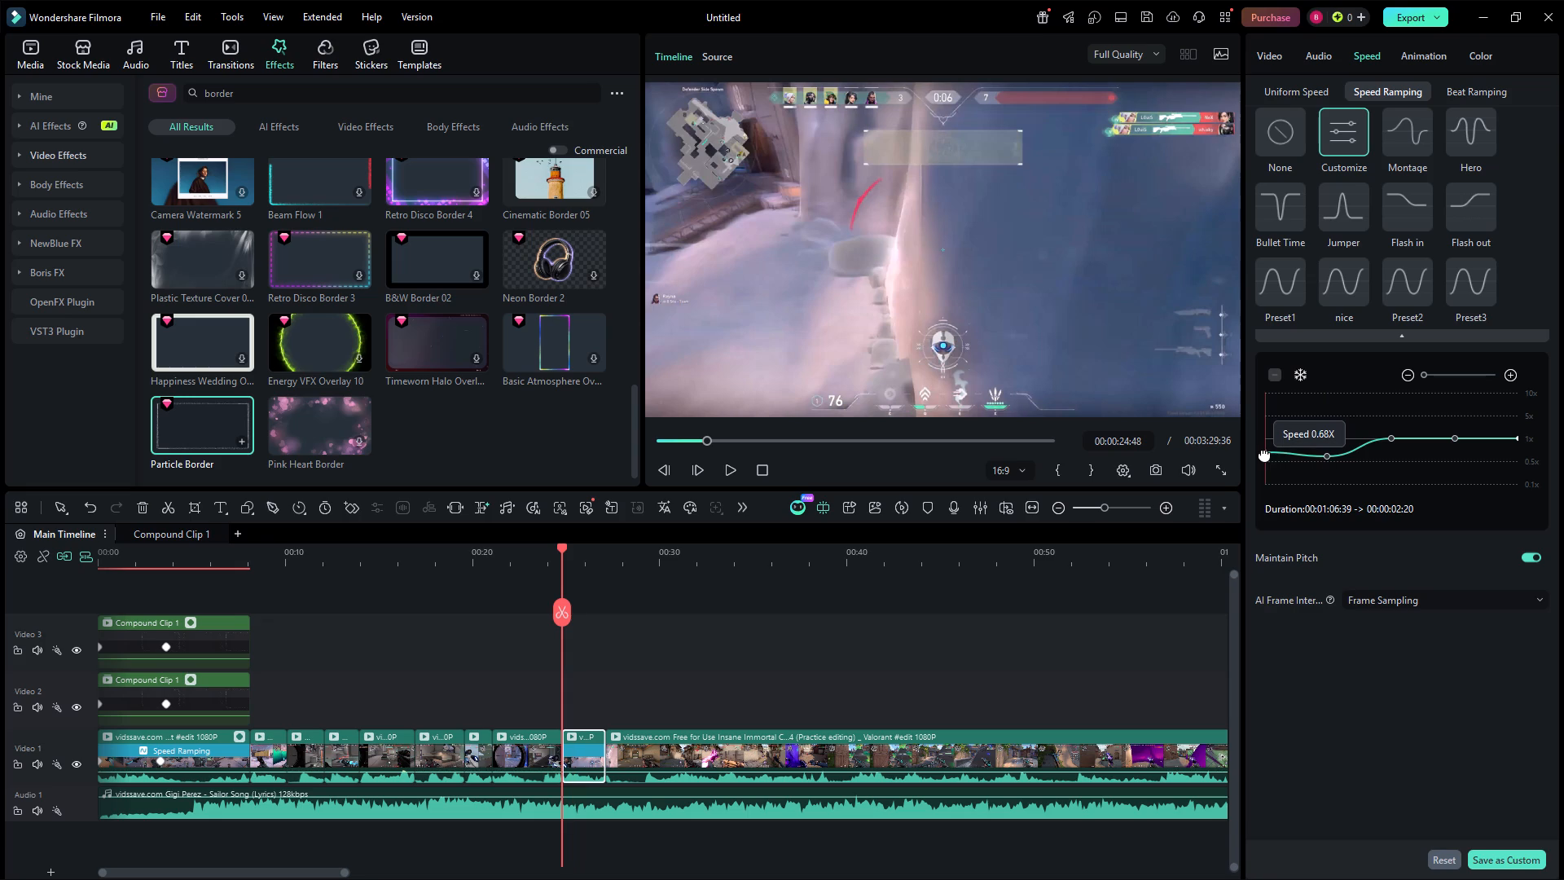
{"action": "left_click_drag", "start_coordinate": [1264, 454], "coordinate": [1264, 457]}
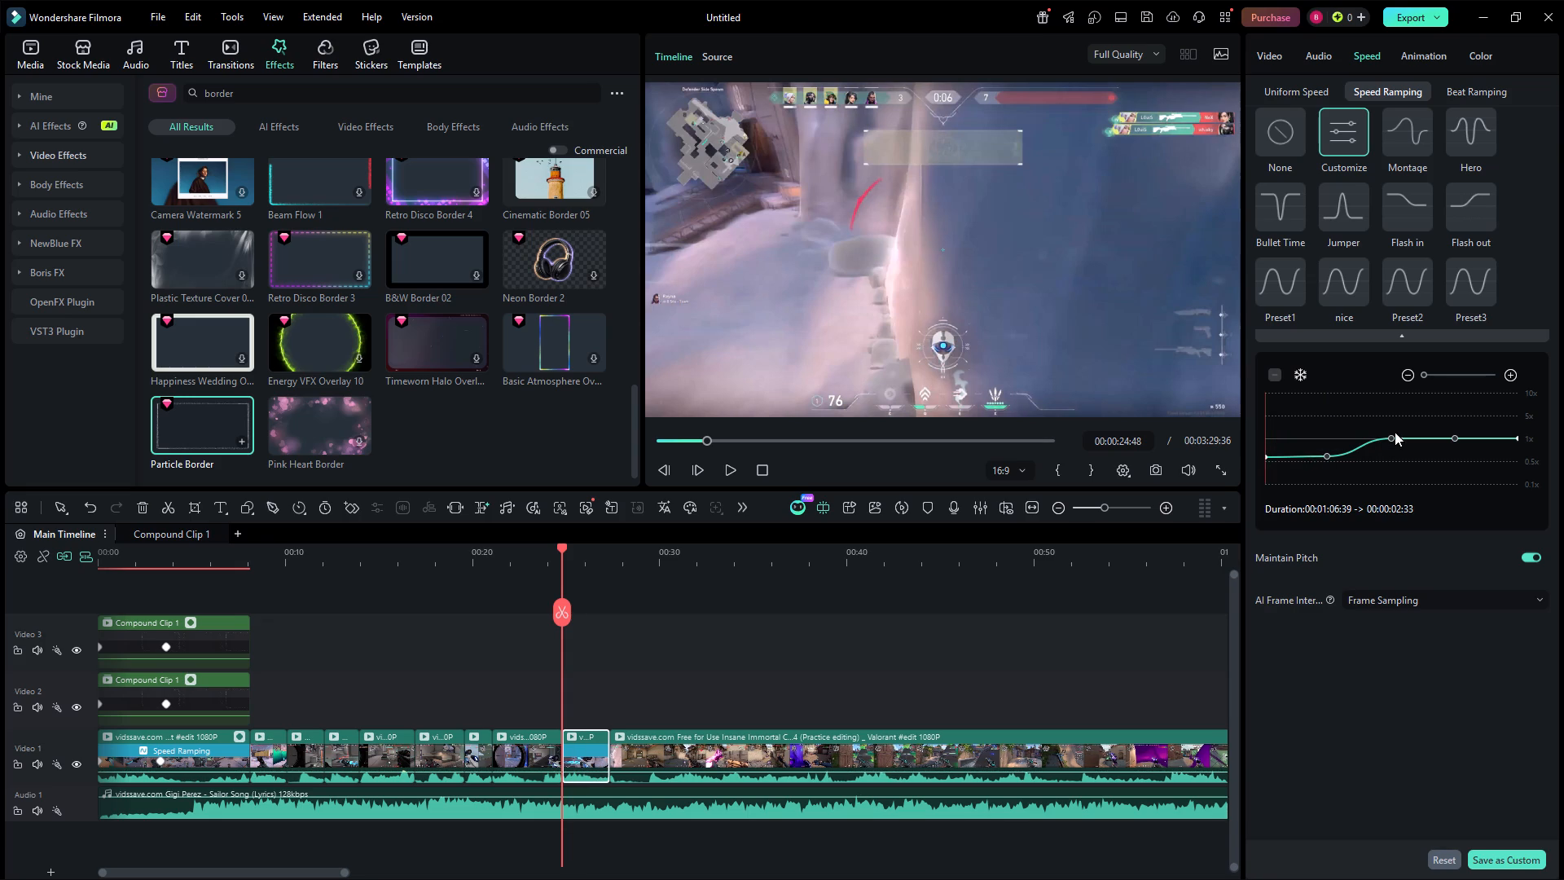
{"action": "left_click_drag", "start_coordinate": [1392, 437], "coordinate": [1392, 451]}
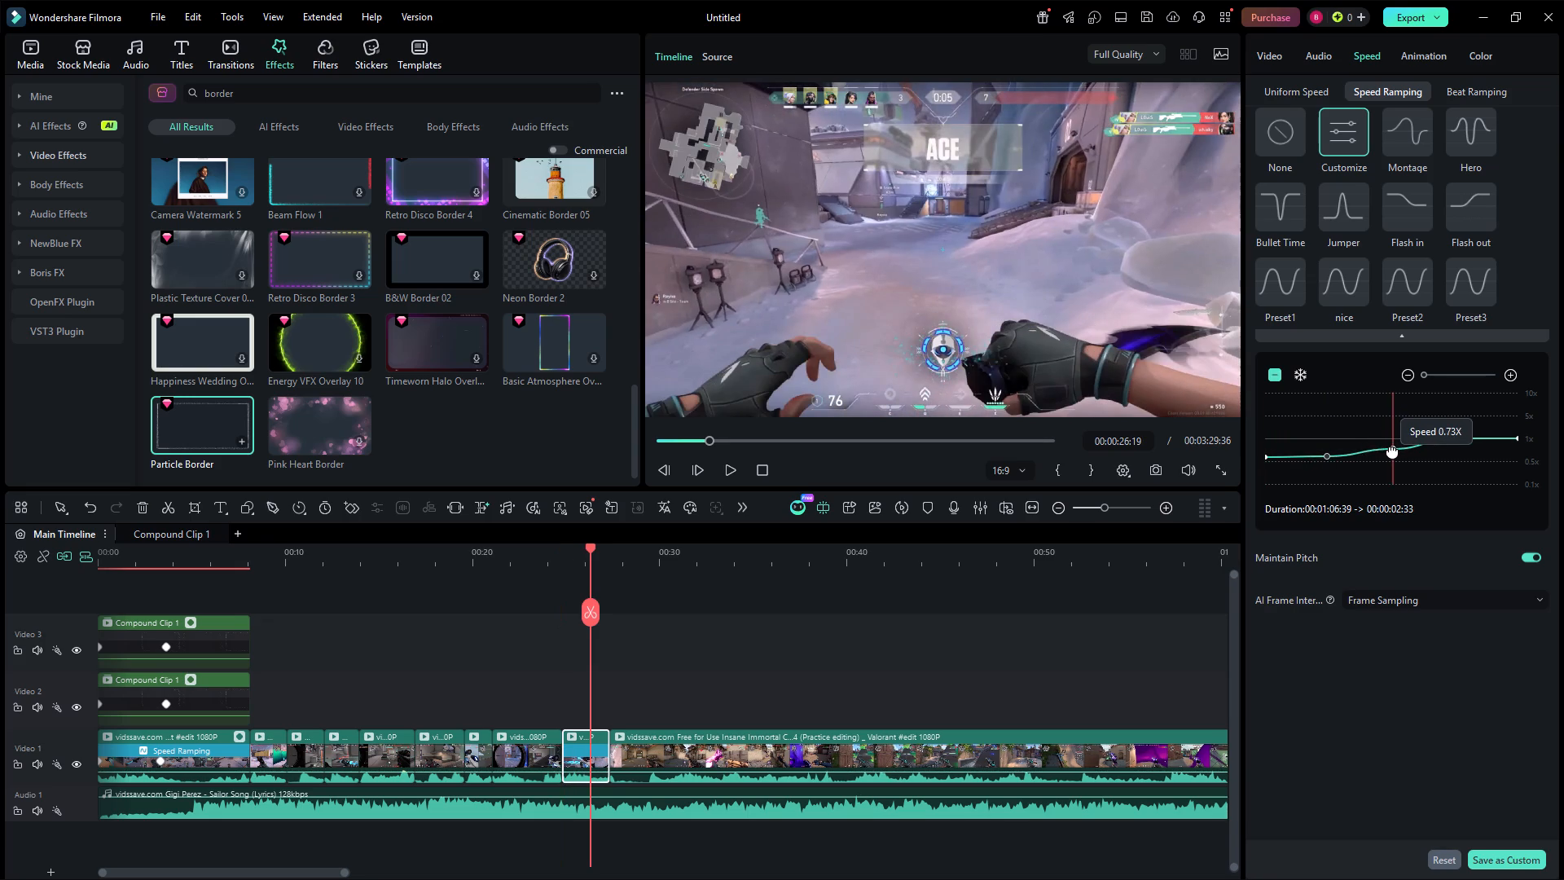
{"action": "left_click_drag", "start_coordinate": [1392, 451], "coordinate": [1390, 458]}
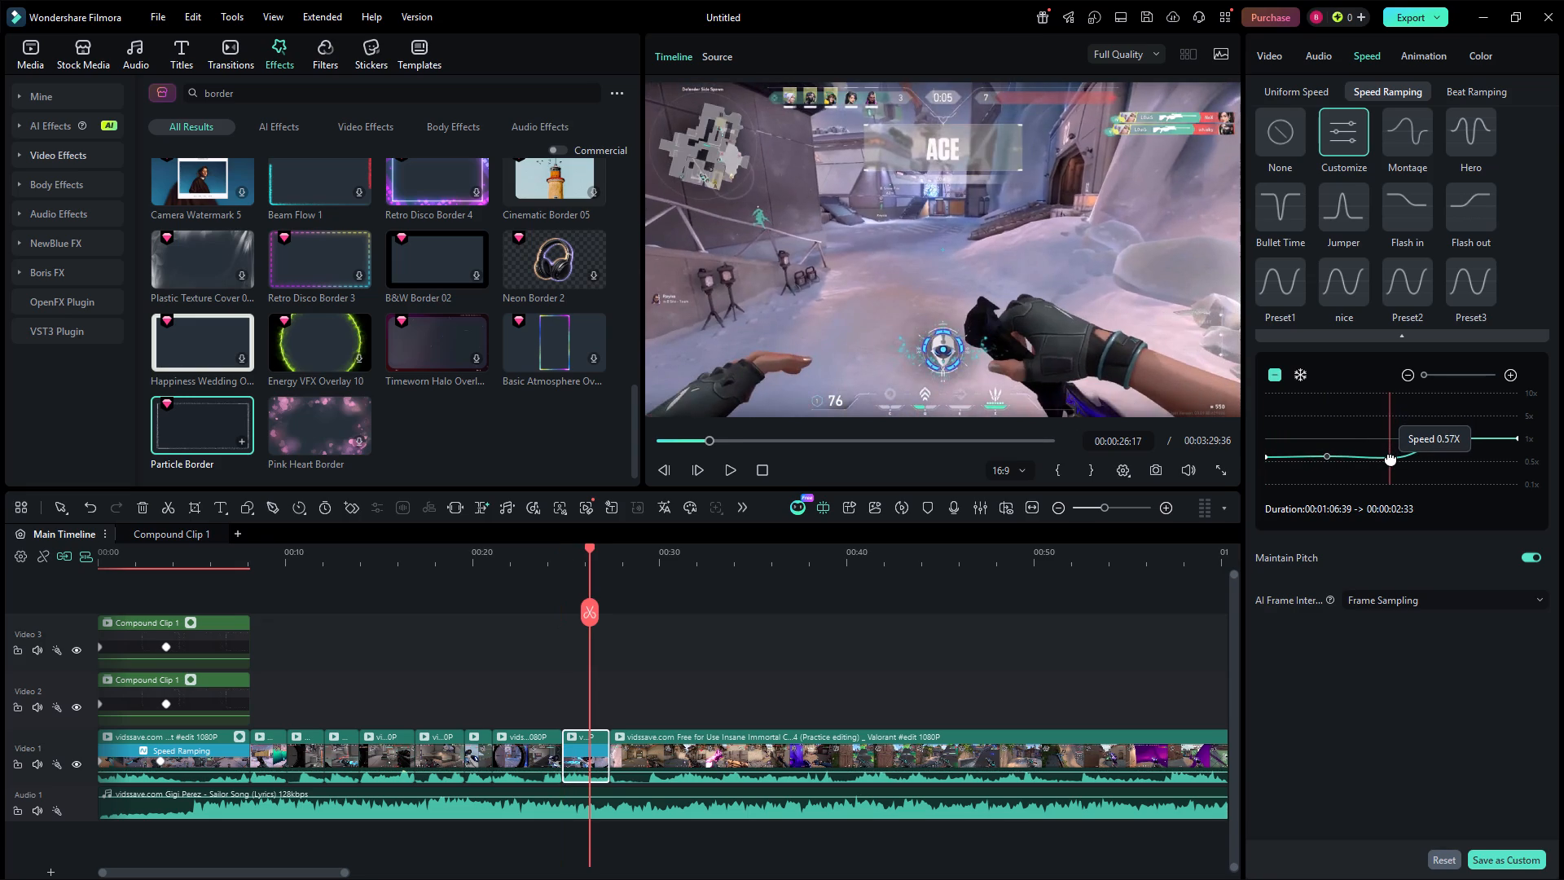
{"action": "left_click_drag", "start_coordinate": [1390, 458], "coordinate": [1390, 456]}
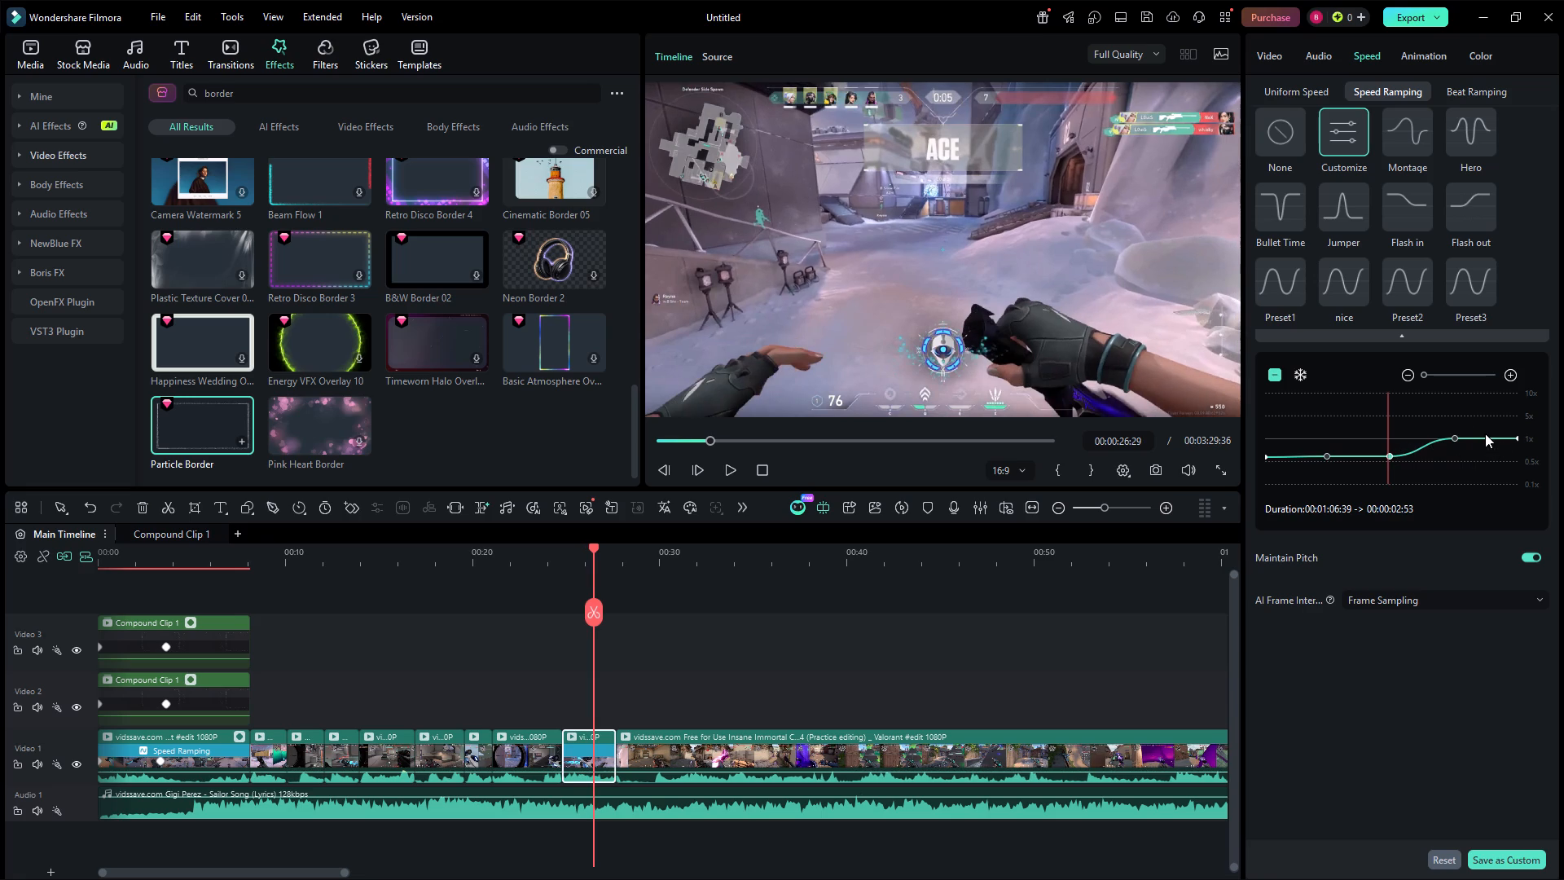
{"action": "left_click_drag", "start_coordinate": [1456, 435], "coordinate": [1455, 455]}
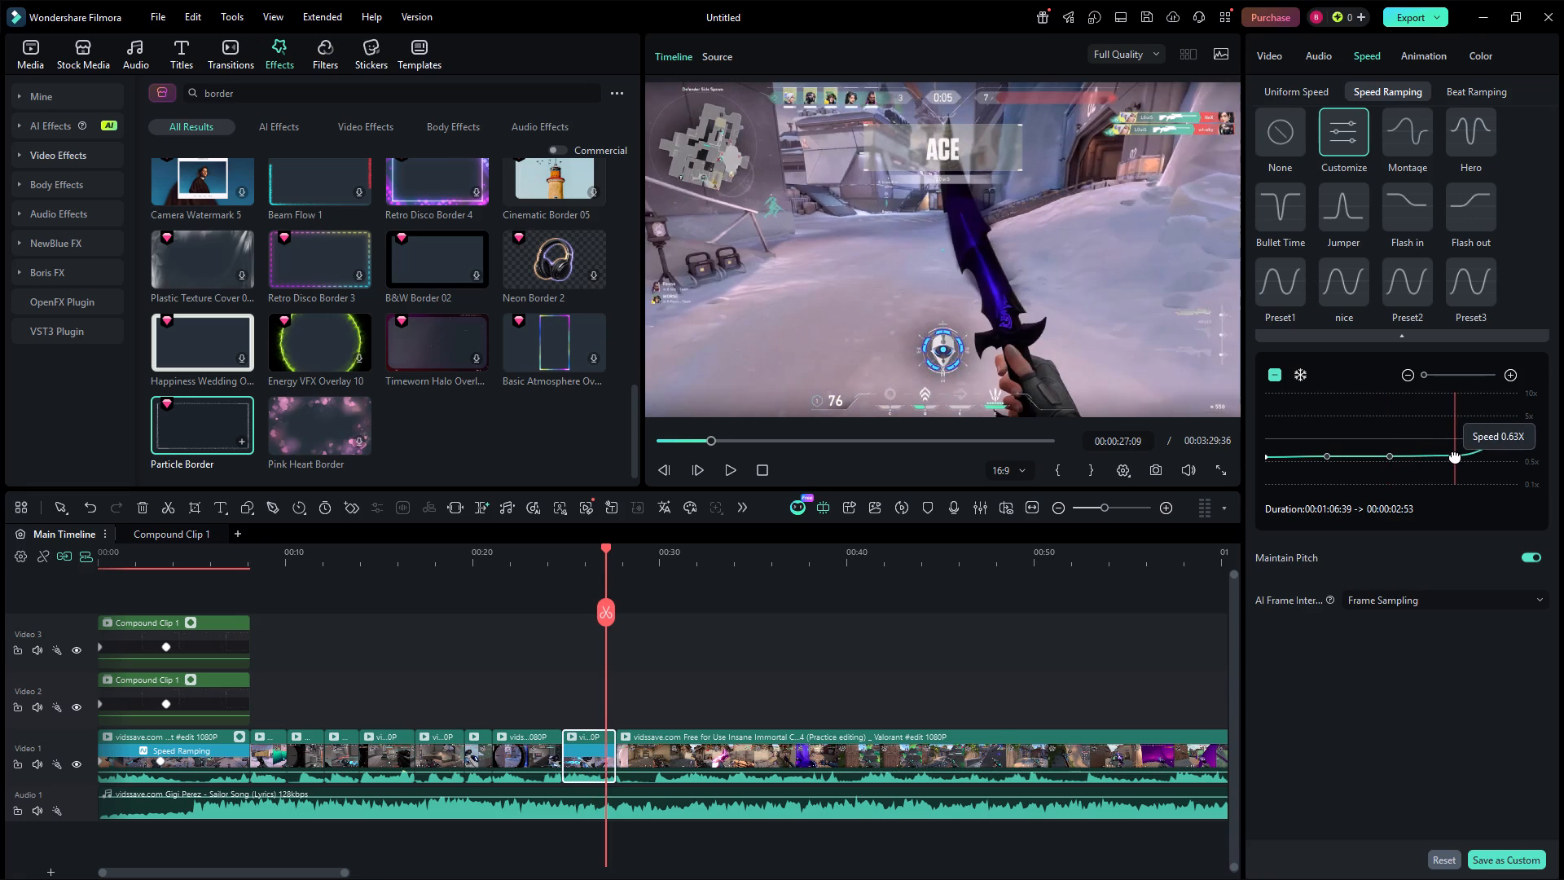
{"action": "left_click_drag", "start_coordinate": [1455, 455], "coordinate": [1455, 457]}
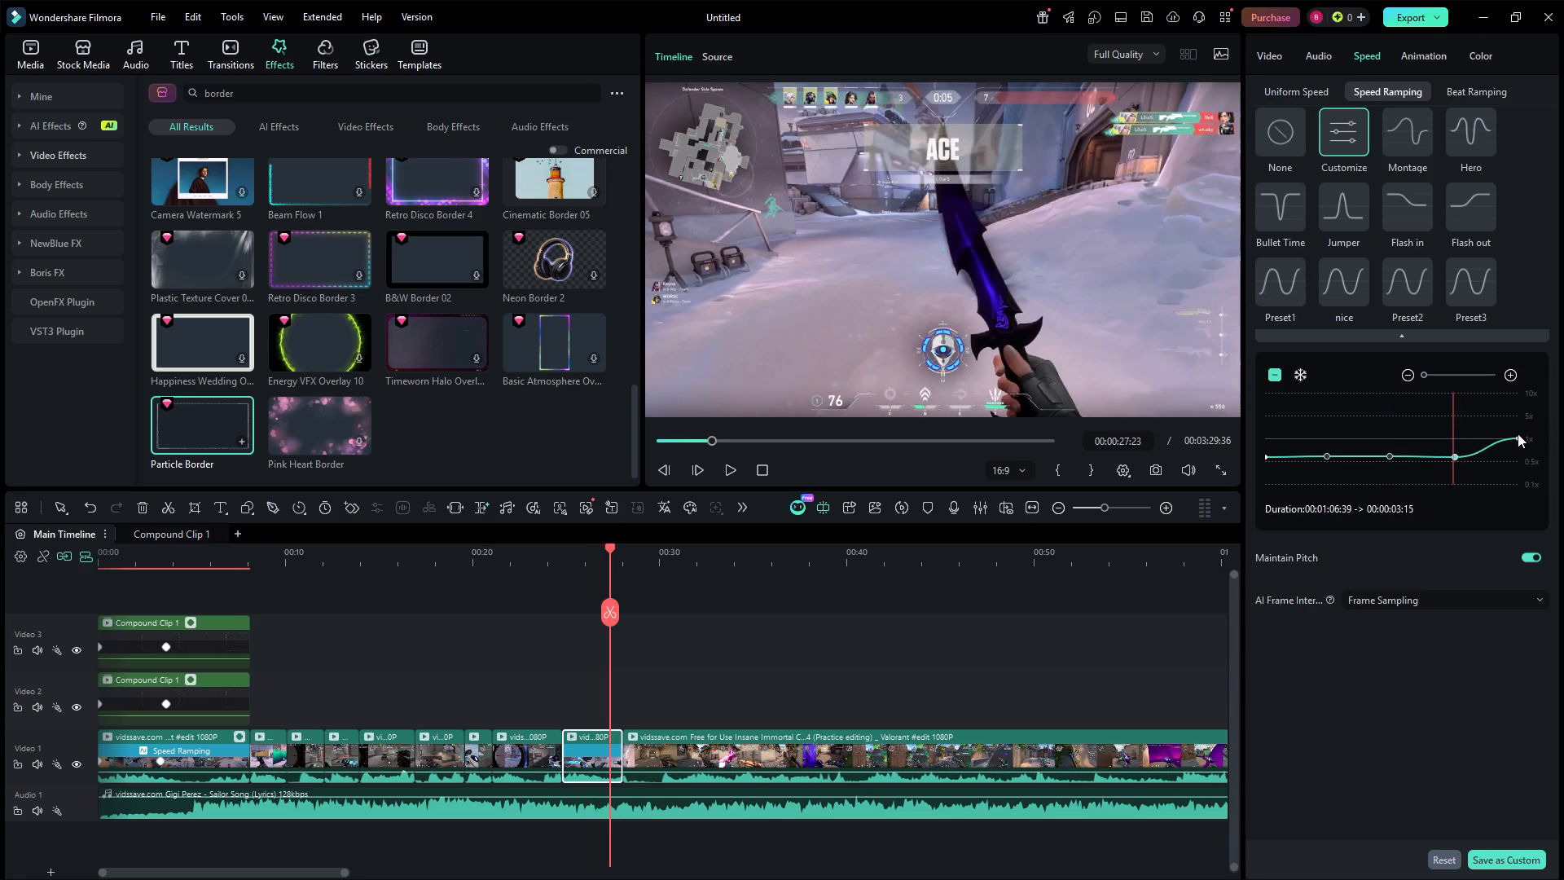
{"action": "left_click_drag", "start_coordinate": [1518, 438], "coordinate": [1519, 457]}
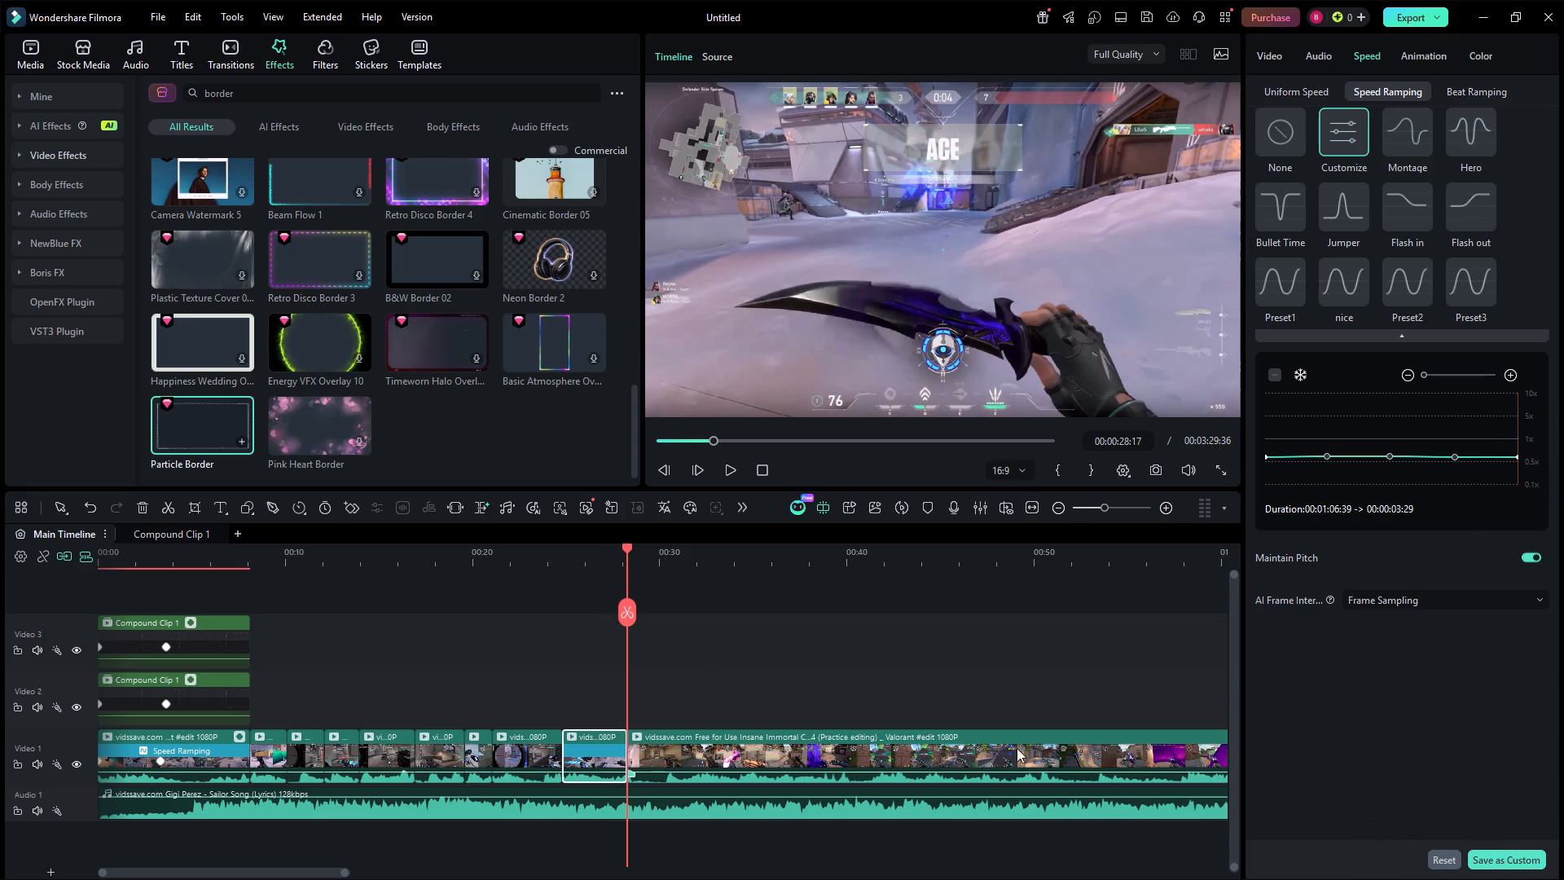
Apply the Matrix Out motion preset as the exit animation on the slowed ACE clip and adjust its duration.
{"action": "left_click", "coordinate": [691, 647]}
{"action": "left_click_drag", "start_coordinate": [630, 565], "coordinate": [584, 571]}
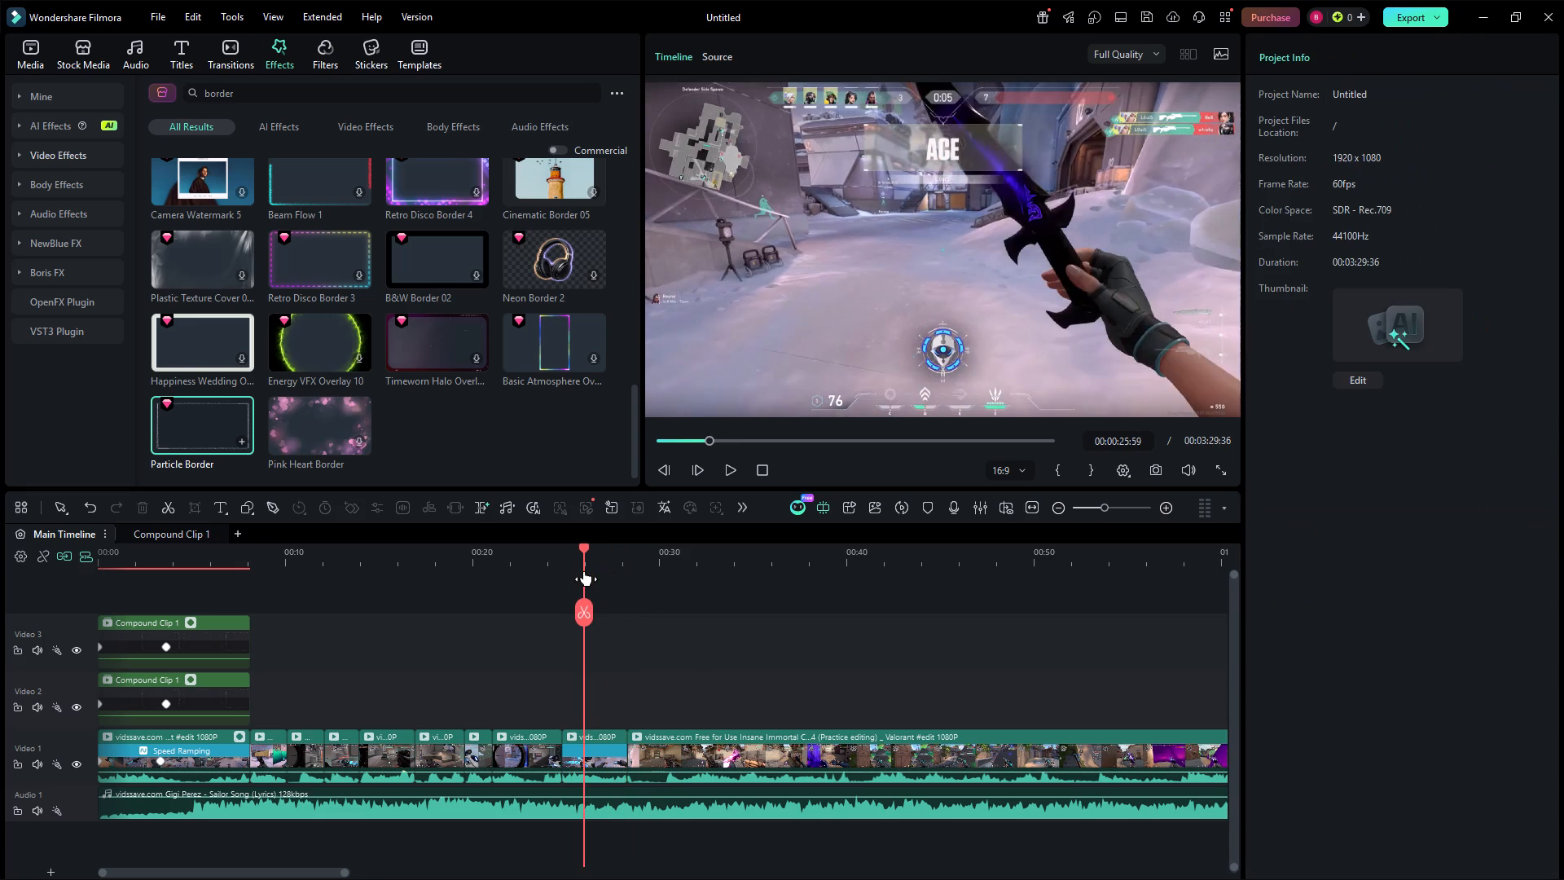
{"action": "left_click_drag", "start_coordinate": [584, 571], "coordinate": [593, 576]}
{"action": "left_click", "coordinate": [595, 767]}
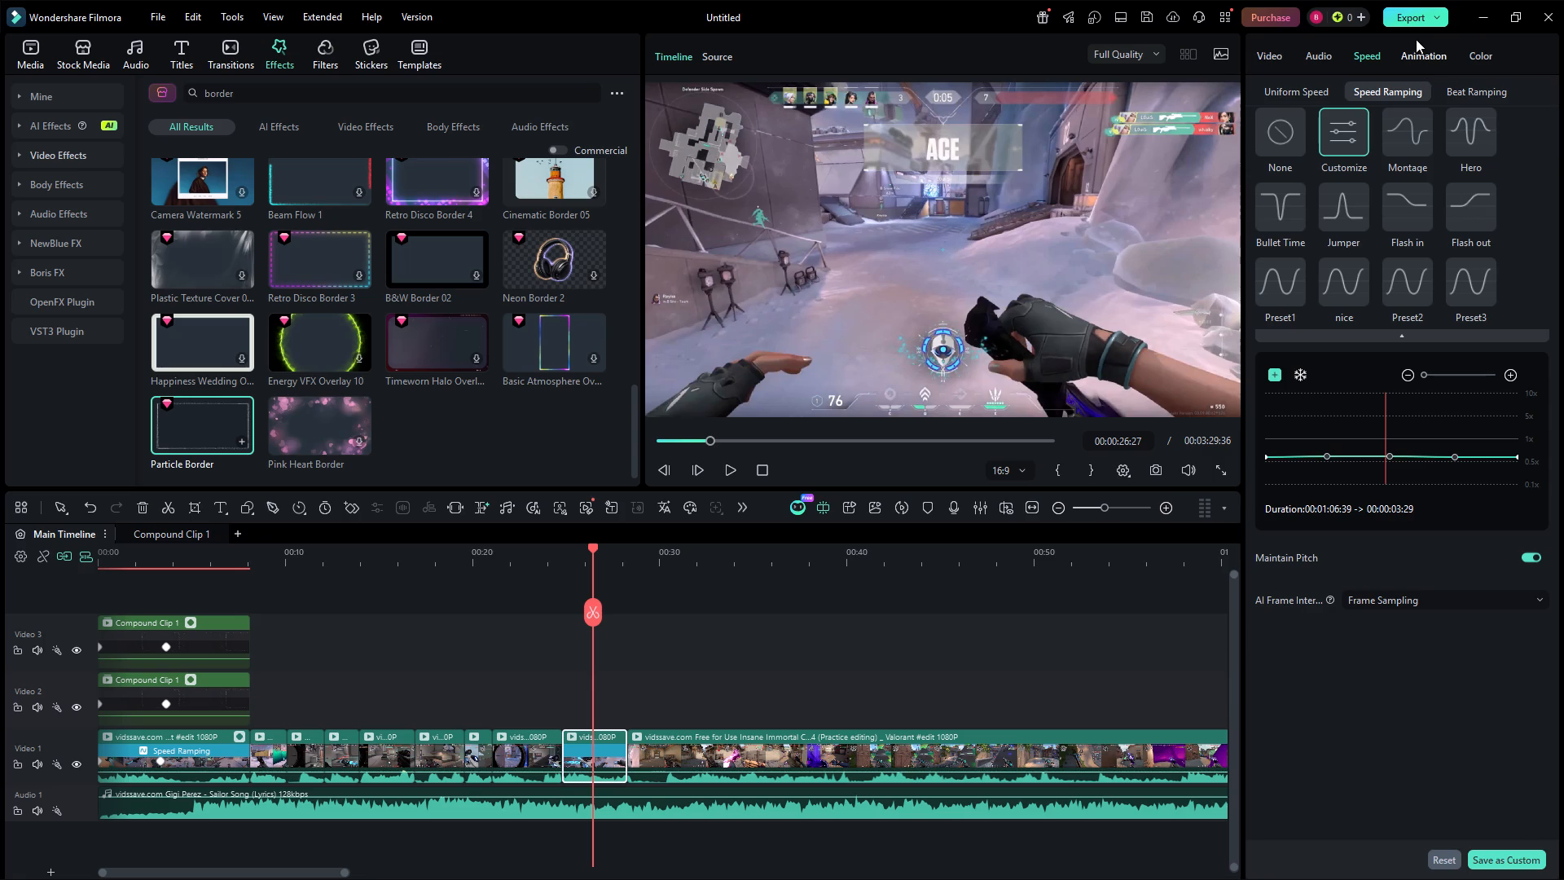
{"action": "left_click", "coordinate": [1402, 67]}
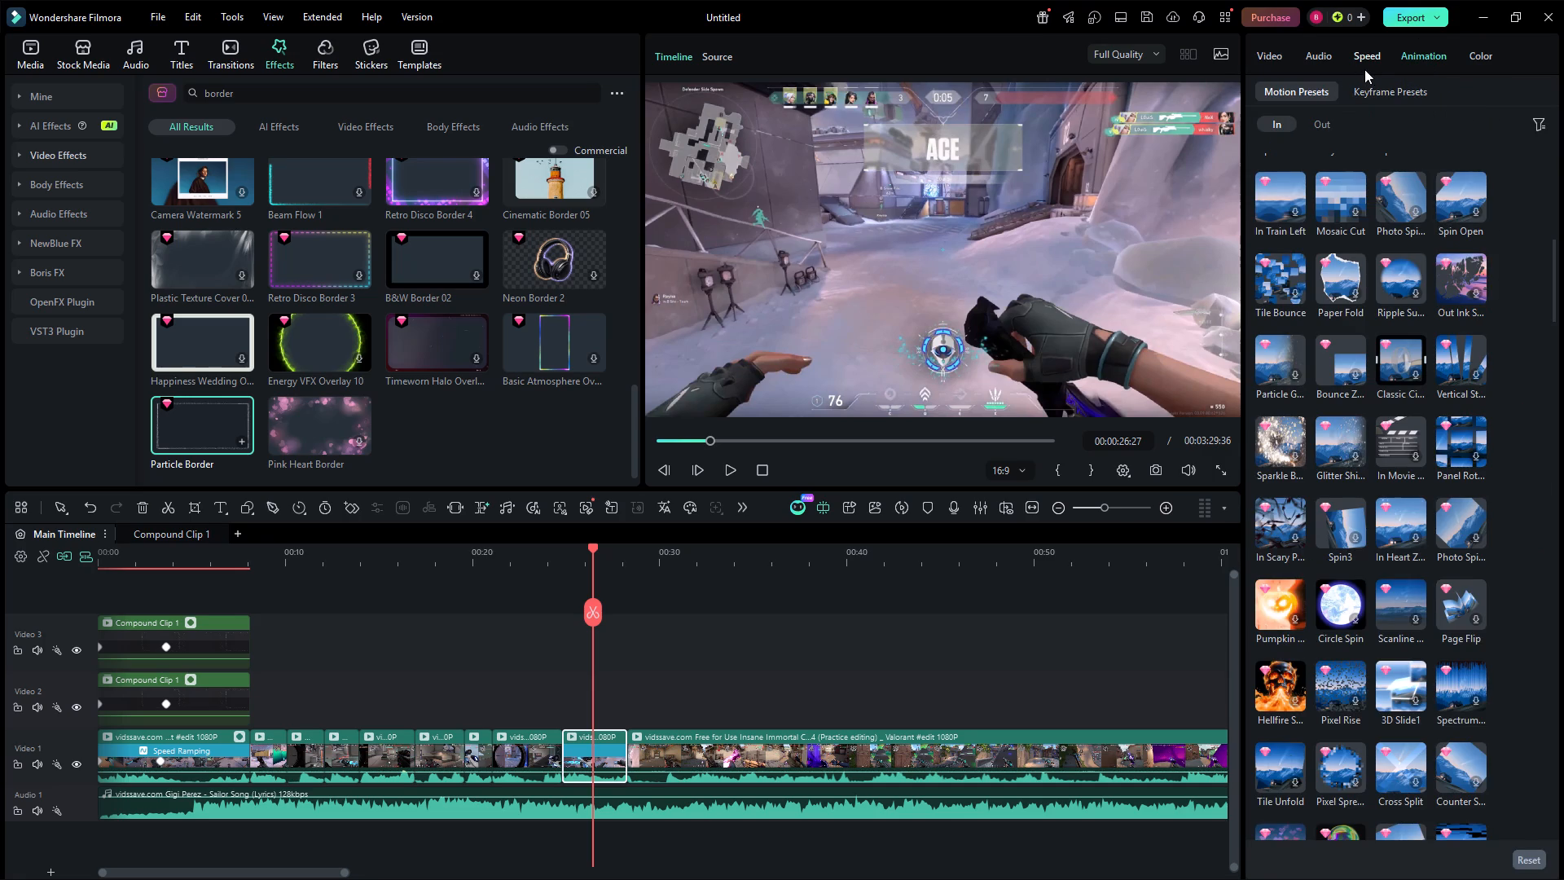
{"action": "left_click", "coordinate": [1373, 64]}
{"action": "left_click", "coordinate": [1406, 59]}
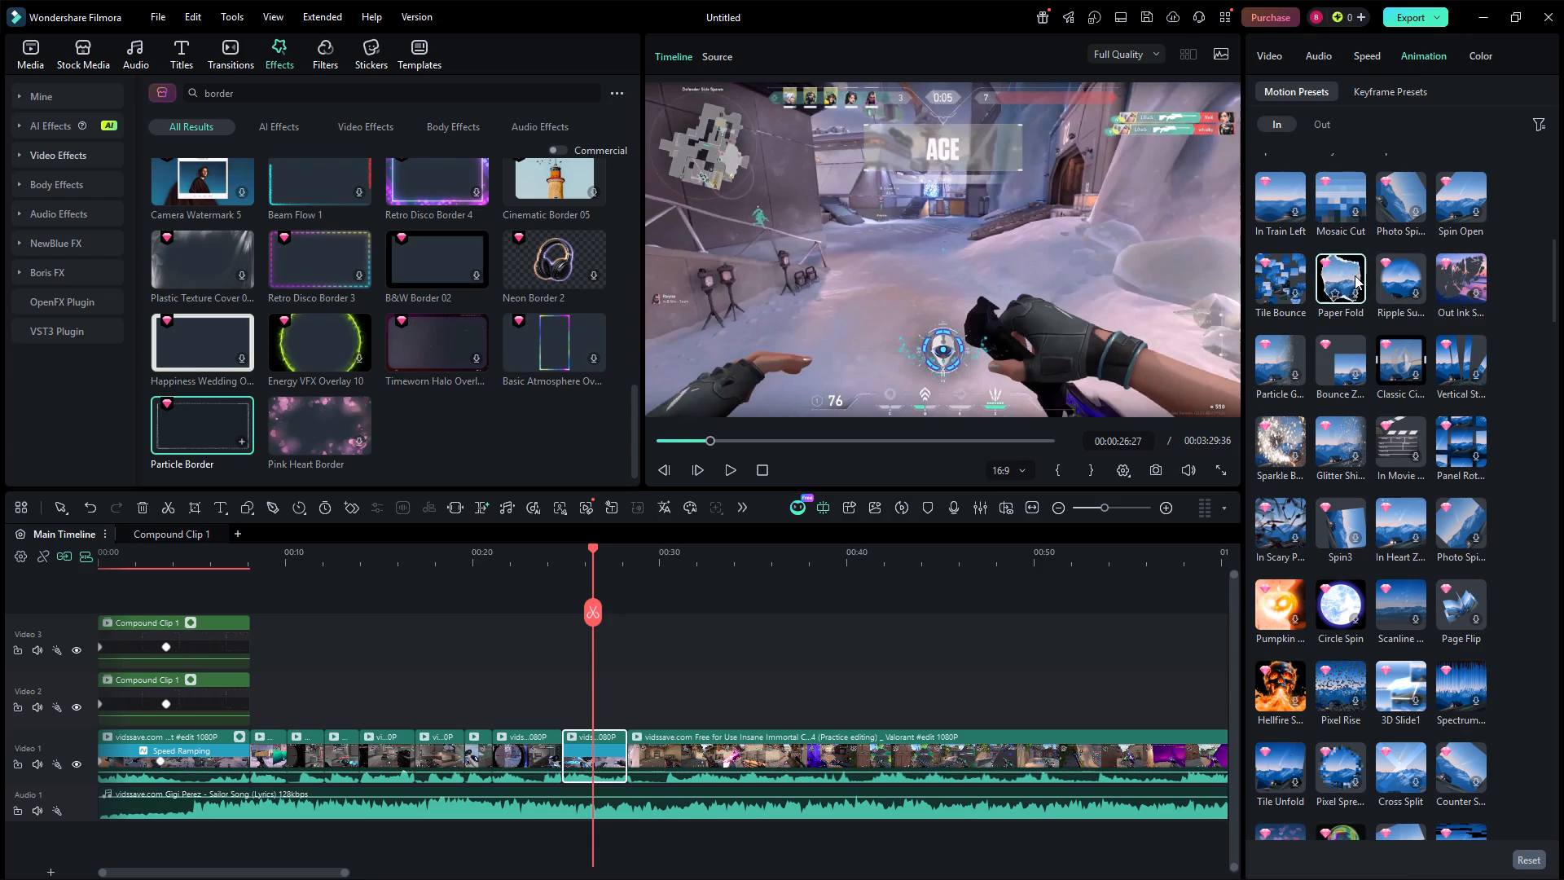
{"action": "left_click", "coordinate": [1312, 123]}
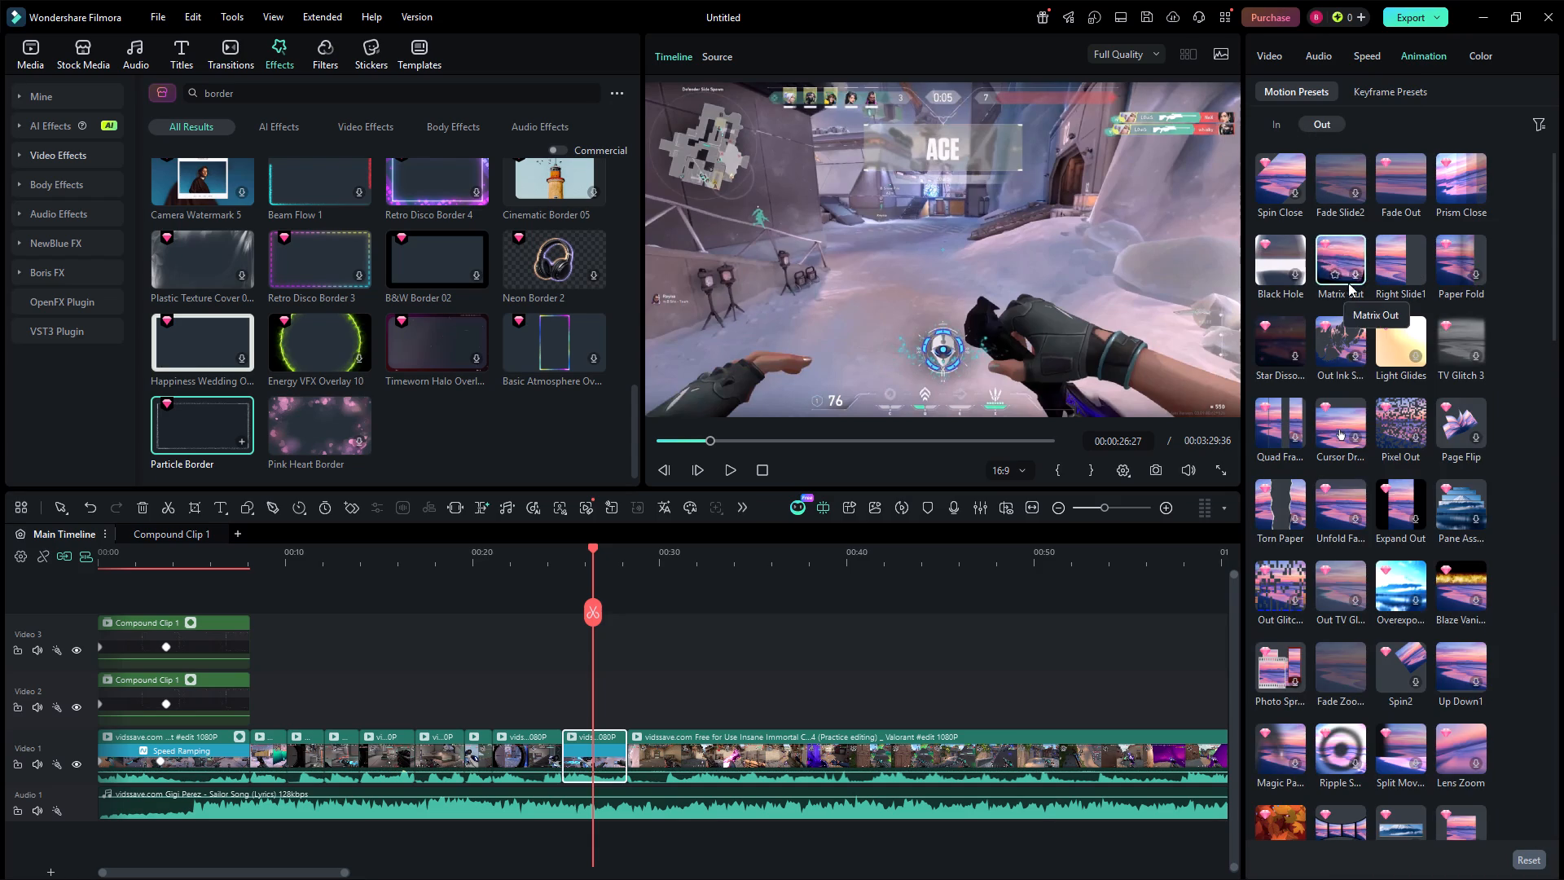
{"action": "left_click", "coordinate": [1356, 276]}
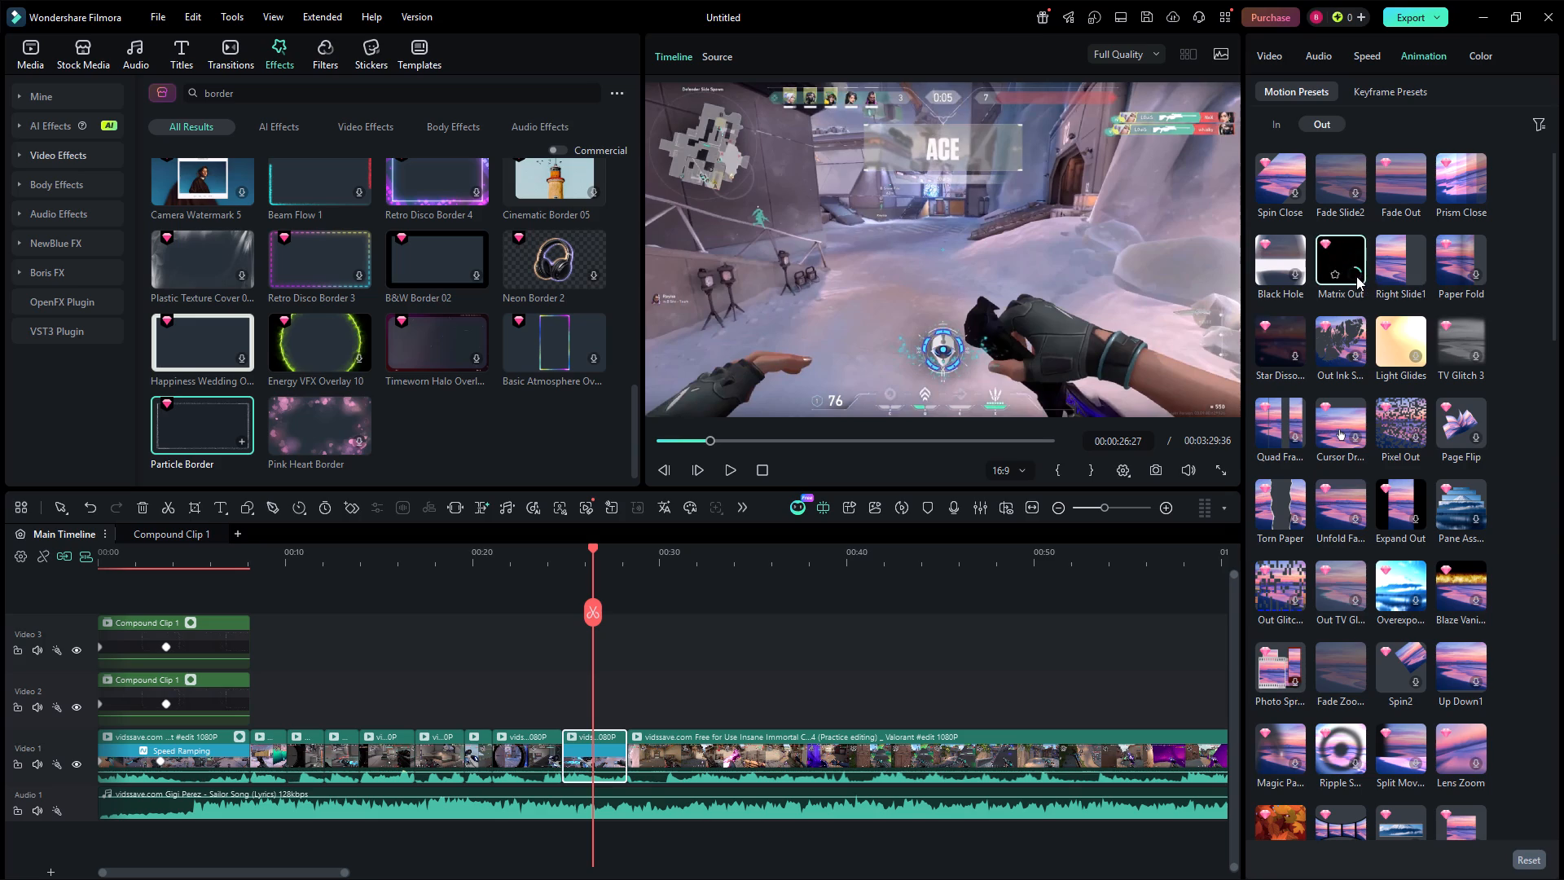
{"action": "left_click", "coordinate": [1345, 243]}
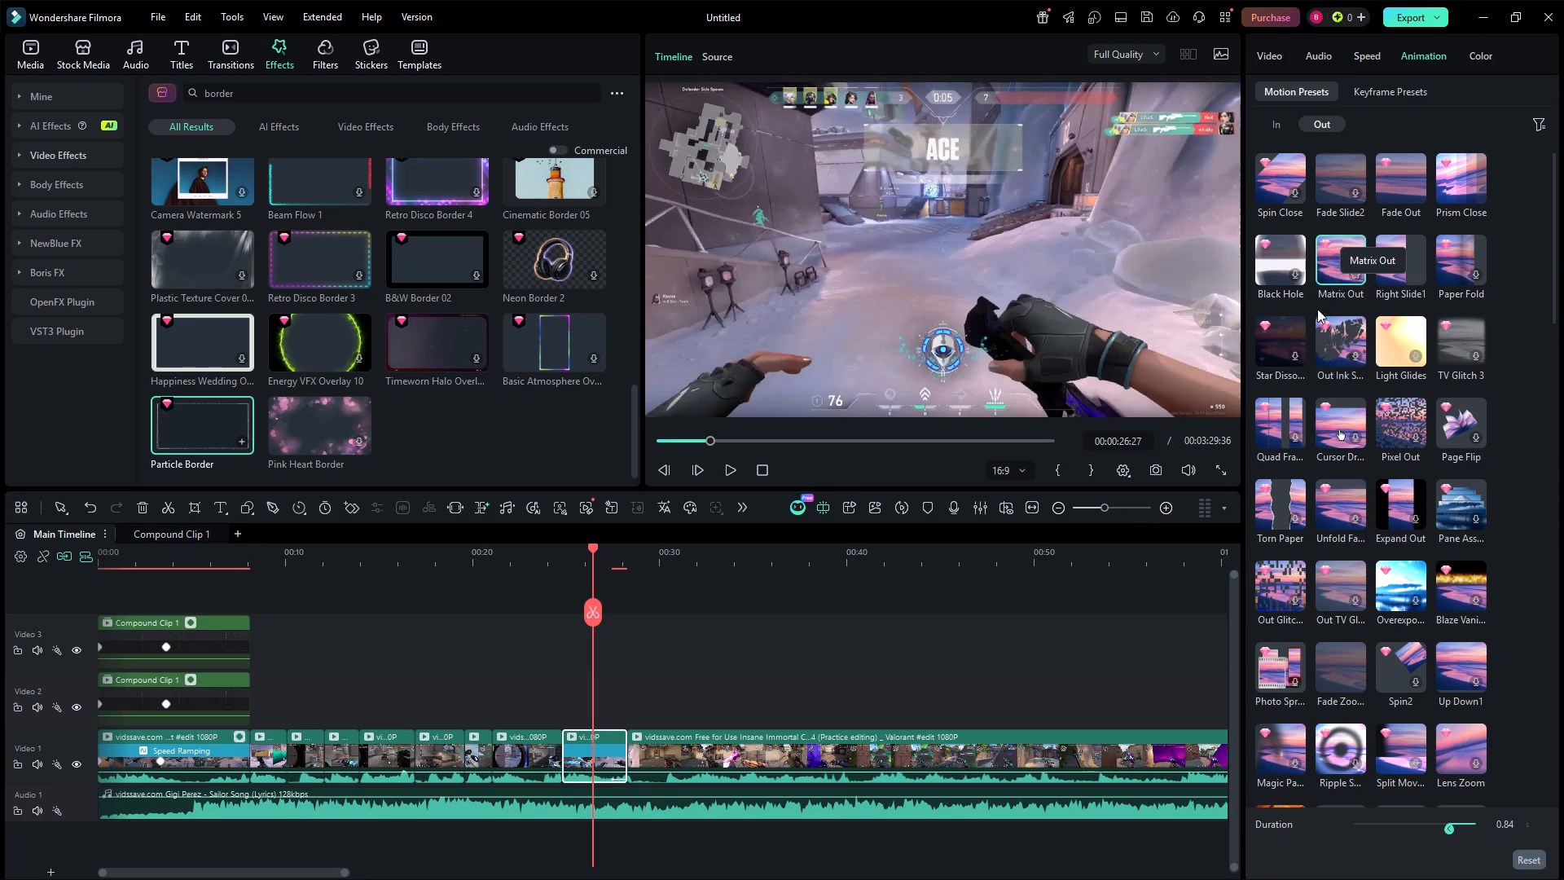
{"action": "left_click", "coordinate": [1452, 830]}
{"action": "left_click", "coordinate": [1091, 653]}
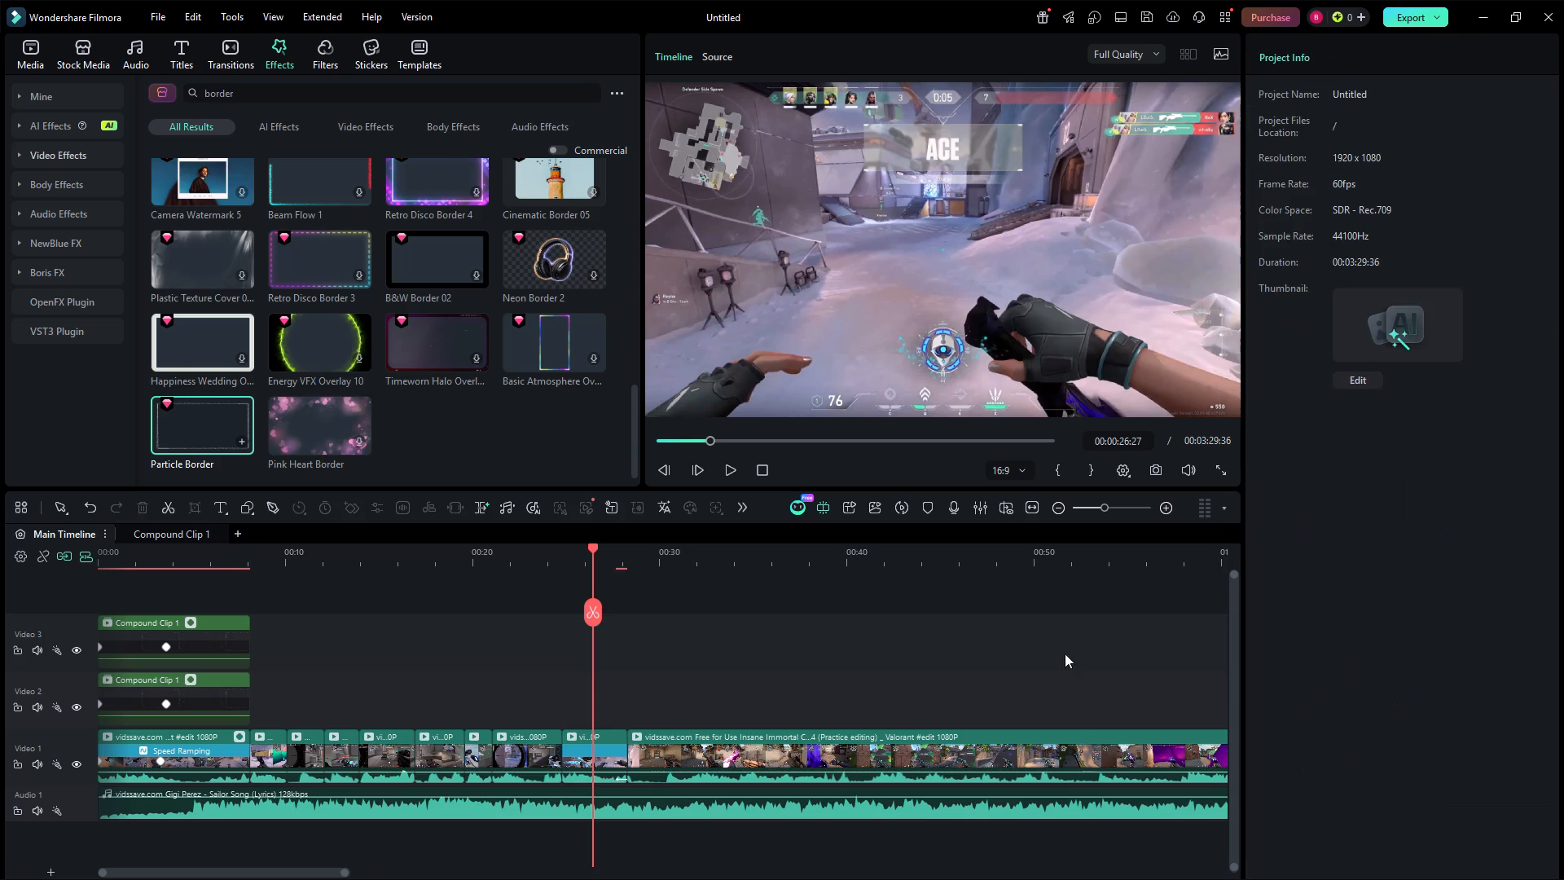
Play back the short clips from about 00:00:16 into the new map scene, checking the ACE clip's slow motion and exit animation.
{"action": "left_click_drag", "start_coordinate": [592, 552], "coordinate": [403, 586]}
{"action": "left_click", "coordinate": [731, 479]}
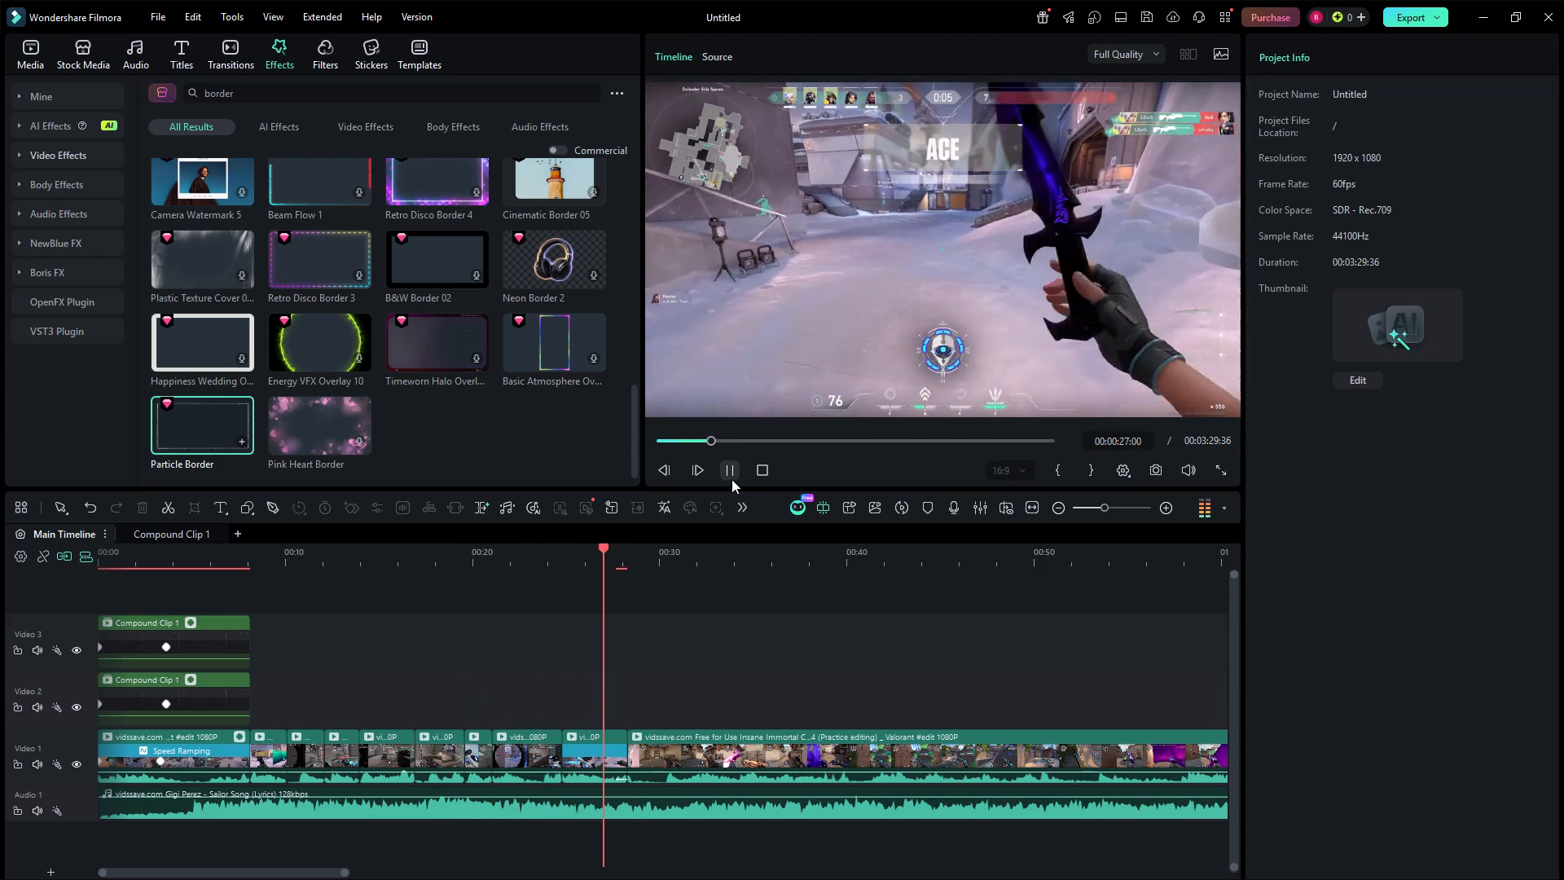
{"action": "left_click", "coordinate": [731, 479]}
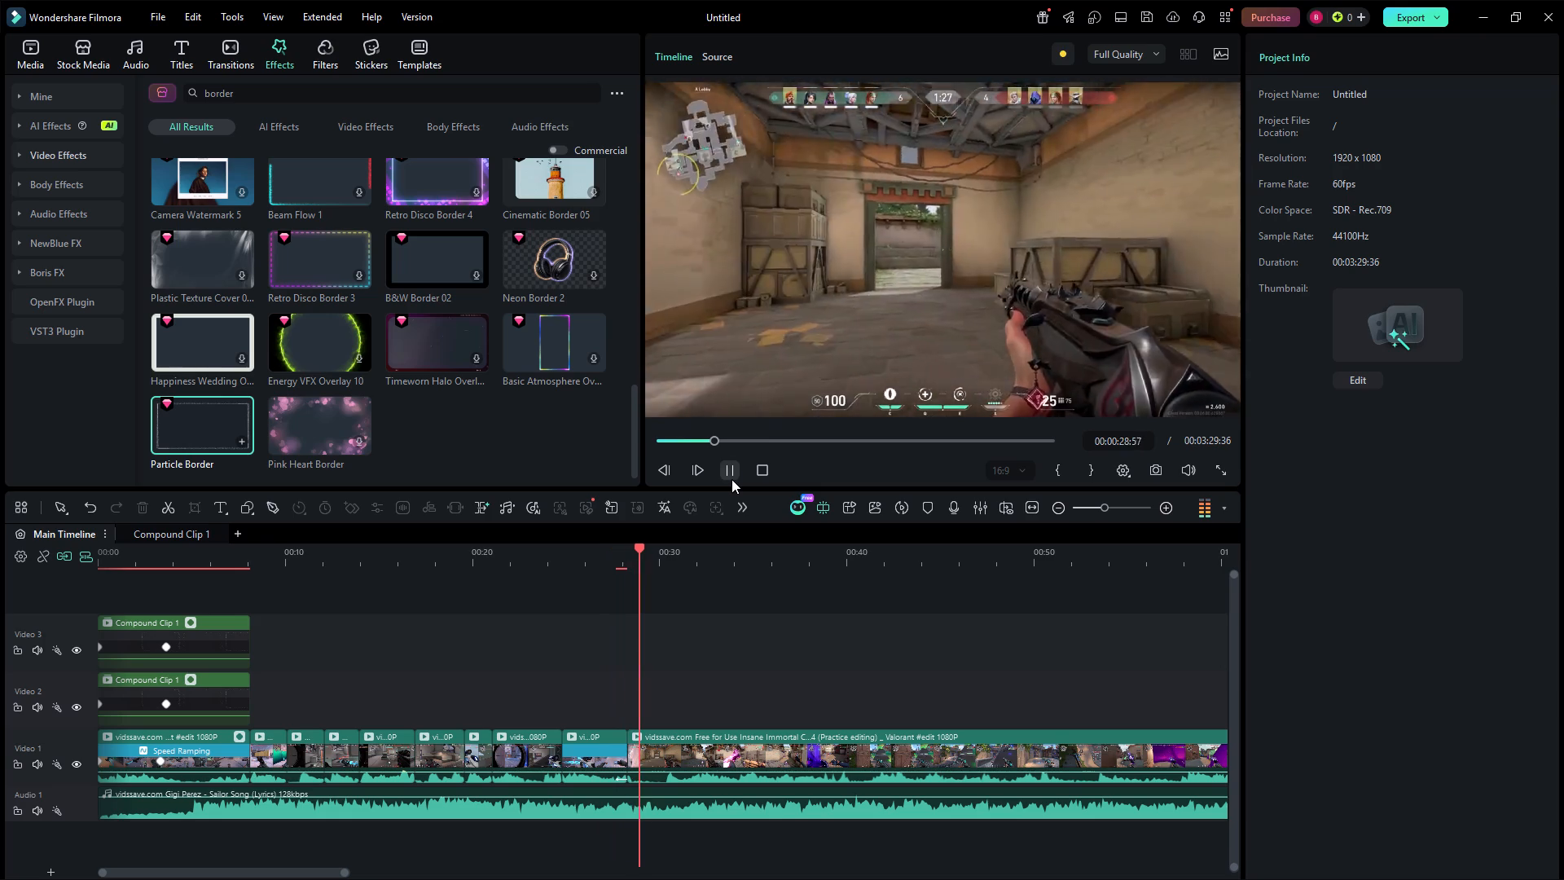
{"action": "left_click_drag", "start_coordinate": [641, 558], "coordinate": [574, 566]}
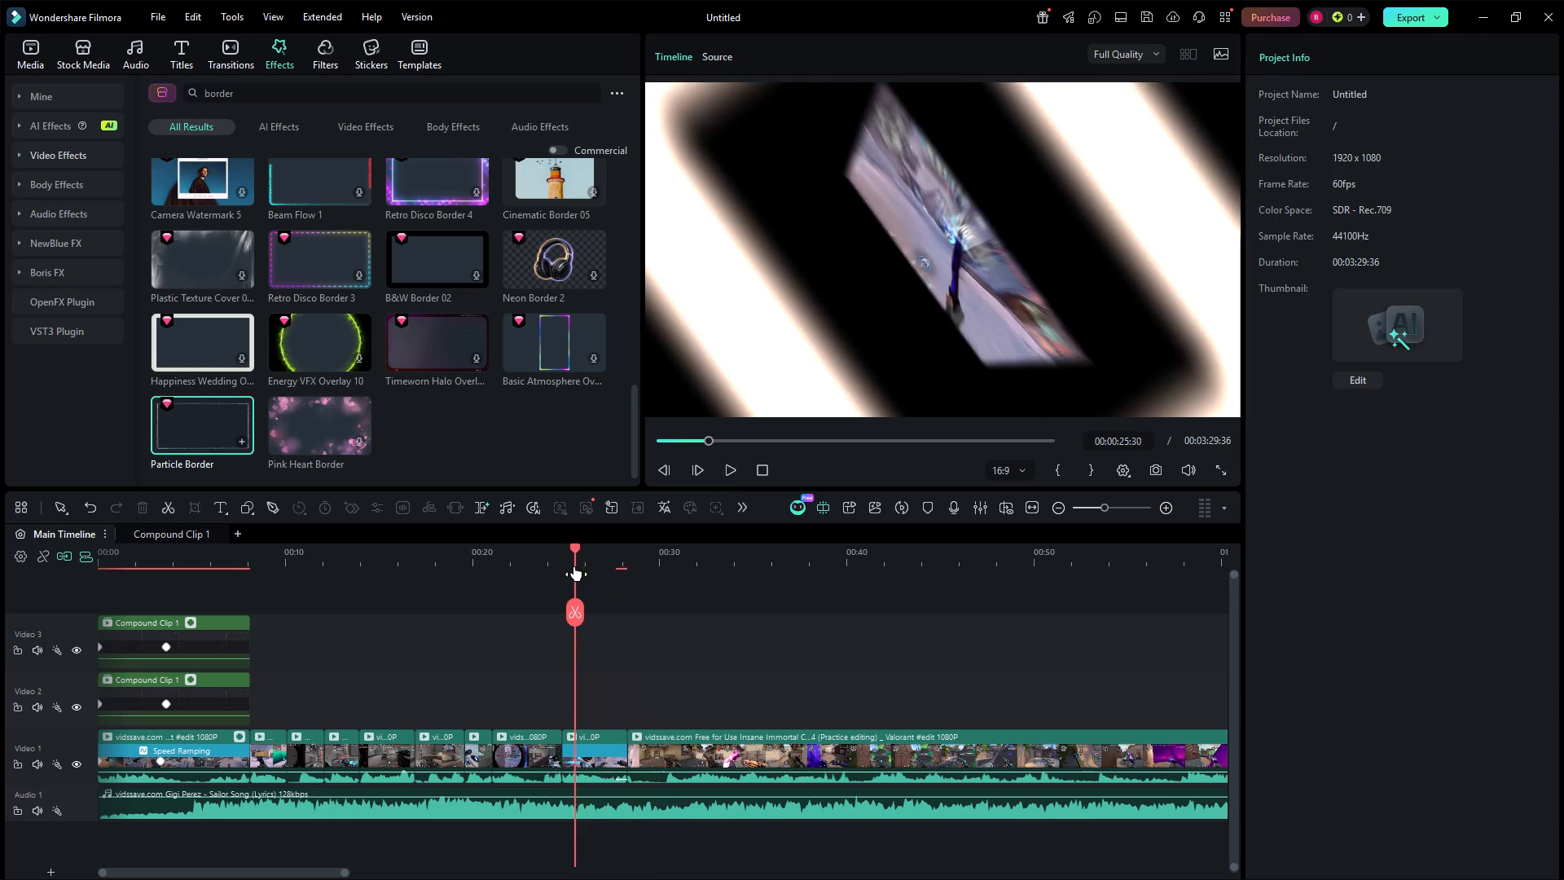
{"action": "left_click_drag", "start_coordinate": [574, 566], "coordinate": [605, 555]}
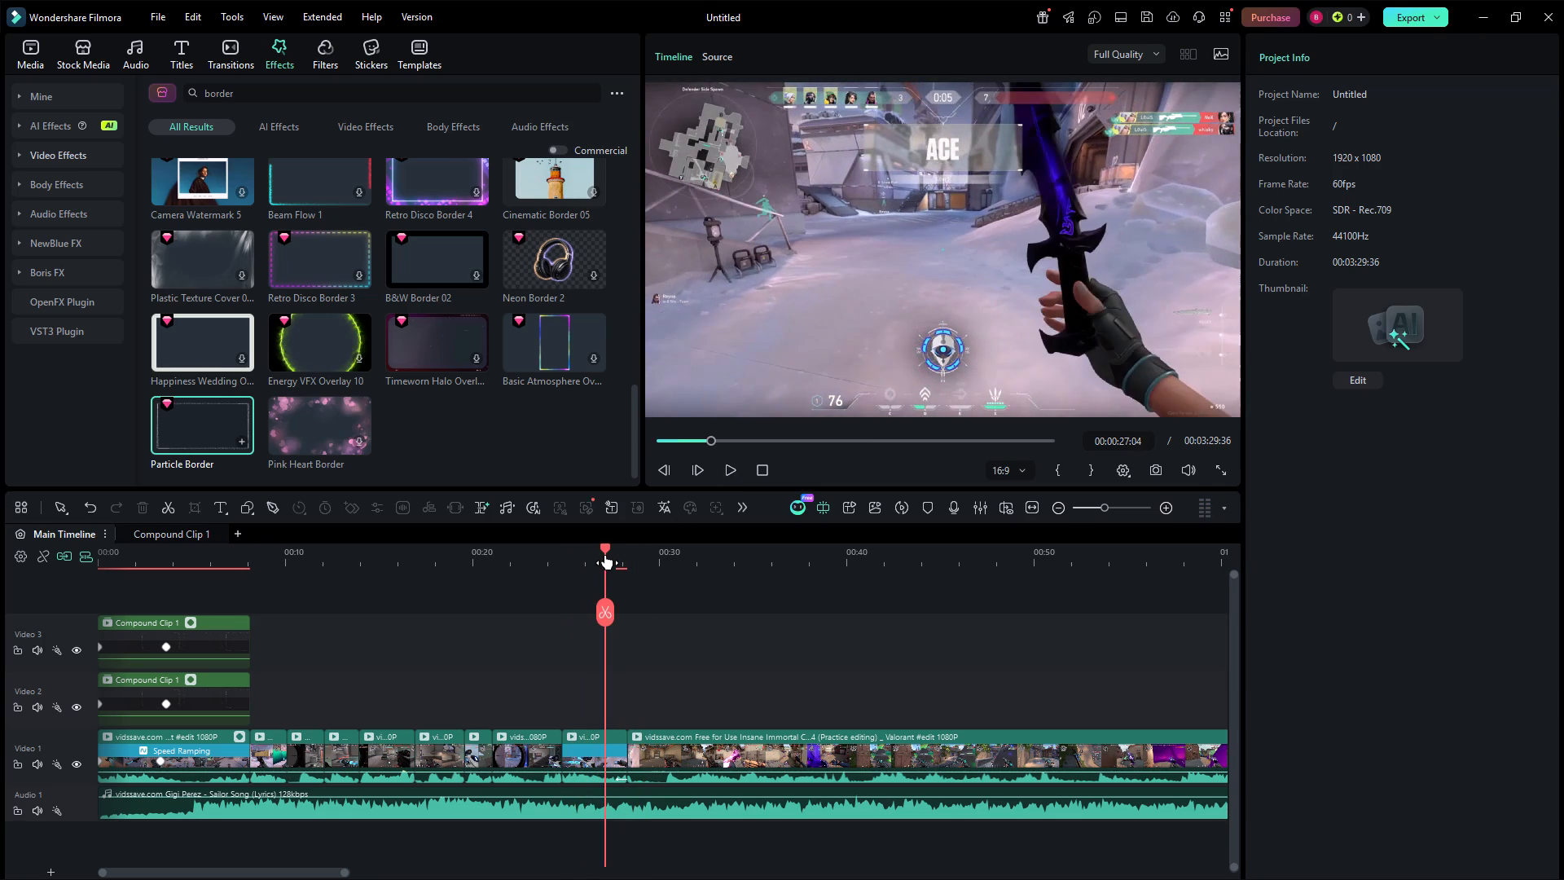
Add a default text title on the Video 3 track at 00:00:24:48, where the ACE clip begins.
{"action": "left_click_drag", "start_coordinate": [605, 555], "coordinate": [573, 550]}
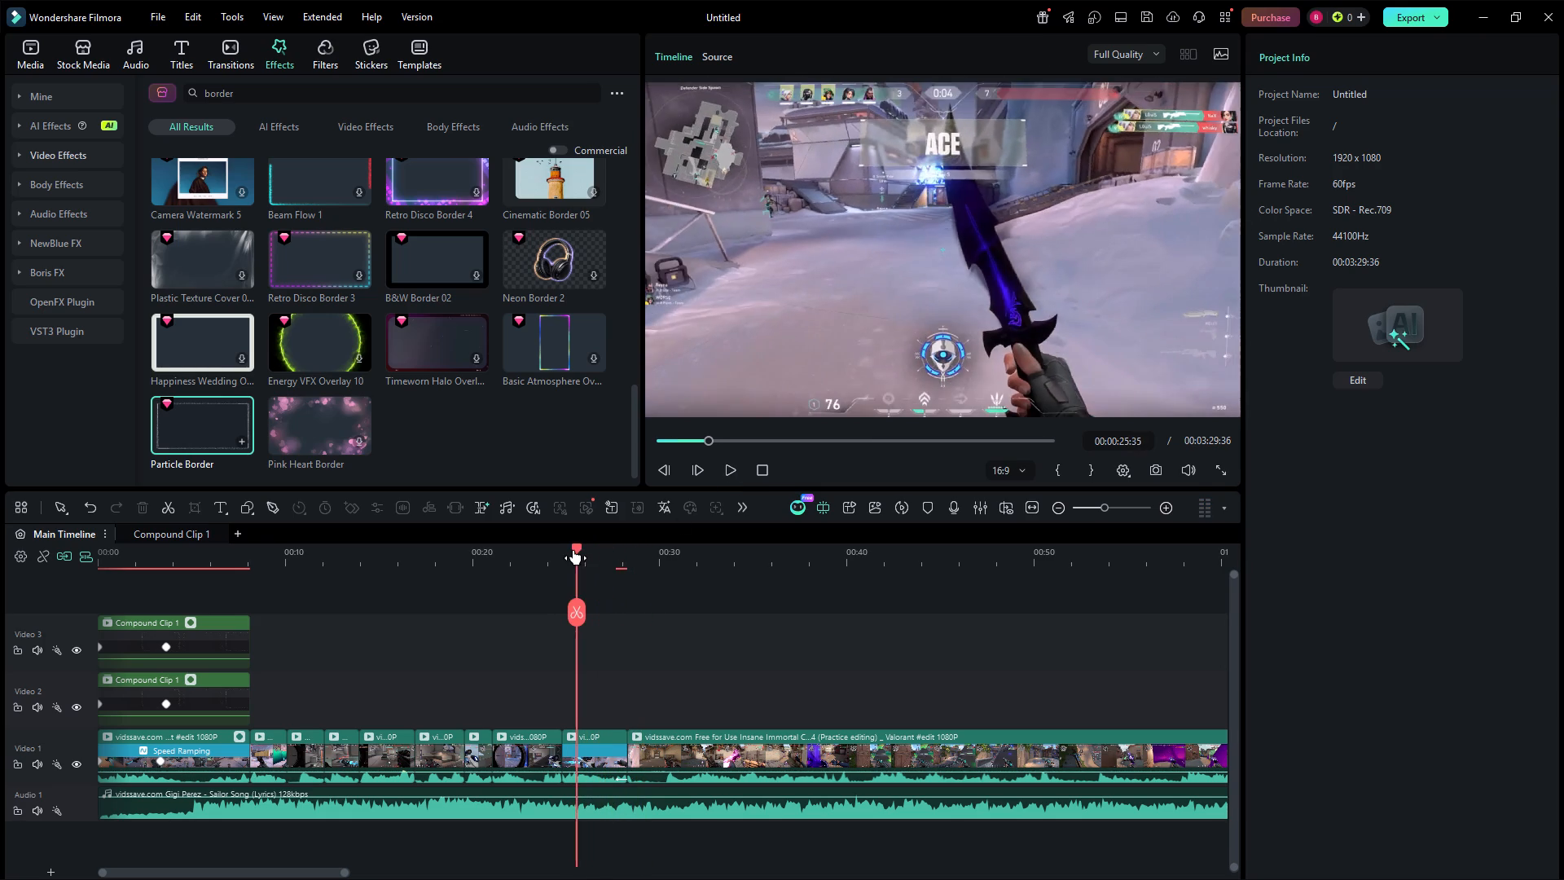
{"action": "left_click_drag", "start_coordinate": [573, 550], "coordinate": [566, 550]}
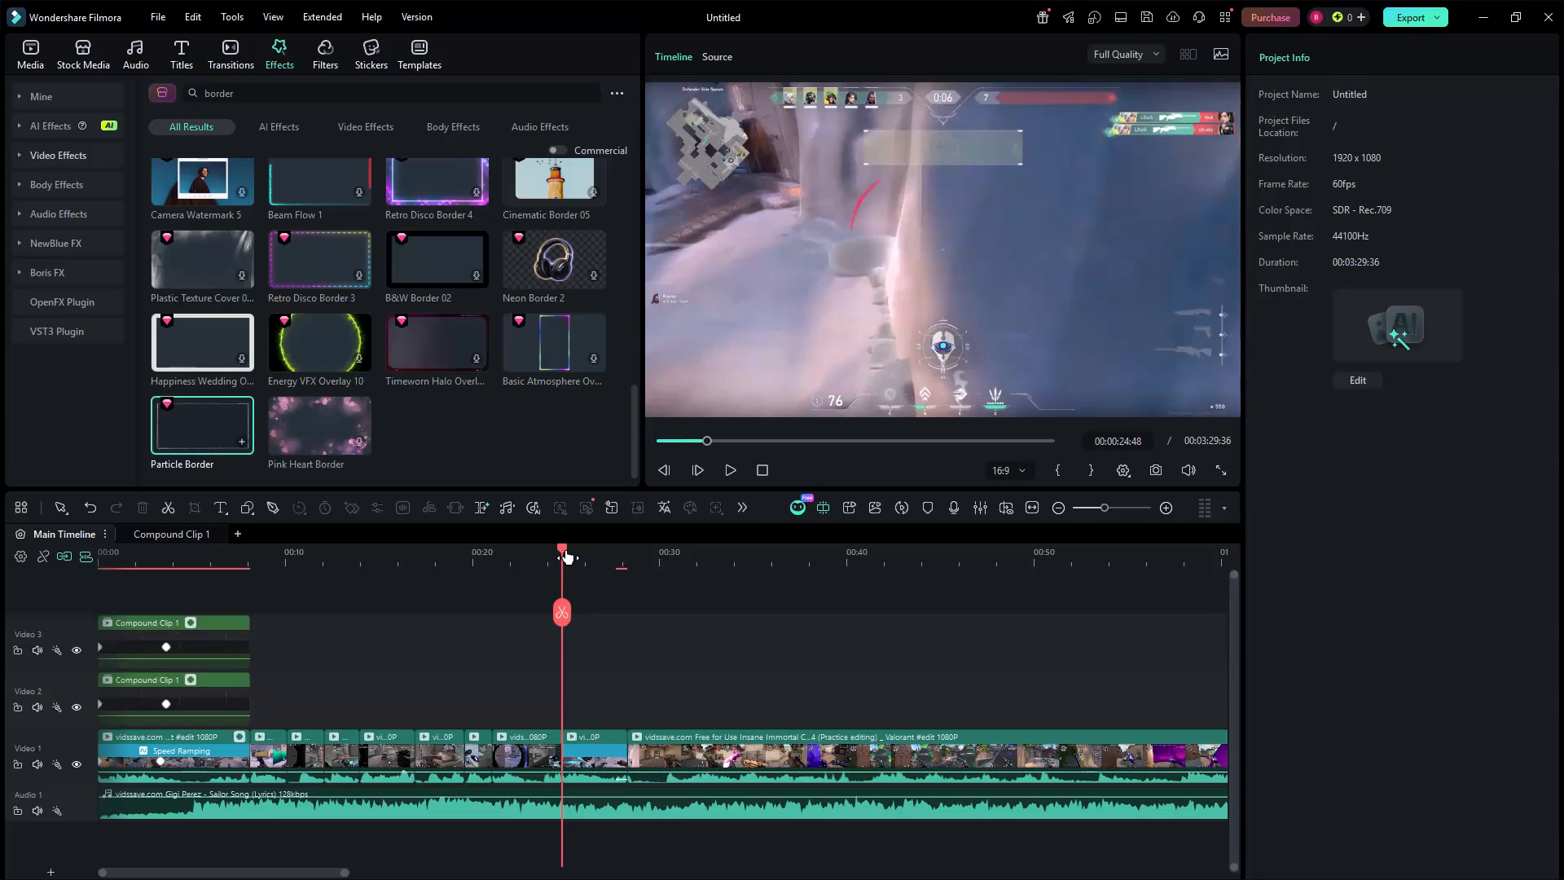
{"action": "left_click", "coordinate": [191, 49]}
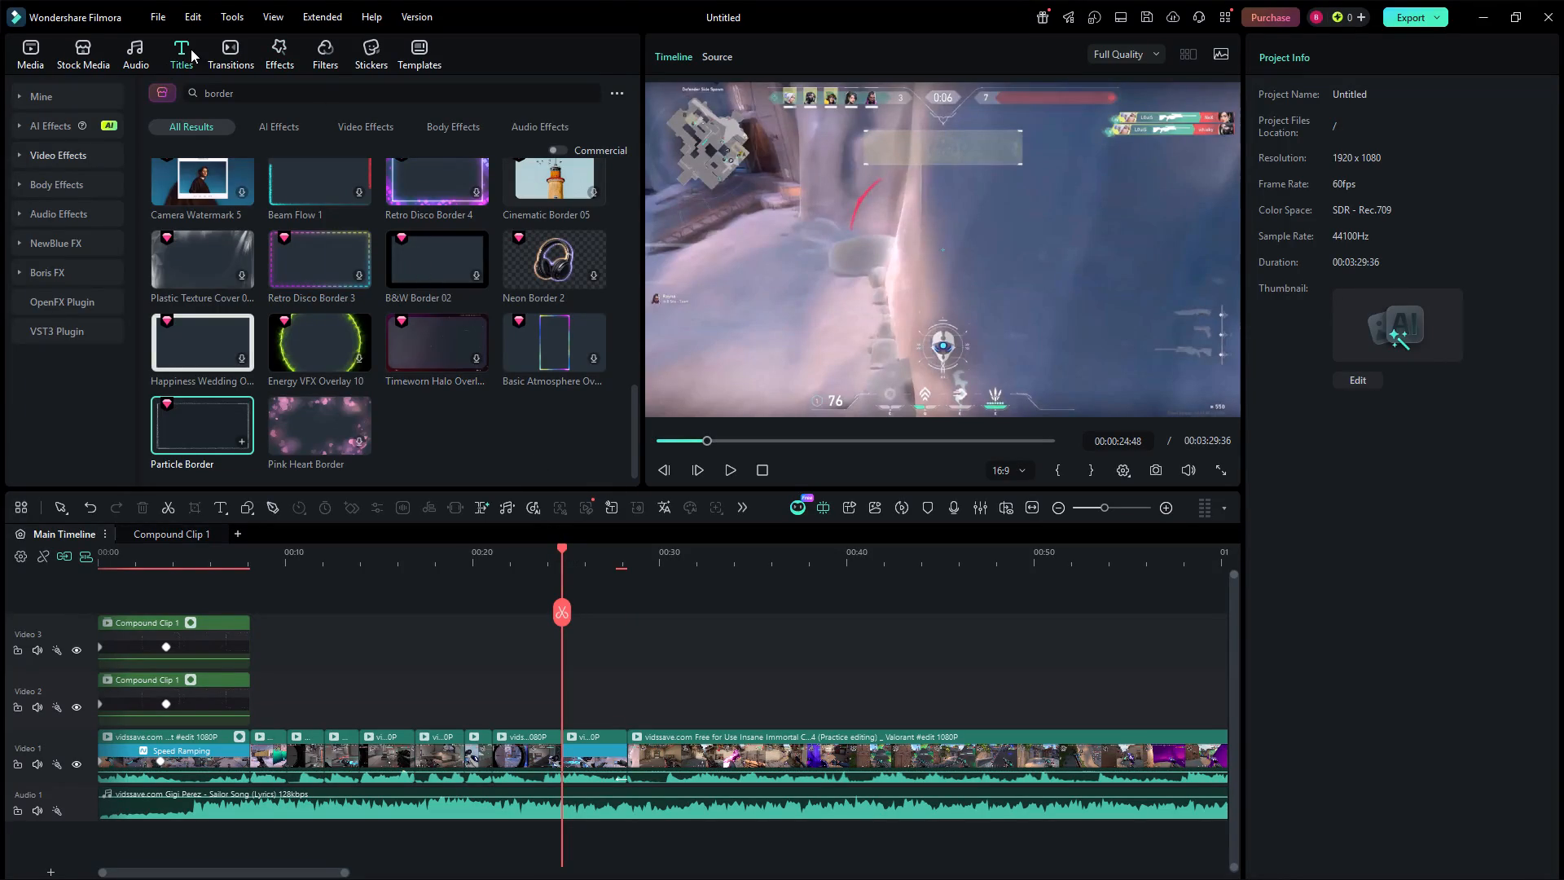
{"action": "left_click", "coordinate": [220, 139]}
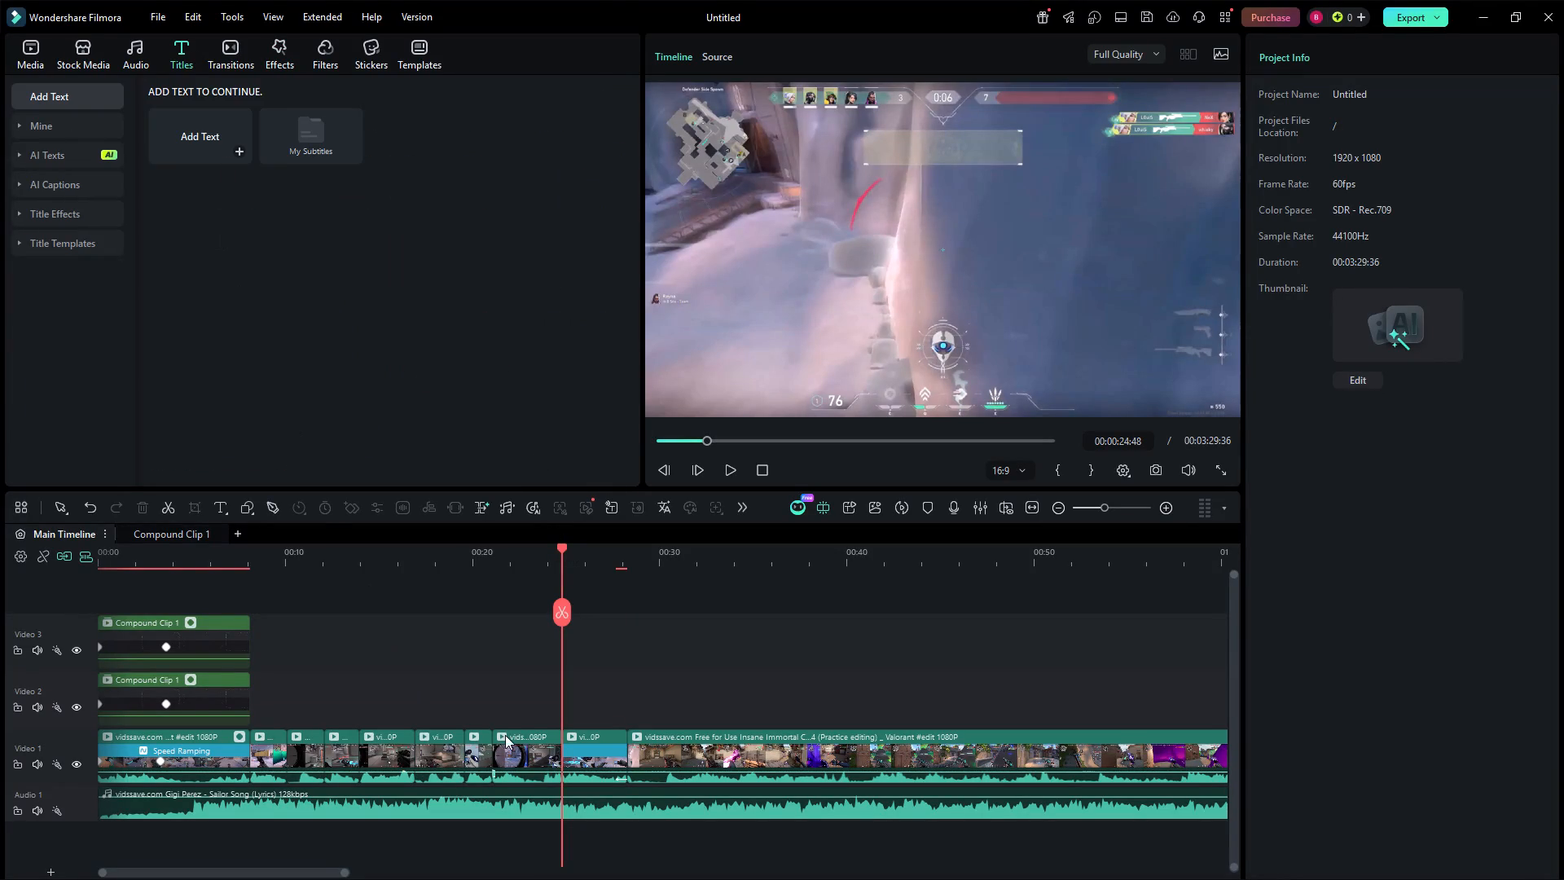
{"action": "left_click", "coordinate": [238, 153]}
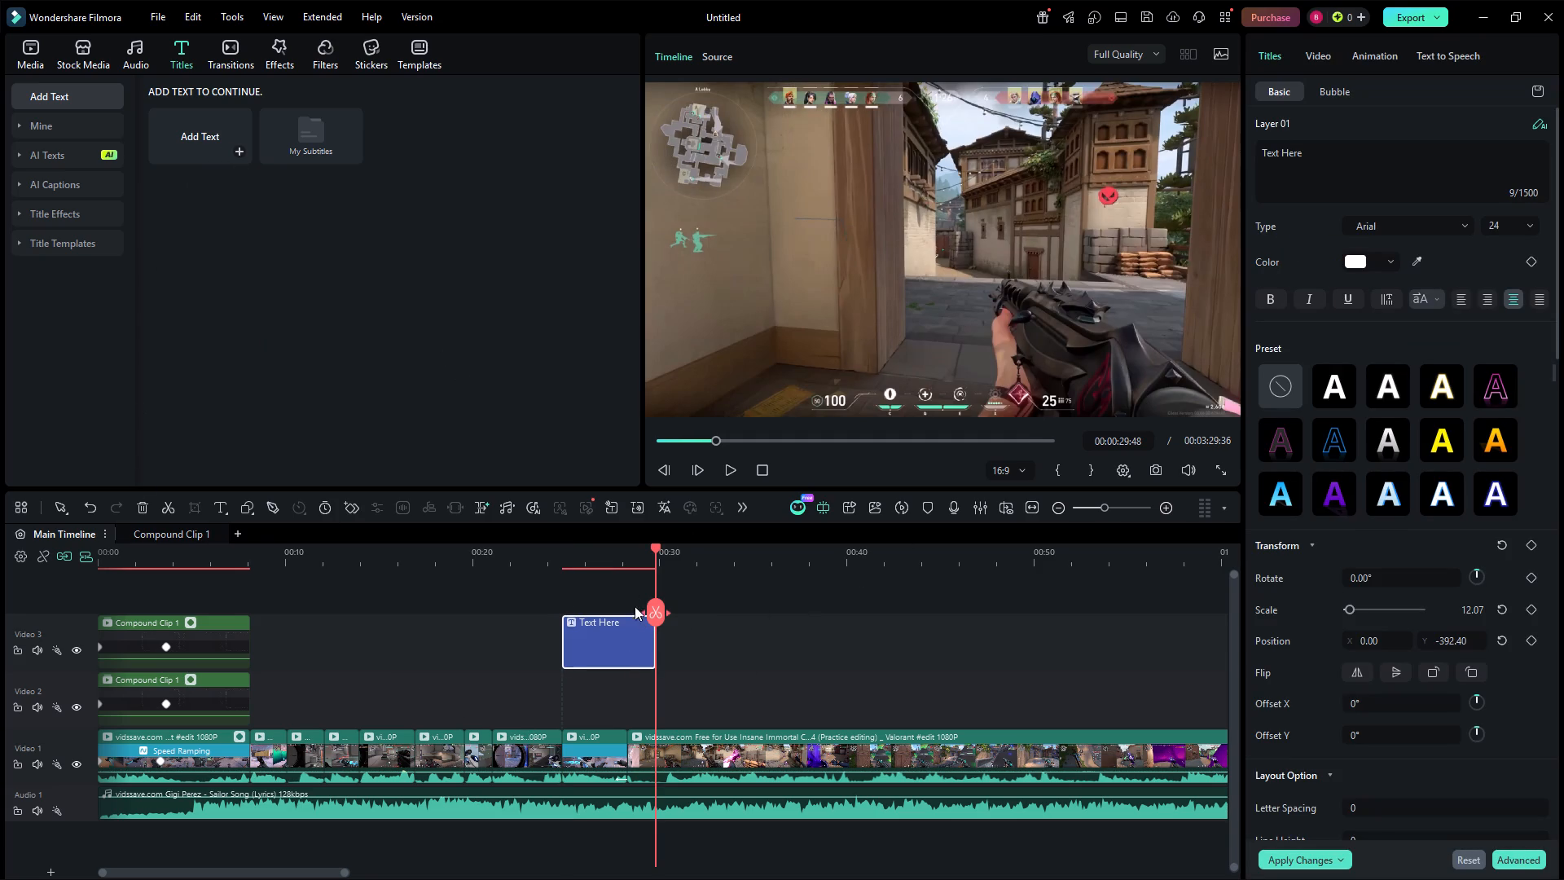
Play back the ACE clip from its start to check how the title sits over it and its exit animation.
{"action": "left_click_drag", "start_coordinate": [659, 560], "coordinate": [561, 583]}
{"action": "left_click", "coordinate": [734, 471]}
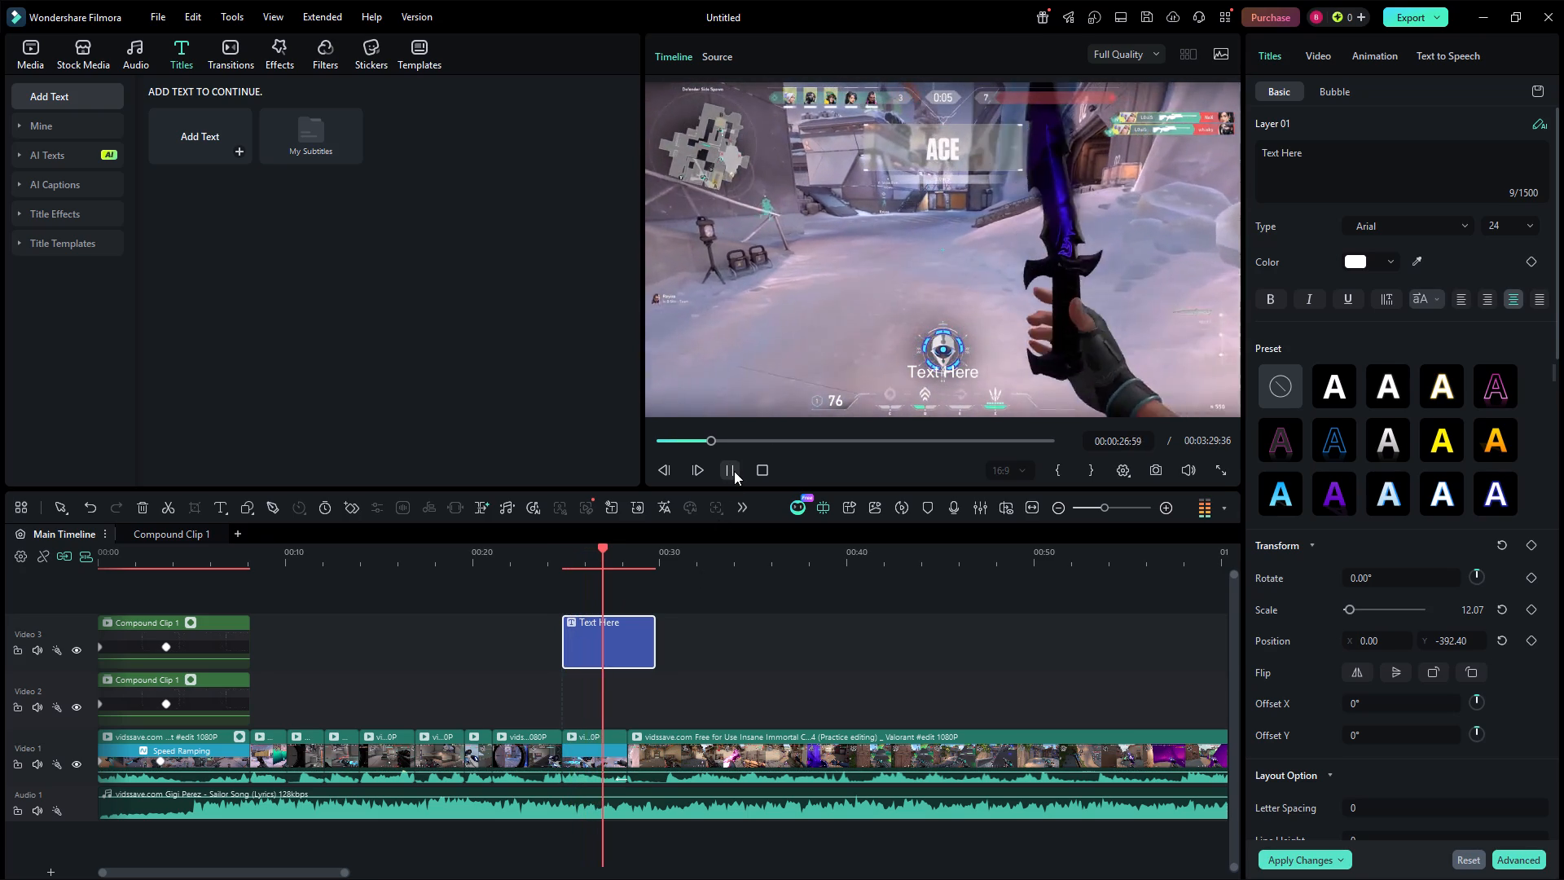
{"action": "left_click", "coordinate": [734, 471]}
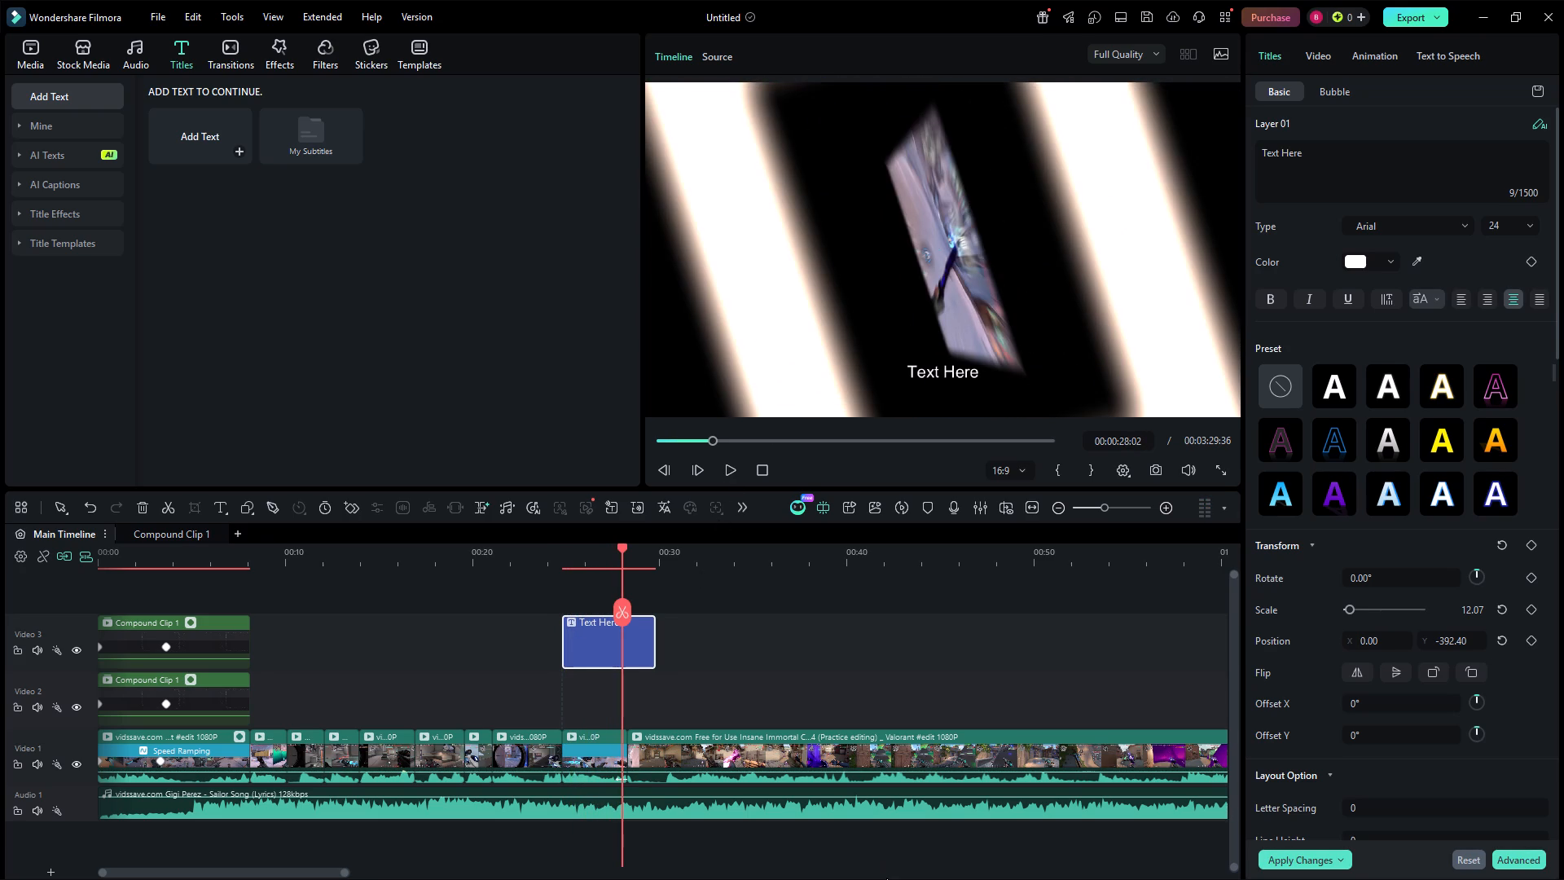
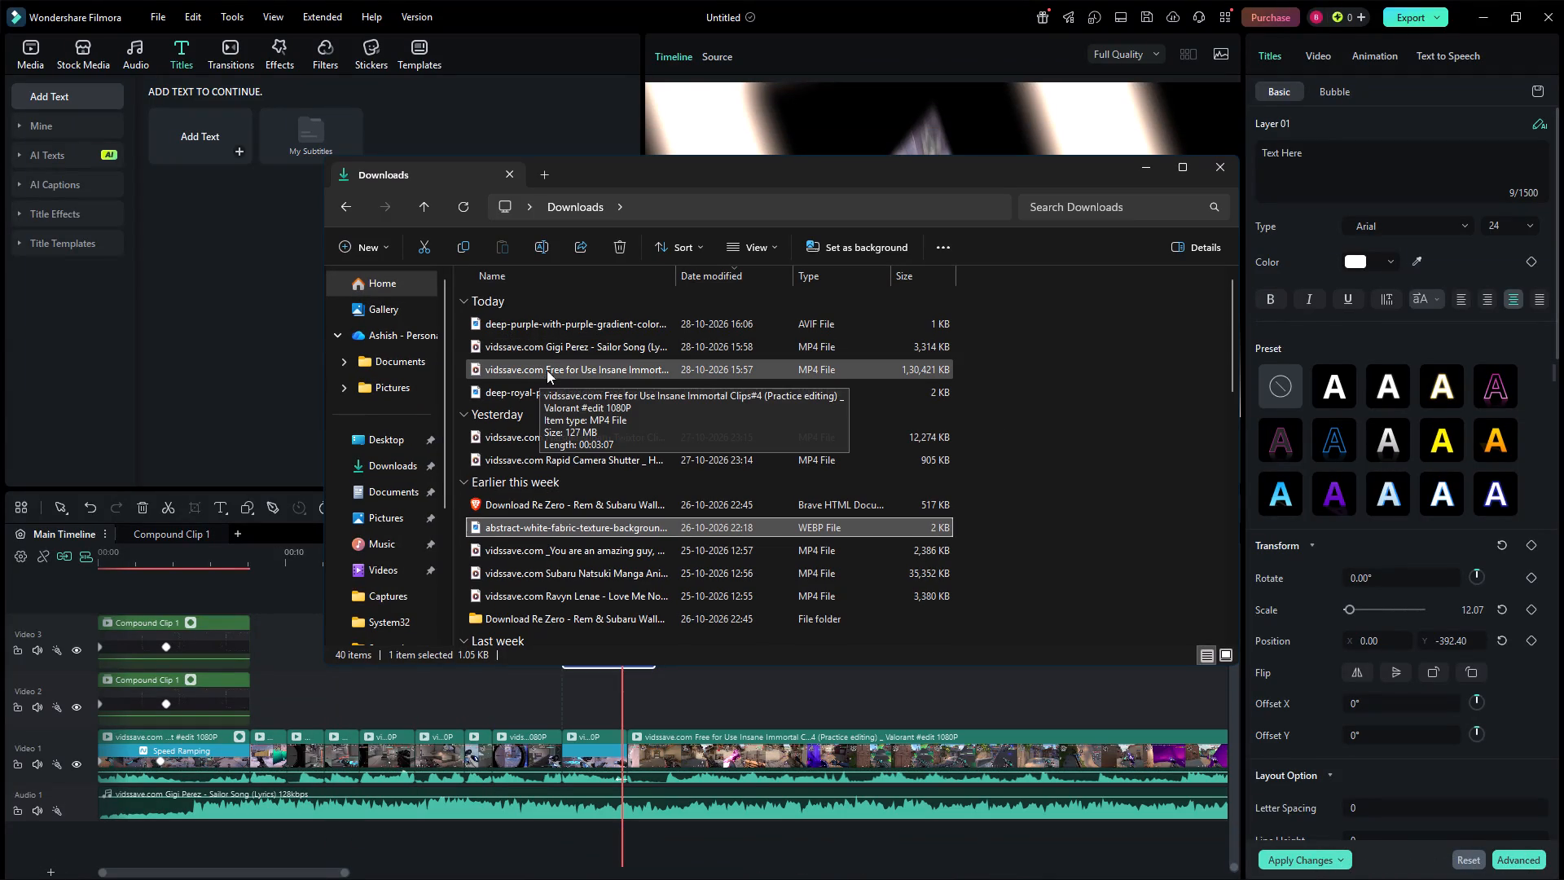
Play the downloaded Sailor Song file in the media player to check it for lyrics, and close it and the Downloads folder.
{"action": "double_click", "coordinate": [588, 350]}
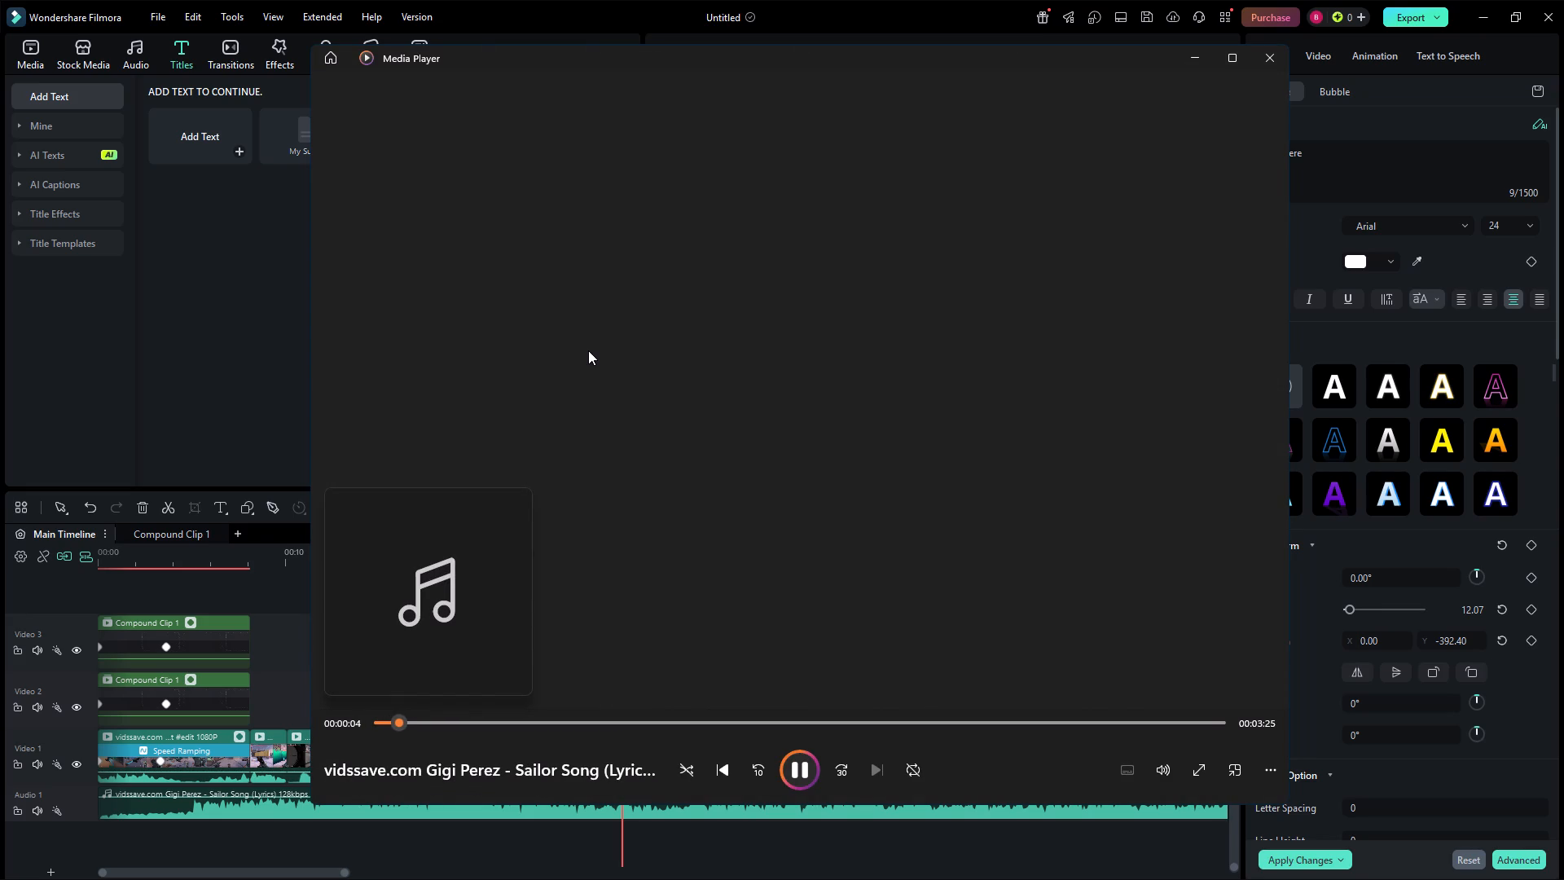
{"action": "left_click", "coordinate": [1265, 69]}
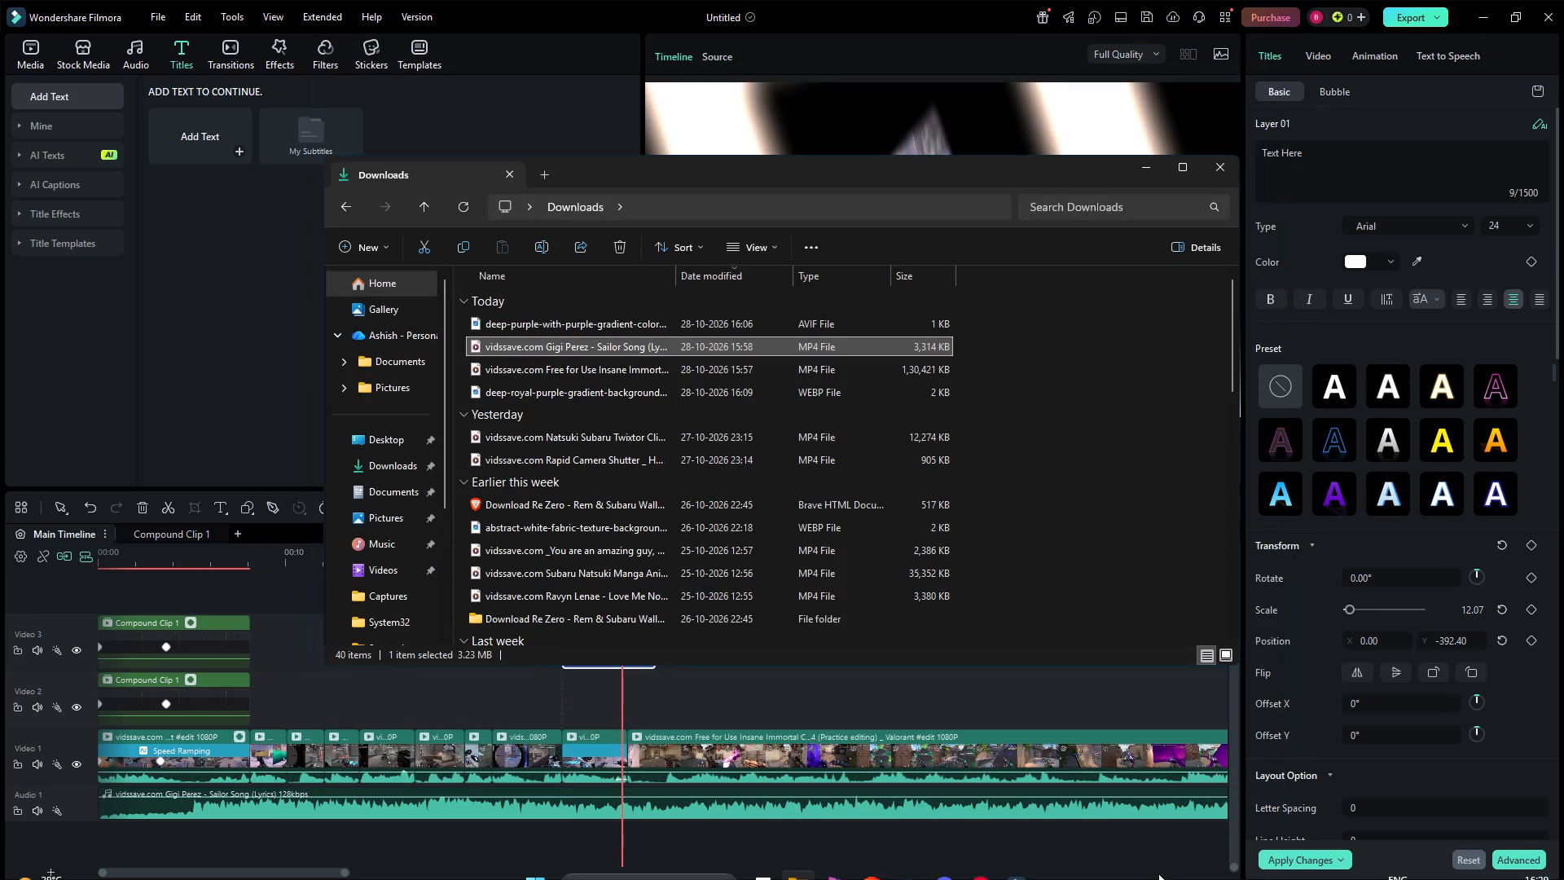
{"action": "left_click", "coordinate": [1210, 168]}
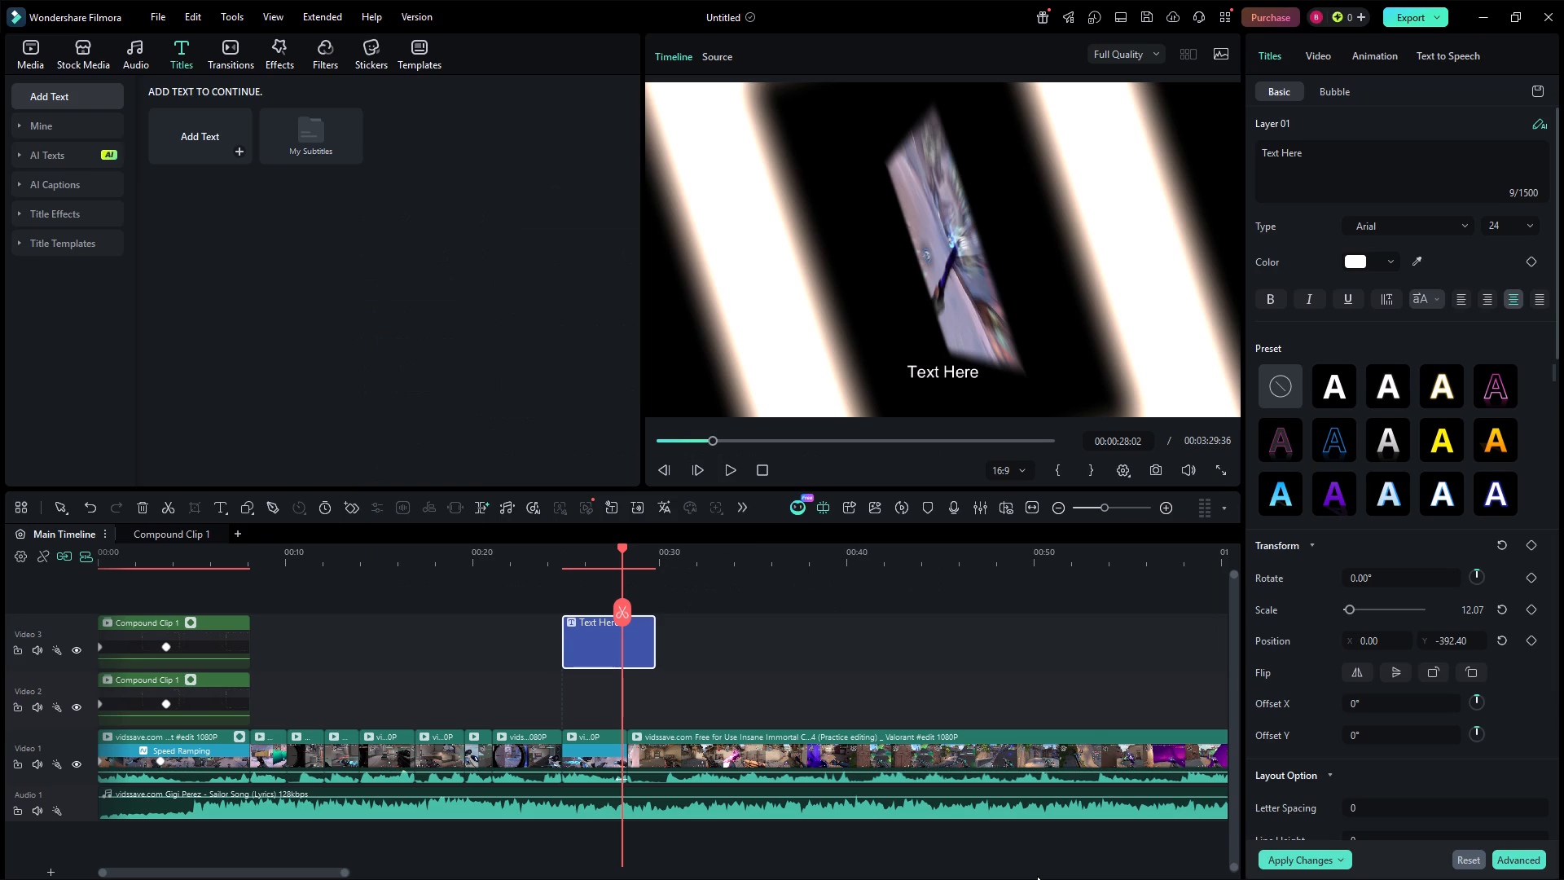
Switch to the browser, open the Sailor Song lyrics video from the YouTube watch history and find the first sung lyric line.
{"action": "left_click", "coordinate": [877, 866]}
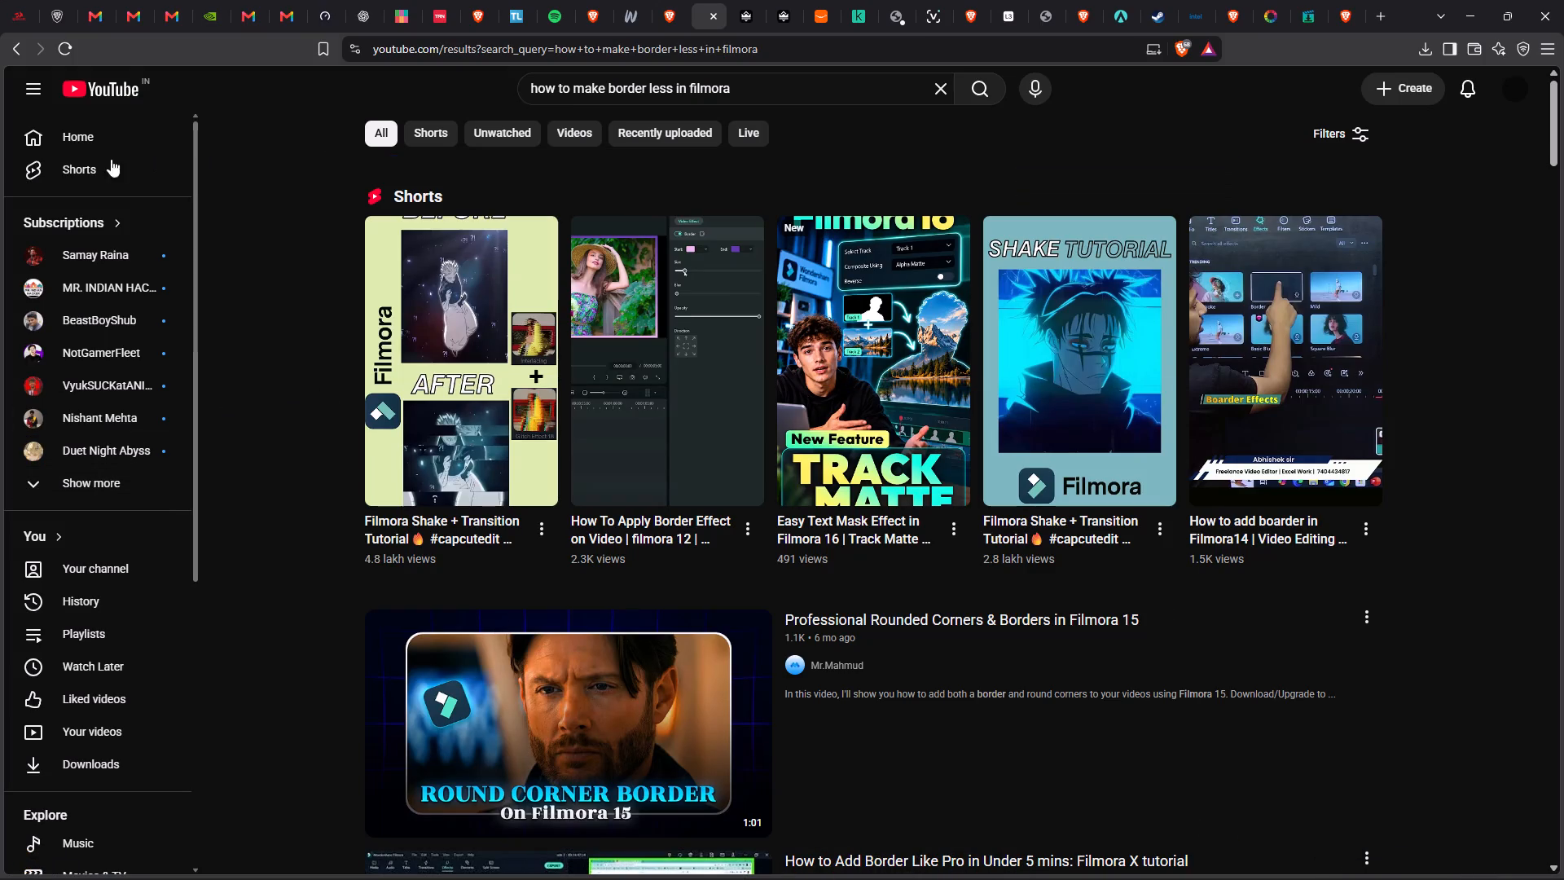
{"action": "left_click", "coordinate": [94, 584]}
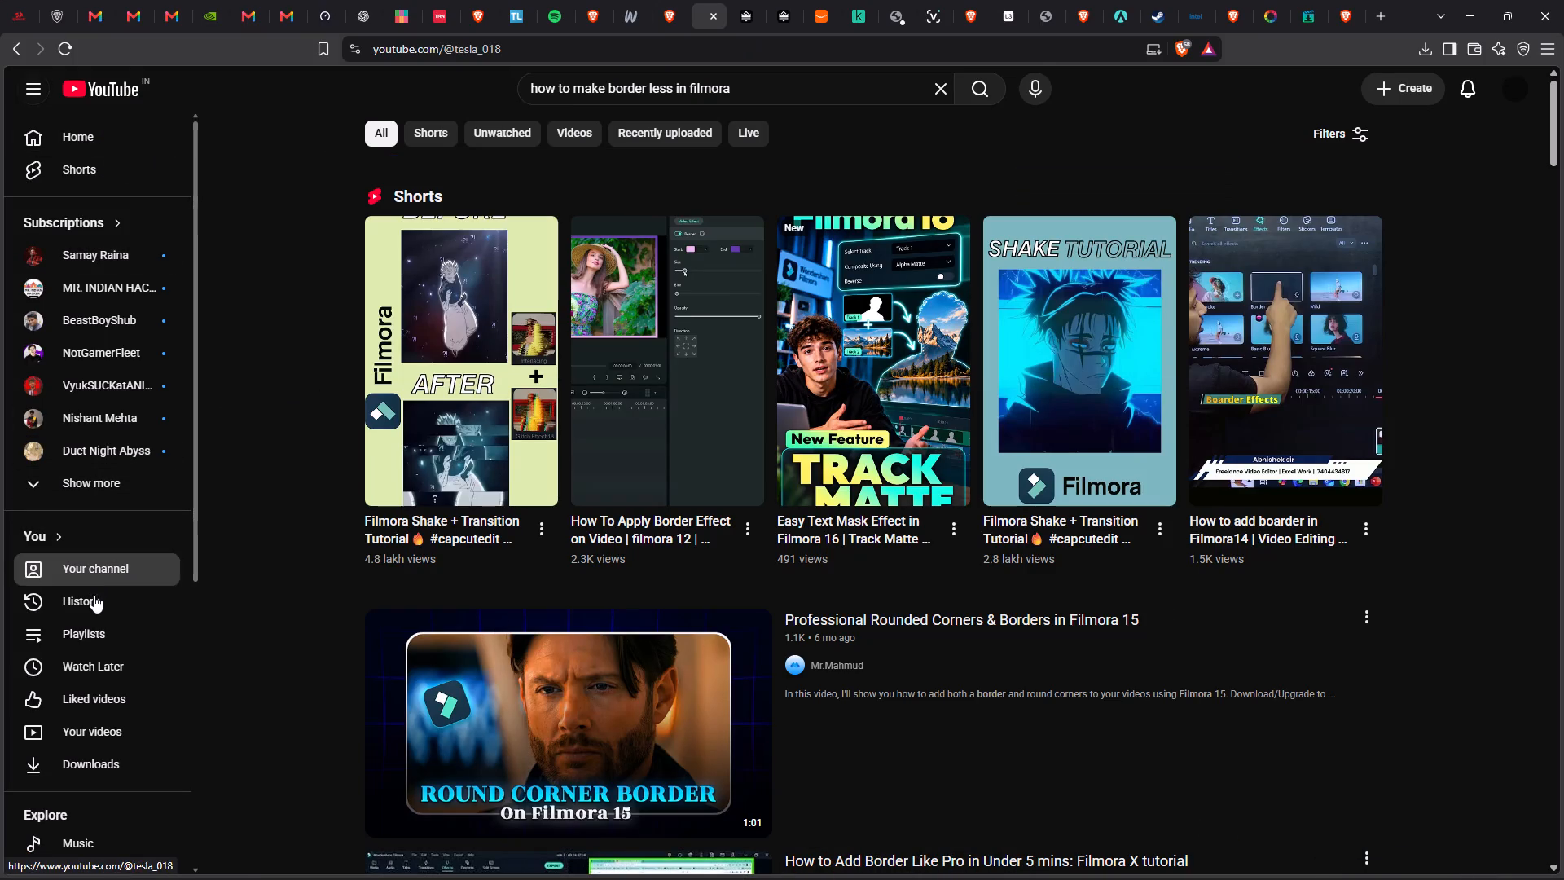
{"action": "left_click", "coordinate": [92, 605]}
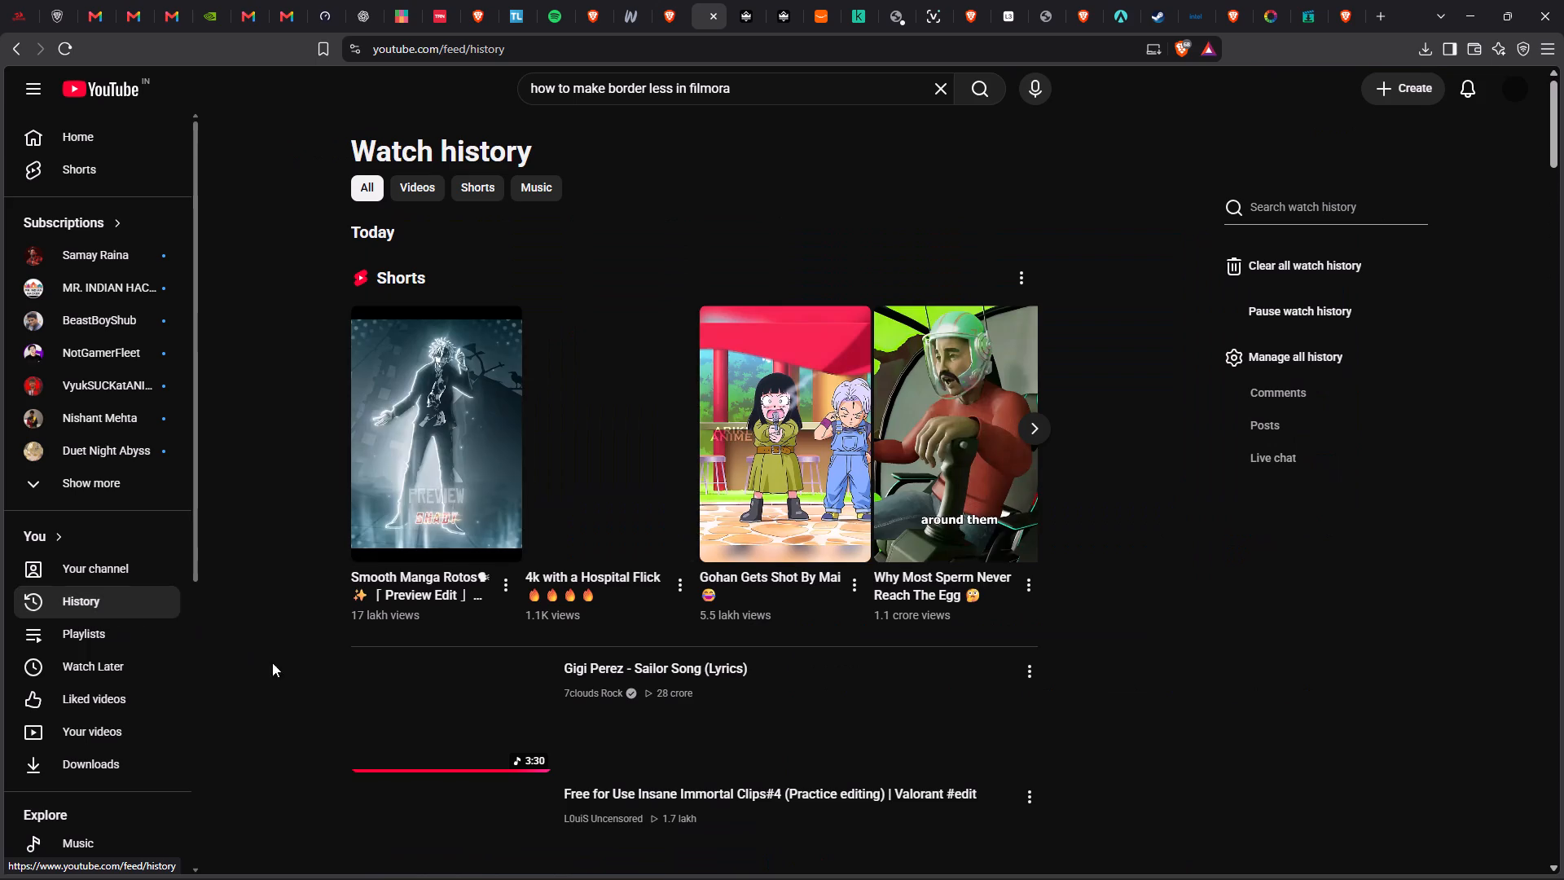
{"action": "left_click", "coordinate": [440, 702]}
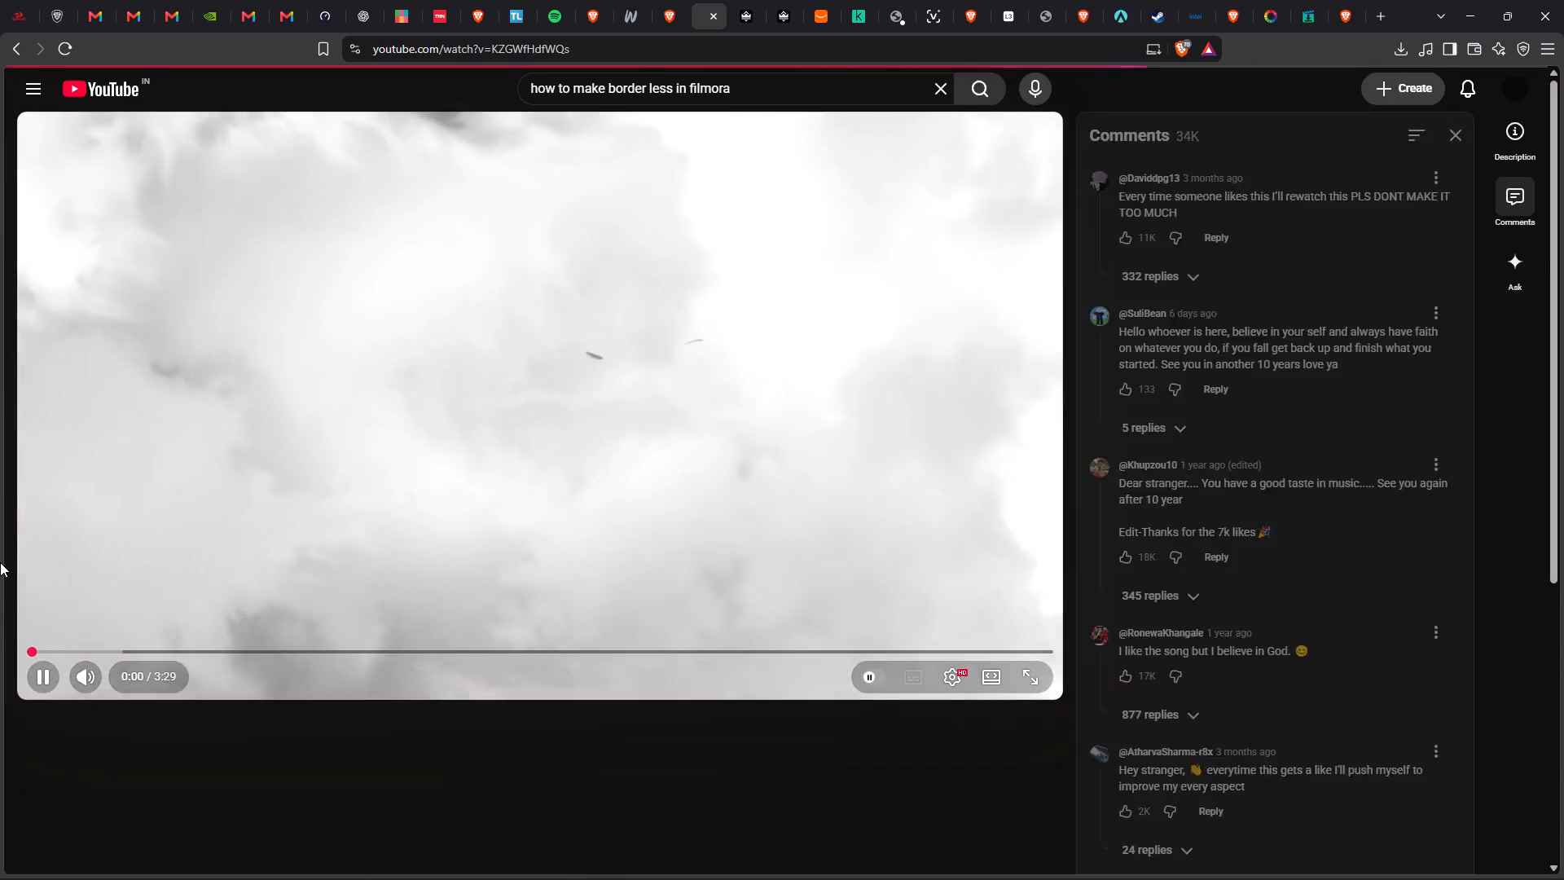
{"action": "key", "text": "Right"}
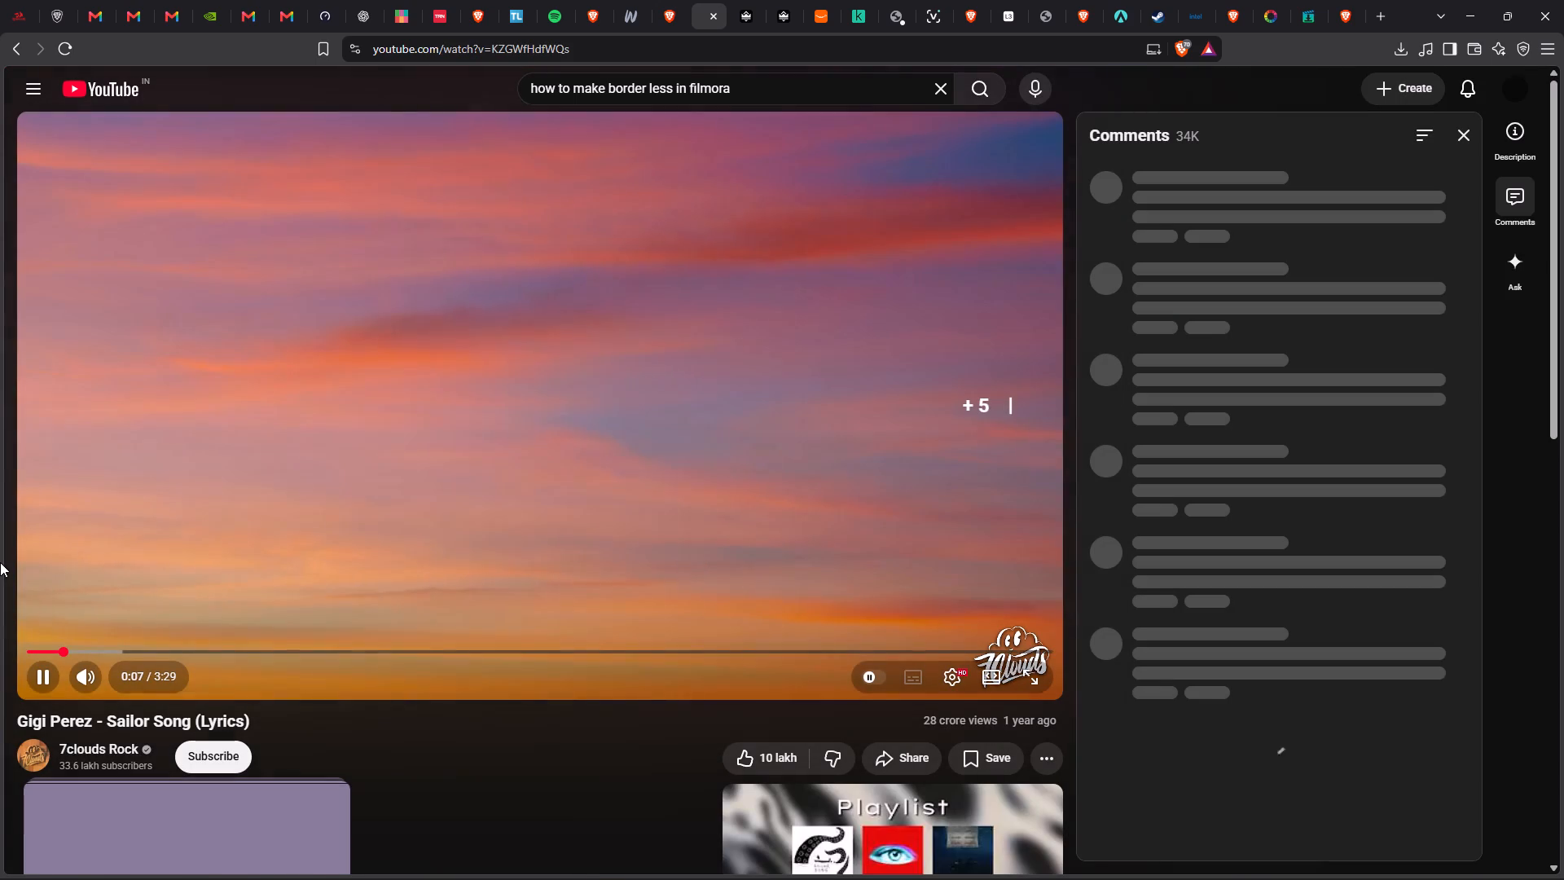
{"action": "key", "text": "Right"}
{"action": "key", "text": "Right"}
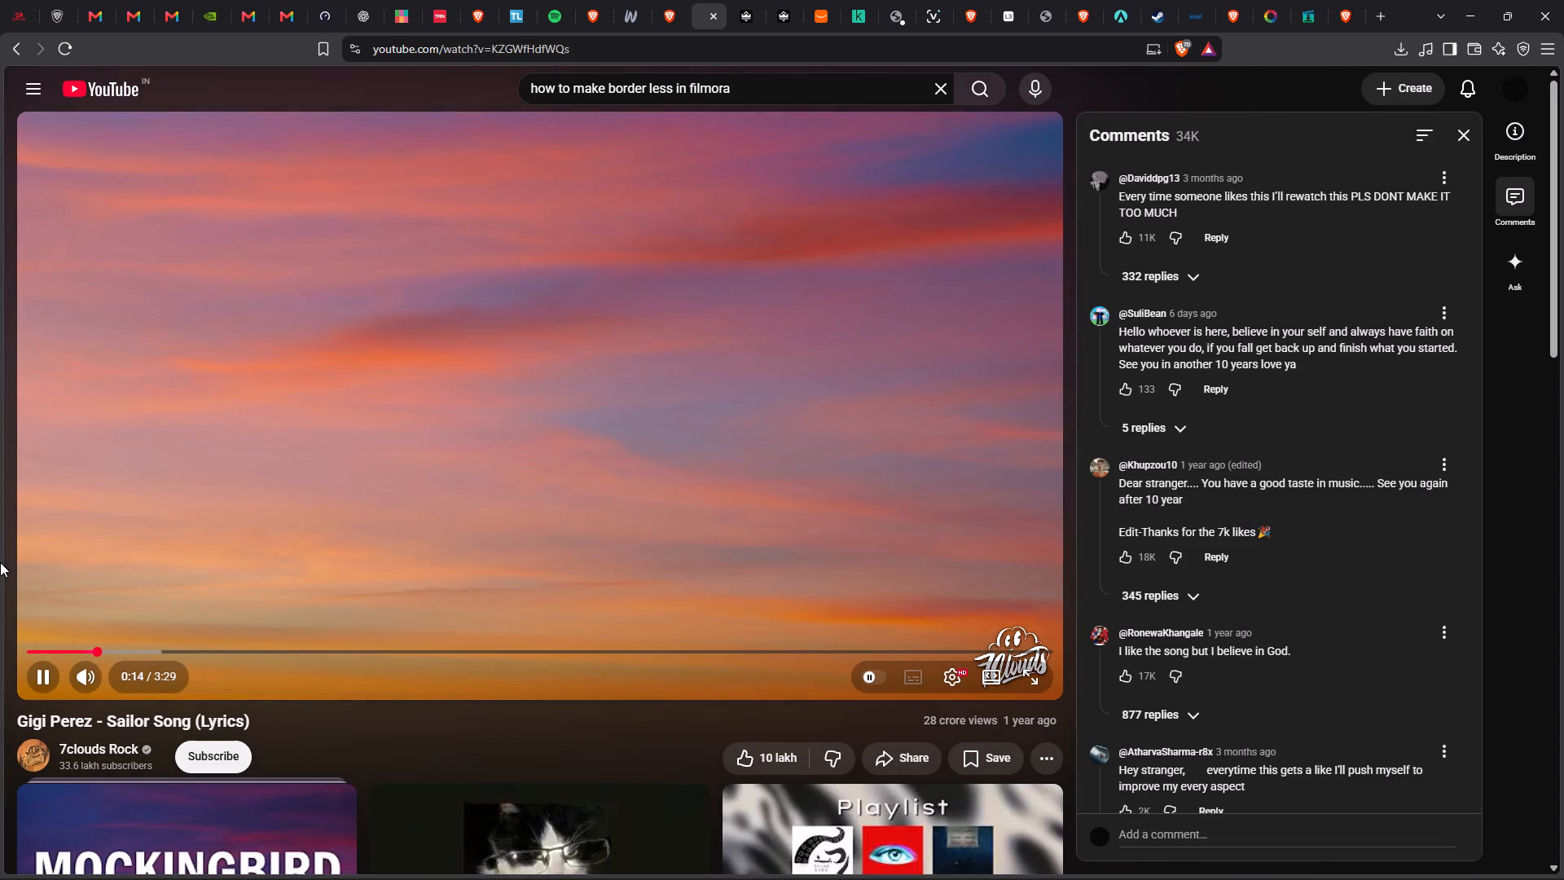
{"action": "key", "text": "Right"}
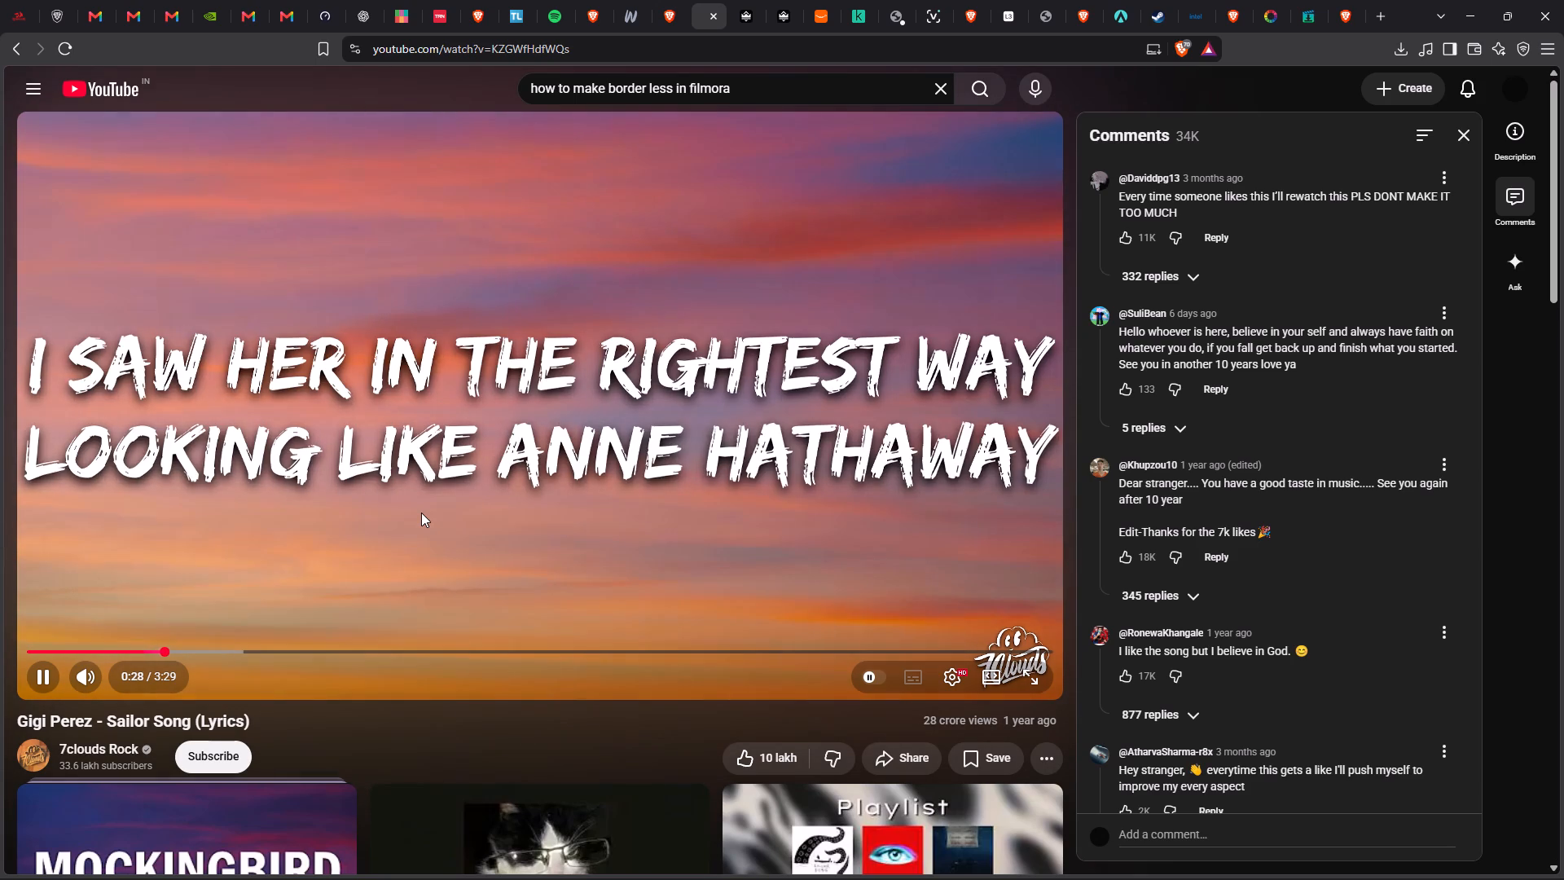
{"action": "key", "text": "space"}
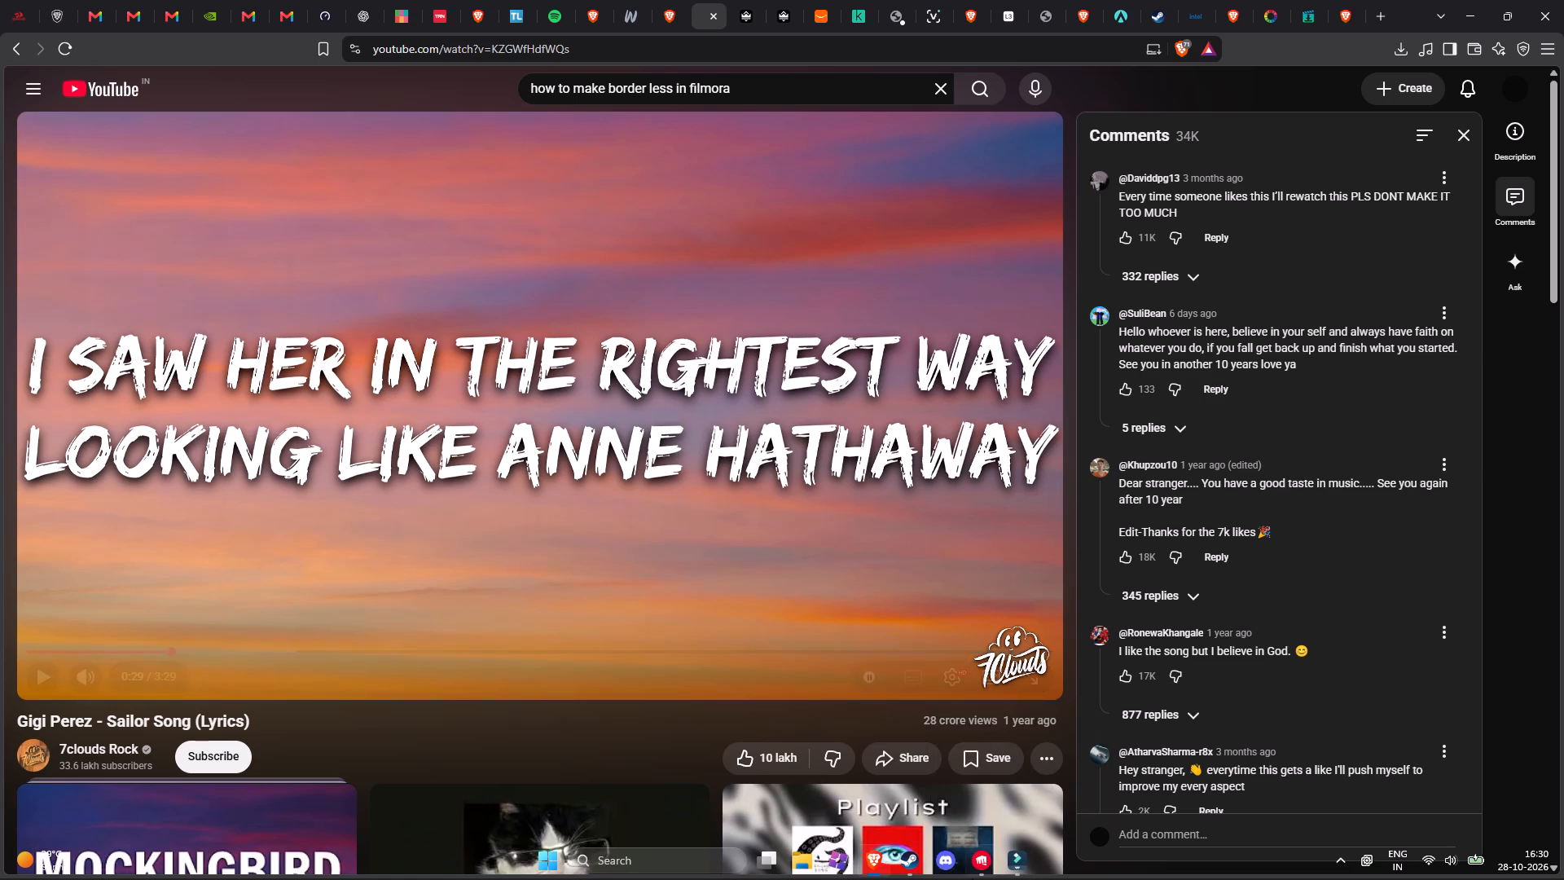
Switch back to Filmora and replace the placeholder text of the title over the ACE clip with "I".
{"action": "left_click", "coordinate": [1012, 856]}
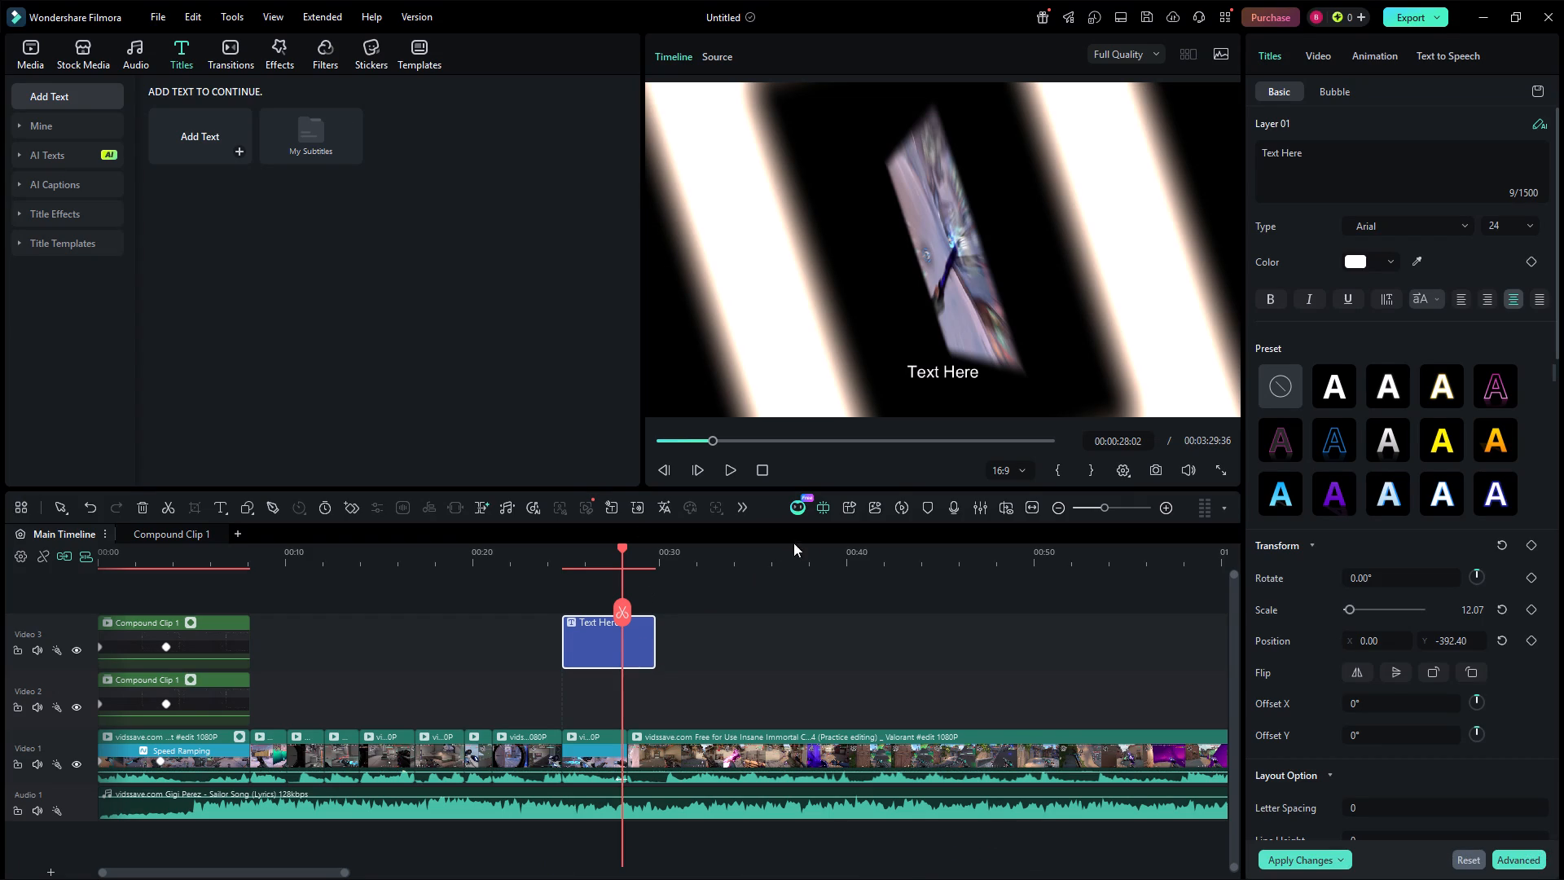
{"action": "left_click", "coordinate": [1320, 179]}
{"action": "key", "text": "BackSpace"}
{"action": "key", "text": "BackSpace"}
{"action": "key", "text": "BackSpace"}
{"action": "key", "text": "BackSpace"}
{"action": "key", "text": "BackSpace"}
{"action": "key", "text": "BackSpace"}
{"action": "key", "text": "BackSpace"}
{"action": "key", "text": "BackSpace"}
{"action": "key", "text": "BackSpace"}
{"action": "key", "text": "BackSpace"}
{"action": "key", "text": "BackSpace"}
{"action": "key", "text": "BackSpace"}
{"action": "key", "text": "BackSpace"}
{"action": "key", "text": "BackSpace"}
{"action": "key", "text": "BackSpace"}
{"action": "key", "text": "BackSpace"}
{"action": "key", "text": "BackSpace"}
{"action": "key", "text": "BackSpace"}
{"action": "key", "text": "BackSpace"}
{"action": "key", "text": "BackSpace"}
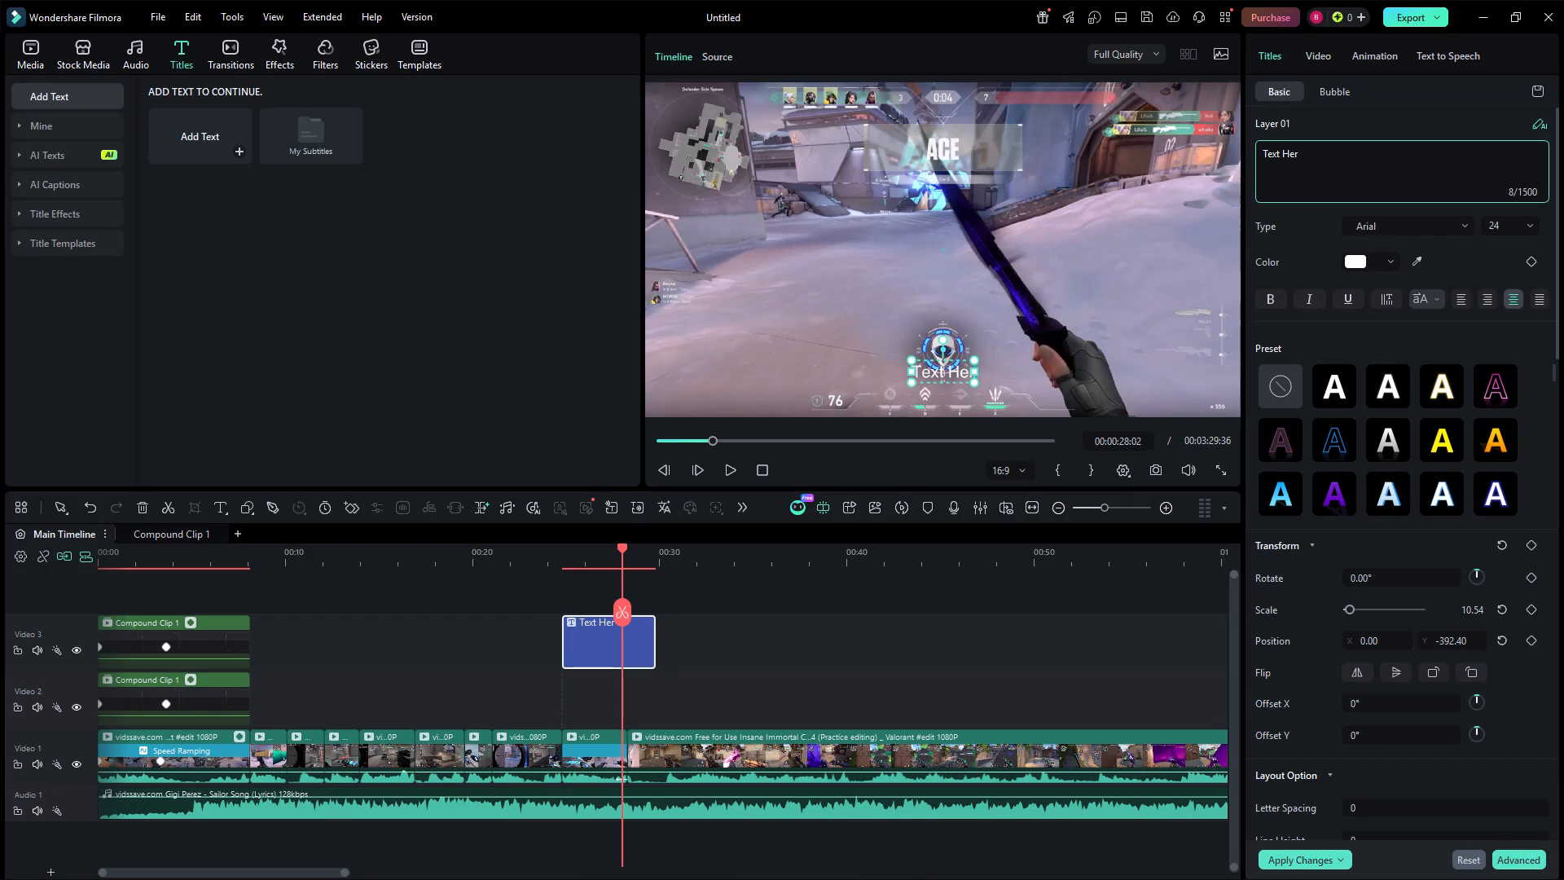
{"action": "key", "text": "shift+space"}
{"action": "key", "text": "shift+BackSpace"}
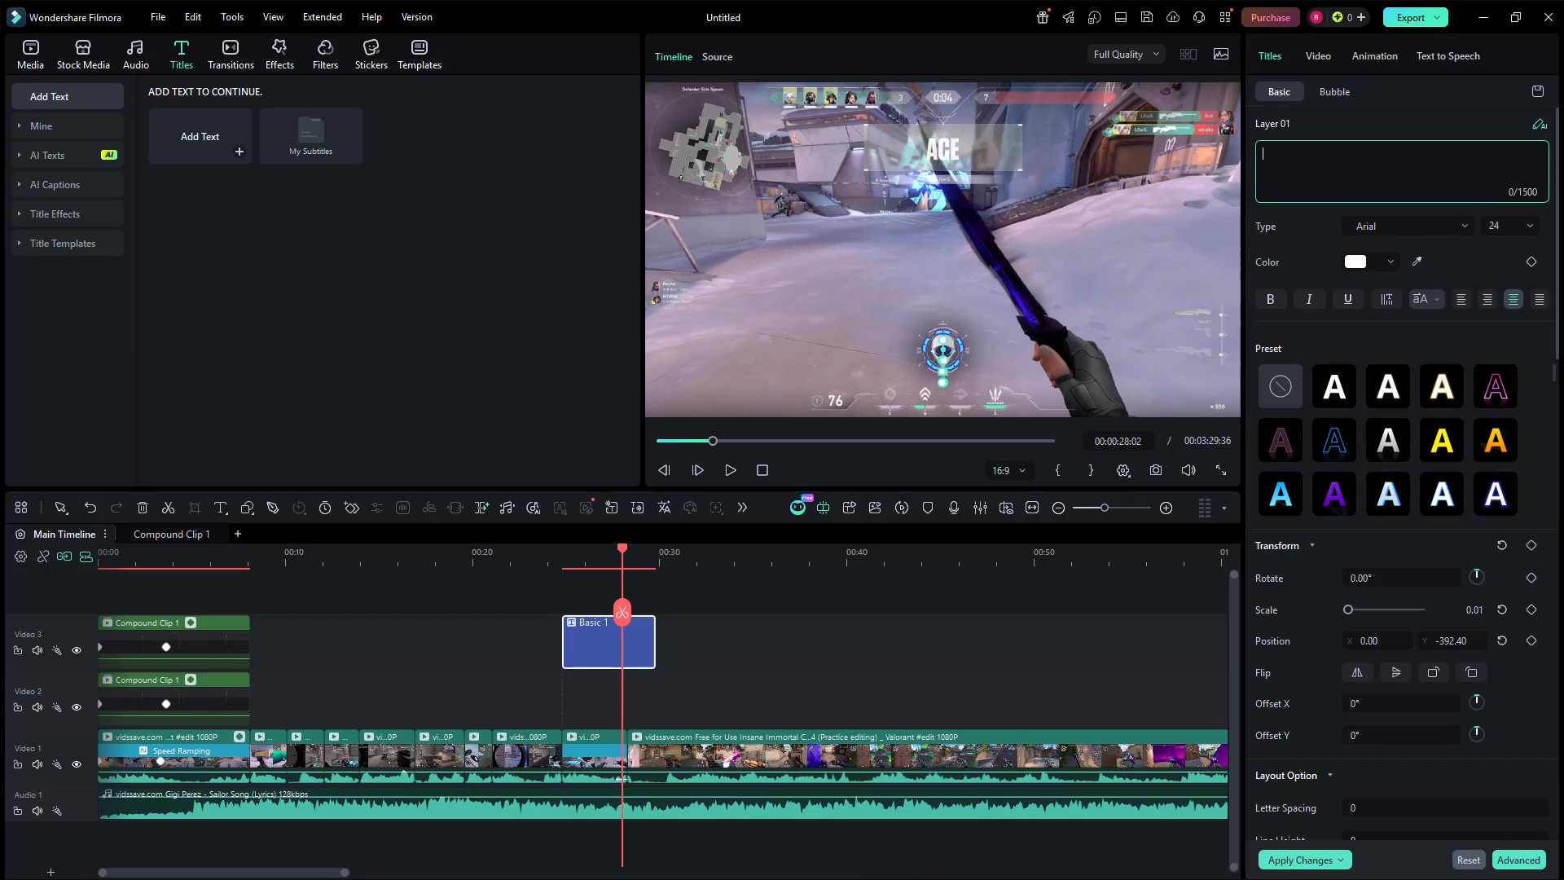
{"action": "type", "text": "I"}
{"action": "key", "text": "space"}
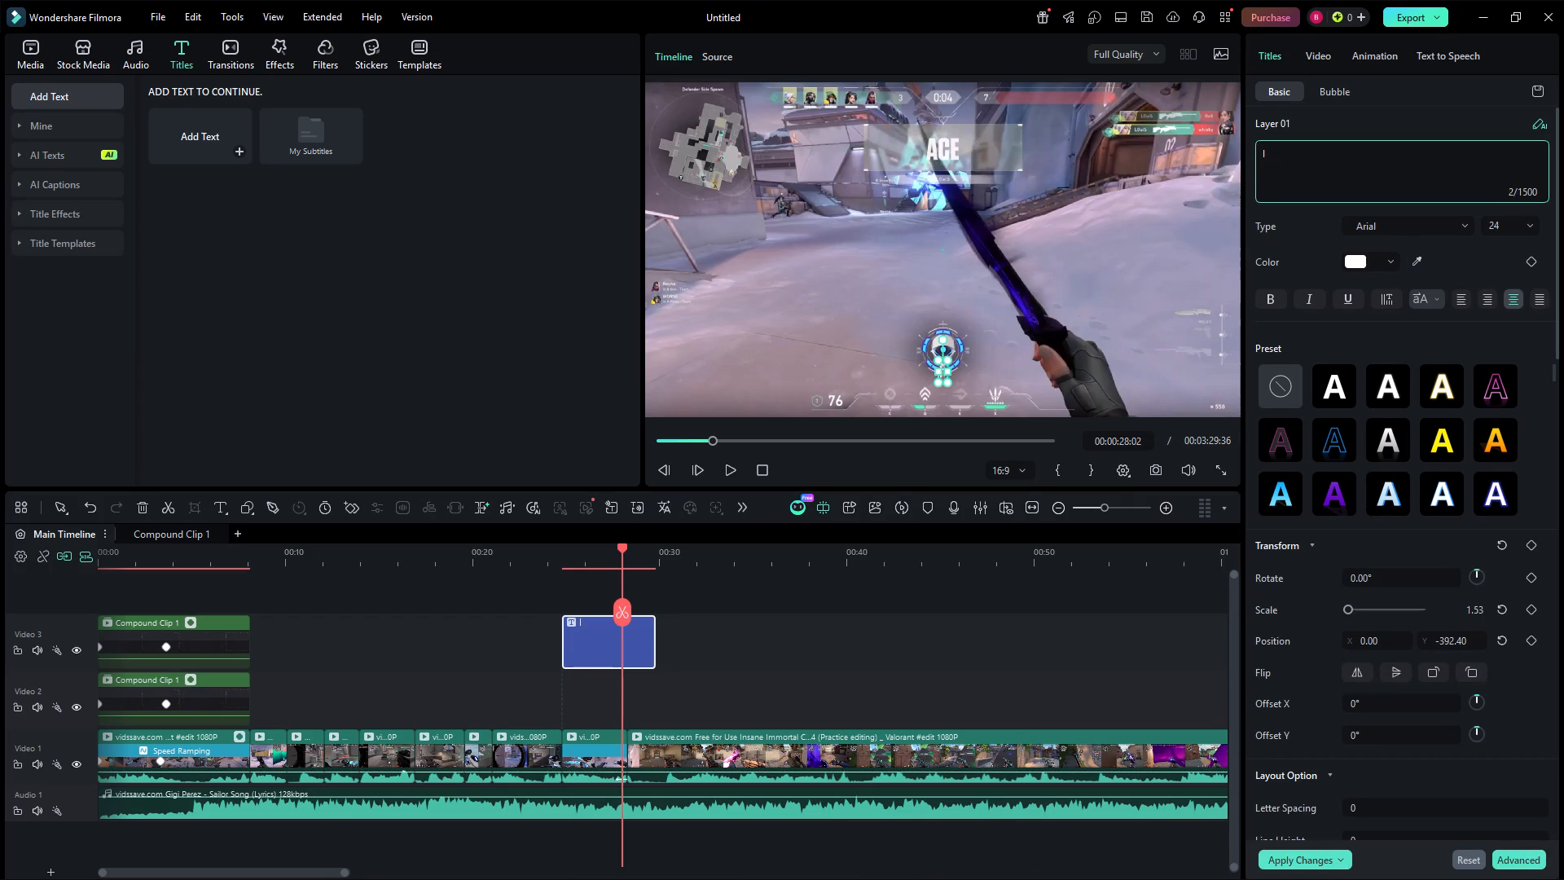
{"action": "left_click", "coordinate": [997, 650]}
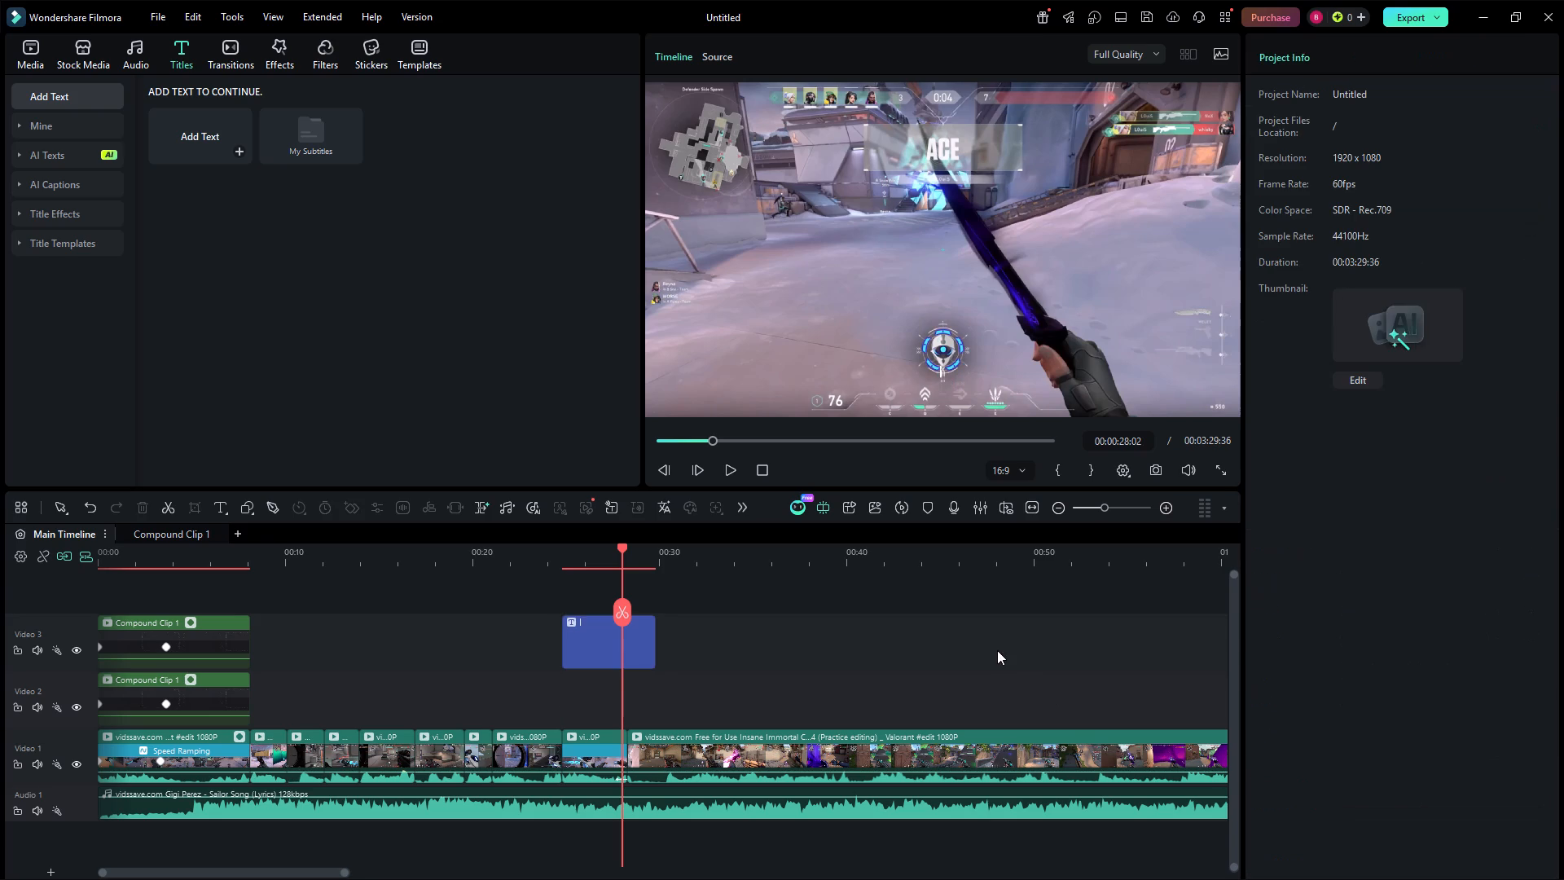
Duplicate the "I" title, align the copy on a new track directly beneath it, and change the copy's text to "SAW".
{"action": "left_click", "coordinate": [628, 649]}
{"action": "right_click", "coordinate": [628, 649]}
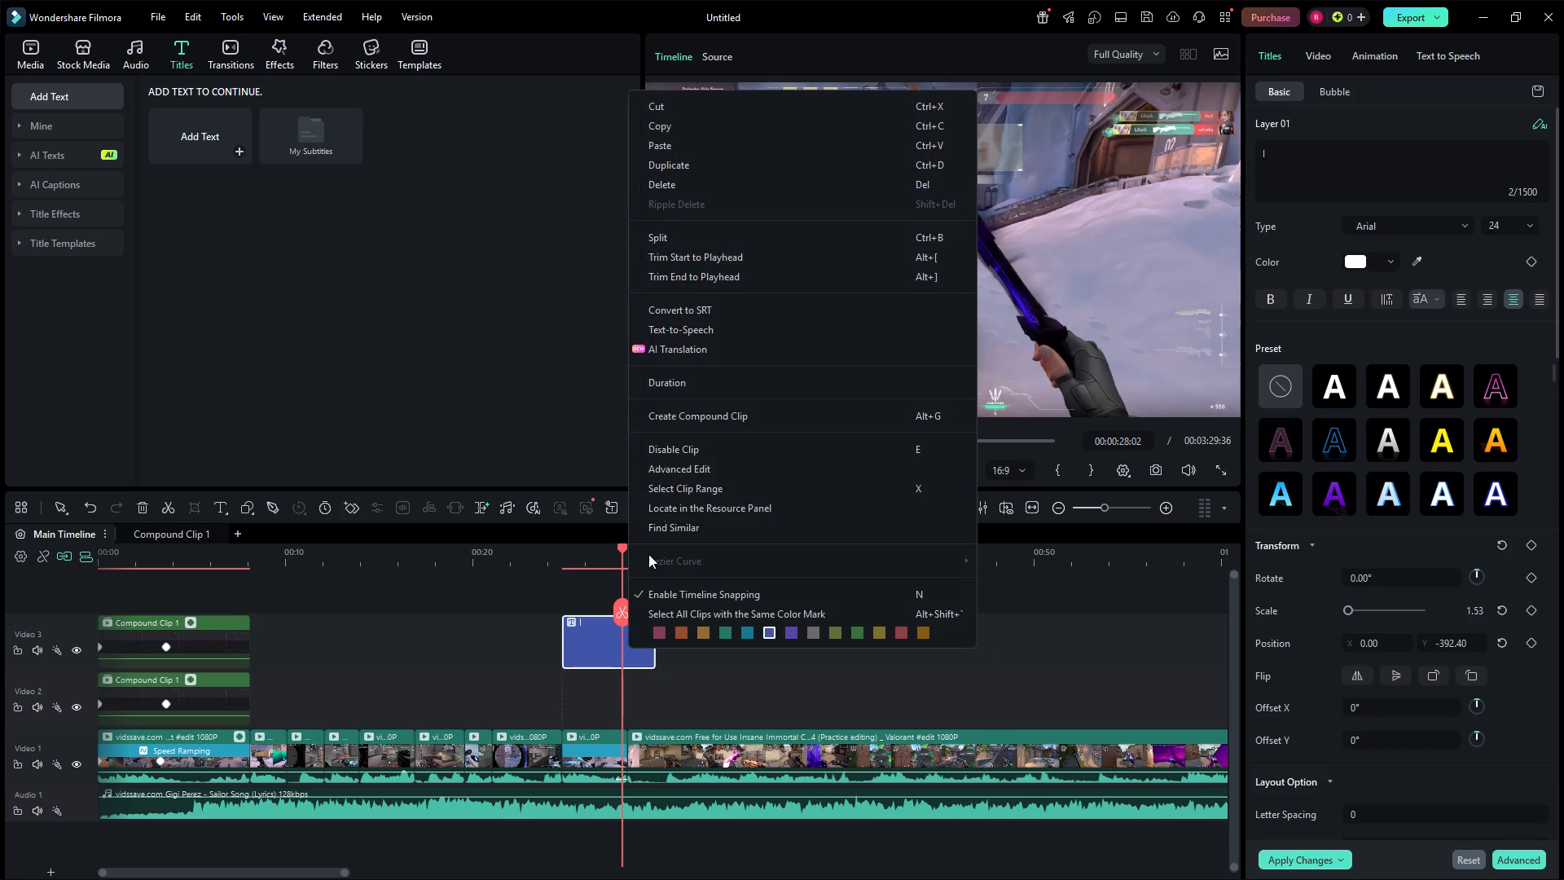
{"action": "left_click", "coordinate": [655, 161]}
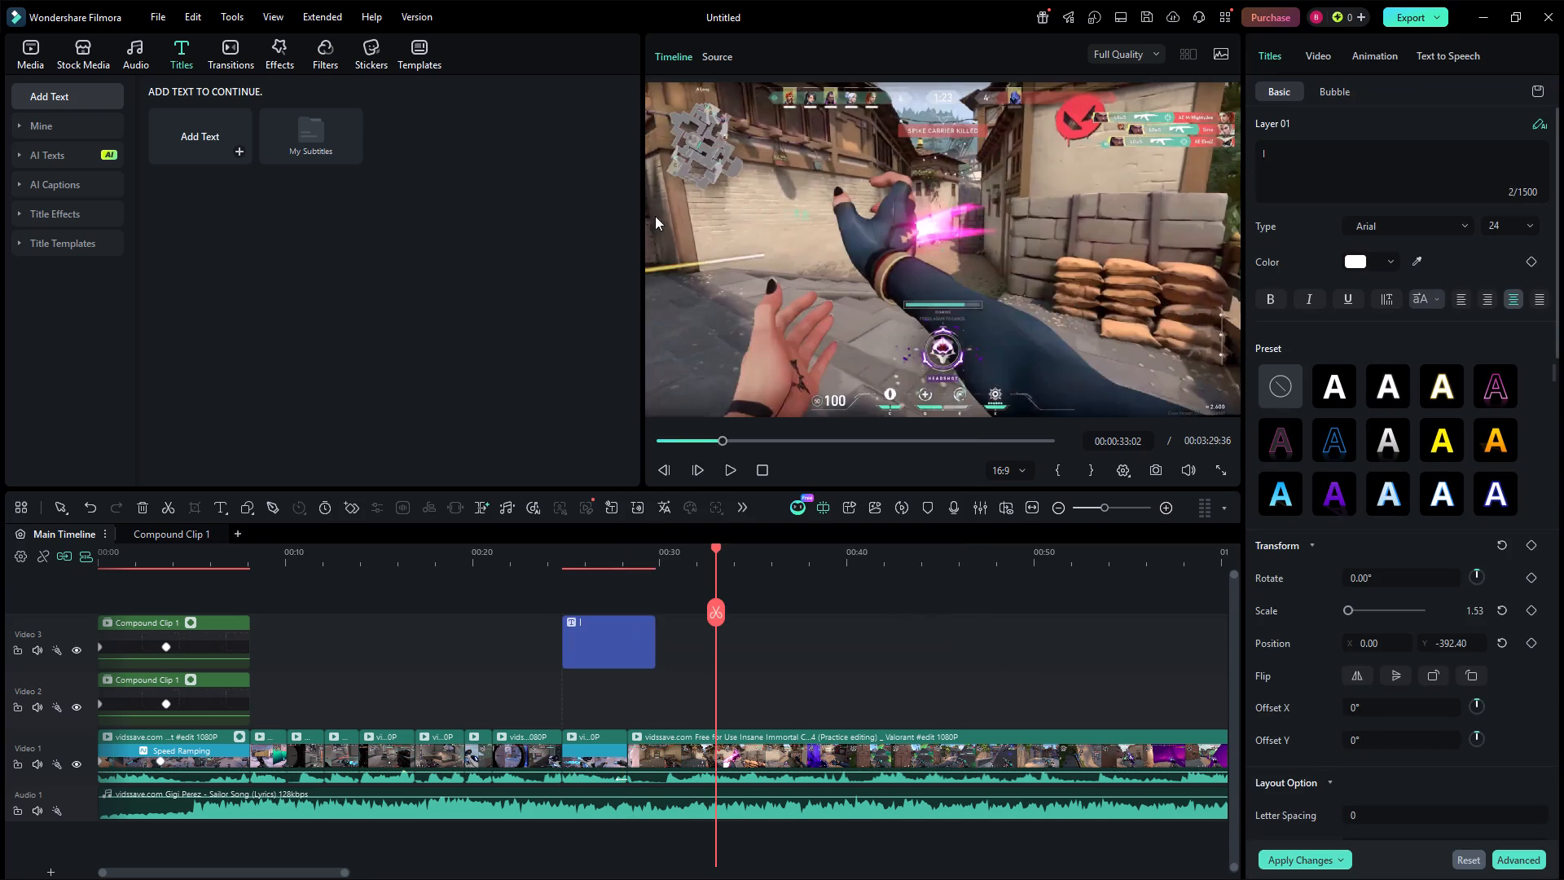
{"action": "left_click_drag", "start_coordinate": [666, 676], "coordinate": [603, 683]}
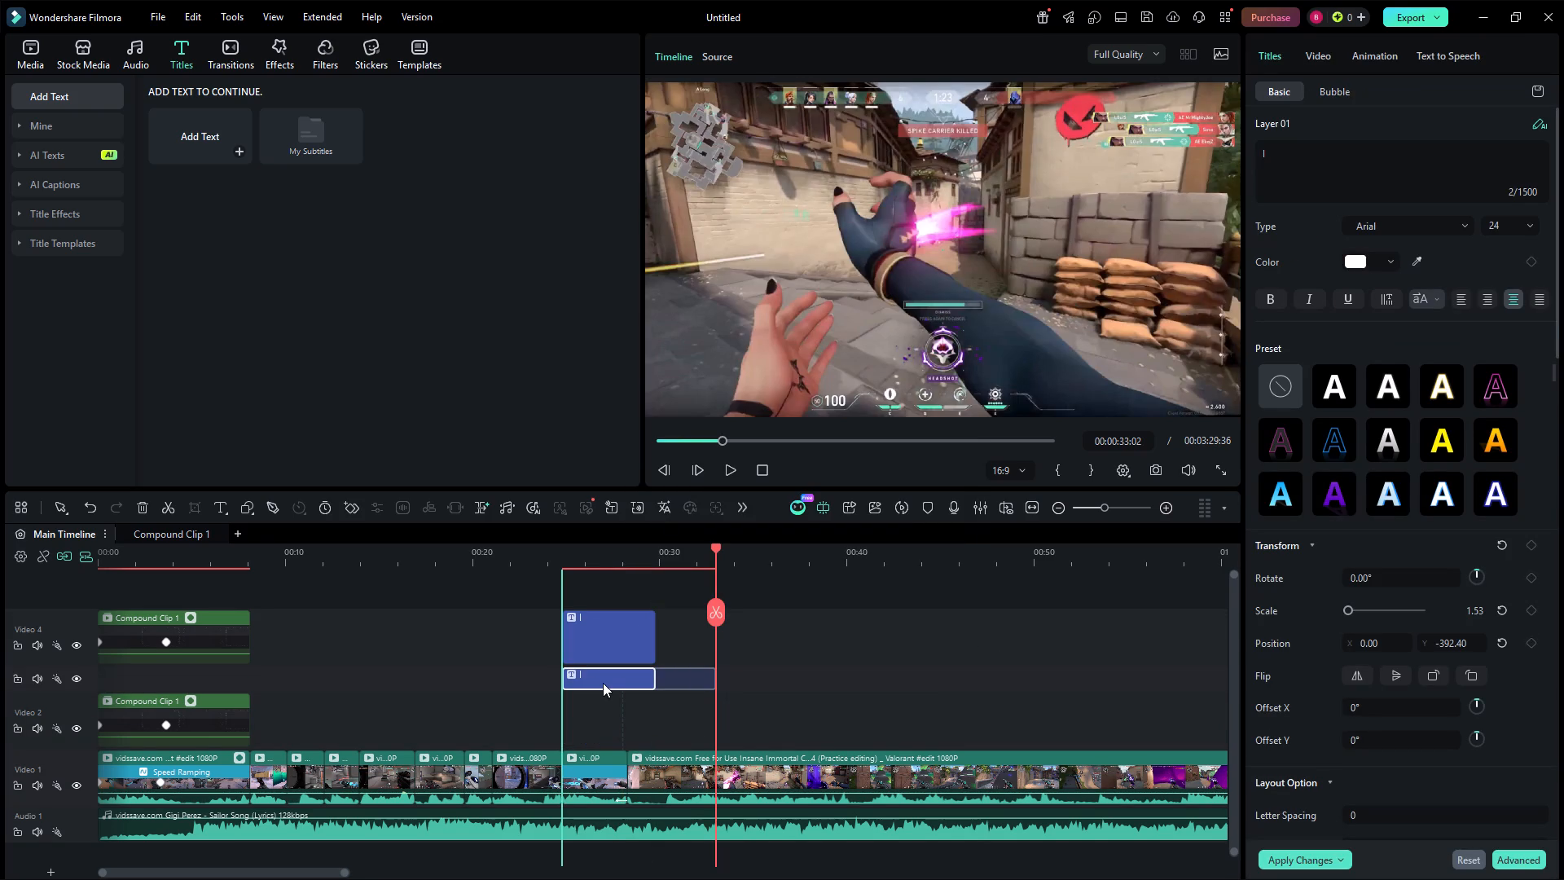
{"action": "left_click", "coordinate": [605, 678]}
{"action": "left_click", "coordinate": [1364, 169]}
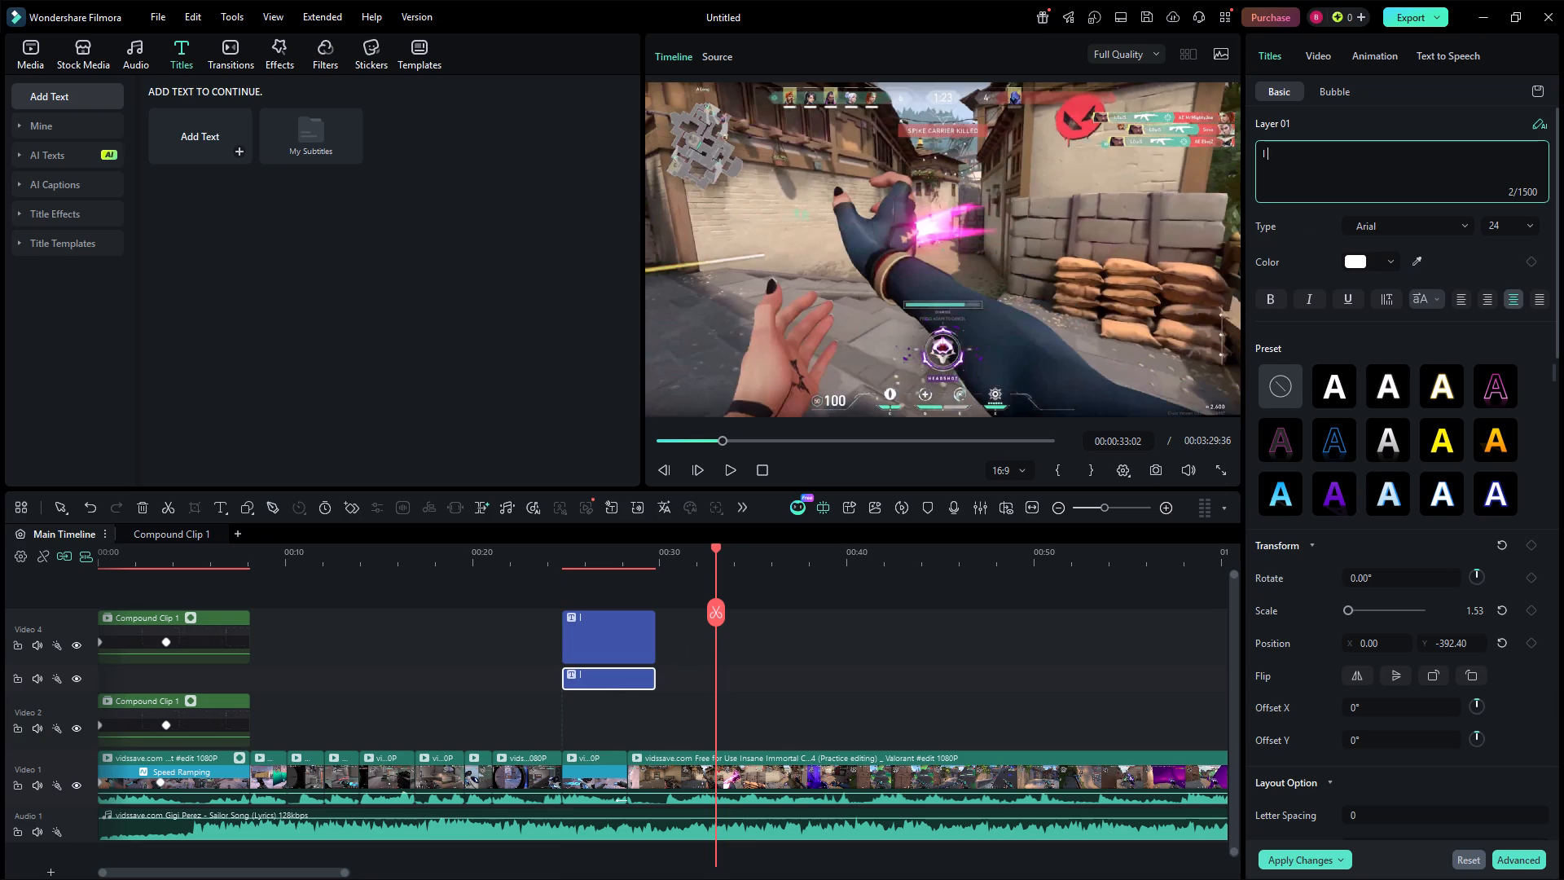
{"action": "key", "text": "BackSpace"}
{"action": "key", "text": "BackSpace"}
{"action": "key", "text": "BackSpace"}
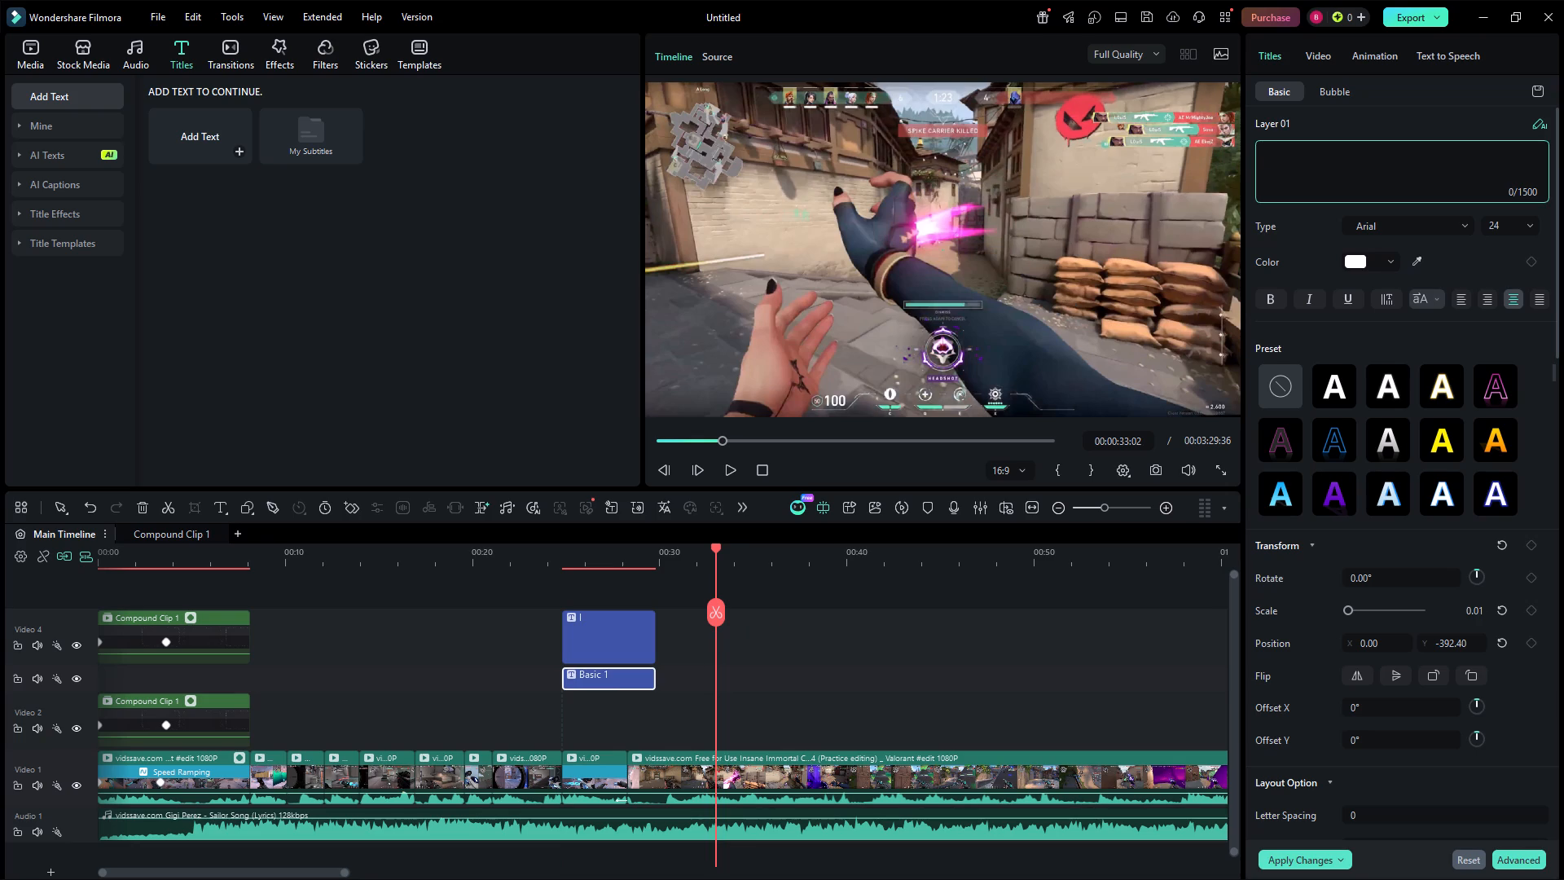
{"action": "type", "text": "SAW"}
Duplicate the "SAW" title, align the copy on a new track above the "I" title, and change its text to "HER".
{"action": "right_click", "coordinate": [587, 668]}
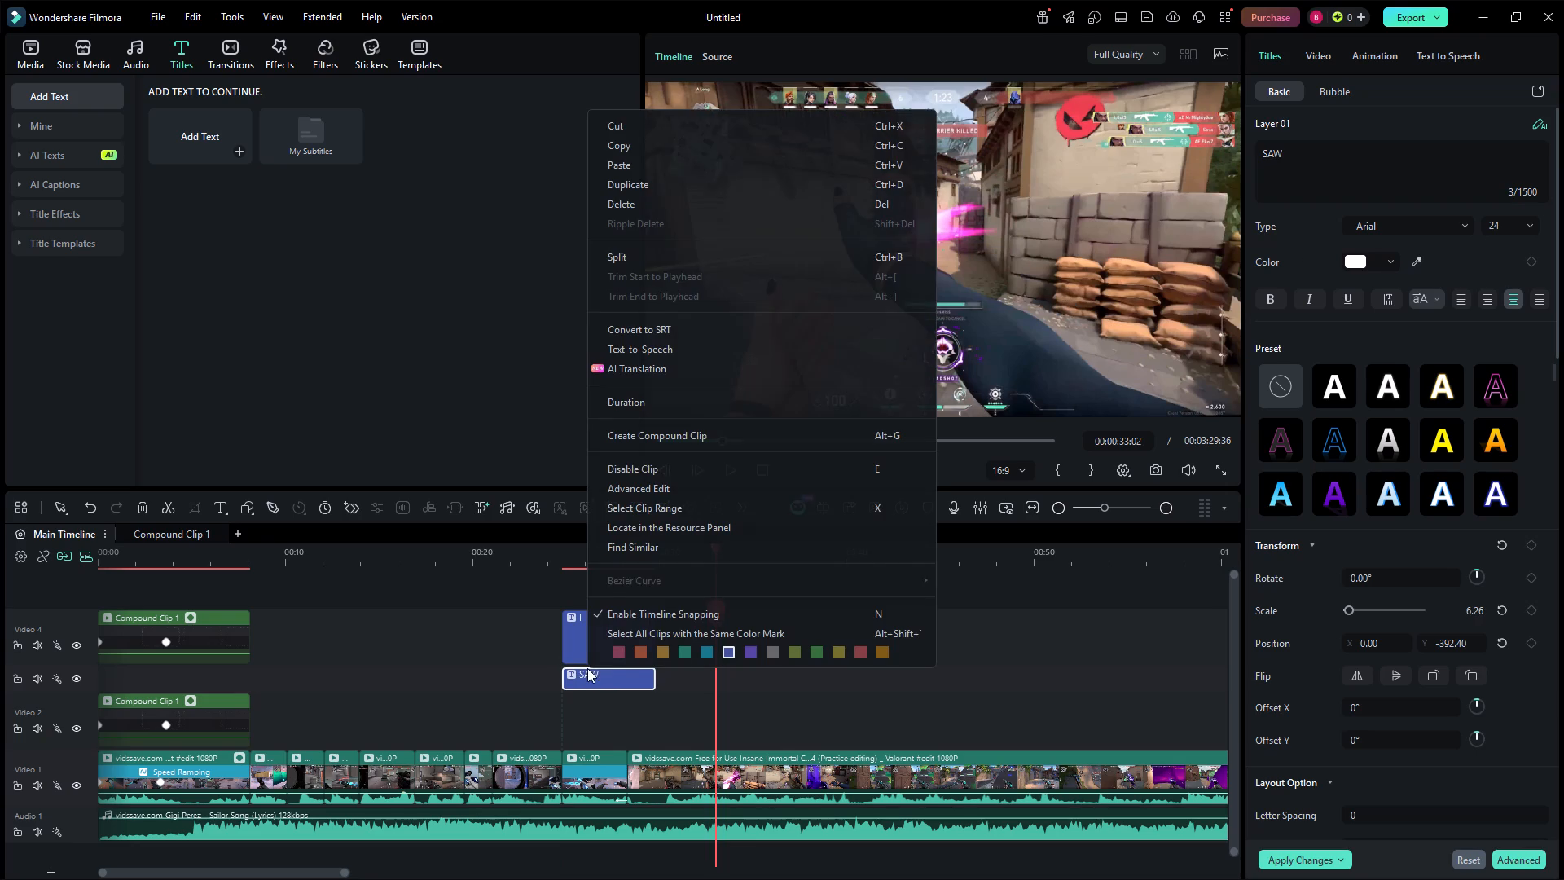
{"action": "left_click", "coordinate": [647, 180]}
{"action": "left_click_drag", "start_coordinate": [756, 675], "coordinate": [630, 706]}
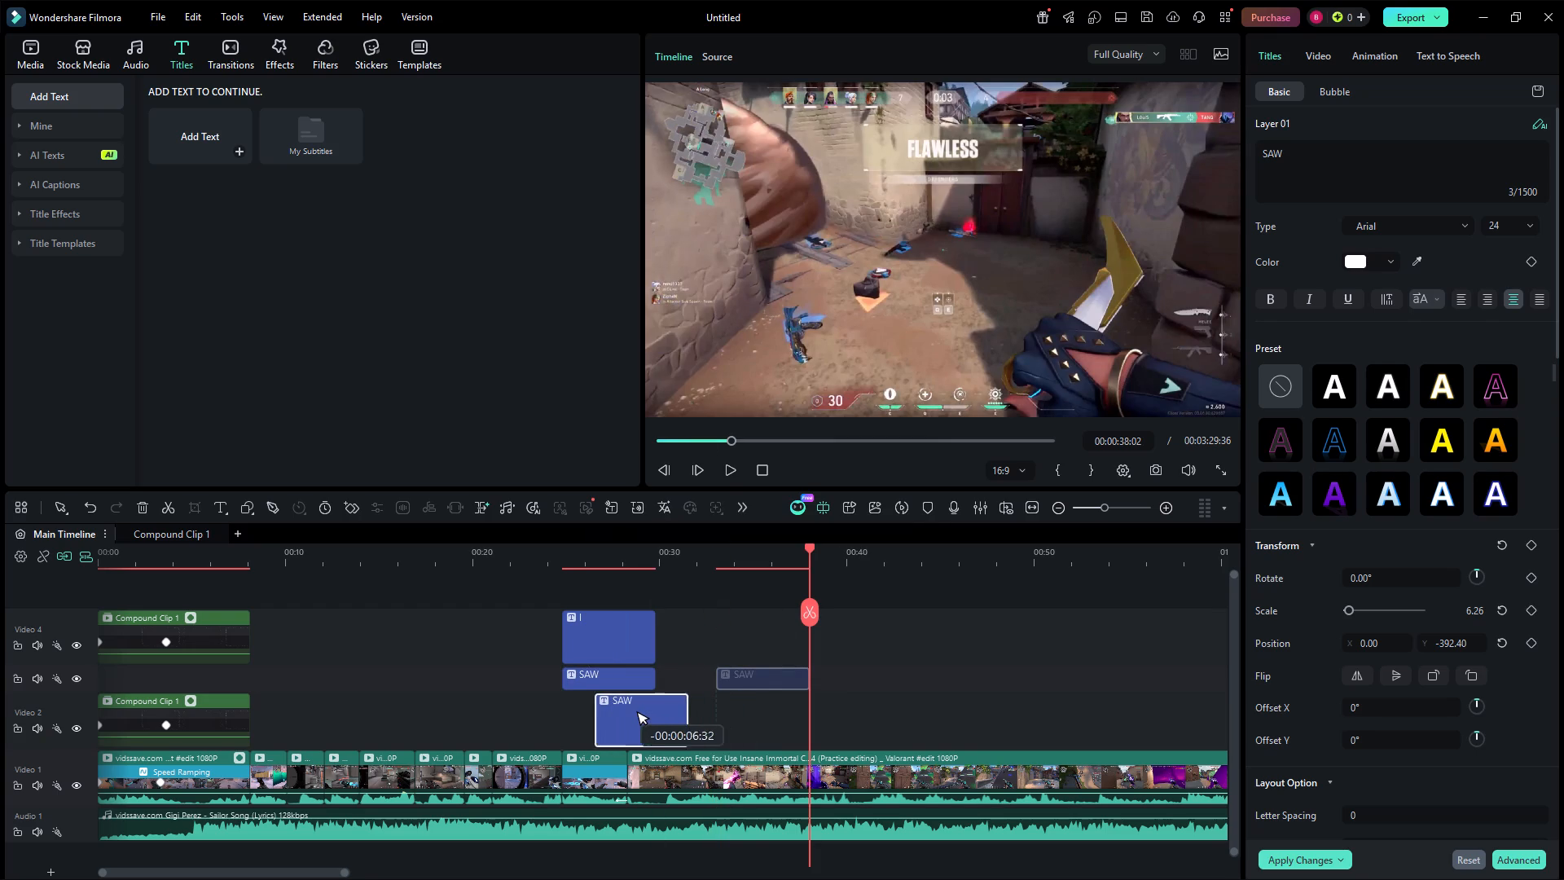
{"action": "left_click_drag", "start_coordinate": [630, 706], "coordinate": [603, 601]}
{"action": "left_click", "coordinate": [593, 614]}
{"action": "right_click", "coordinate": [593, 614]}
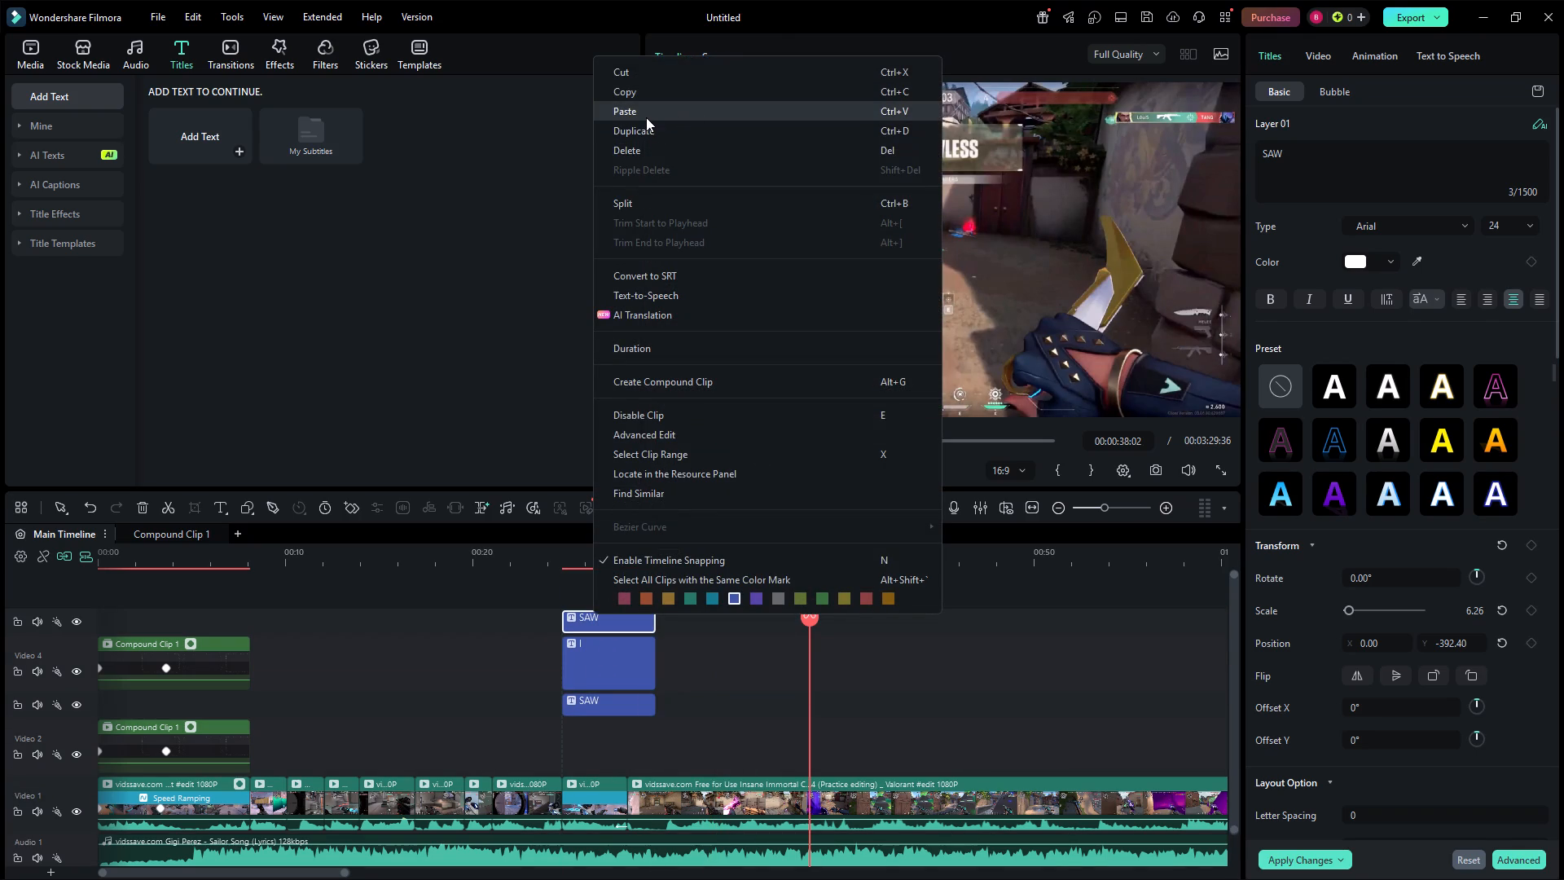
{"action": "left_click", "coordinate": [1349, 170]}
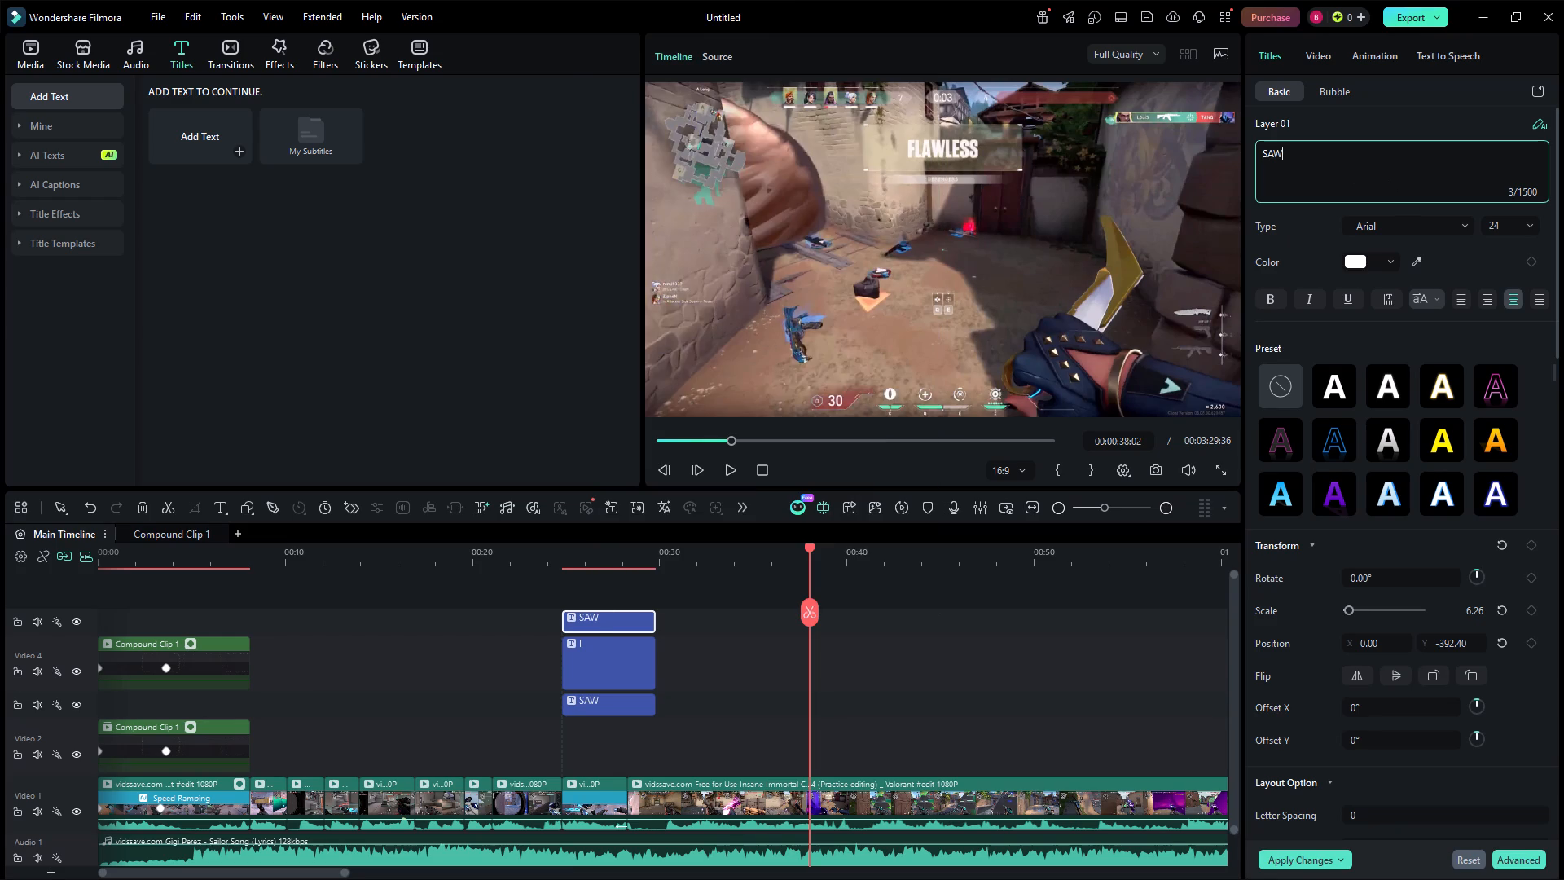
{"action": "key", "text": "BackSpace"}
{"action": "key", "text": "BackSpace"}
{"action": "key", "text": "BackSpace"}
{"action": "key", "text": "BackSpace"}
{"action": "type", "text": "HER"}
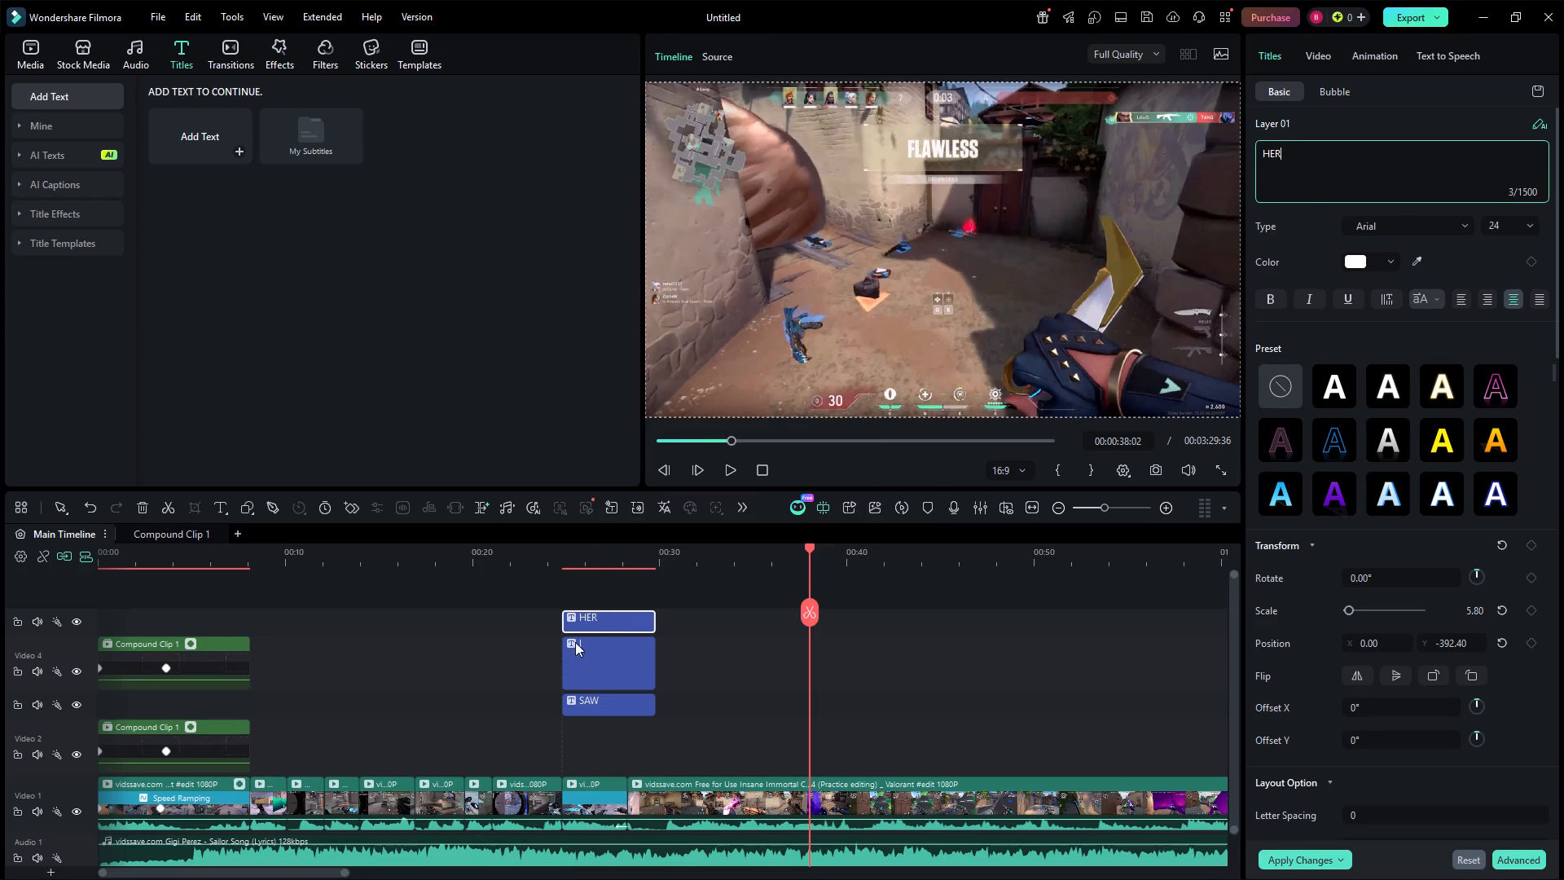
Duplicate the "HER" title, align the copy on a new track above it, and change the copy's text to "IN THE".
{"action": "right_click", "coordinate": [588, 620]}
{"action": "left_click", "coordinate": [639, 138]}
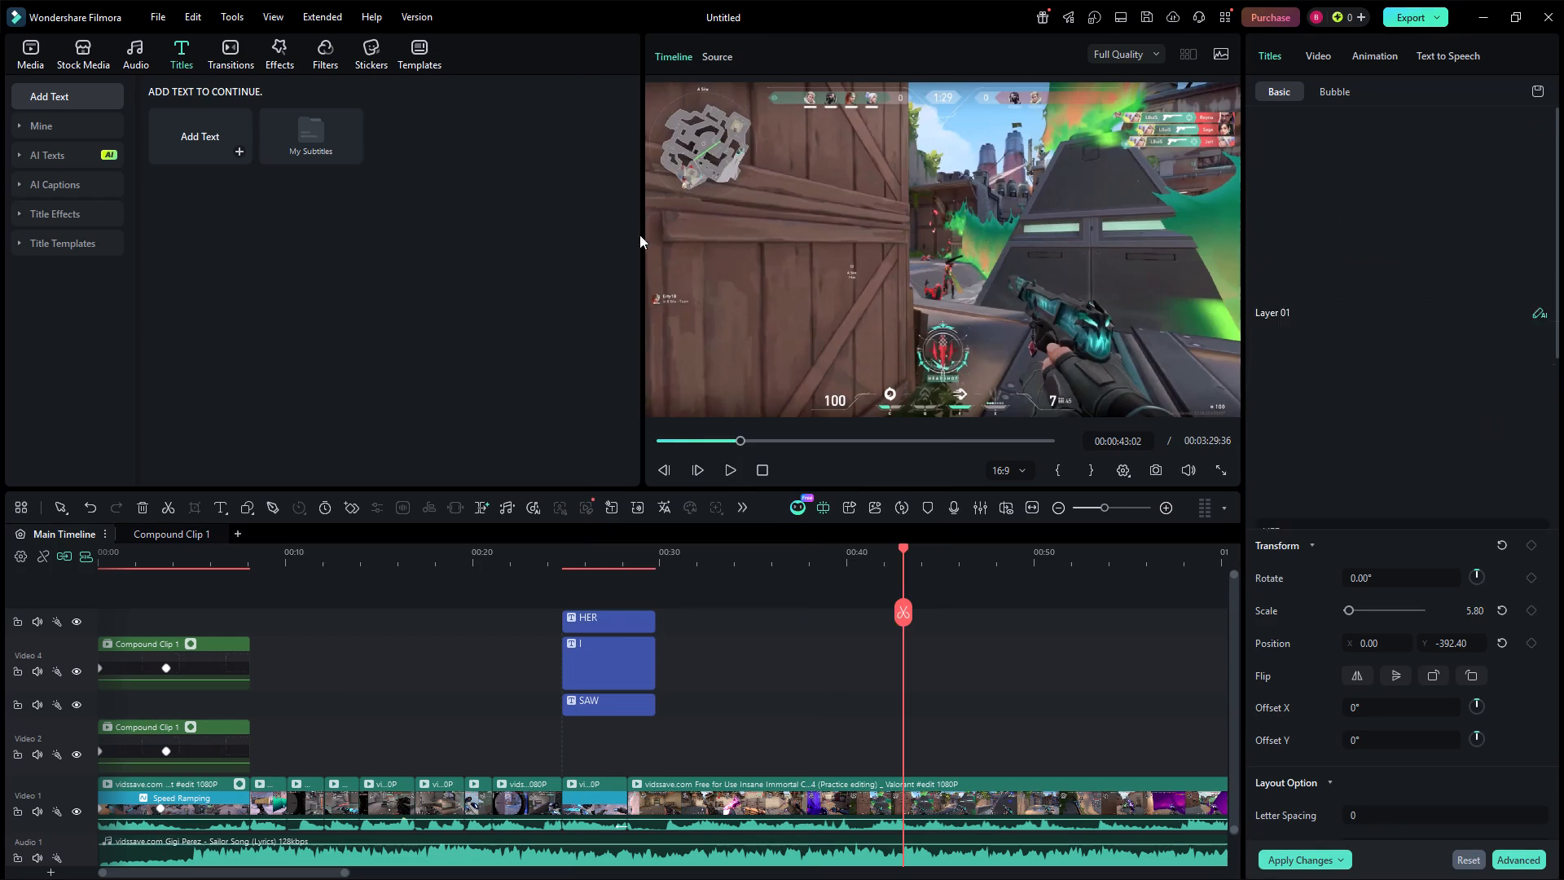
{"action": "left_click_drag", "start_coordinate": [859, 612], "coordinate": [610, 584]}
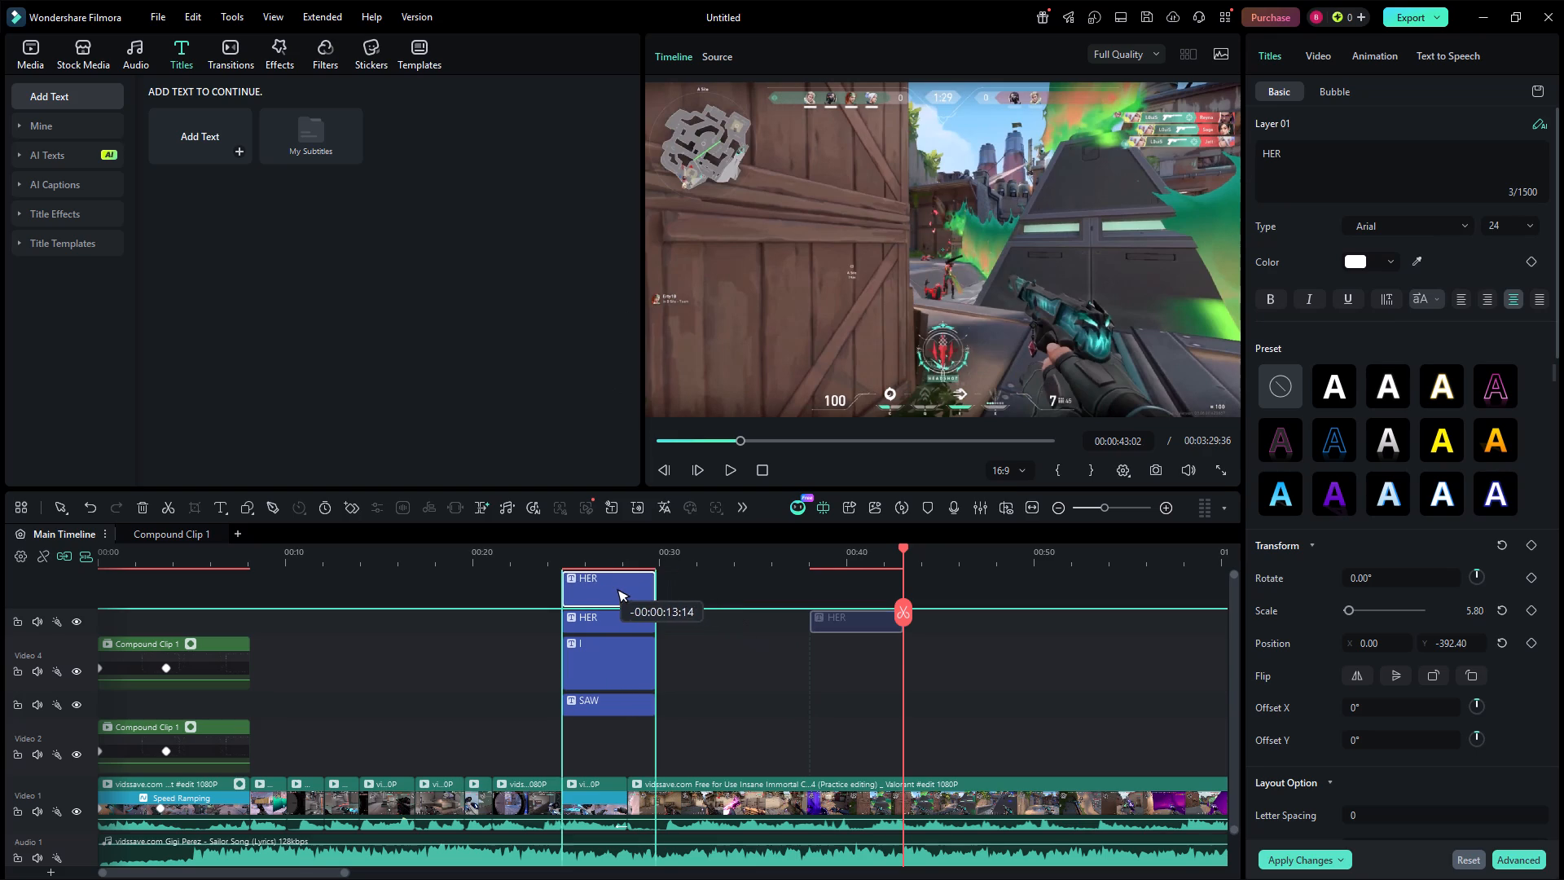
{"action": "left_click_drag", "start_coordinate": [610, 584], "coordinate": [608, 584]}
{"action": "left_click", "coordinate": [1374, 186]}
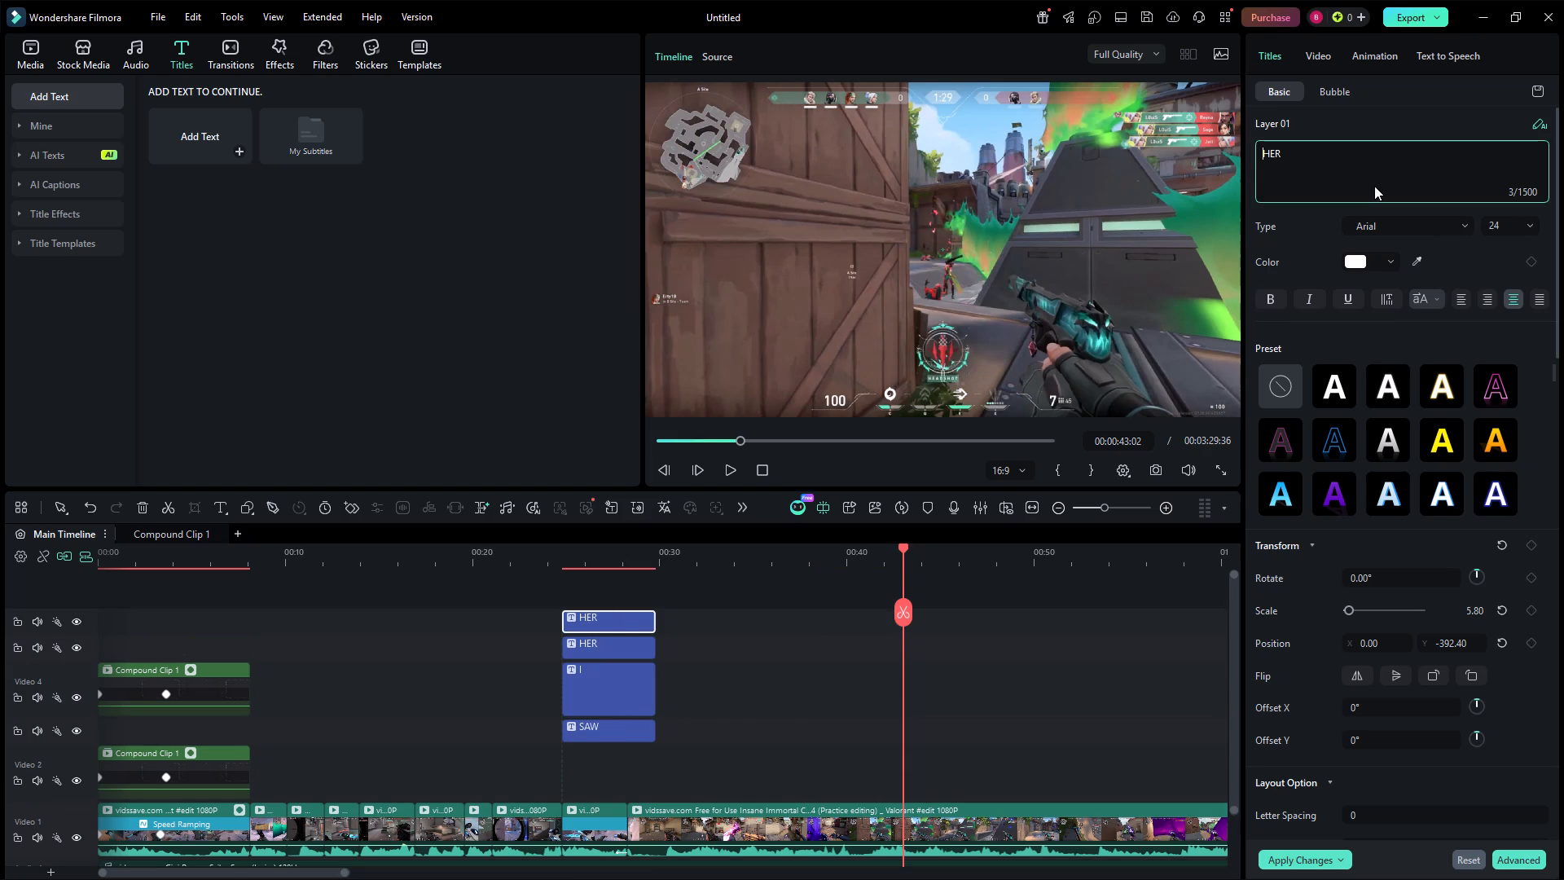
{"action": "key", "text": "BackSpace"}
{"action": "key", "text": "BackSpace"}
{"action": "key", "text": "BackSpace"}
{"action": "key", "text": "BackSpace"}
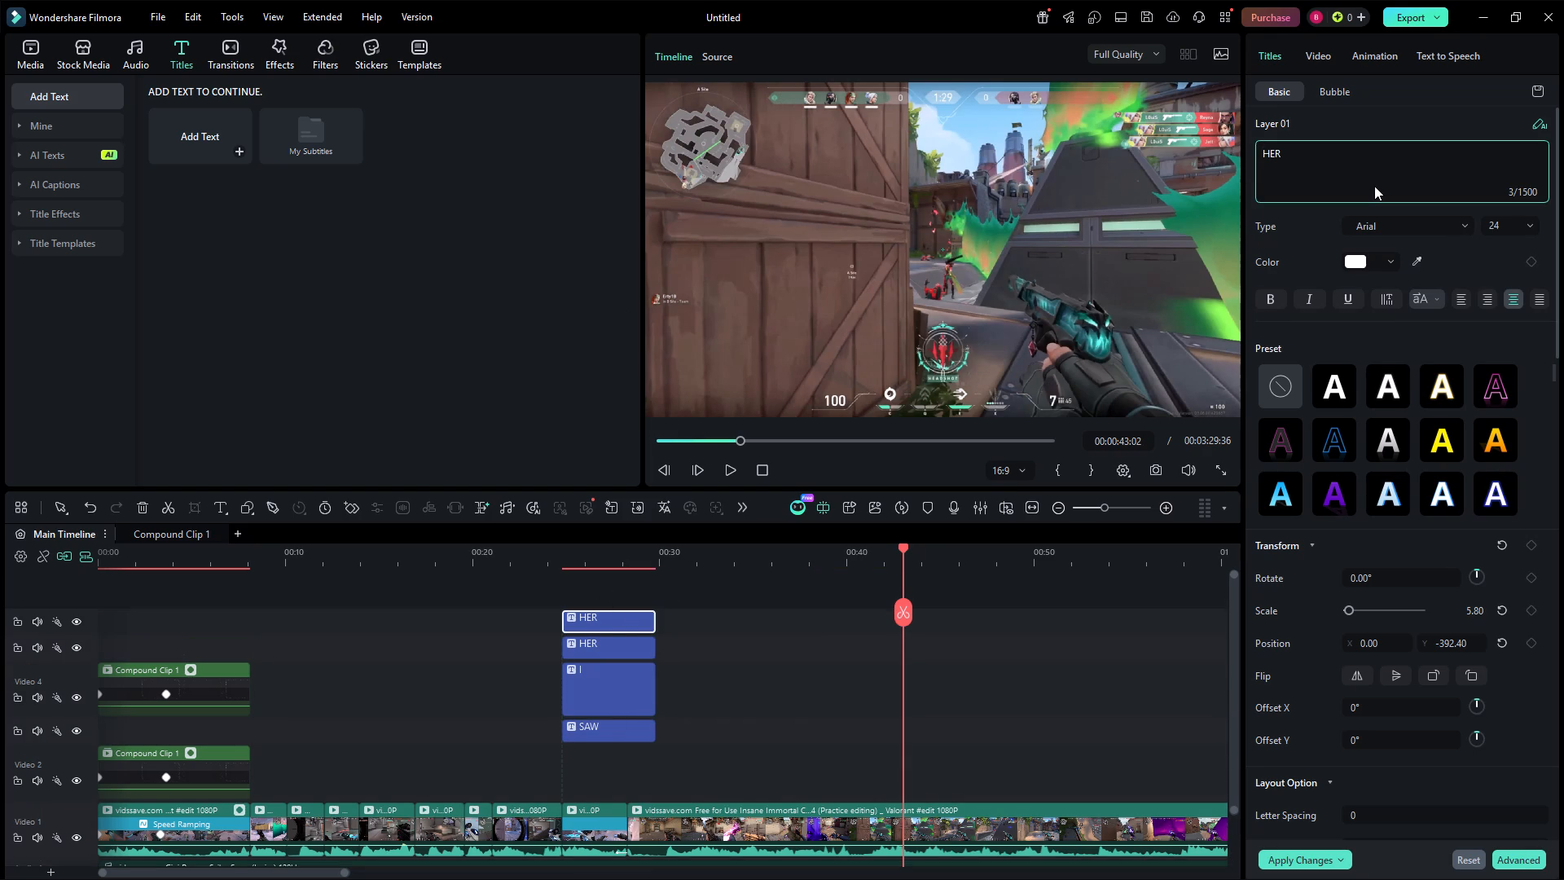
{"action": "left_click", "coordinate": [1359, 176]}
{"action": "key", "text": "BackSpace"}
{"action": "key", "text": "BackSpace"}
{"action": "key", "text": "BackSpace"}
{"action": "key", "text": "BackSpace"}
{"action": "type", "text": "IN THE"}
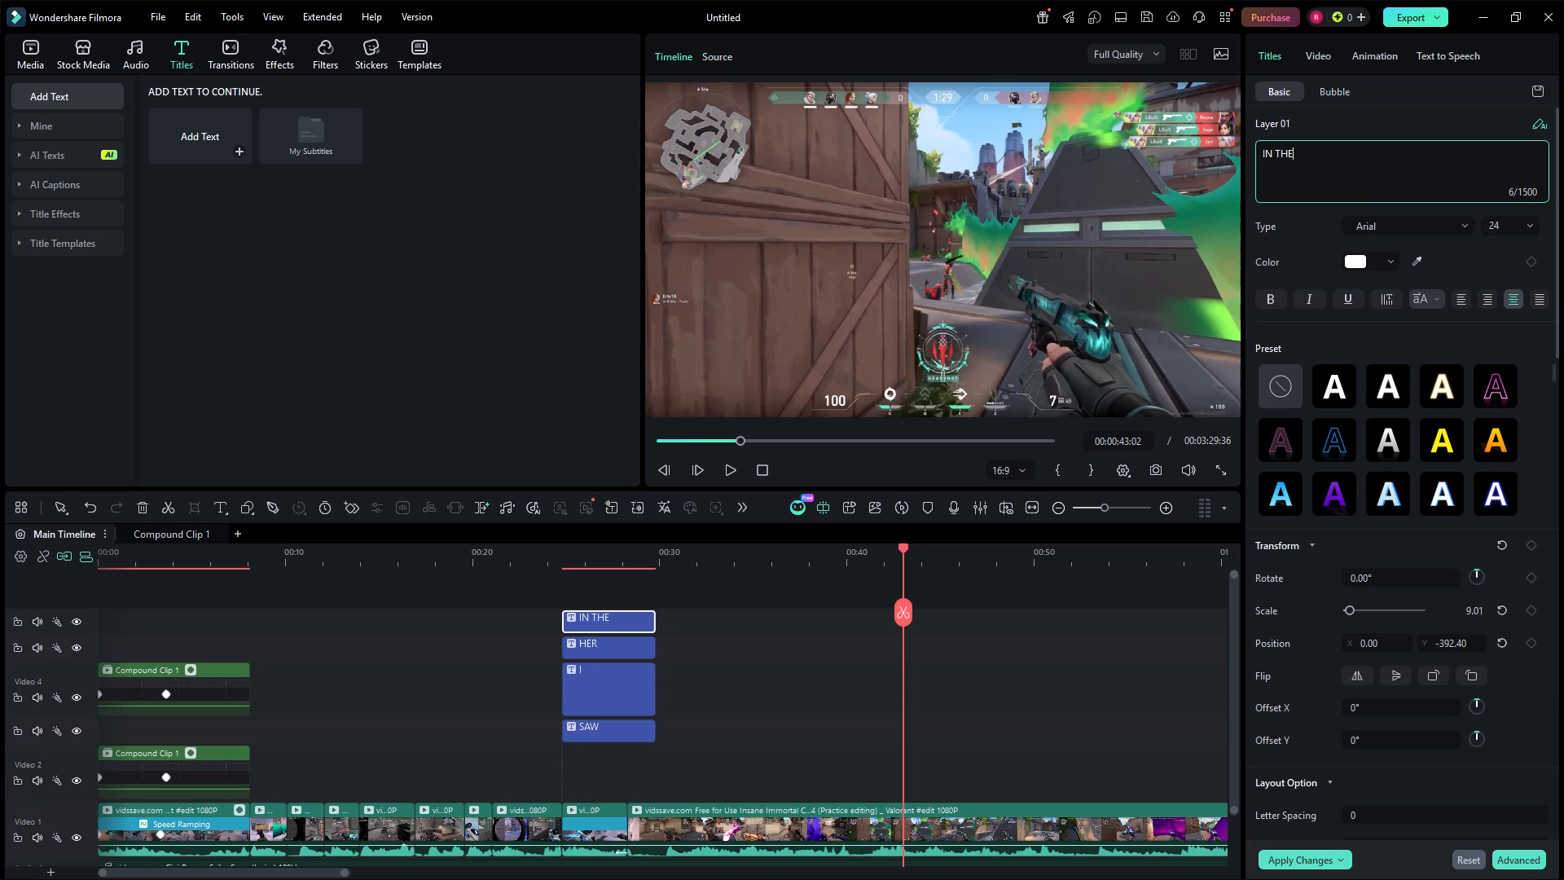
{"action": "left_click", "coordinate": [1089, 670]}
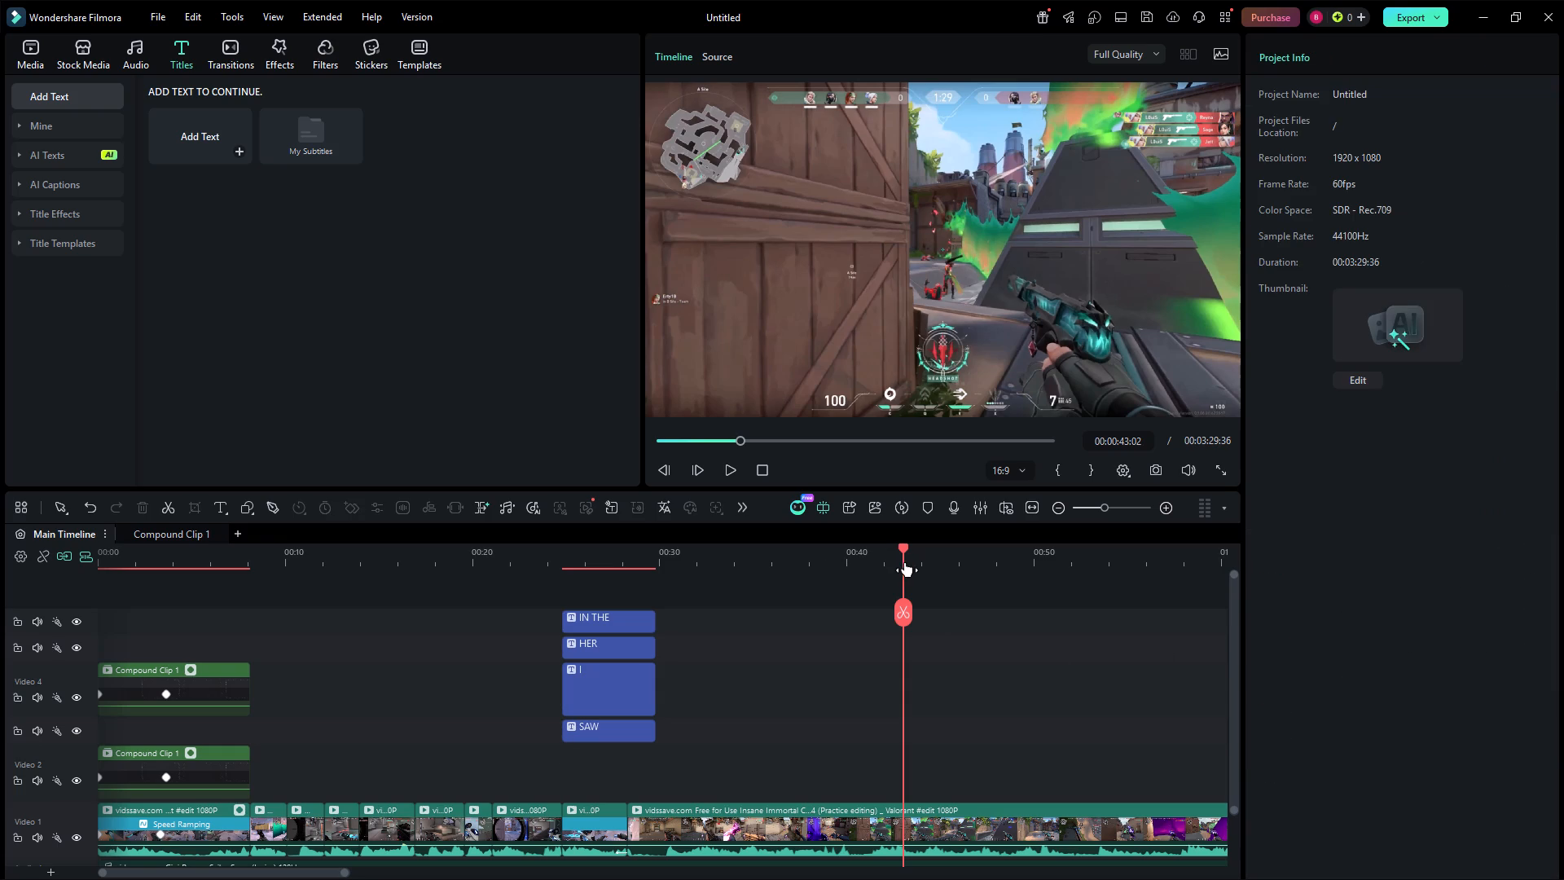
Move the "IN THE" title over the ACE clip to the left of the frame's centre, slightly below mid-height.
{"action": "left_click_drag", "start_coordinate": [905, 562], "coordinate": [620, 620]}
{"action": "left_click", "coordinate": [621, 737]}
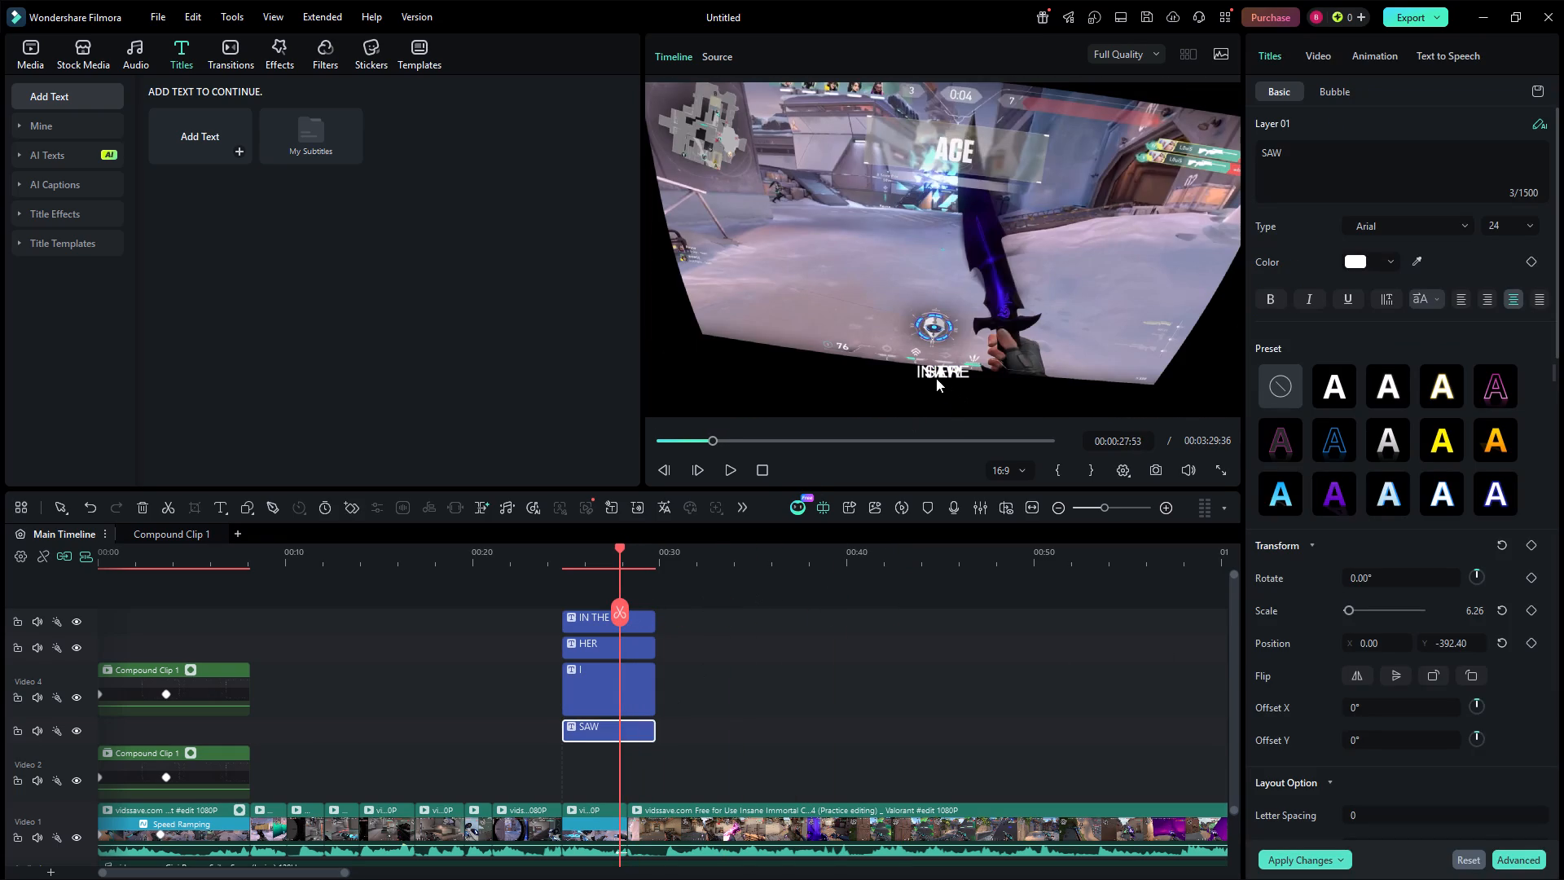
{"action": "left_click", "coordinate": [934, 376]}
{"action": "left_click_drag", "start_coordinate": [938, 372], "coordinate": [854, 328]}
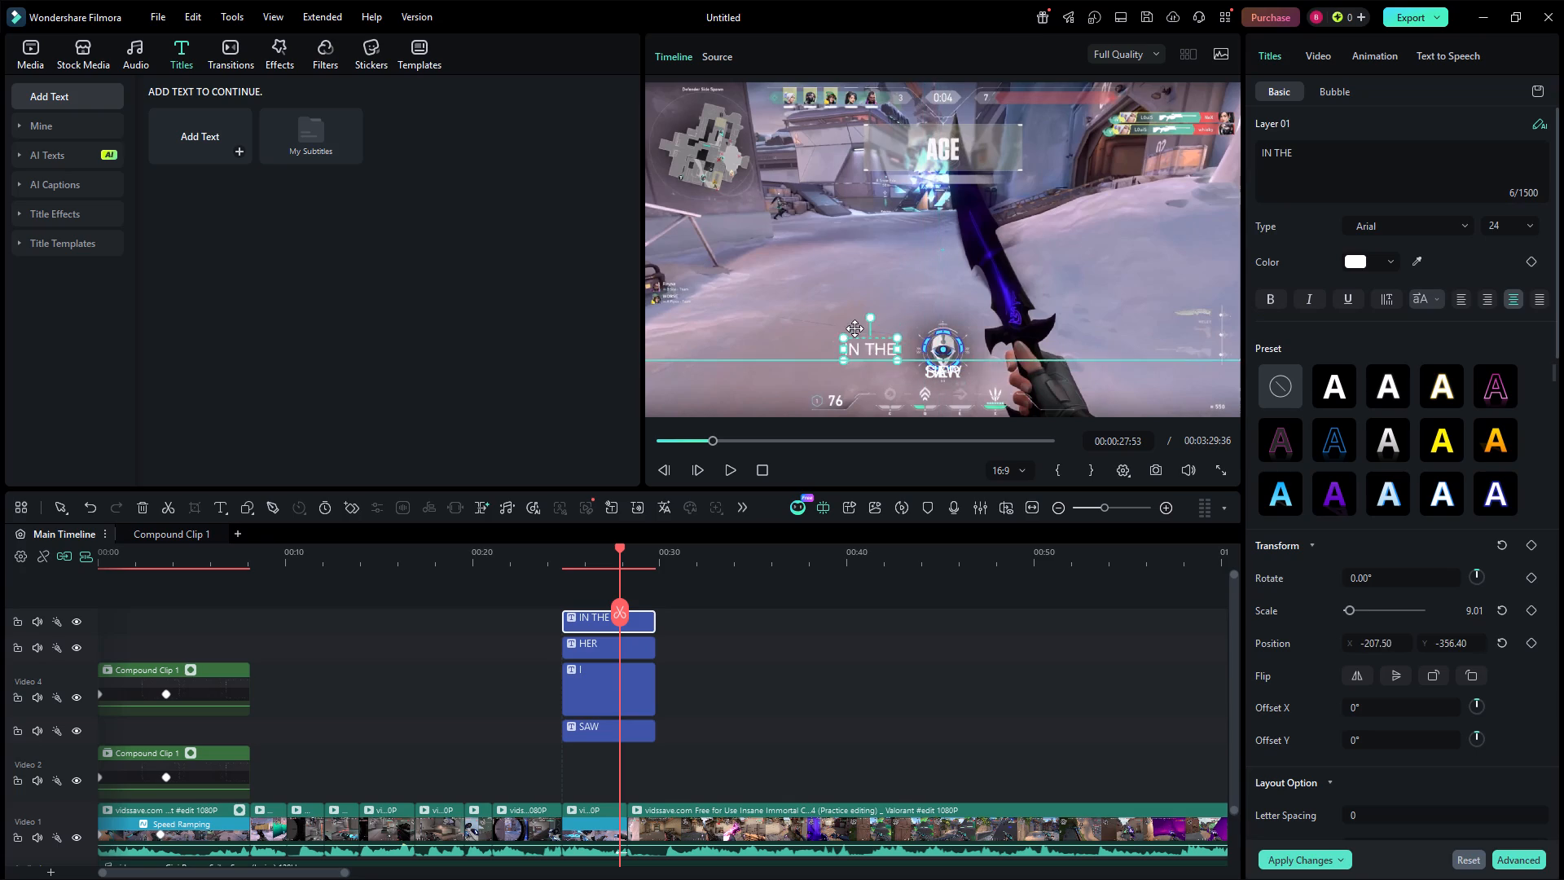
{"action": "left_click_drag", "start_coordinate": [854, 328], "coordinate": [807, 278]}
Separate the "HER" title from the overlapping titles and place it up and right of centre, at about X 326, Y 136.
{"action": "left_click", "coordinate": [944, 367]}
{"action": "left_click_drag", "start_coordinate": [944, 367], "coordinate": [887, 372]}
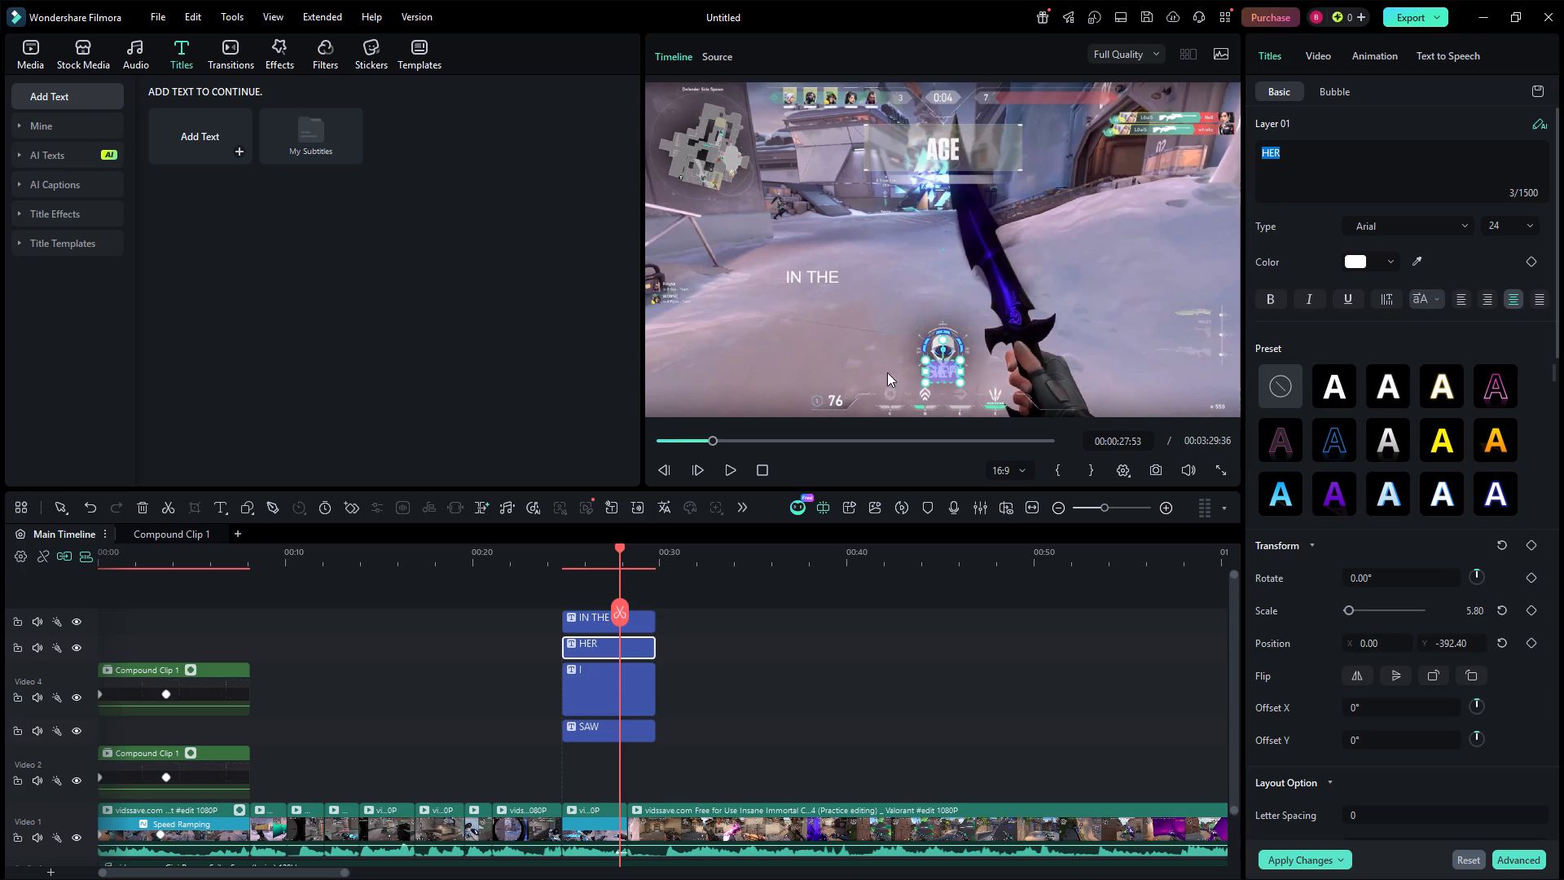
{"action": "left_click_drag", "start_coordinate": [887, 372], "coordinate": [815, 372]}
{"action": "left_click", "coordinate": [929, 363]}
{"action": "left_click_drag", "start_coordinate": [929, 363], "coordinate": [899, 369]}
{"action": "left_click_drag", "start_coordinate": [899, 369], "coordinate": [881, 373]}
{"action": "left_click_drag", "start_coordinate": [935, 368], "coordinate": [945, 398]}
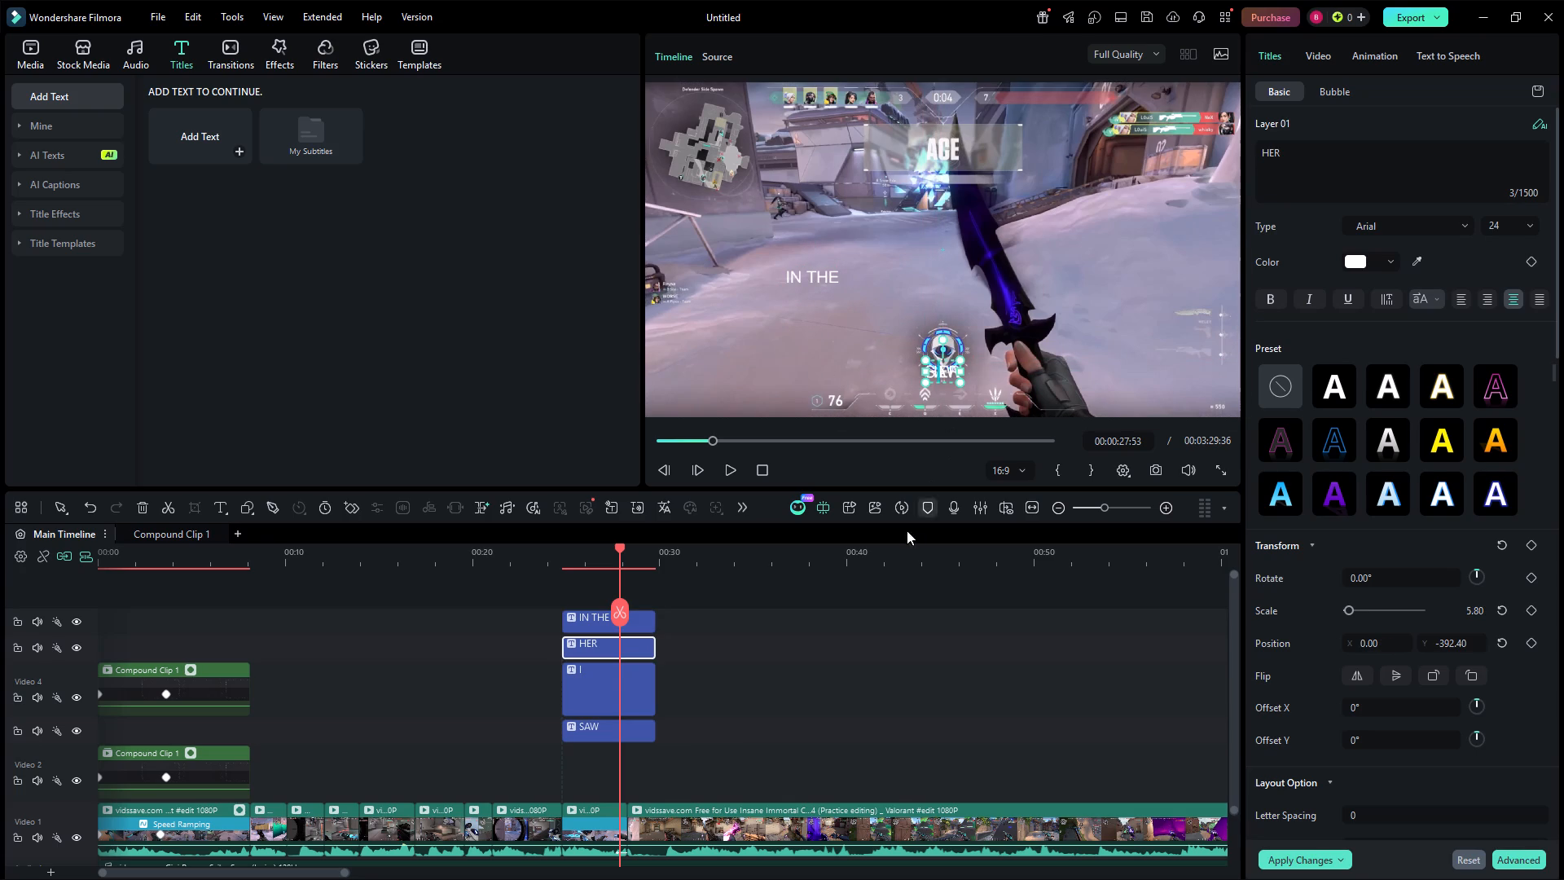
{"action": "left_click", "coordinate": [846, 661]}
{"action": "left_click", "coordinate": [617, 652]}
{"action": "left_click_drag", "start_coordinate": [945, 364], "coordinate": [1046, 200]}
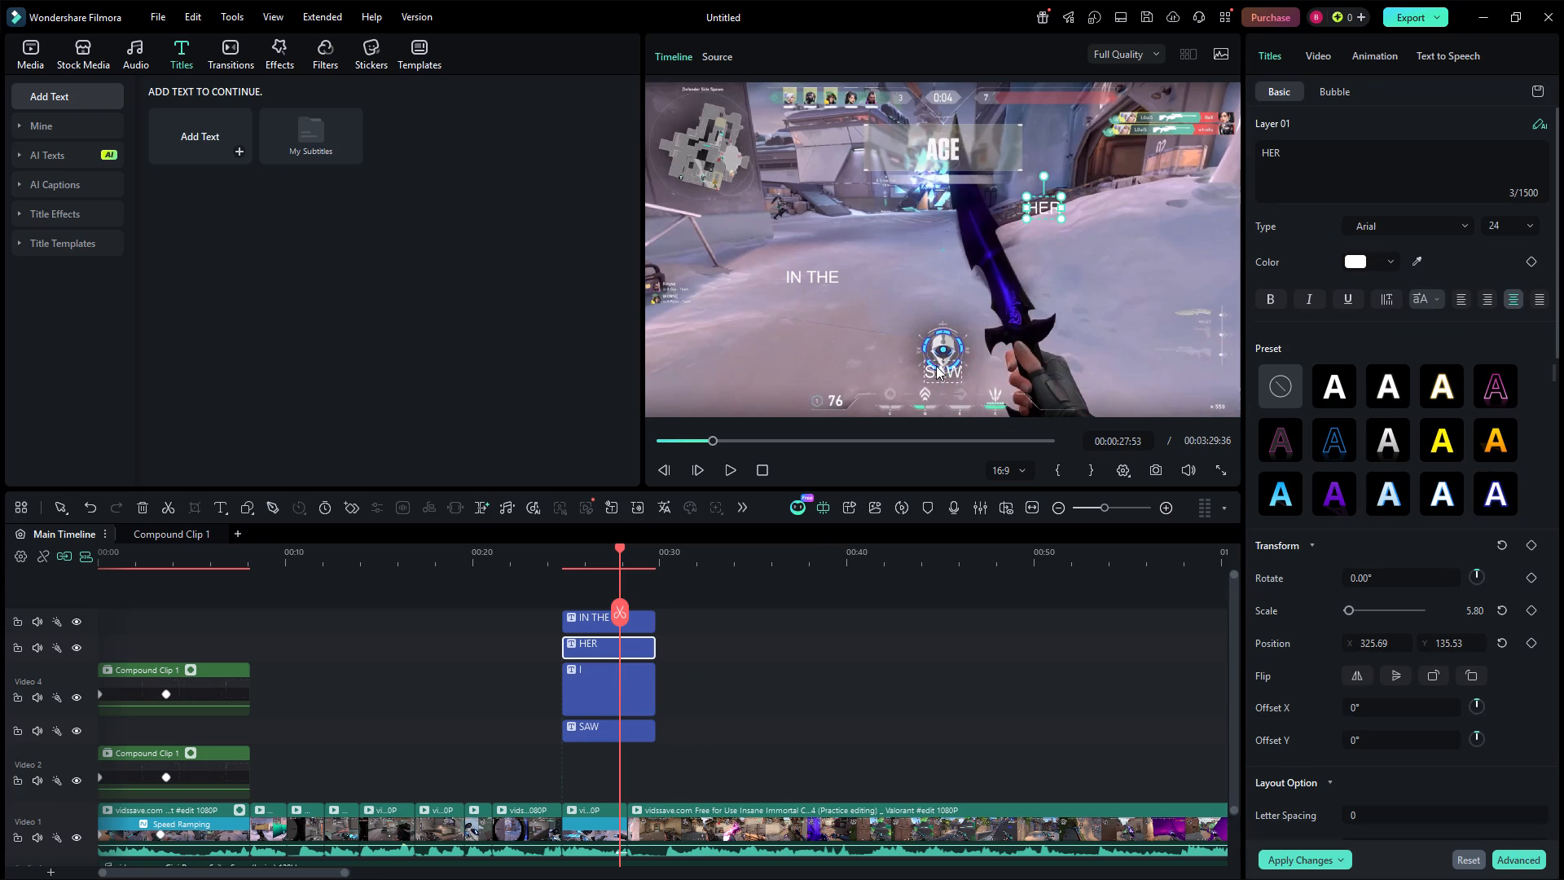
Place the "SAW" title below "IN THE" at about X -480, Y -160, and the "I" title near the centre at about X 0, Y -88.
{"action": "left_click", "coordinate": [935, 367]}
{"action": "left_click_drag", "start_coordinate": [935, 372], "coordinate": [784, 301]}
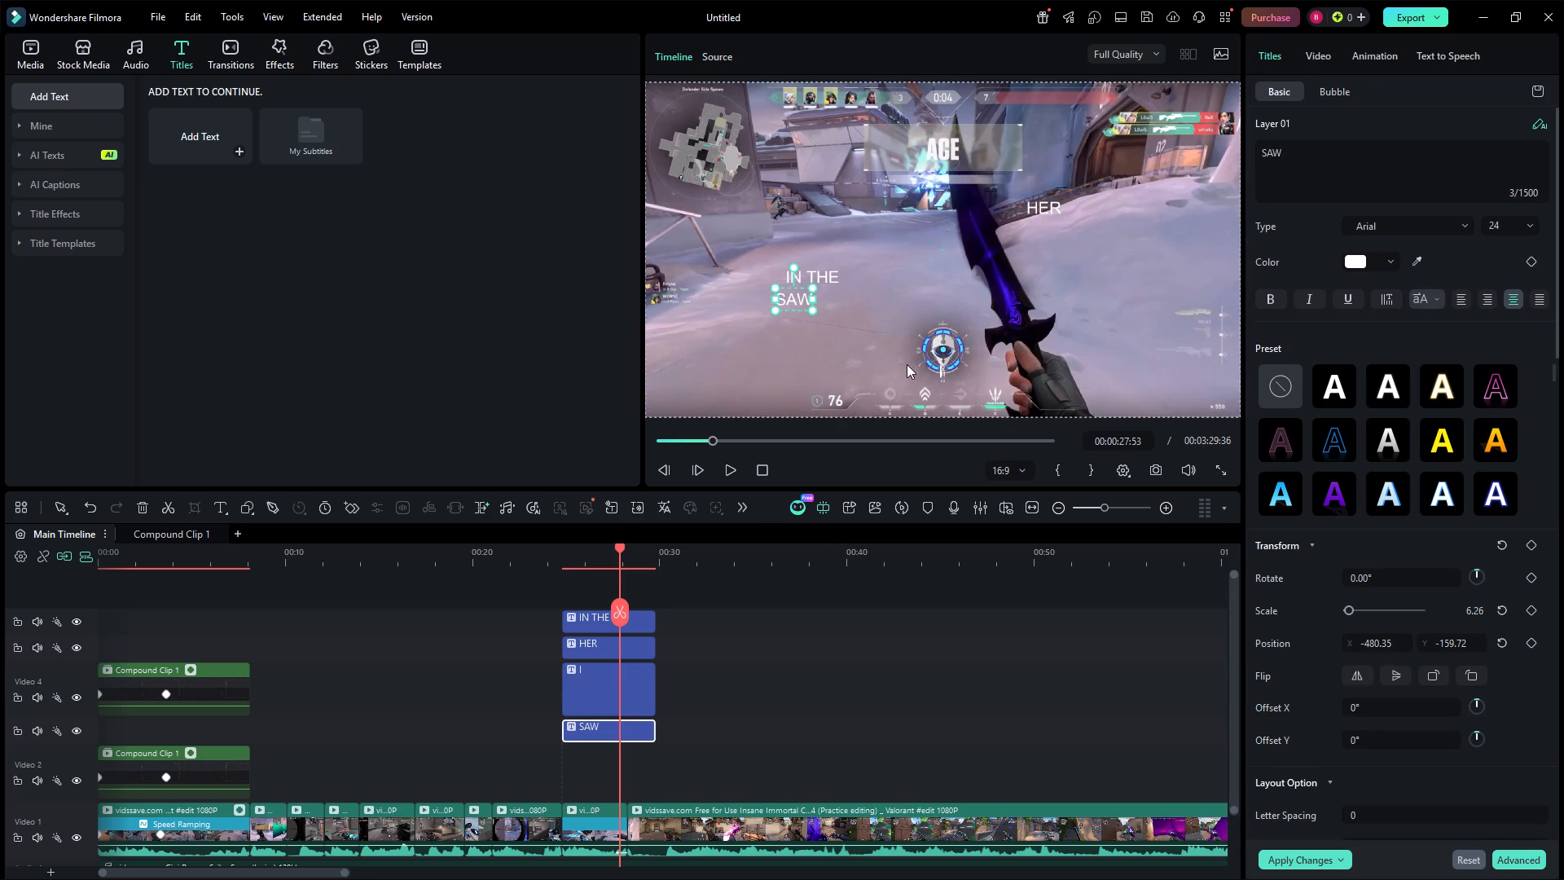
{"action": "left_click", "coordinate": [940, 370]}
{"action": "left_click_drag", "start_coordinate": [940, 370], "coordinate": [925, 339]}
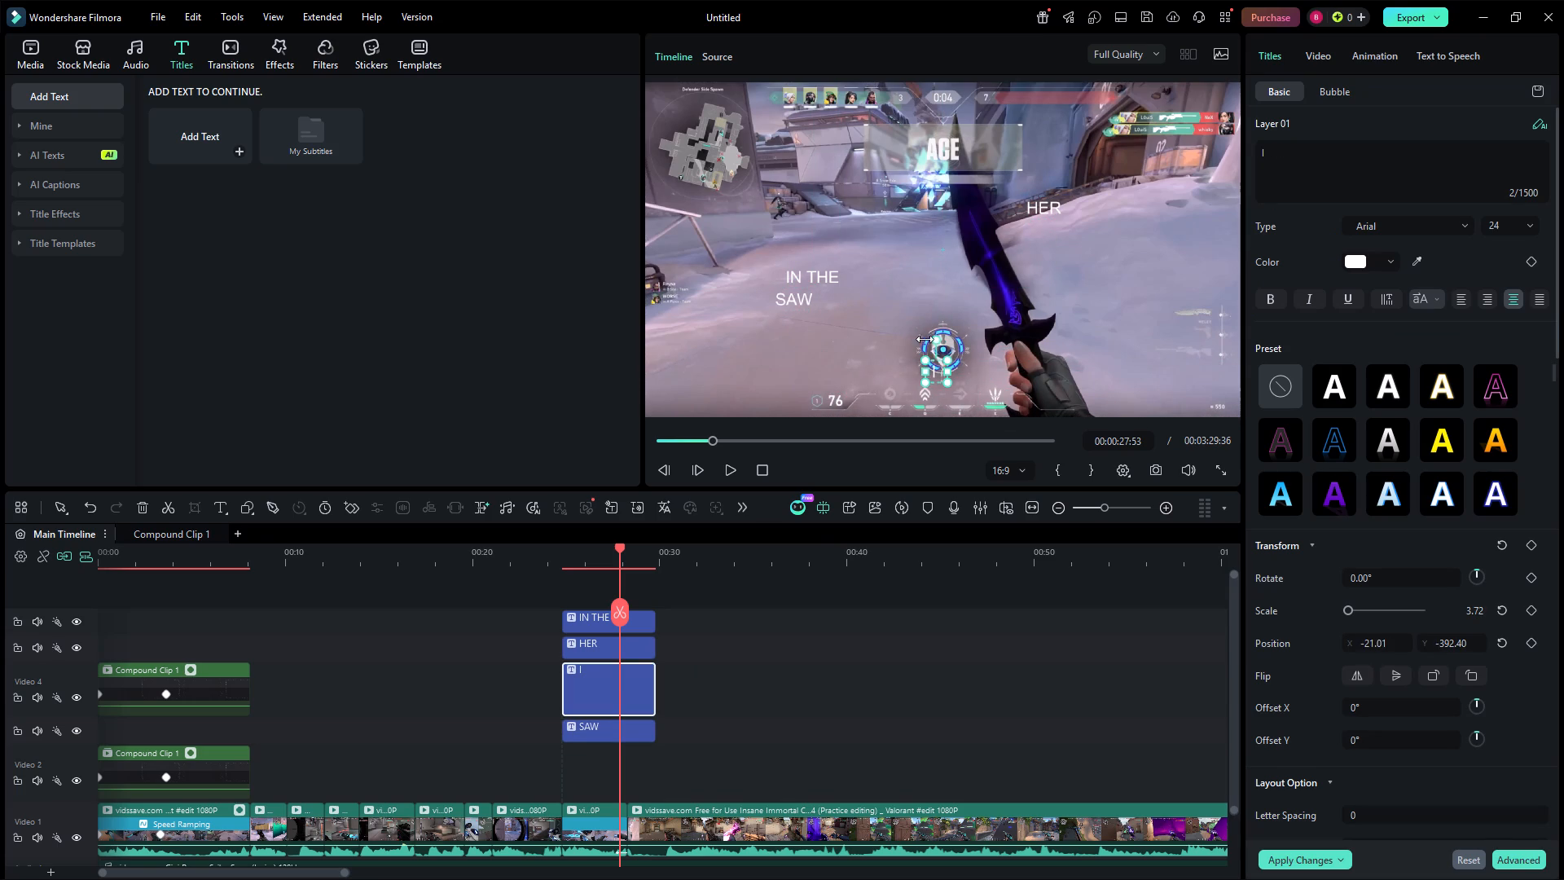
{"action": "left_click_drag", "start_coordinate": [925, 339], "coordinate": [923, 339]}
{"action": "left_click_drag", "start_coordinate": [932, 379], "coordinate": [938, 285]}
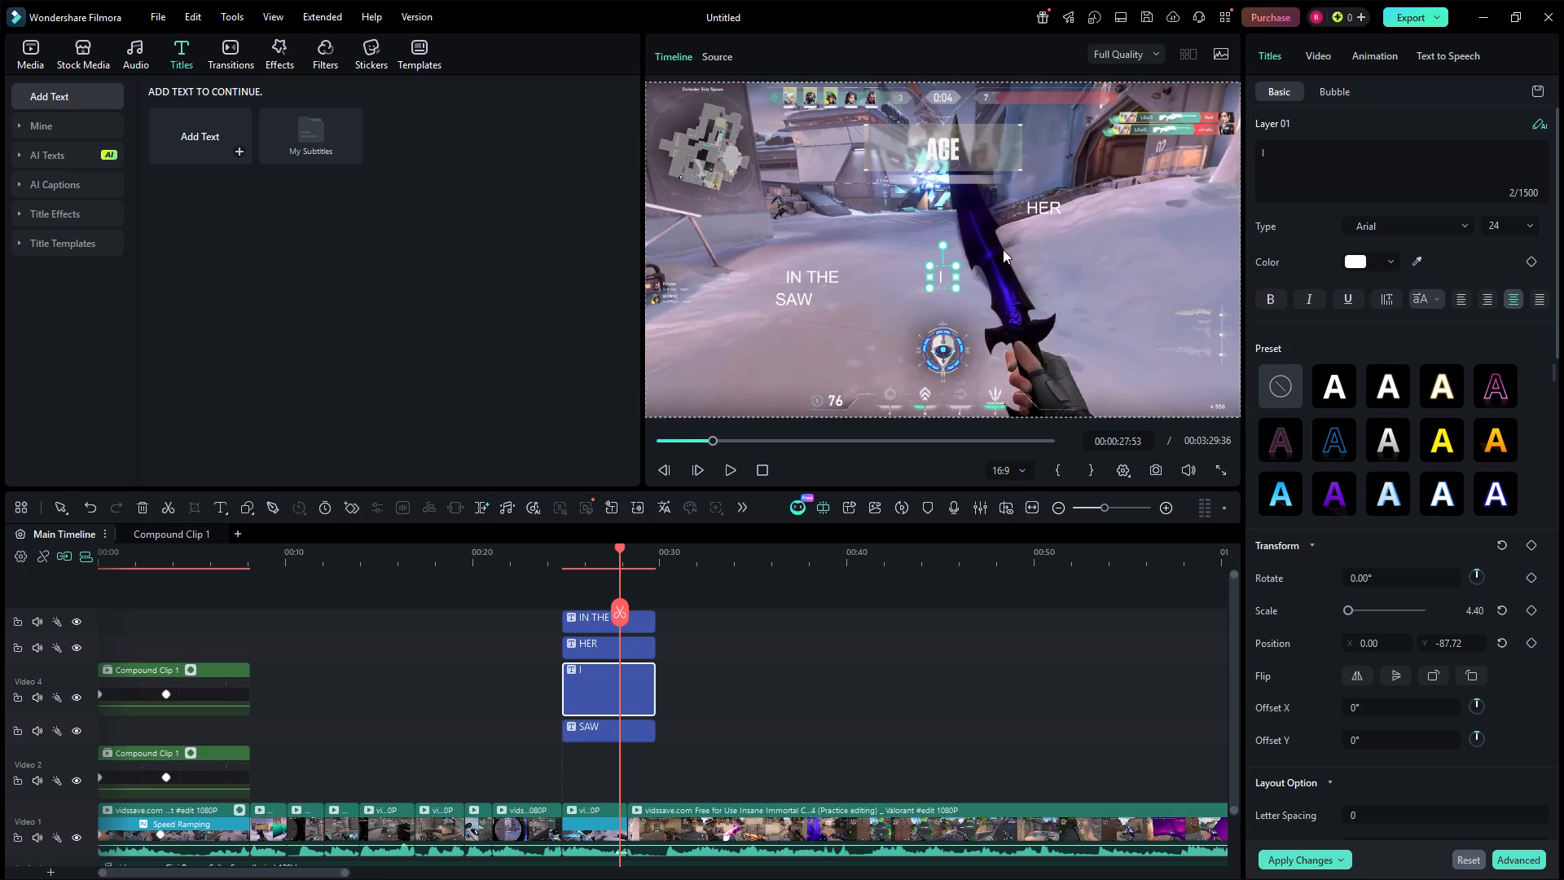
Browse the text animation presets and the trending title effects for a style that suits the lyric titles.
{"action": "left_click", "coordinate": [1392, 60]}
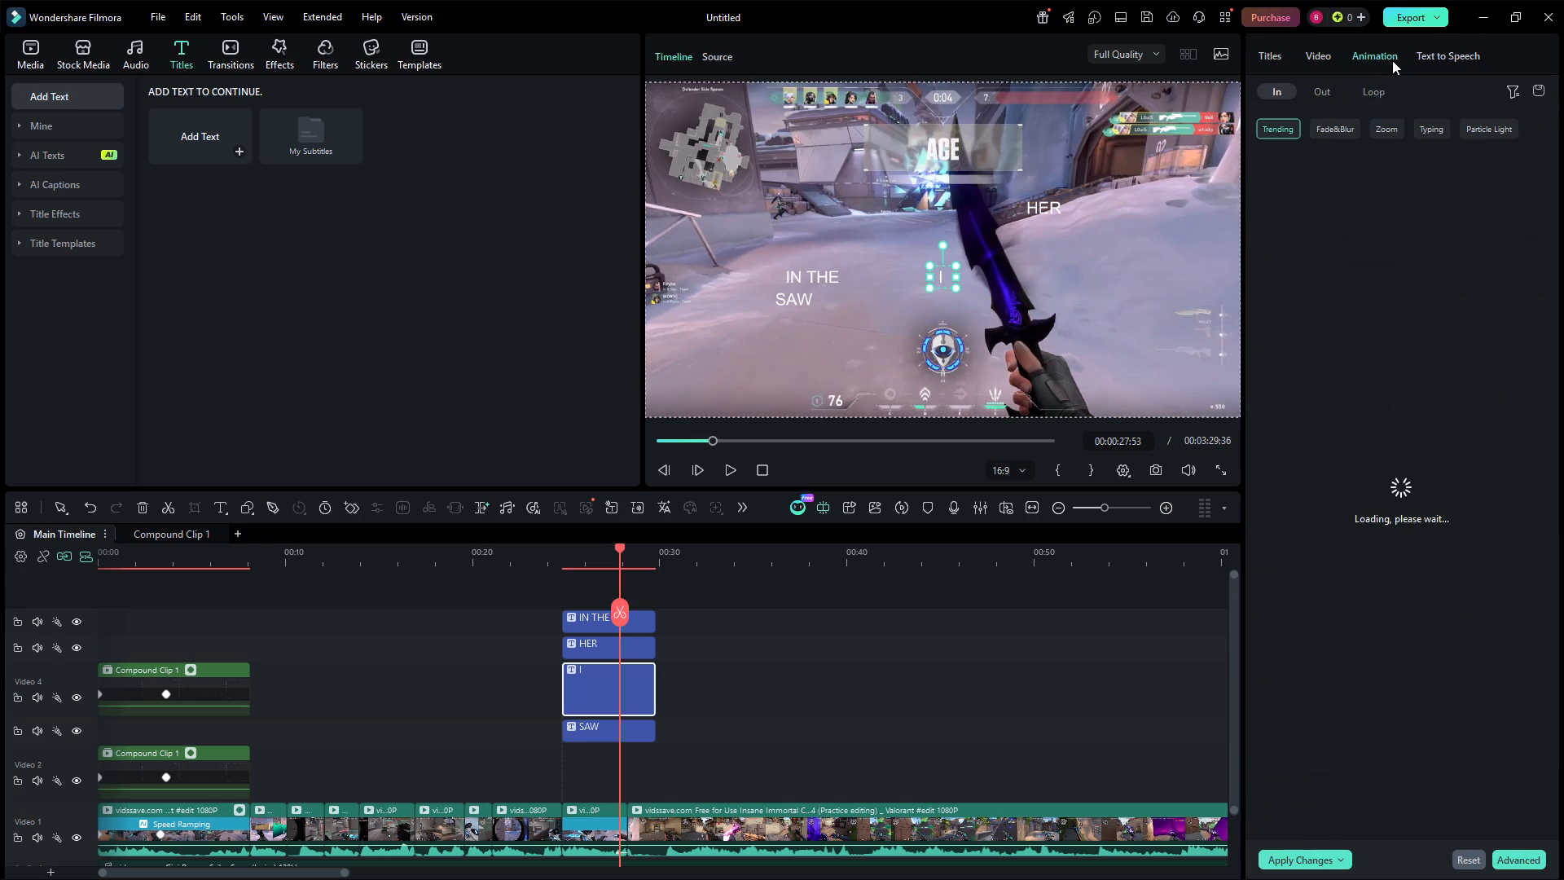
{"action": "left_click", "coordinate": [1337, 59]}
{"action": "left_click", "coordinate": [1358, 61]}
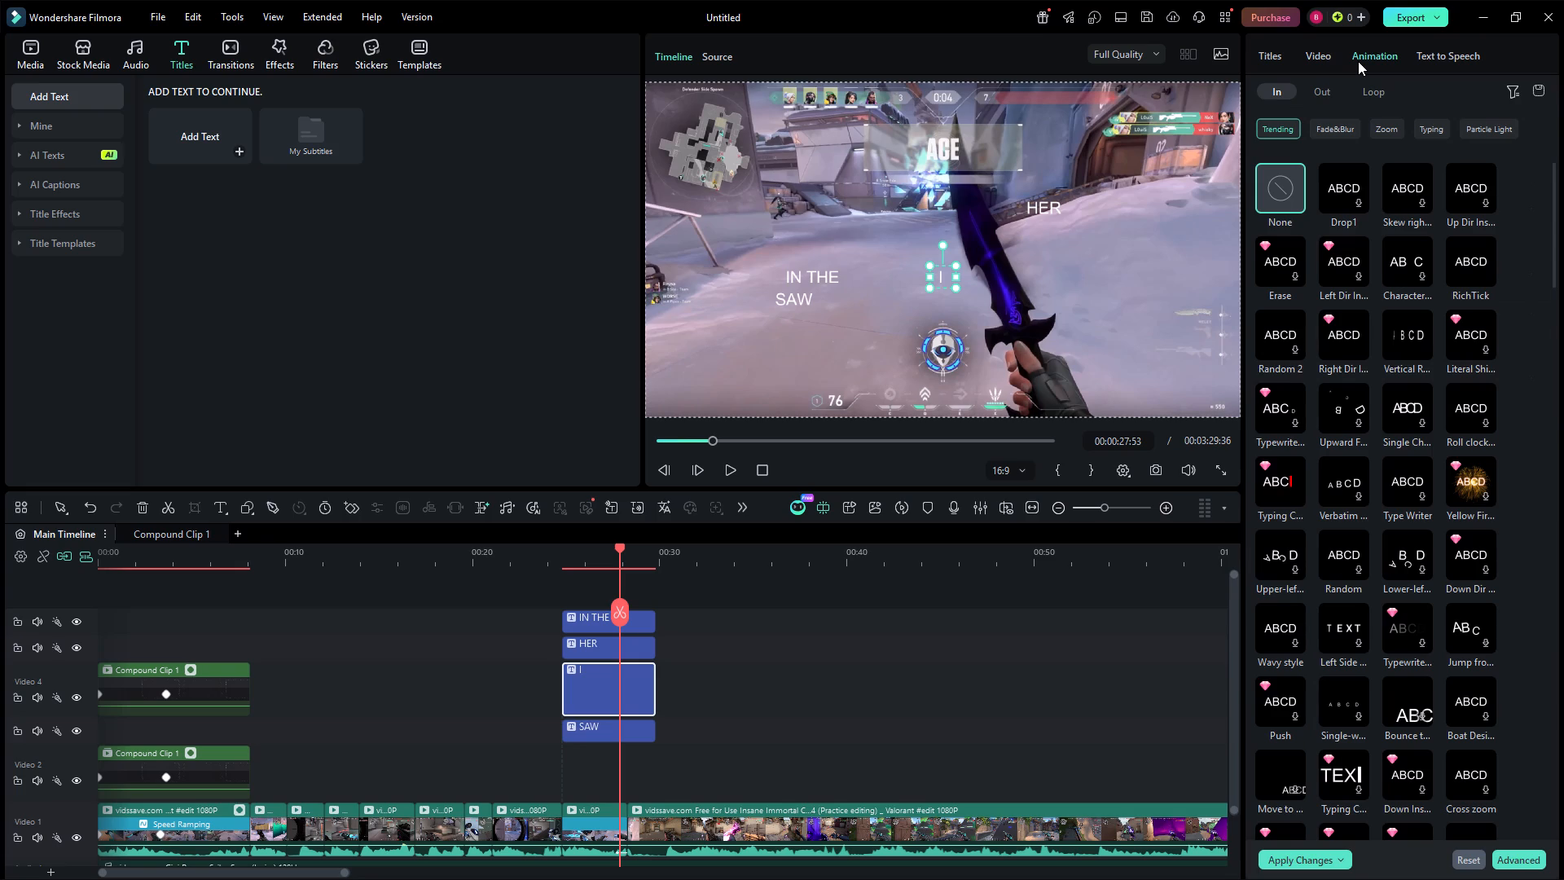
{"action": "left_click", "coordinate": [1337, 55]}
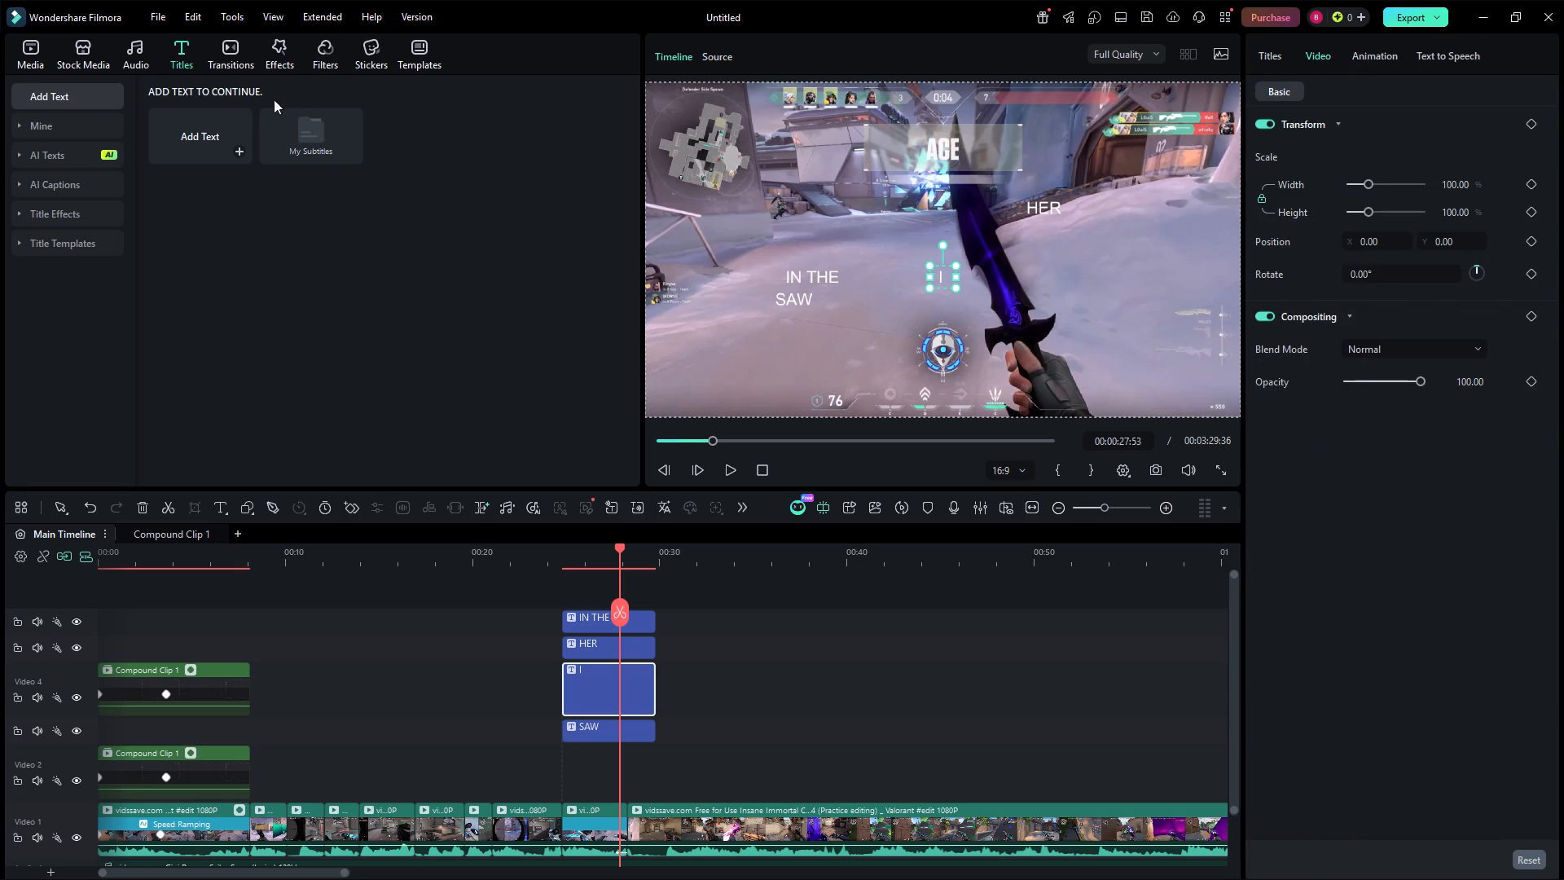
{"action": "left_click", "coordinate": [62, 131]}
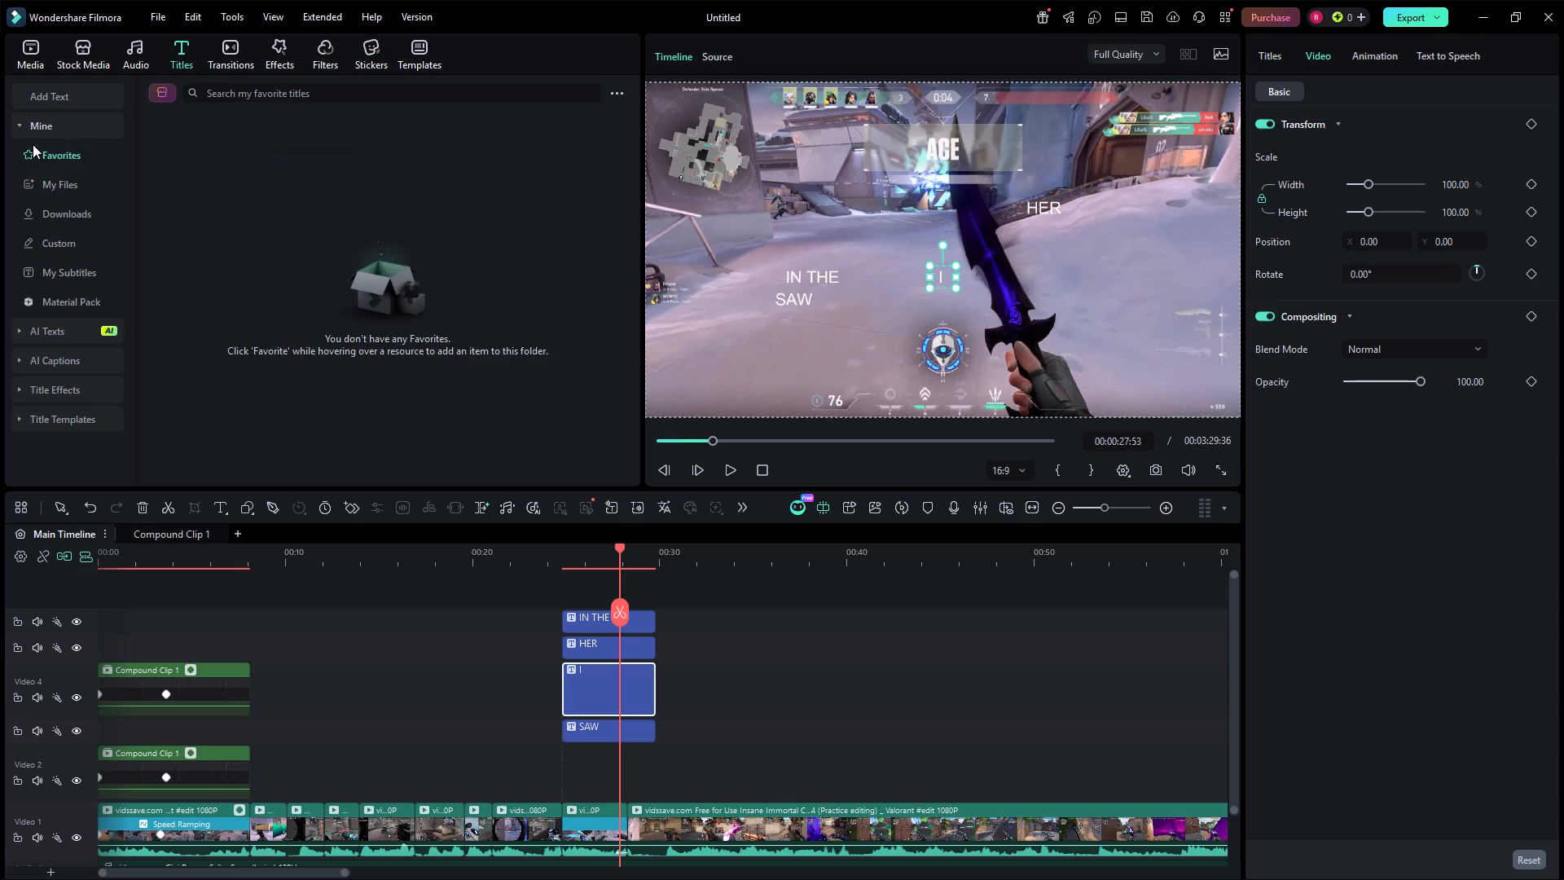
{"action": "left_click", "coordinate": [39, 120]}
{"action": "left_click", "coordinate": [28, 183]}
{"action": "left_click", "coordinate": [37, 156]}
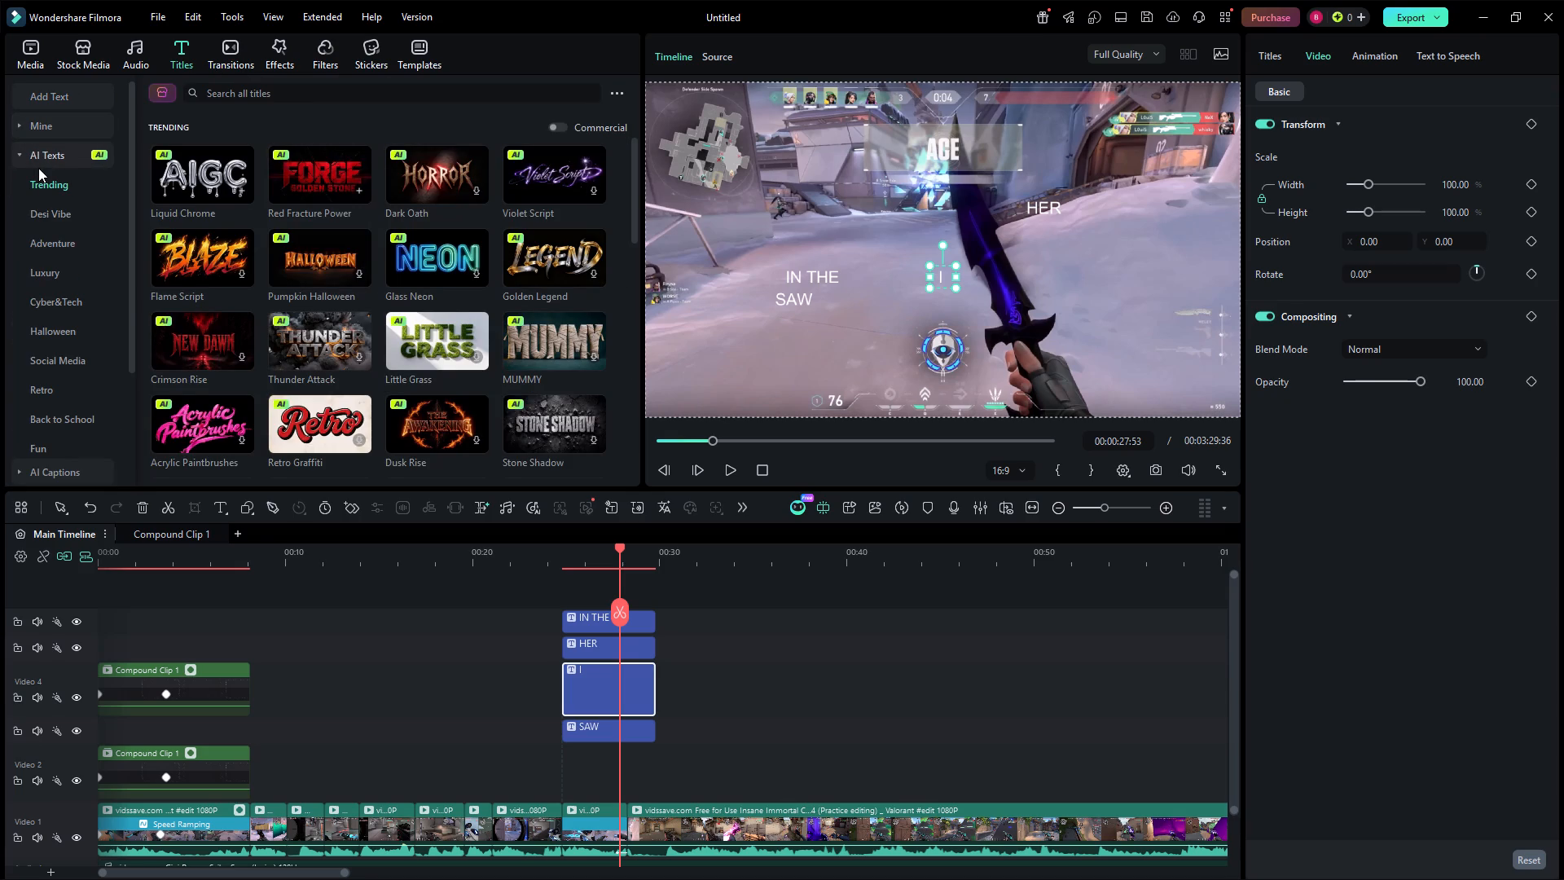
{"action": "left_click", "coordinate": [38, 168]}
{"action": "left_click", "coordinate": [37, 195]}
{"action": "left_click", "coordinate": [37, 190]}
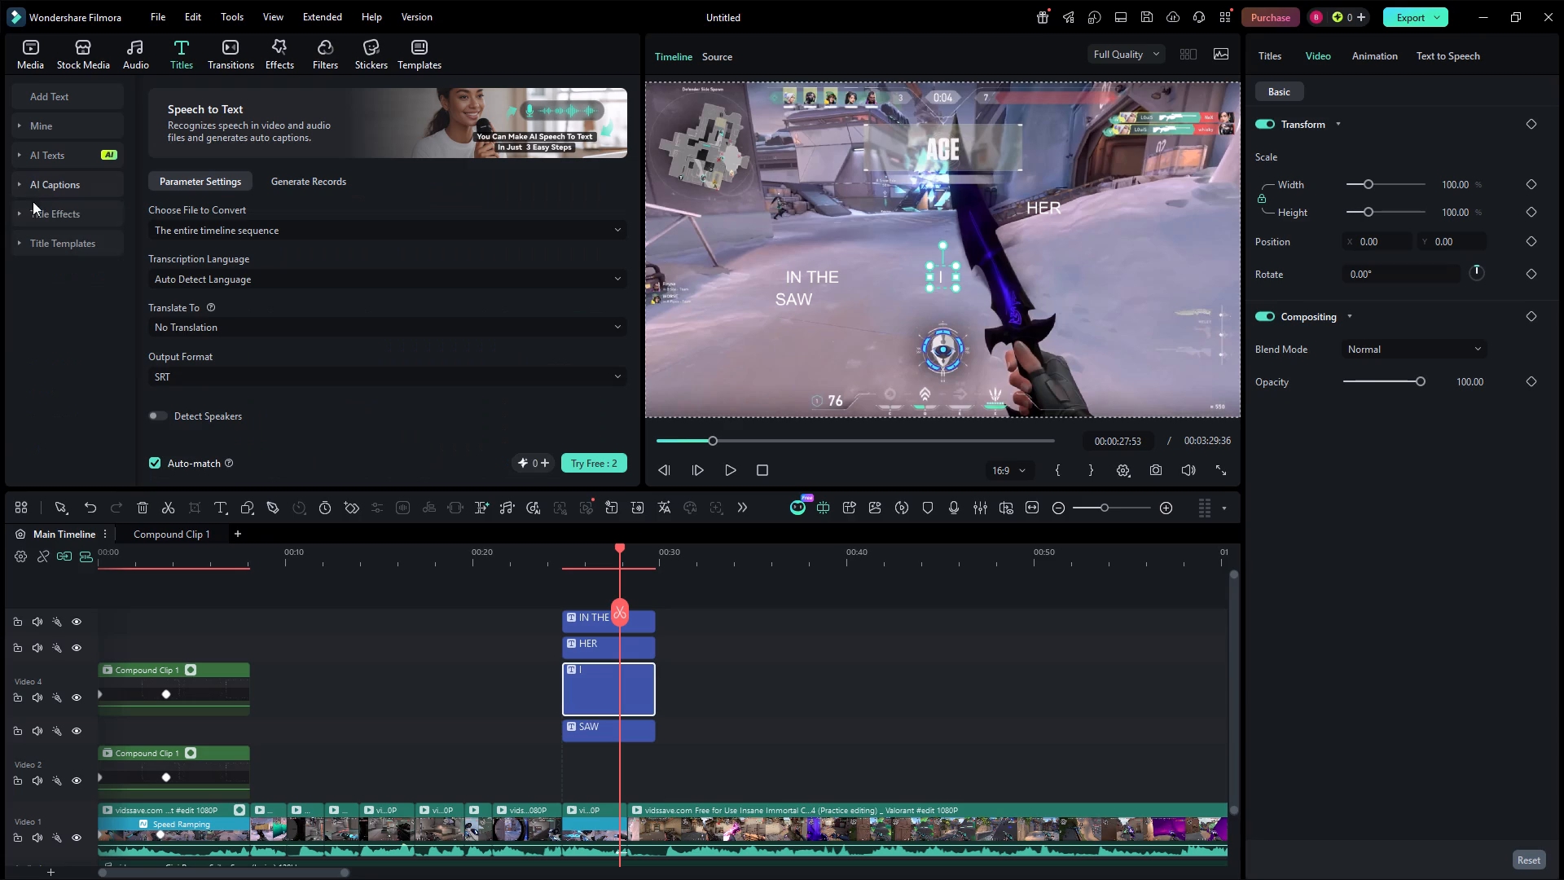
{"action": "left_click", "coordinate": [33, 218]}
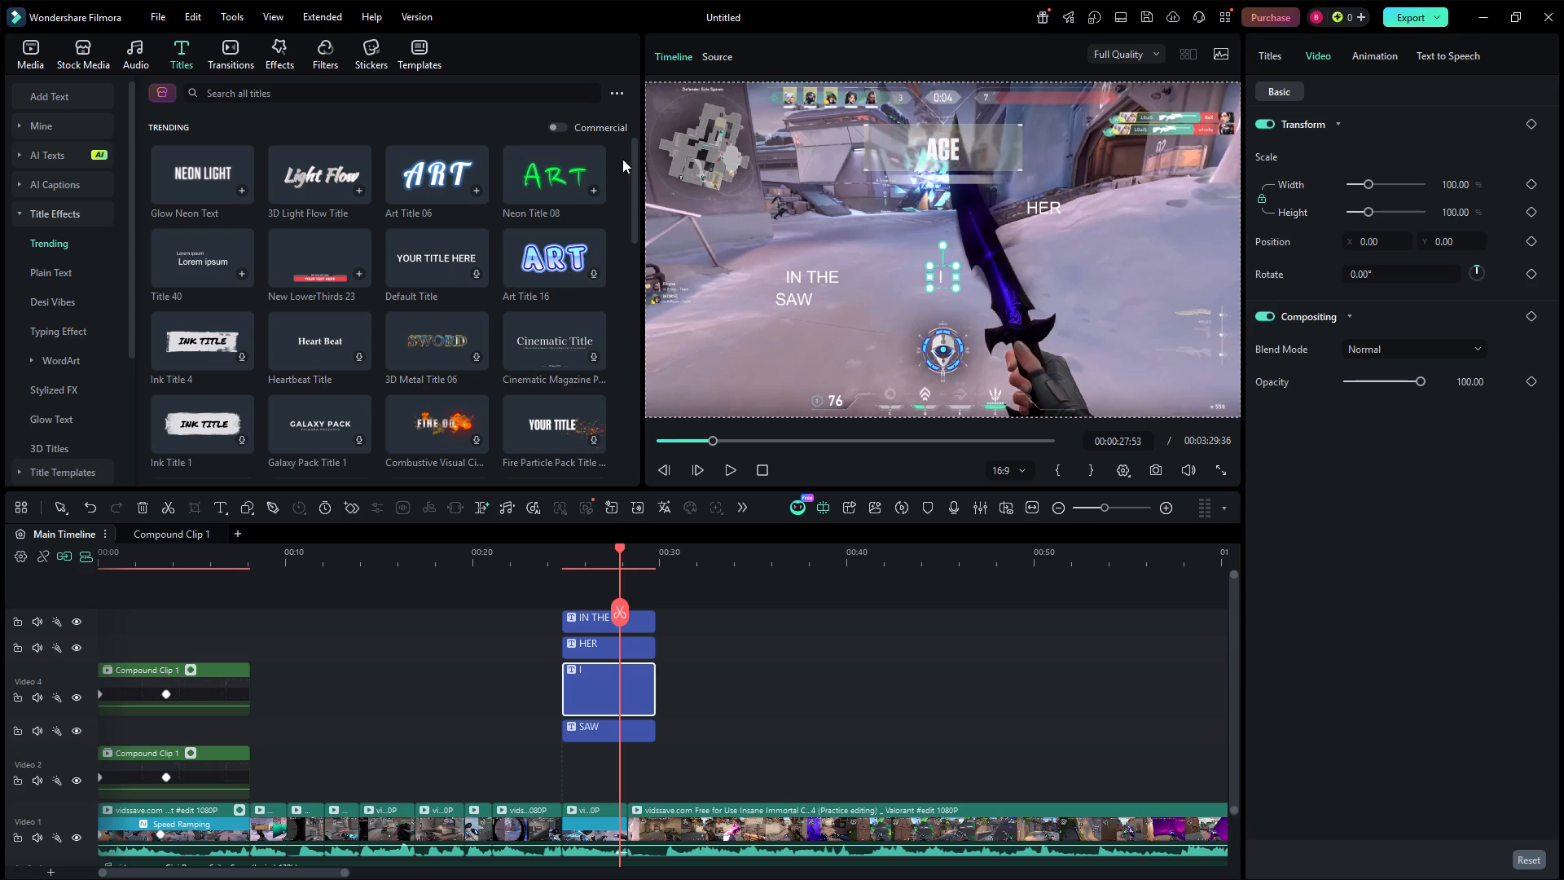
{"action": "left_click_drag", "start_coordinate": [631, 155], "coordinate": [633, 209]}
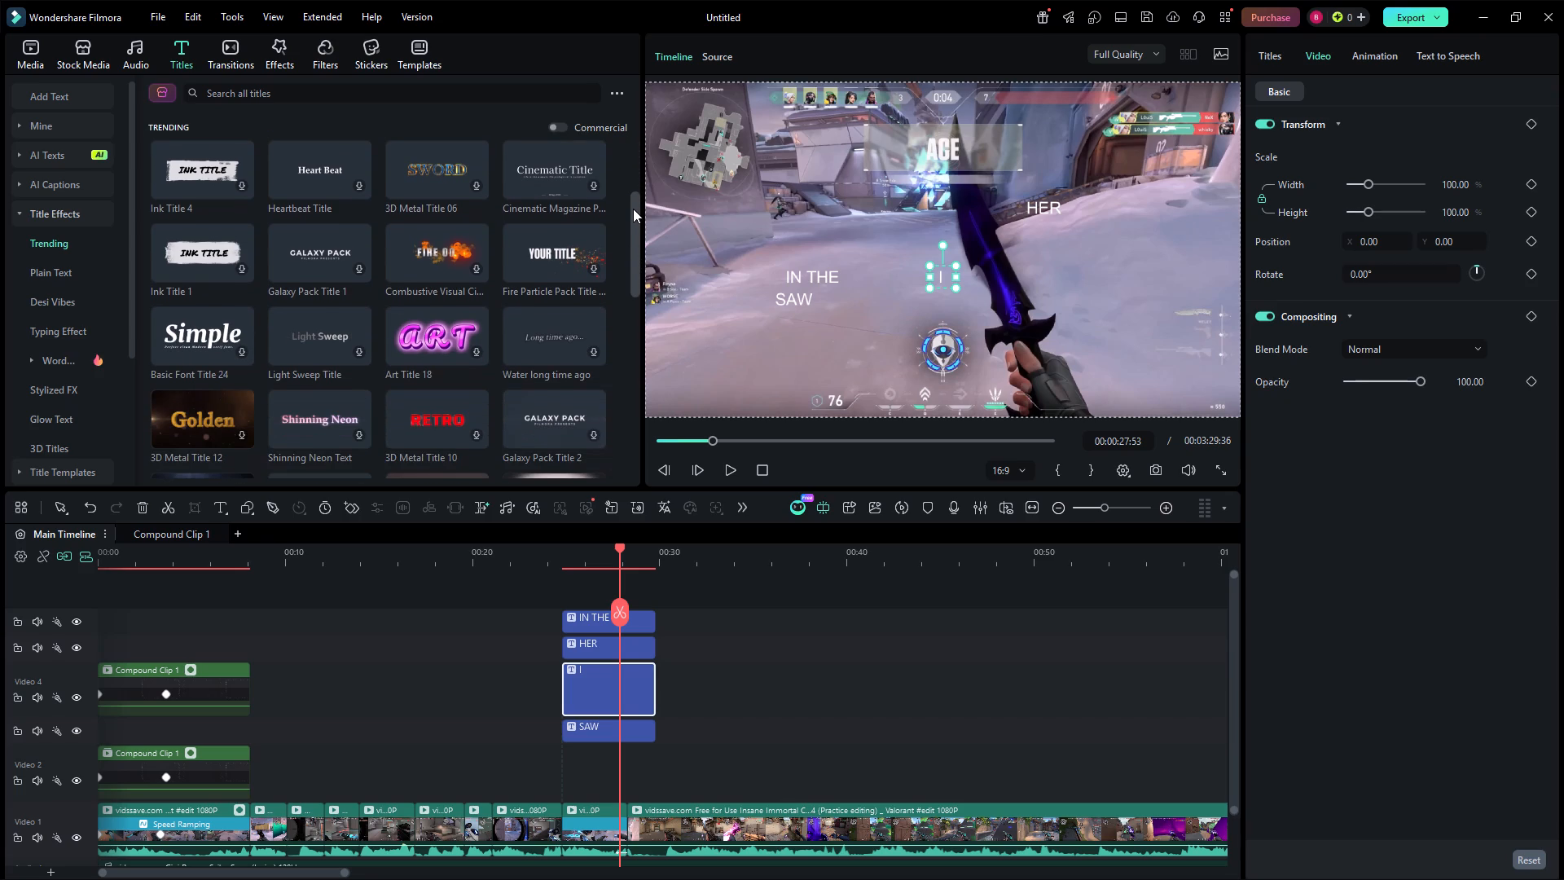
{"action": "left_click_drag", "start_coordinate": [633, 209], "coordinate": [613, 253]}
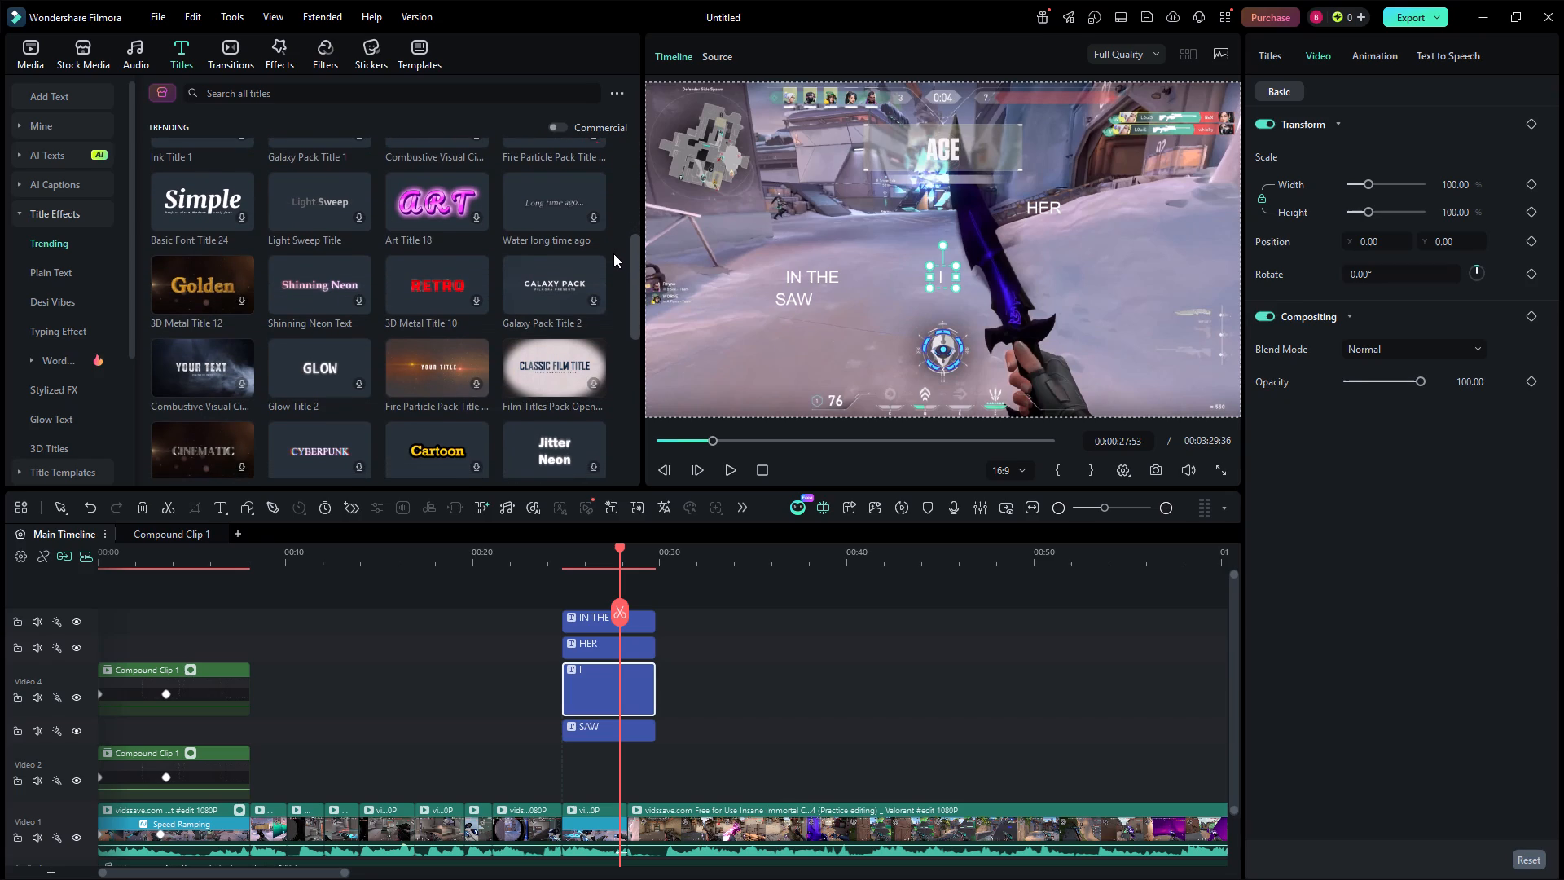
{"action": "left_click_drag", "start_coordinate": [613, 253], "coordinate": [602, 371]}
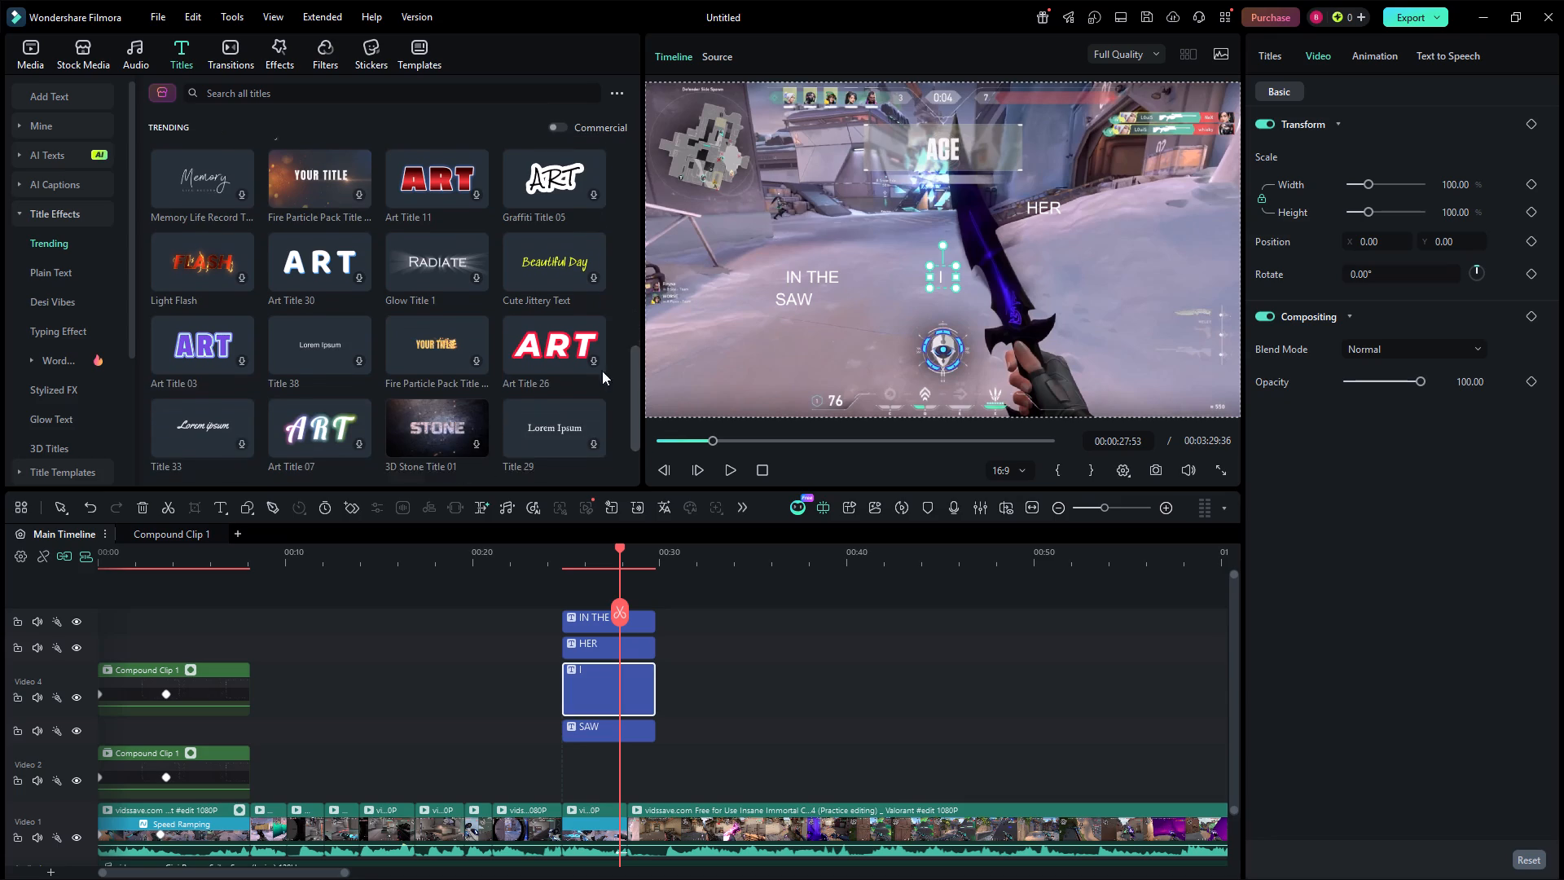
{"action": "left_click_drag", "start_coordinate": [602, 371], "coordinate": [629, 358]}
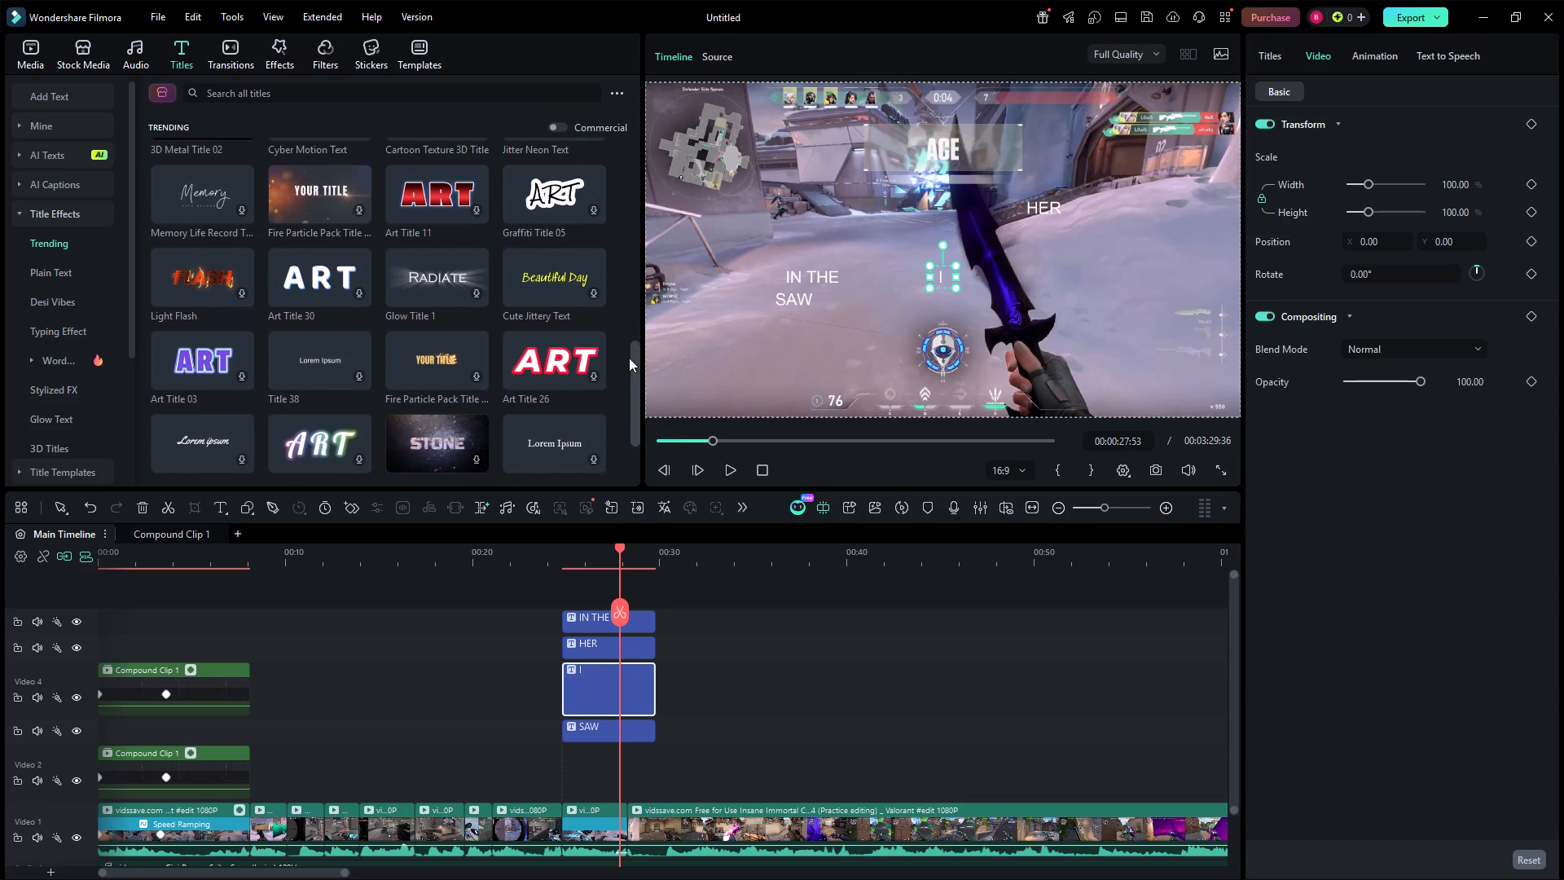
{"action": "left_click_drag", "start_coordinate": [629, 358], "coordinate": [630, 337]}
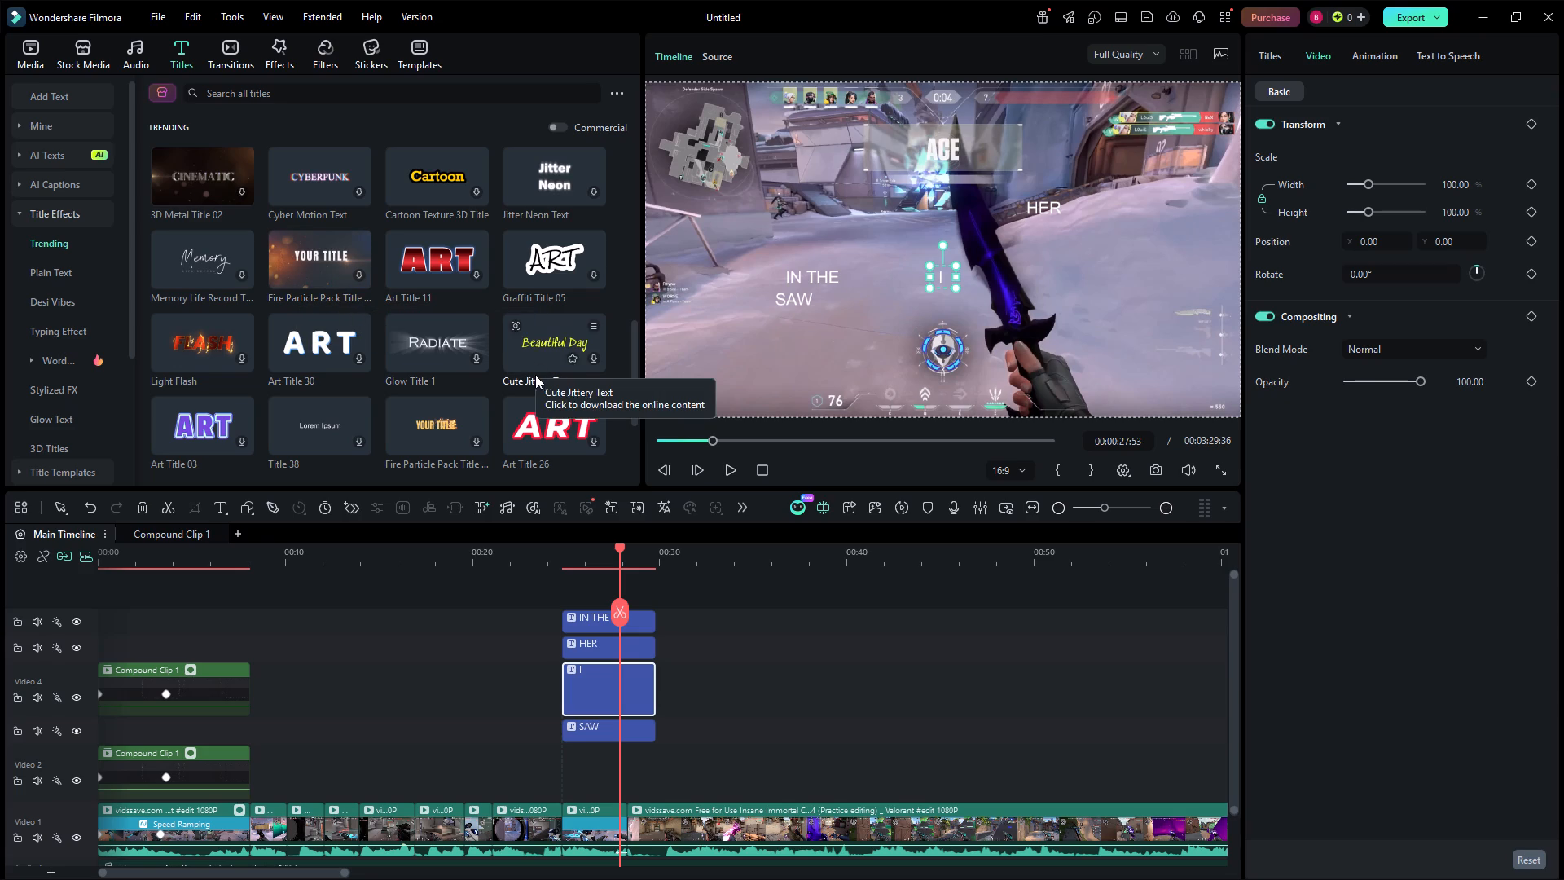
{"action": "left_click_drag", "start_coordinate": [636, 344], "coordinate": [635, 308]}
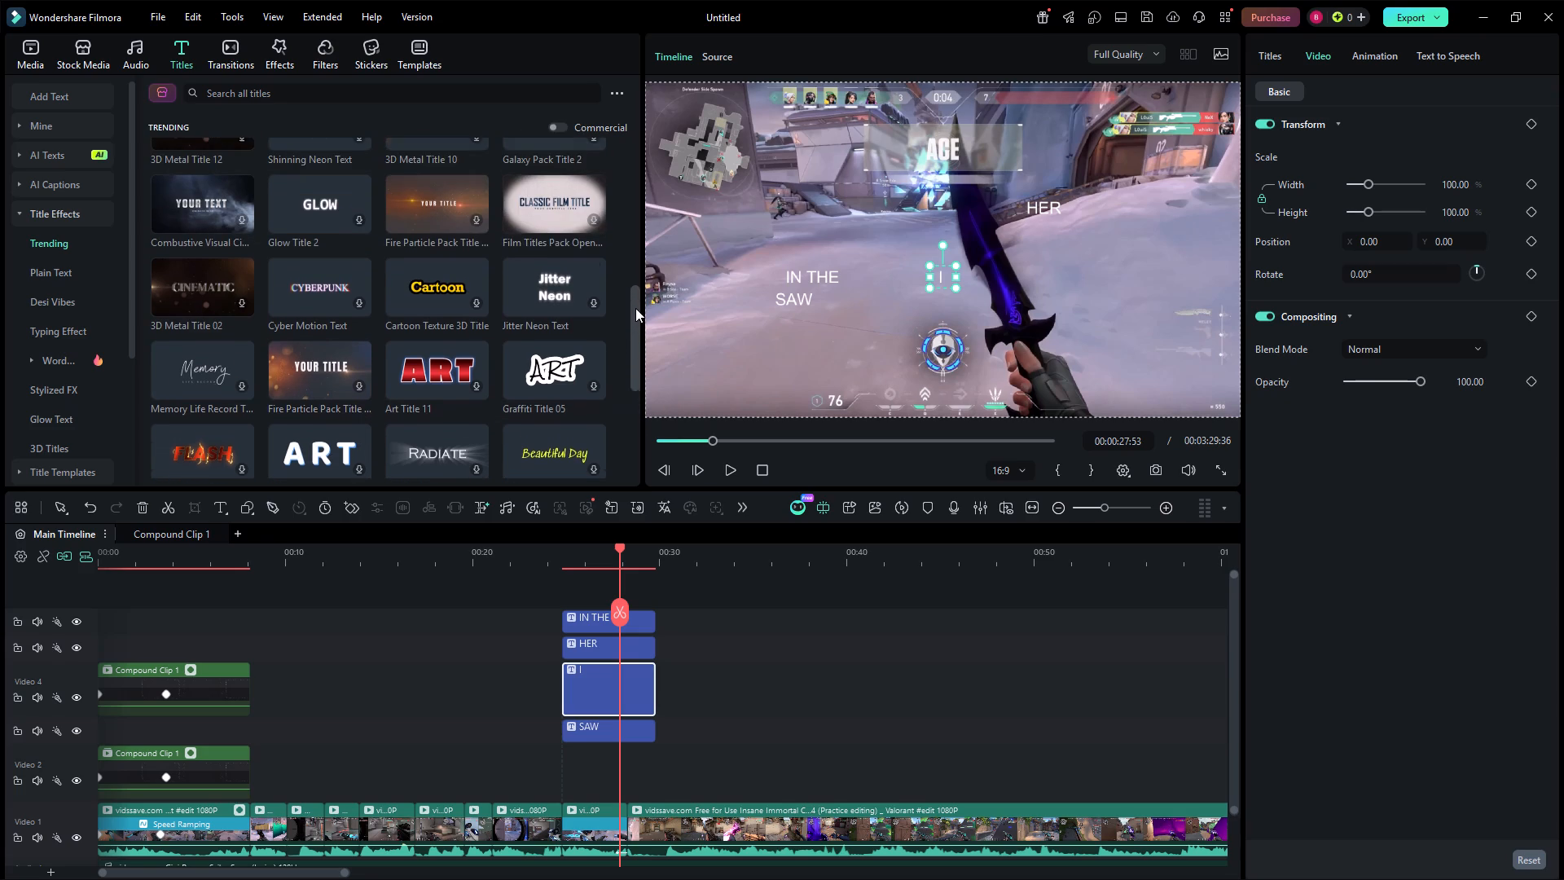
{"action": "left_click_drag", "start_coordinate": [635, 308], "coordinate": [625, 319]}
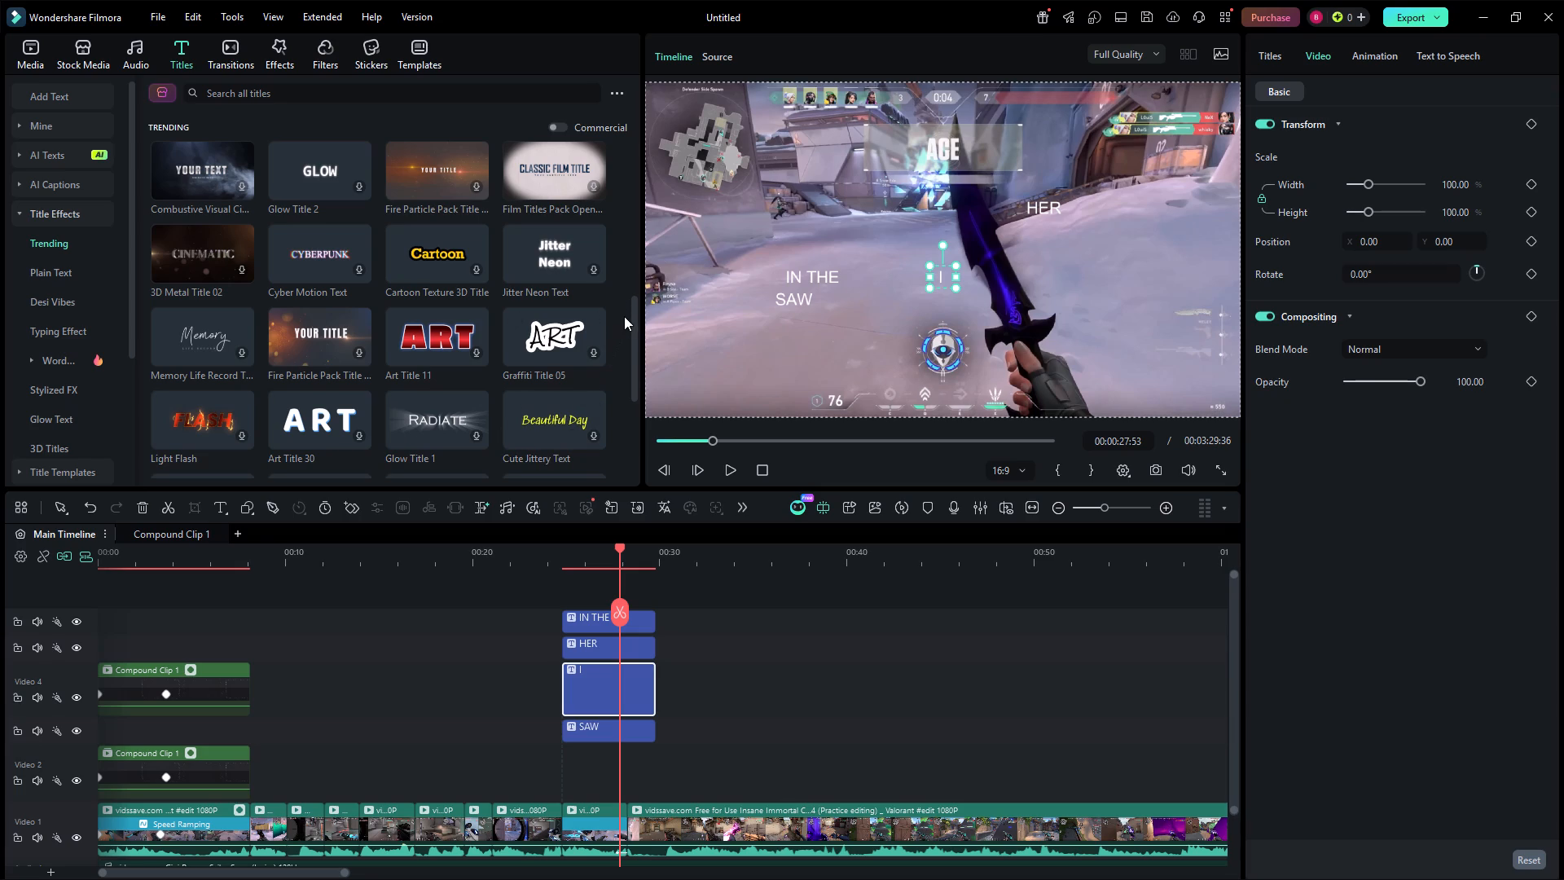
{"action": "left_click_drag", "start_coordinate": [631, 341], "coordinate": [621, 253]}
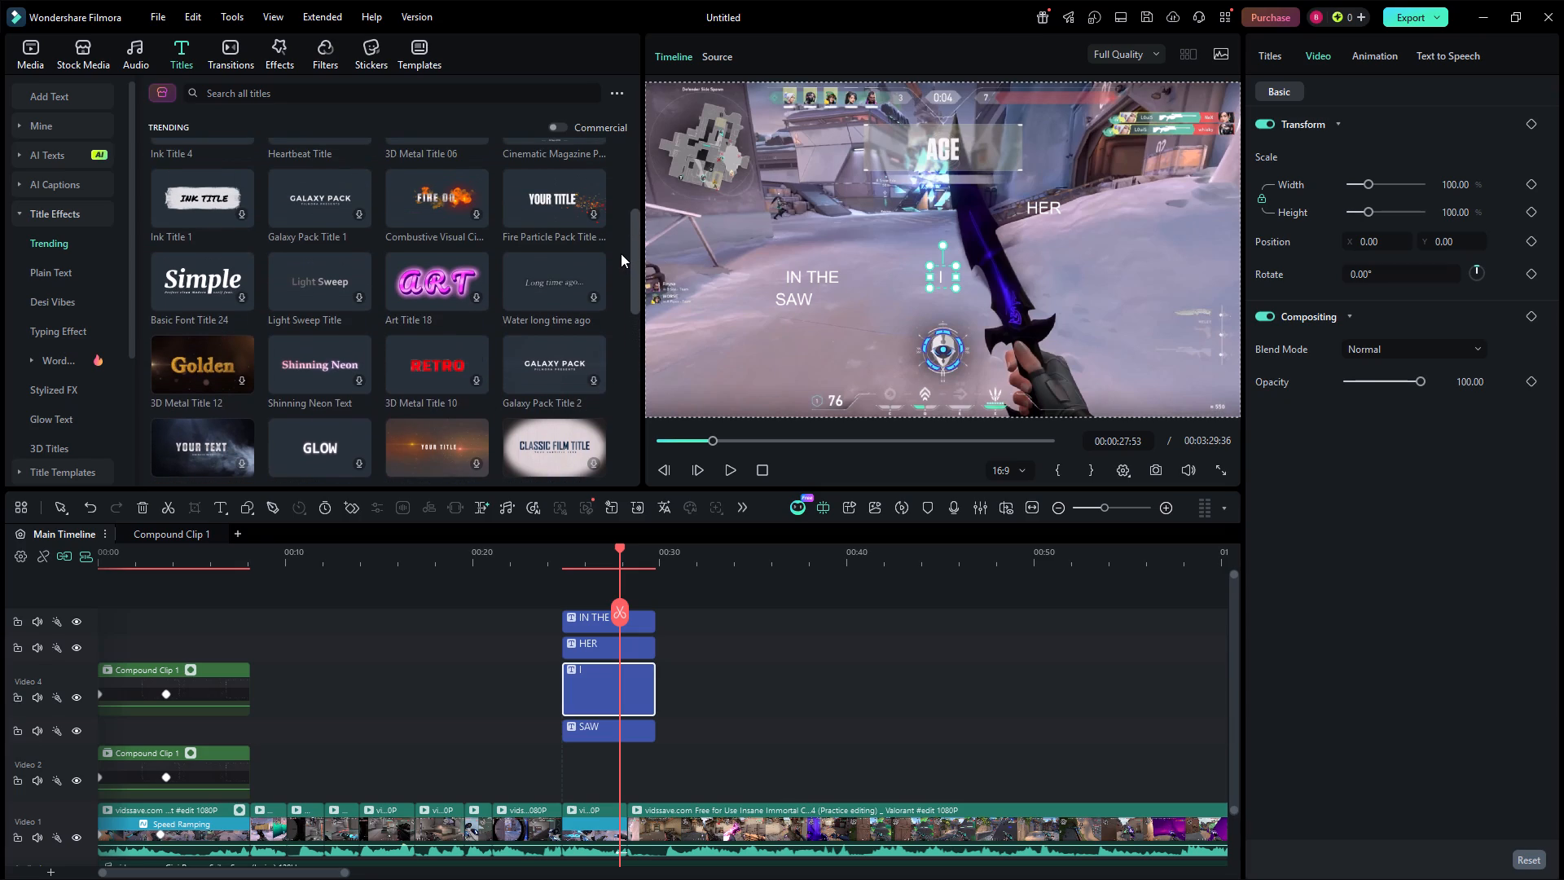
{"action": "left_click_drag", "start_coordinate": [621, 253], "coordinate": [624, 219]}
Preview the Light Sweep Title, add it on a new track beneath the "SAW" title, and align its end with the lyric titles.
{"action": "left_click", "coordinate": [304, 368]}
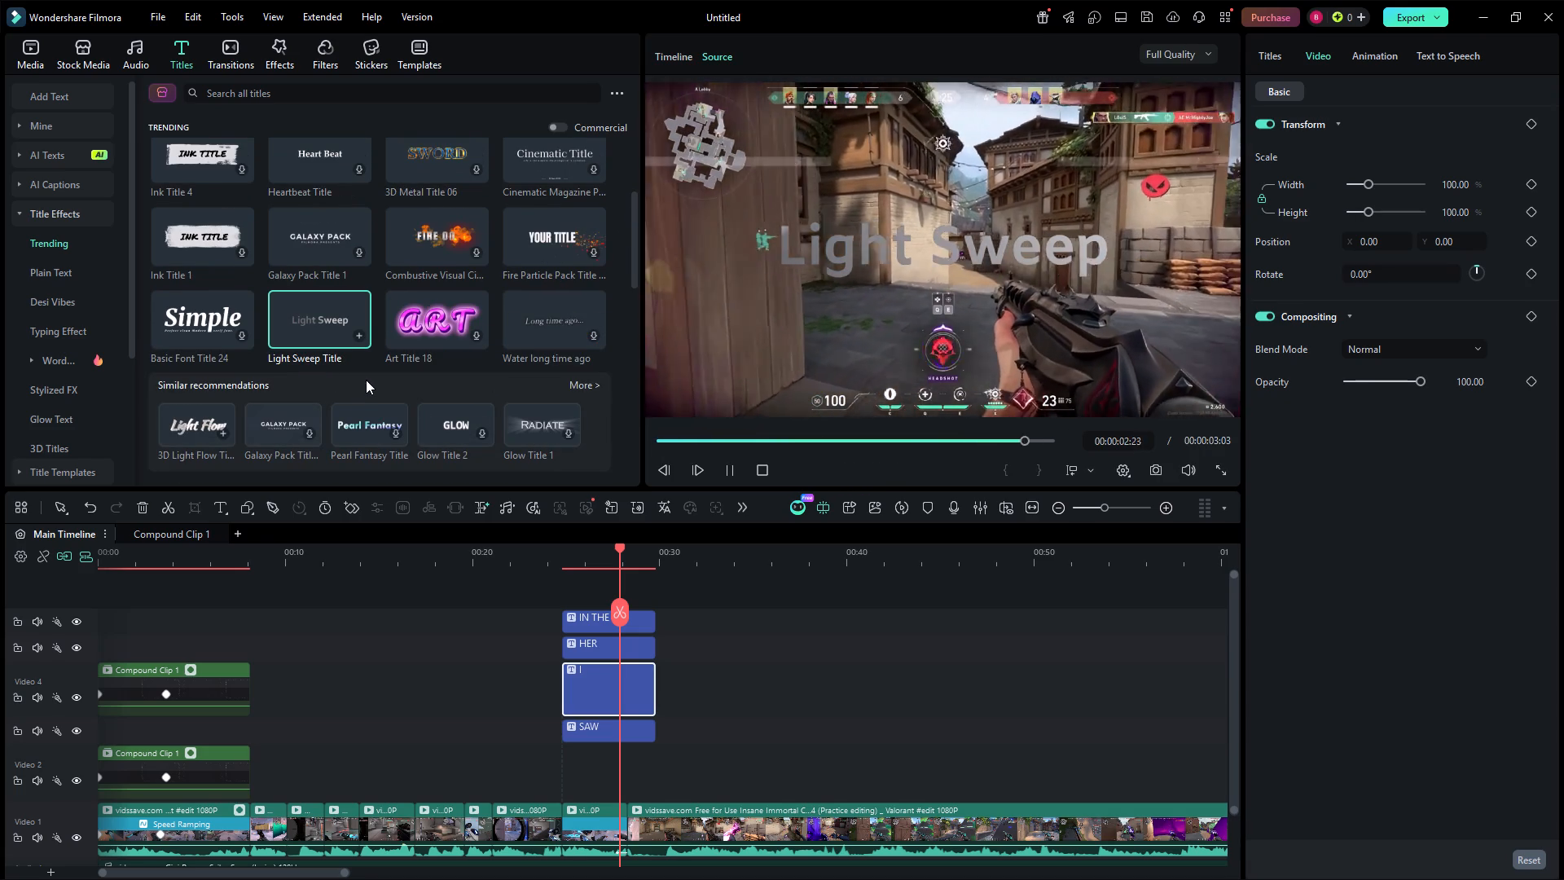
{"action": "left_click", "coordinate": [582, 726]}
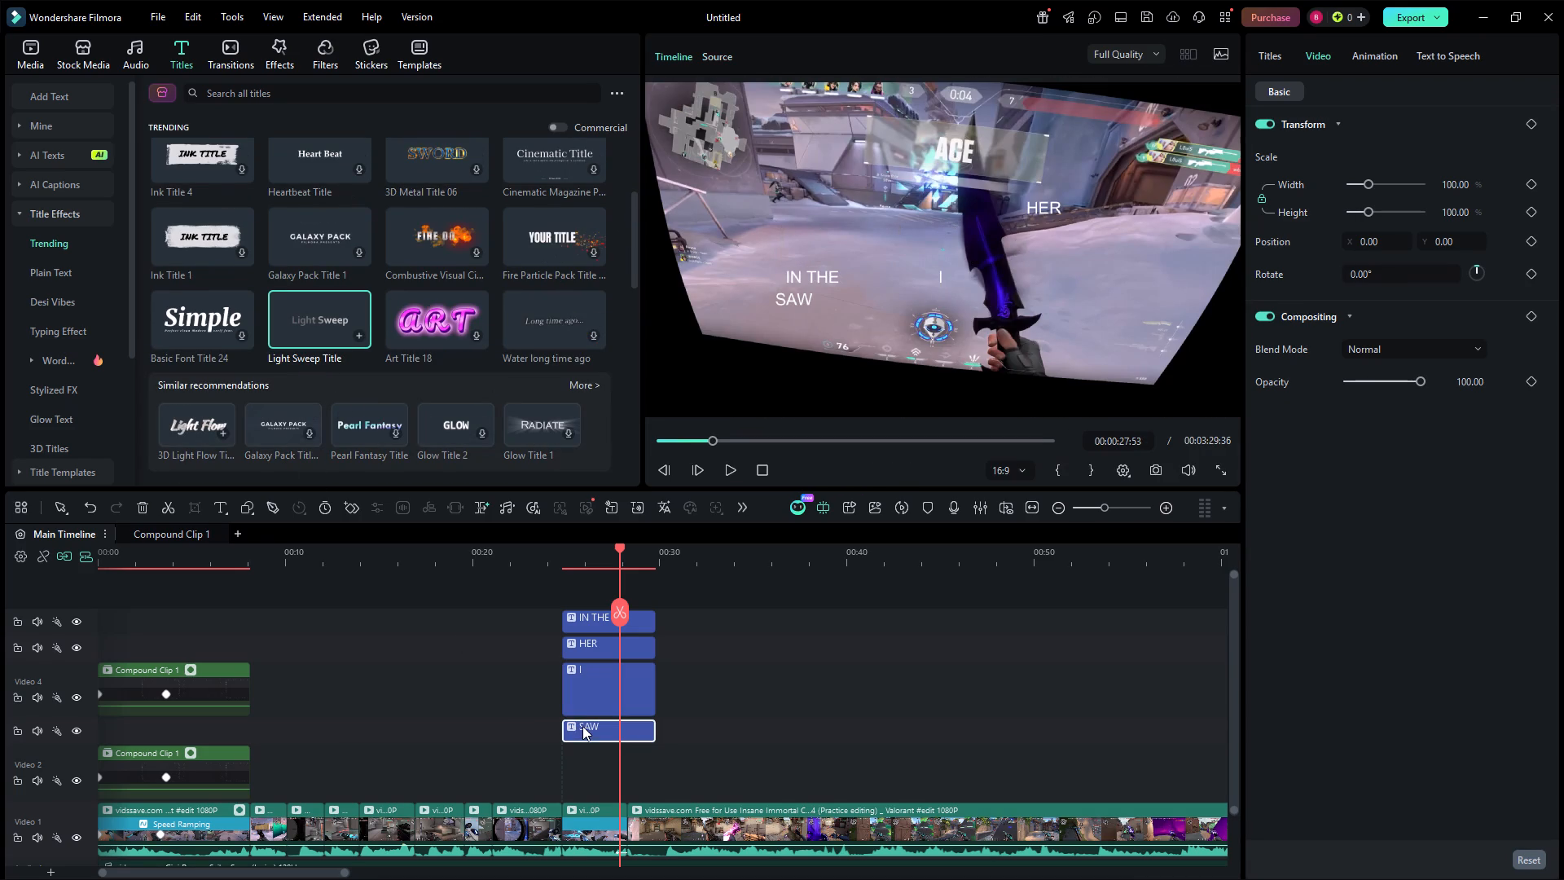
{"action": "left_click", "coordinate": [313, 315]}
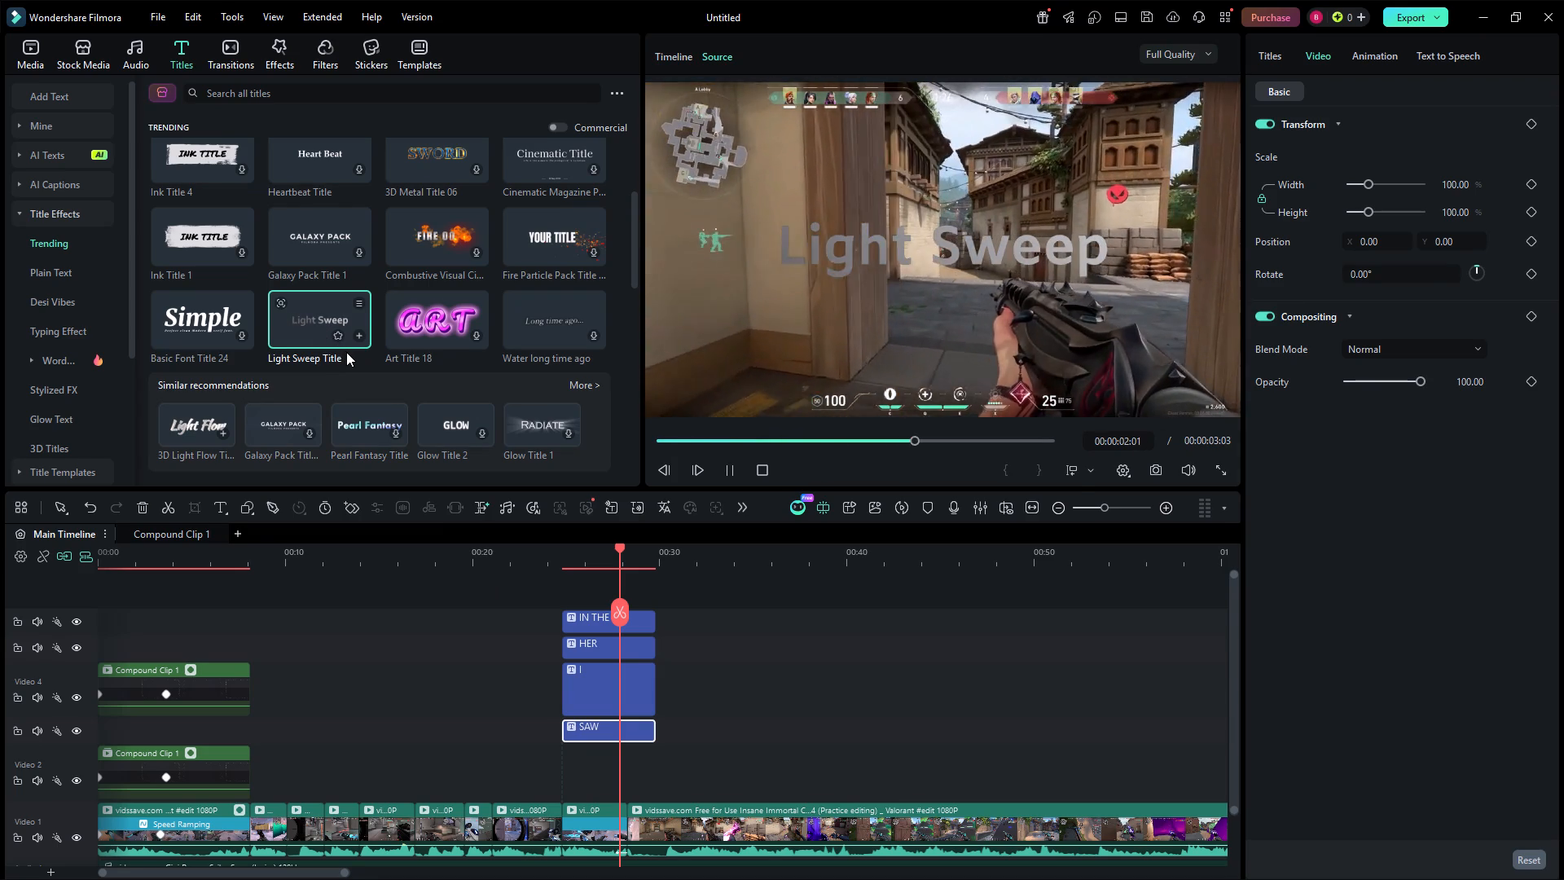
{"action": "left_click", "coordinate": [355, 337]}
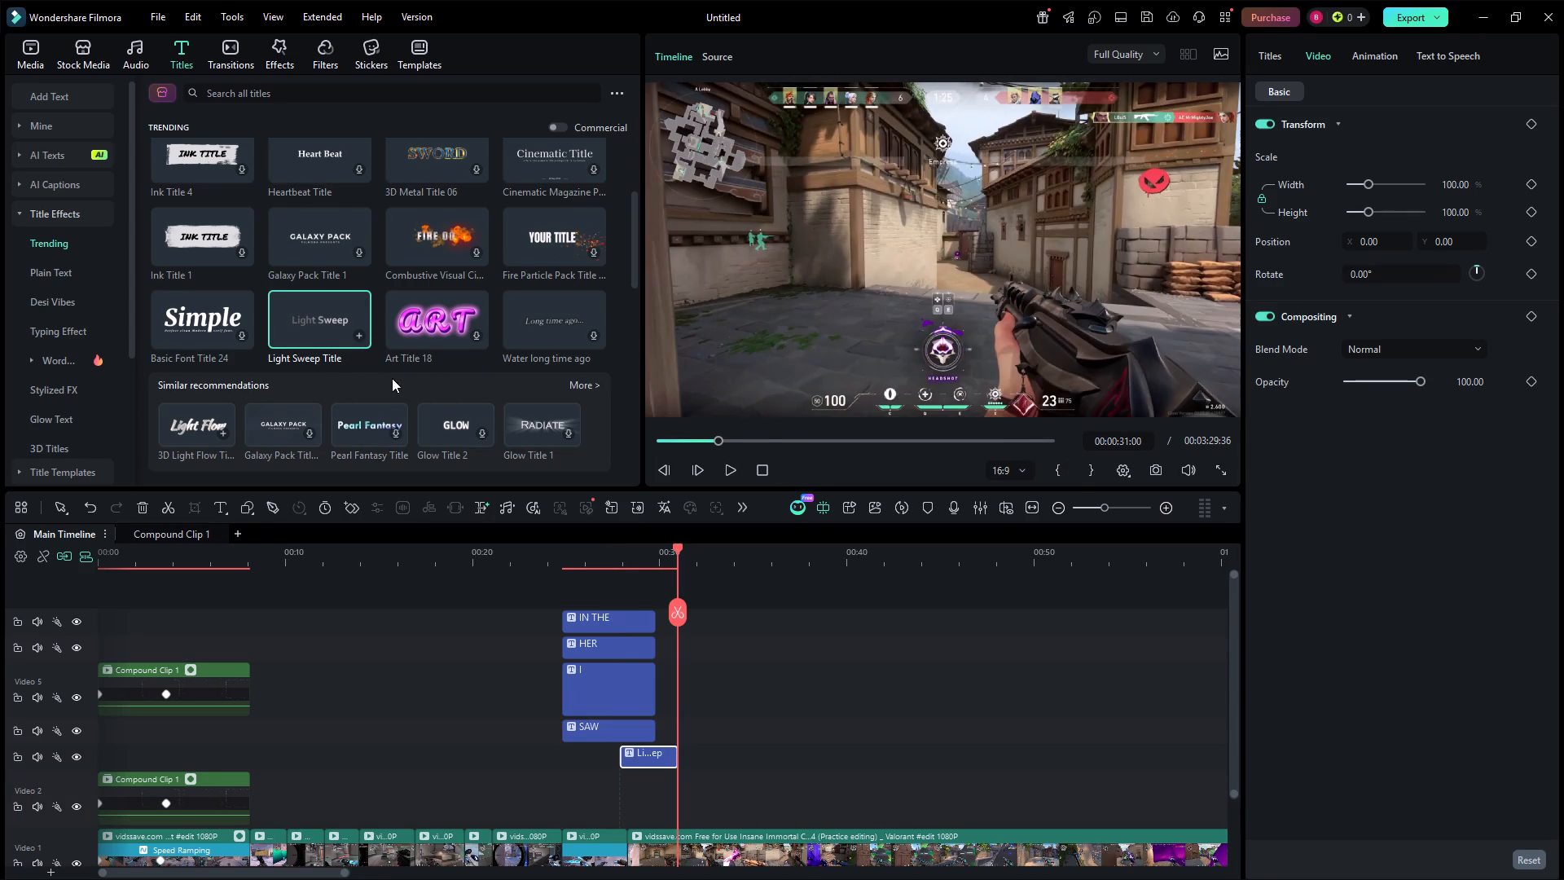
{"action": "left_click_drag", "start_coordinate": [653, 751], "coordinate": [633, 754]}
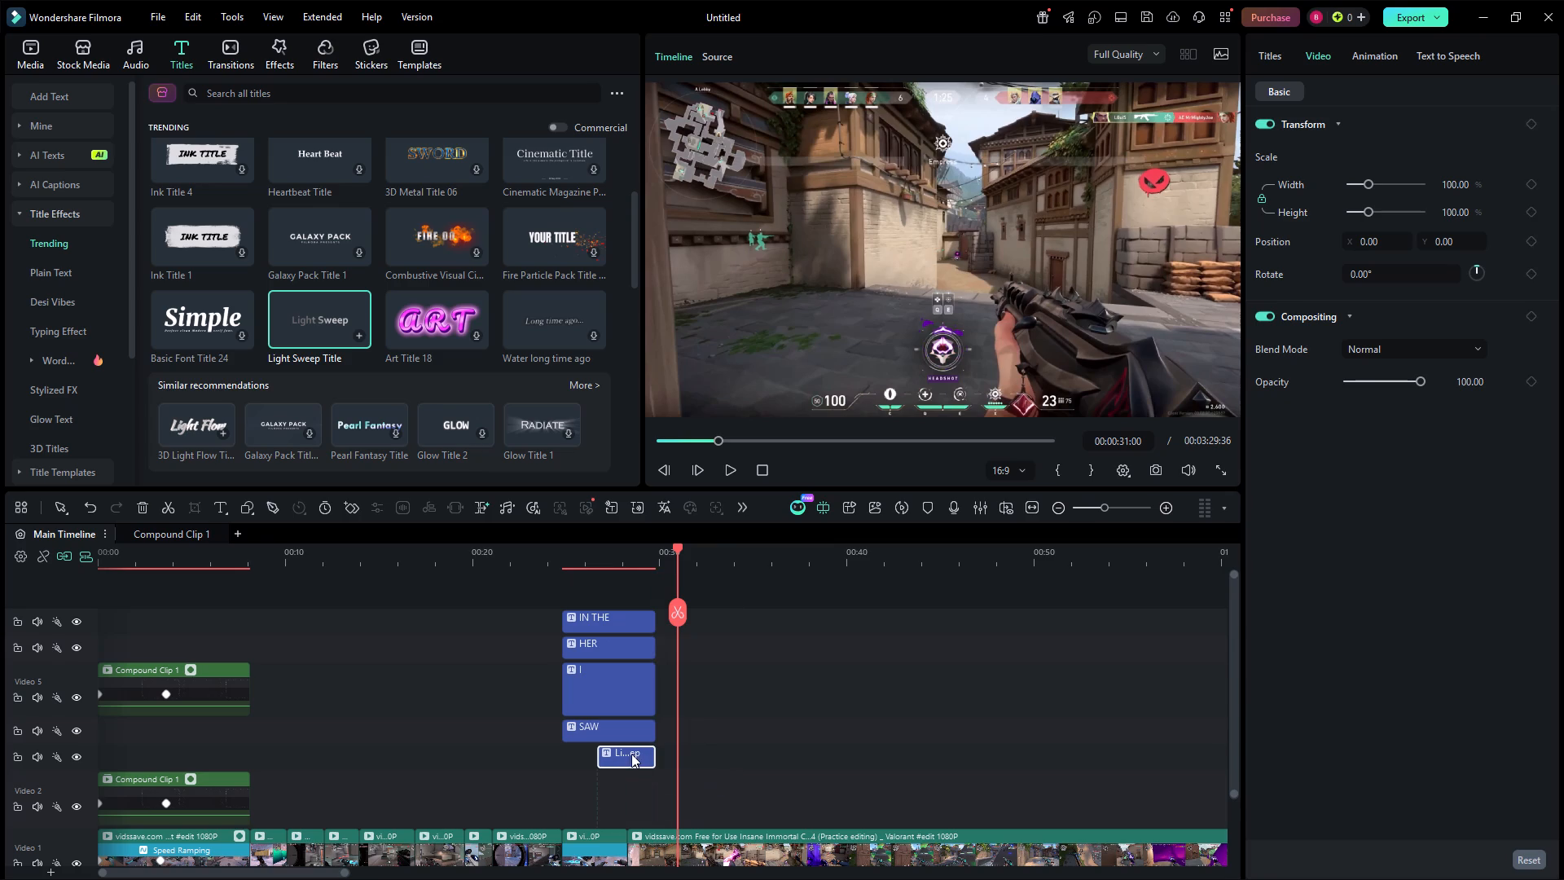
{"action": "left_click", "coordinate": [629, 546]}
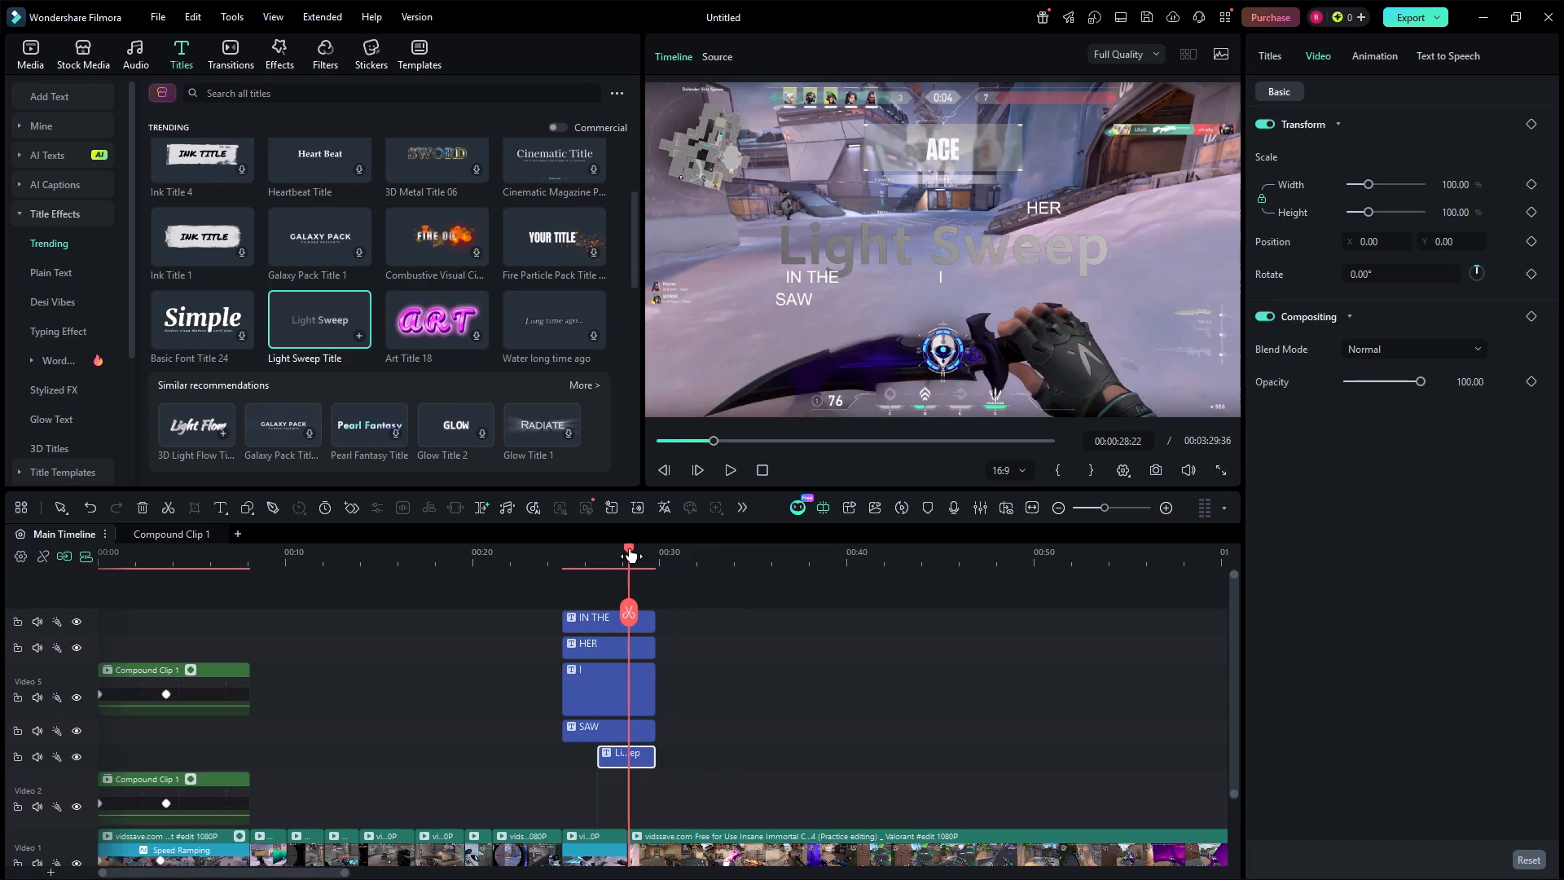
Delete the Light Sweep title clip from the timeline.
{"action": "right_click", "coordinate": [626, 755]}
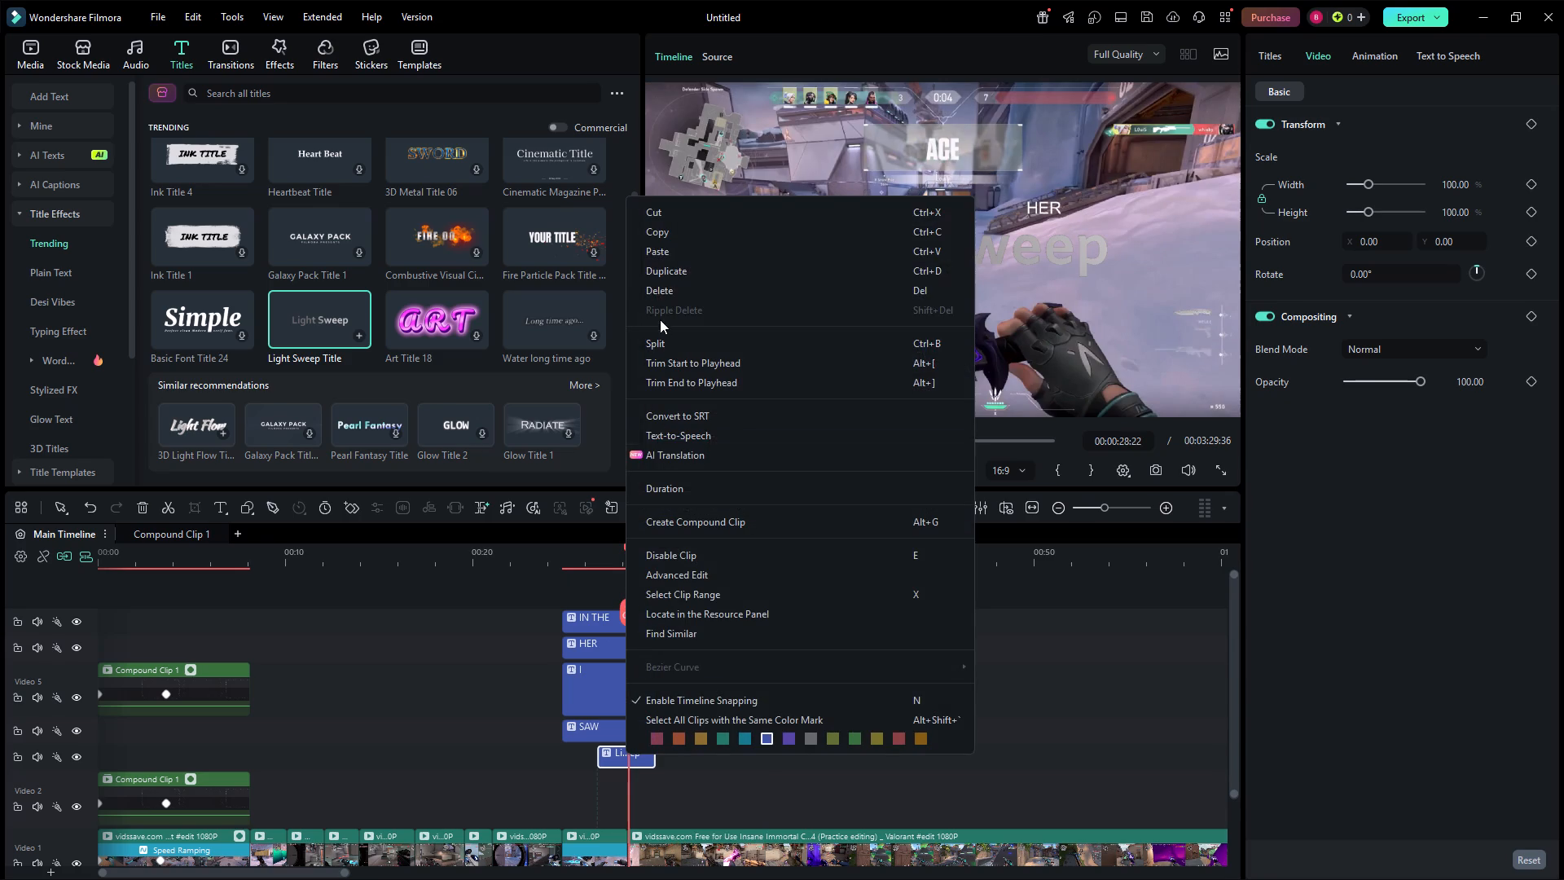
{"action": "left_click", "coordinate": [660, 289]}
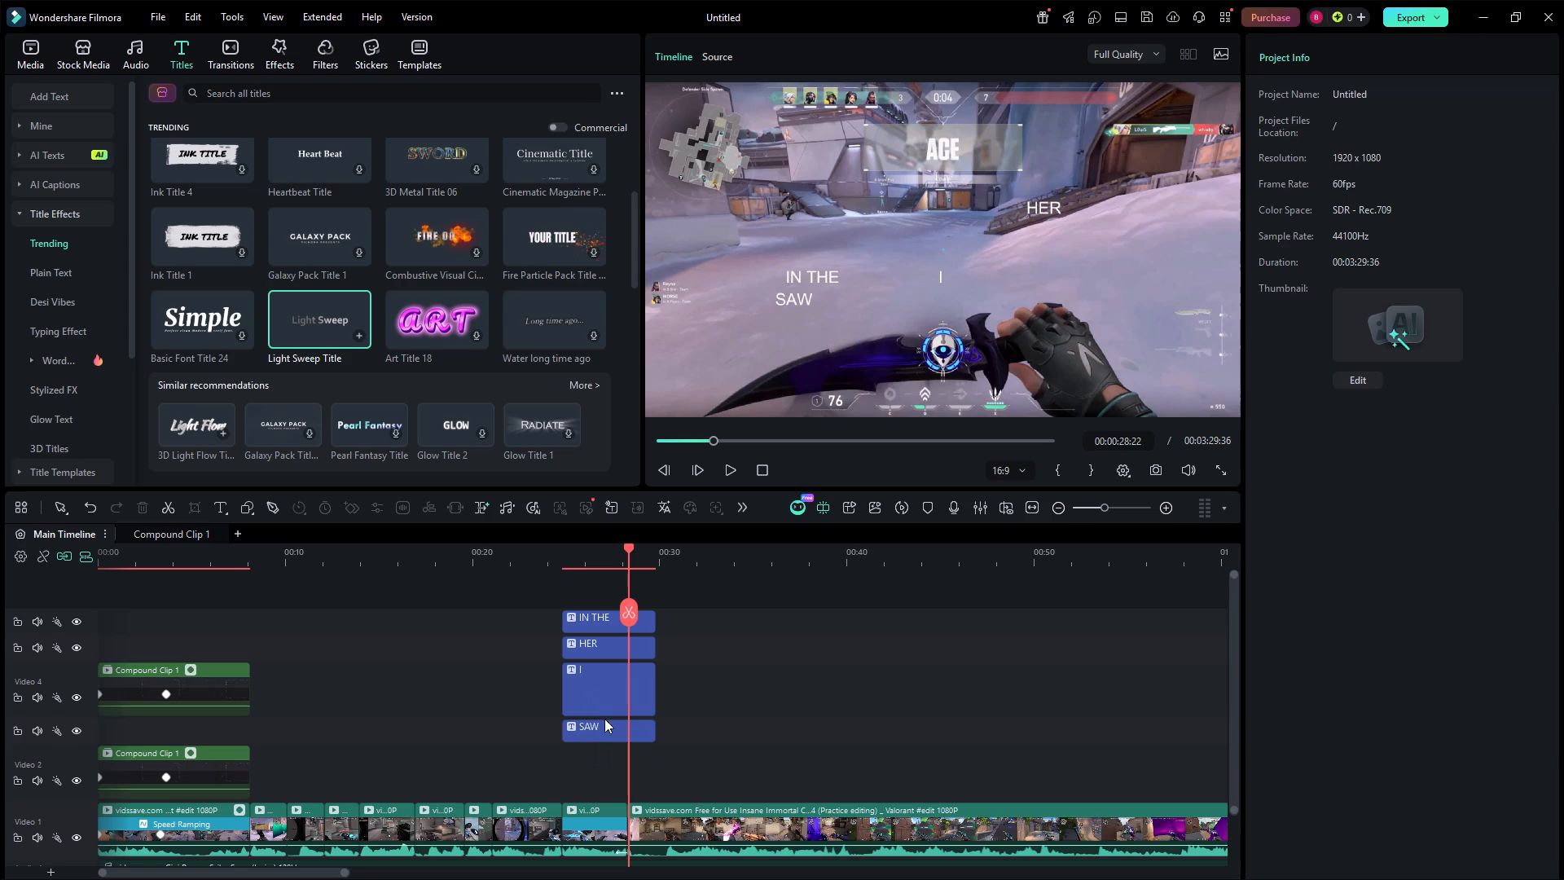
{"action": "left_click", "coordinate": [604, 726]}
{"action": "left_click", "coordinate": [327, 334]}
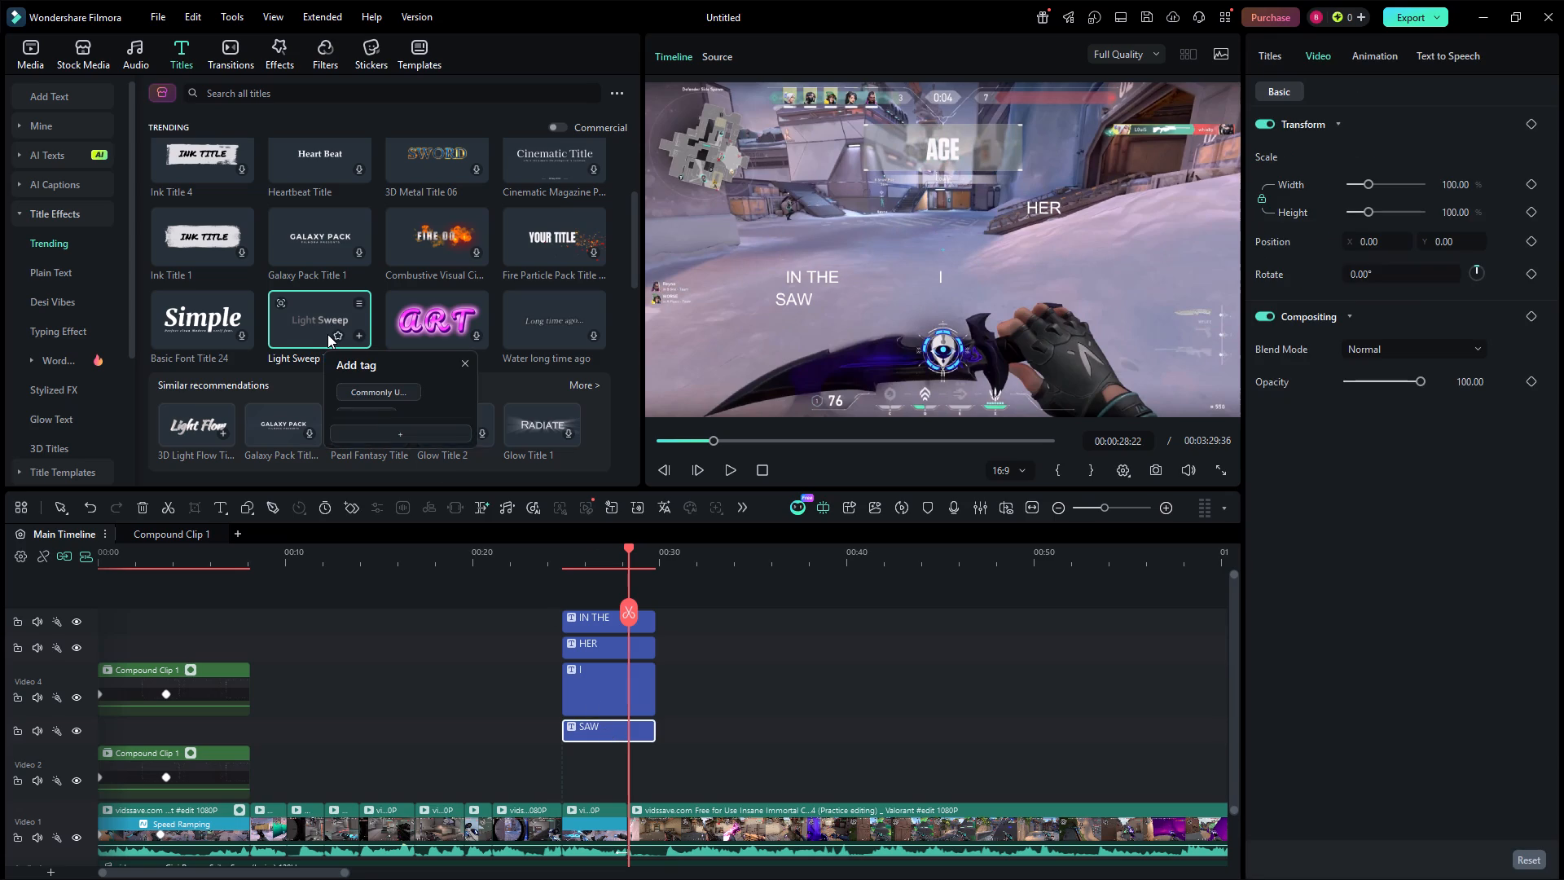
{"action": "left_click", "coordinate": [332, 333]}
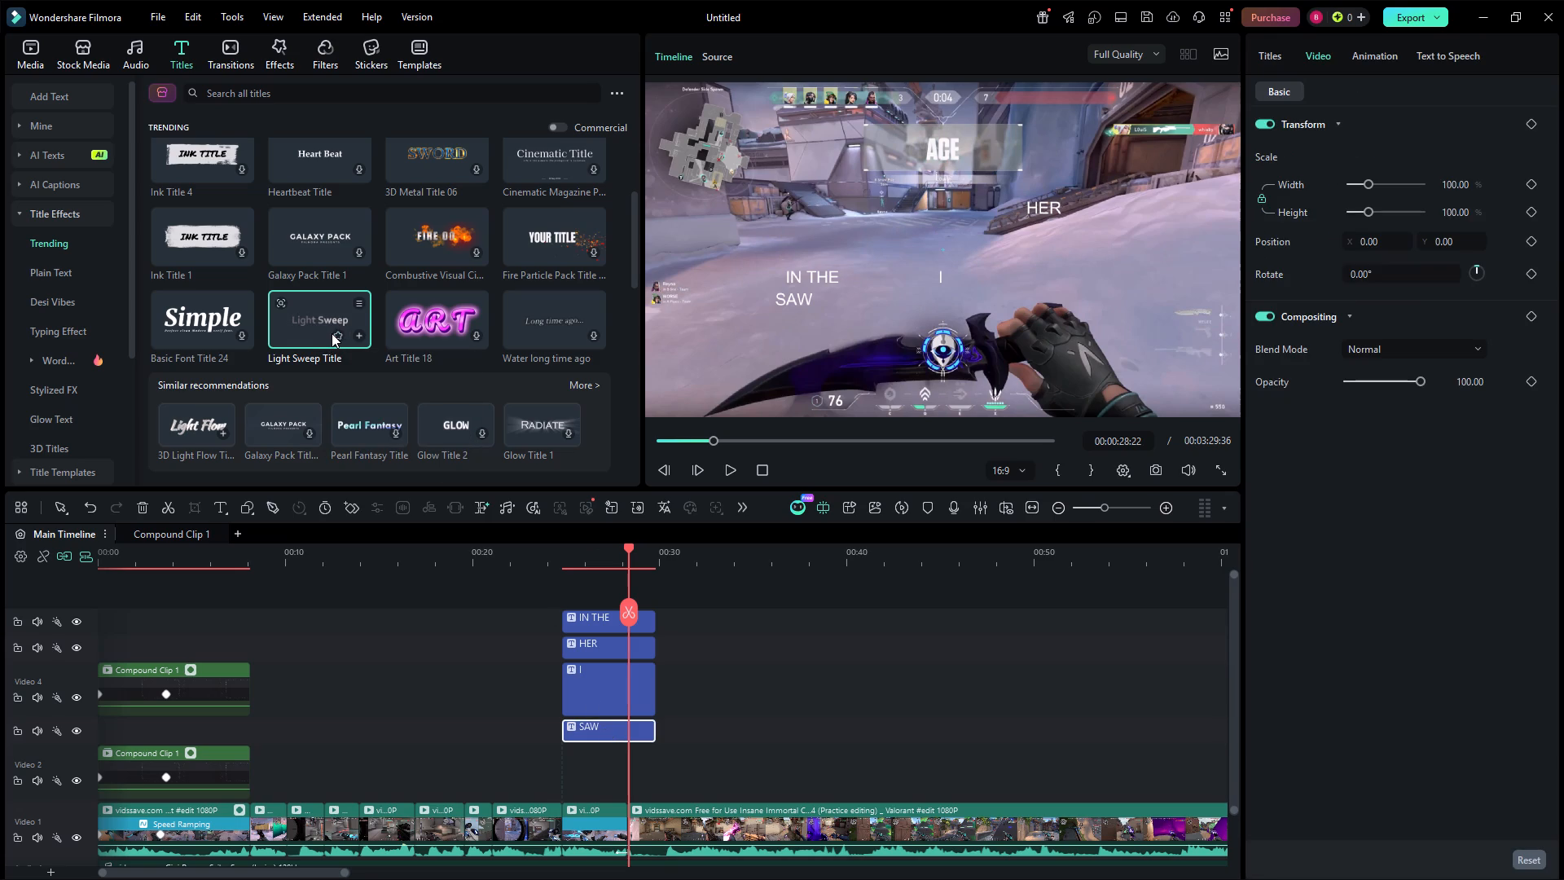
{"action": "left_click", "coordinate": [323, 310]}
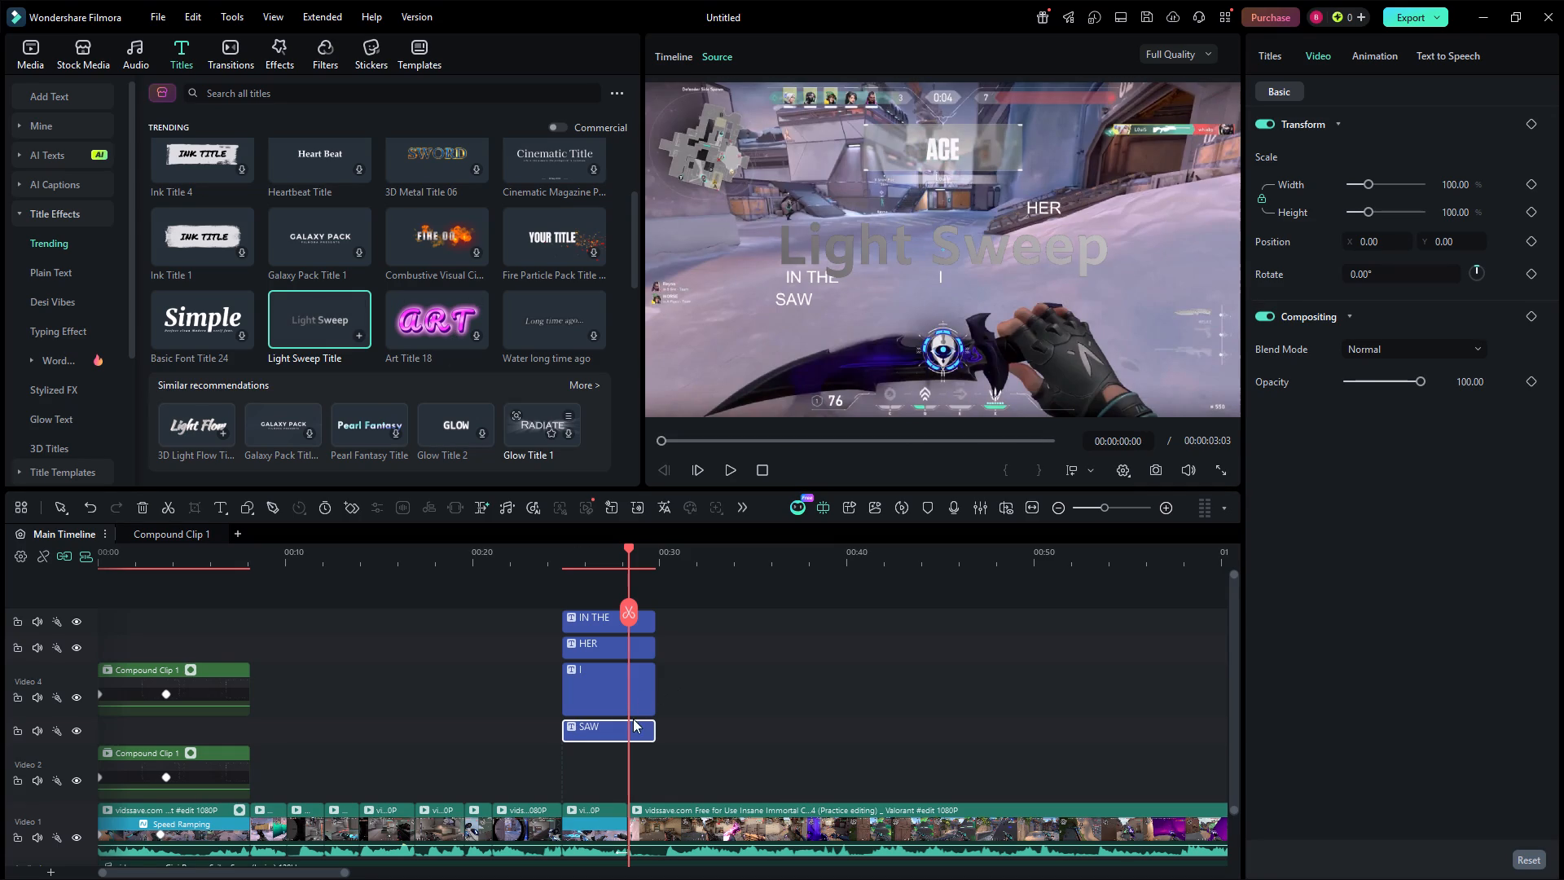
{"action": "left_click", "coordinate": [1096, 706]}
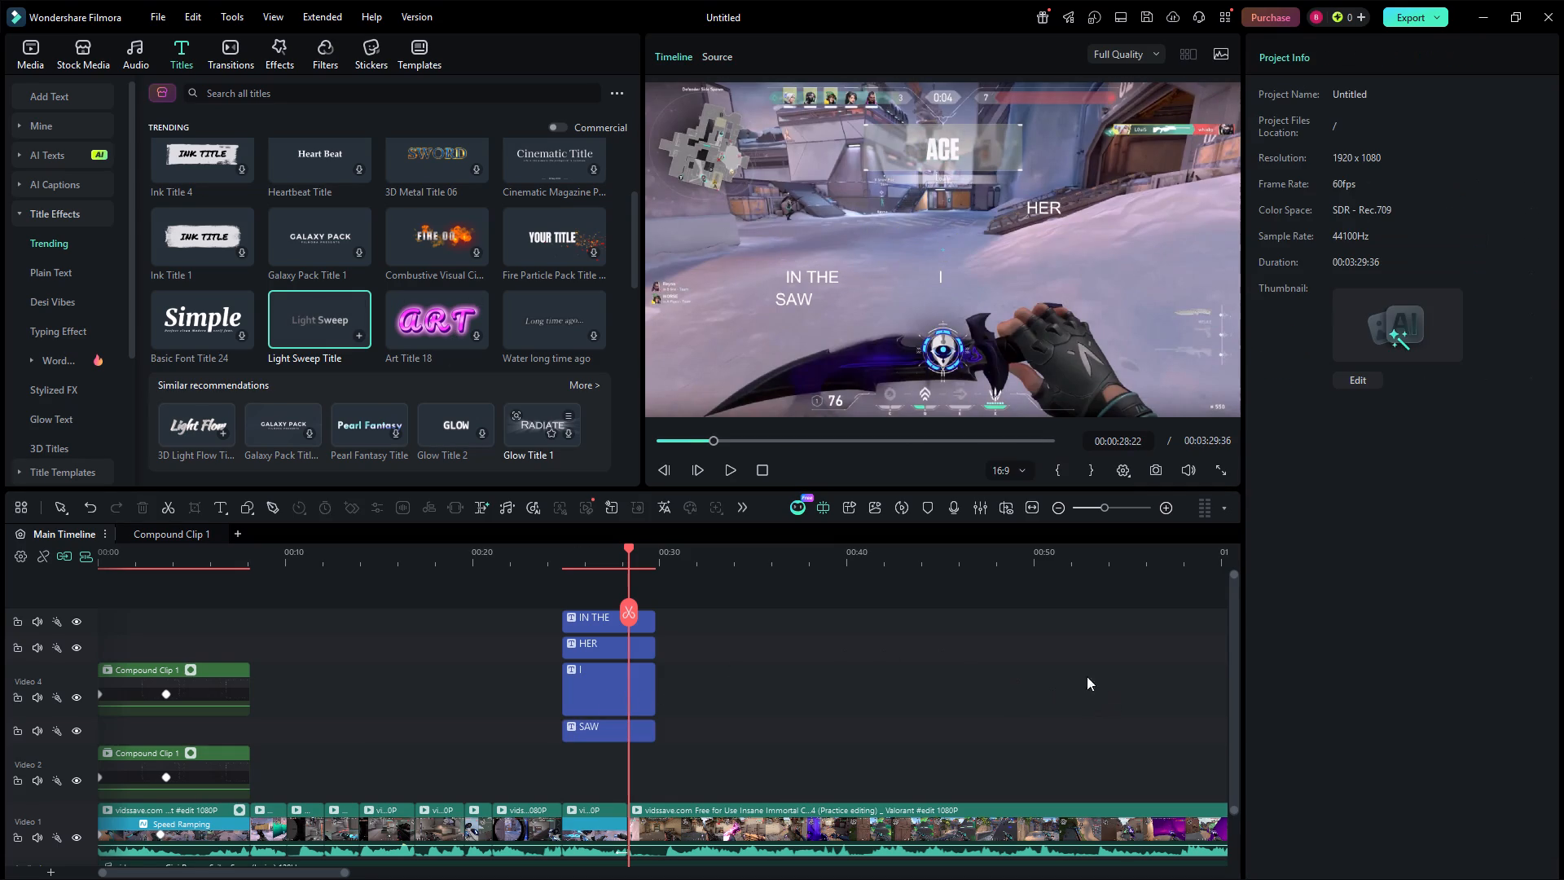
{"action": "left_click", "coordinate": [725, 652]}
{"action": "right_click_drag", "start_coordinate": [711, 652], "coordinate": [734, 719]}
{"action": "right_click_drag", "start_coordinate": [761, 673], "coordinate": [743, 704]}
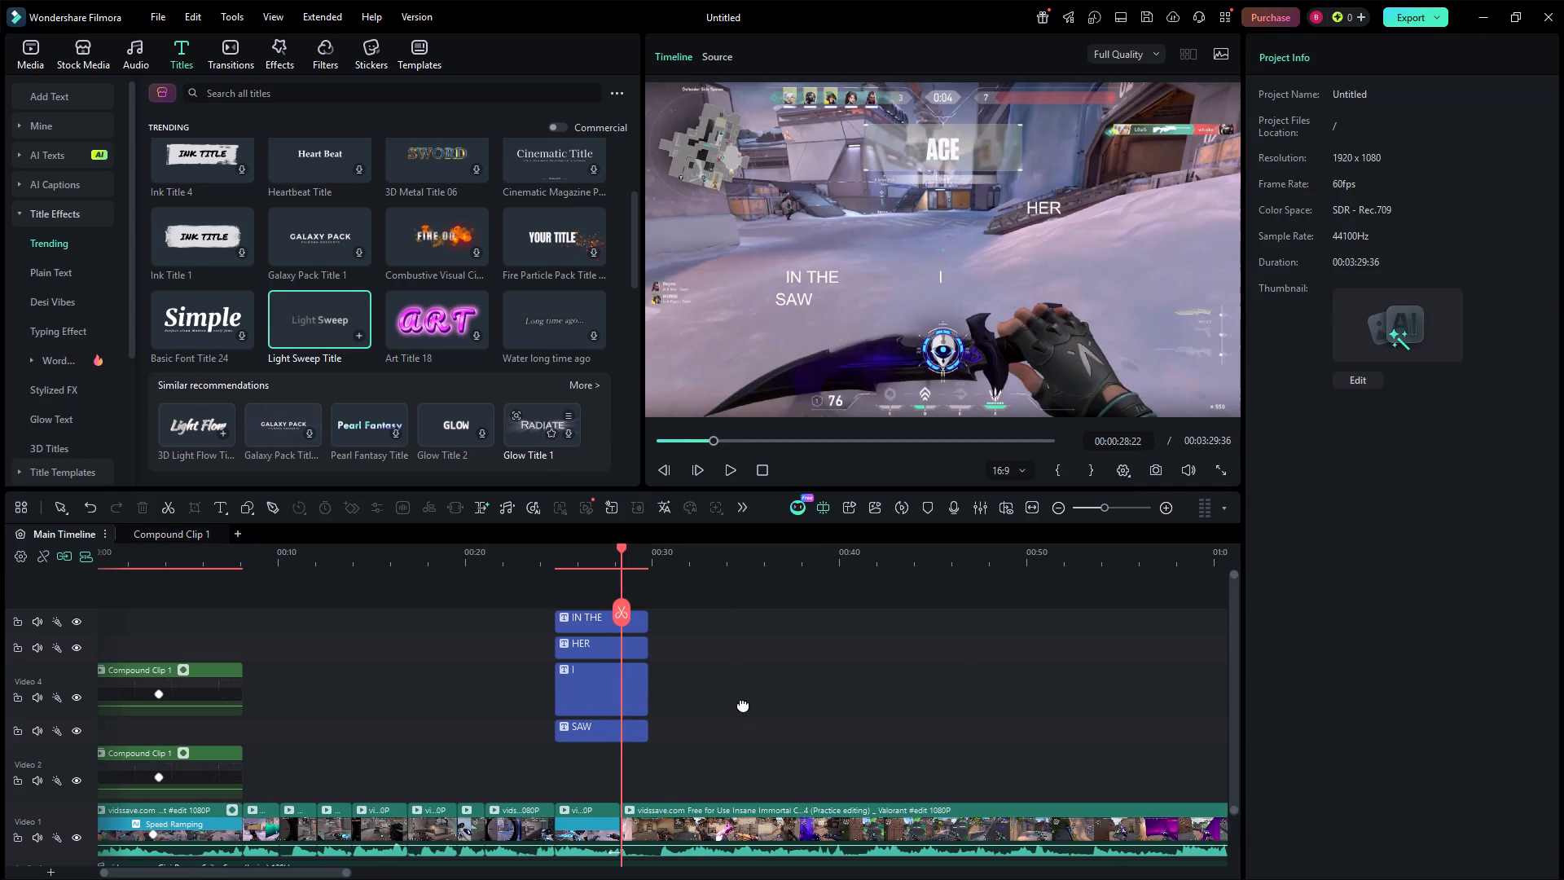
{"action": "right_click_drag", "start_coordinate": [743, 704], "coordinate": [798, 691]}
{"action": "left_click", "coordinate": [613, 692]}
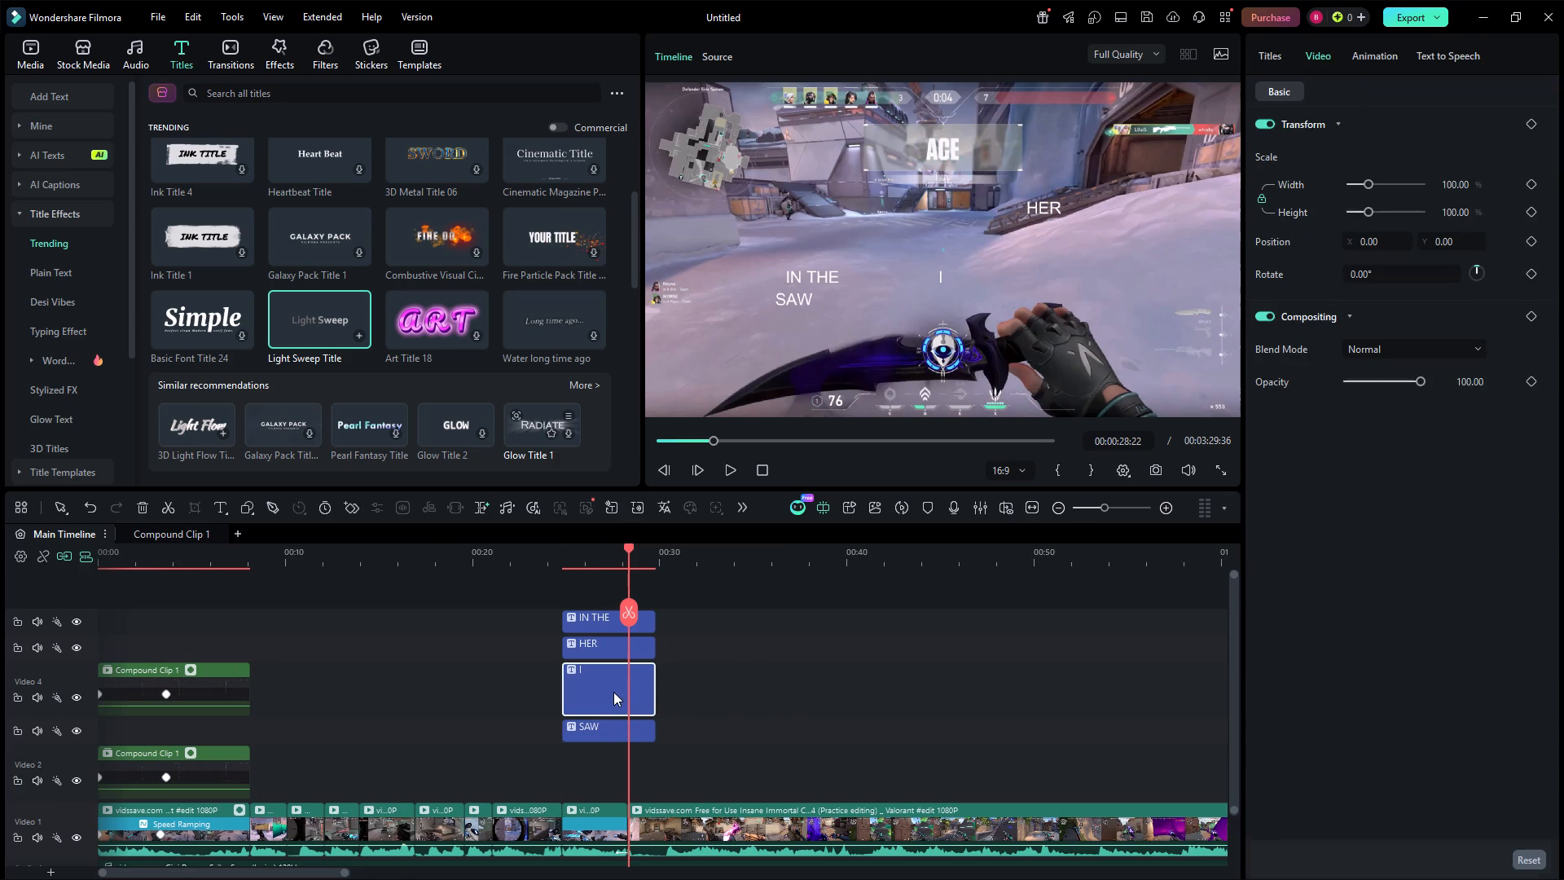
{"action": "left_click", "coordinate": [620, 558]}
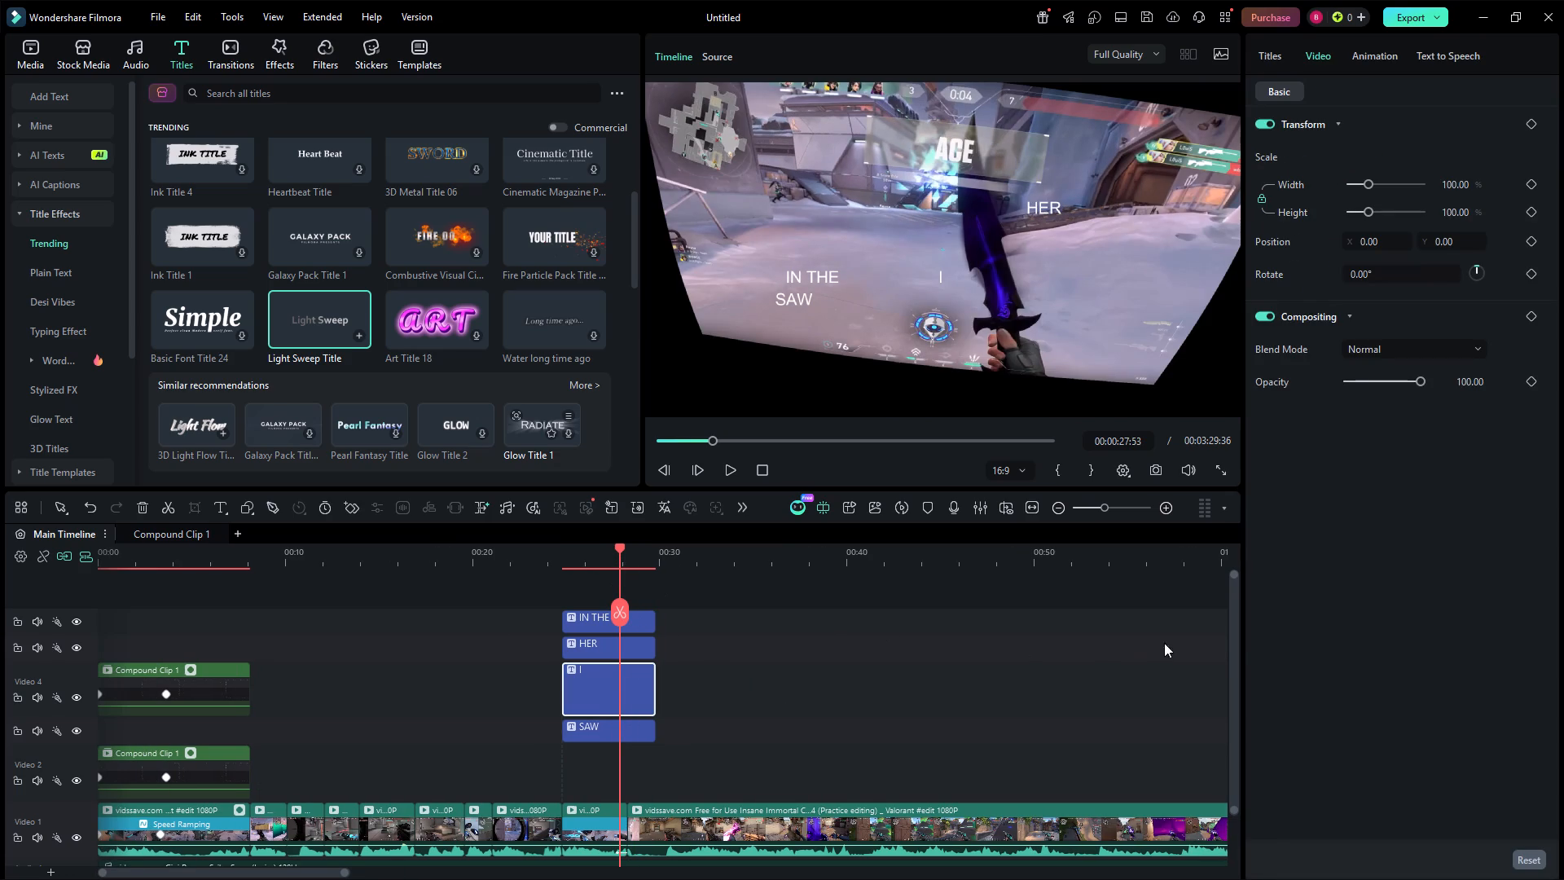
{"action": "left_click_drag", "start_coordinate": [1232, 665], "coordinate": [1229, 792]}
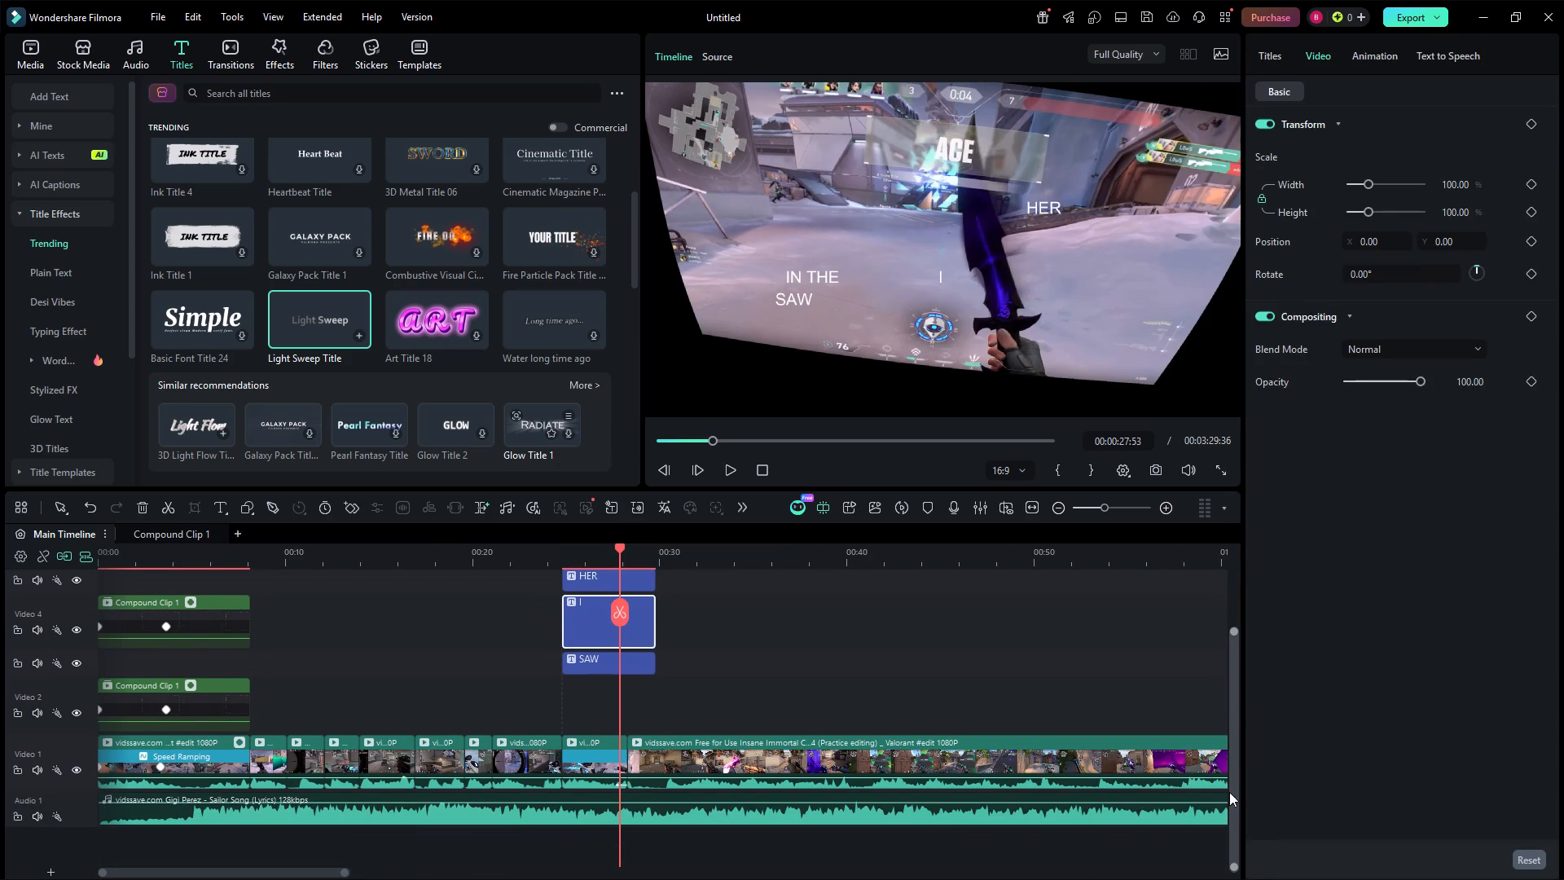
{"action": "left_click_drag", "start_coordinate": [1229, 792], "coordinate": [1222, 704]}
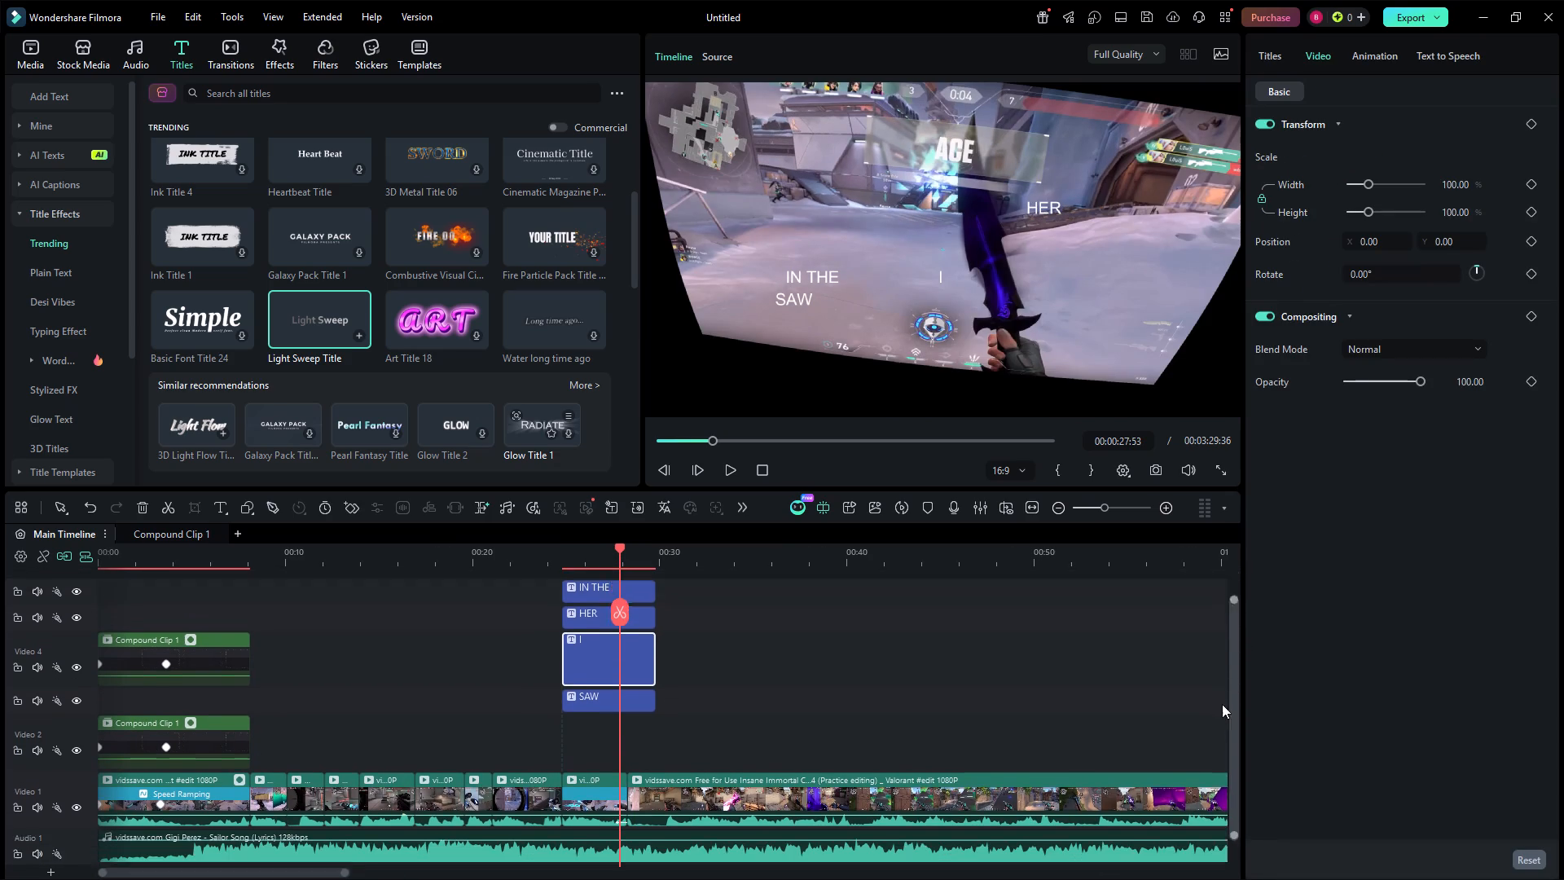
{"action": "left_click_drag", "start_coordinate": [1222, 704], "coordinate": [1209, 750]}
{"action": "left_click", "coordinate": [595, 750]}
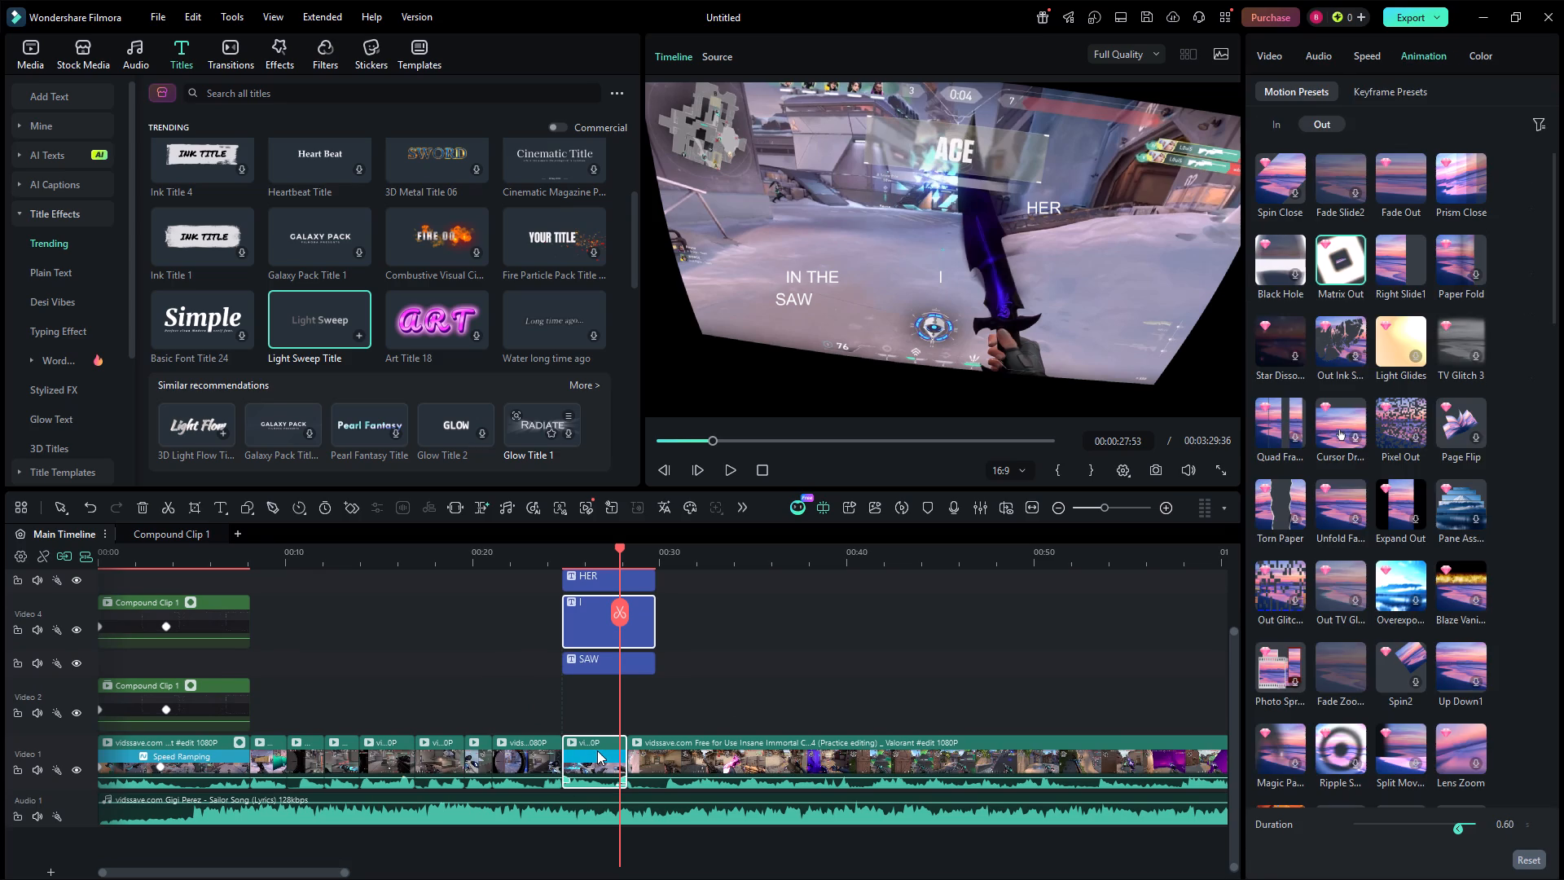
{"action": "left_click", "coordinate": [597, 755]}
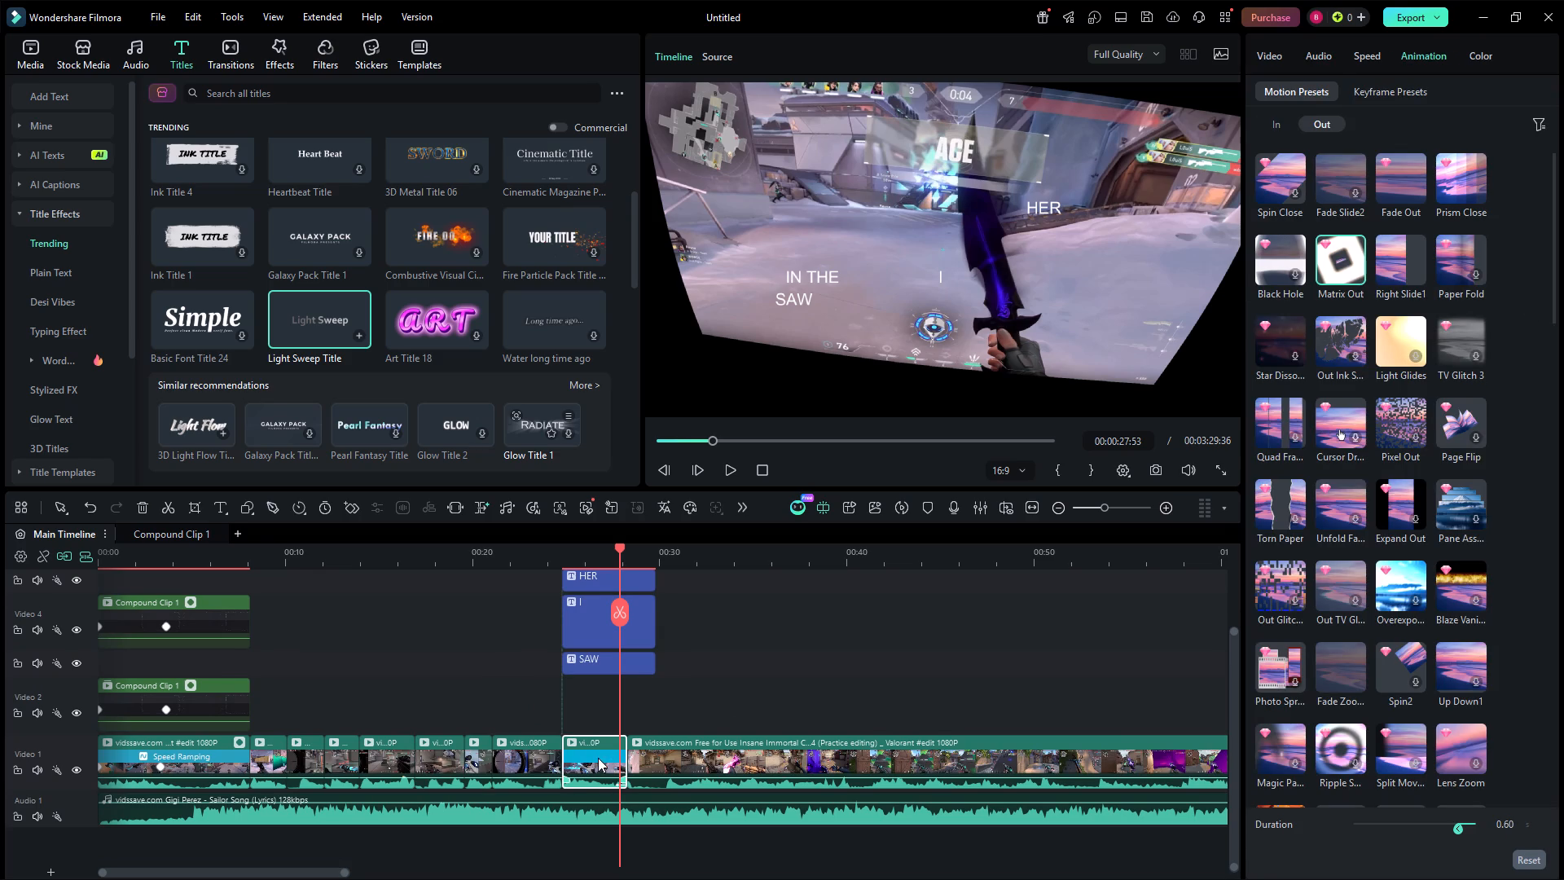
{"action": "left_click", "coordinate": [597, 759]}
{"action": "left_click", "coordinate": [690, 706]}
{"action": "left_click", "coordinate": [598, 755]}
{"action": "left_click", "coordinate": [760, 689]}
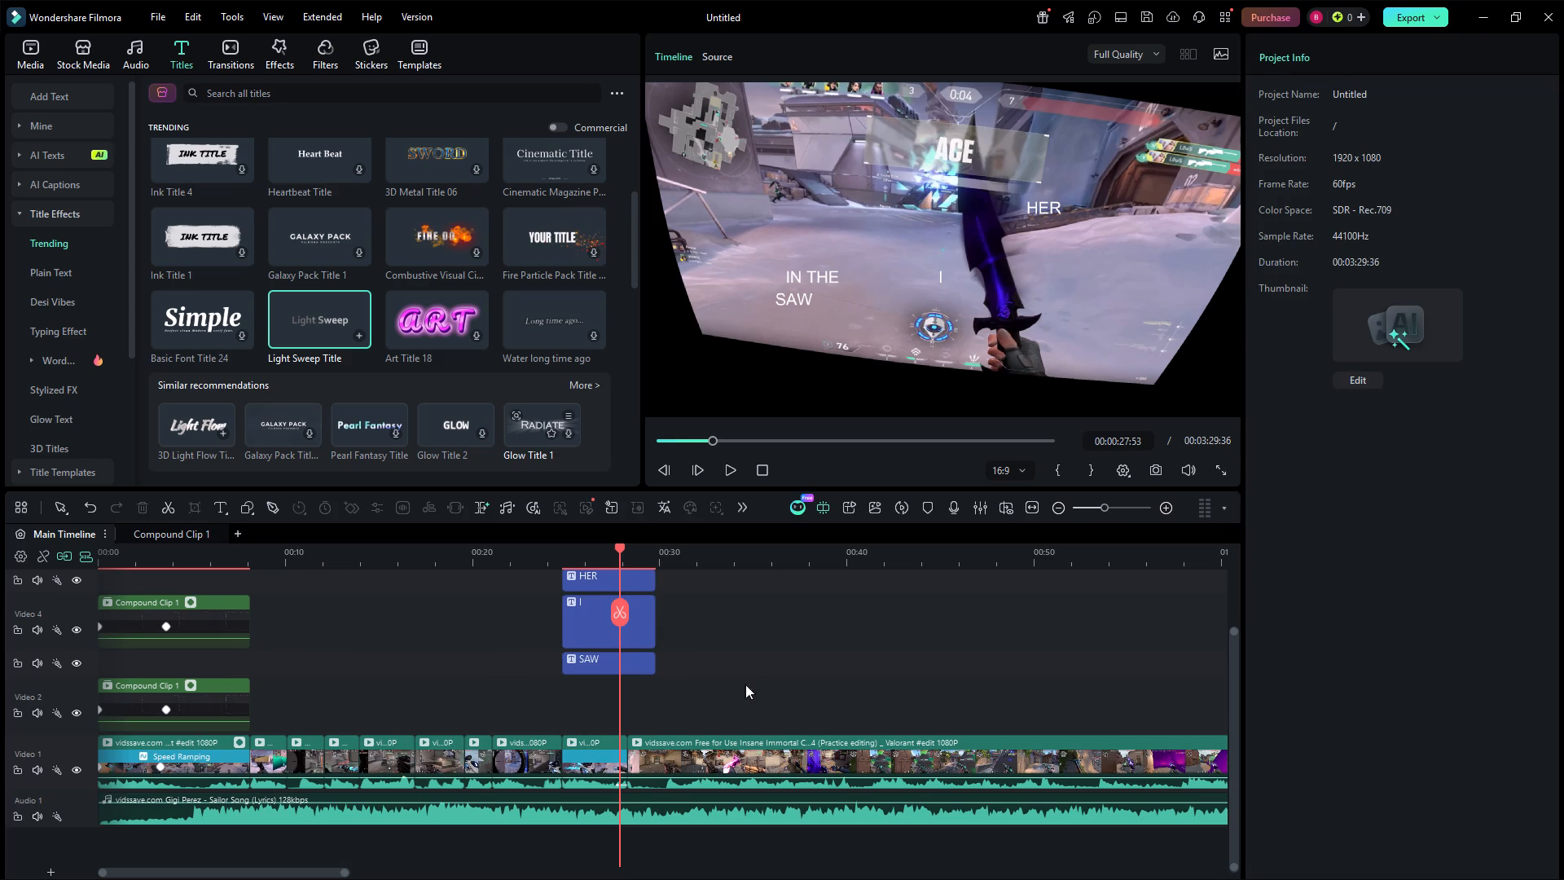
Add the Light Sweep Title between the "IN THE" and "HER" titles, matching its start and end to the lyric titles.
{"action": "left_click", "coordinate": [361, 340]}
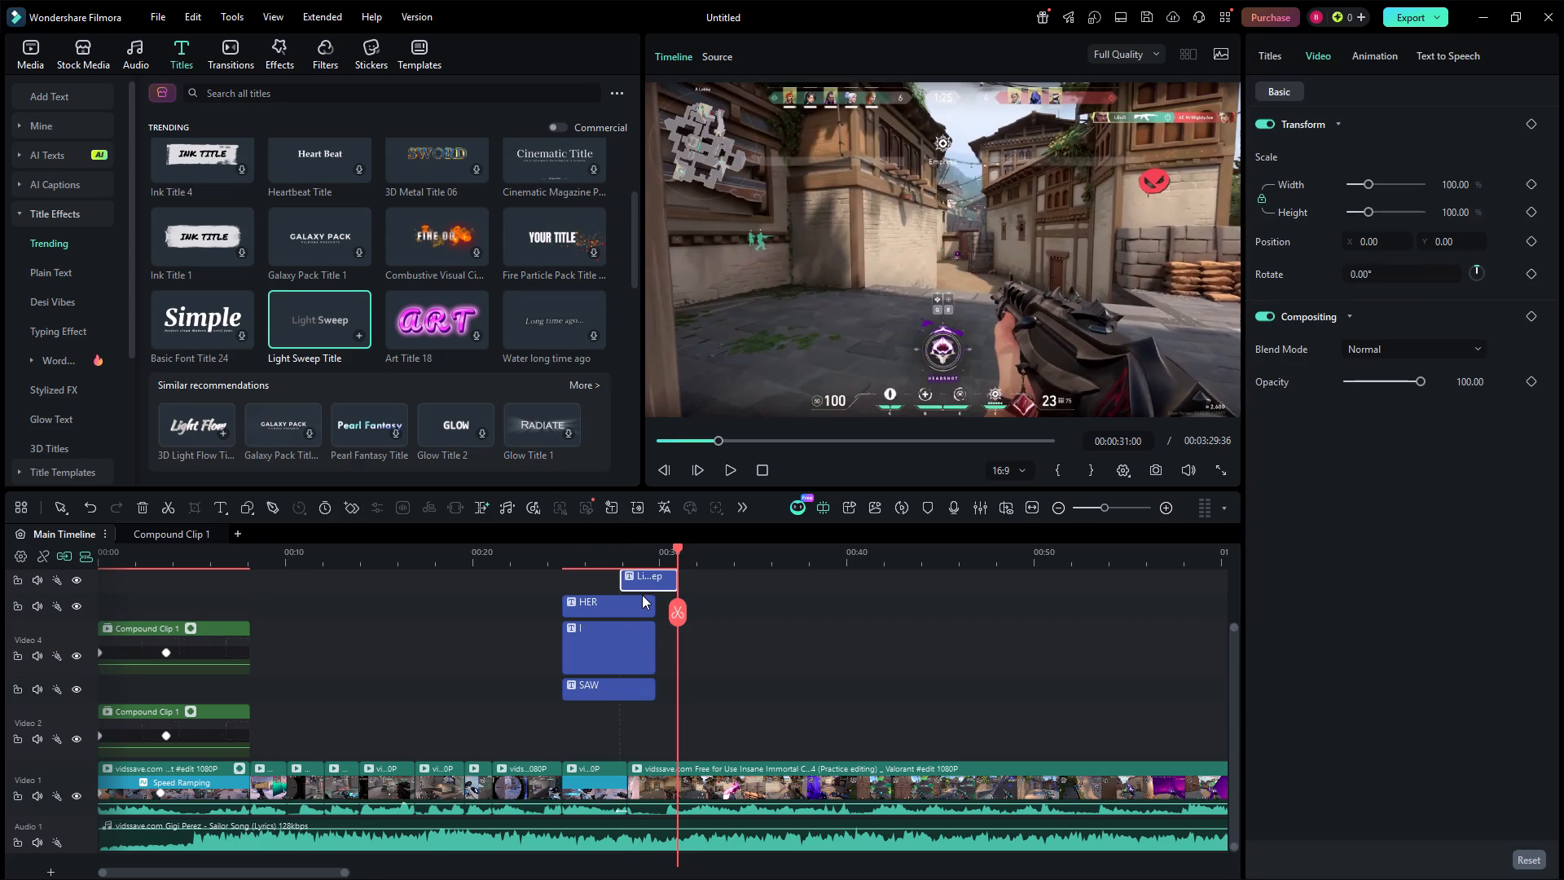
{"action": "left_click_drag", "start_coordinate": [647, 576], "coordinate": [591, 585]}
{"action": "left_click", "coordinate": [590, 574]}
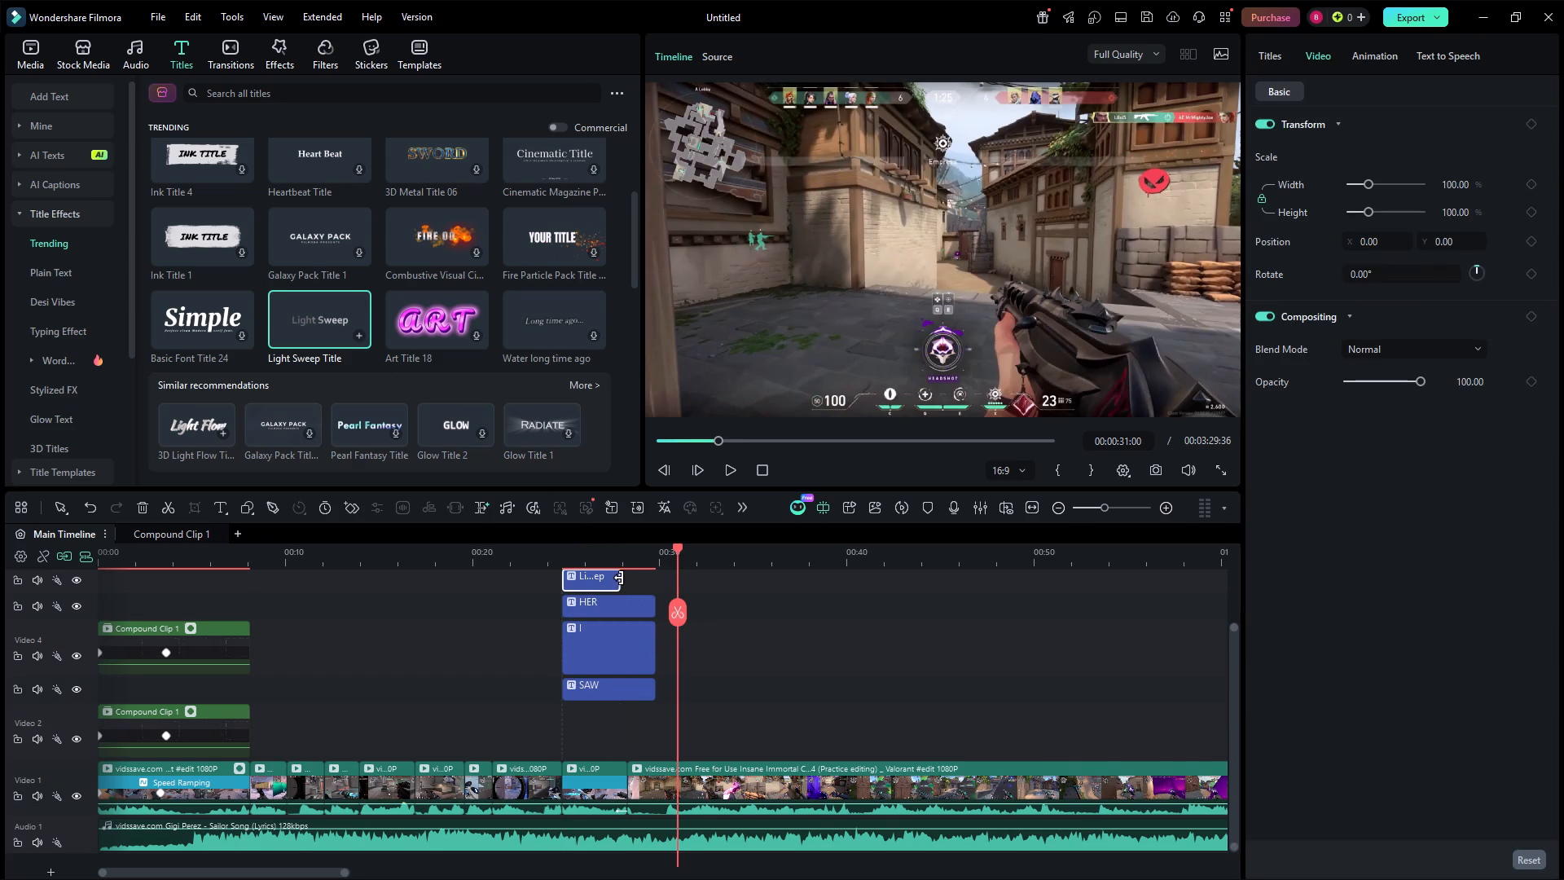
{"action": "left_click_drag", "start_coordinate": [619, 578], "coordinate": [651, 629]}
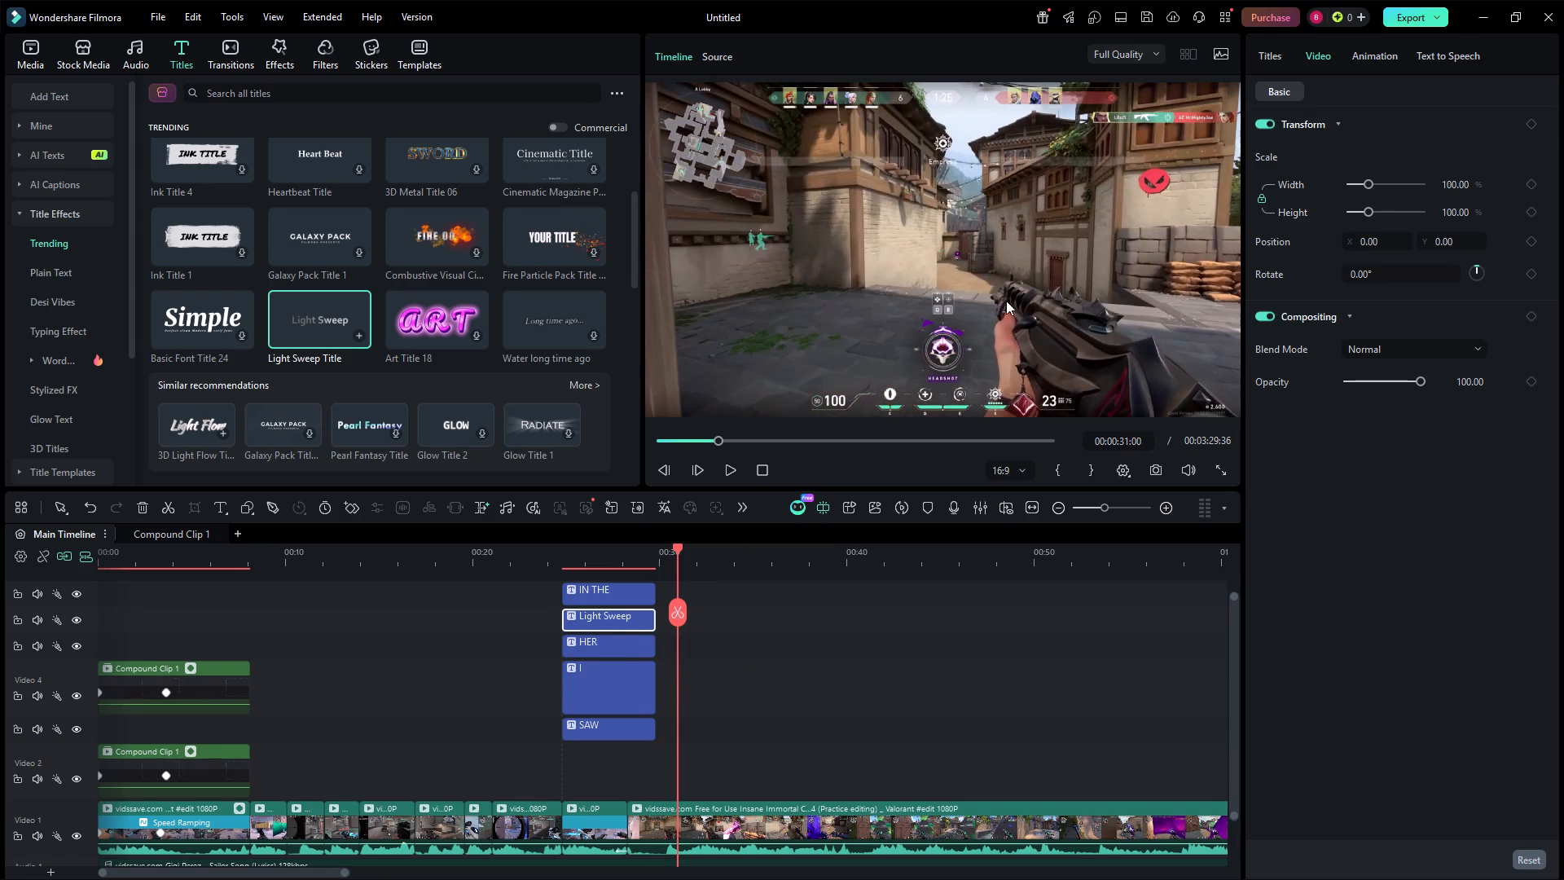
{"action": "left_click", "coordinate": [599, 618]}
{"action": "right_click", "coordinate": [599, 618]}
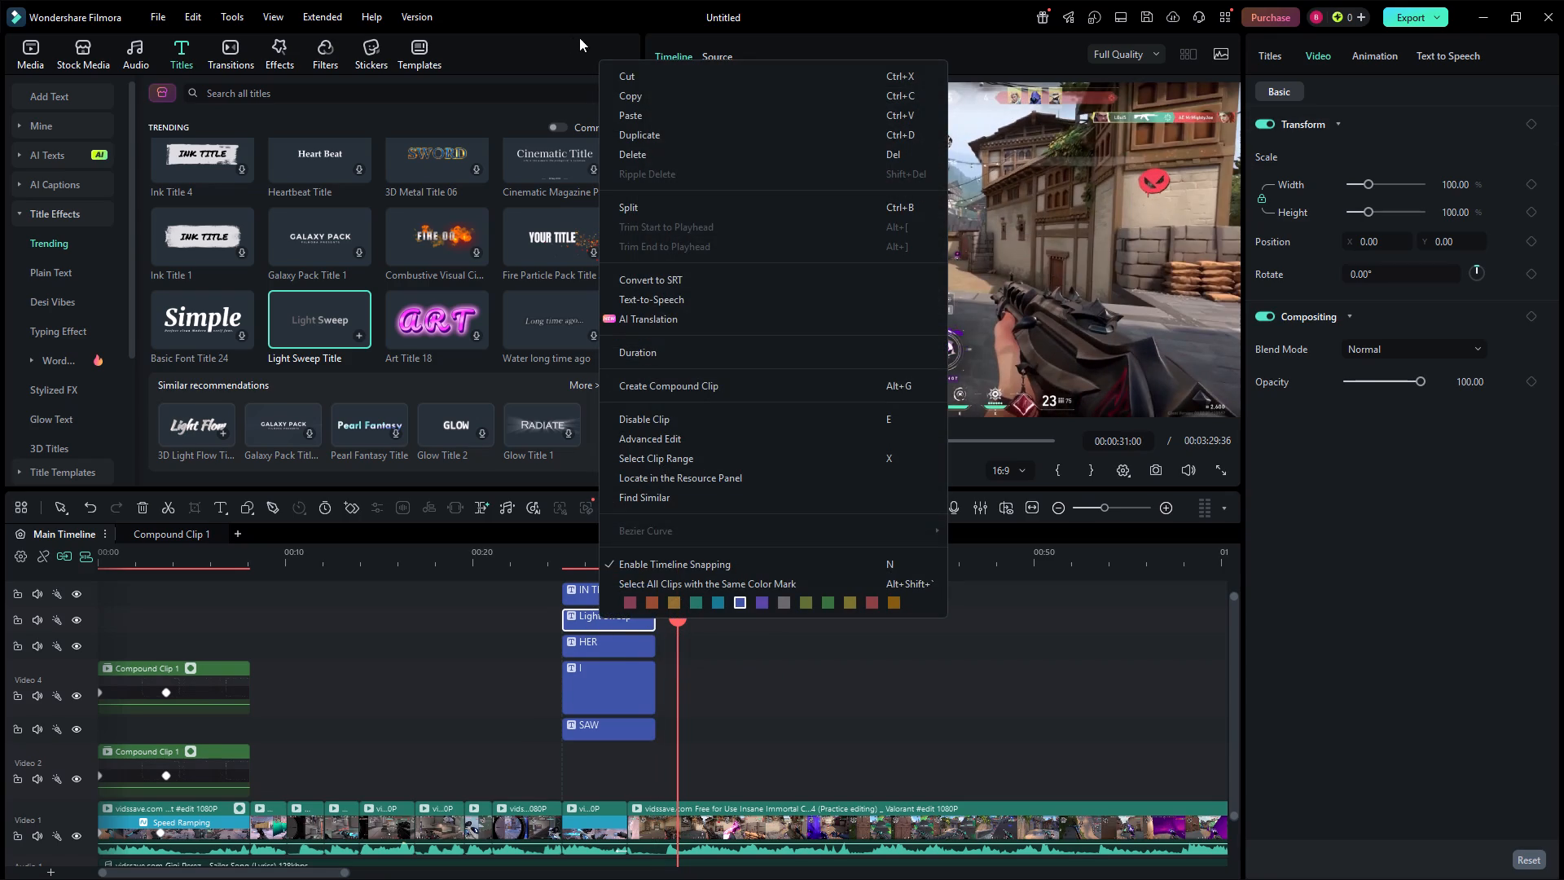
{"action": "left_click", "coordinate": [1098, 664]}
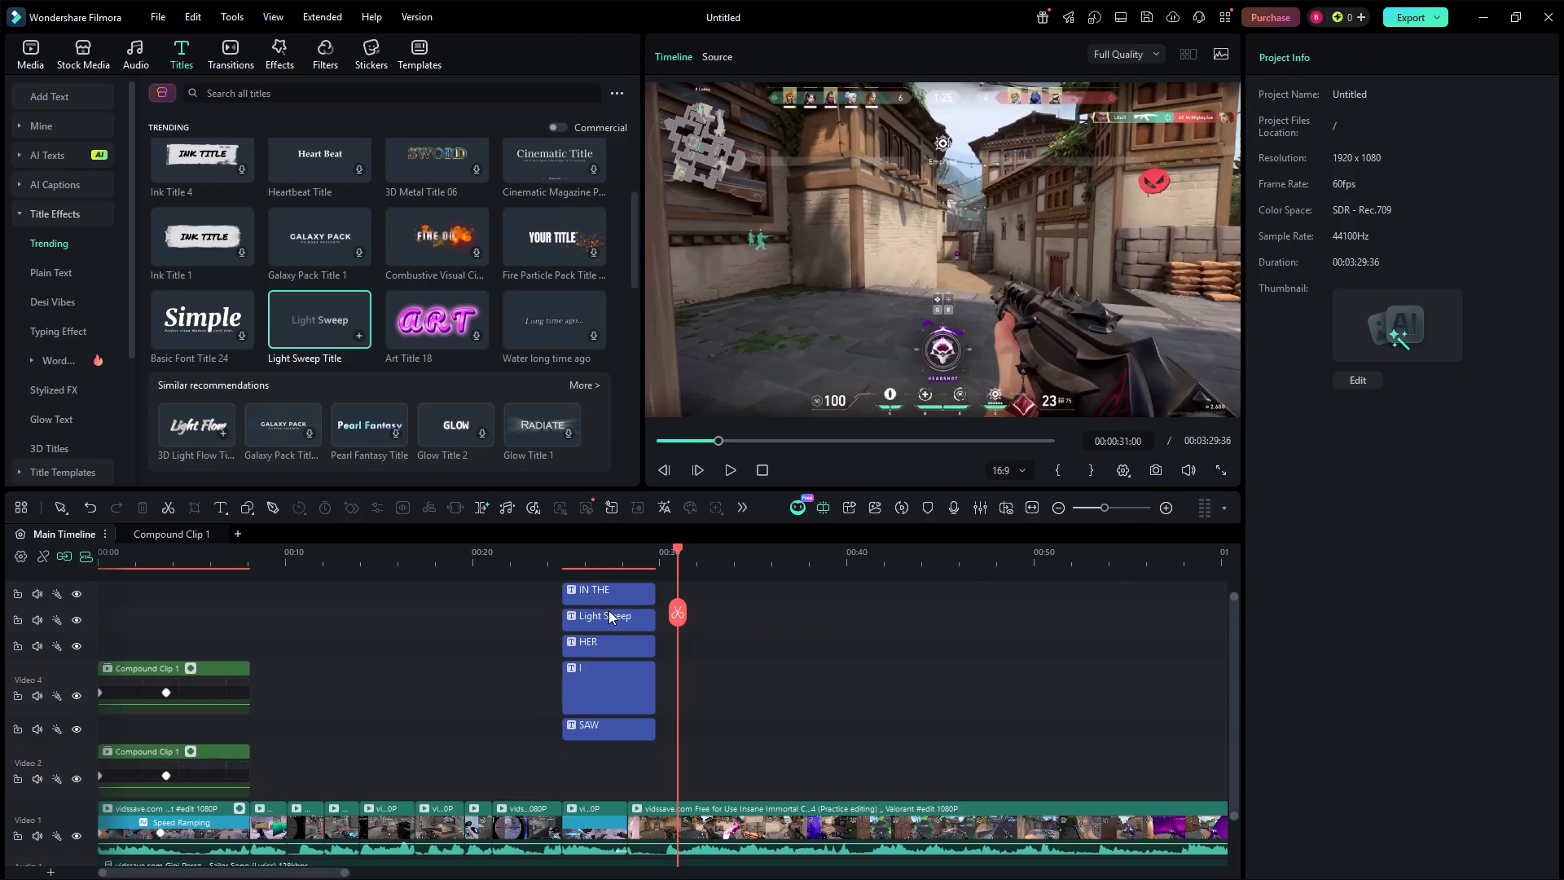
Replace the Light Sweep title's text with "I".
{"action": "left_click", "coordinate": [605, 611]}
{"action": "left_click_drag", "start_coordinate": [682, 556], "coordinate": [634, 565]}
{"action": "left_click", "coordinate": [1252, 55]}
{"action": "left_click", "coordinate": [1380, 155]}
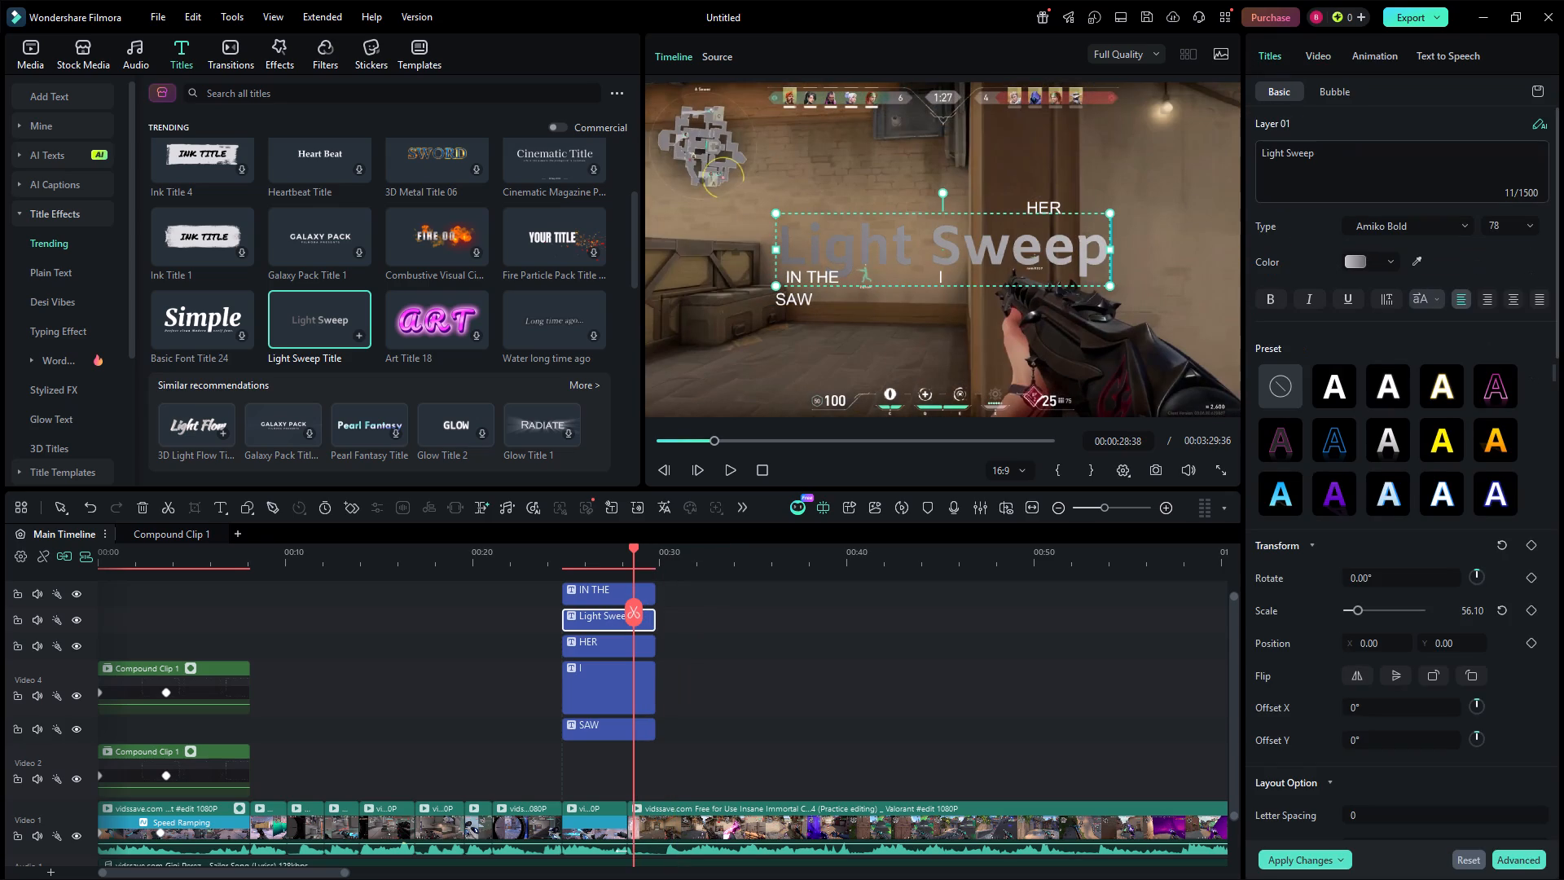
{"action": "key", "text": "BackSpace"}
{"action": "key", "text": "BackSpace"}
{"action": "key", "text": "BackSpace"}
{"action": "key", "text": "BackSpace"}
{"action": "key", "text": "BackSpace"}
{"action": "key", "text": "BackSpace"}
{"action": "key", "text": "BackSpace"}
{"action": "key", "text": "BackSpace"}
{"action": "key", "text": "BackSpace"}
{"action": "key", "text": "BackSpace"}
{"action": "key", "text": "BackSpace"}
{"action": "key", "text": "BackSpace"}
{"action": "key", "text": "BackSpace"}
{"action": "key", "text": "BackSpace"}
{"action": "key", "text": "BackSpace"}
{"action": "key", "text": "BackSpace"}
{"action": "key", "text": "BackSpace"}
{"action": "key", "text": "BackSpace"}
{"action": "key", "text": "BackSpace"}
{"action": "key", "text": "BackSpace"}
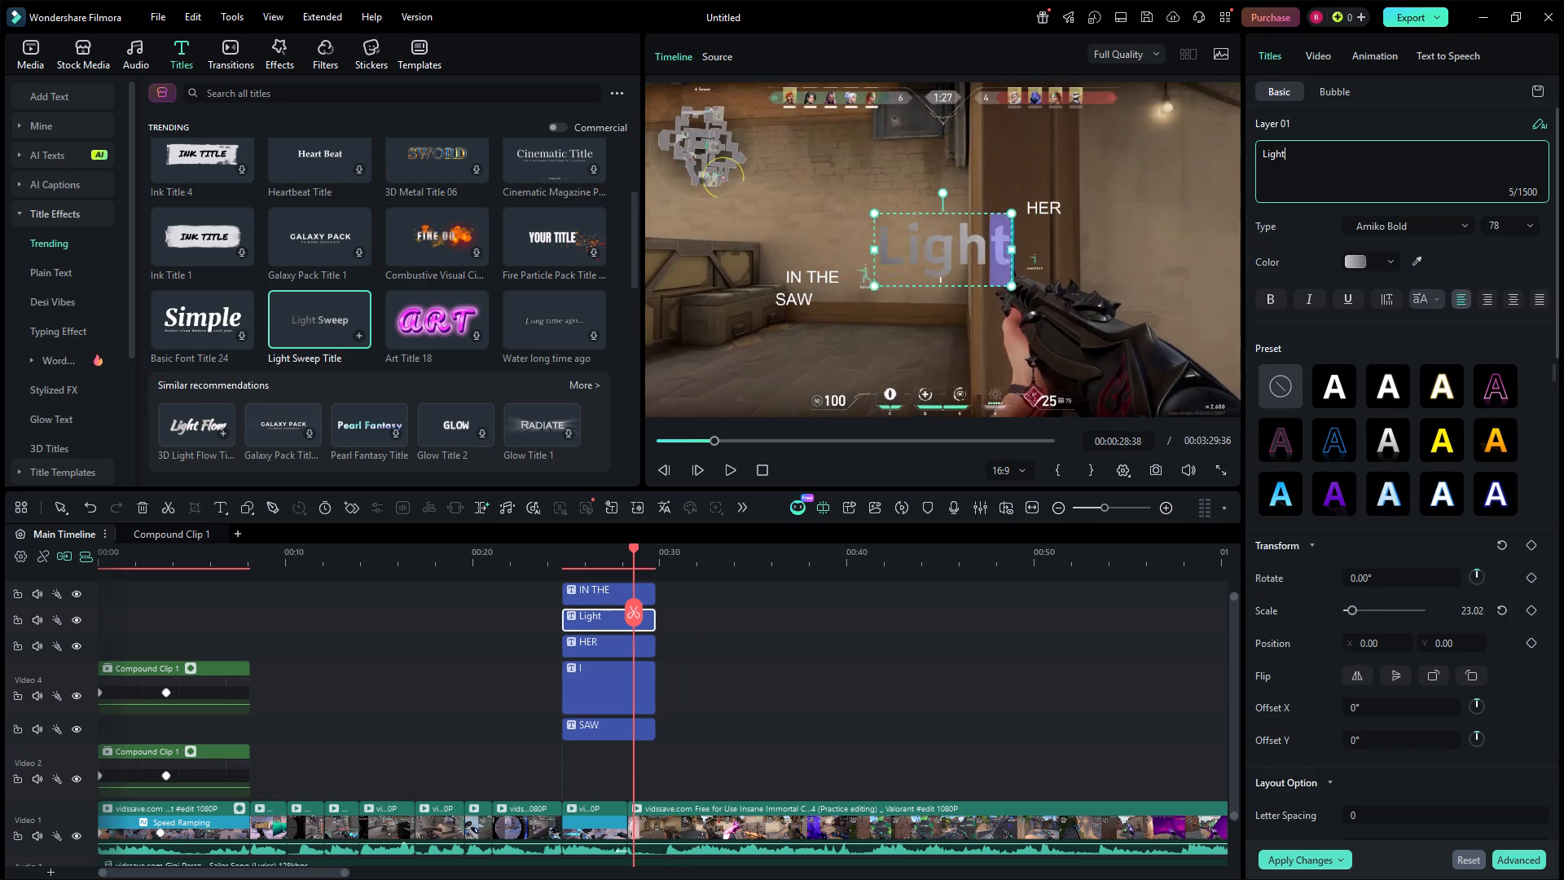
{"action": "key", "text": "space"}
{"action": "type", "text": "i"}
{"action": "key", "text": "space"}
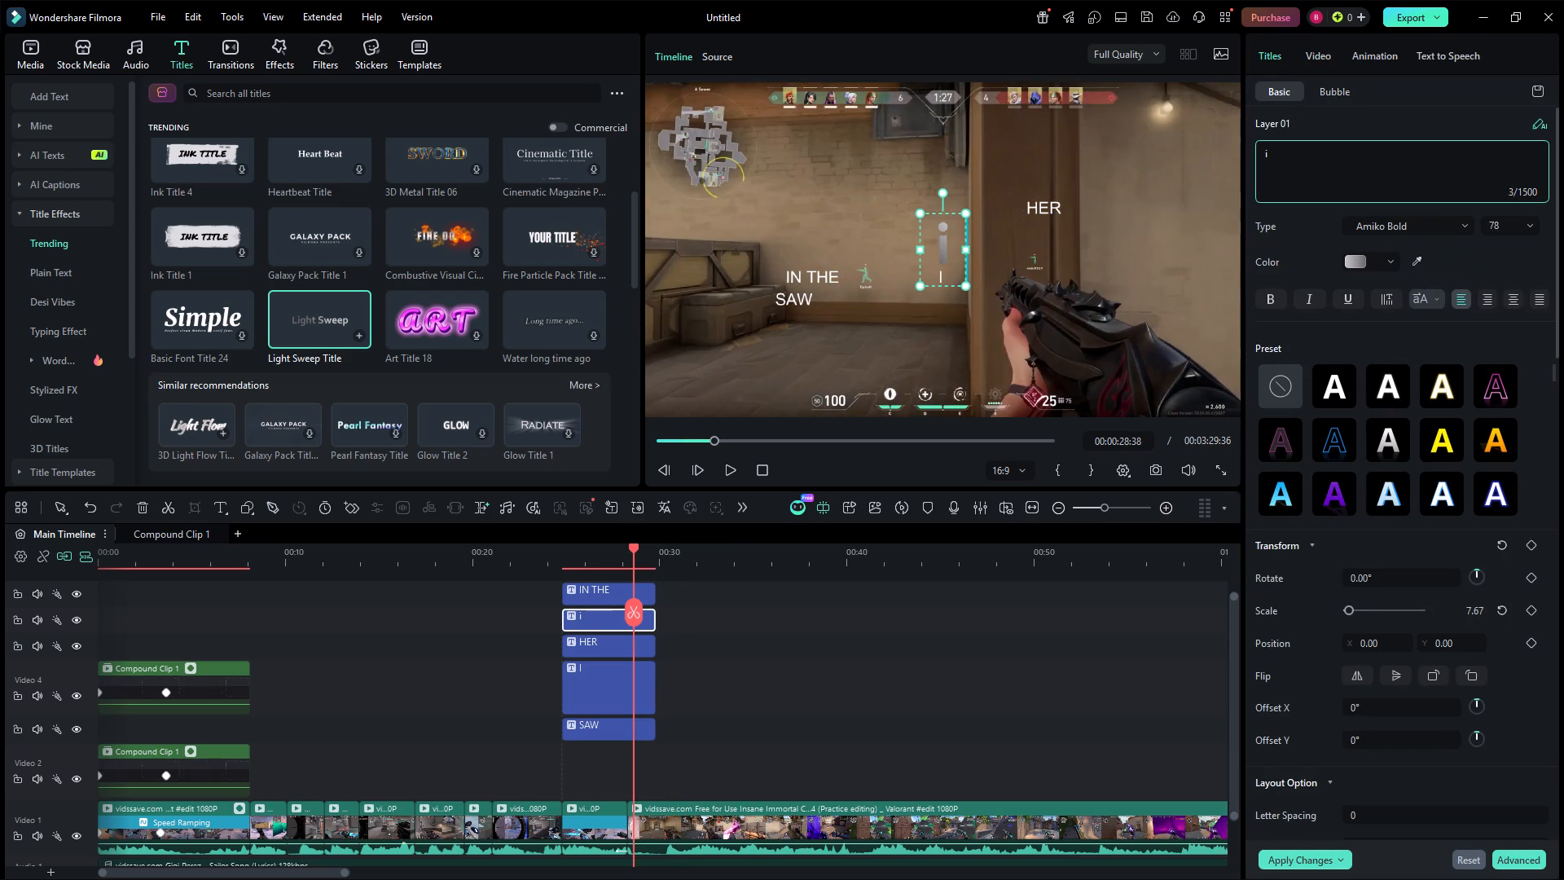
{"action": "key", "text": "shift+BackSpace"}
{"action": "key", "text": "shift+BackSpace"}
{"action": "key", "text": "shift+BackSpace"}
{"action": "type", "text": "II"}
{"action": "key", "text": "shift+BackSpace"}
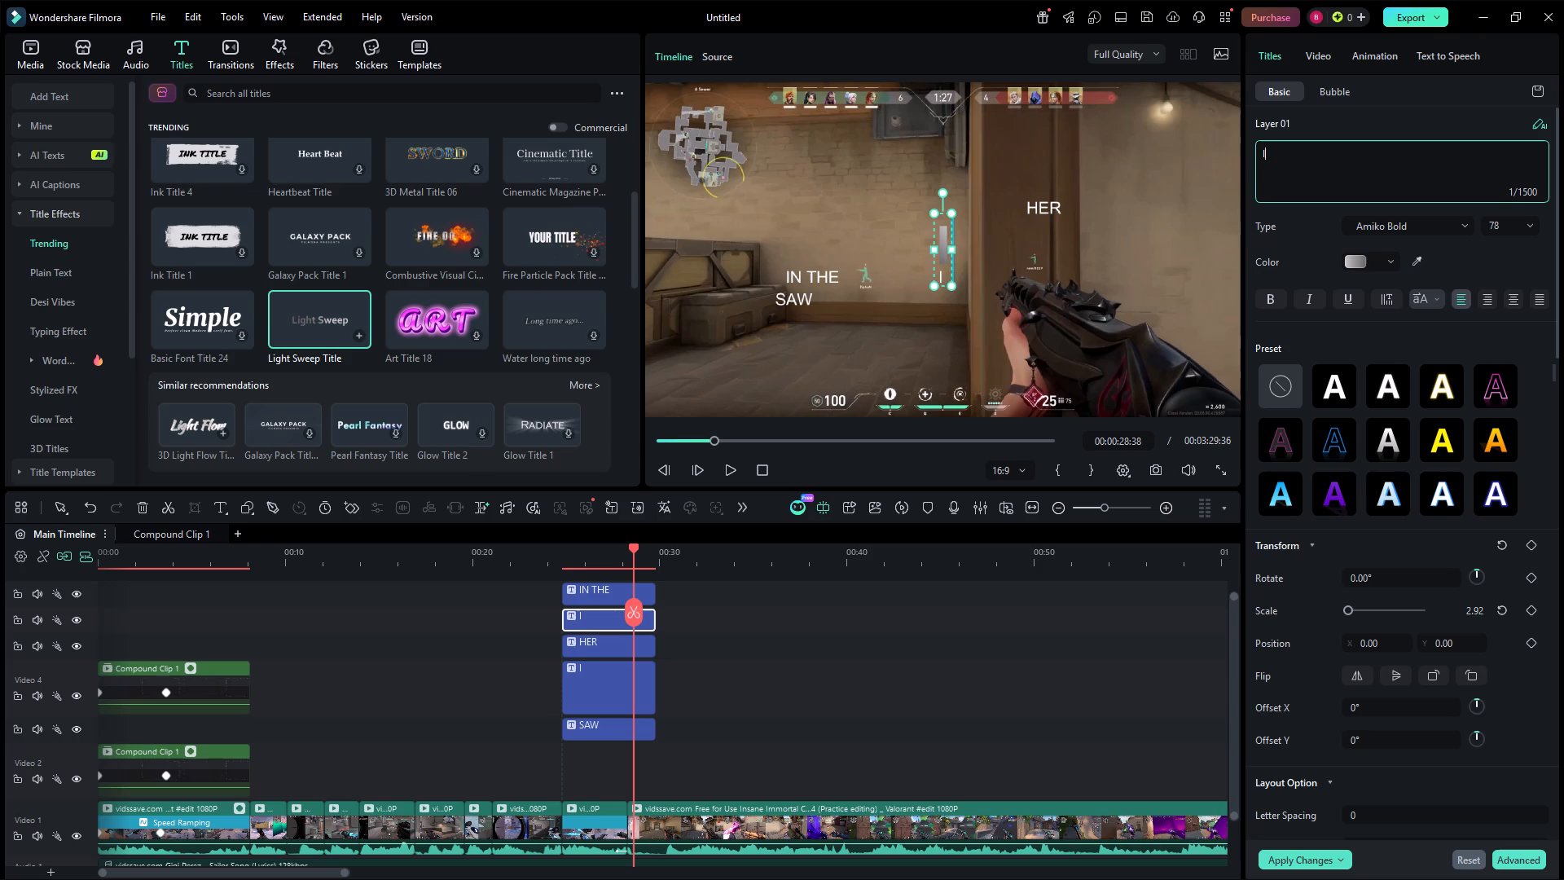
{"action": "key", "text": "shift+space"}
{"action": "key", "text": "shift+BackSpace"}
{"action": "key", "text": "Return"}
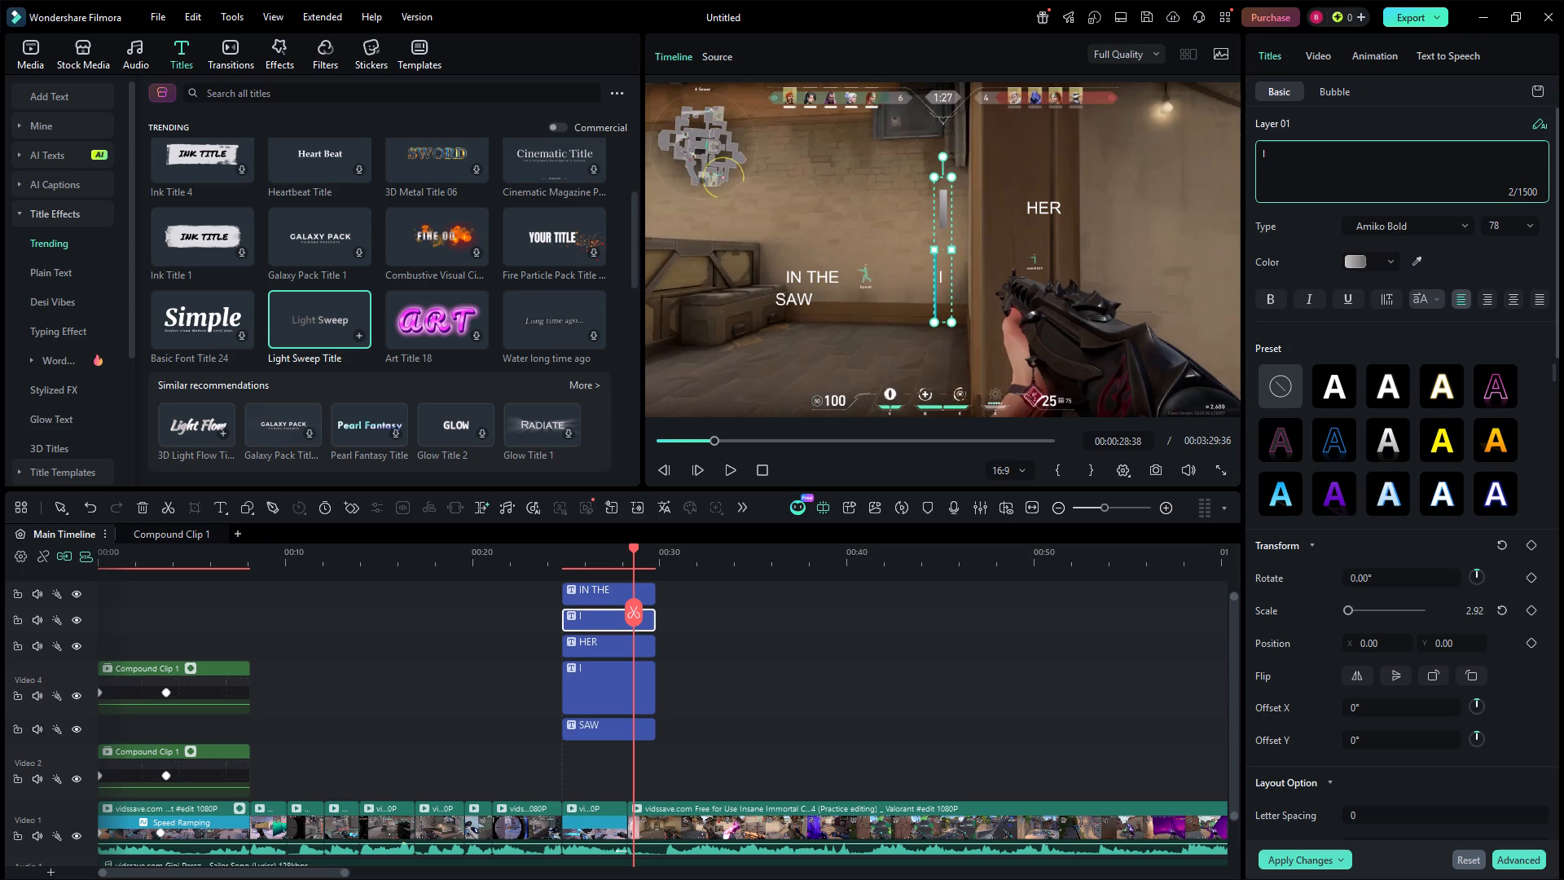
{"action": "key", "text": "BackSpace"}
{"action": "left_click", "coordinate": [1162, 253]}
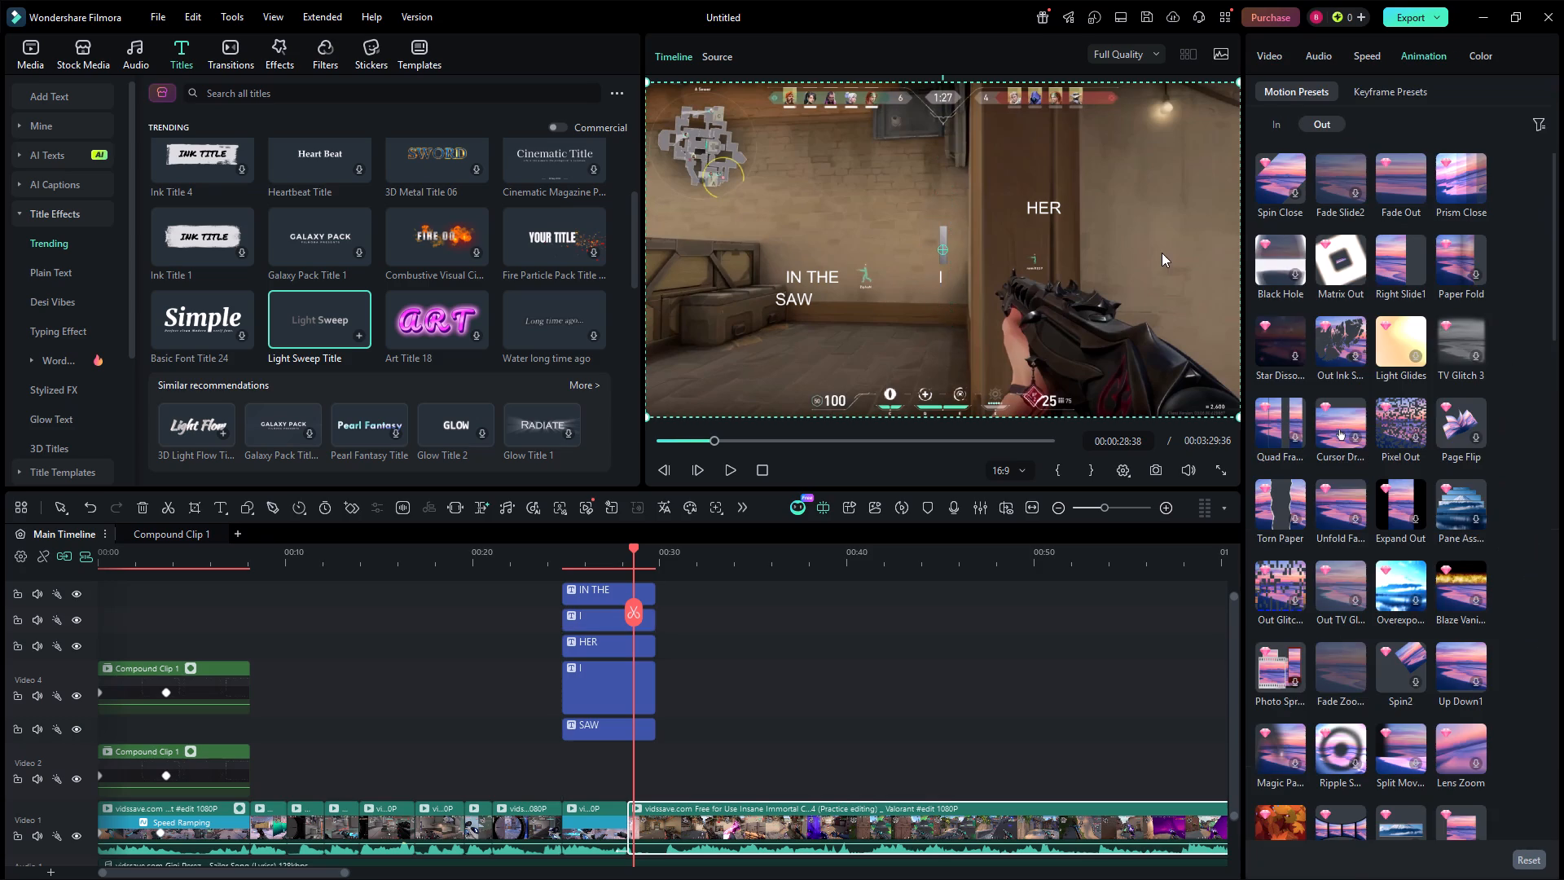
Move the Light Sweep "I" title up and left of the frame's centre, to about X -306, Y 172.
{"action": "left_click_drag", "start_coordinate": [946, 231], "coordinate": [906, 196]}
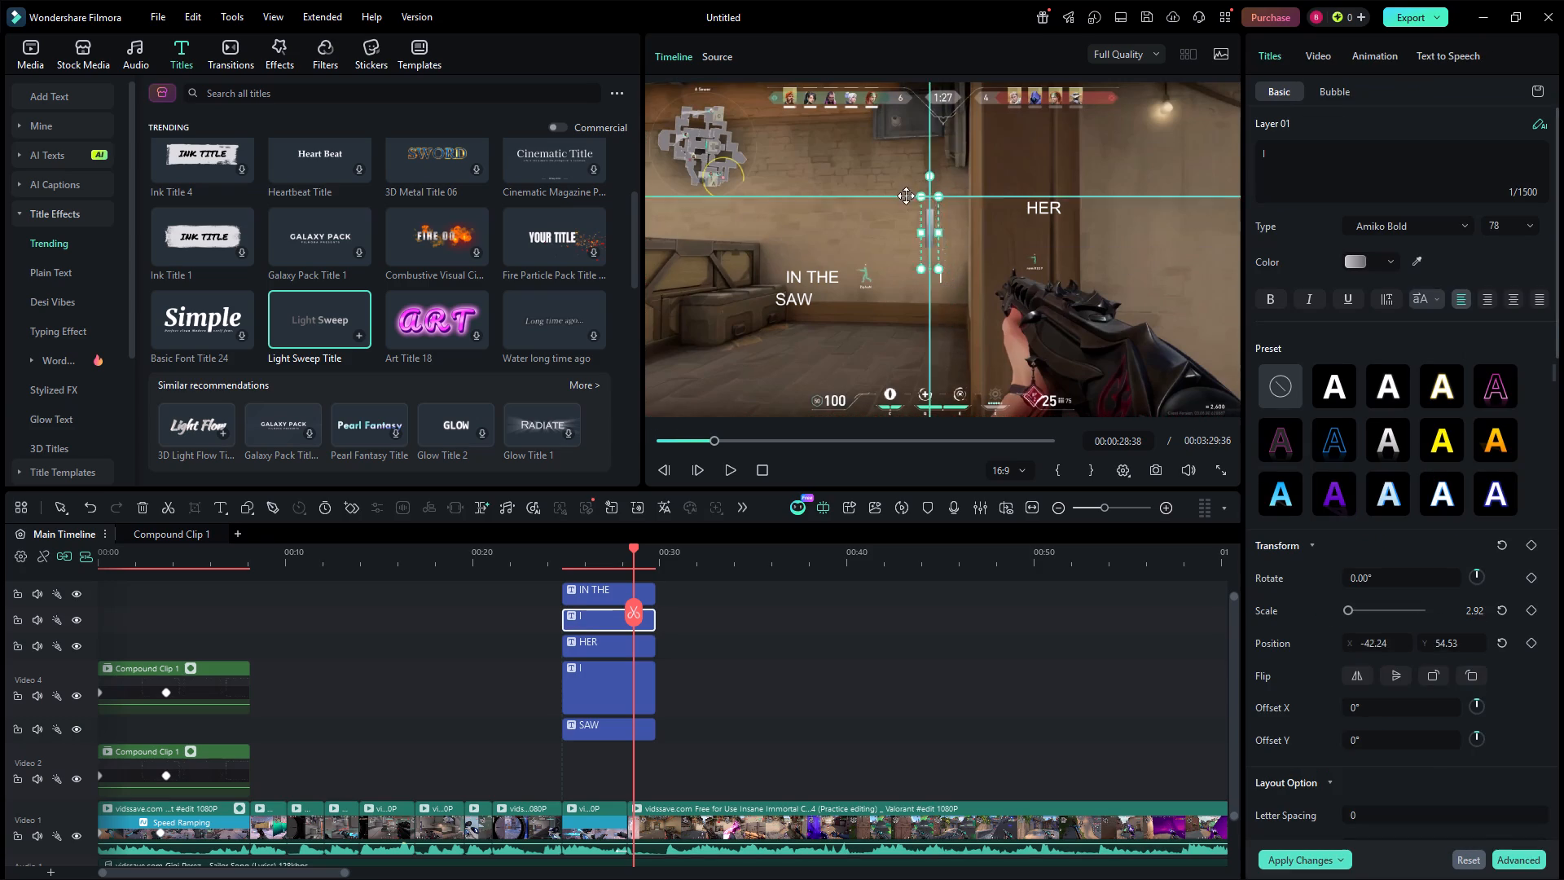
{"action": "left_click_drag", "start_coordinate": [906, 196], "coordinate": [857, 174]}
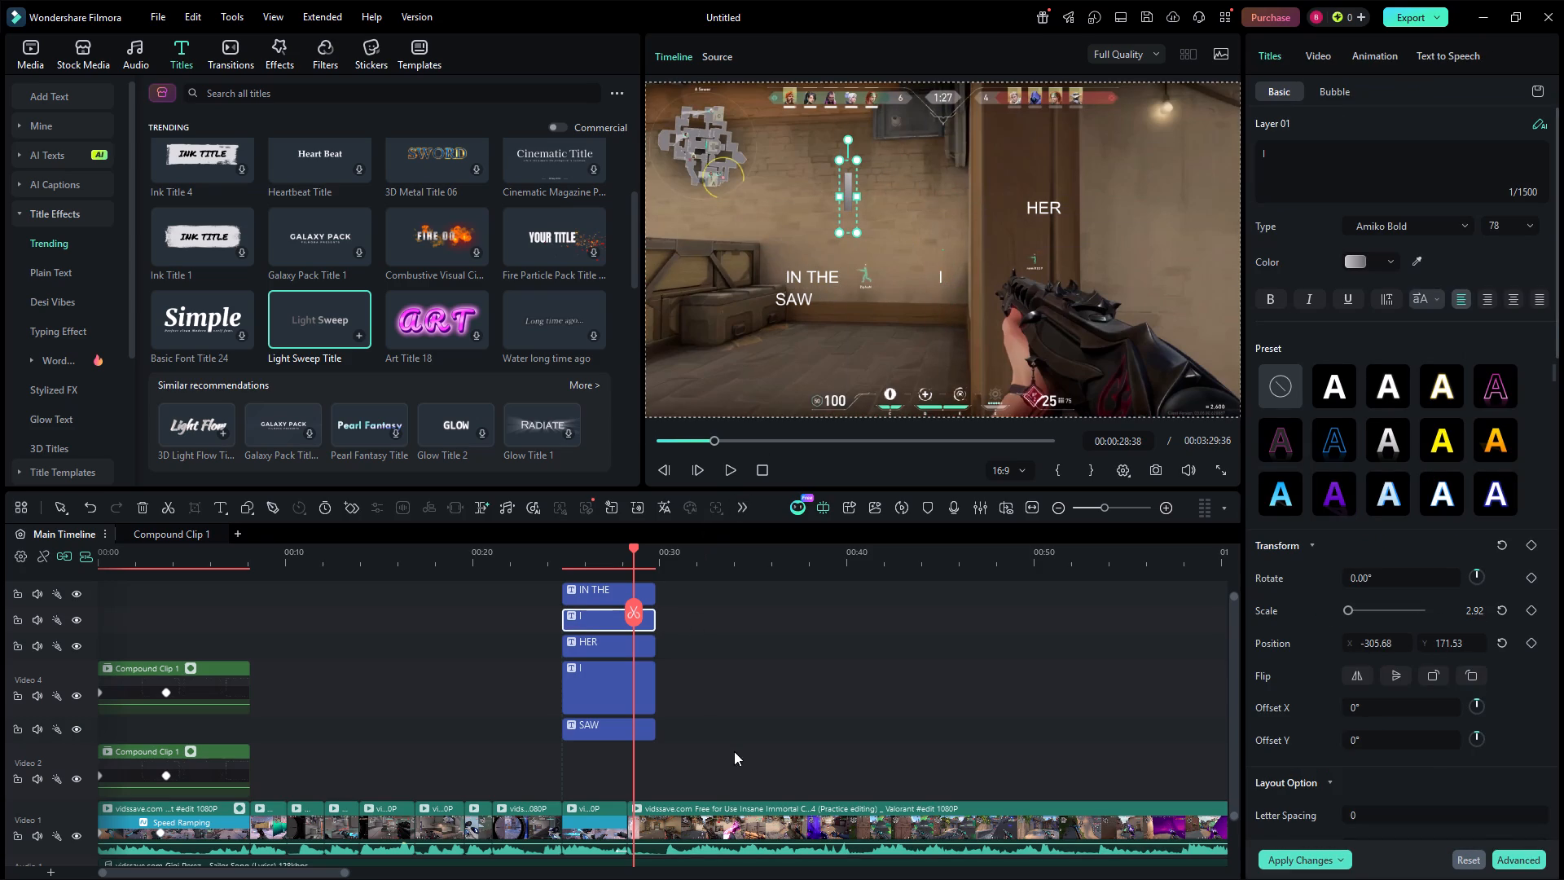
Delete the plain-style "HER", "I", "SAW" and "IN THE" titles from the timeline, keeping the Light Sweep "I".
{"action": "left_click_drag", "start_coordinate": [708, 751], "coordinate": [590, 623]}
{"action": "left_click", "coordinate": [861, 733]}
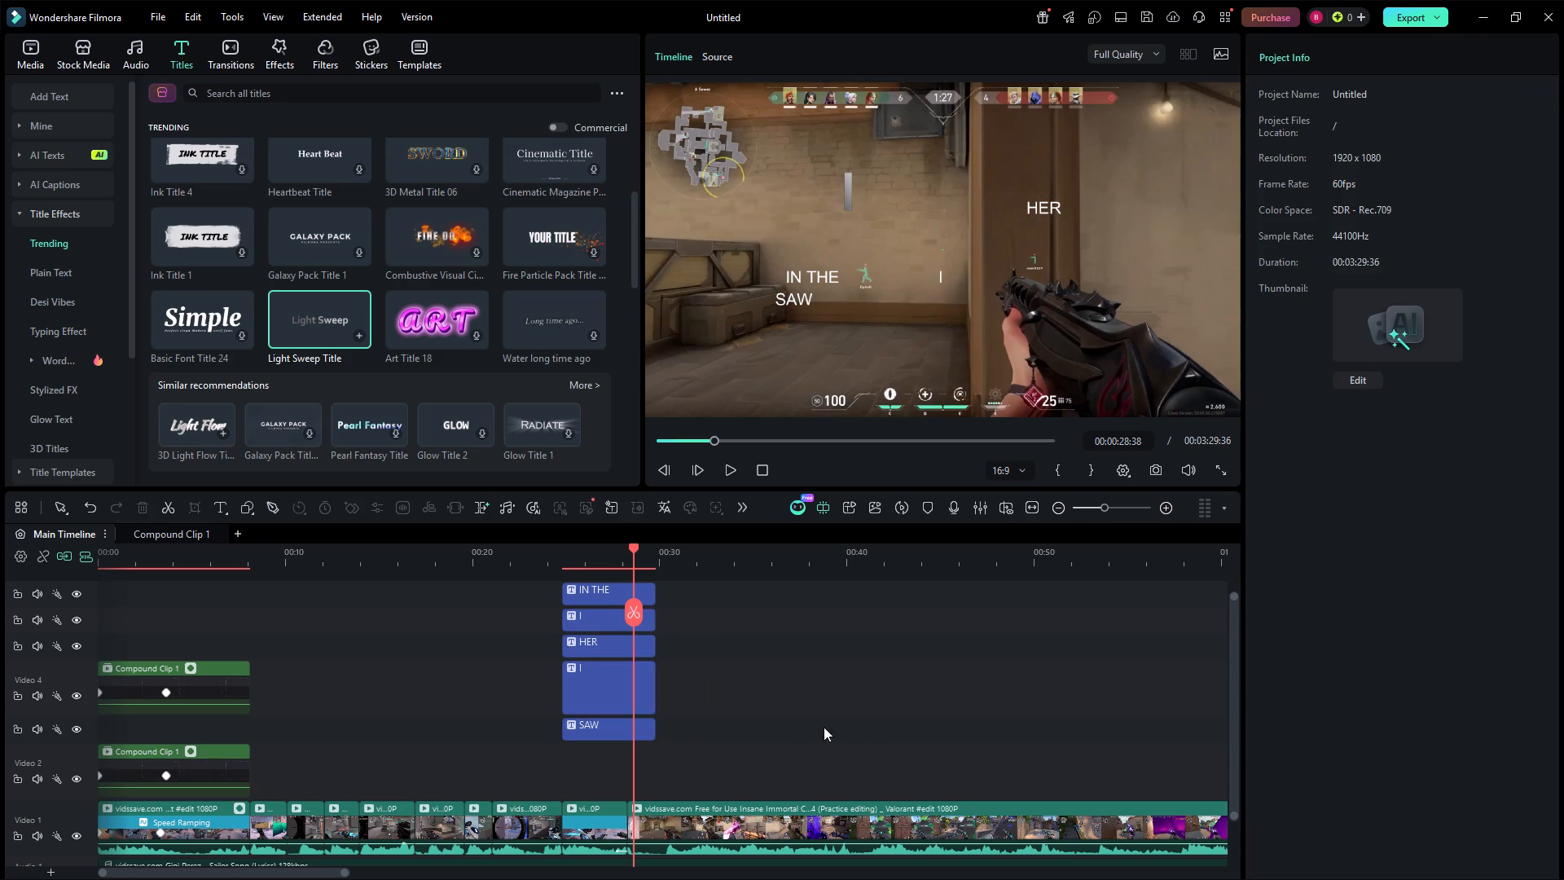
{"action": "left_click_drag", "start_coordinate": [800, 742], "coordinate": [577, 640]}
{"action": "right_click", "coordinate": [577, 640]}
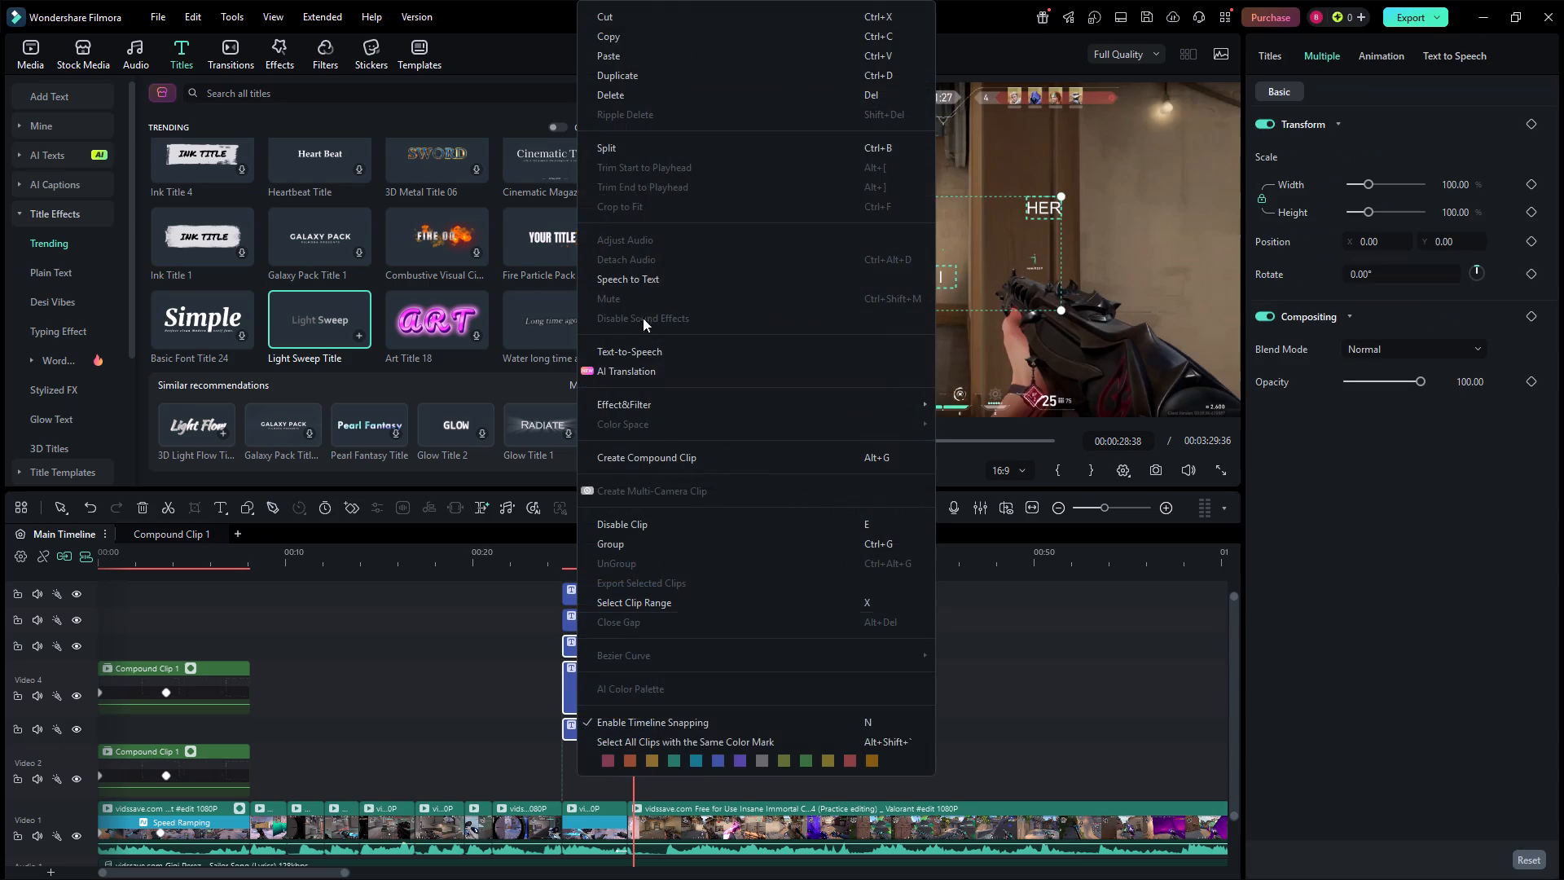
{"action": "left_click", "coordinate": [608, 97]}
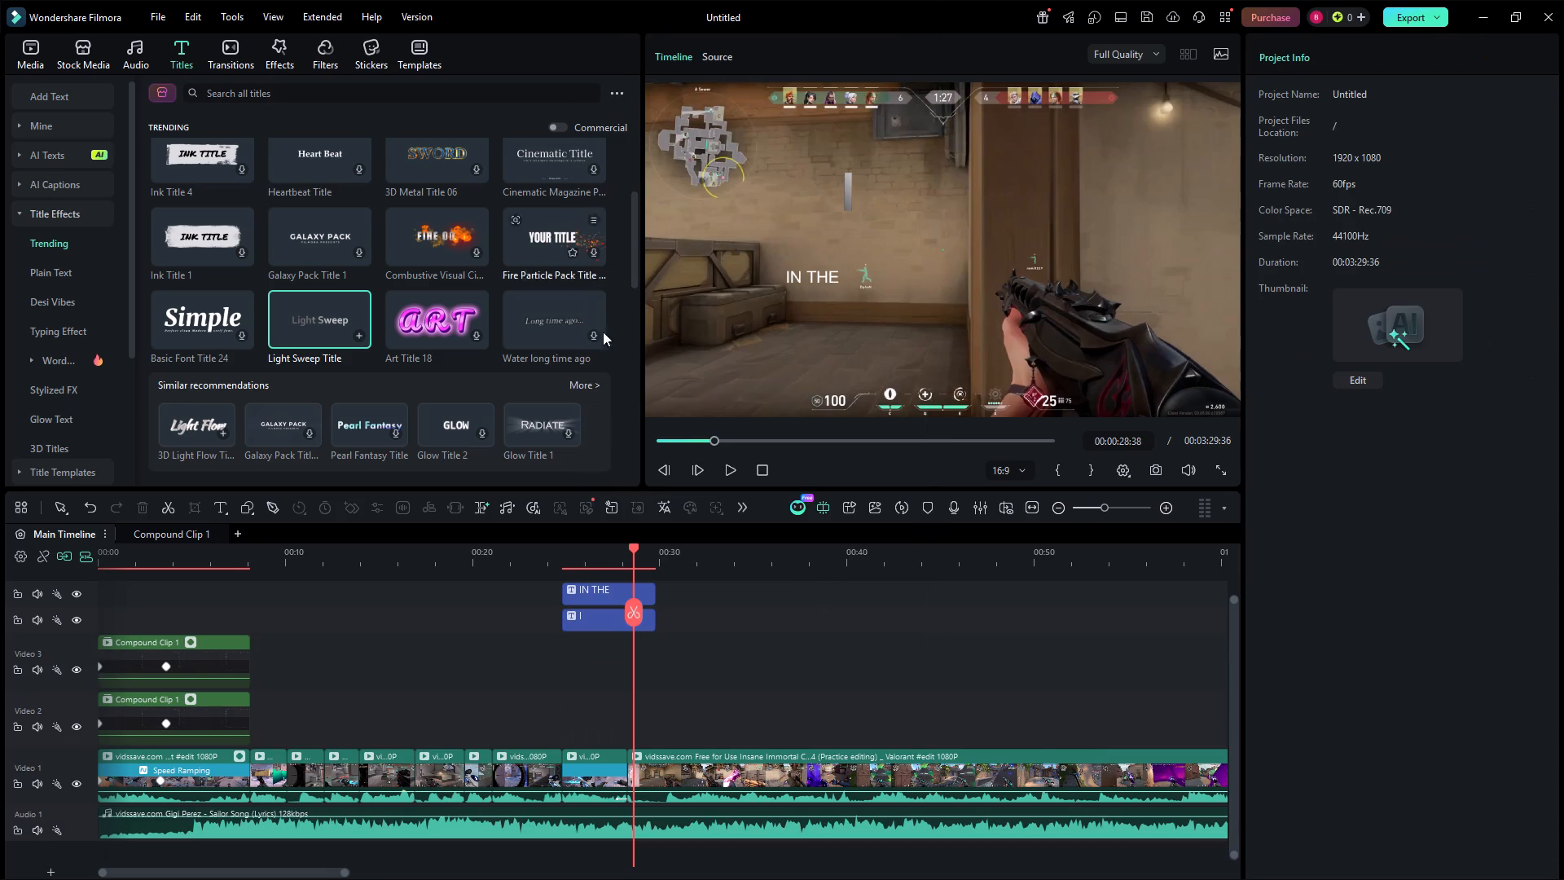
{"action": "left_click_drag", "start_coordinate": [718, 618], "coordinate": [635, 590]}
{"action": "left_click", "coordinate": [778, 624]}
{"action": "left_click_drag", "start_coordinate": [683, 582], "coordinate": [675, 583]}
{"action": "left_click_drag", "start_coordinate": [675, 583], "coordinate": [629, 587]}
{"action": "right_click", "coordinate": [629, 586]}
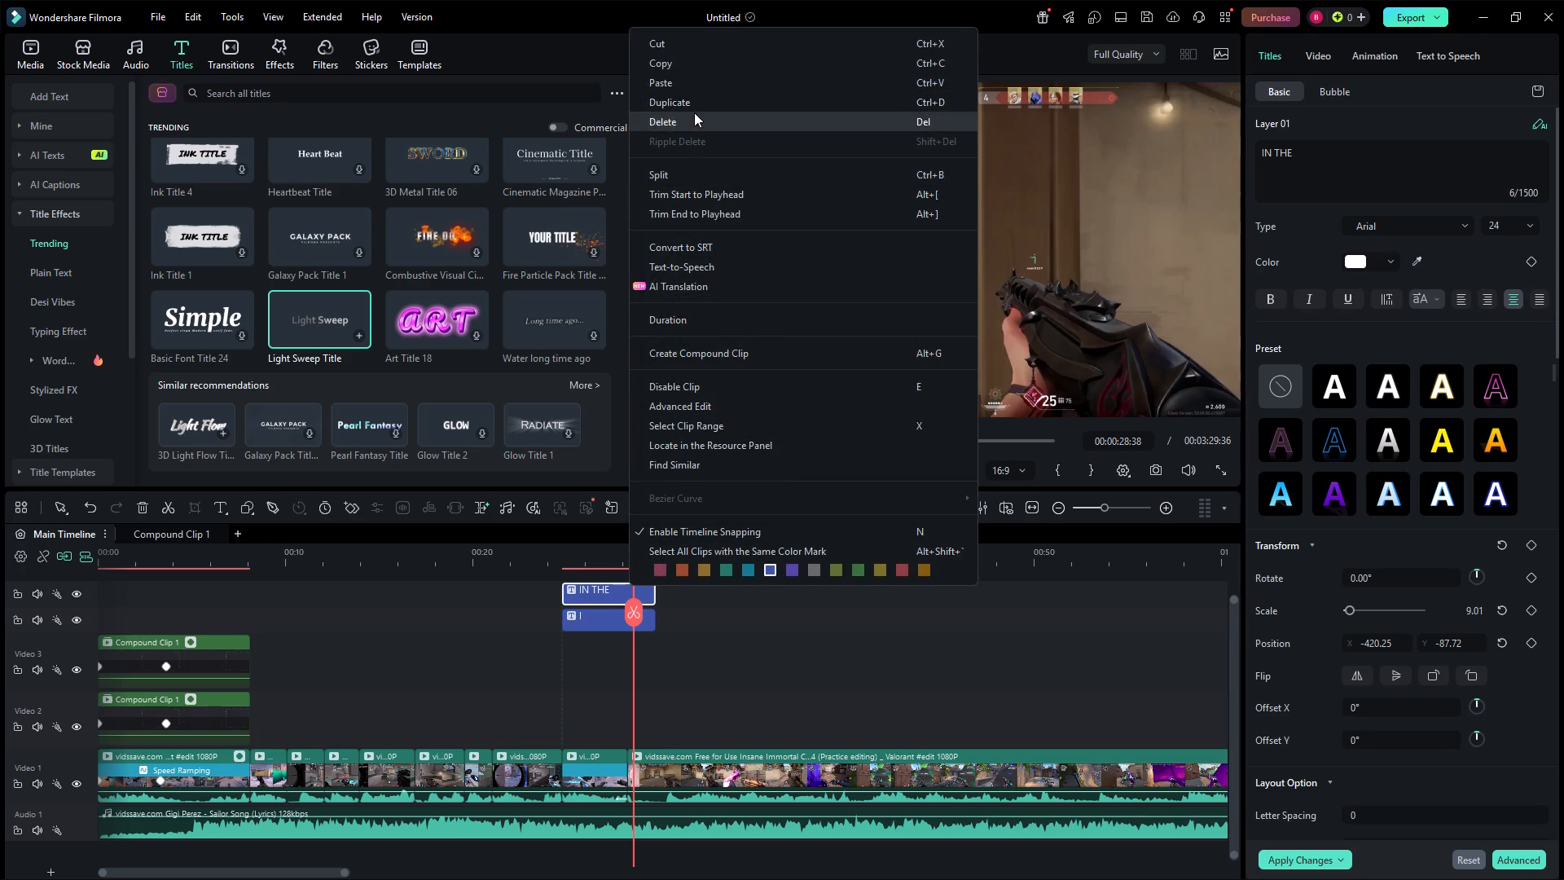
{"action": "left_click", "coordinate": [694, 112]}
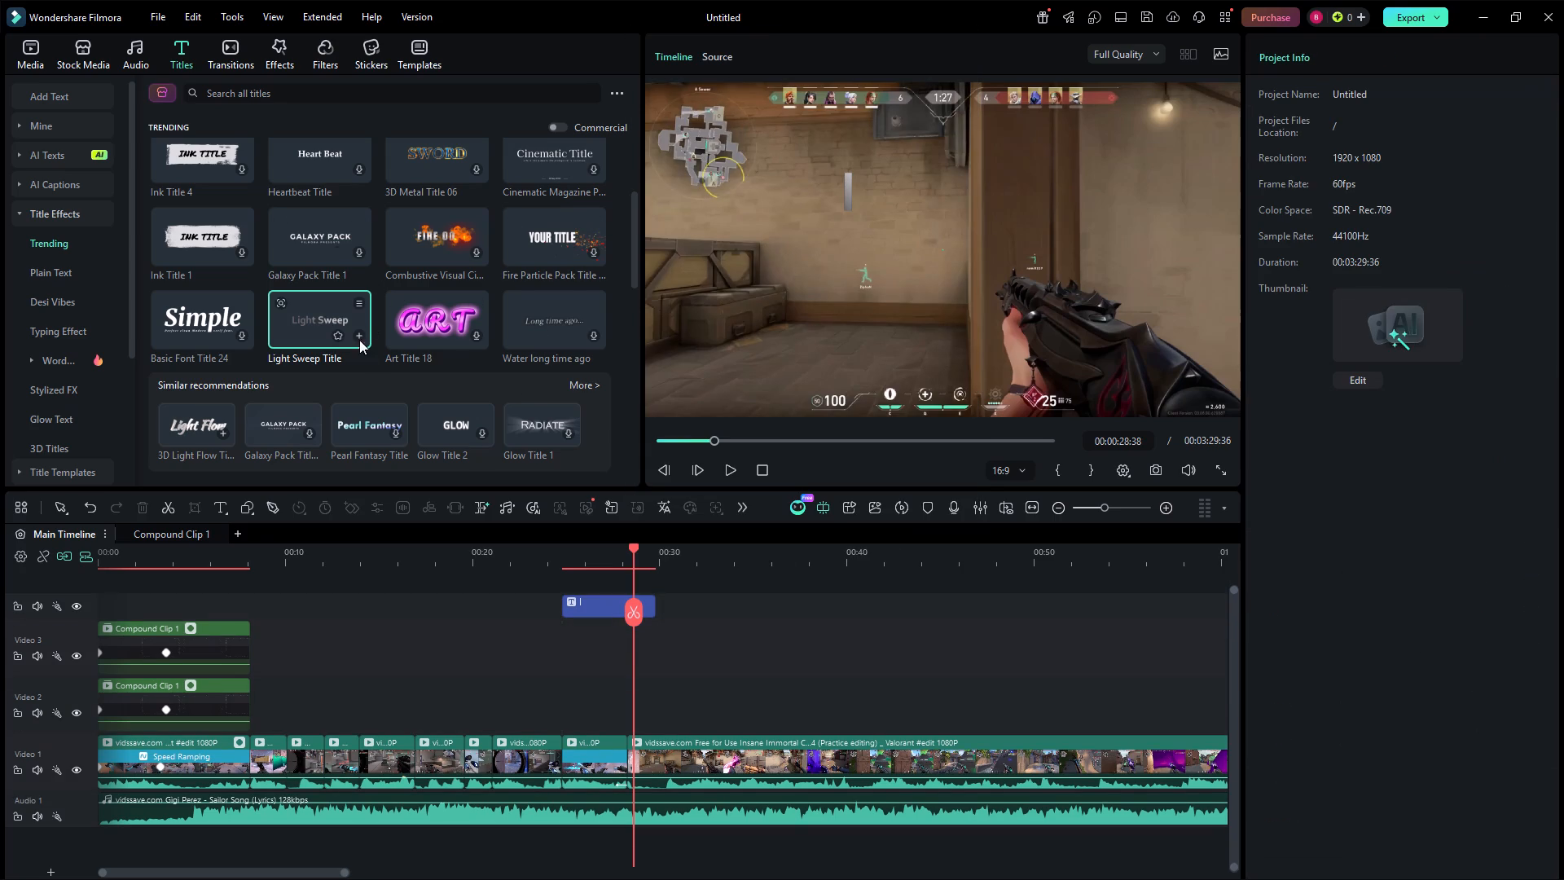
Add three Light Sweep titles one after another on the track beneath the "I" title.
{"action": "left_click", "coordinate": [359, 335]}
{"action": "left_click", "coordinate": [359, 335]}
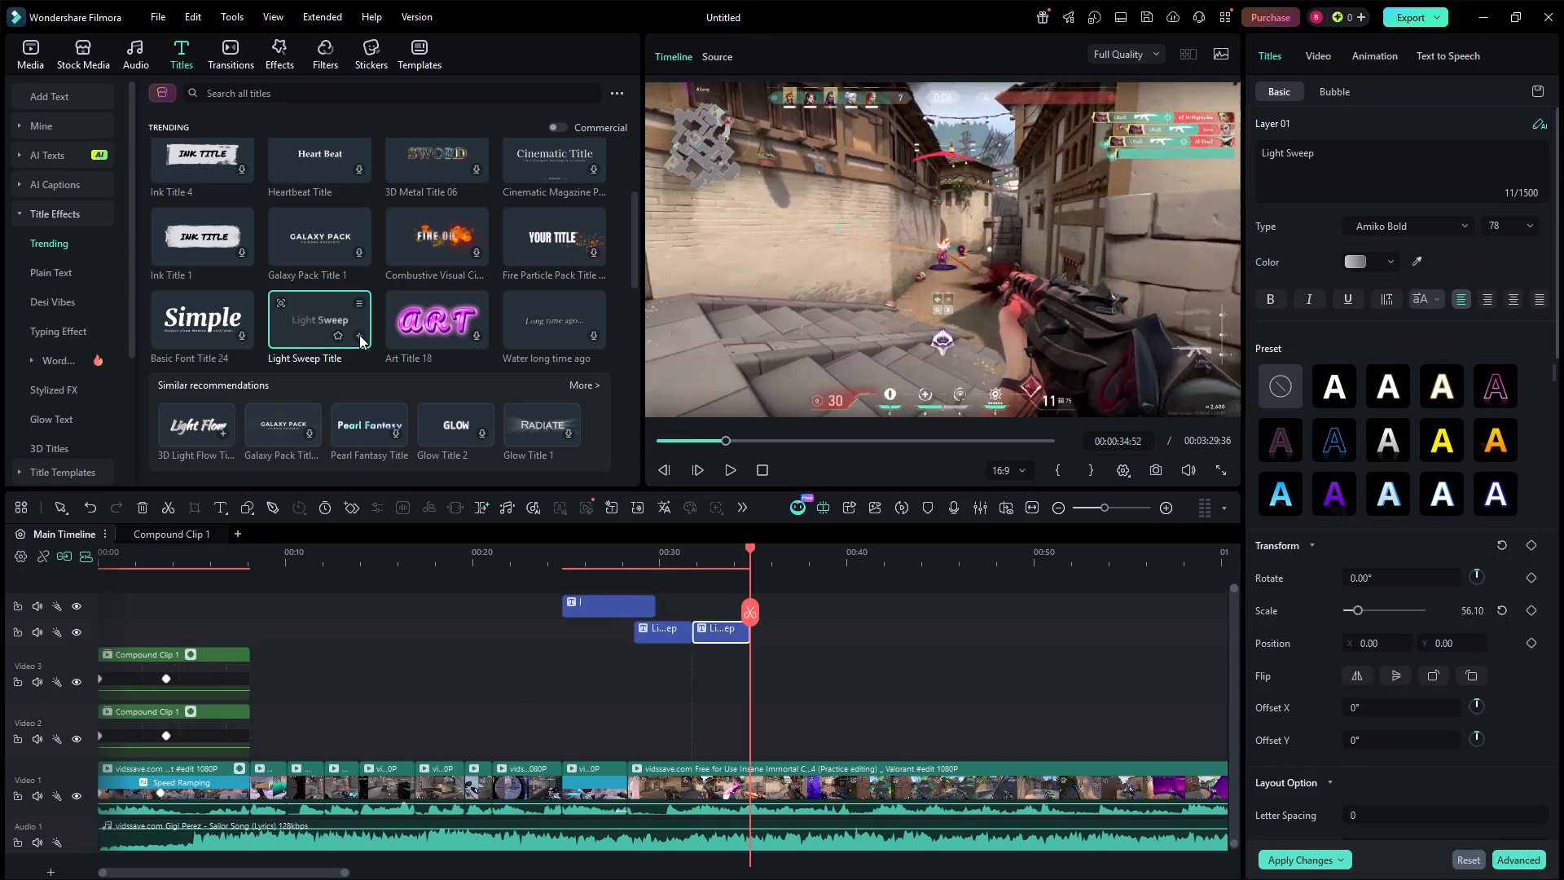
{"action": "left_click", "coordinate": [359, 335]}
Stack the three new Light Sweep titles on separate tracks beneath the "I" title, aligned to start shortly after it begins.
{"action": "left_click", "coordinate": [679, 633]}
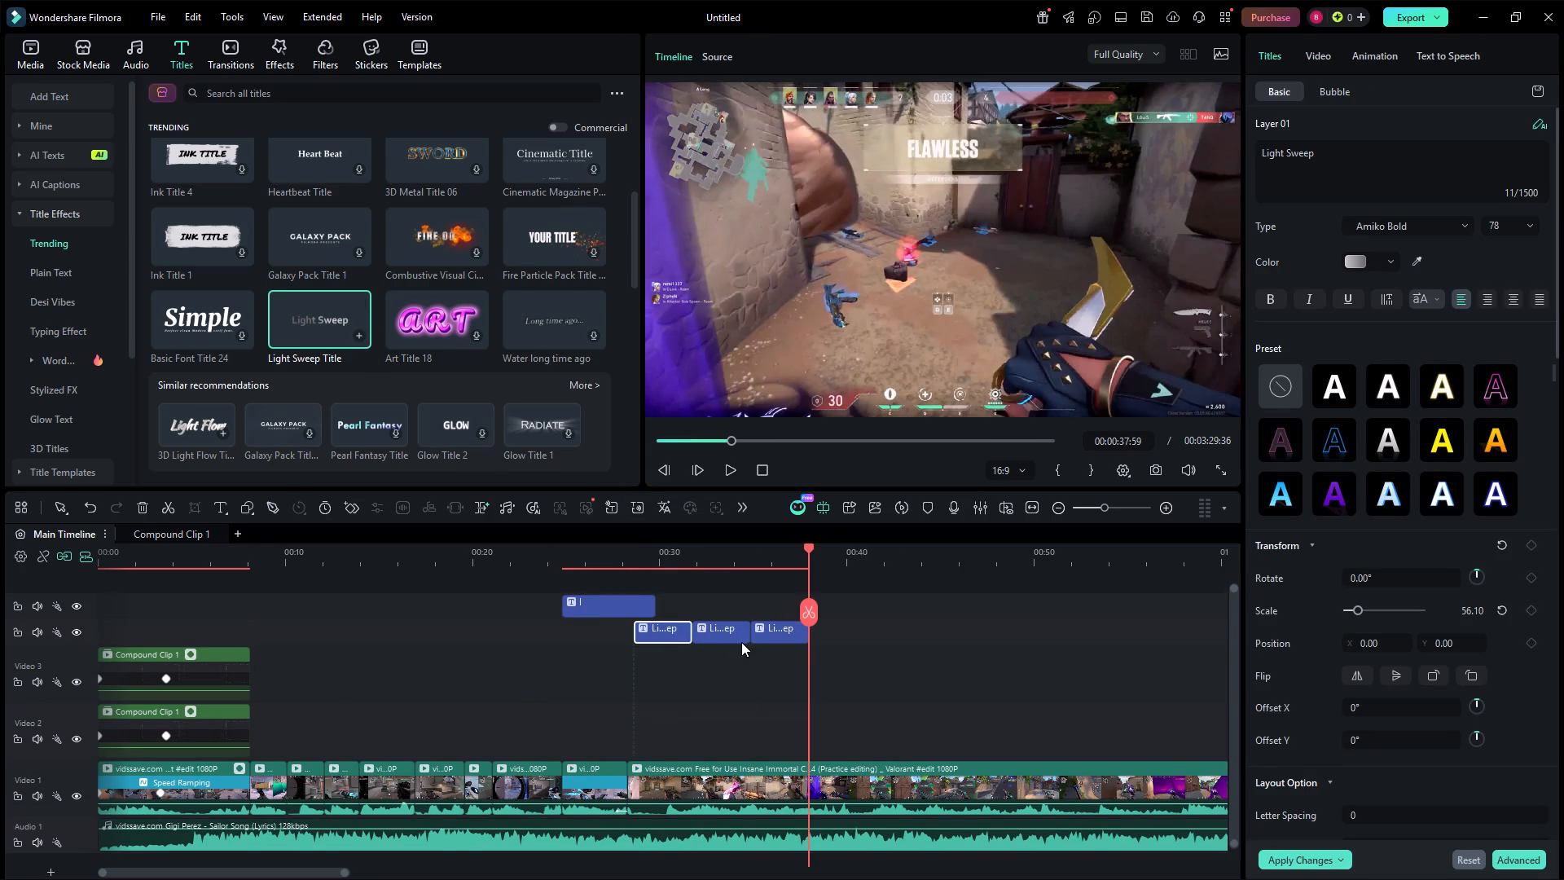
{"action": "left_click_drag", "start_coordinate": [733, 622], "coordinate": [620, 653]}
{"action": "left_click_drag", "start_coordinate": [775, 632], "coordinate": [600, 714]}
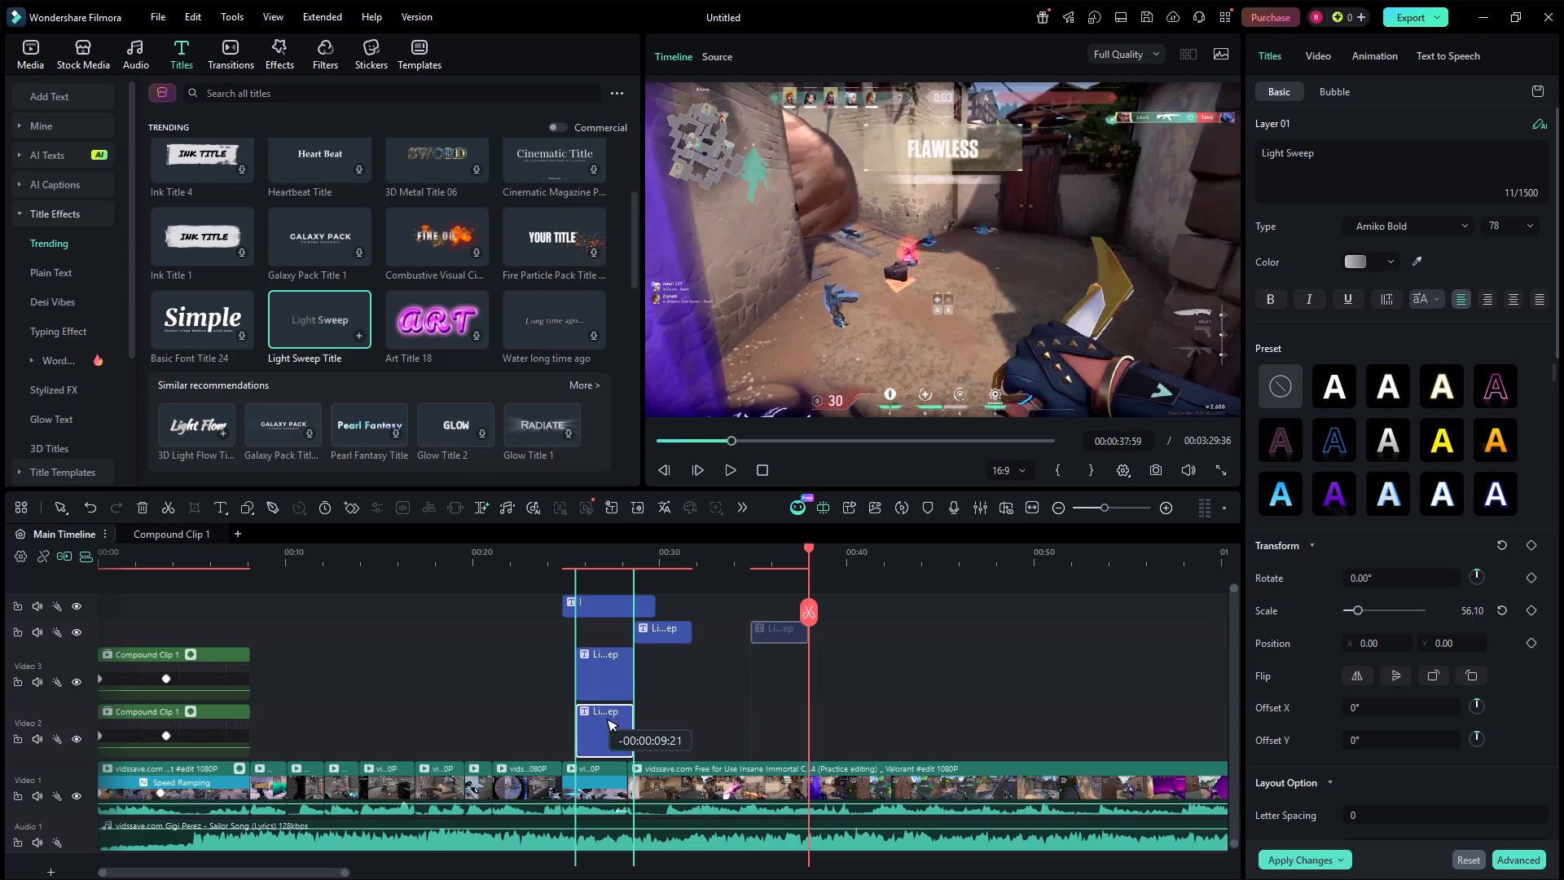
{"action": "left_click_drag", "start_coordinate": [600, 714], "coordinate": [598, 715]}
{"action": "left_click_drag", "start_coordinate": [676, 634], "coordinate": [626, 640]}
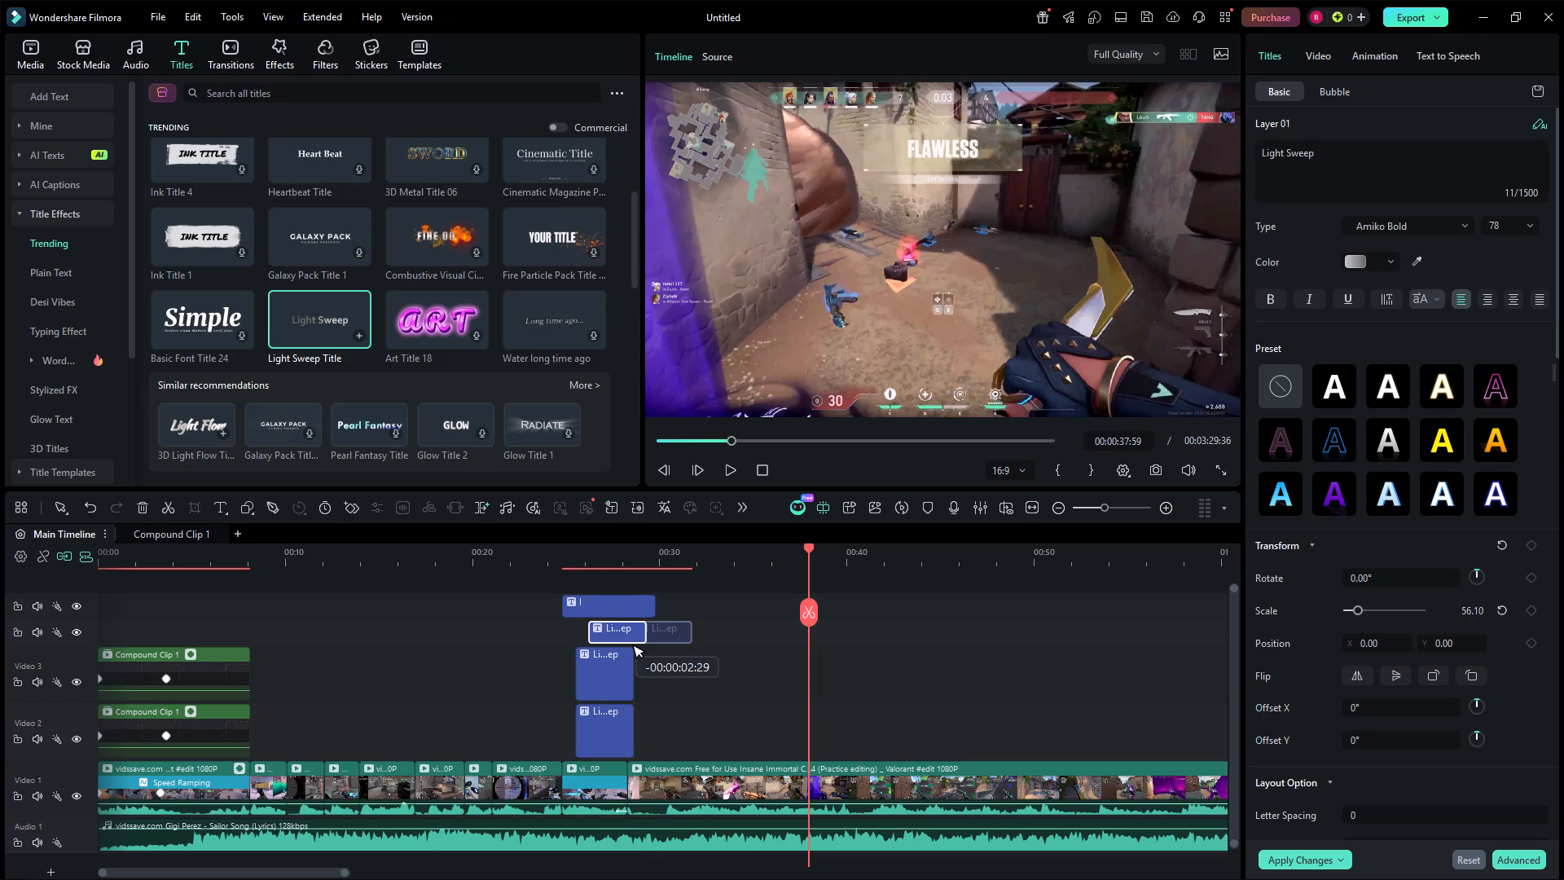
{"action": "left_click_drag", "start_coordinate": [626, 640], "coordinate": [622, 640]}
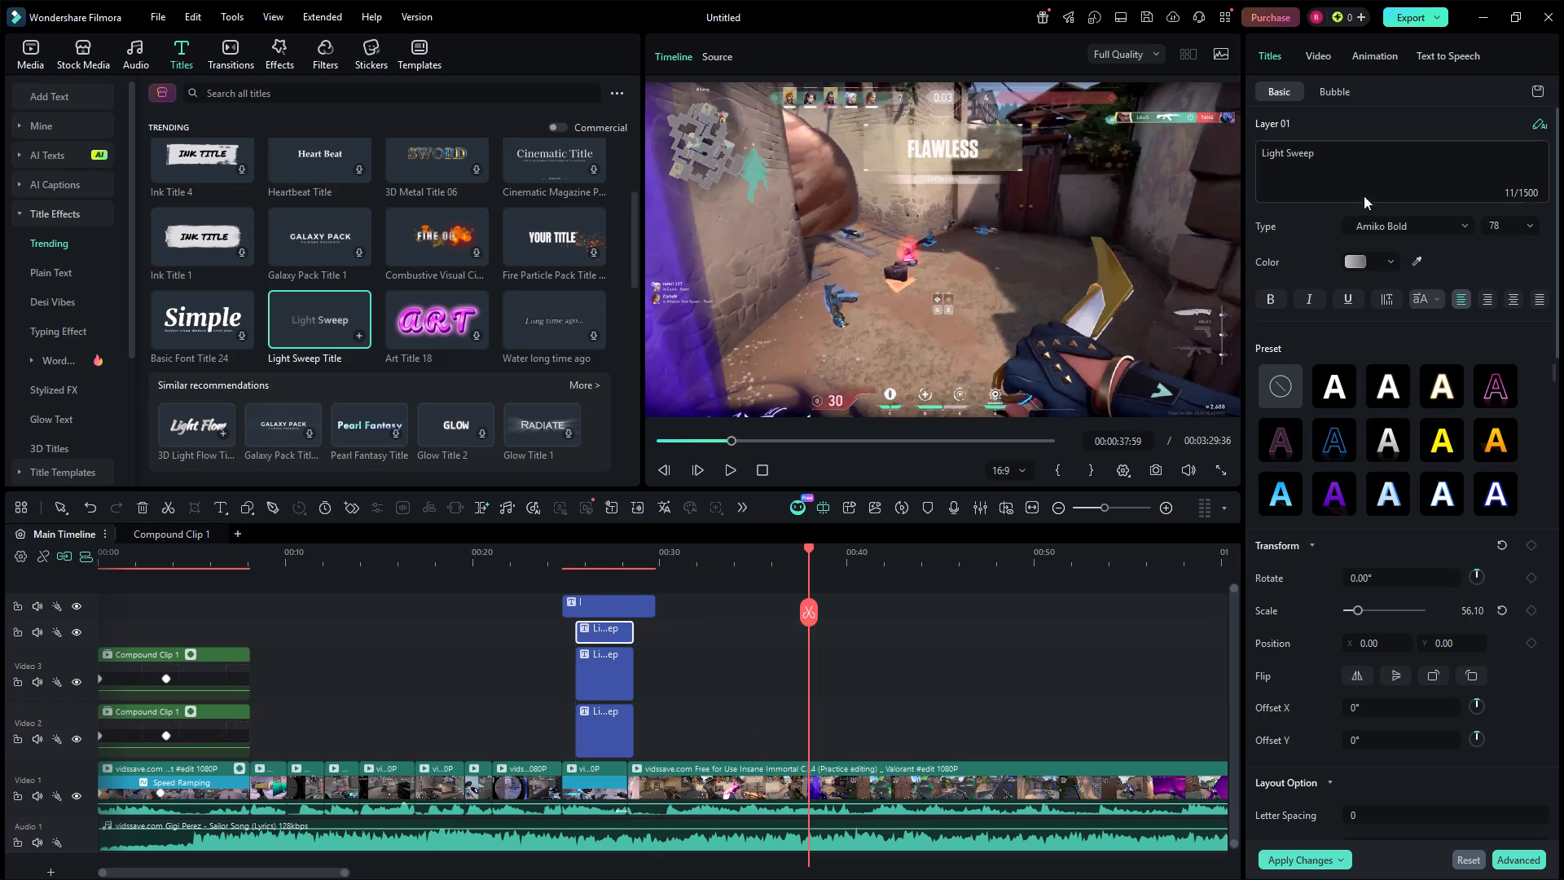
Replace the text of the uppermost of the three stacked Light Sweep titles with "SAW".
{"action": "left_click", "coordinate": [1380, 169]}
{"action": "key", "text": "BackSpace"}
{"action": "key", "text": "BackSpace"}
{"action": "key", "text": "BackSpace"}
{"action": "key", "text": "BackSpace"}
{"action": "key", "text": "BackSpace"}
{"action": "key", "text": "BackSpace"}
{"action": "key", "text": "BackSpace"}
{"action": "key", "text": "BackSpace"}
{"action": "key", "text": "BackSpace"}
{"action": "key", "text": "BackSpace"}
{"action": "key", "text": "BackSpace"}
{"action": "key", "text": "BackSpace"}
{"action": "key", "text": "BackSpace"}
{"action": "key", "text": "BackSpace"}
{"action": "key", "text": "BackSpace"}
{"action": "key", "text": "BackSpace"}
{"action": "key", "text": "BackSpace"}
{"action": "key", "text": "BackSpace"}
{"action": "key", "text": "BackSpace"}
{"action": "key", "text": "BackSpace"}
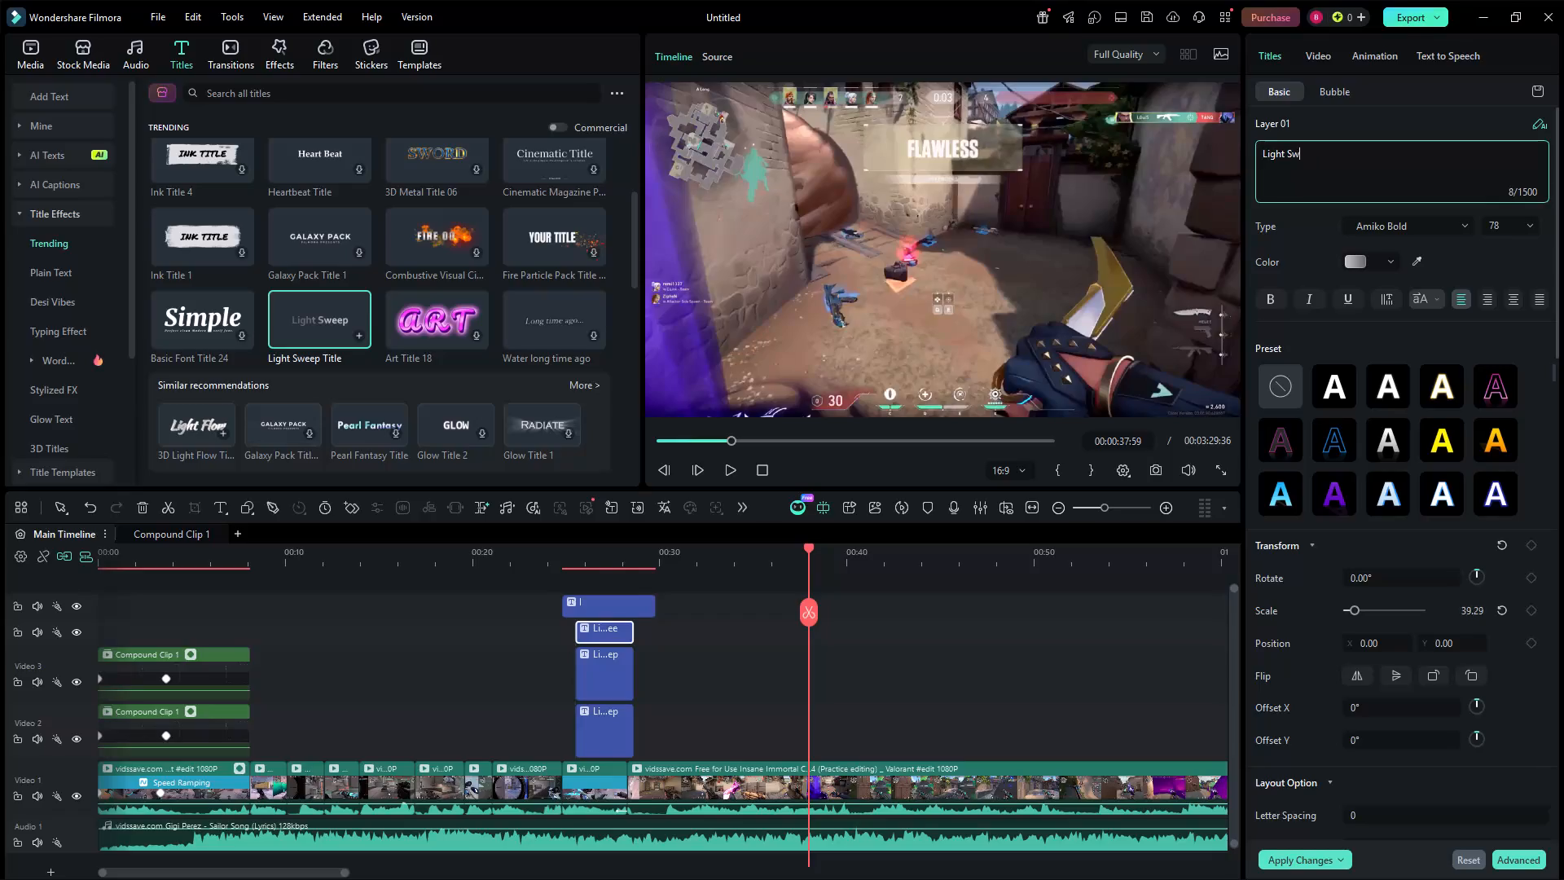
{"action": "key", "text": "shift+space"}
{"action": "key", "text": "shift+BackSpace"}
{"action": "type", "text": "SAW"}
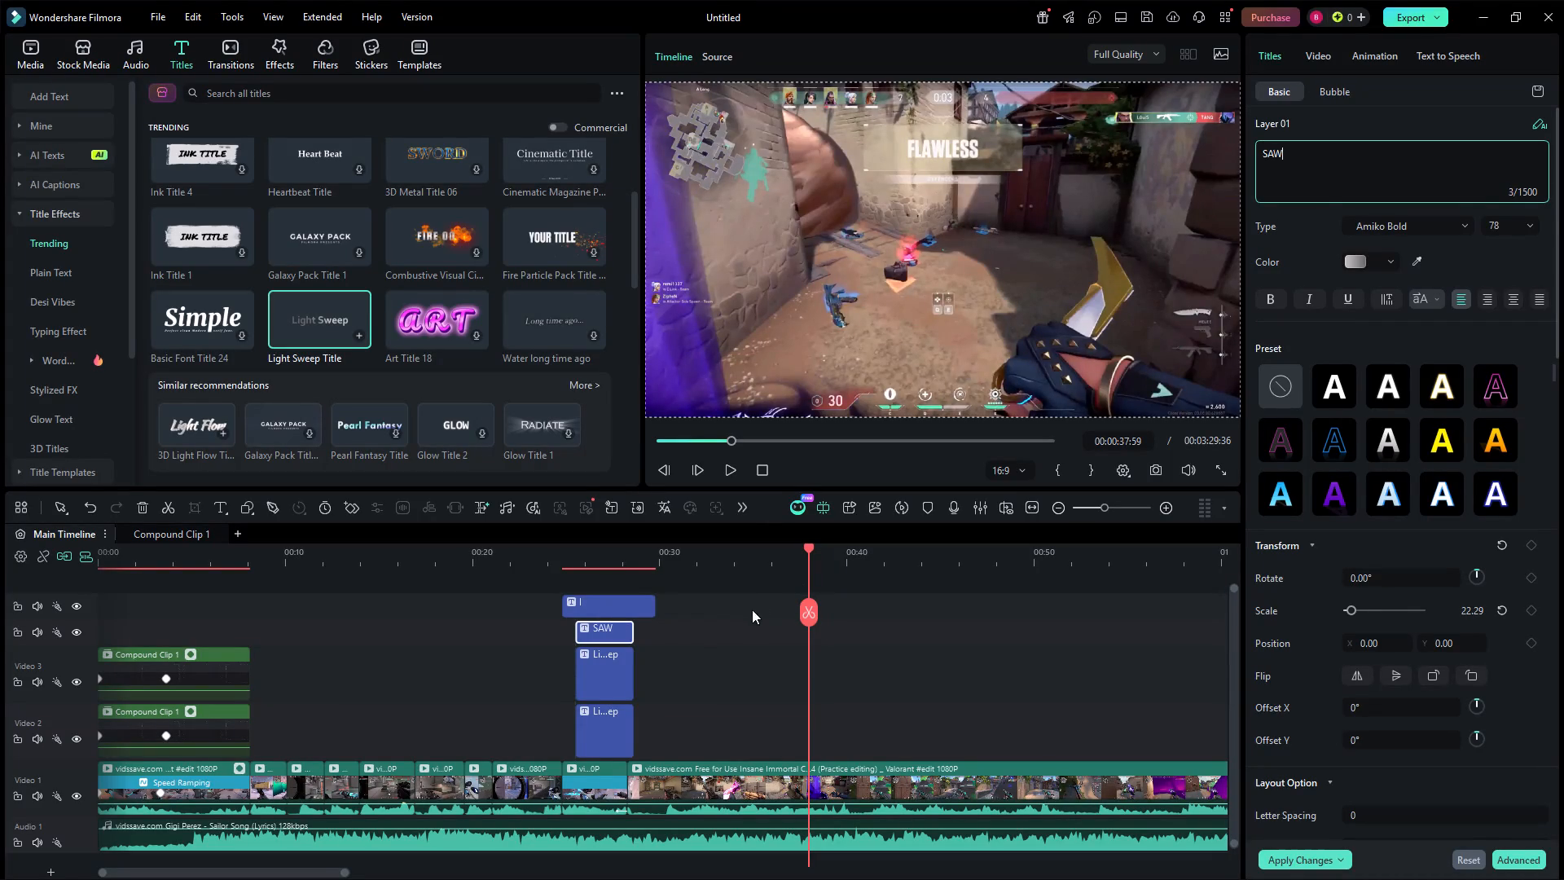
Replace the text of the Light Sweep title on the track directly below "SAW" with "HER".
{"action": "left_click", "coordinate": [591, 687]}
{"action": "left_click", "coordinate": [1344, 178]}
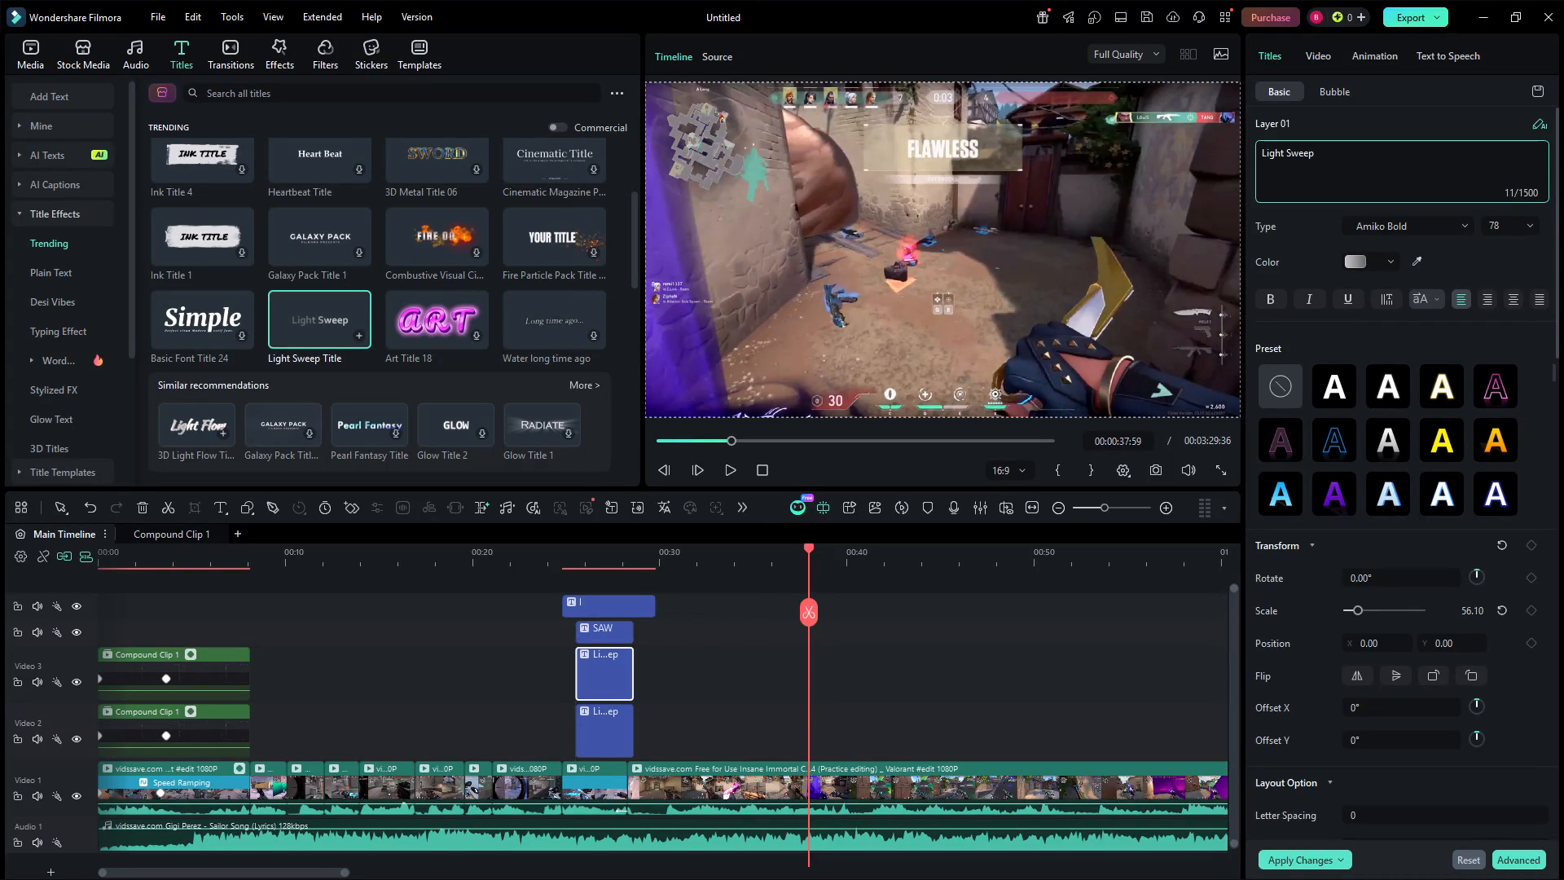
{"action": "key", "text": "shift+BackSpace"}
{"action": "key", "text": "shift+BackSpace"}
{"action": "key", "text": "shift+BackSpace"}
{"action": "key", "text": "shift+BackSpace"}
{"action": "key", "text": "shift+BackSpace"}
{"action": "key", "text": "shift+BackSpace"}
{"action": "key", "text": "shift+BackSpace"}
{"action": "key", "text": "shift+BackSpace"}
{"action": "key", "text": "shift+BackSpace"}
{"action": "key", "text": "shift+BackSpace"}
{"action": "key", "text": "shift+BackSpace"}
{"action": "key", "text": "shift+BackSpace"}
{"action": "key", "text": "shift+BackSpace"}
{"action": "key", "text": "shift+BackSpace"}
{"action": "key", "text": "shift+BackSpace"}
{"action": "key", "text": "shift+BackSpace"}
{"action": "key", "text": "shift+BackSpace"}
{"action": "key", "text": "shift+BackSpace"}
{"action": "key", "text": "shift+BackSpace"}
{"action": "key", "text": "shift+BackSpace"}
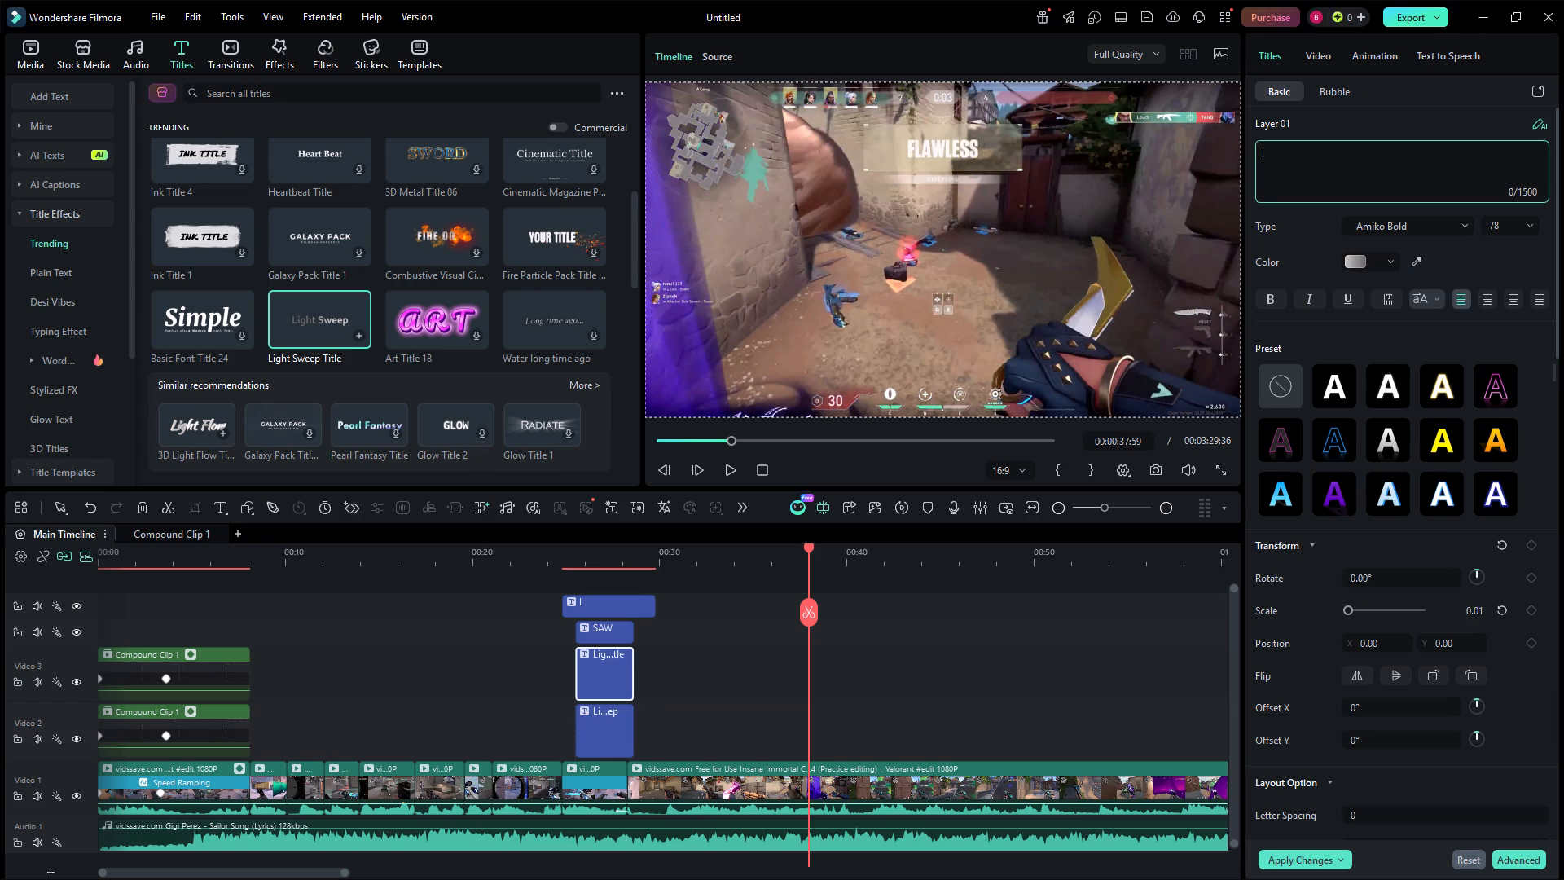
{"action": "type", "text": "HER"}
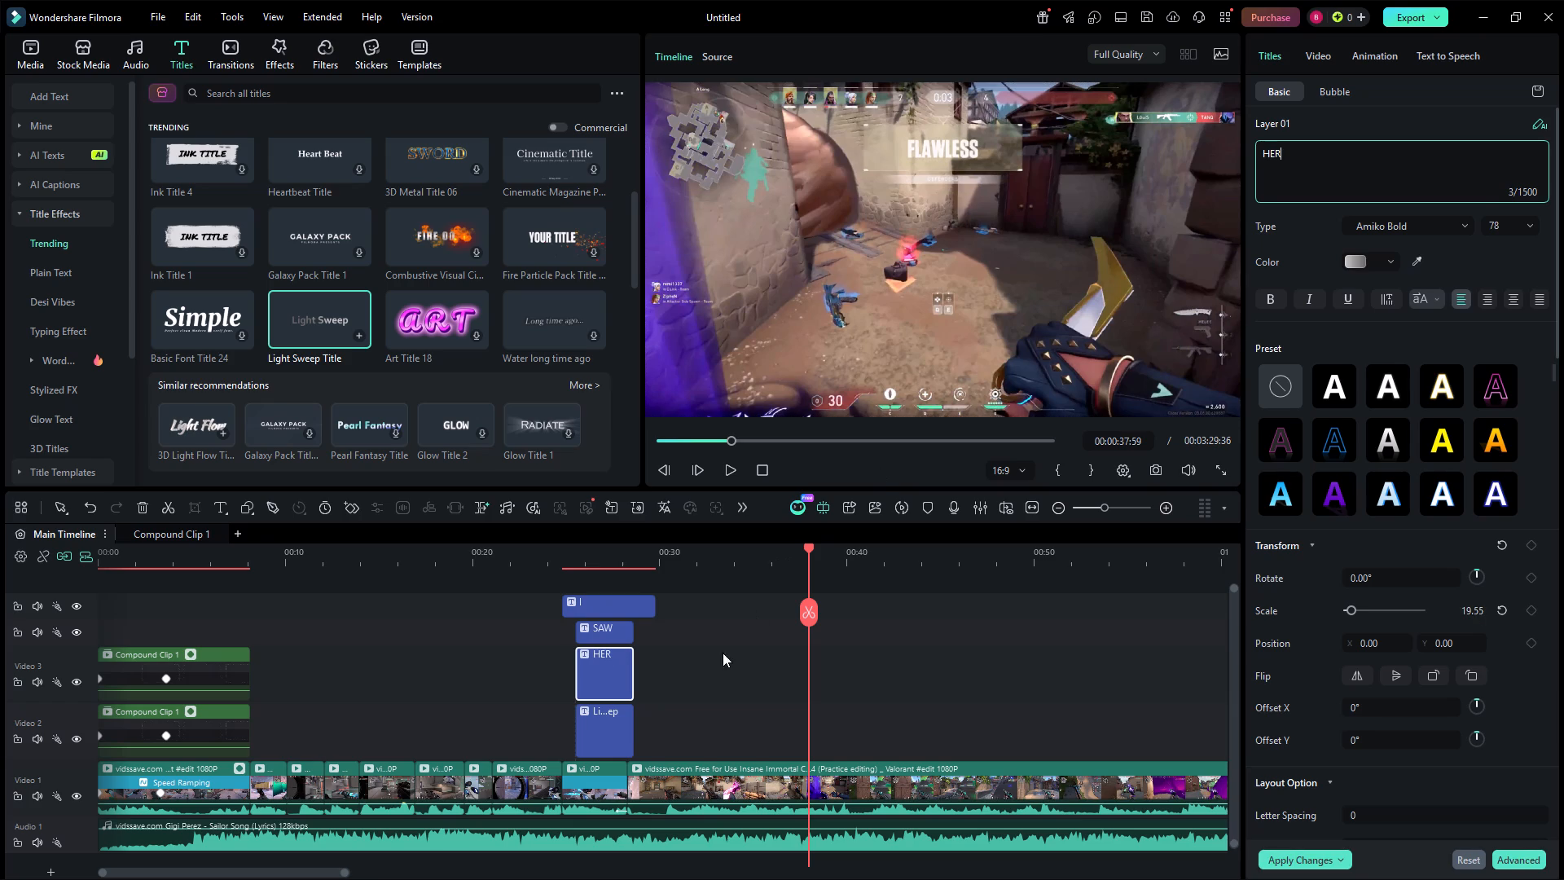
Replace the text of the lowest stacked Light Sweep title with "IN".
{"action": "left_click", "coordinate": [581, 734]}
{"action": "left_click", "coordinate": [1410, 162]}
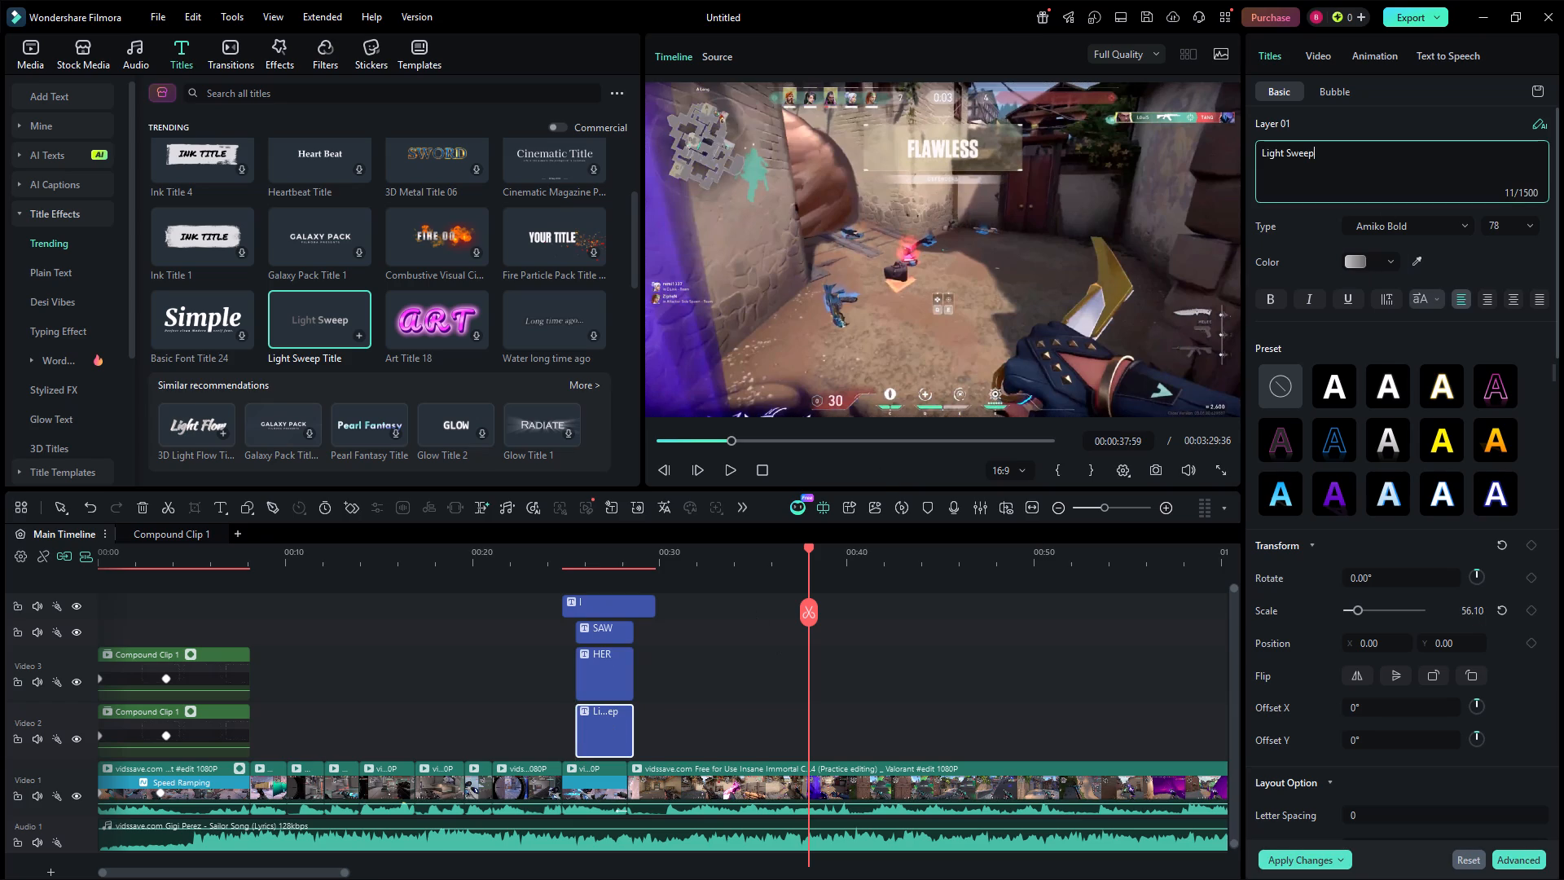
{"action": "key", "text": "BackSpace"}
{"action": "key", "text": "BackSpace"}
{"action": "key", "text": "BackSpace"}
{"action": "key", "text": "BackSpace"}
{"action": "key", "text": "BackSpace"}
{"action": "key", "text": "BackSpace"}
{"action": "key", "text": "BackSpace"}
{"action": "key", "text": "BackSpace"}
{"action": "key", "text": "BackSpace"}
{"action": "key", "text": "BackSpace"}
{"action": "key", "text": "BackSpace"}
{"action": "key", "text": "BackSpace"}
{"action": "key", "text": "BackSpace"}
{"action": "key", "text": "BackSpace"}
{"action": "key", "text": "BackSpace"}
{"action": "key", "text": "BackSpace"}
{"action": "key", "text": "BackSpace"}
{"action": "key", "text": "BackSpace"}
{"action": "key", "text": "BackSpace"}
{"action": "key", "text": "BackSpace"}
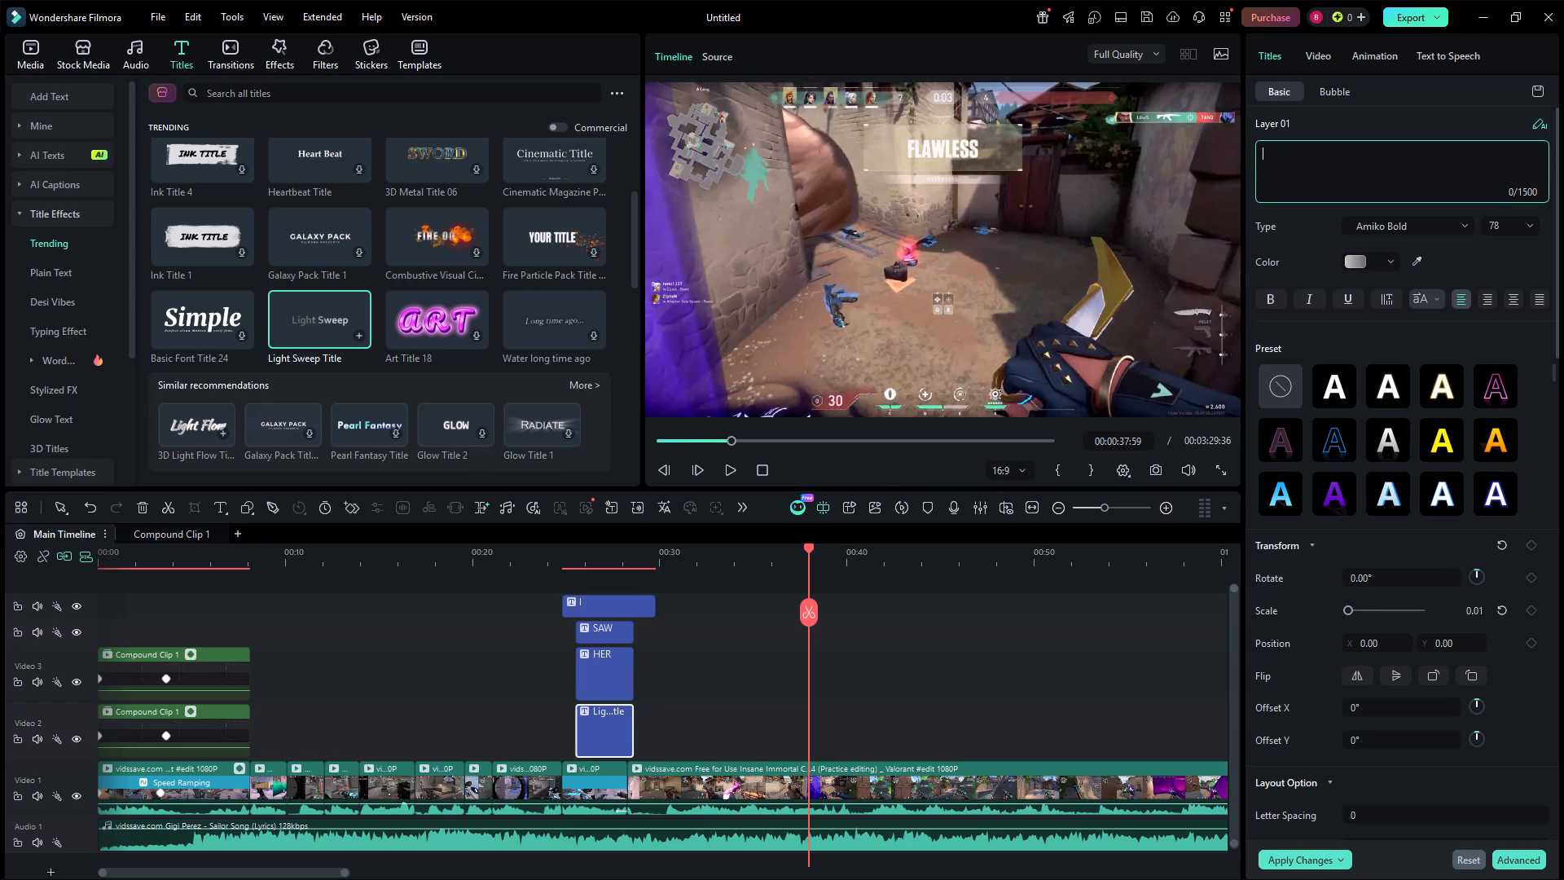
{"action": "type", "text": "IN"}
{"action": "left_click", "coordinate": [771, 693]}
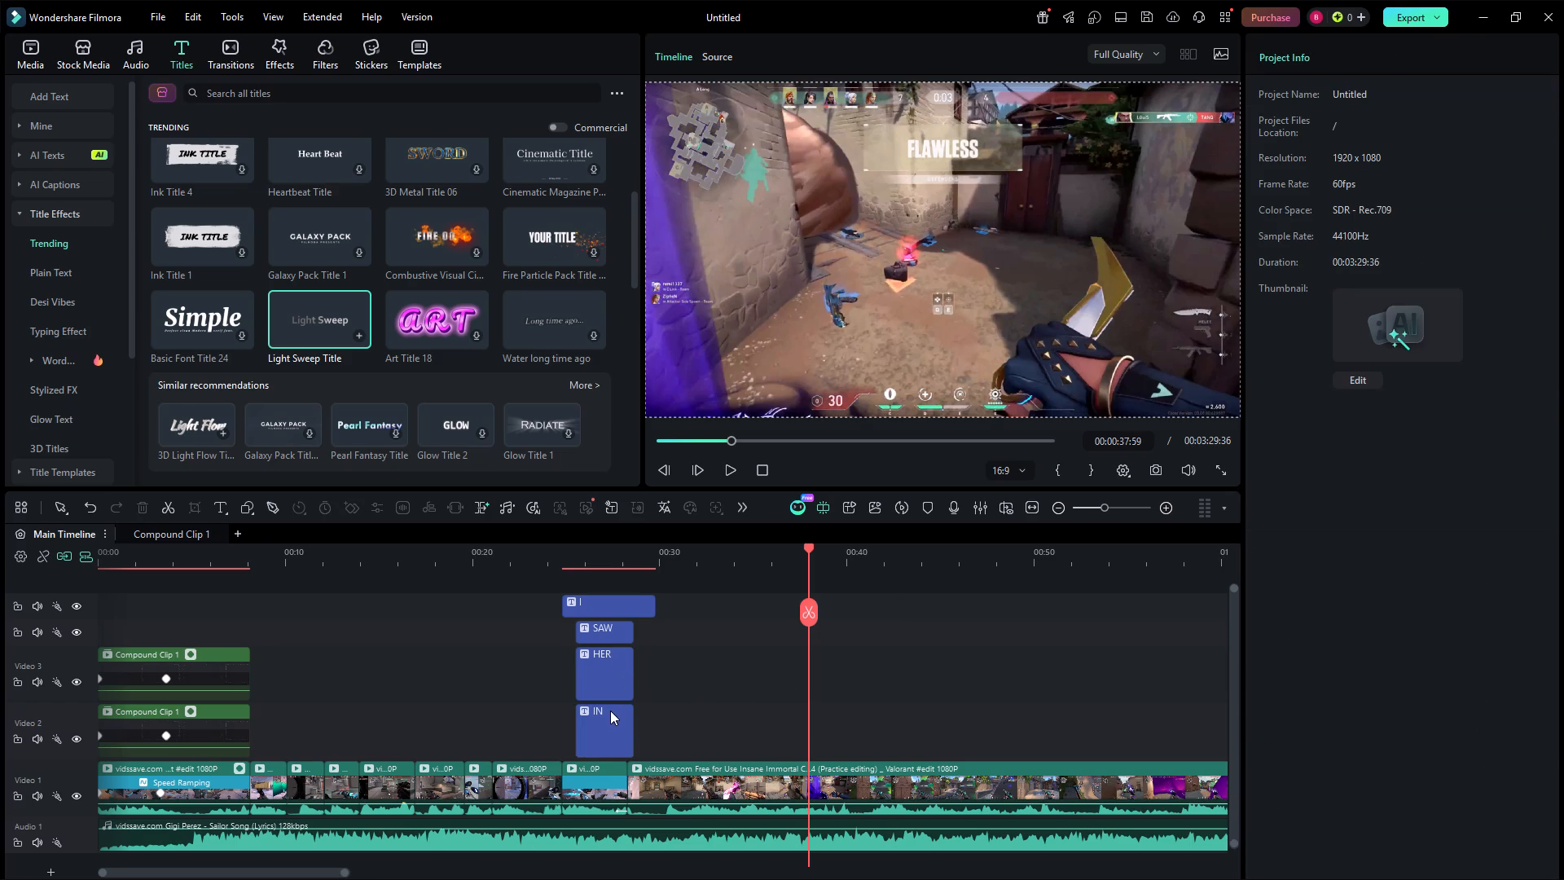
At about 00:00:26:01, spread the overlapping titles: "SAW" near X -402, Y 55, "HER" near X 98, Y -234, "IN" near X -376, Y -234.
{"action": "left_click_drag", "start_coordinate": [809, 556], "coordinate": [564, 601]}
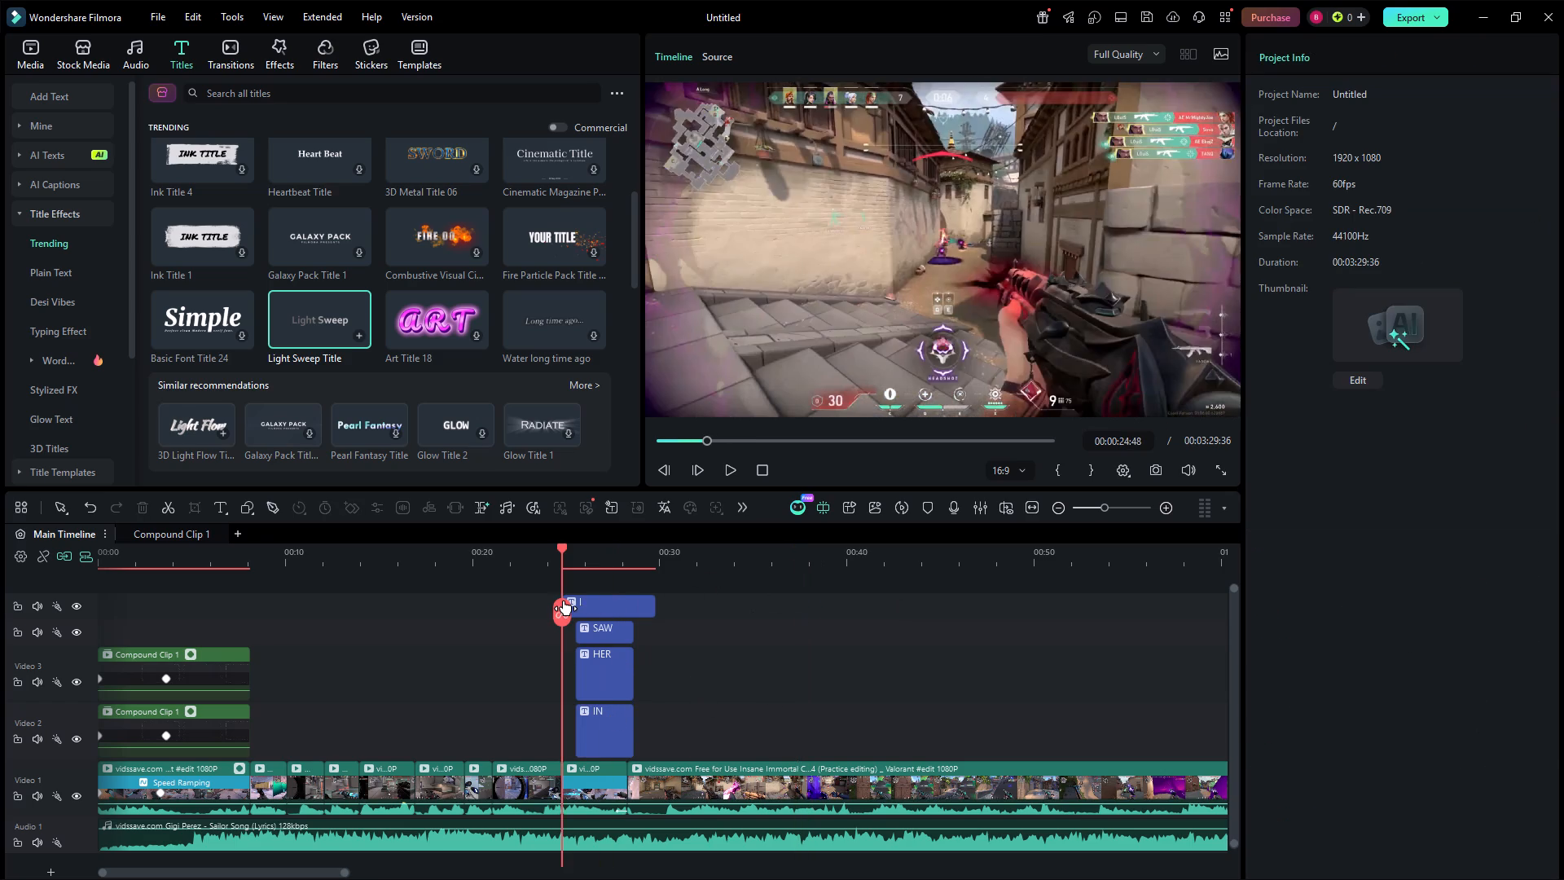
{"action": "left_click_drag", "start_coordinate": [564, 601], "coordinate": [585, 601]}
{"action": "left_click", "coordinate": [595, 728]}
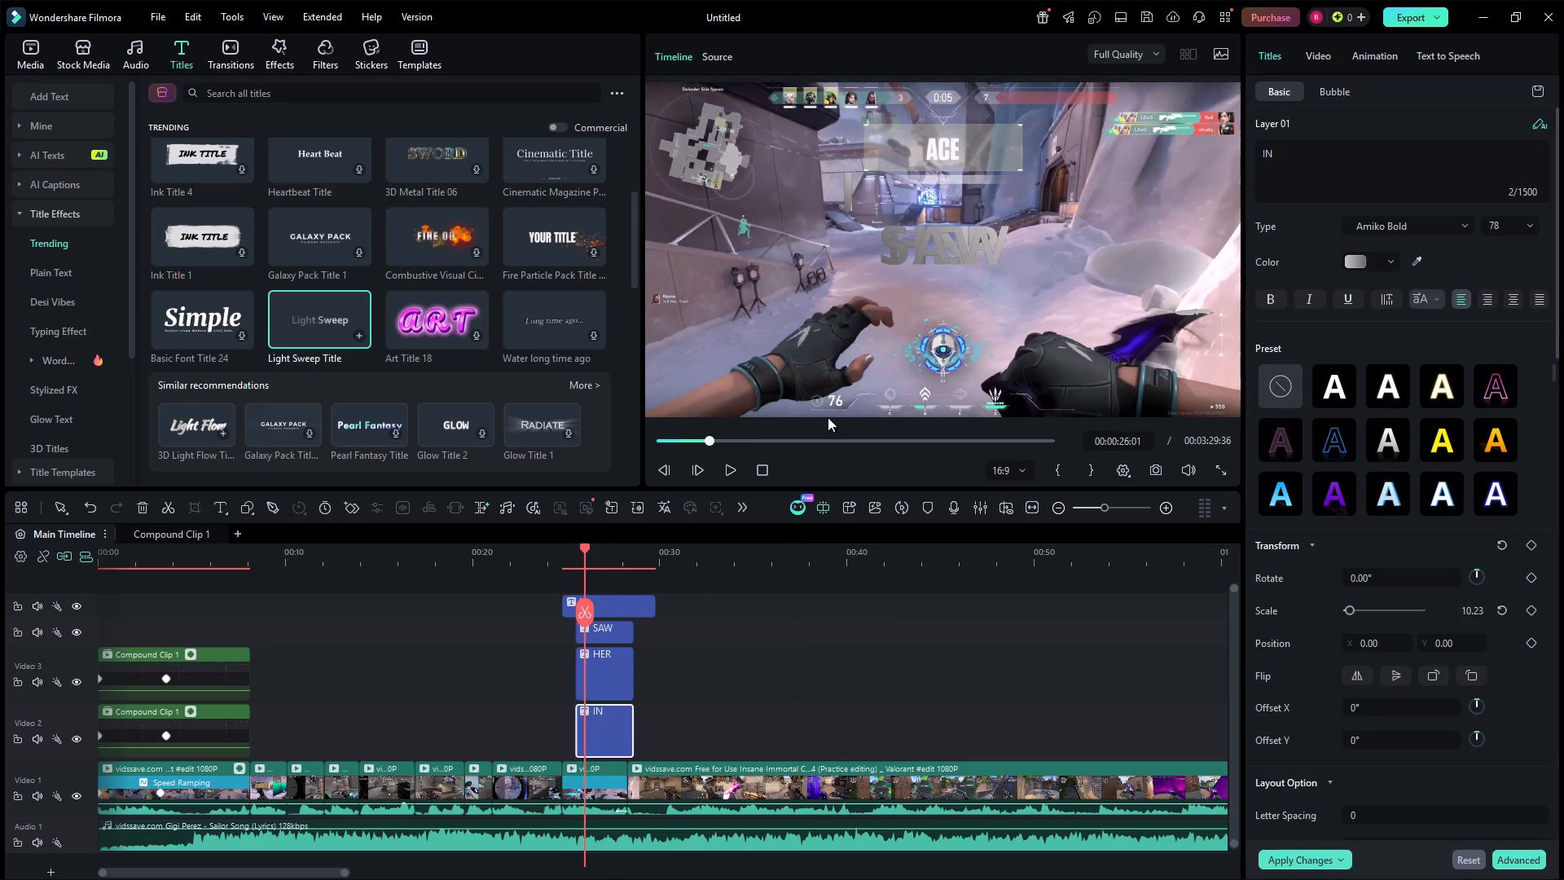
{"action": "left_click", "coordinate": [942, 239]}
{"action": "left_click_drag", "start_coordinate": [936, 242], "coordinate": [915, 241]}
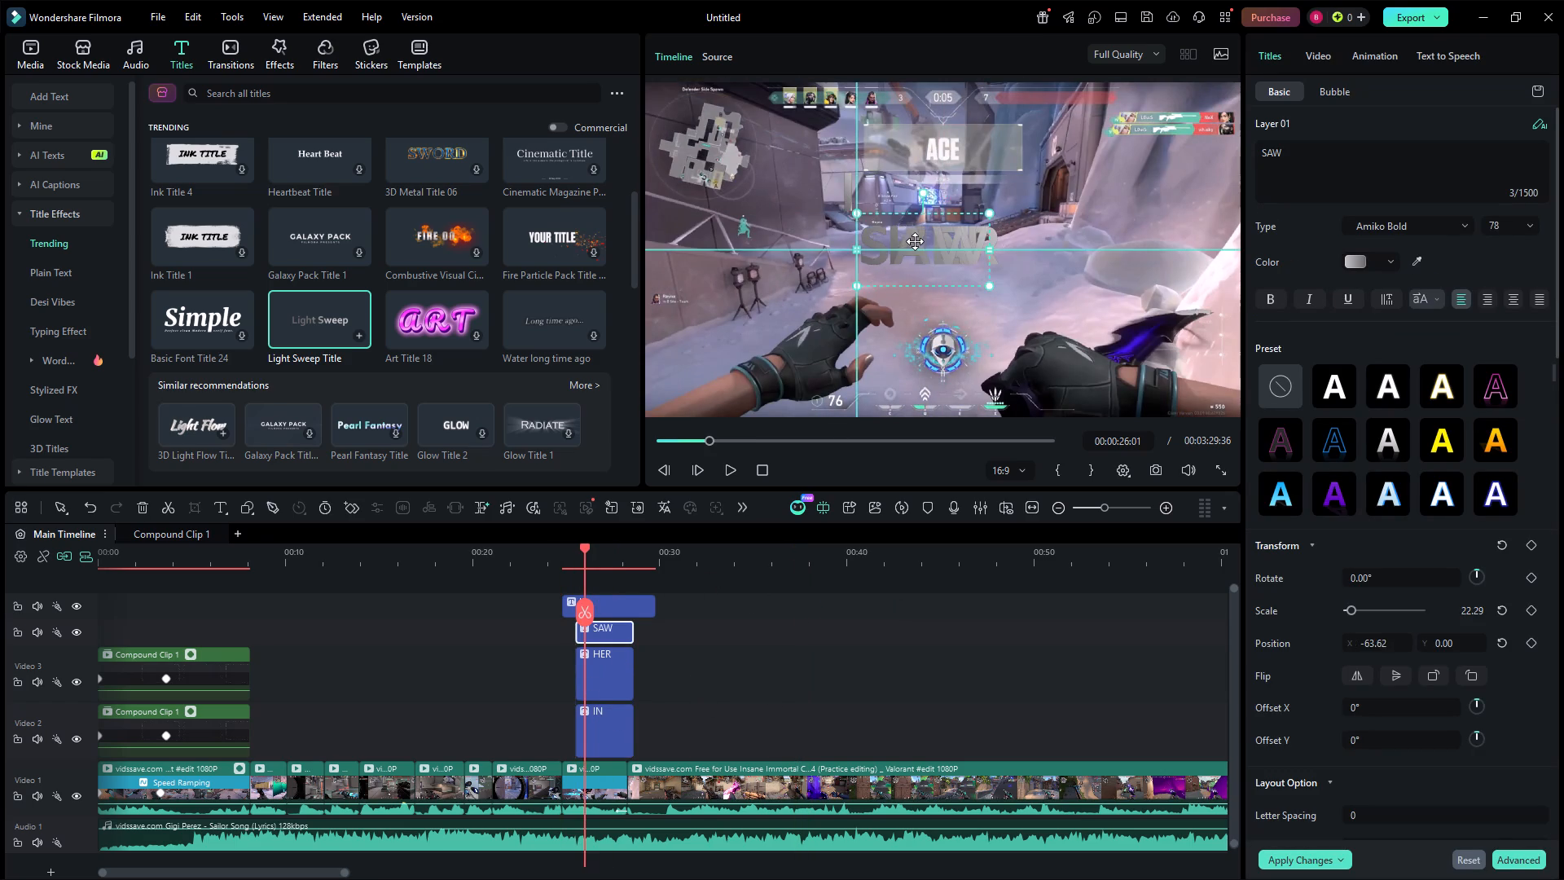
{"action": "left_click_drag", "start_coordinate": [915, 241], "coordinate": [815, 222]}
{"action": "left_click_drag", "start_coordinate": [956, 252], "coordinate": [991, 327]}
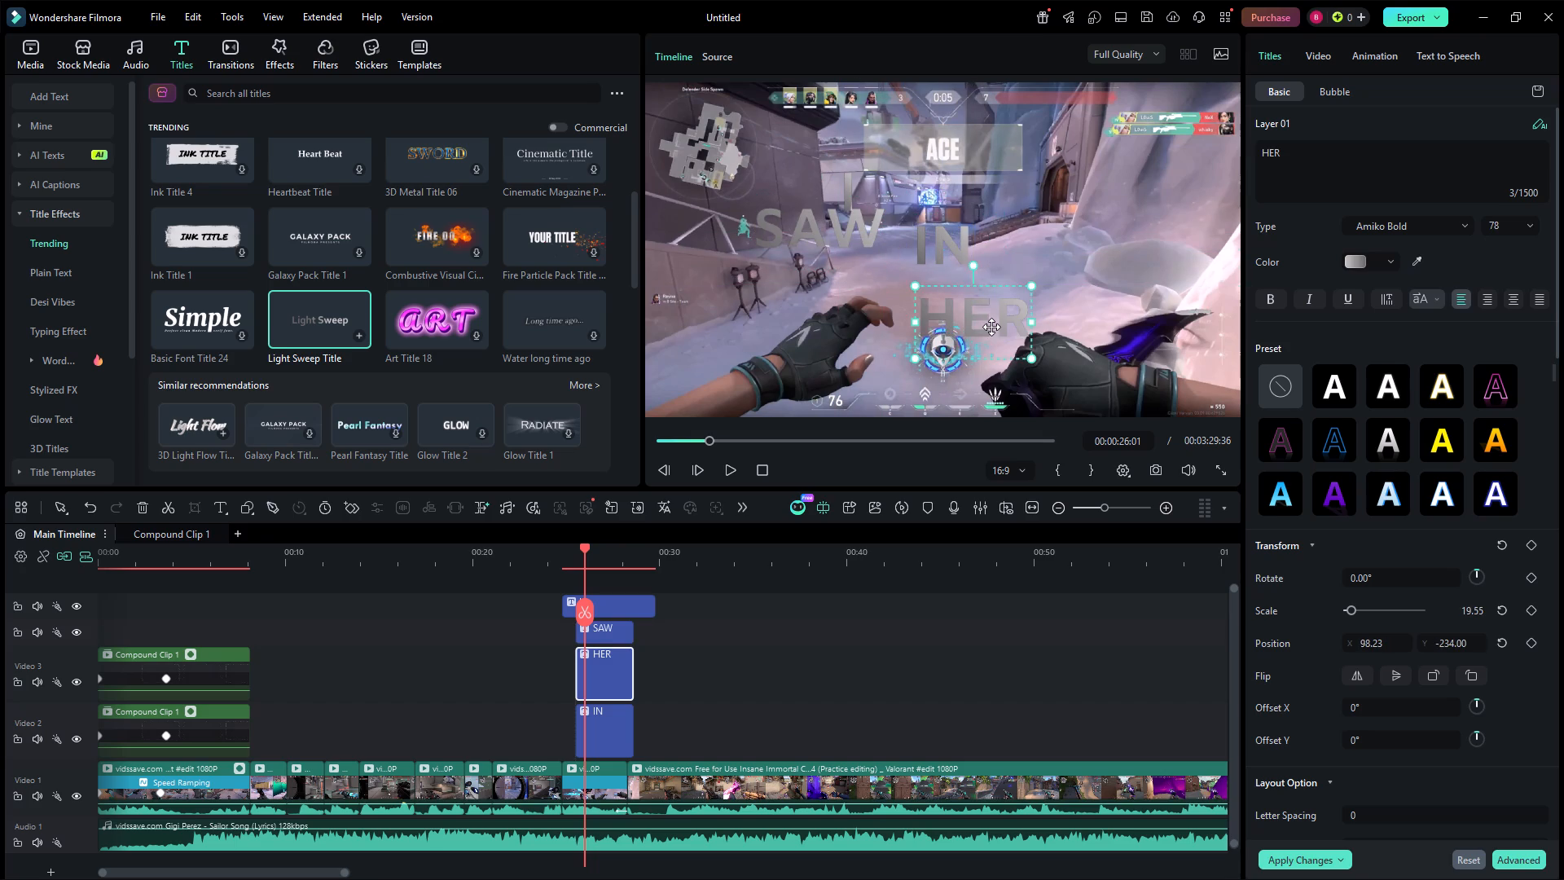
{"action": "left_click_drag", "start_coordinate": [957, 243], "coordinate": [845, 315]}
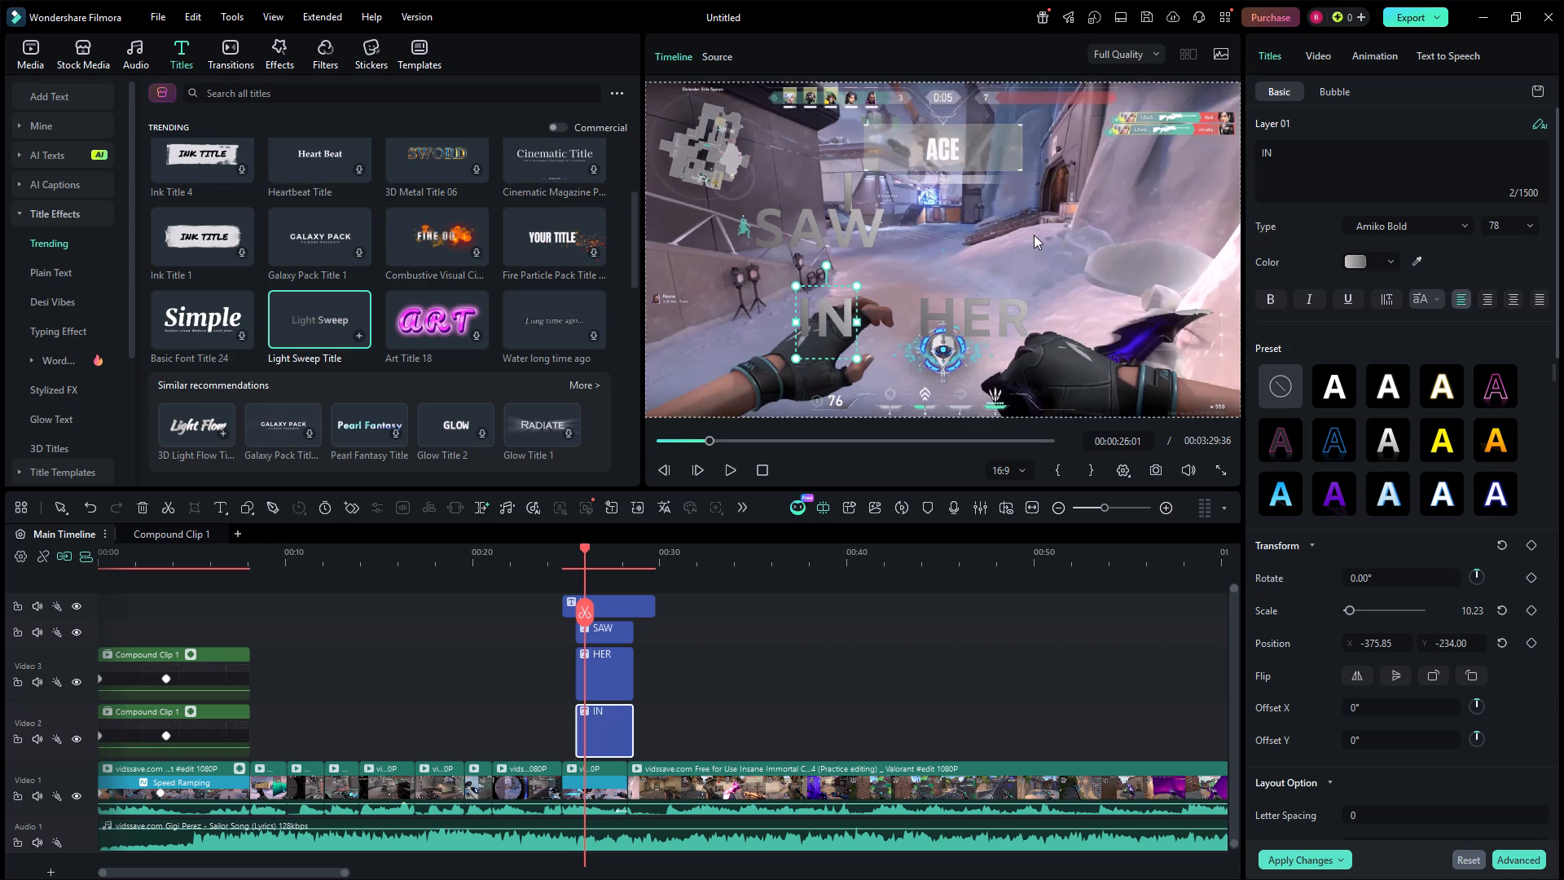
Move the "I" title further up and left in the frame, between the minimap and the ACE banner.
{"action": "left_click", "coordinate": [603, 614]}
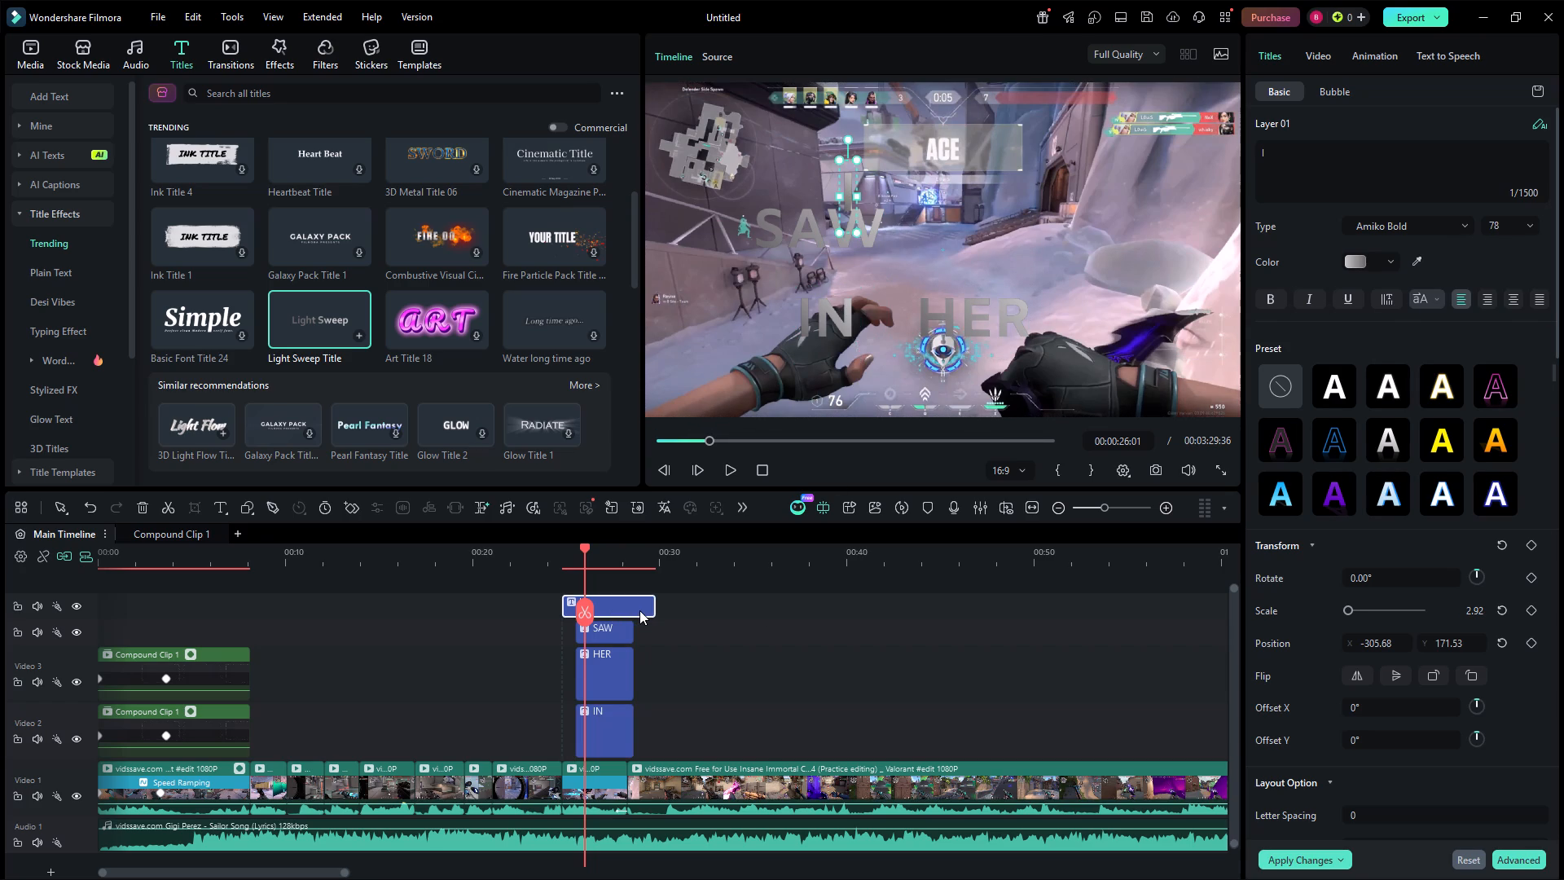
{"action": "left_click", "coordinate": [849, 187]}
{"action": "left_click_drag", "start_coordinate": [847, 180], "coordinate": [799, 149]}
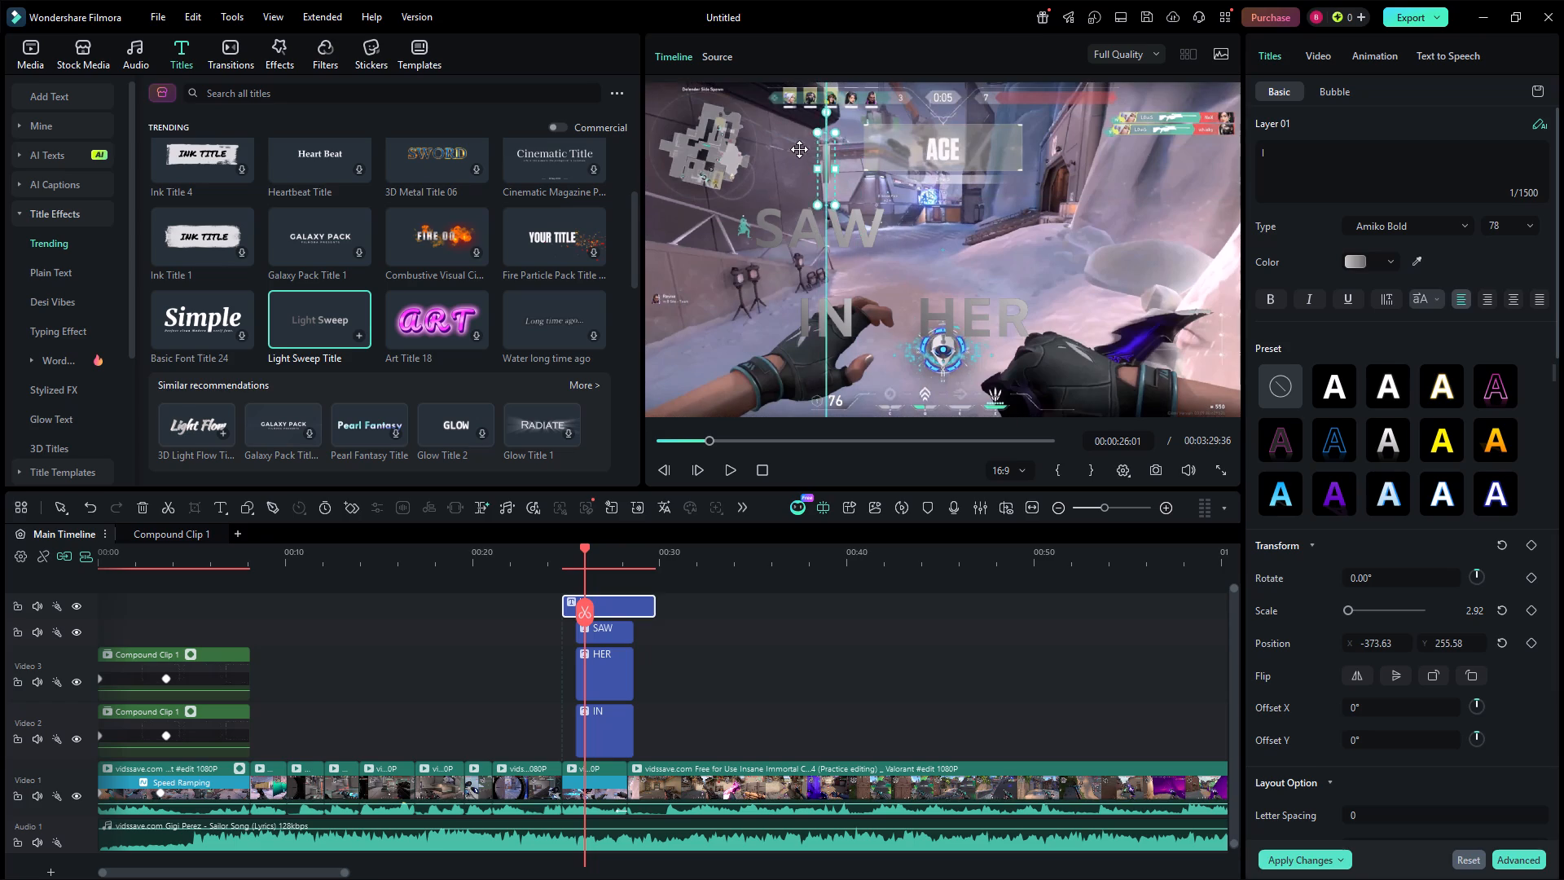
{"action": "left_click_drag", "start_coordinate": [799, 149], "coordinate": [776, 160]}
Move the "SAW" title horizontally to the right side of the video frame, to about X 339, Y 55.
{"action": "left_click", "coordinate": [815, 223]}
{"action": "left_click_drag", "start_coordinate": [815, 223], "coordinate": [940, 213]}
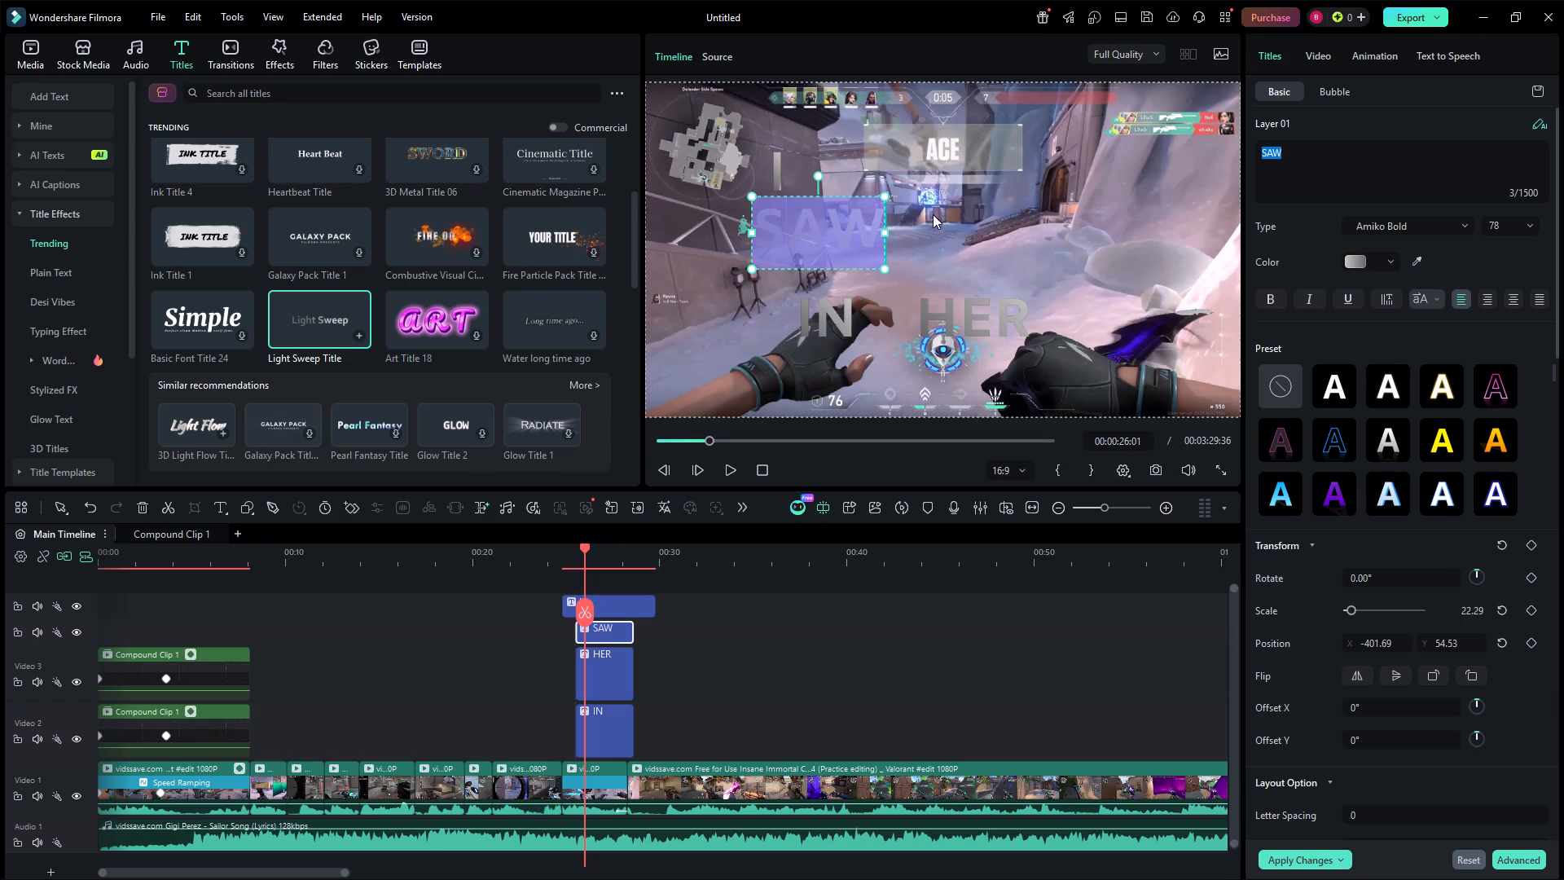
{"action": "left_click", "coordinate": [809, 222]}
{"action": "left_click_drag", "start_coordinate": [806, 233], "coordinate": [842, 228]}
{"action": "left_click", "coordinate": [932, 243]}
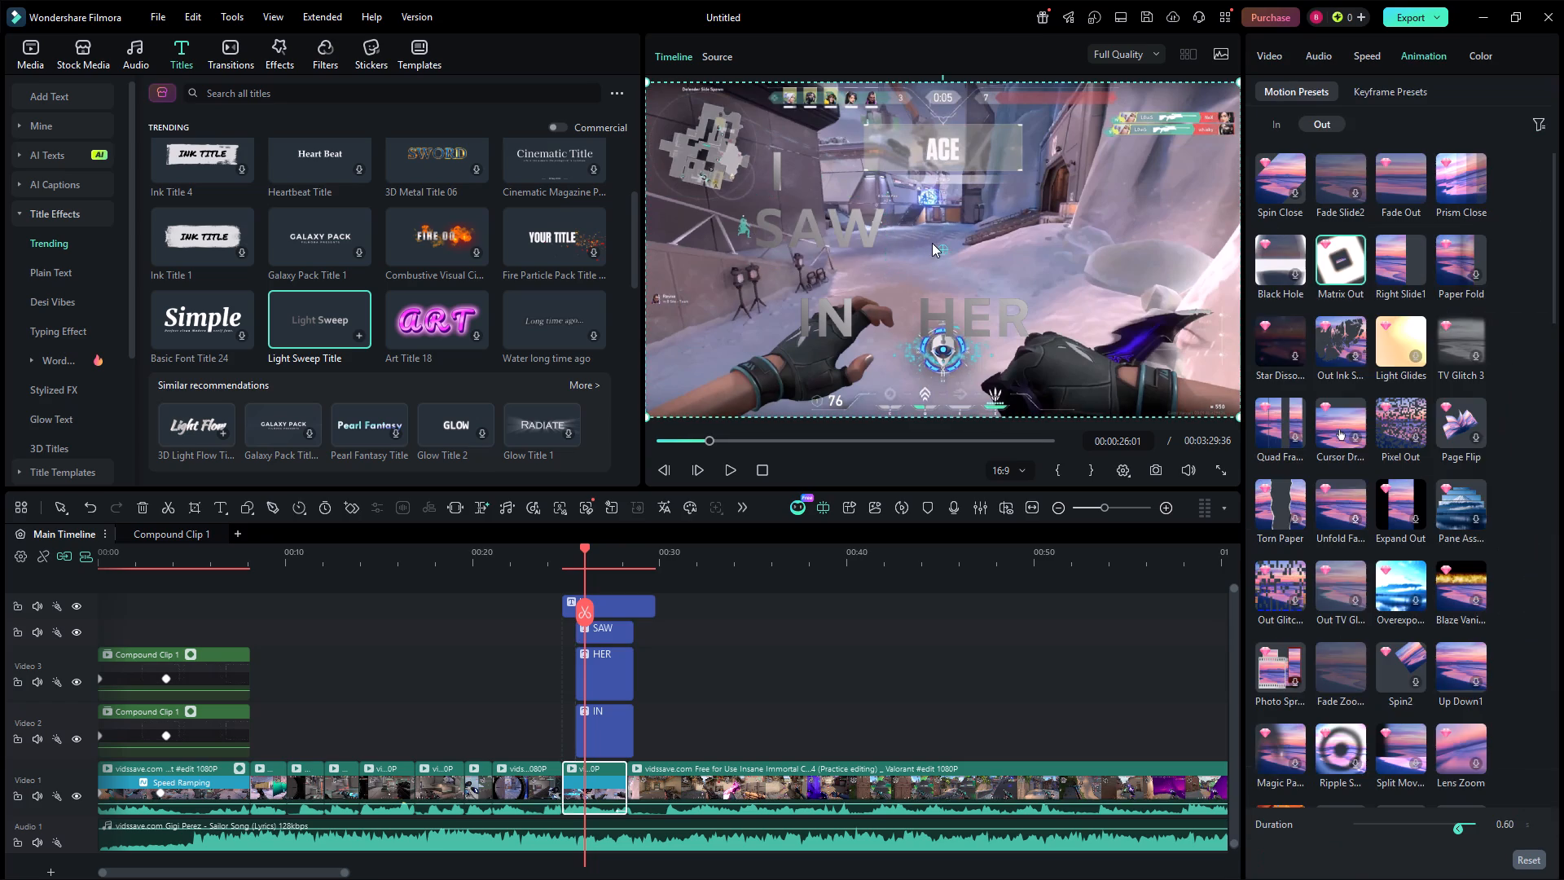
{"action": "left_click_drag", "start_coordinate": [844, 232], "coordinate": [1074, 232]}
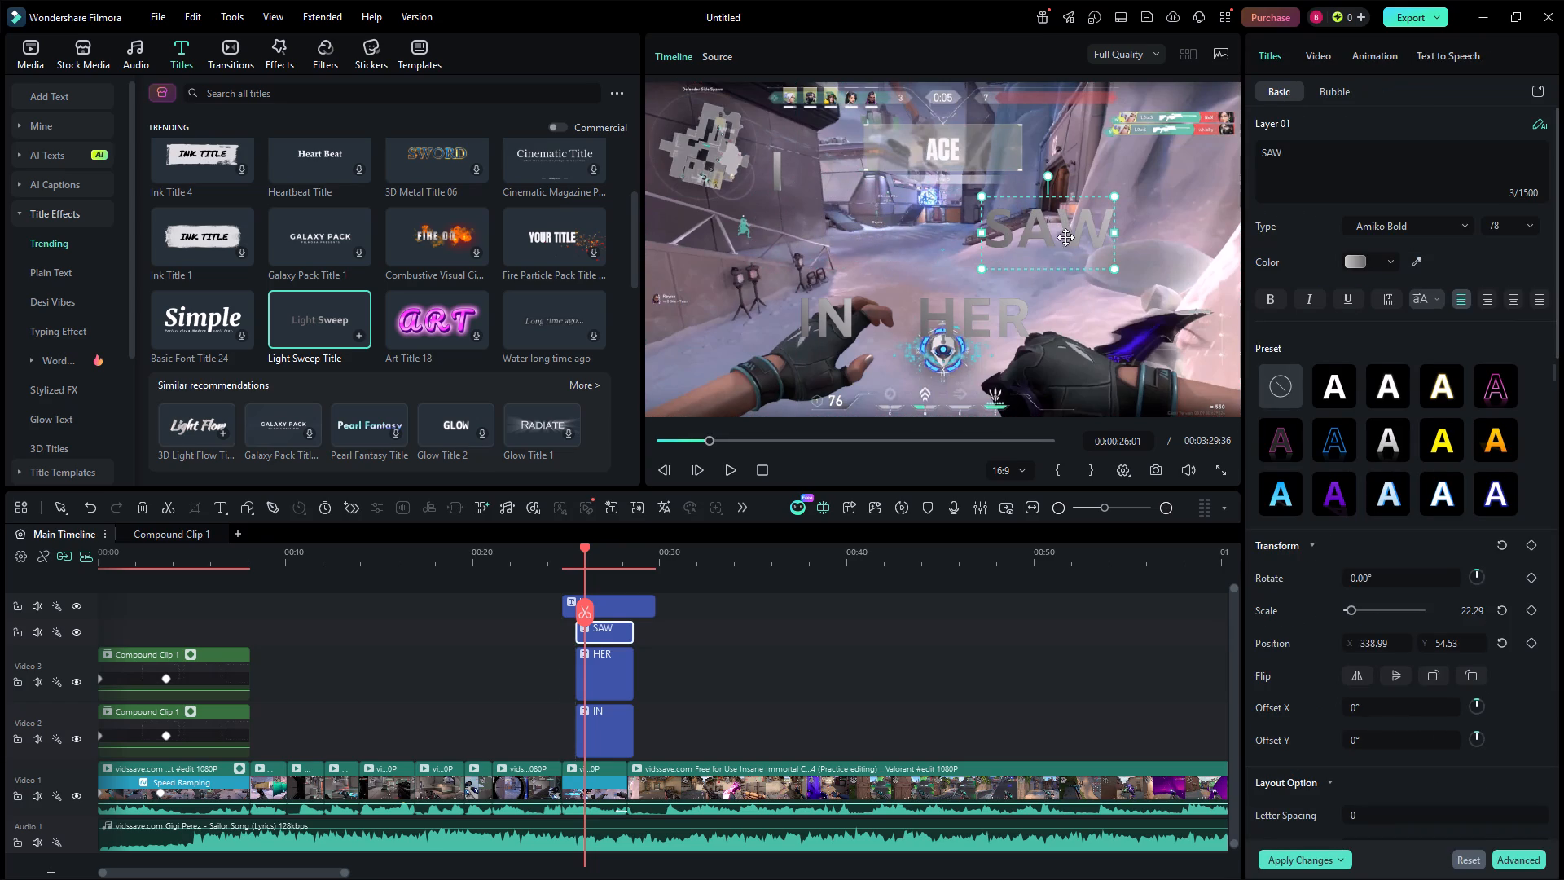
Swap the sides of the lower titles, placing "HER" at about X -445, Y -91 and "IN" at about X 339, Y -325.
{"action": "left_click_drag", "start_coordinate": [818, 329], "coordinate": [793, 297]}
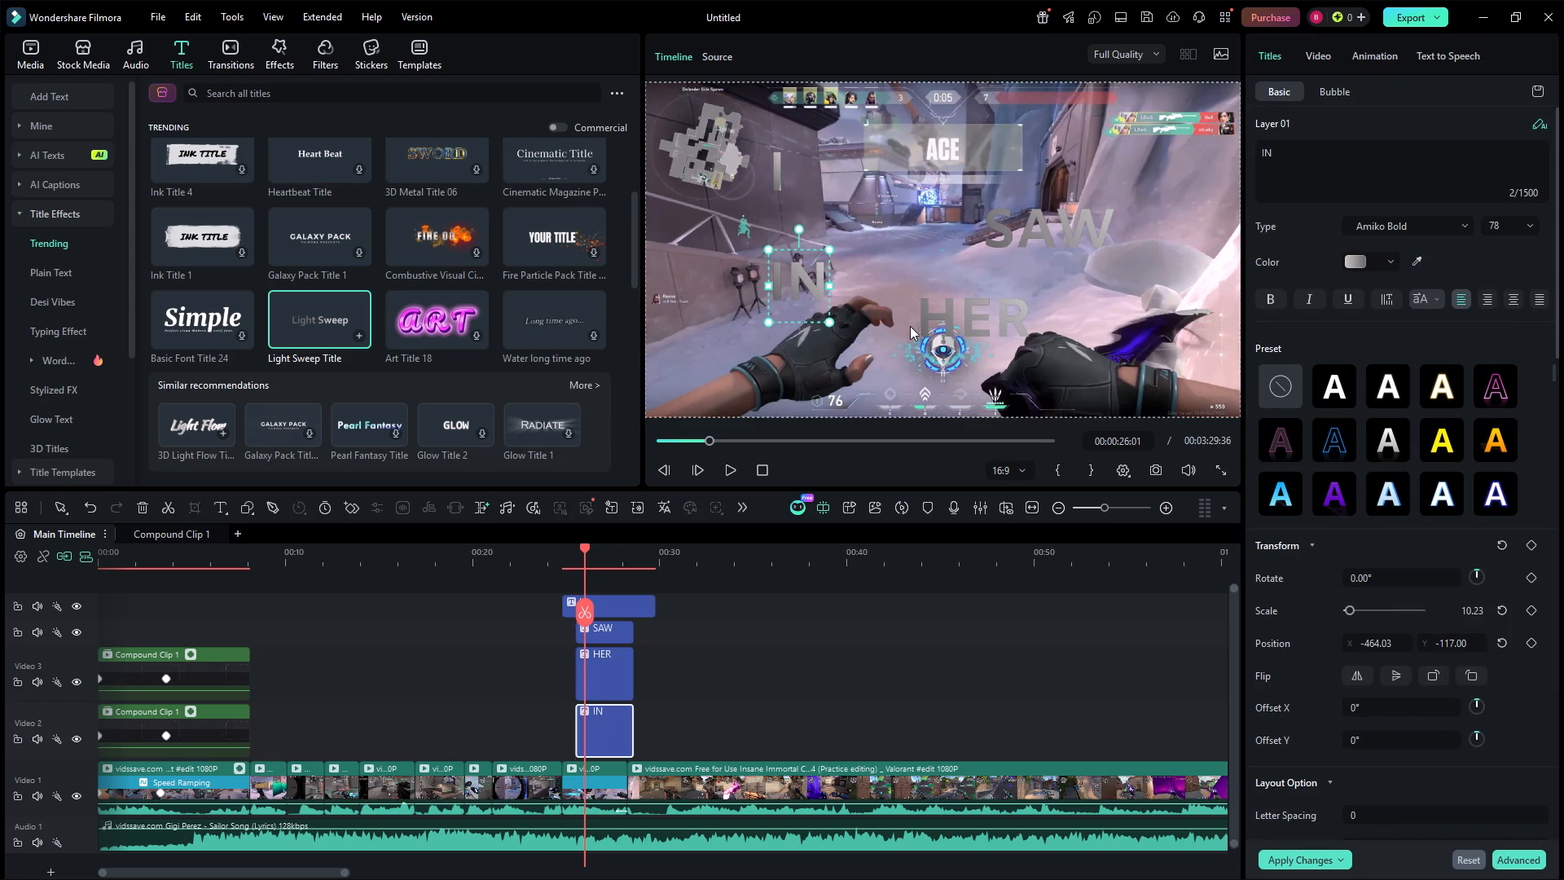
{"action": "left_click_drag", "start_coordinate": [956, 318], "coordinate": [1010, 345]}
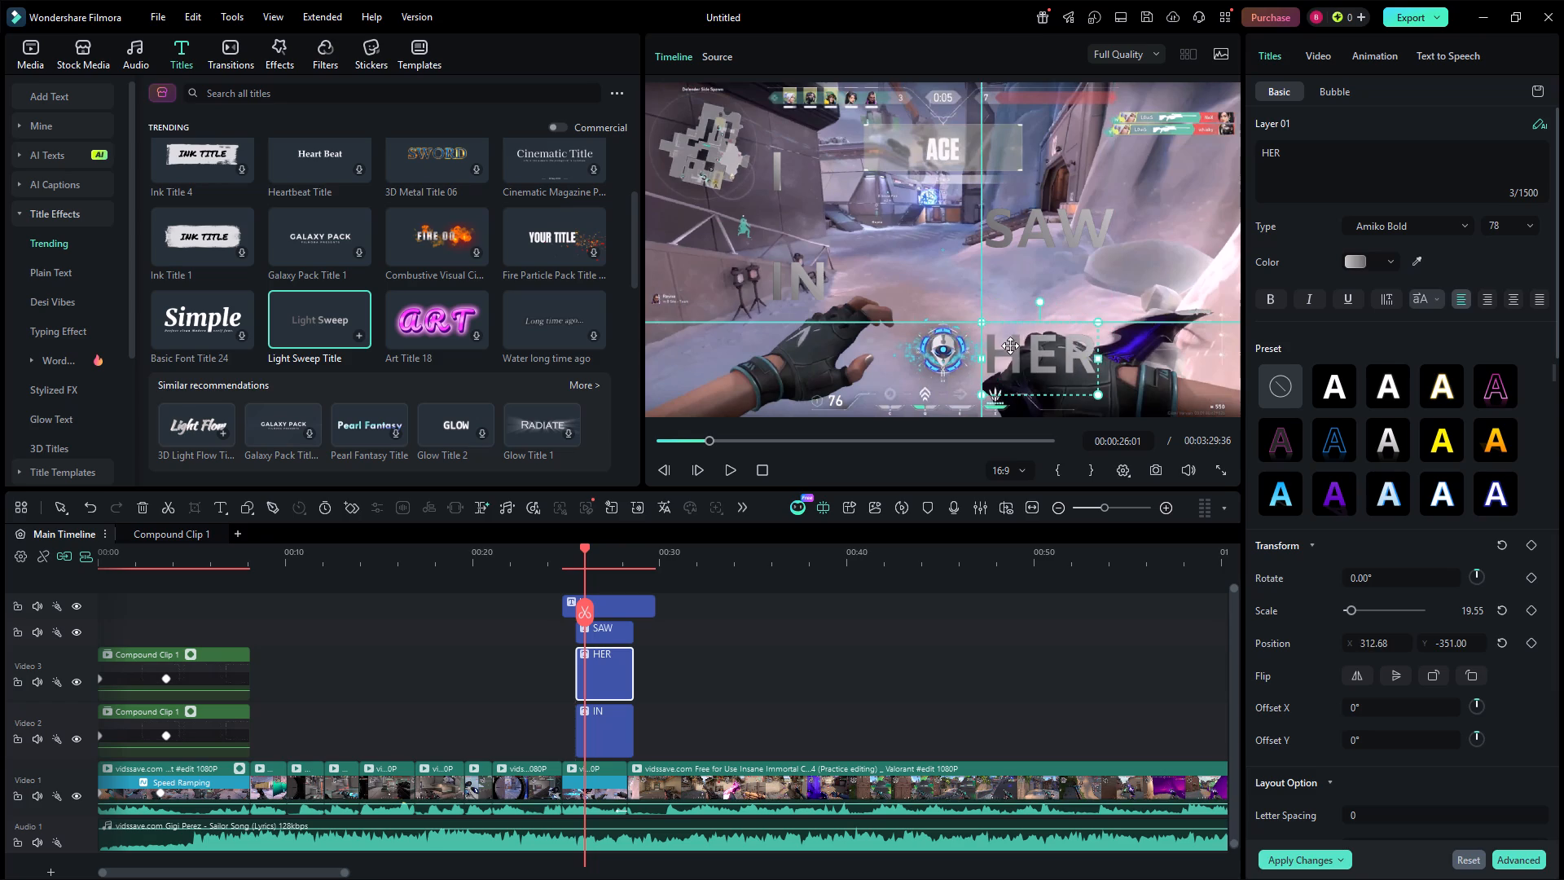
{"action": "left_click_drag", "start_coordinate": [1010, 345], "coordinate": [828, 238]}
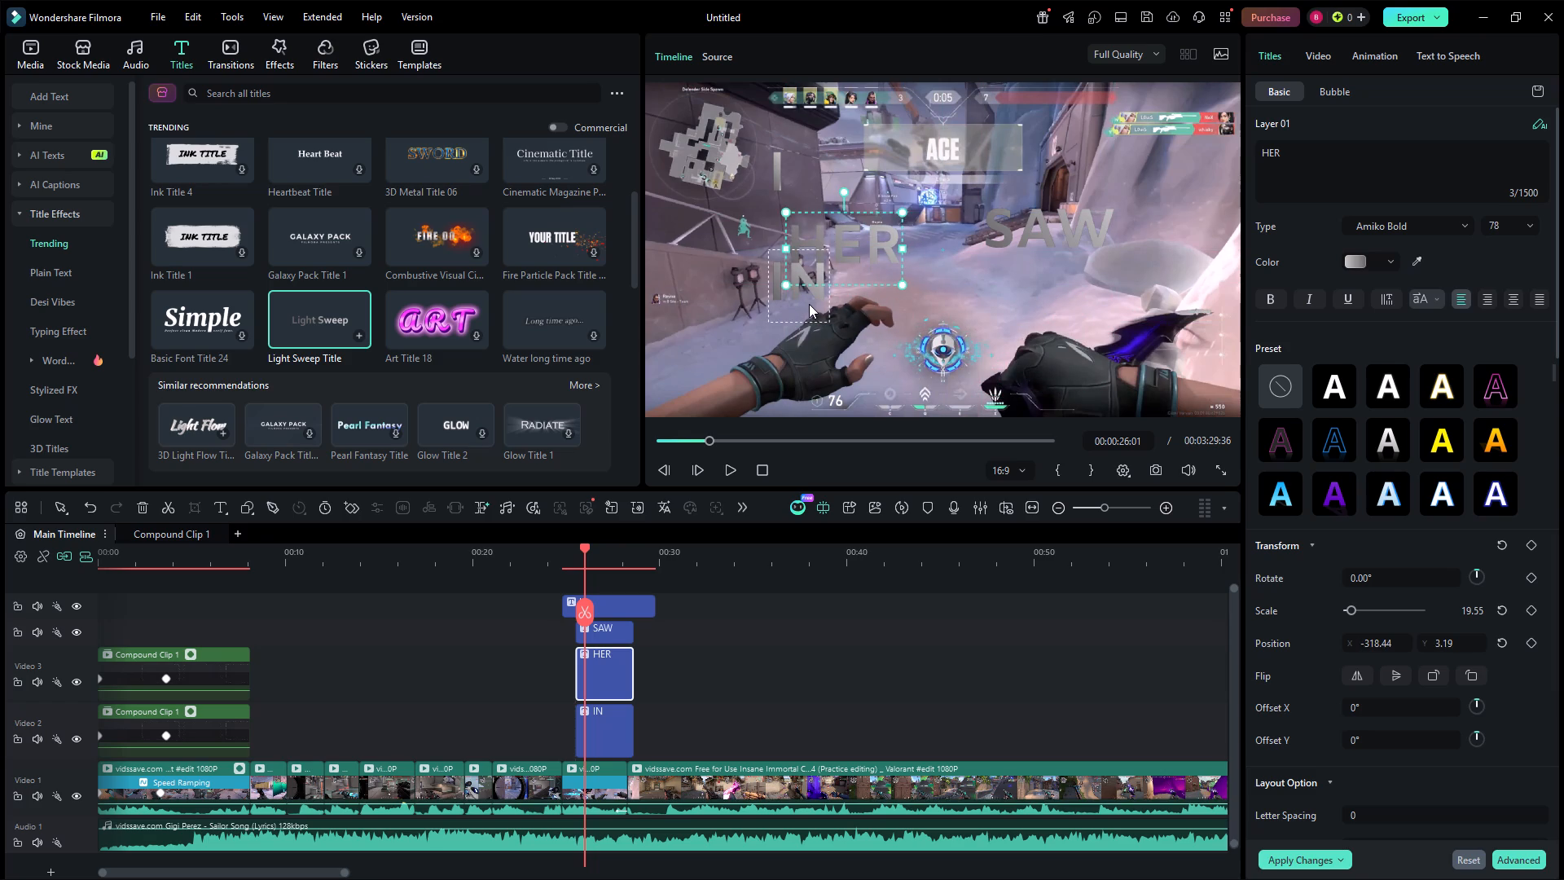
{"action": "left_click", "coordinate": [809, 304]}
{"action": "left_click_drag", "start_coordinate": [797, 301], "coordinate": [1044, 365]}
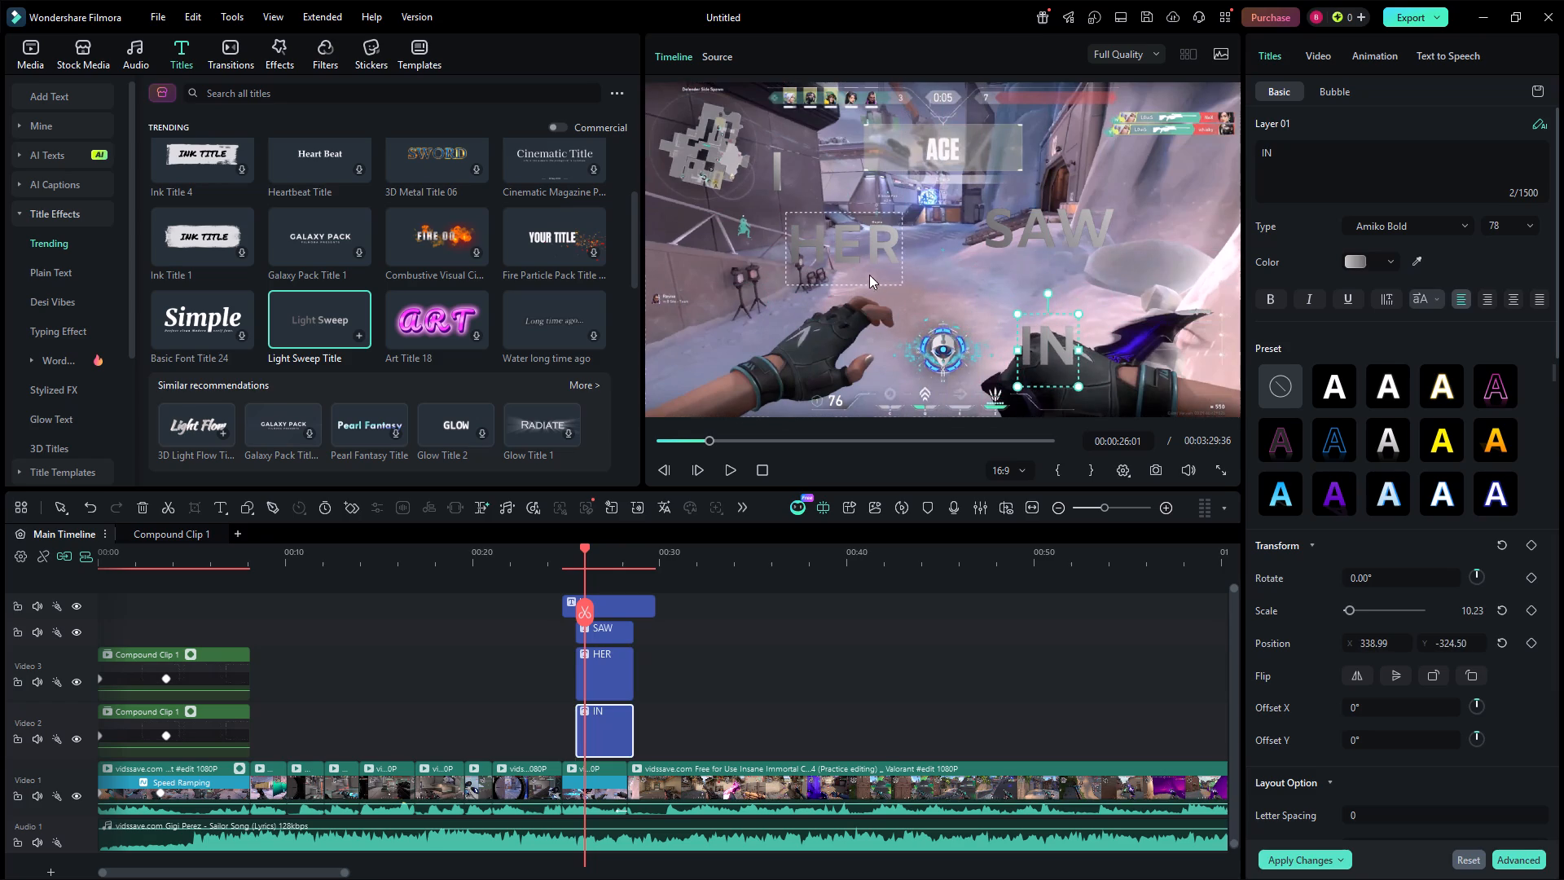
{"action": "left_click_drag", "start_coordinate": [860, 249], "coordinate": [821, 276]}
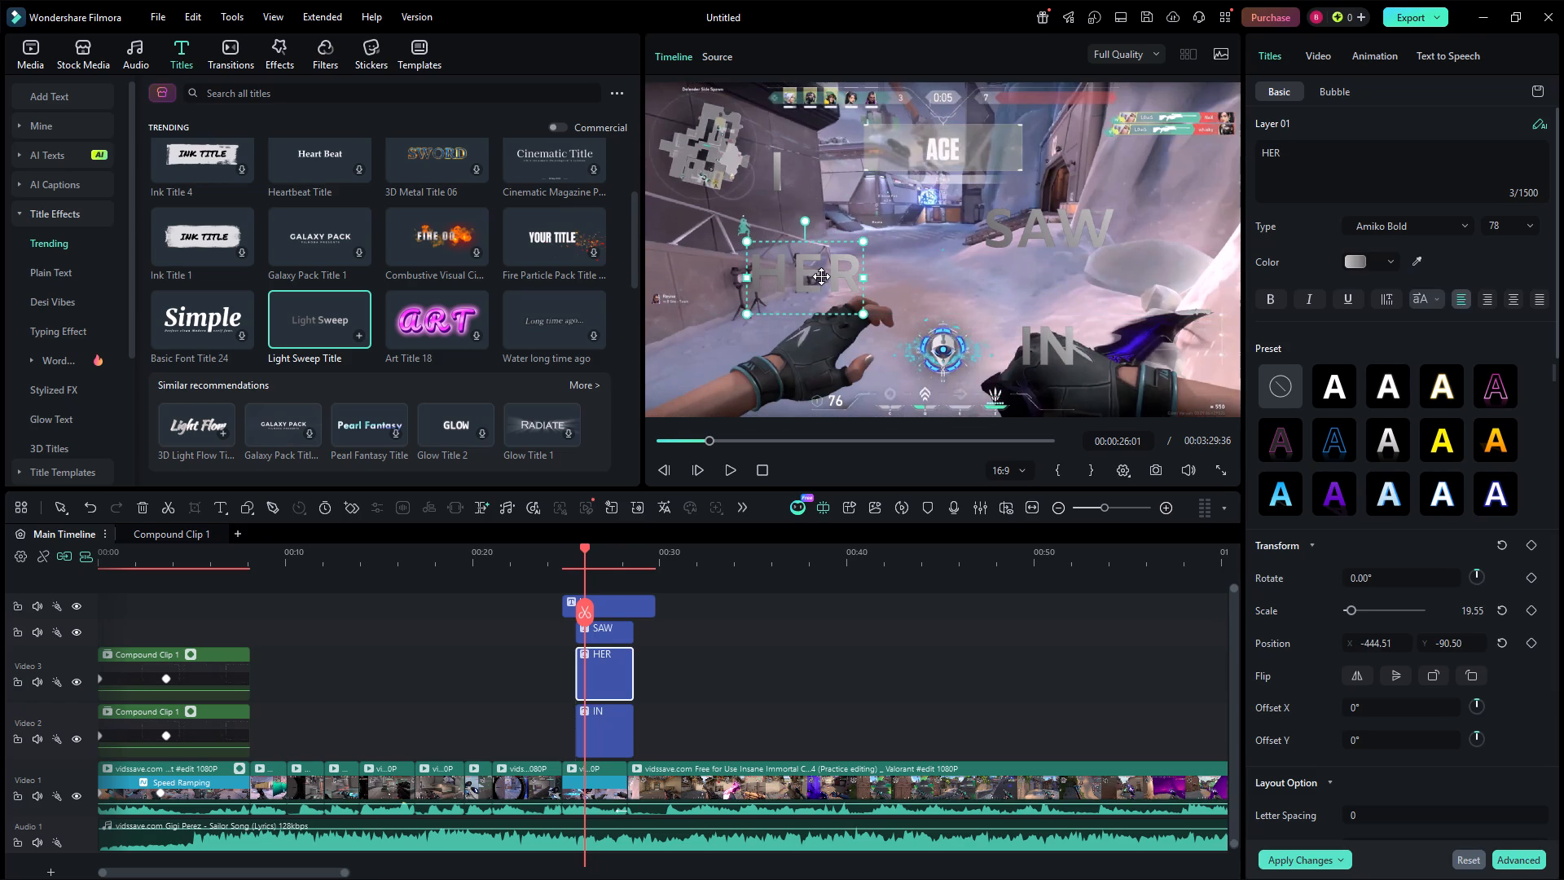
Add a keyframe to the ACE video clip near its start, at 00:00:25:06.
{"action": "left_click", "coordinate": [583, 795]}
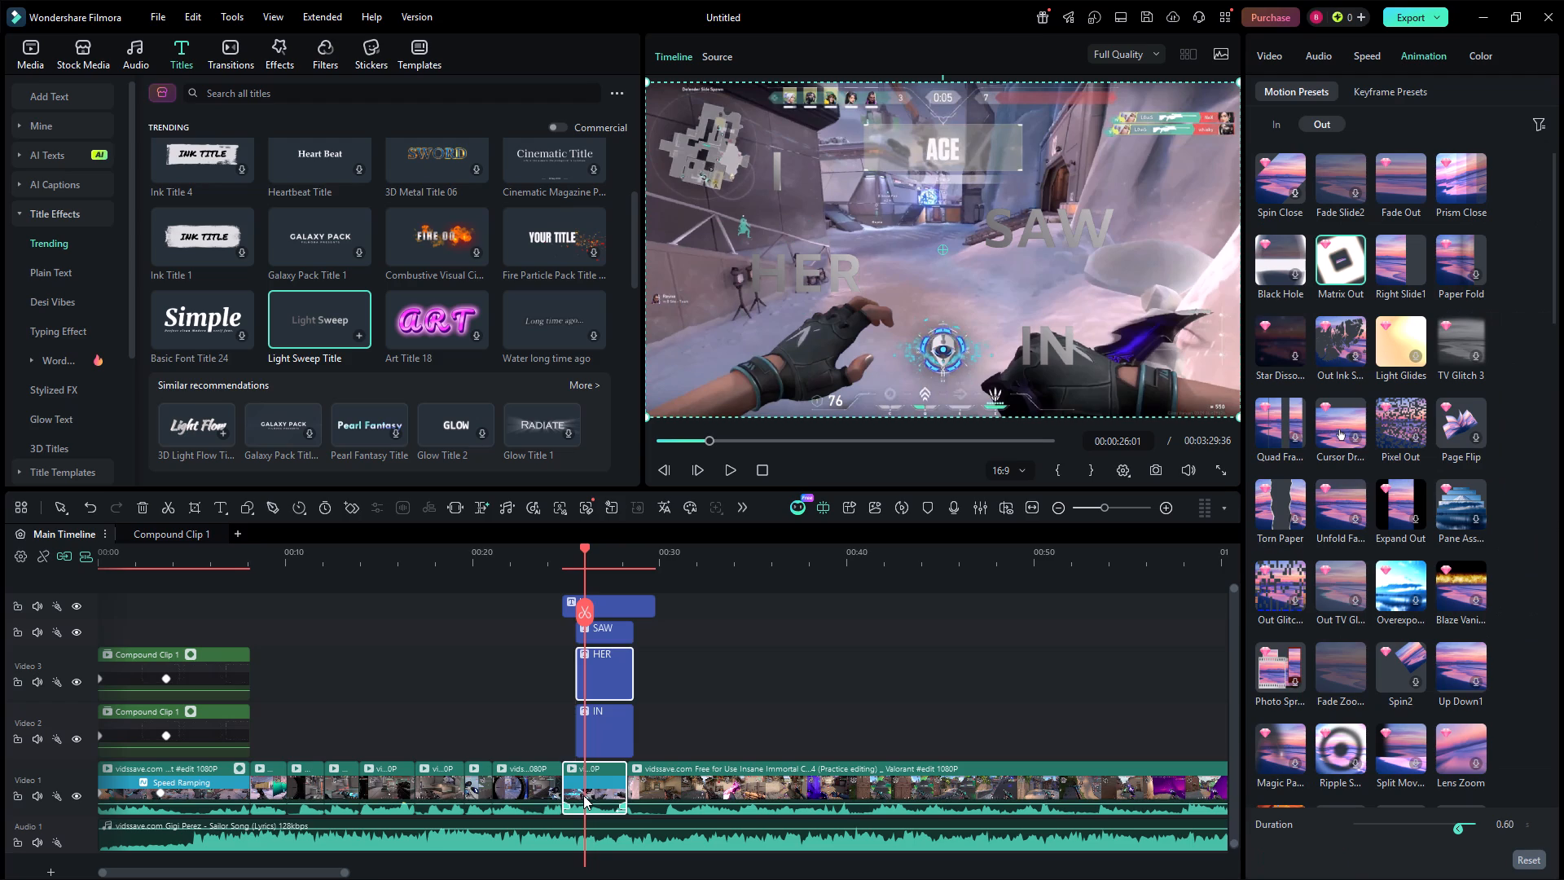
{"action": "left_click_drag", "start_coordinate": [586, 567], "coordinate": [569, 575]}
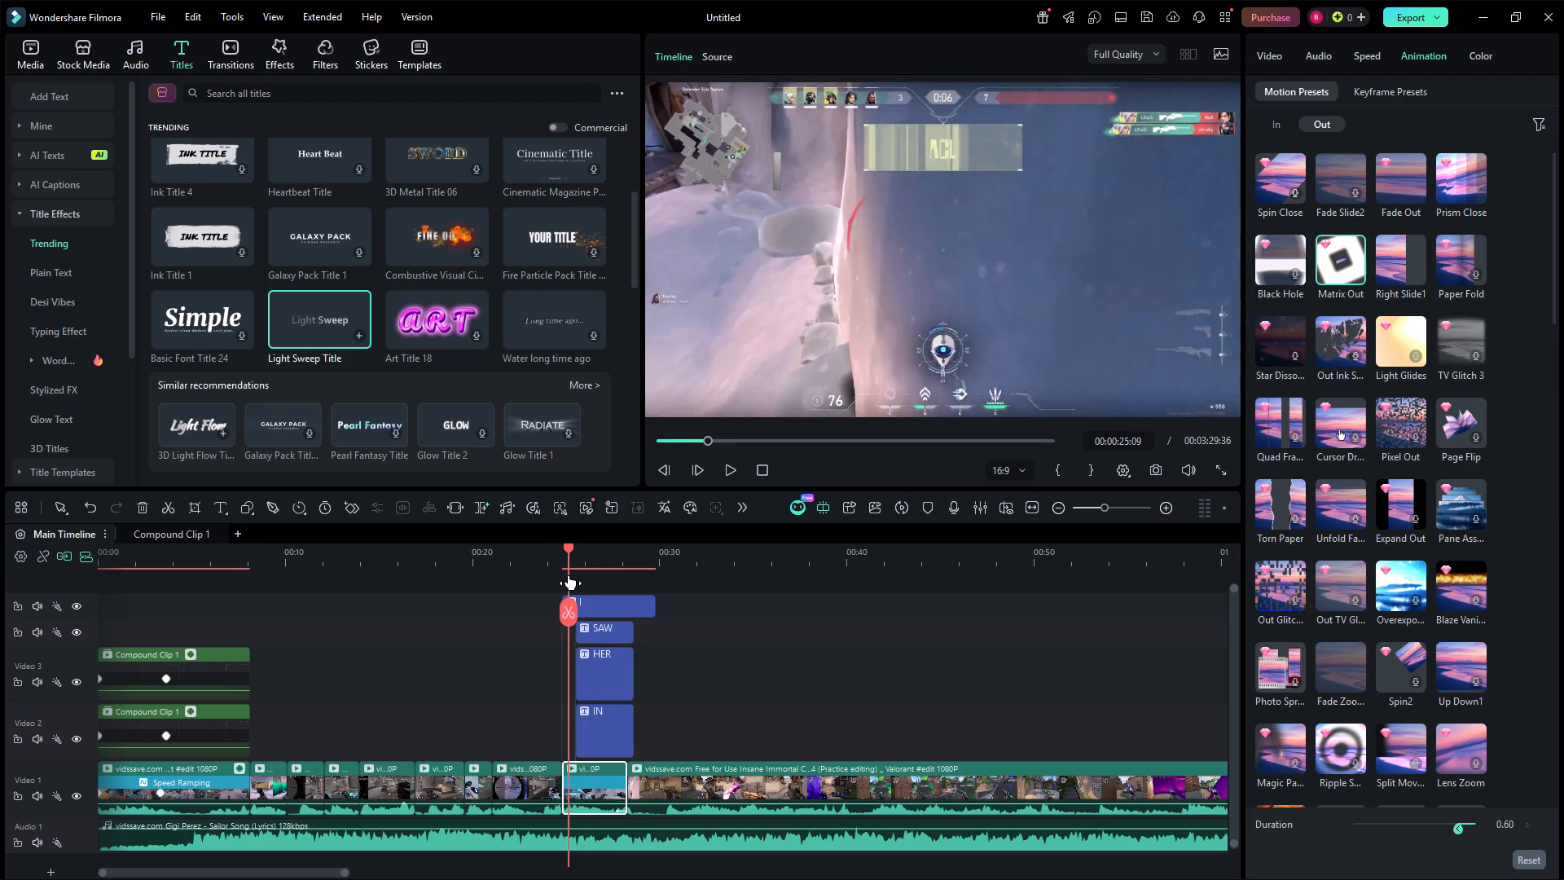
{"action": "left_click_drag", "start_coordinate": [569, 575], "coordinate": [568, 575]}
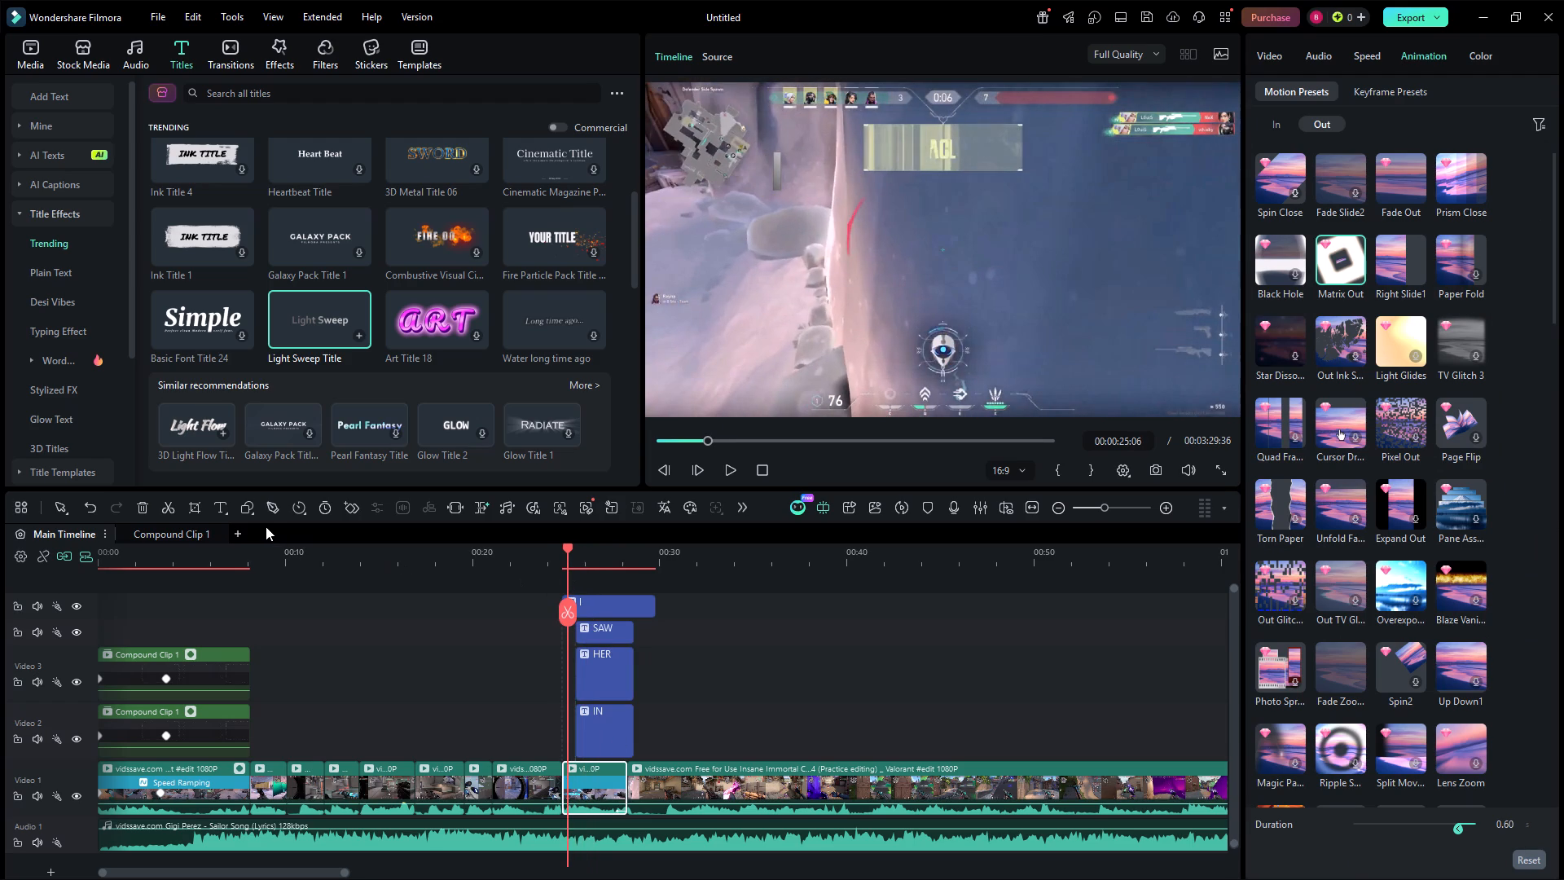
{"action": "left_click", "coordinate": [349, 507]}
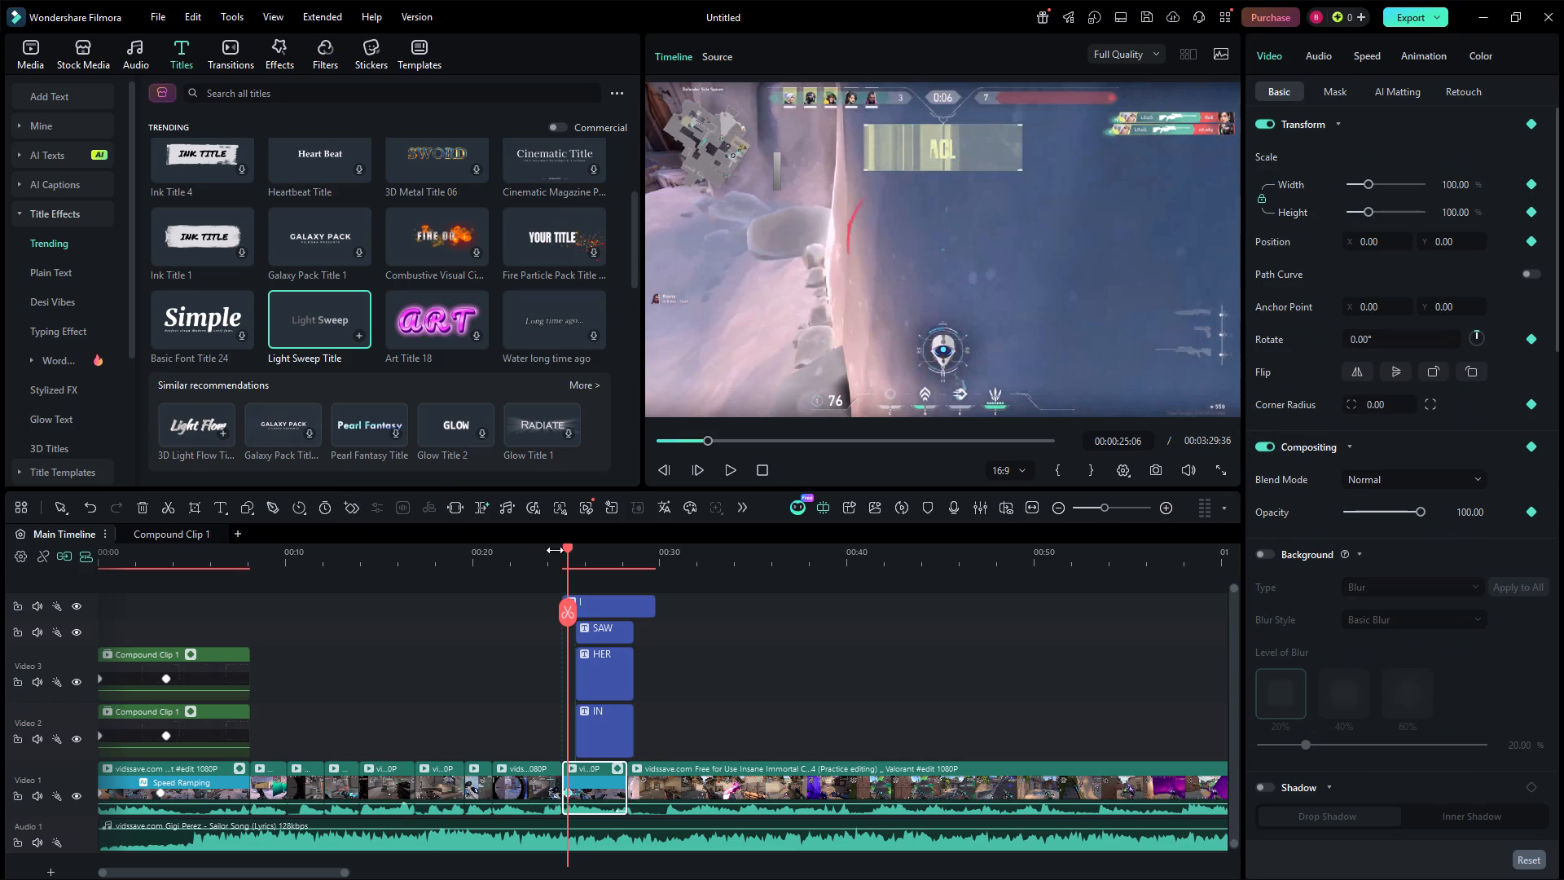
Add a second keyframe to the ACE video clip near its end, at 00:00:27:56.
{"action": "left_click_drag", "start_coordinate": [569, 565], "coordinate": [626, 561]}
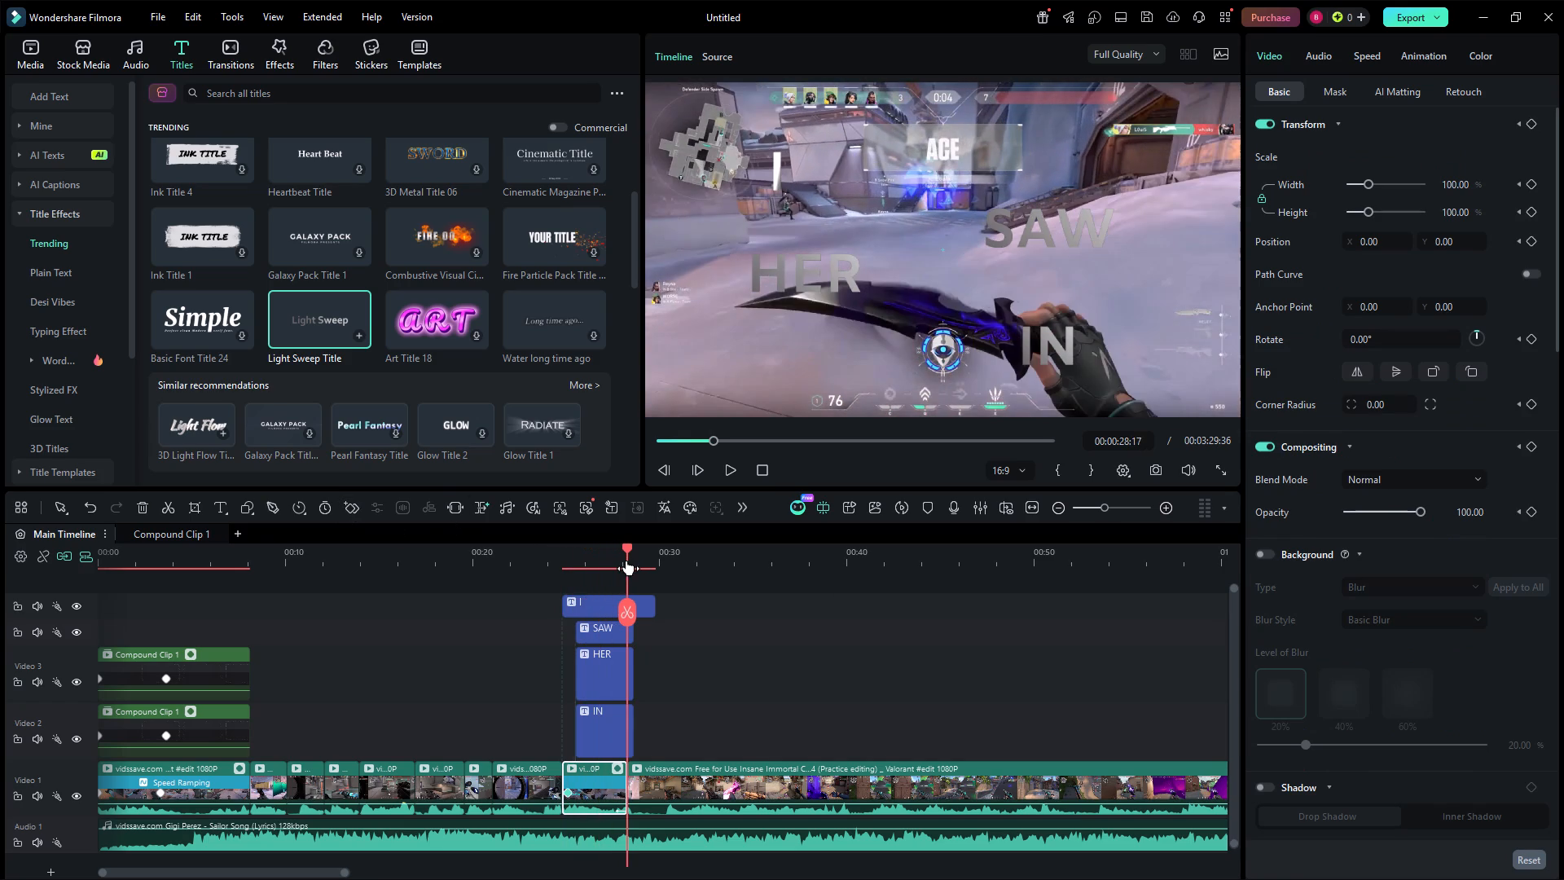
{"action": "left_click_drag", "start_coordinate": [626, 561], "coordinate": [621, 567]}
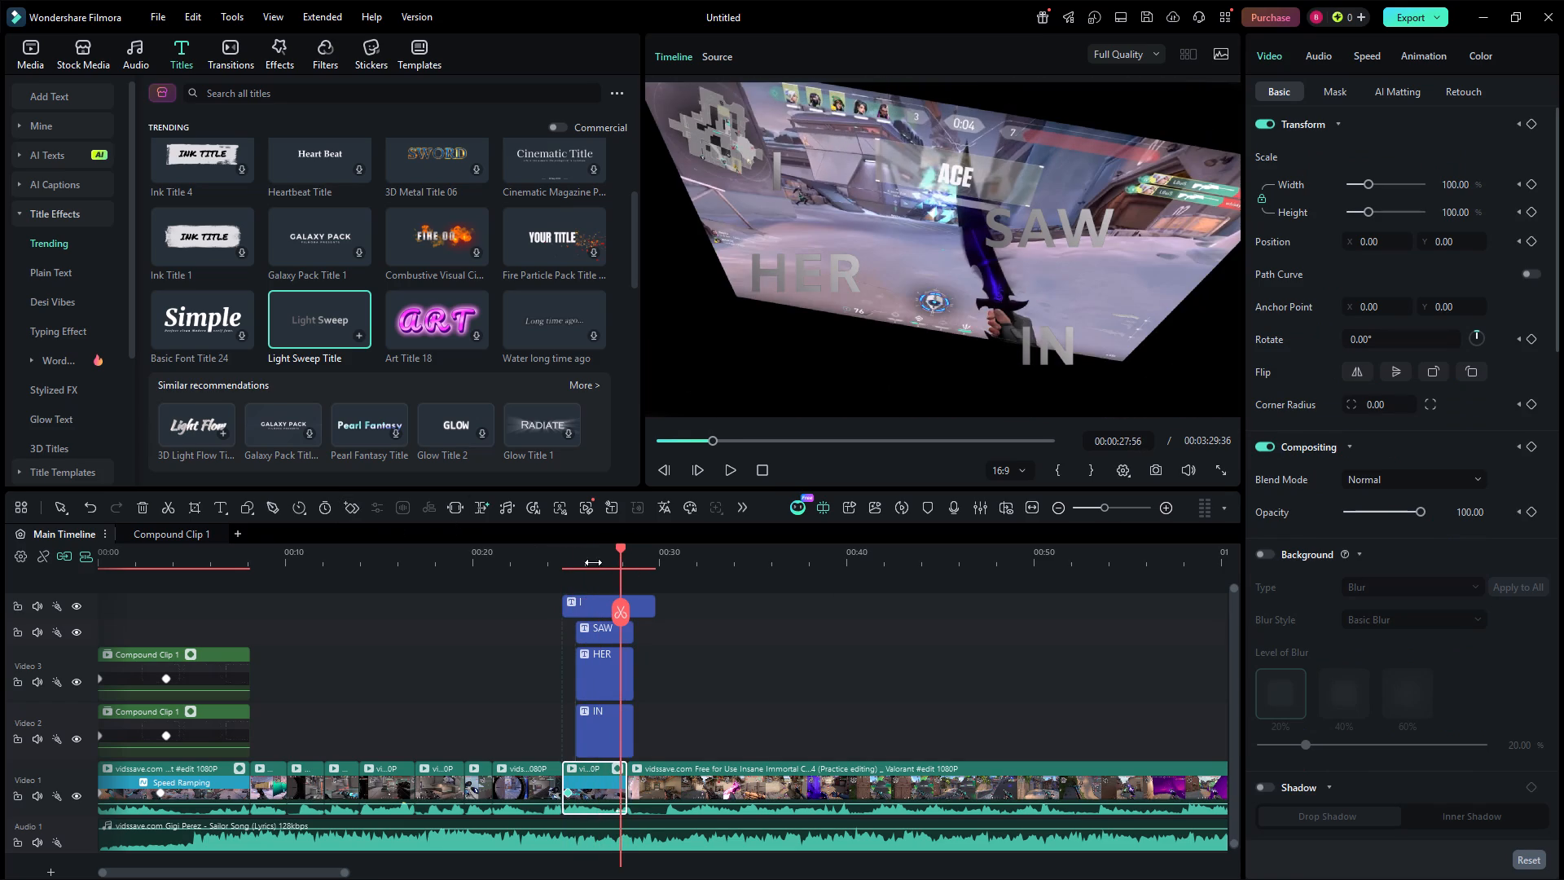
{"action": "left_click", "coordinate": [356, 510]}
Scale the ACE video clip down to about 13% at its second keyframe, at 00:00:27:56.
{"action": "left_click", "coordinate": [930, 221]}
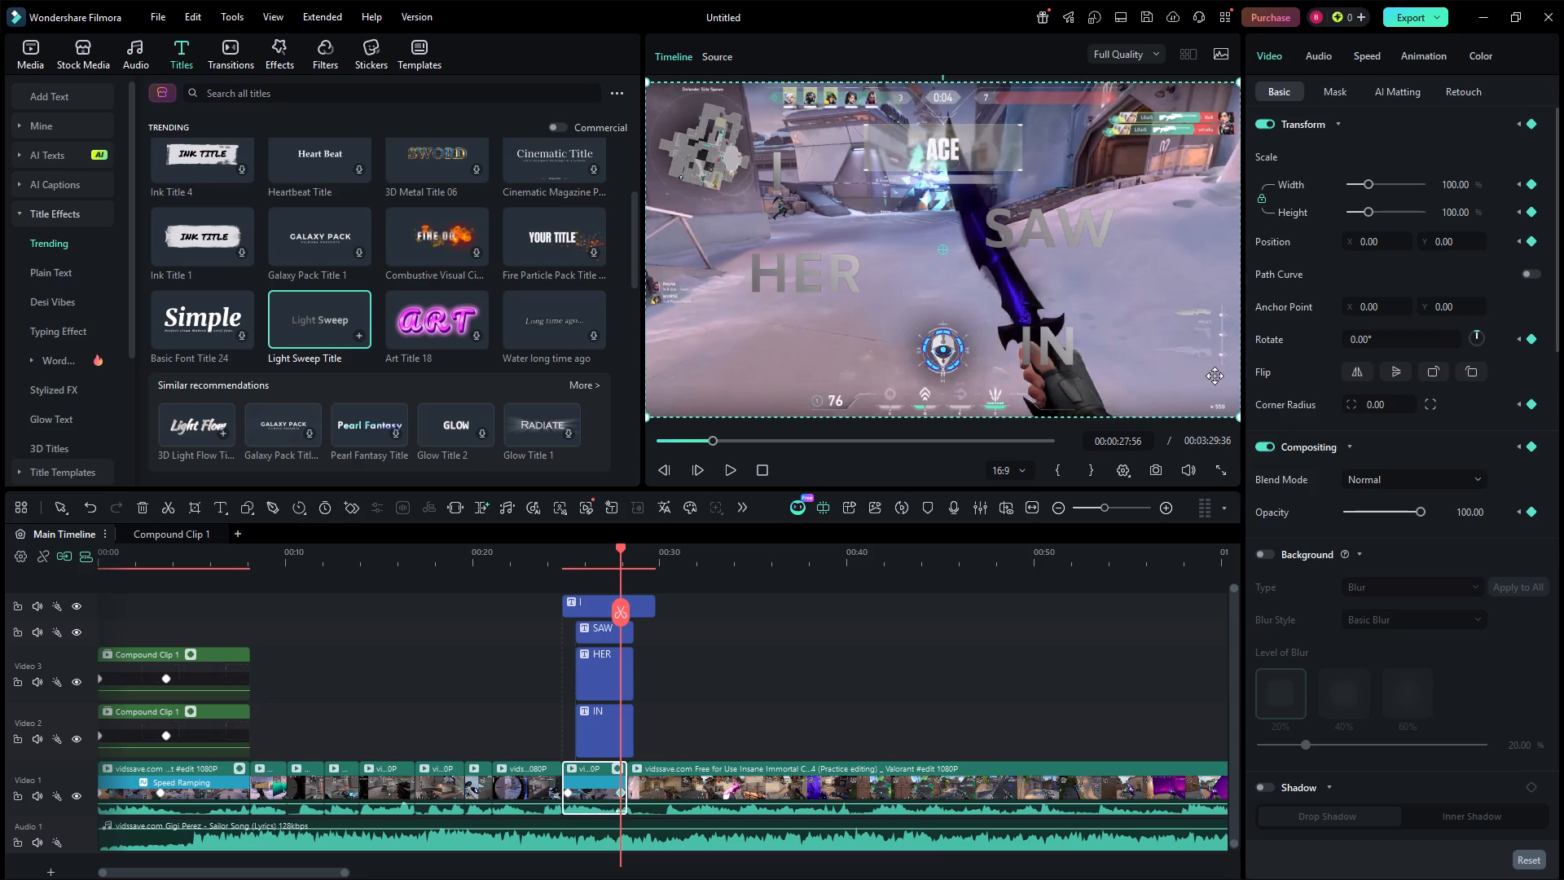
{"action": "left_click_drag", "start_coordinate": [1237, 417], "coordinate": [967, 324]}
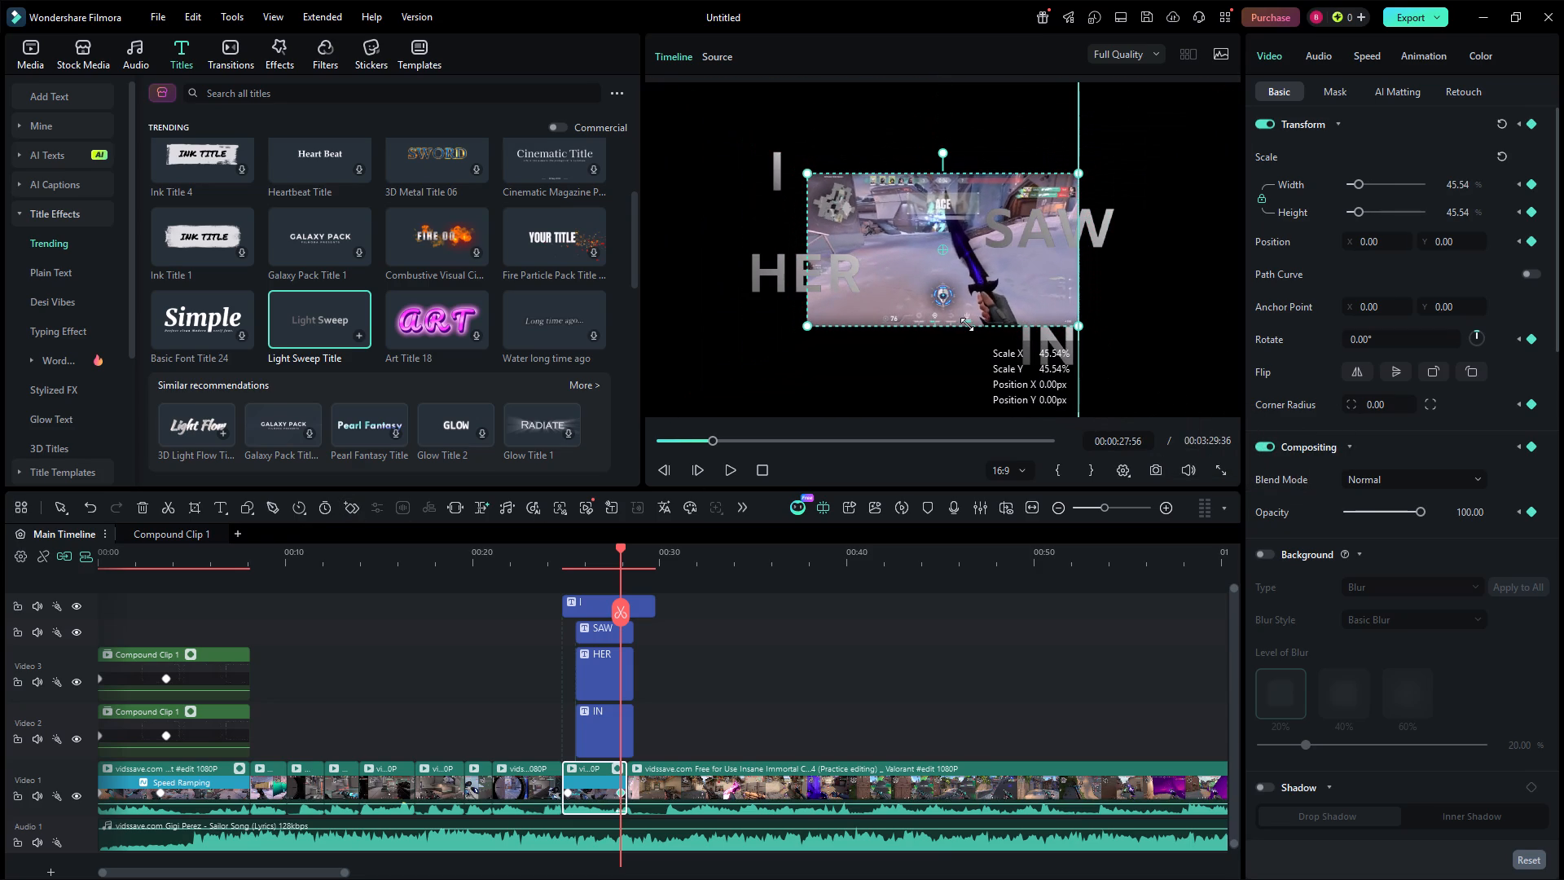
{"action": "left_click_drag", "start_coordinate": [967, 324], "coordinate": [831, 280]}
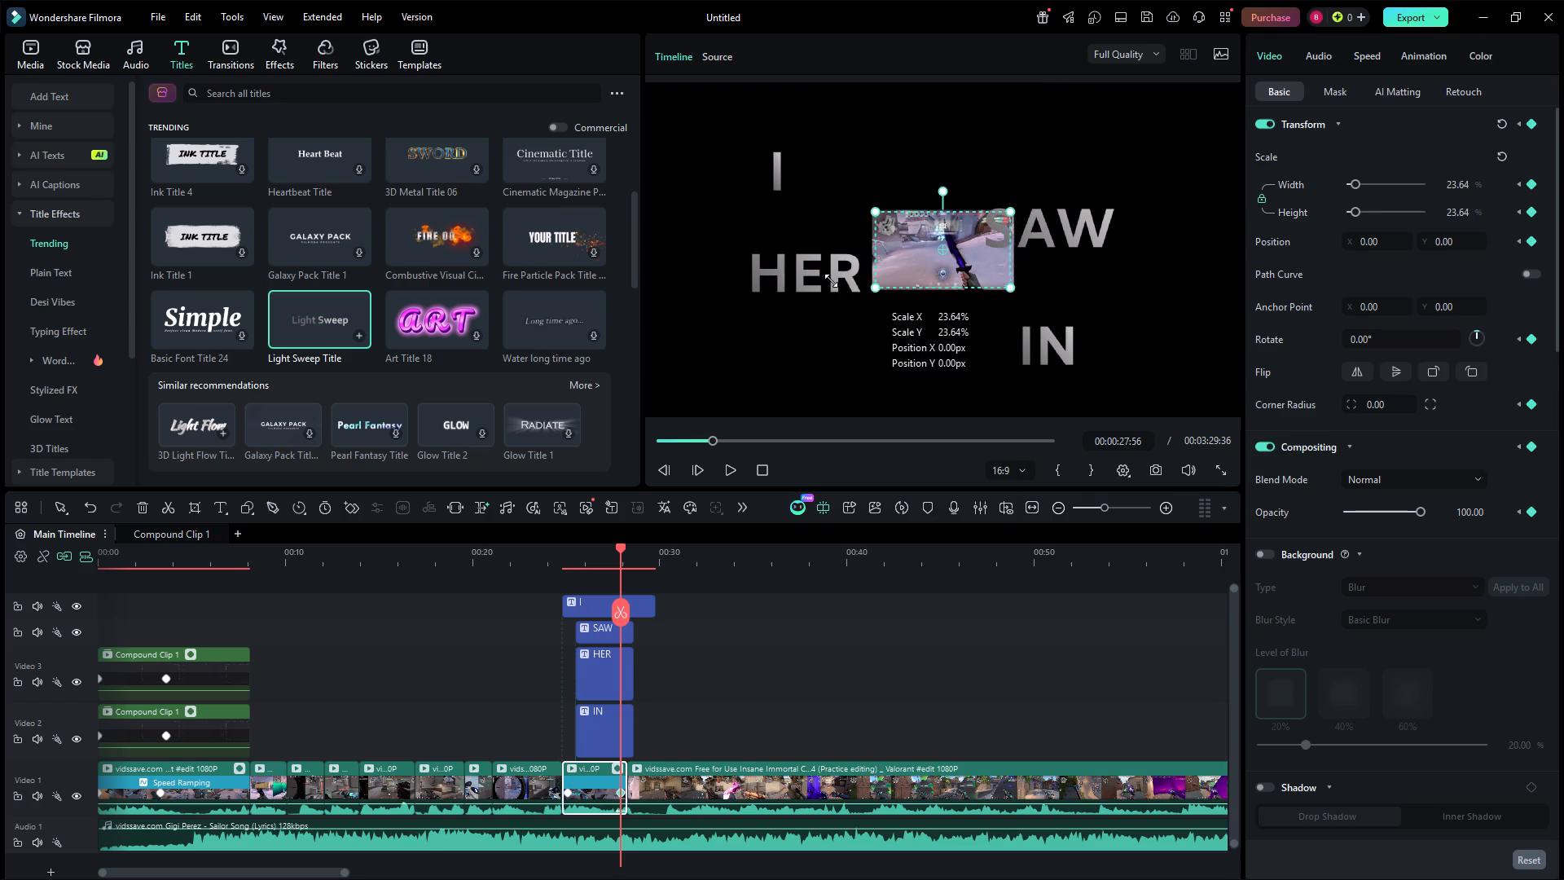
{"action": "left_click_drag", "start_coordinate": [831, 280], "coordinate": [802, 272]}
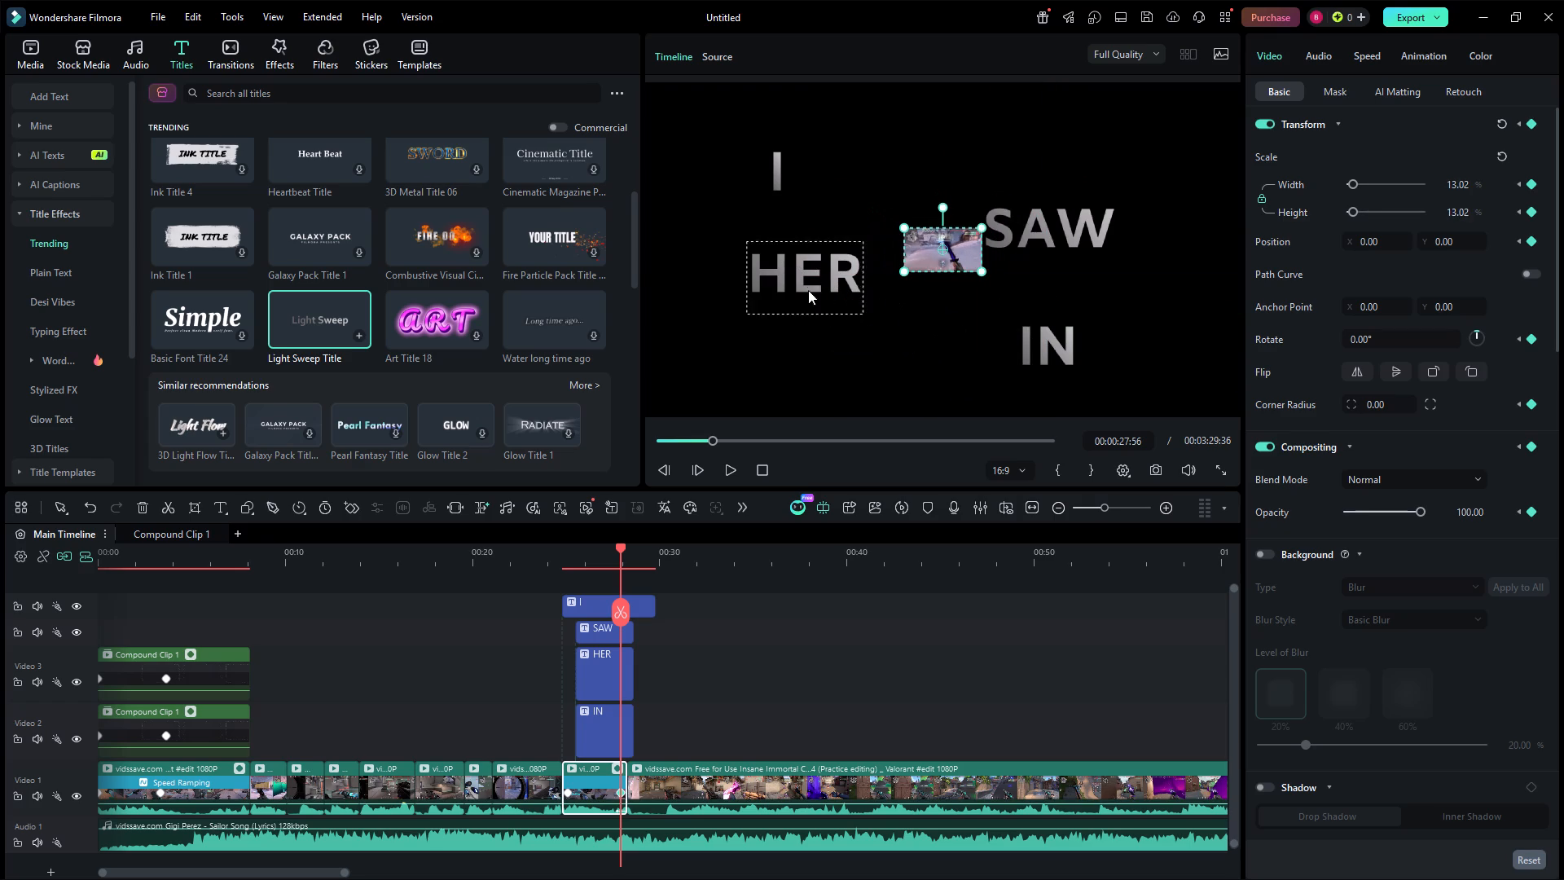
{"action": "left_click", "coordinate": [871, 691]}
Move the "IN", "HER" and "SAW" titles to start with the ACE clip and extend their ends to the clip's end.
{"action": "left_click_drag", "start_coordinate": [591, 741], "coordinate": [585, 741]}
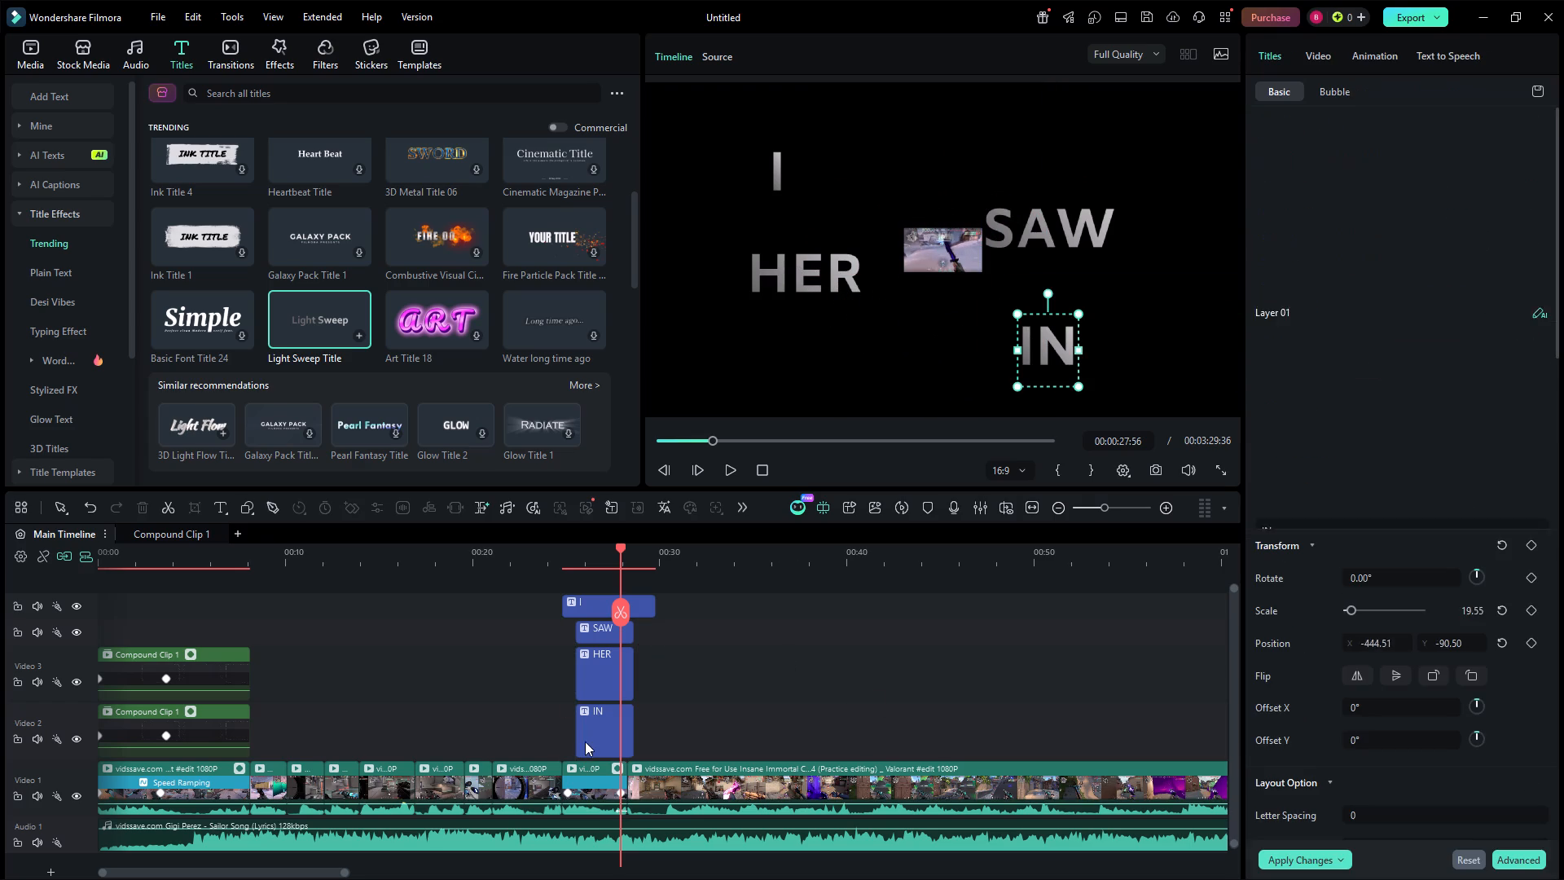
{"action": "left_click_drag", "start_coordinate": [585, 741], "coordinate": [573, 745]}
{"action": "left_click_drag", "start_coordinate": [619, 728], "coordinate": [626, 725]}
{"action": "left_click_drag", "start_coordinate": [604, 675], "coordinate": [592, 677]}
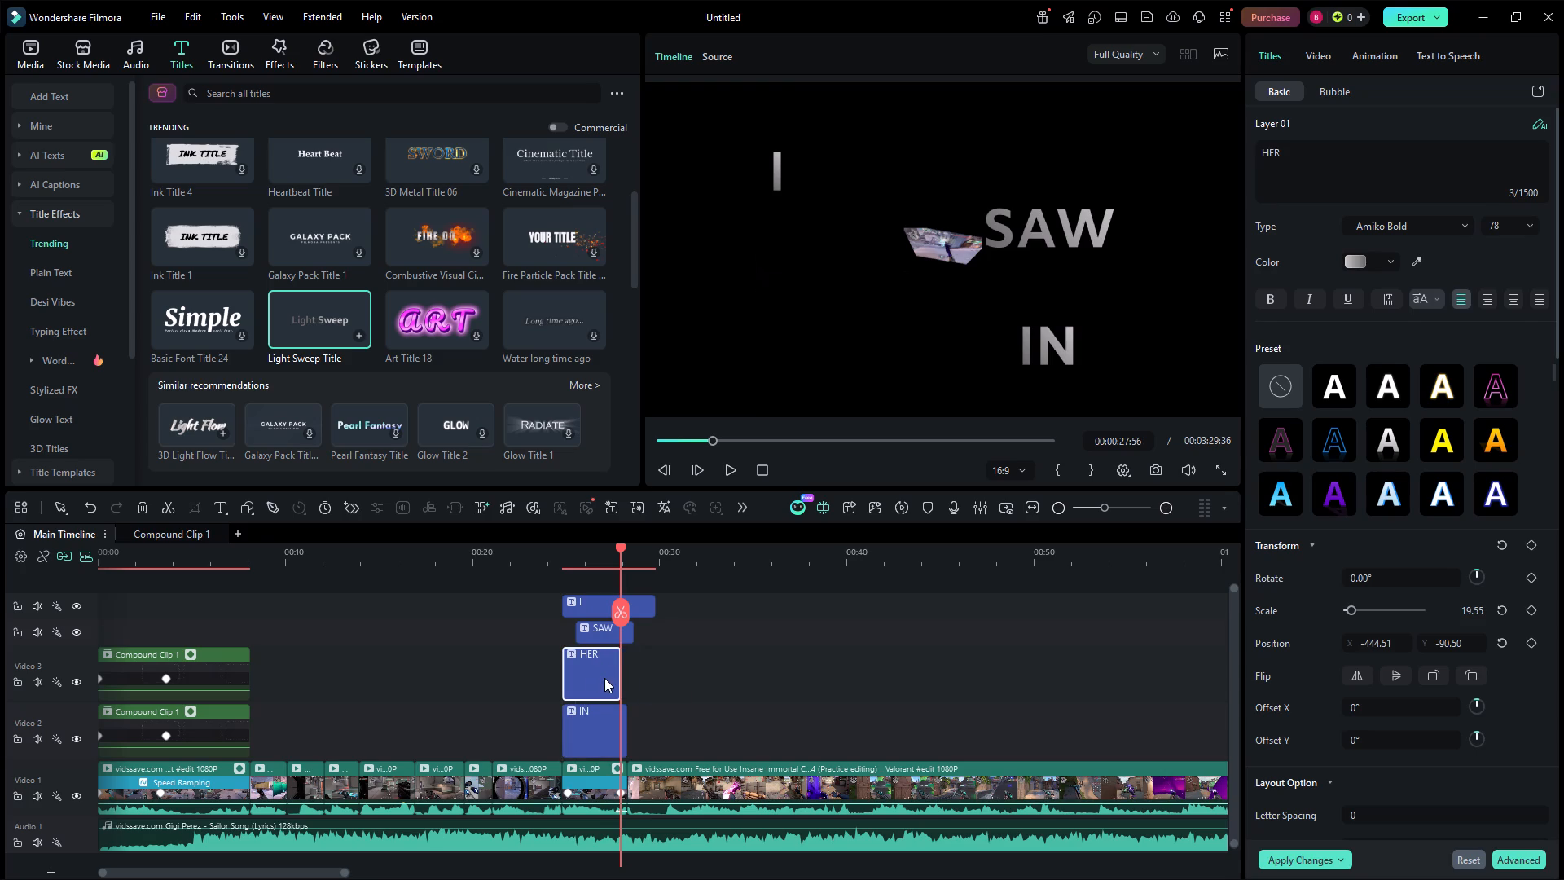
{"action": "left_click_drag", "start_coordinate": [619, 672], "coordinate": [627, 671]}
{"action": "left_click_drag", "start_coordinate": [594, 634], "coordinate": [580, 635]}
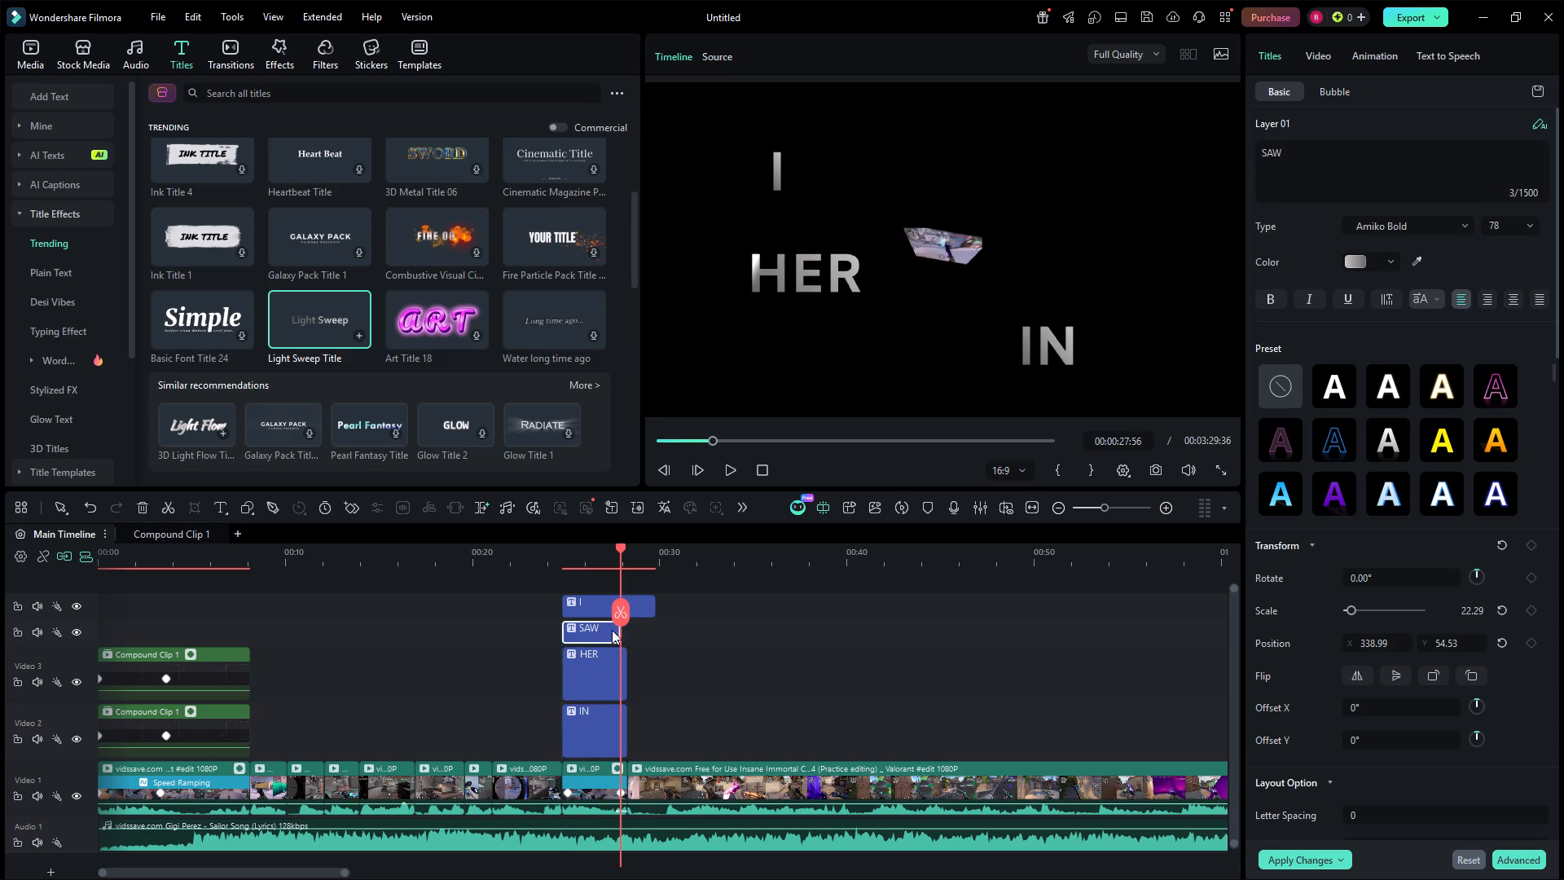
{"action": "left_click_drag", "start_coordinate": [620, 632], "coordinate": [627, 632]}
{"action": "left_click_drag", "start_coordinate": [627, 632], "coordinate": [629, 640]}
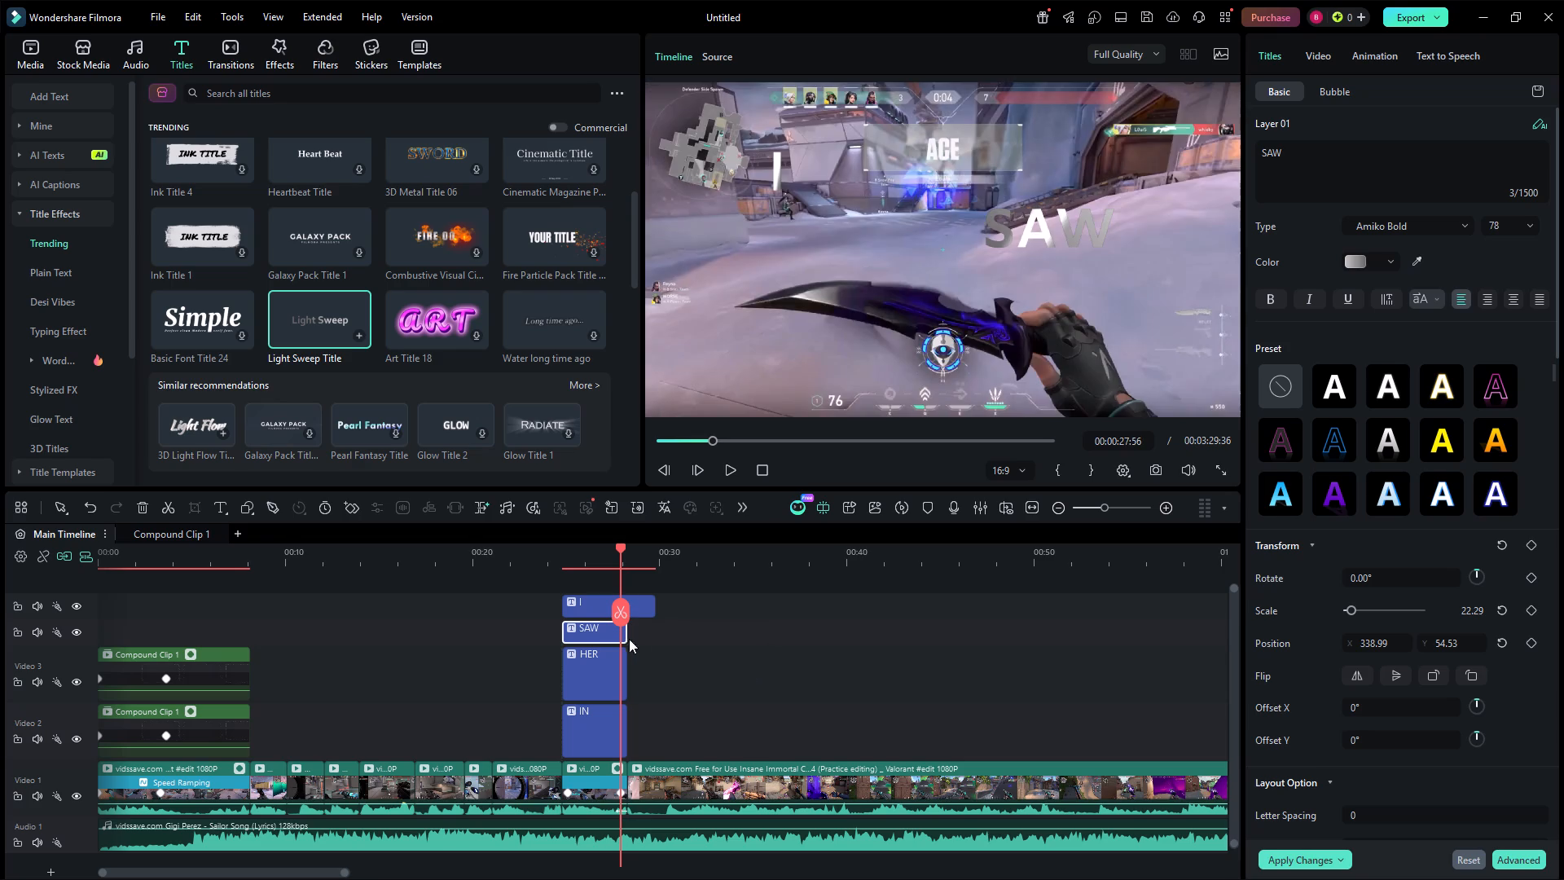
Trim the end of the "I" title back to the end of the ACE clip.
{"action": "left_click", "coordinate": [643, 599]}
{"action": "left_click_drag", "start_coordinate": [651, 599], "coordinate": [637, 605]}
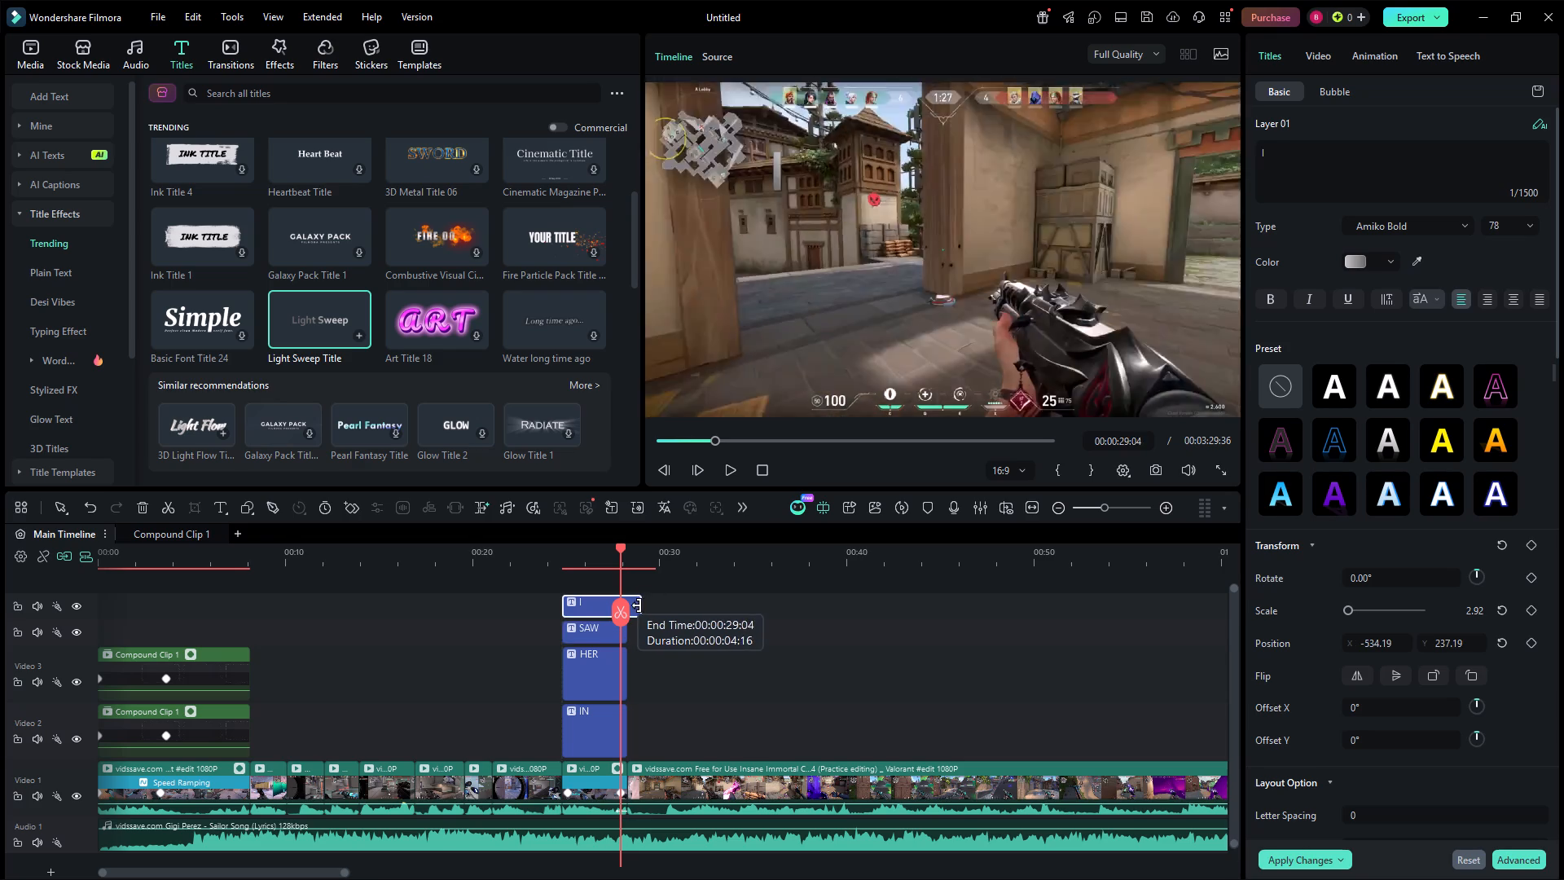
{"action": "left_click_drag", "start_coordinate": [637, 605], "coordinate": [623, 614]}
{"action": "left_click", "coordinate": [686, 675]}
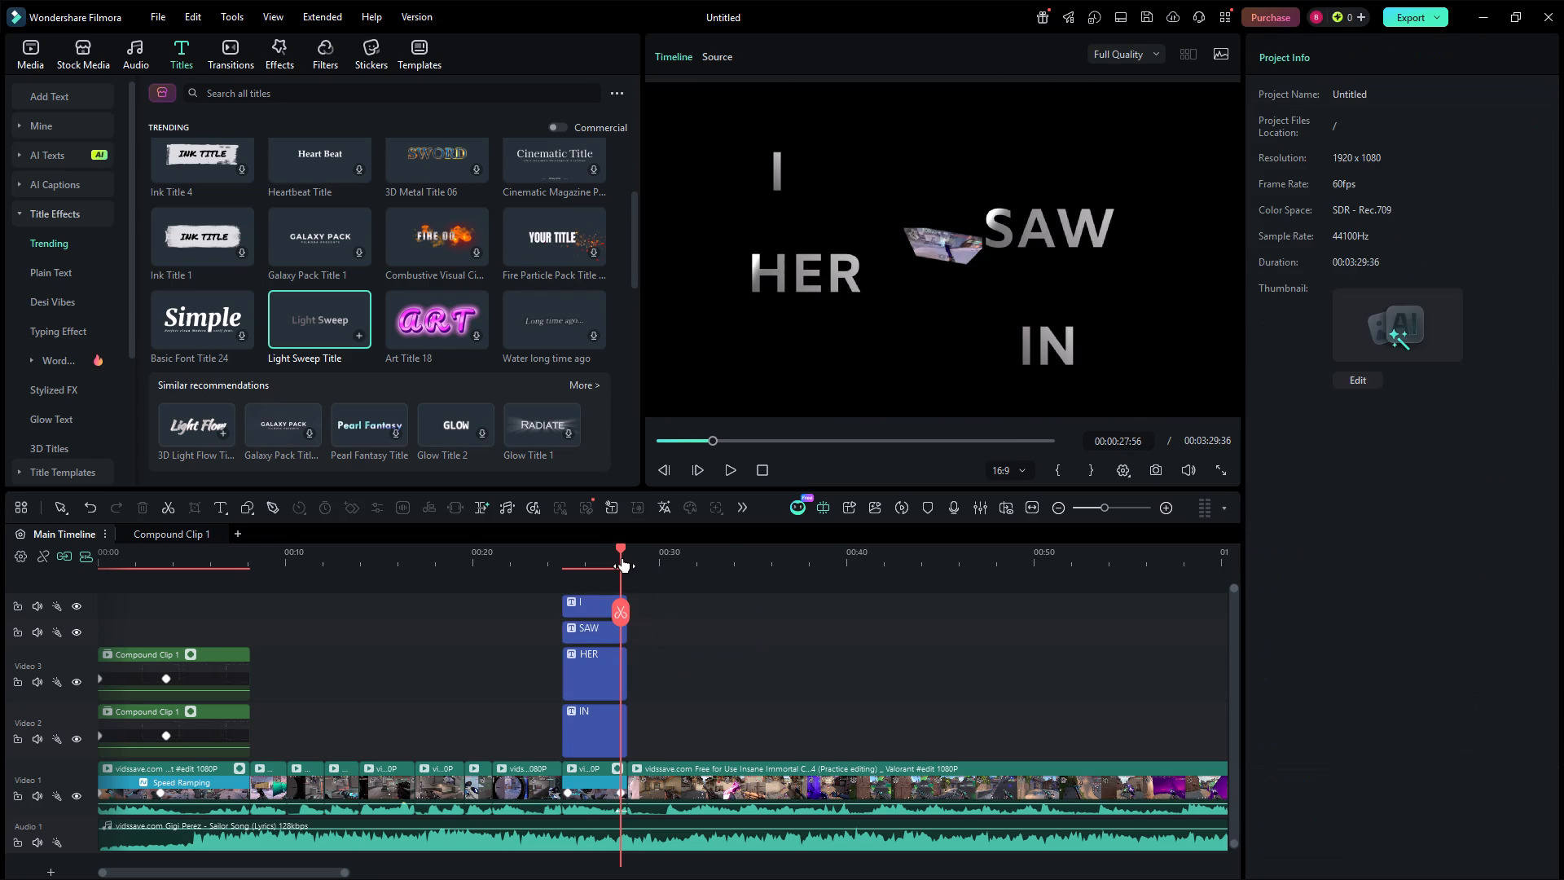
Add a keyframe at the start of the "I" title, at 00:00:24:48.
{"action": "left_click_drag", "start_coordinate": [622, 558], "coordinate": [563, 586]}
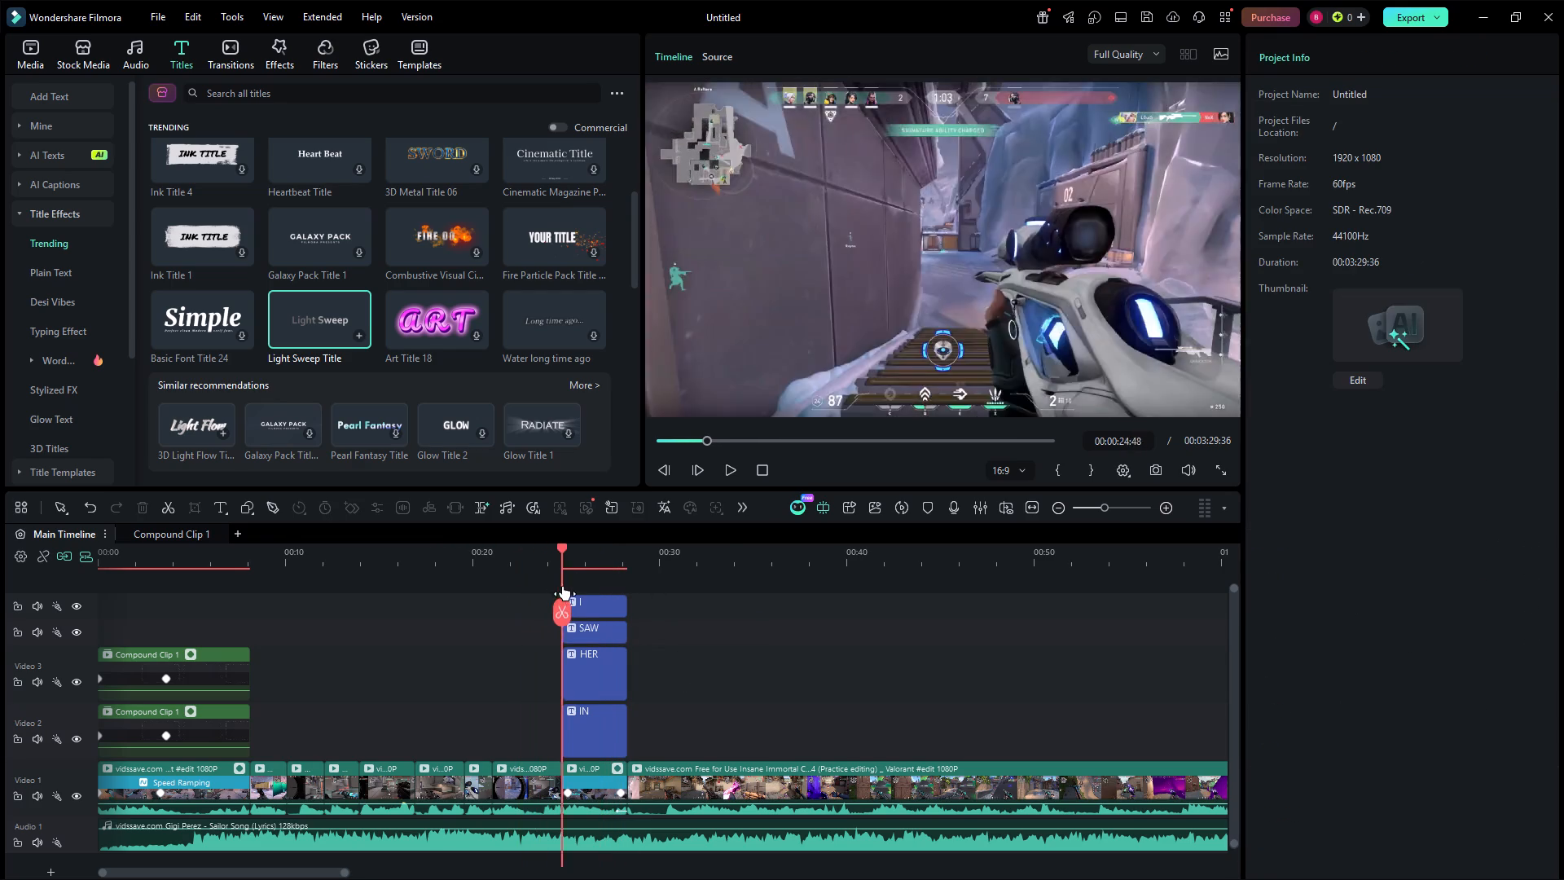
{"action": "left_click_drag", "start_coordinate": [563, 586], "coordinate": [840, 603]}
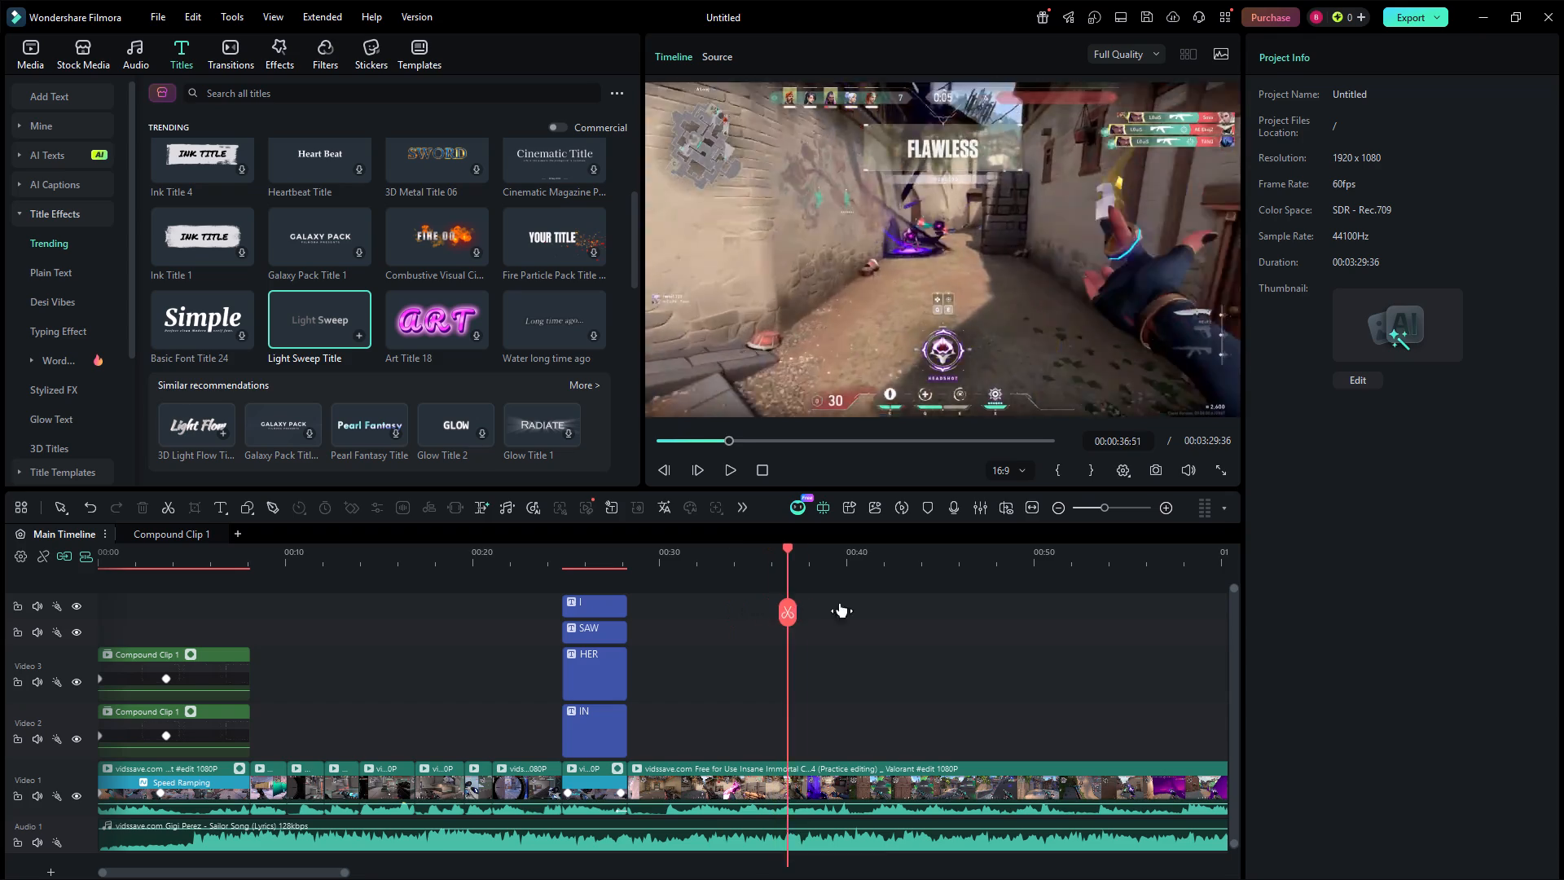
{"action": "left_click_drag", "start_coordinate": [840, 603], "coordinate": [599, 601]}
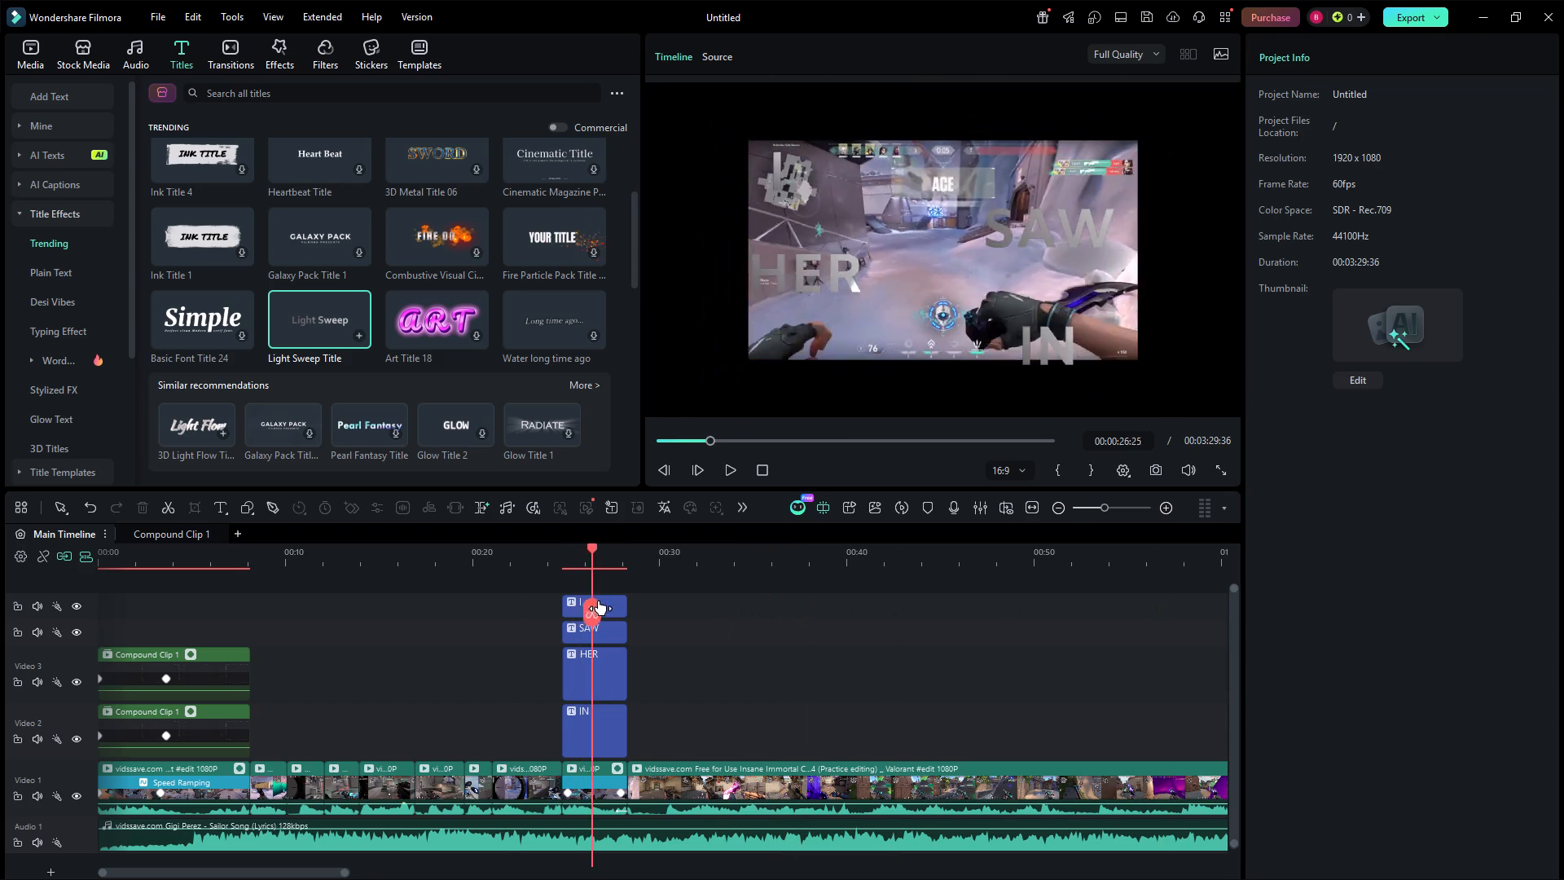
{"action": "left_click_drag", "start_coordinate": [599, 601], "coordinate": [581, 621]}
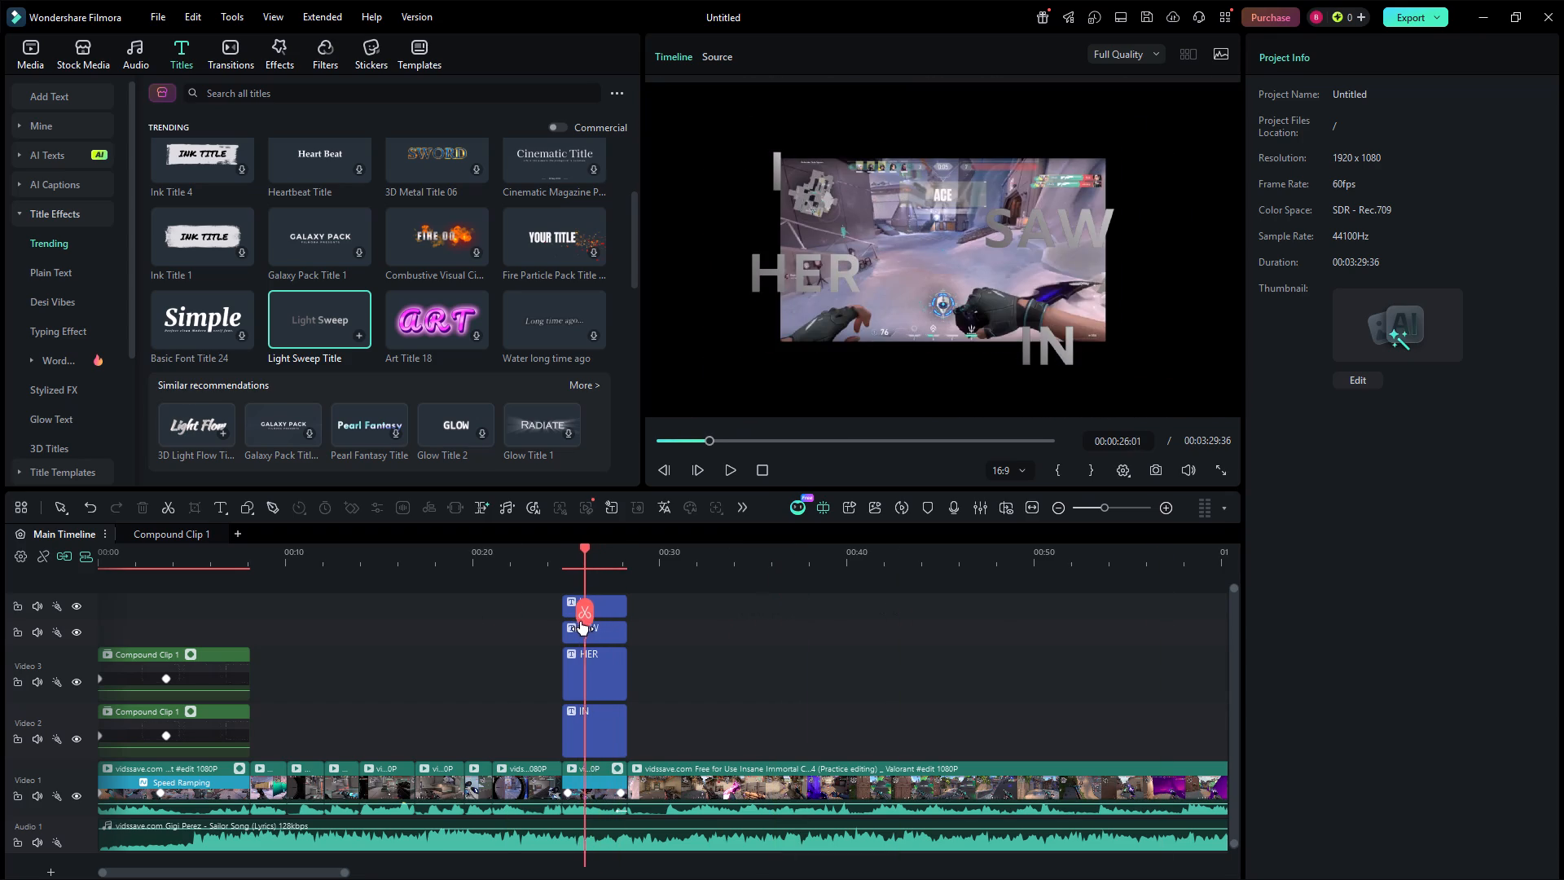
{"action": "left_click_drag", "start_coordinate": [581, 621], "coordinate": [565, 649]}
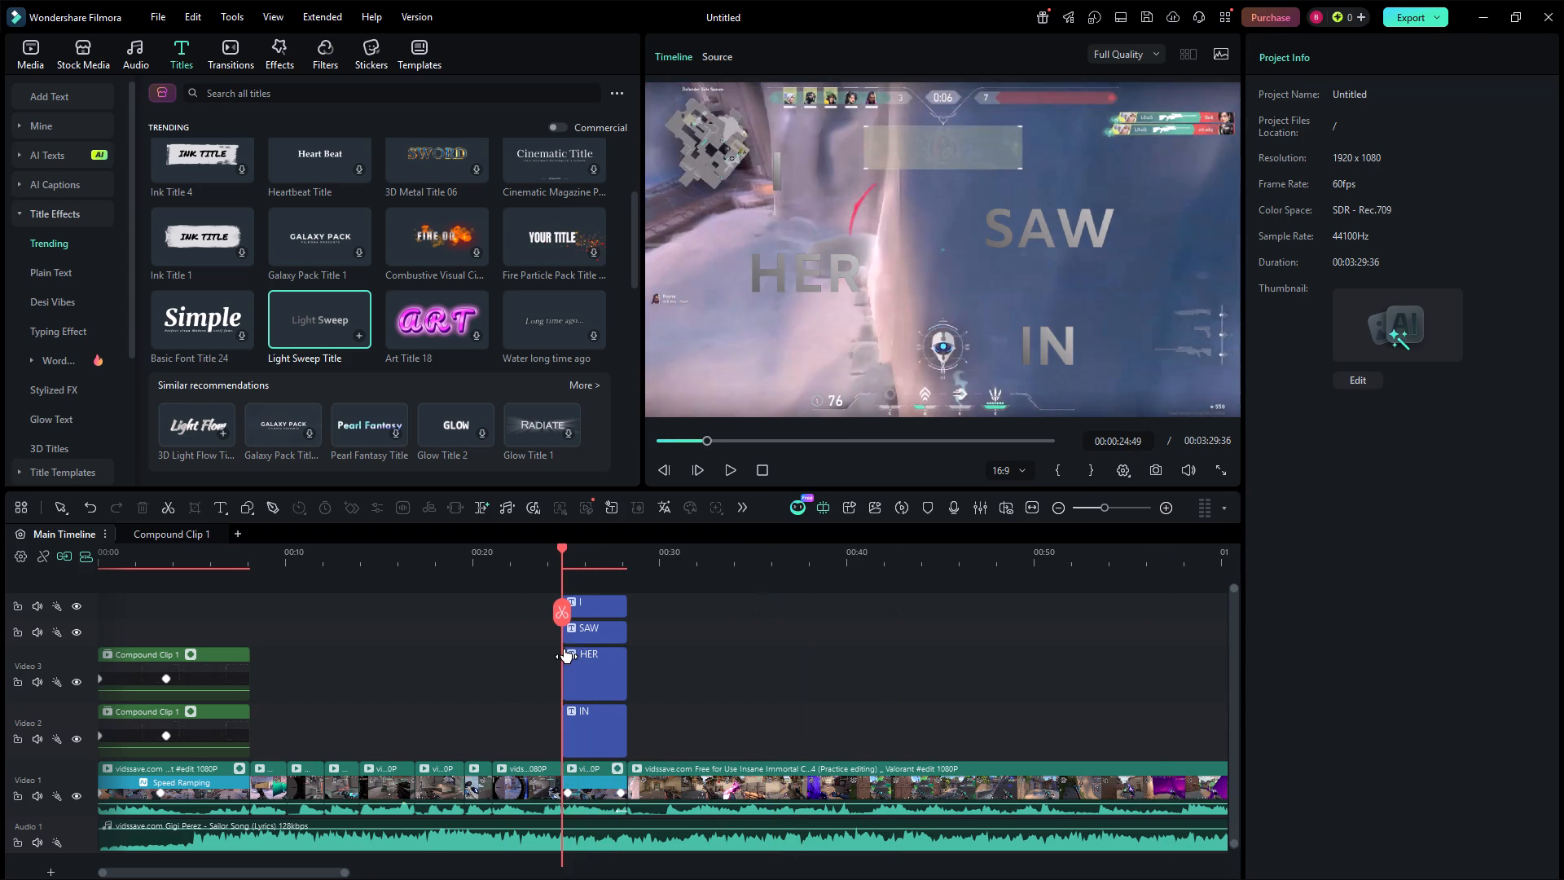
{"action": "left_click_drag", "start_coordinate": [565, 649], "coordinate": [559, 652]}
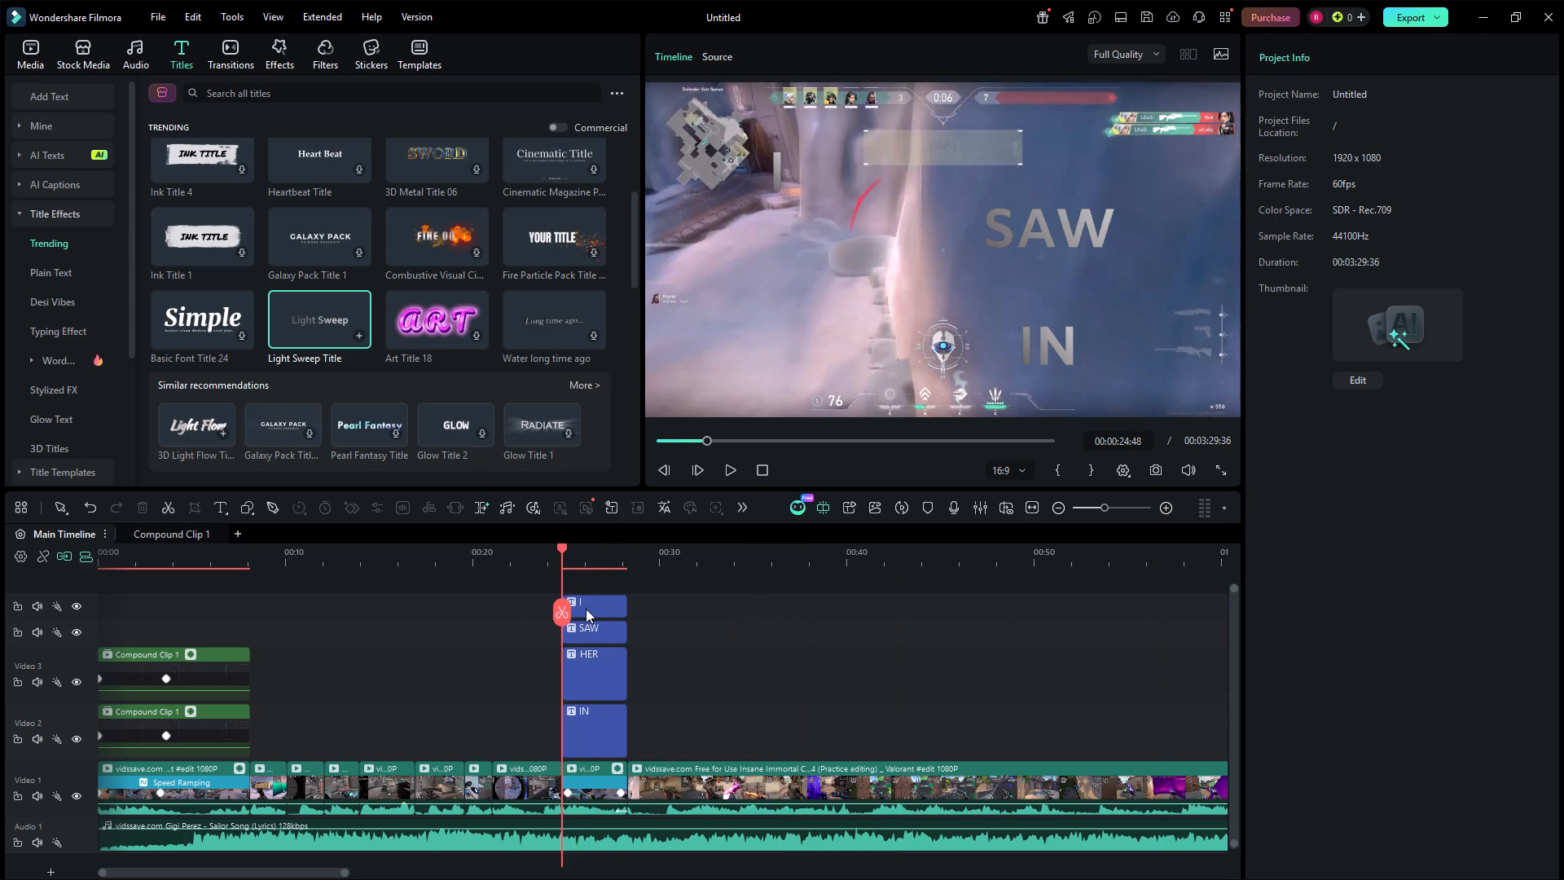
{"action": "left_click", "coordinate": [586, 605]}
{"action": "left_click", "coordinate": [350, 514]}
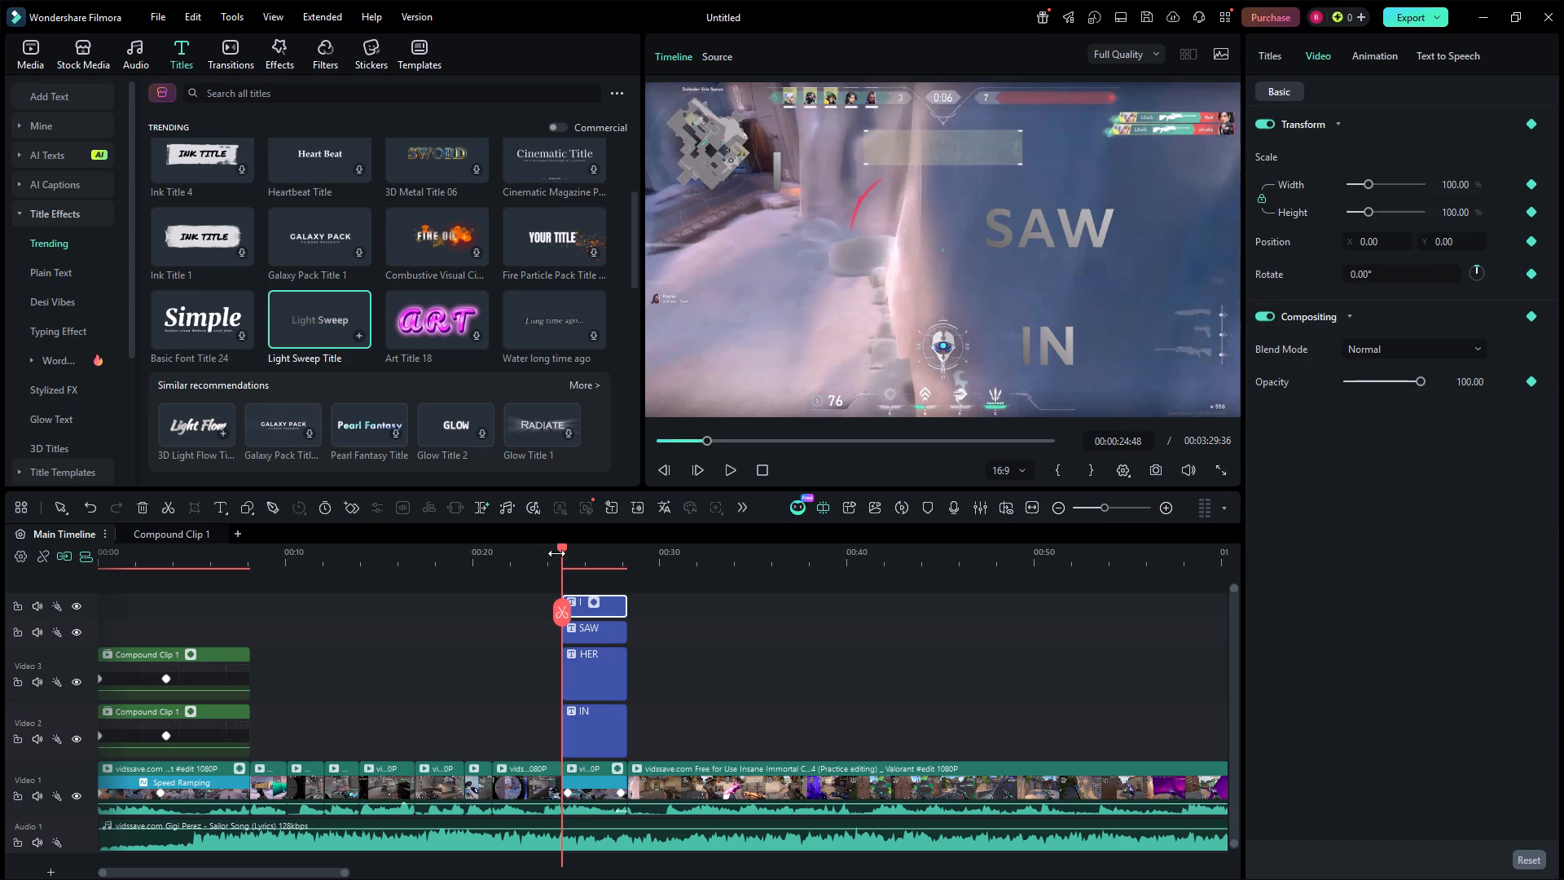
Add a second keyframe to the "I" title near its end, at 00:00:27:56.
{"action": "left_click_drag", "start_coordinate": [560, 565], "coordinate": [571, 561]}
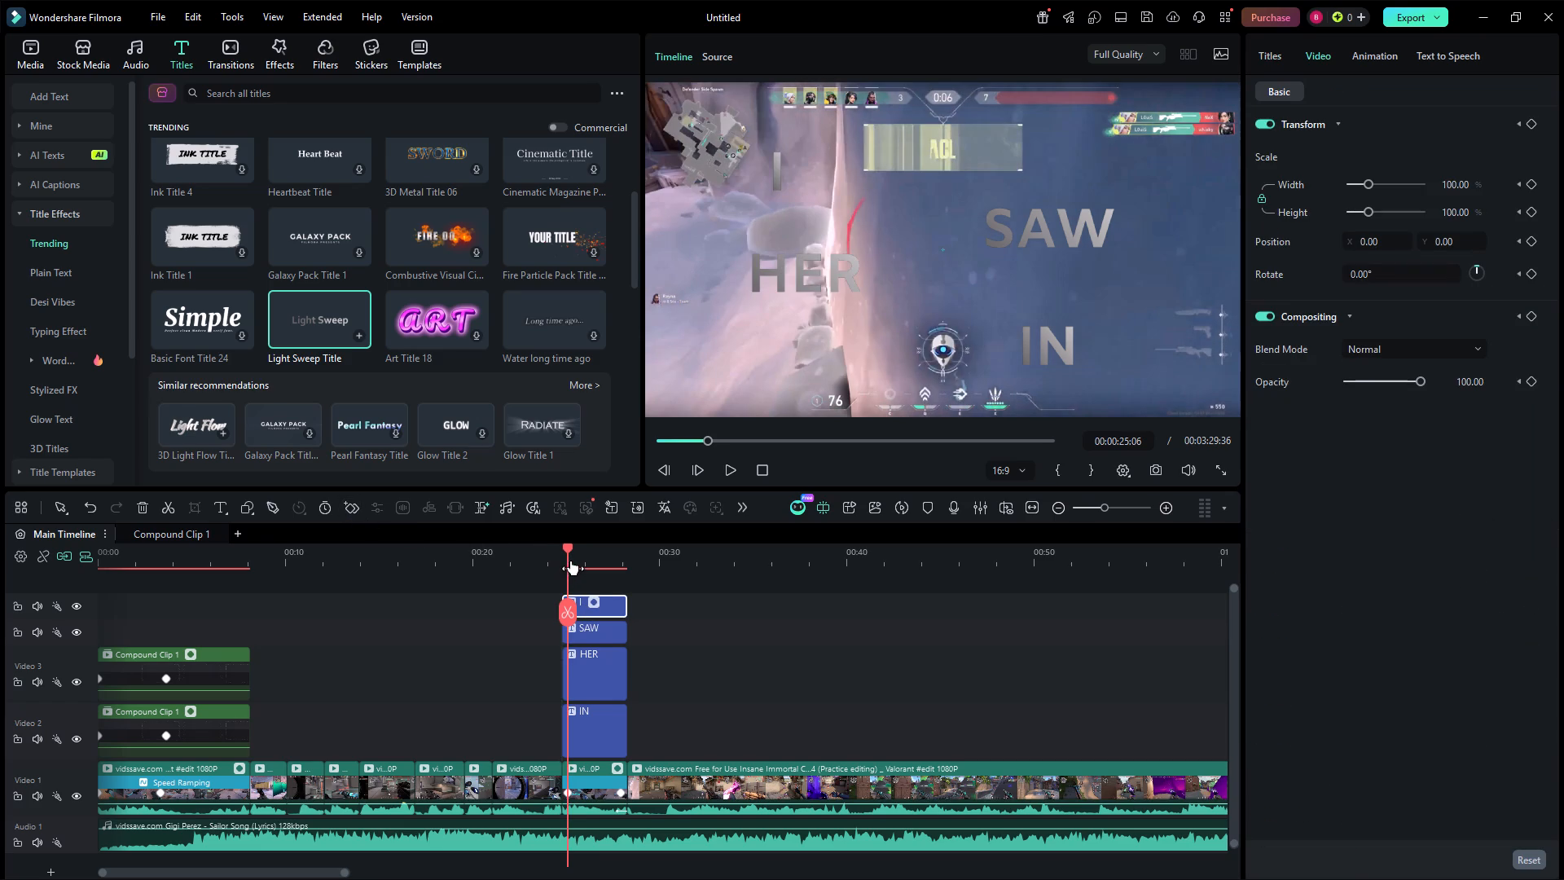
{"action": "left_click_drag", "start_coordinate": [571, 561], "coordinate": [624, 562]}
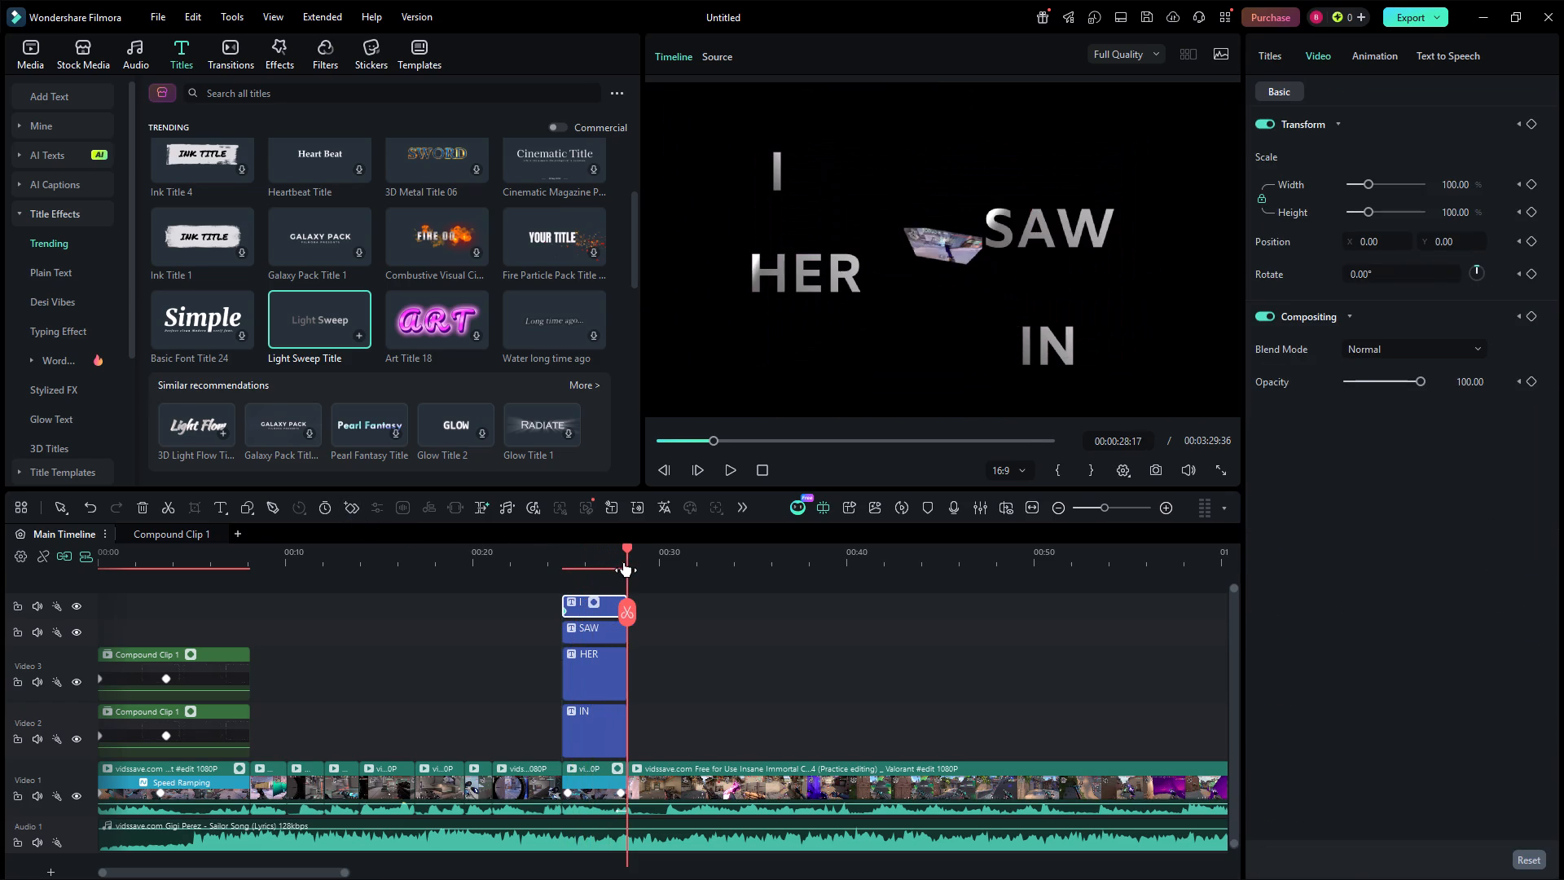
{"action": "left_click_drag", "start_coordinate": [624, 562], "coordinate": [618, 566]}
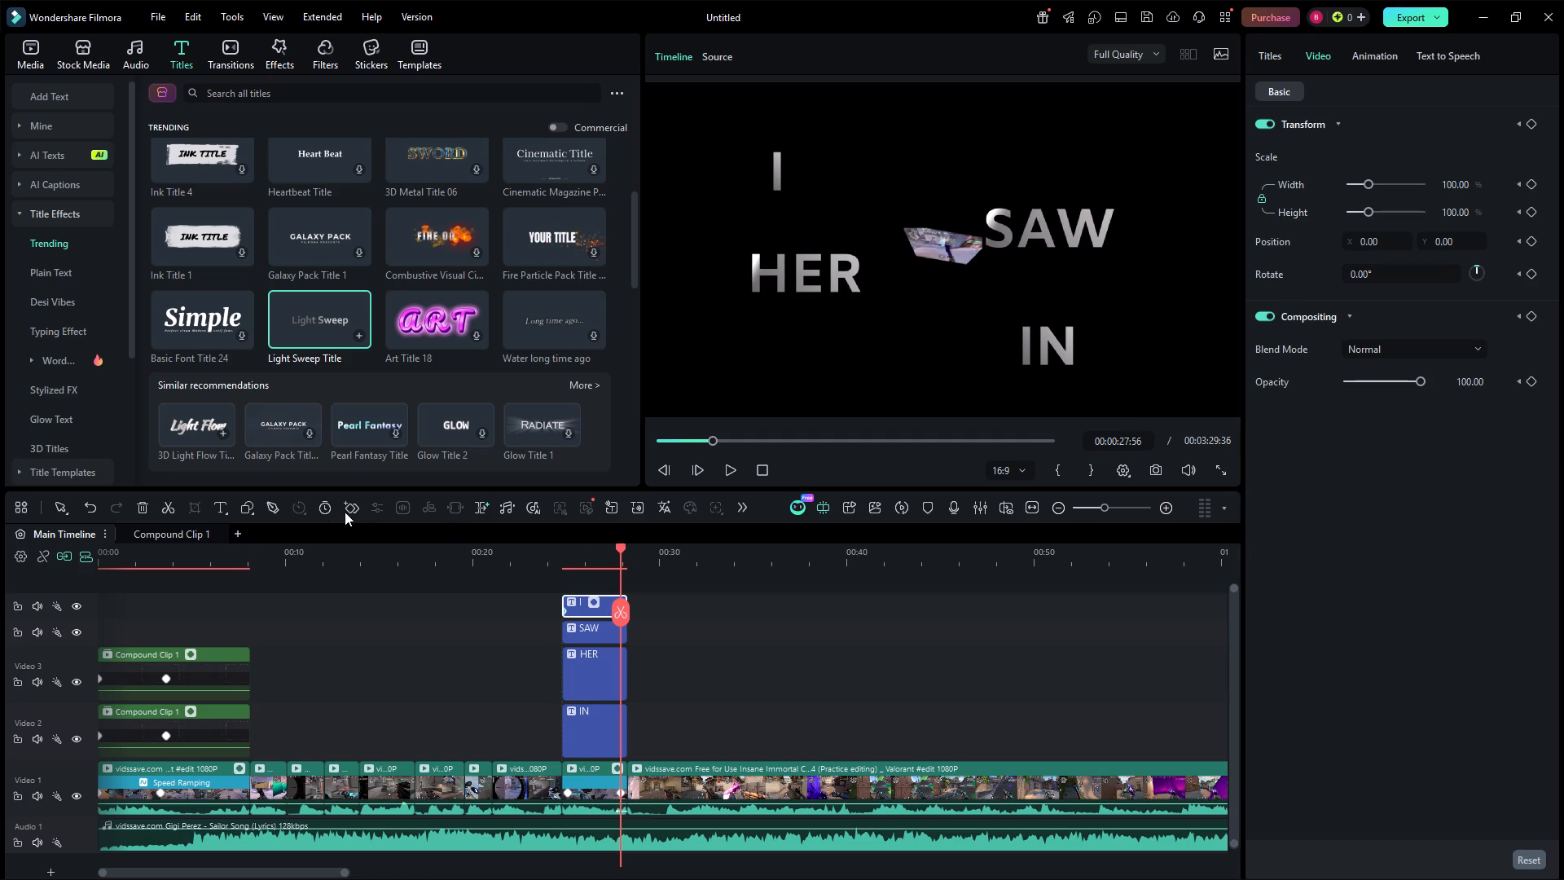
{"action": "left_click", "coordinate": [346, 511]}
Move the second keyframe of the "I" title earlier, to about the middle of the title.
{"action": "left_click_drag", "start_coordinate": [621, 559], "coordinate": [571, 574]}
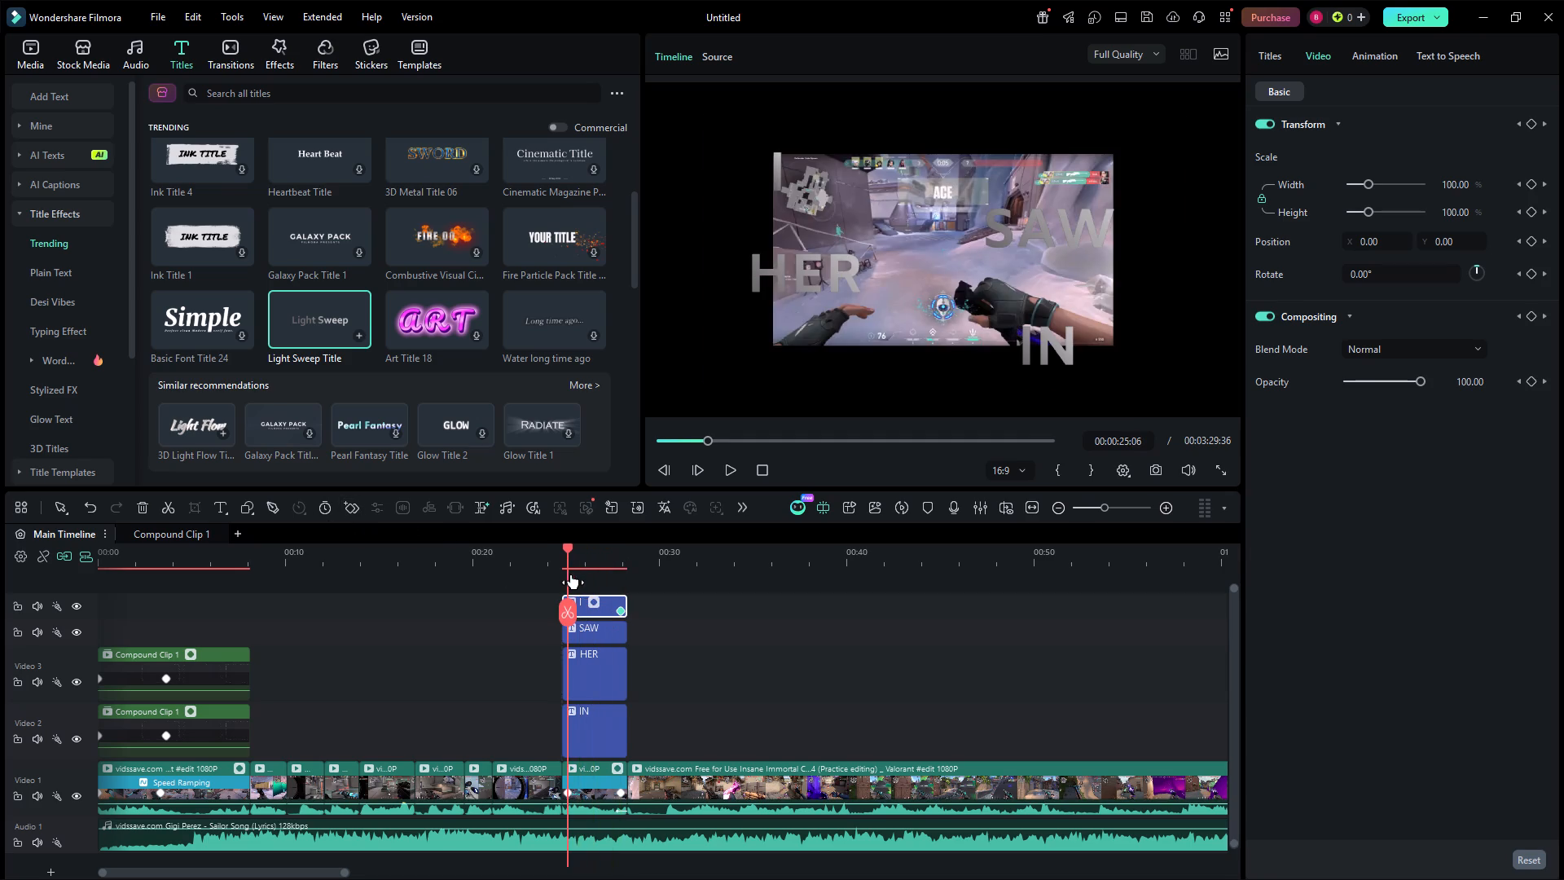
{"action": "left_click_drag", "start_coordinate": [571, 574], "coordinate": [570, 575]}
{"action": "left_click_drag", "start_coordinate": [620, 609], "coordinate": [601, 618]}
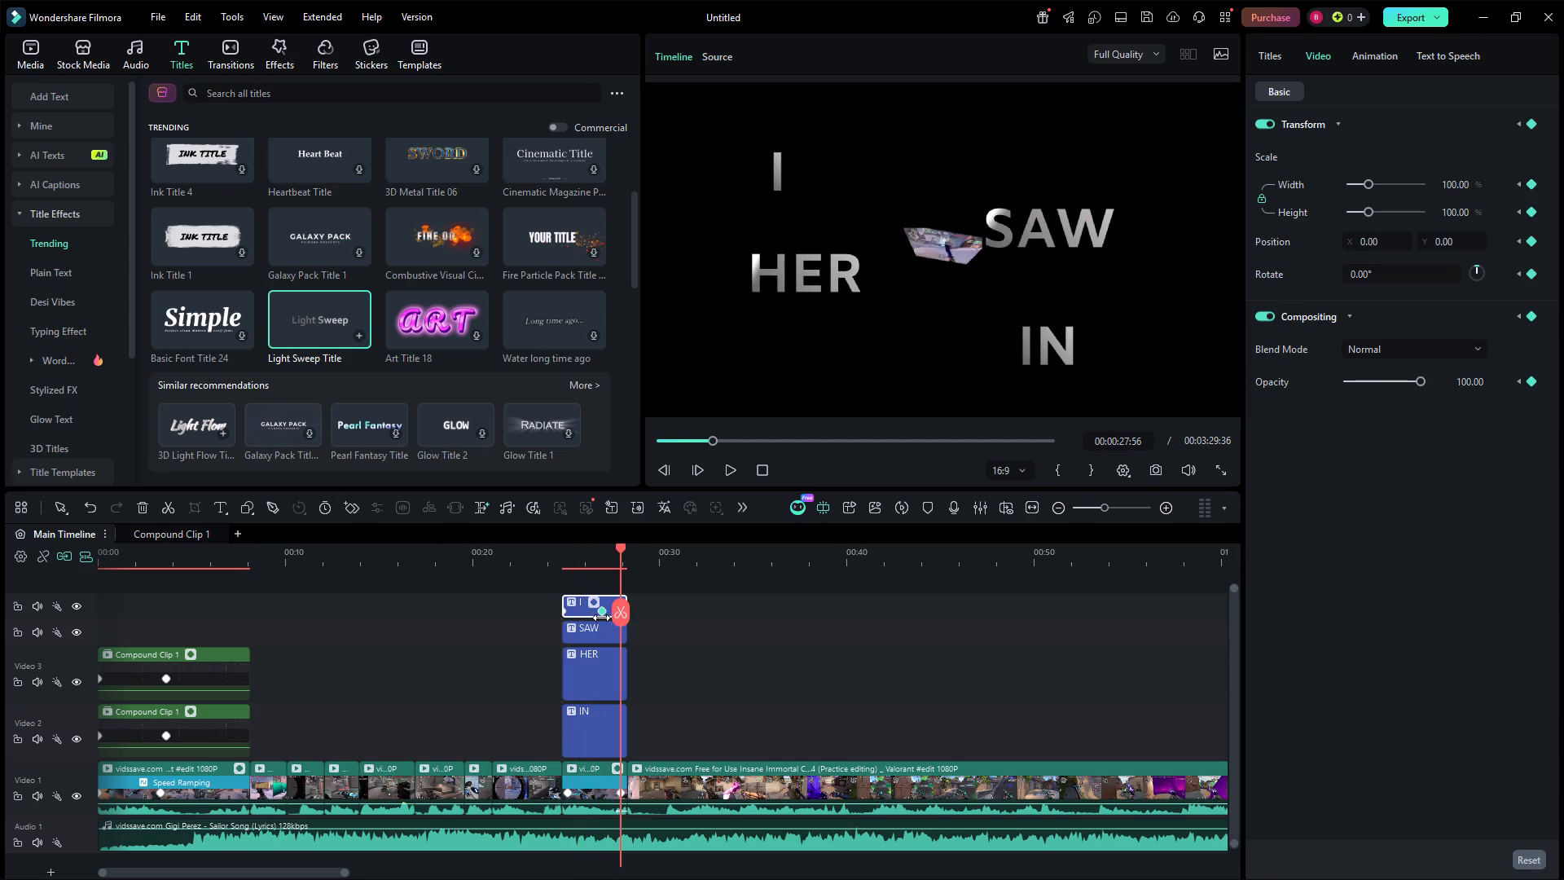
{"action": "left_click_drag", "start_coordinate": [601, 618], "coordinate": [595, 620]}
At the first keyframe of the "I" title, move the letter off the left edge of the video frame.
{"action": "left_click", "coordinate": [565, 606]}
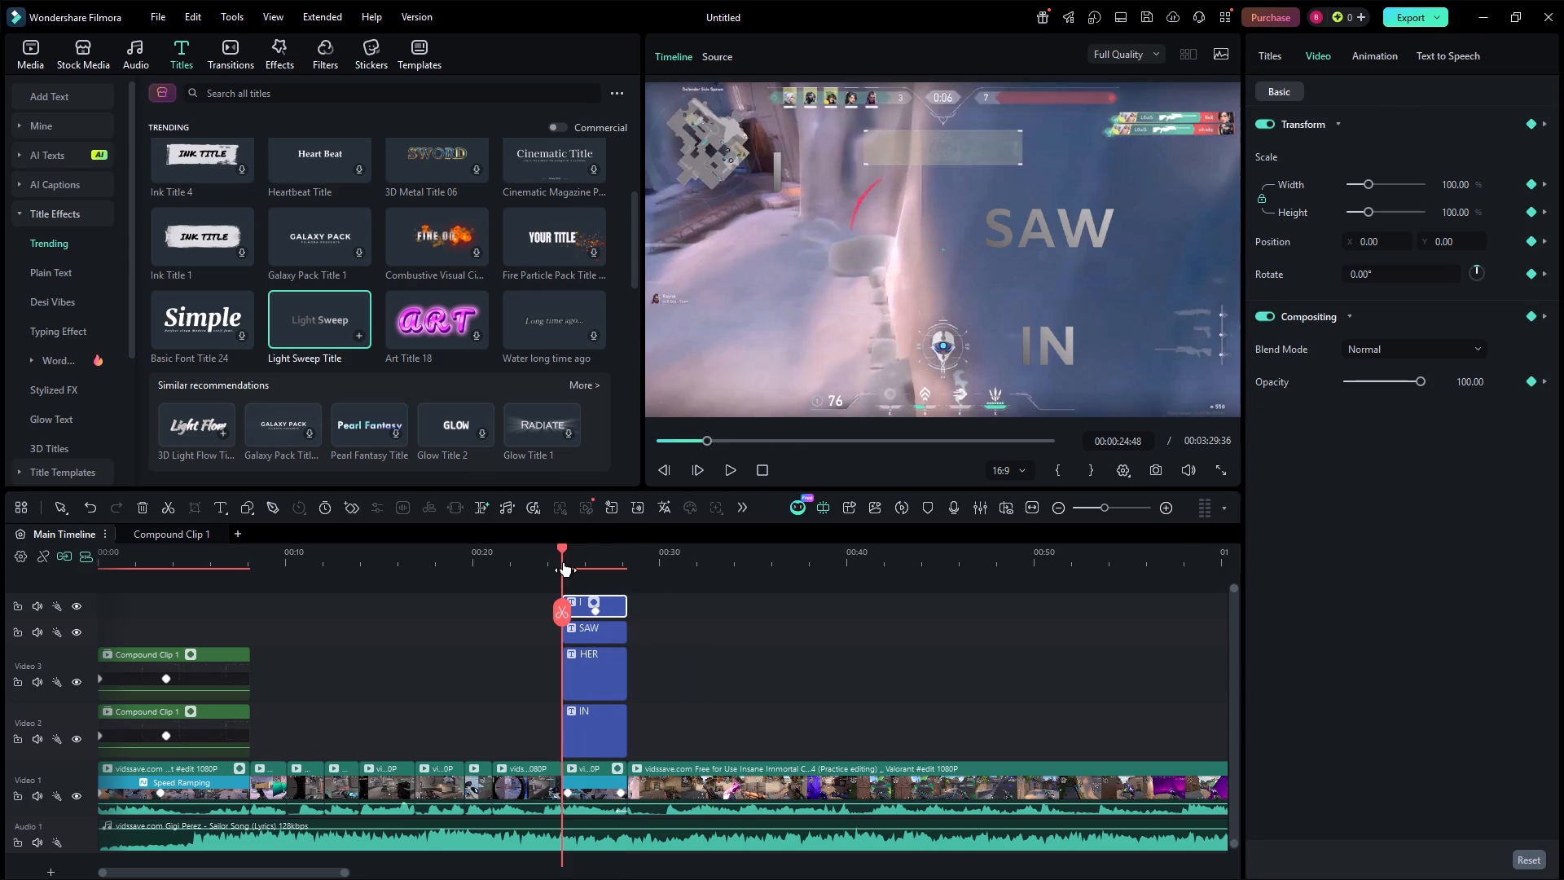
{"action": "left_click_drag", "start_coordinate": [562, 562], "coordinate": [606, 562]}
{"action": "left_click", "coordinate": [564, 610]}
{"action": "left_click", "coordinate": [775, 174]}
{"action": "left_click_drag", "start_coordinate": [776, 187], "coordinate": [754, 191]}
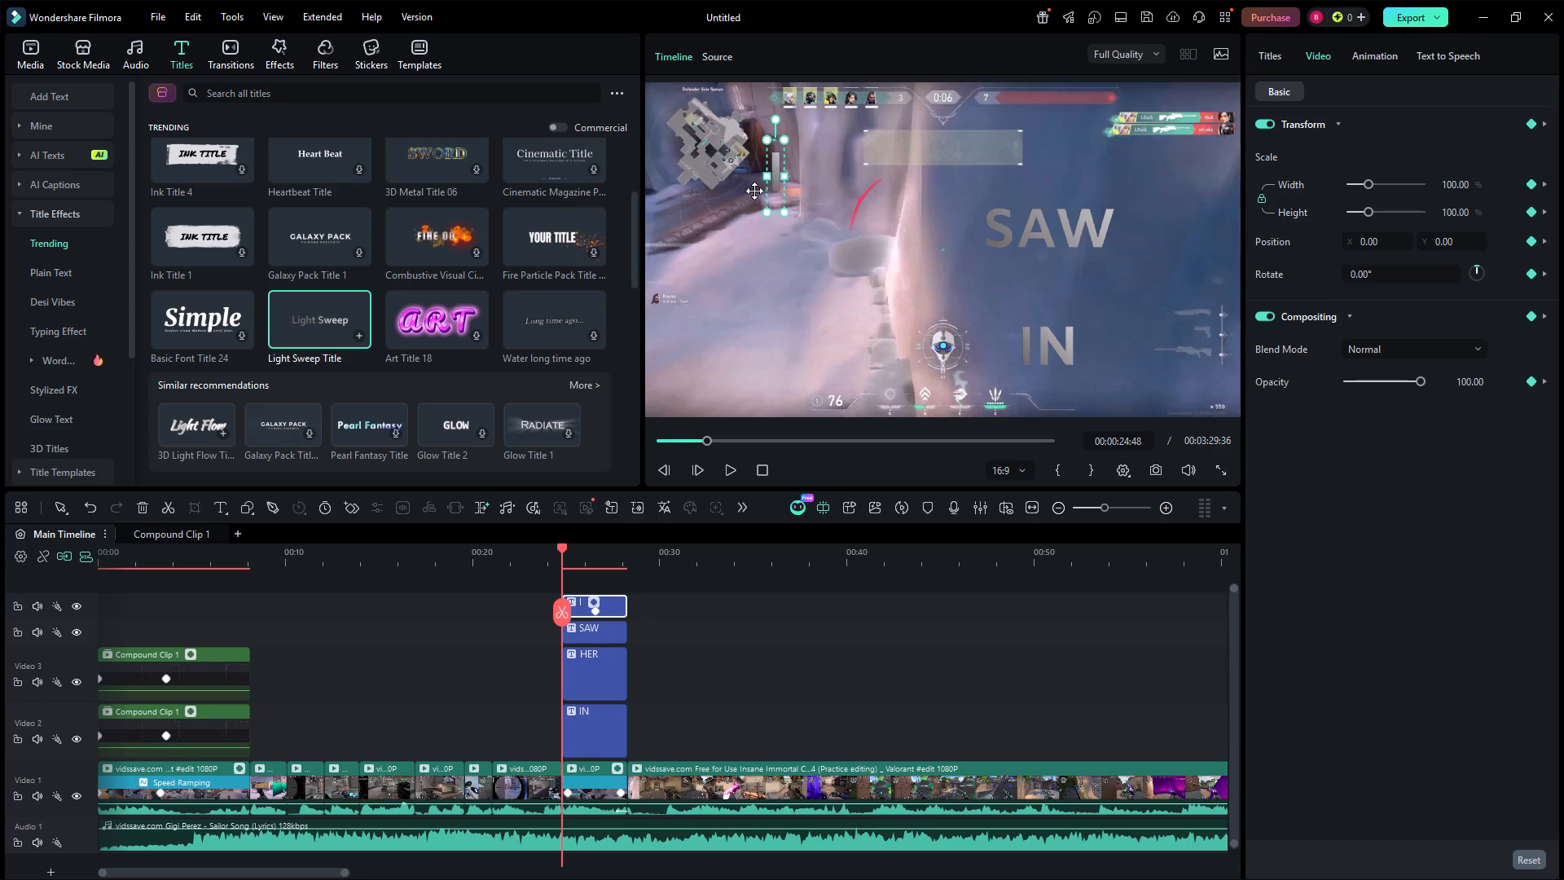
{"action": "left_click_drag", "start_coordinate": [754, 191], "coordinate": [637, 188]}
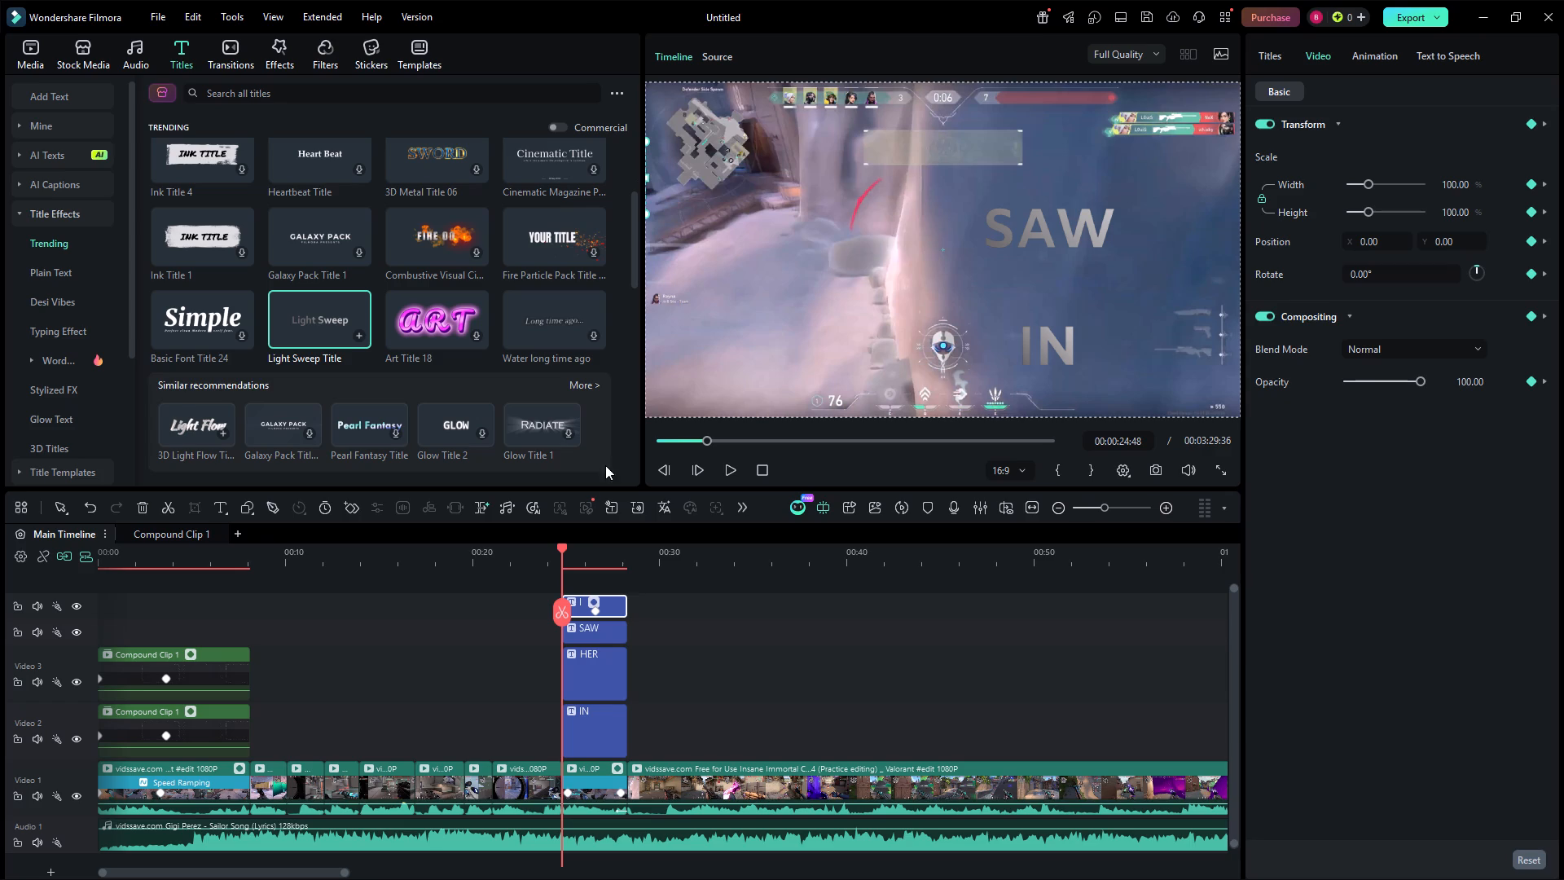
Add keyframes to the "SAW" title at its start, 00:00:24:48, and at its middle, 00:00:26:35.
{"action": "left_click", "coordinate": [598, 638]}
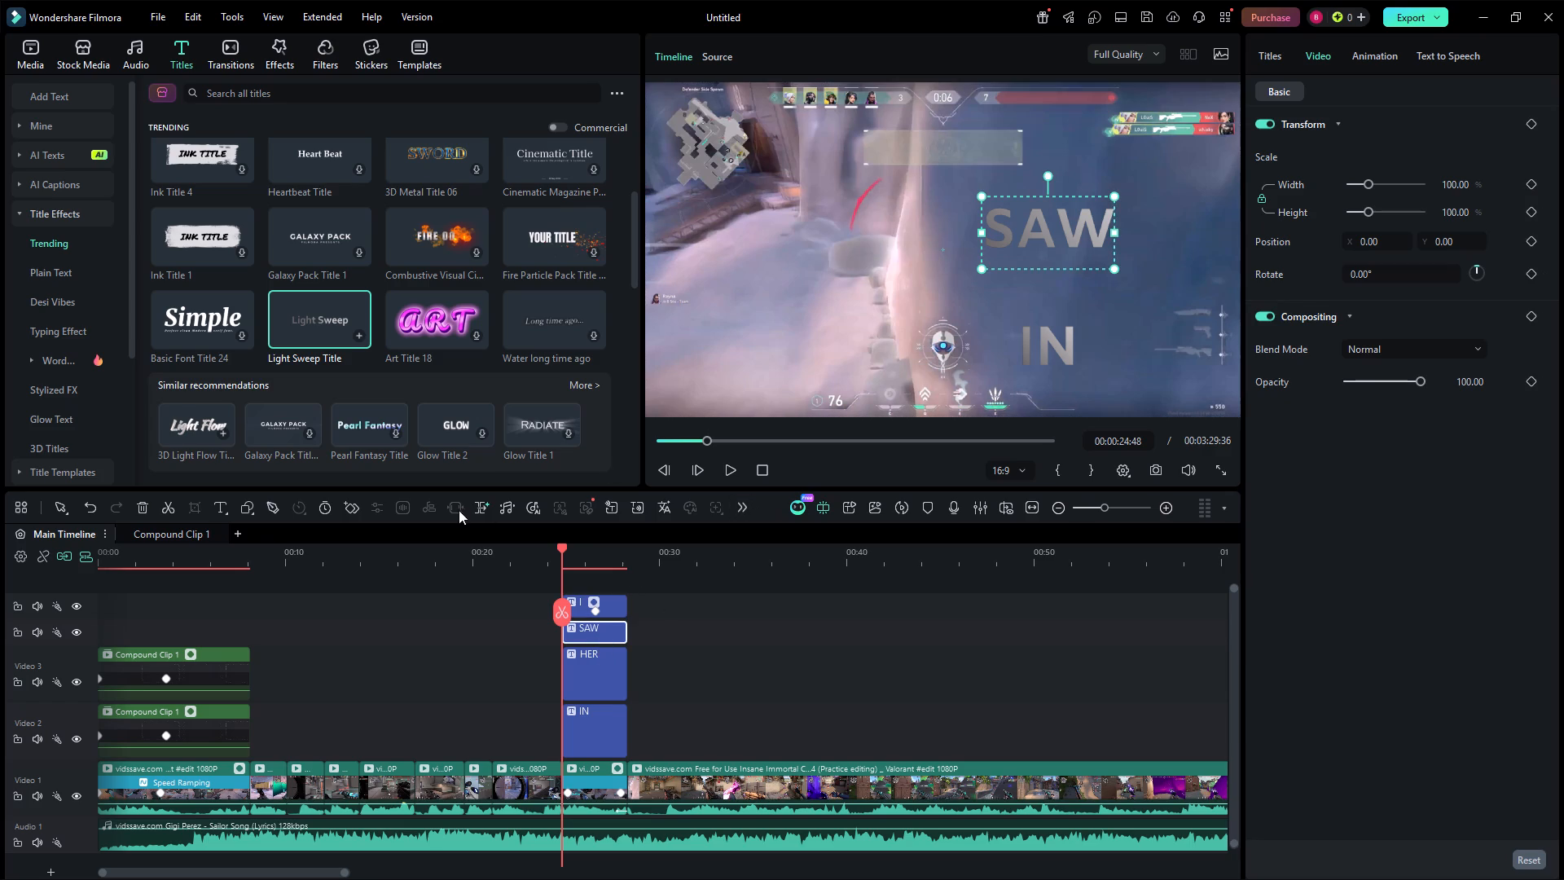
{"action": "left_click", "coordinate": [356, 513]}
{"action": "left_click_drag", "start_coordinate": [564, 558], "coordinate": [585, 554]}
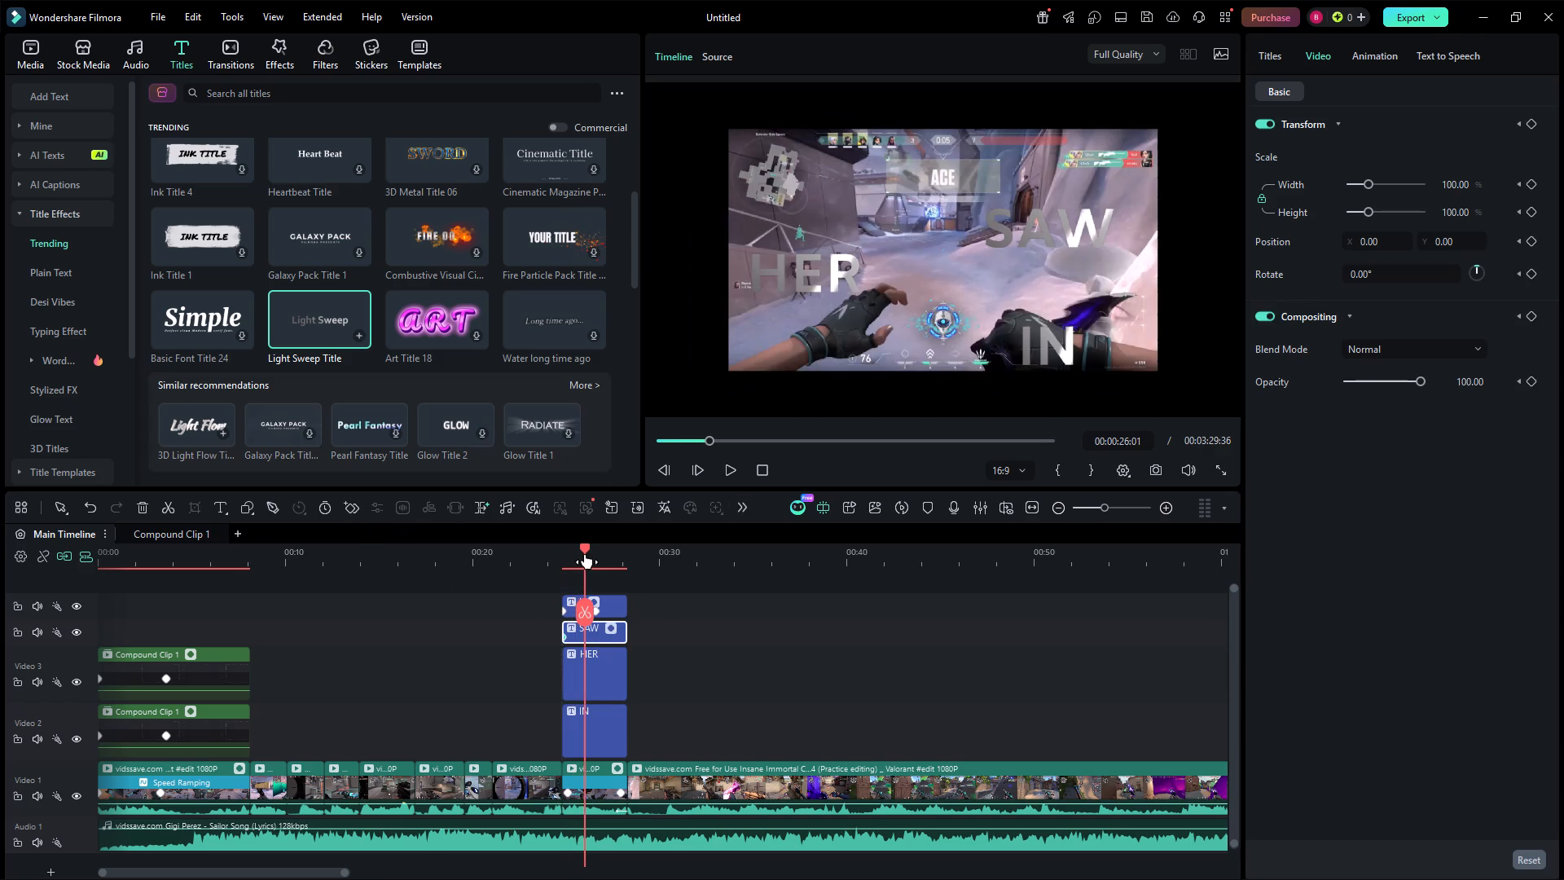
{"action": "left_click_drag", "start_coordinate": [585, 554], "coordinate": [594, 553]}
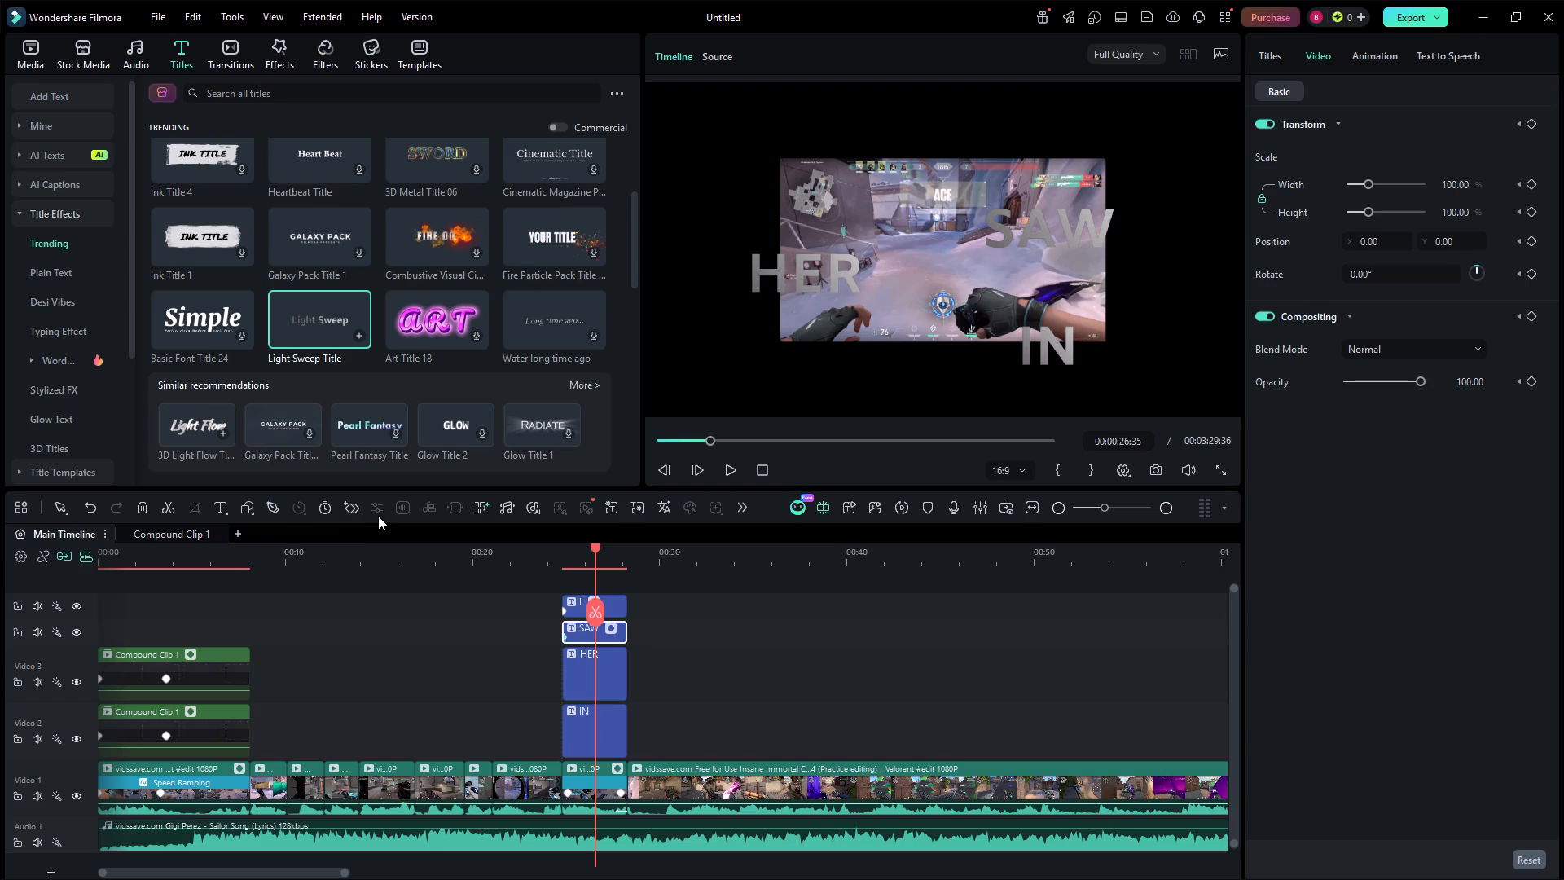
{"action": "left_click", "coordinate": [353, 514]}
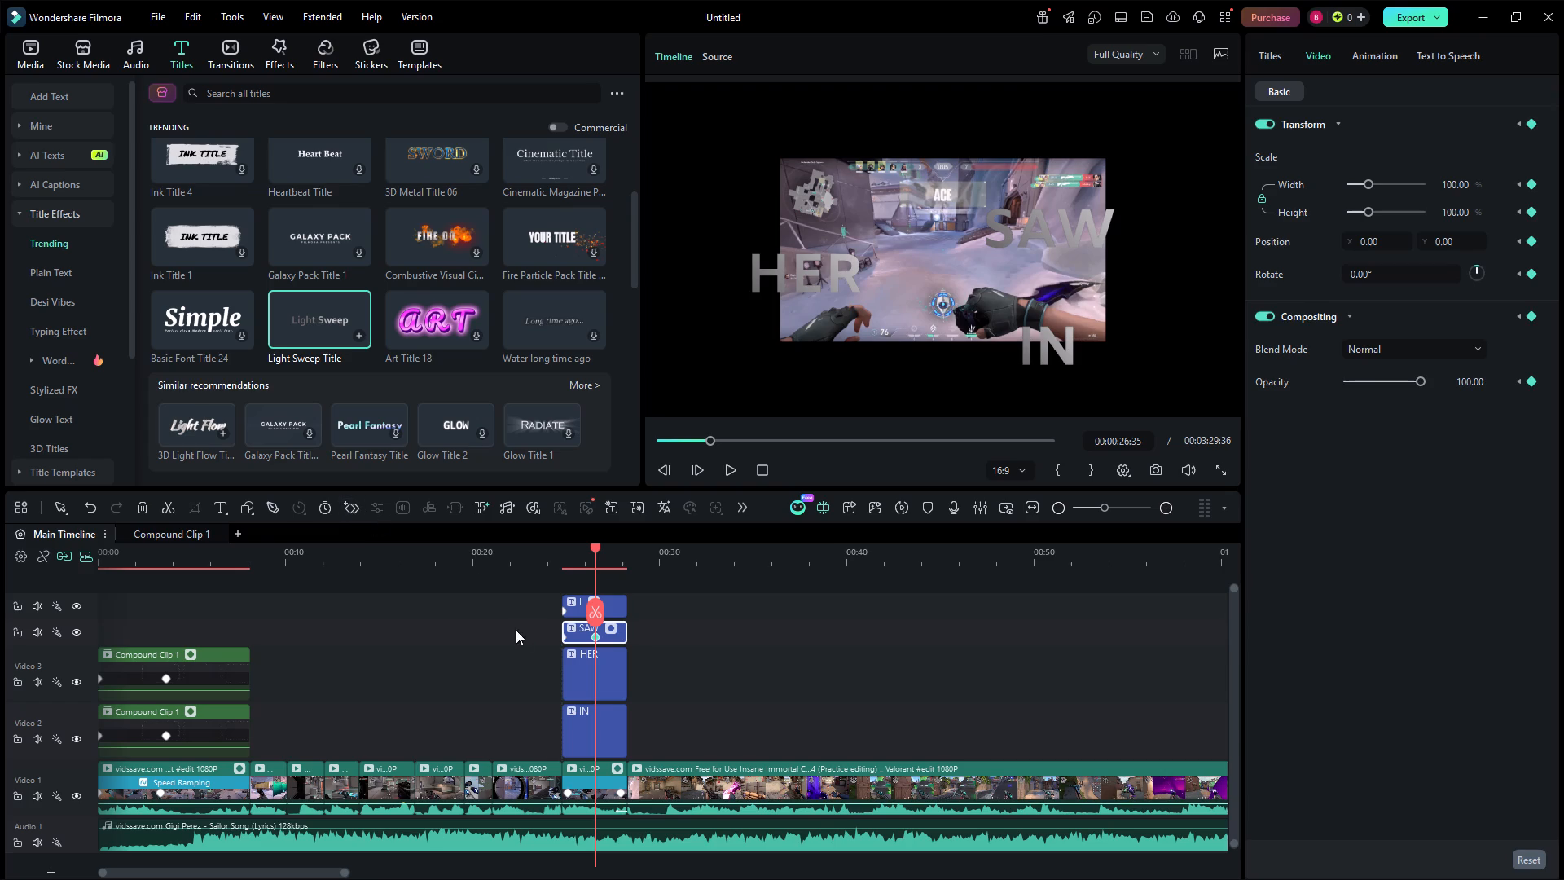
At the first keyframe of the "SAW" title, move the text off the right edge of the video frame, to about X 1227, Y 39.
{"action": "left_click", "coordinate": [562, 635]}
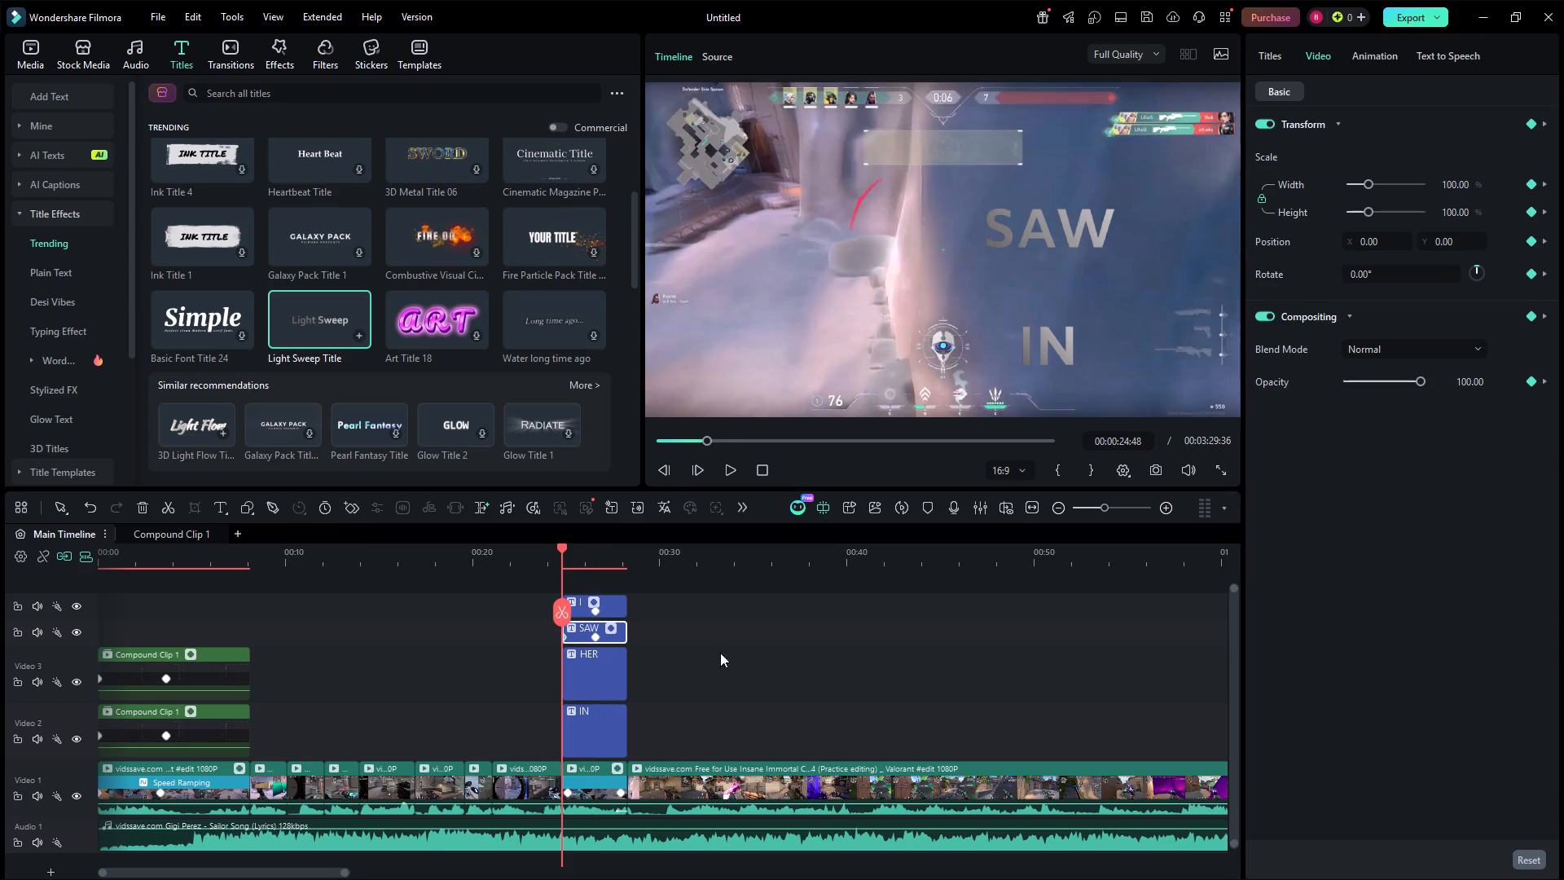
{"action": "left_click", "coordinate": [1030, 237]}
{"action": "left_click_drag", "start_coordinate": [1030, 237], "coordinate": [1061, 230]}
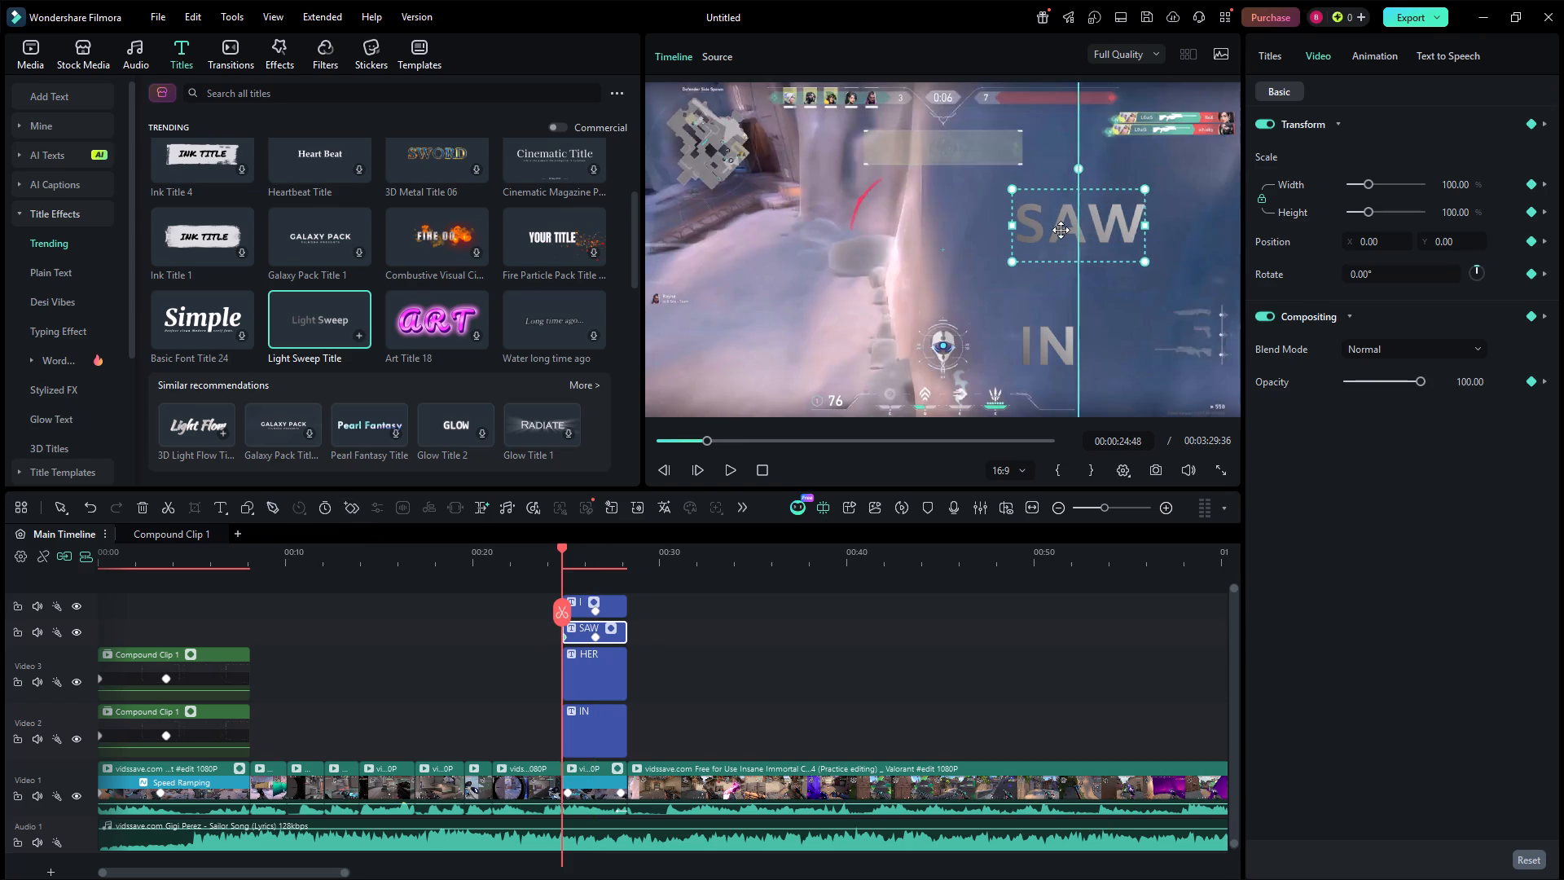
{"action": "left_click_drag", "start_coordinate": [1061, 230], "coordinate": [1305, 242]}
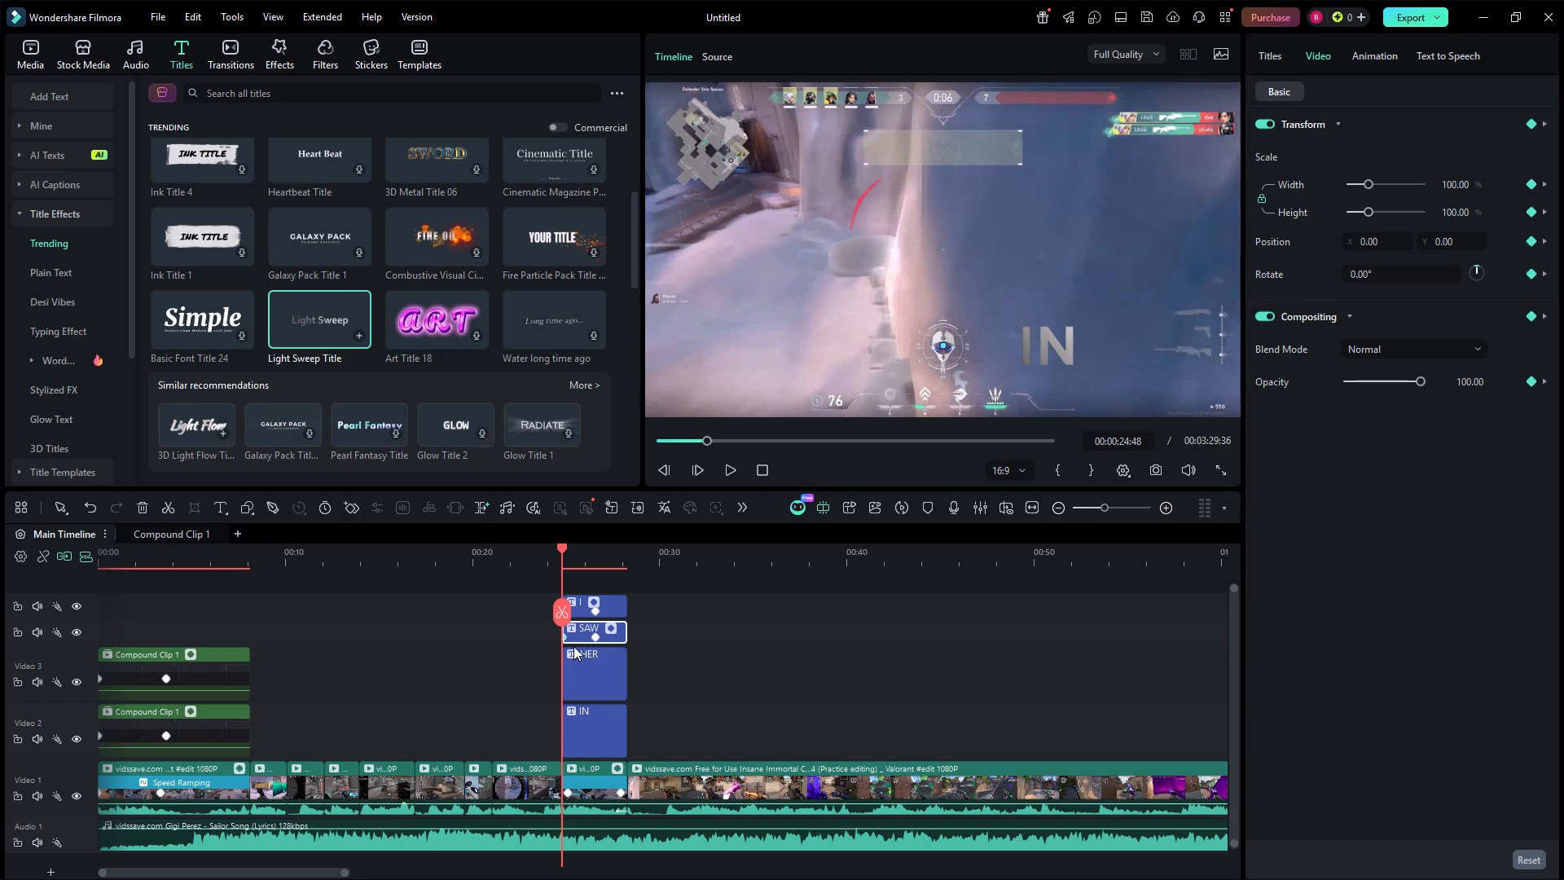
Add keyframes to the "HER" title at its start, 00:00:24:49, and at its middle, 00:00:26:35.
{"action": "left_click", "coordinate": [581, 662]}
{"action": "left_click", "coordinate": [357, 514]}
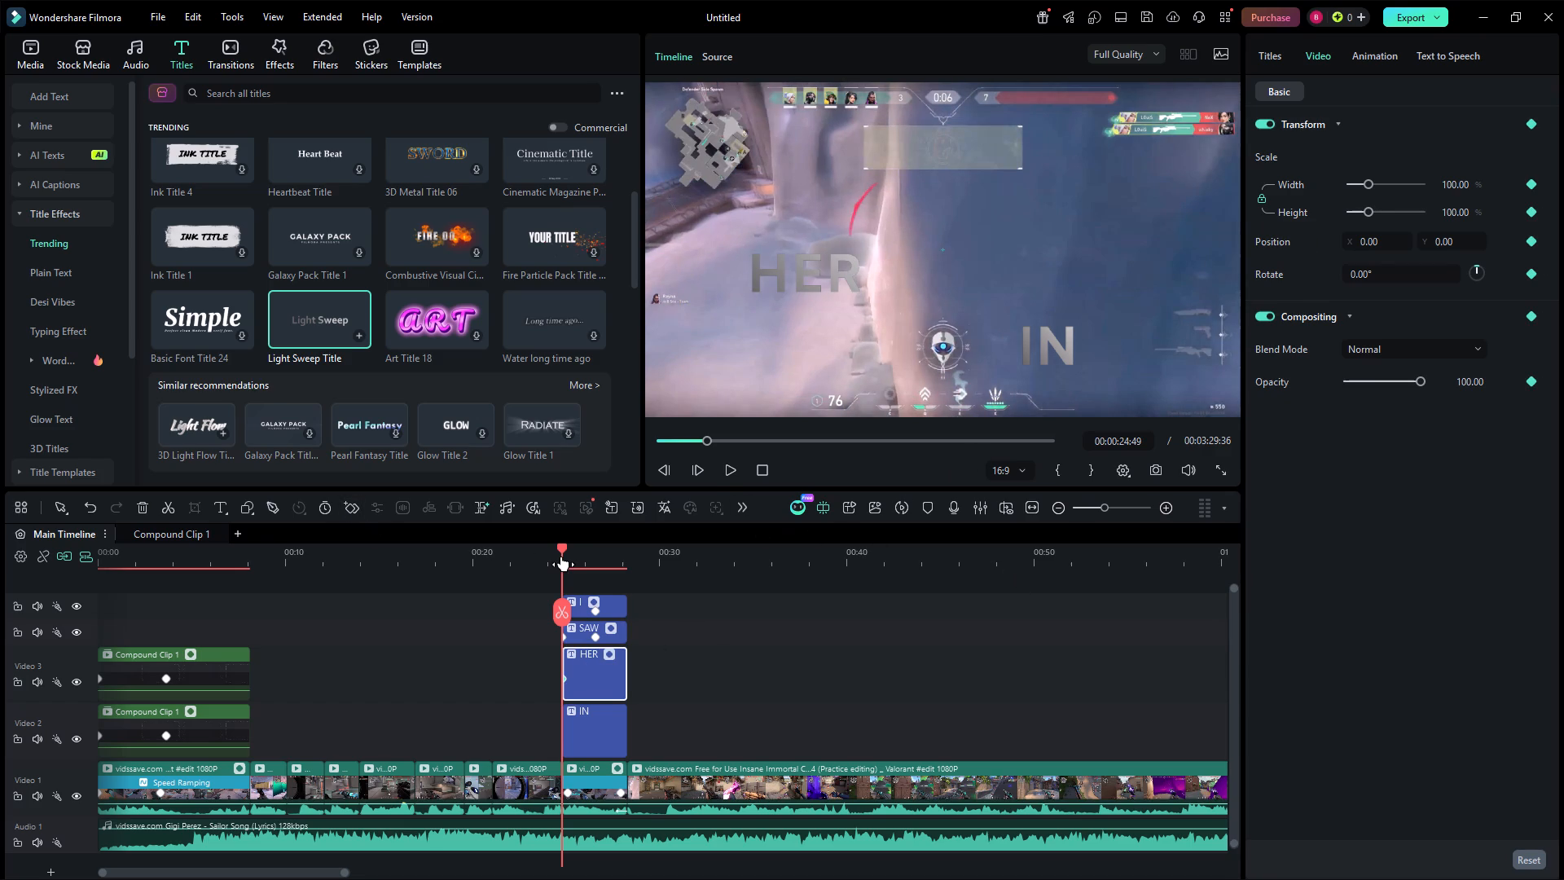
{"action": "left_click_drag", "start_coordinate": [561, 557], "coordinate": [600, 562]}
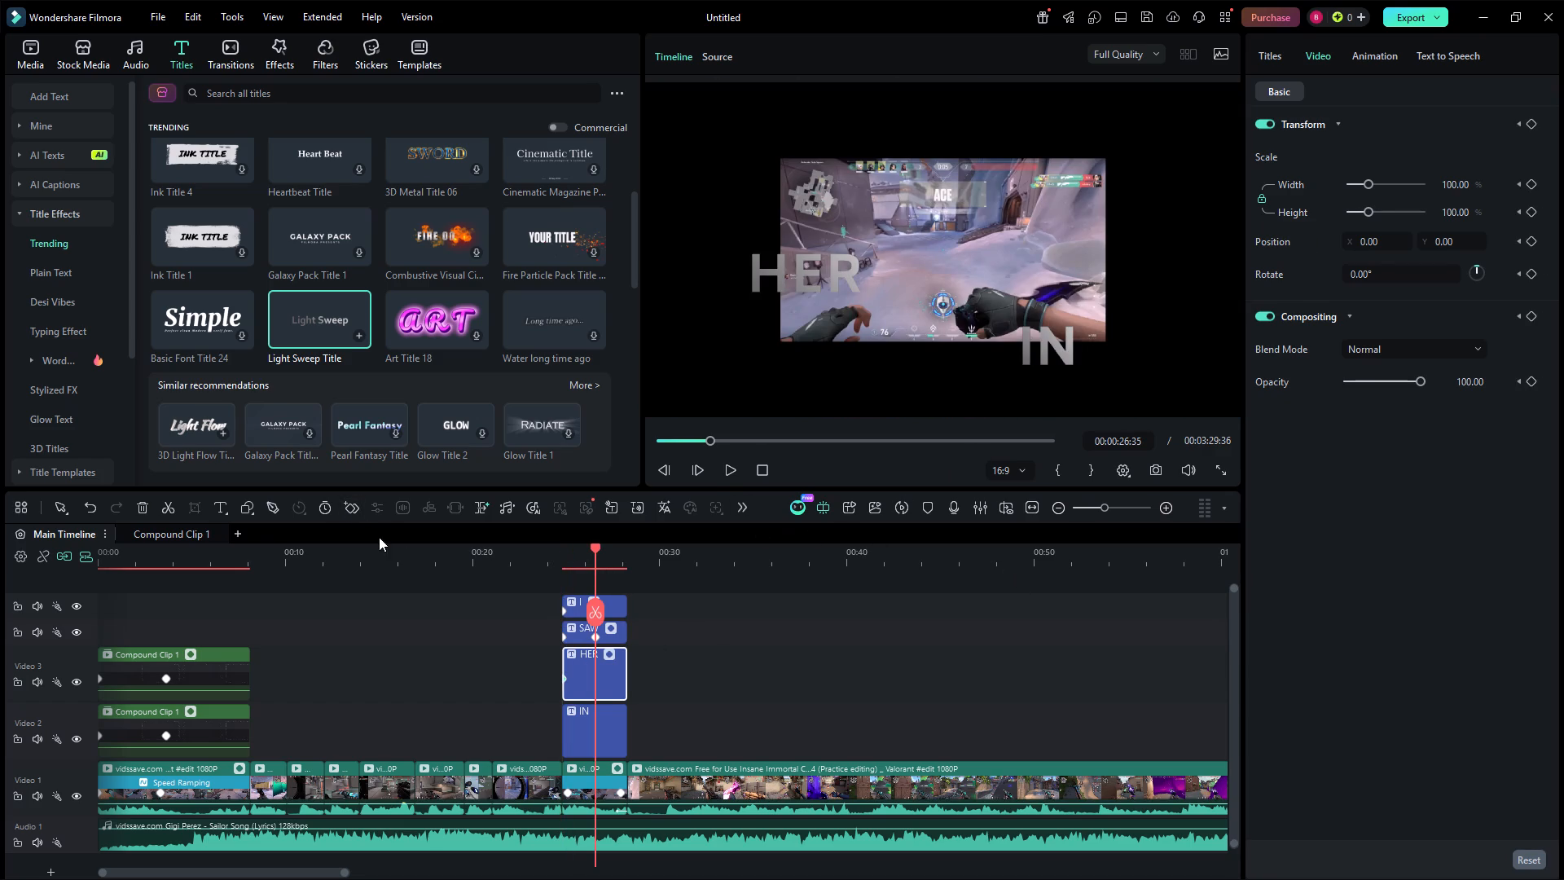
{"action": "left_click", "coordinate": [358, 511]}
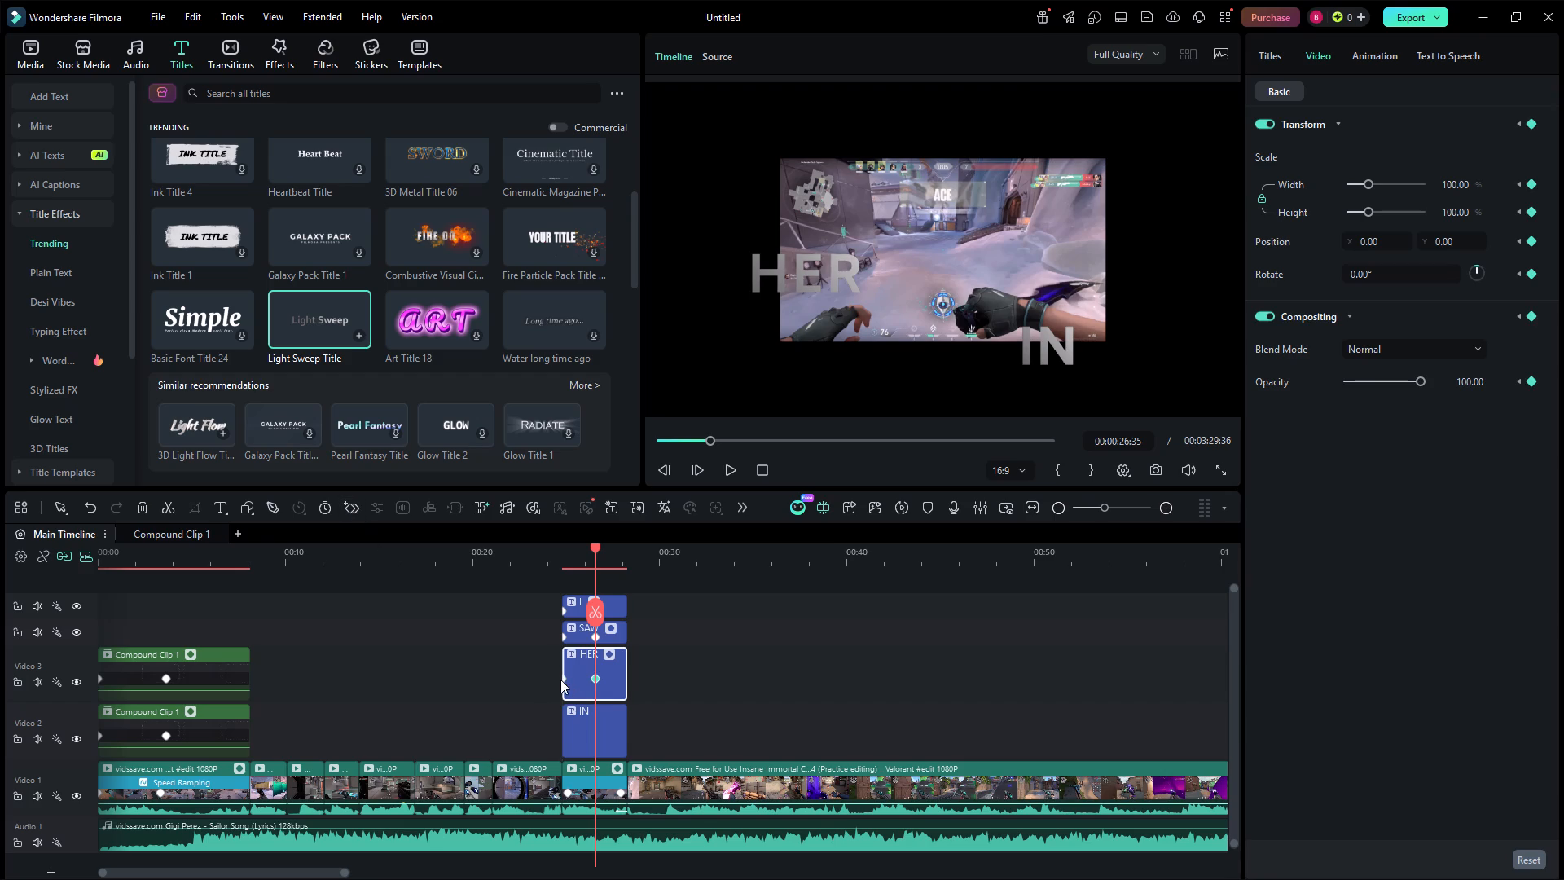
At the first keyframe of the "HER" title, move the text off the left edge of the video frame, to about X -1148, Y -117.
{"action": "left_click", "coordinate": [565, 676]}
{"action": "left_click_drag", "start_coordinate": [761, 442], "coordinate": [772, 416]}
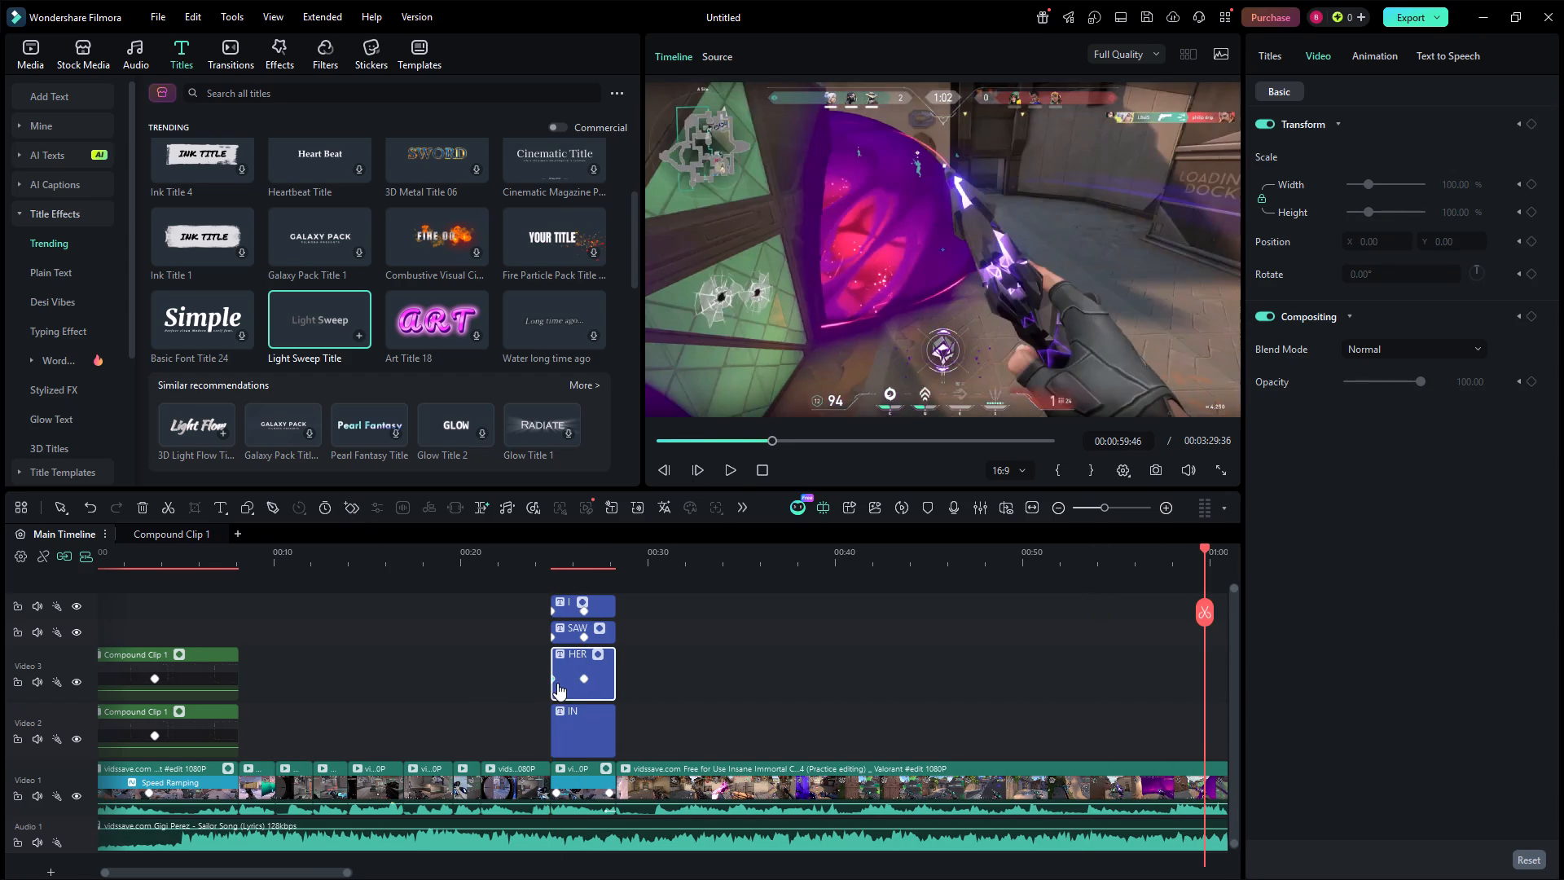
{"action": "left_click", "coordinate": [553, 680]}
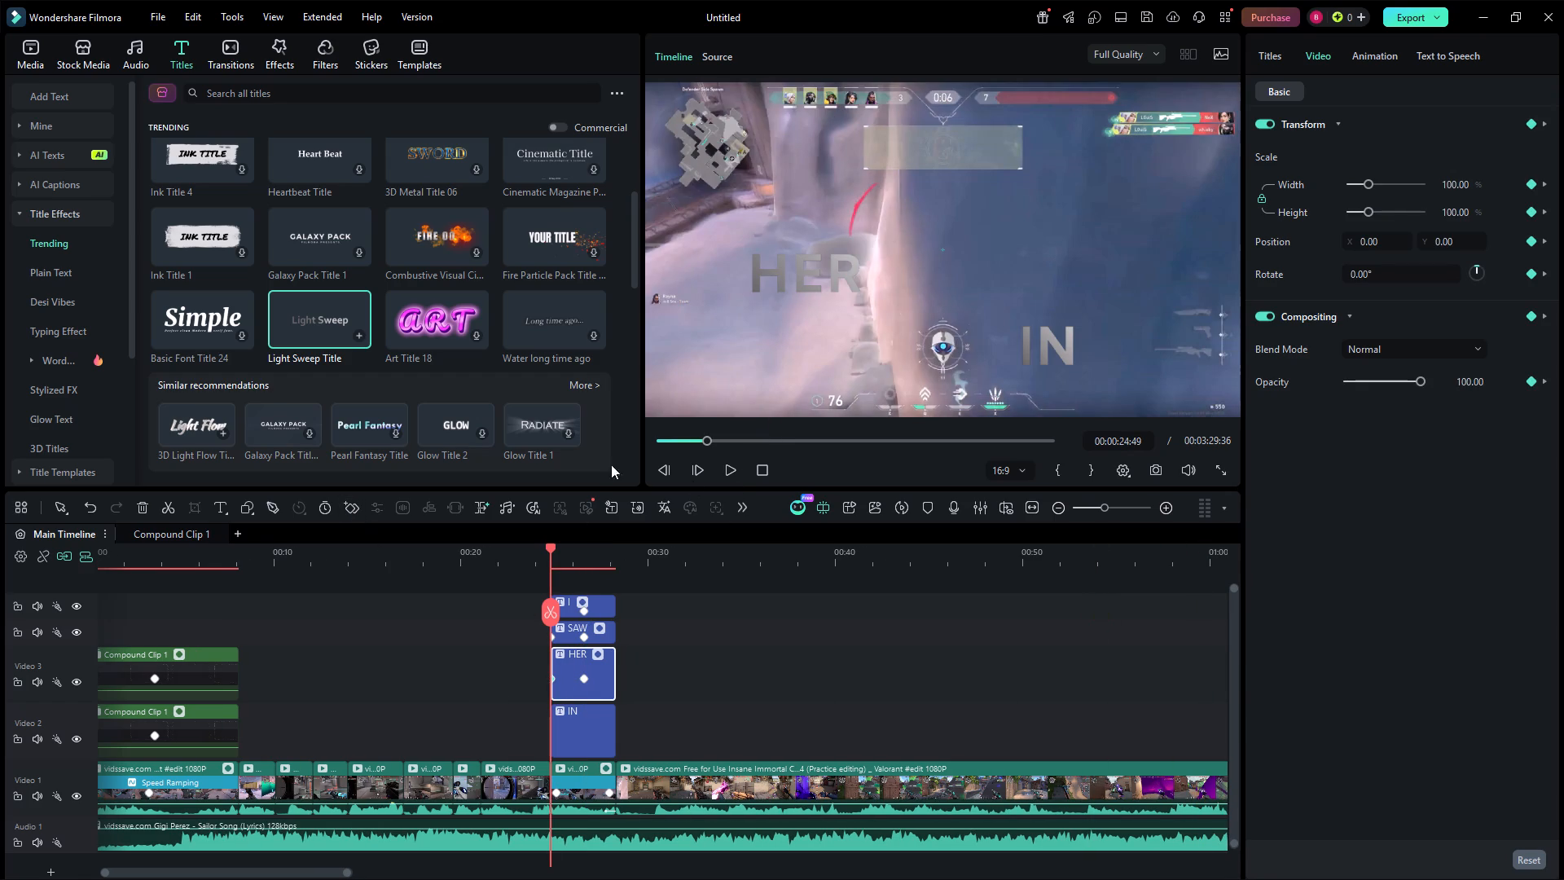
{"action": "left_click", "coordinate": [793, 293]}
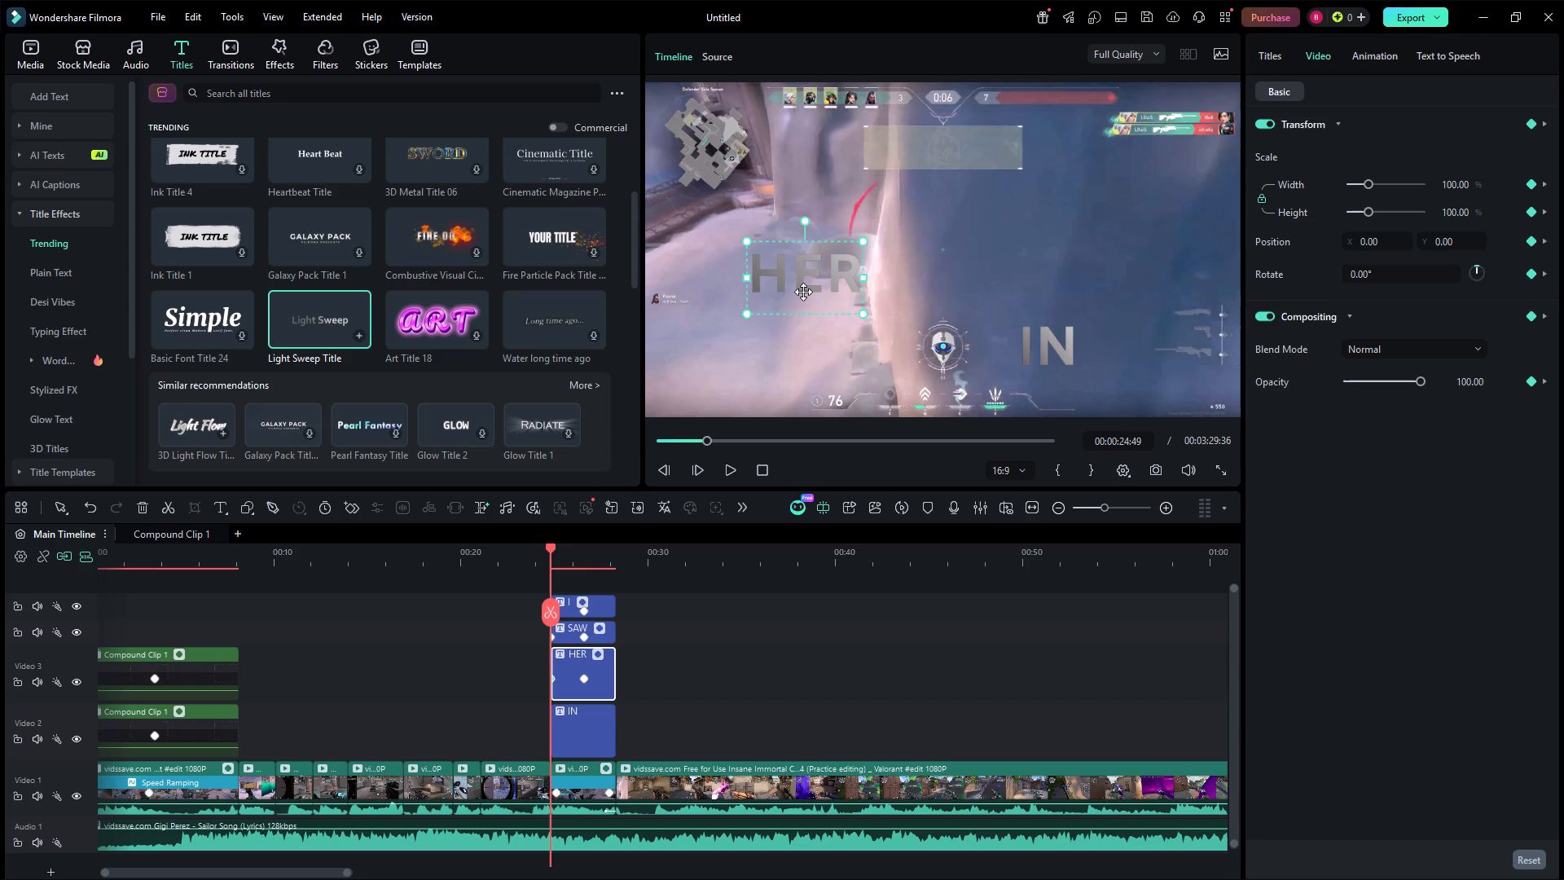
{"action": "left_click_drag", "start_coordinate": [803, 292], "coordinate": [621, 293]}
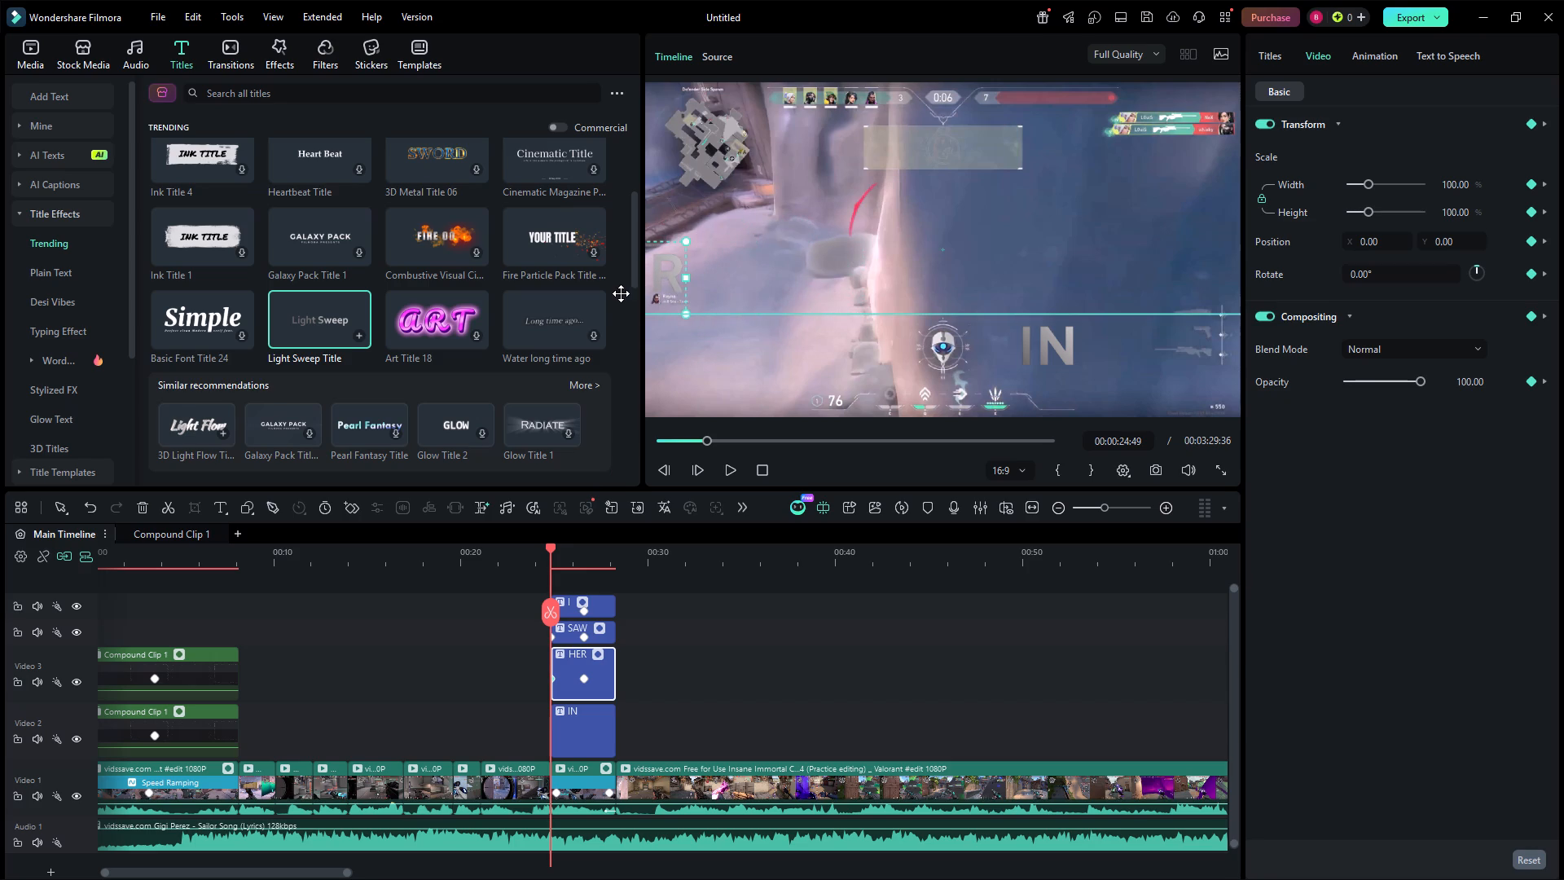
{"action": "left_click_drag", "start_coordinate": [621, 293], "coordinate": [587, 297]}
Add keyframes to the "IN" title at its start, 00:00:24:49, and at its middle, 00:00:26:35.
{"action": "left_click", "coordinate": [591, 718]}
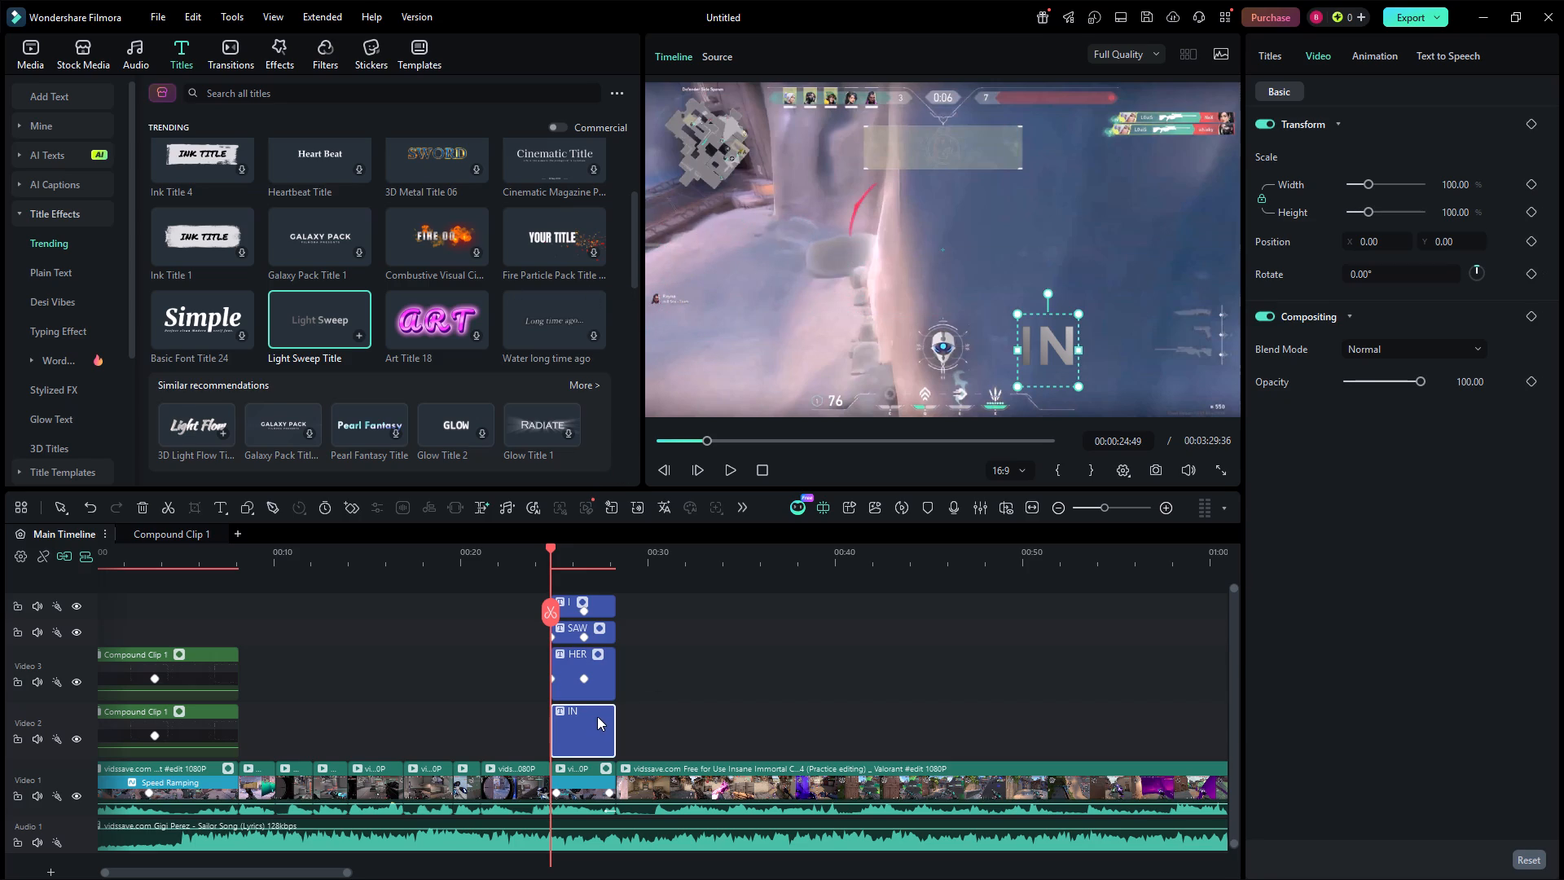
{"action": "left_click", "coordinate": [353, 504]}
{"action": "left_click_drag", "start_coordinate": [548, 561], "coordinate": [584, 570]}
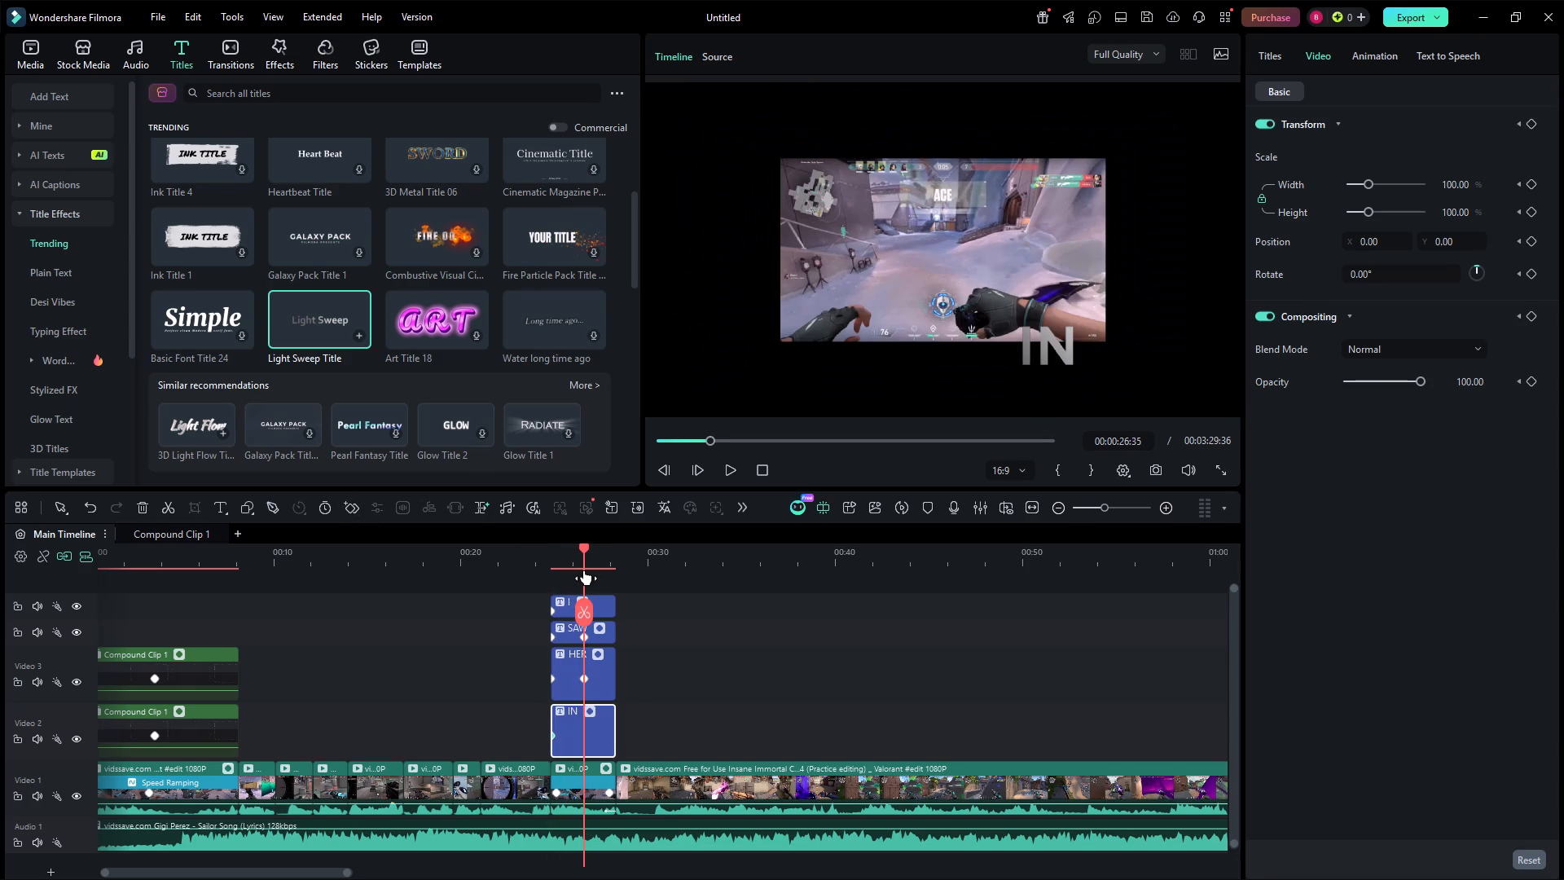
{"action": "left_click", "coordinate": [353, 507]}
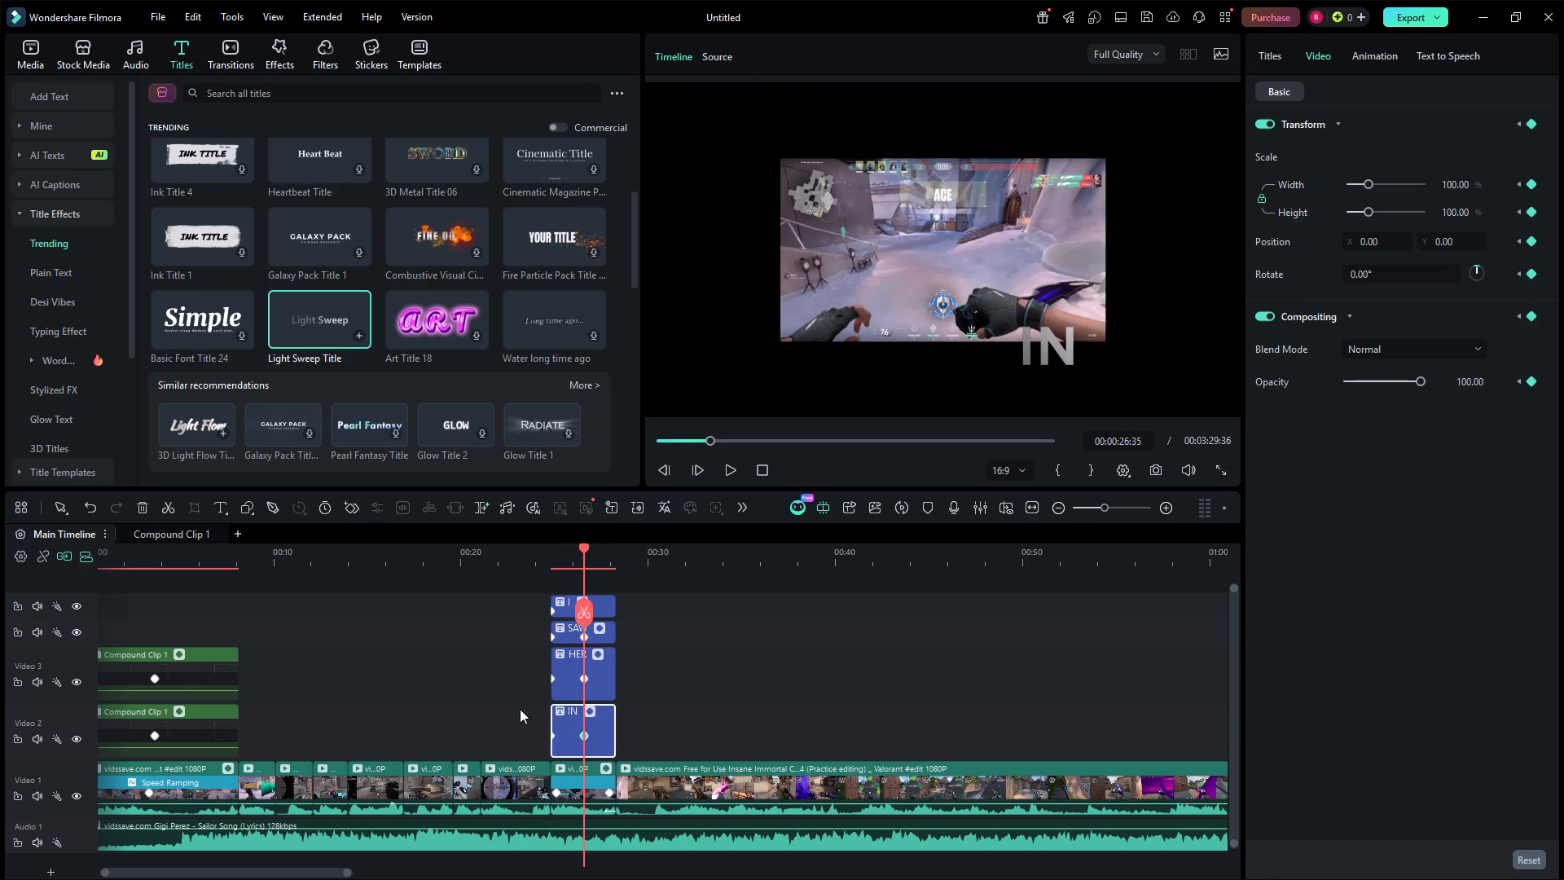
At the first keyframe of the "IN" title, move the text off the right edge of the video frame, to about X 1058.
{"action": "left_click", "coordinate": [554, 737]}
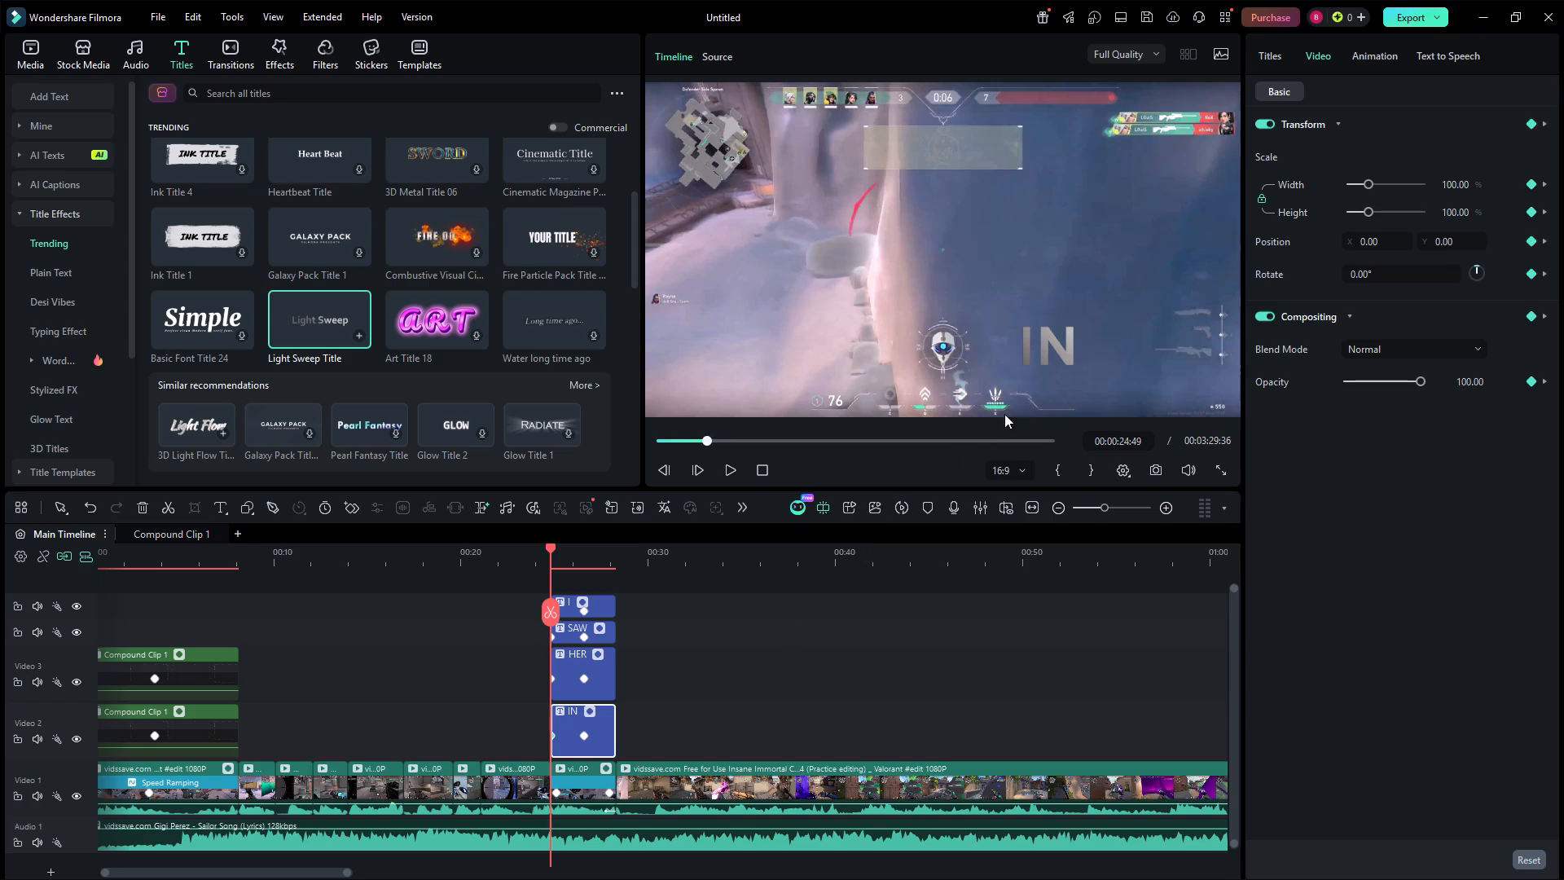
{"action": "left_click", "coordinate": [1018, 352]}
{"action": "left_click_drag", "start_coordinate": [1047, 349], "coordinate": [1117, 349]}
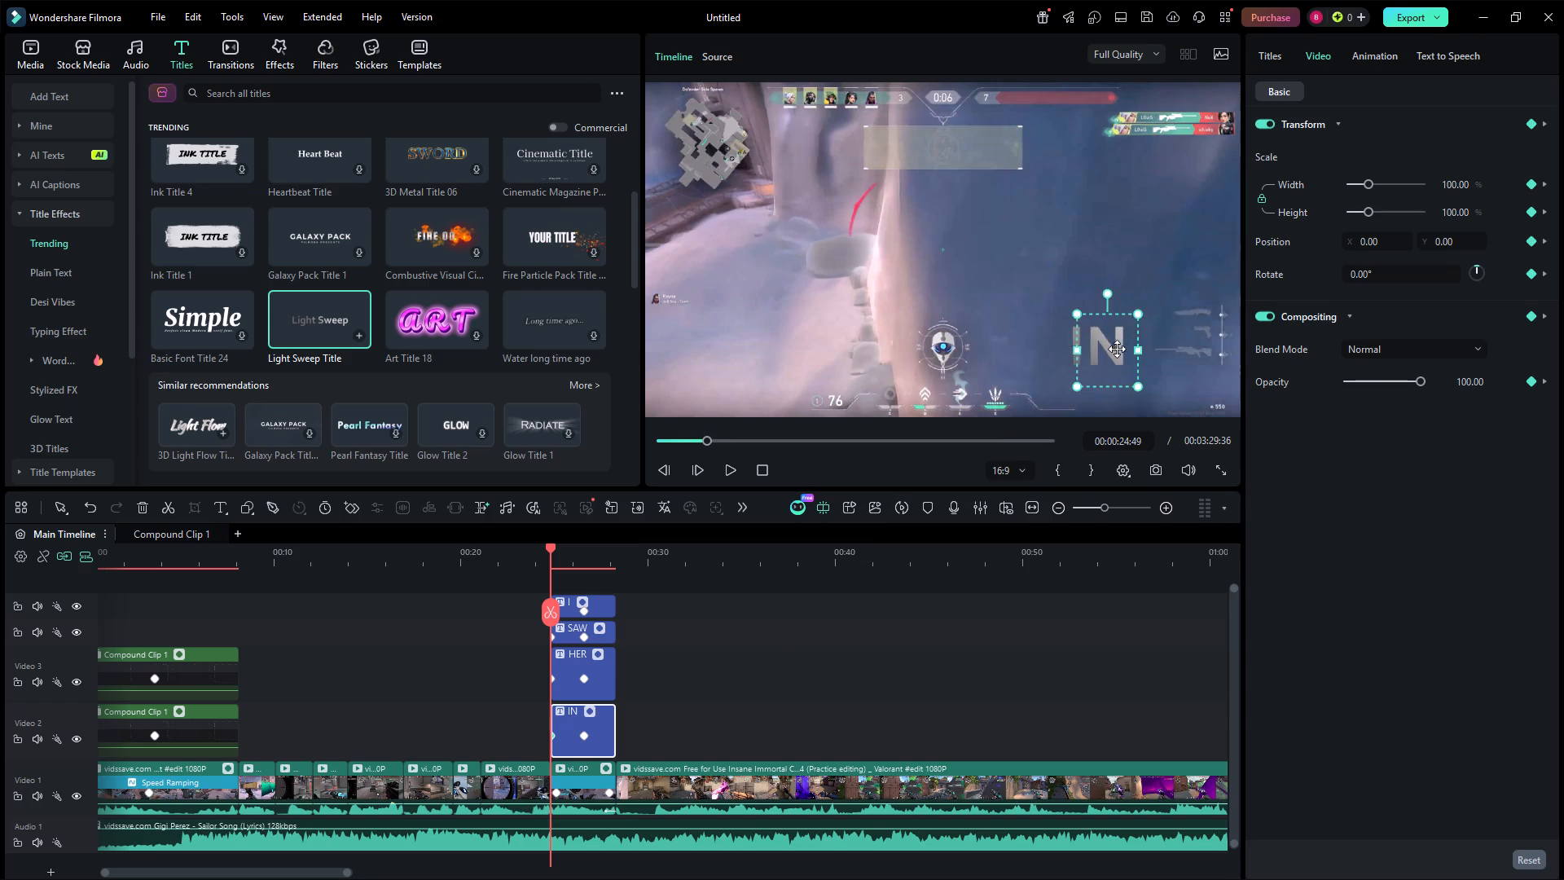
{"action": "left_click_drag", "start_coordinate": [1117, 349], "coordinate": [1275, 349]}
{"action": "left_click", "coordinate": [828, 686]}
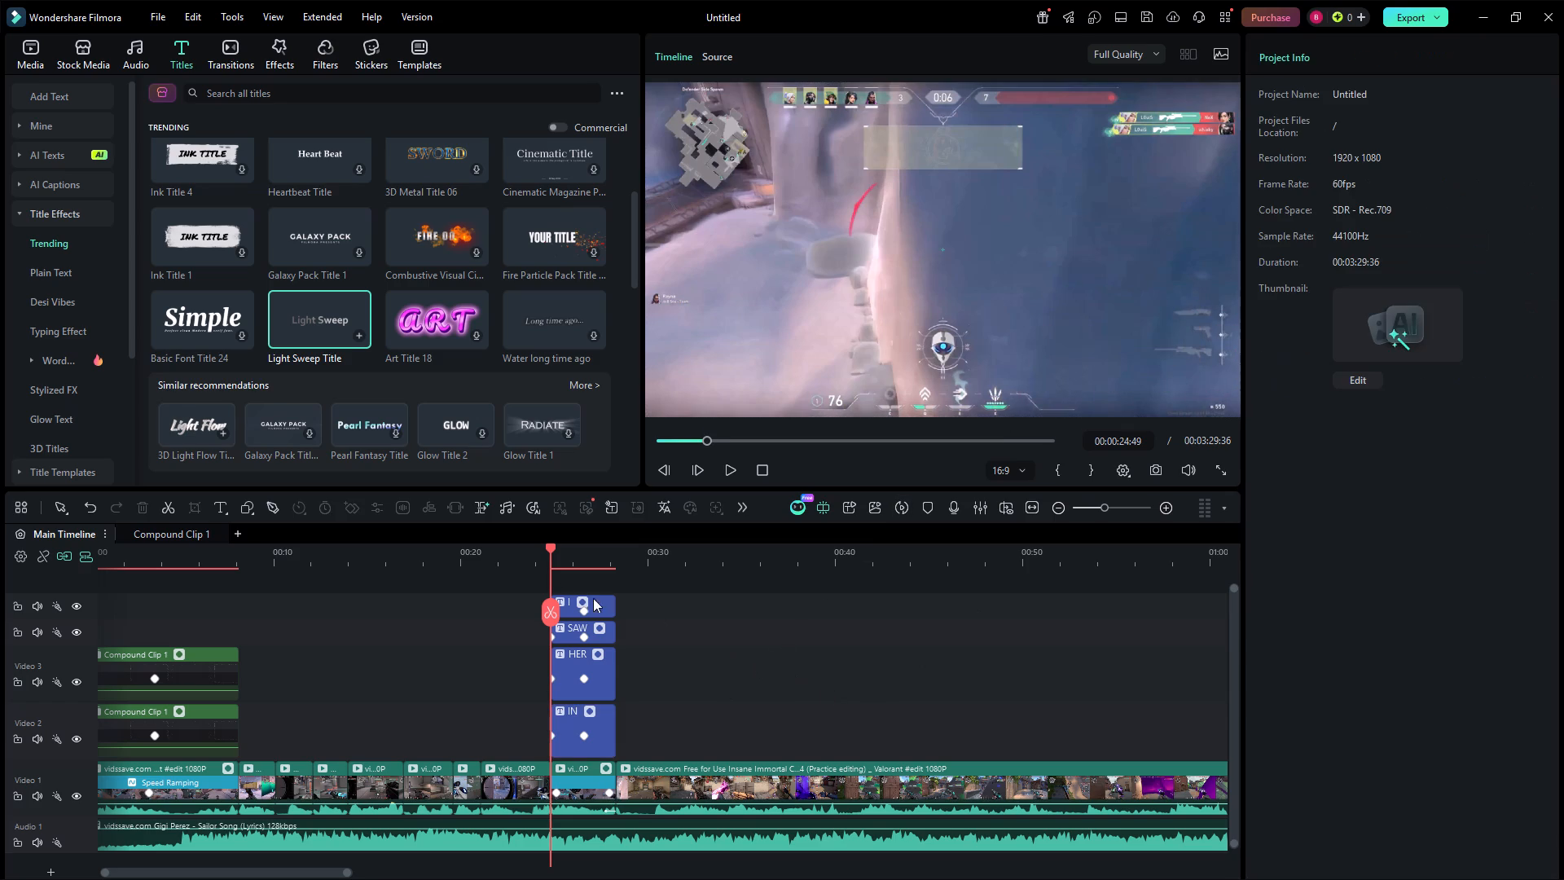
Play back the section from just before the lyric titles to check how the four words move around the shrinking ACE clip.
{"action": "left_click_drag", "start_coordinate": [549, 551], "coordinate": [507, 551]}
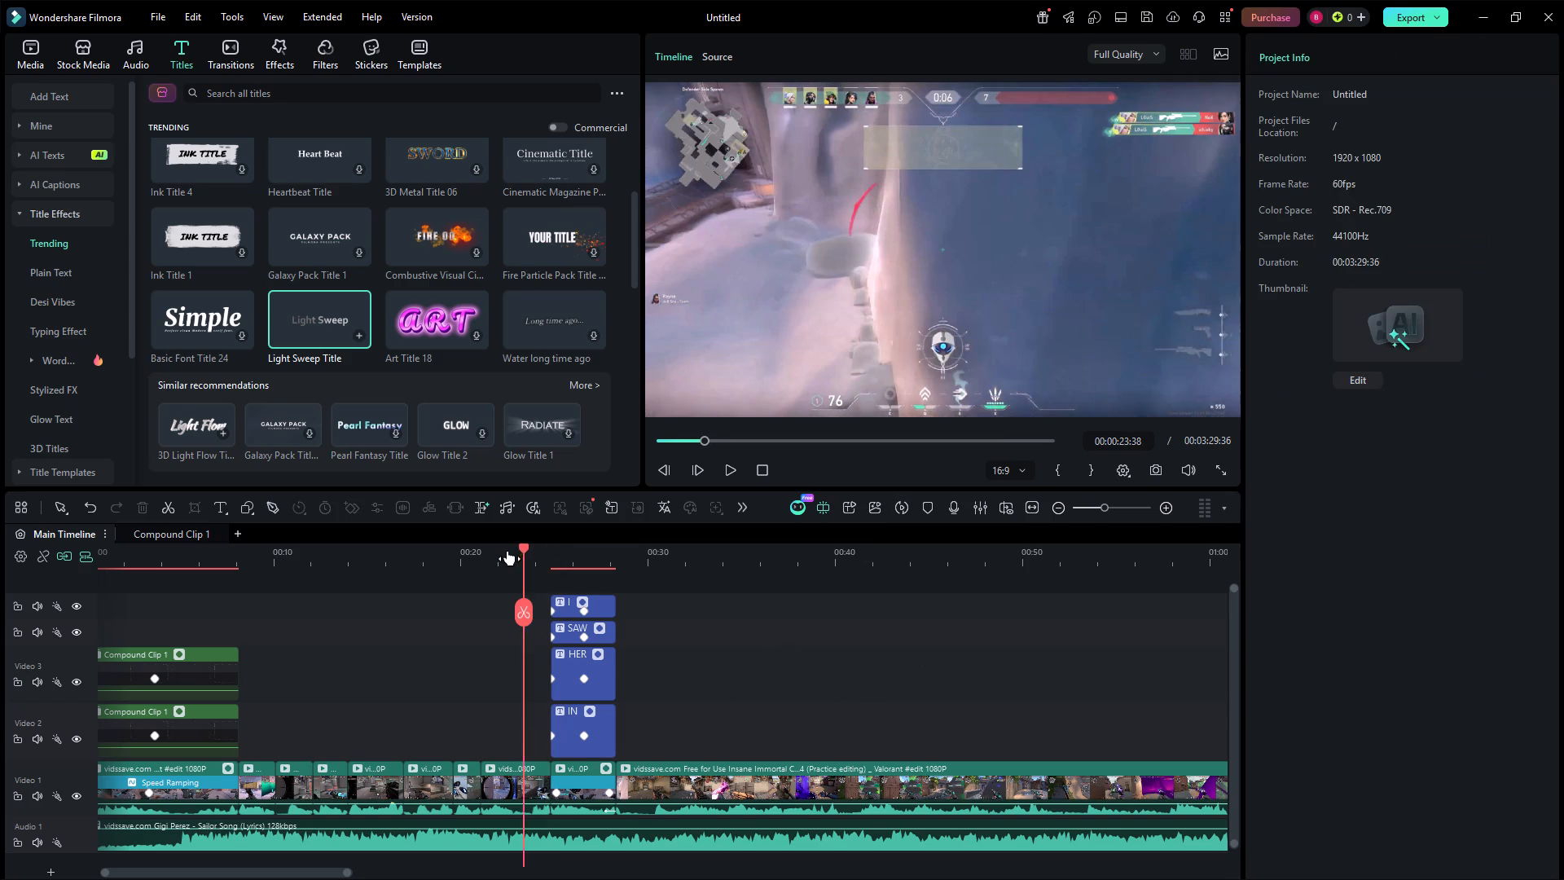
{"action": "left_click_drag", "start_coordinate": [507, 551], "coordinate": [506, 551]}
{"action": "left_click", "coordinate": [731, 460]}
{"action": "left_click", "coordinate": [732, 468]}
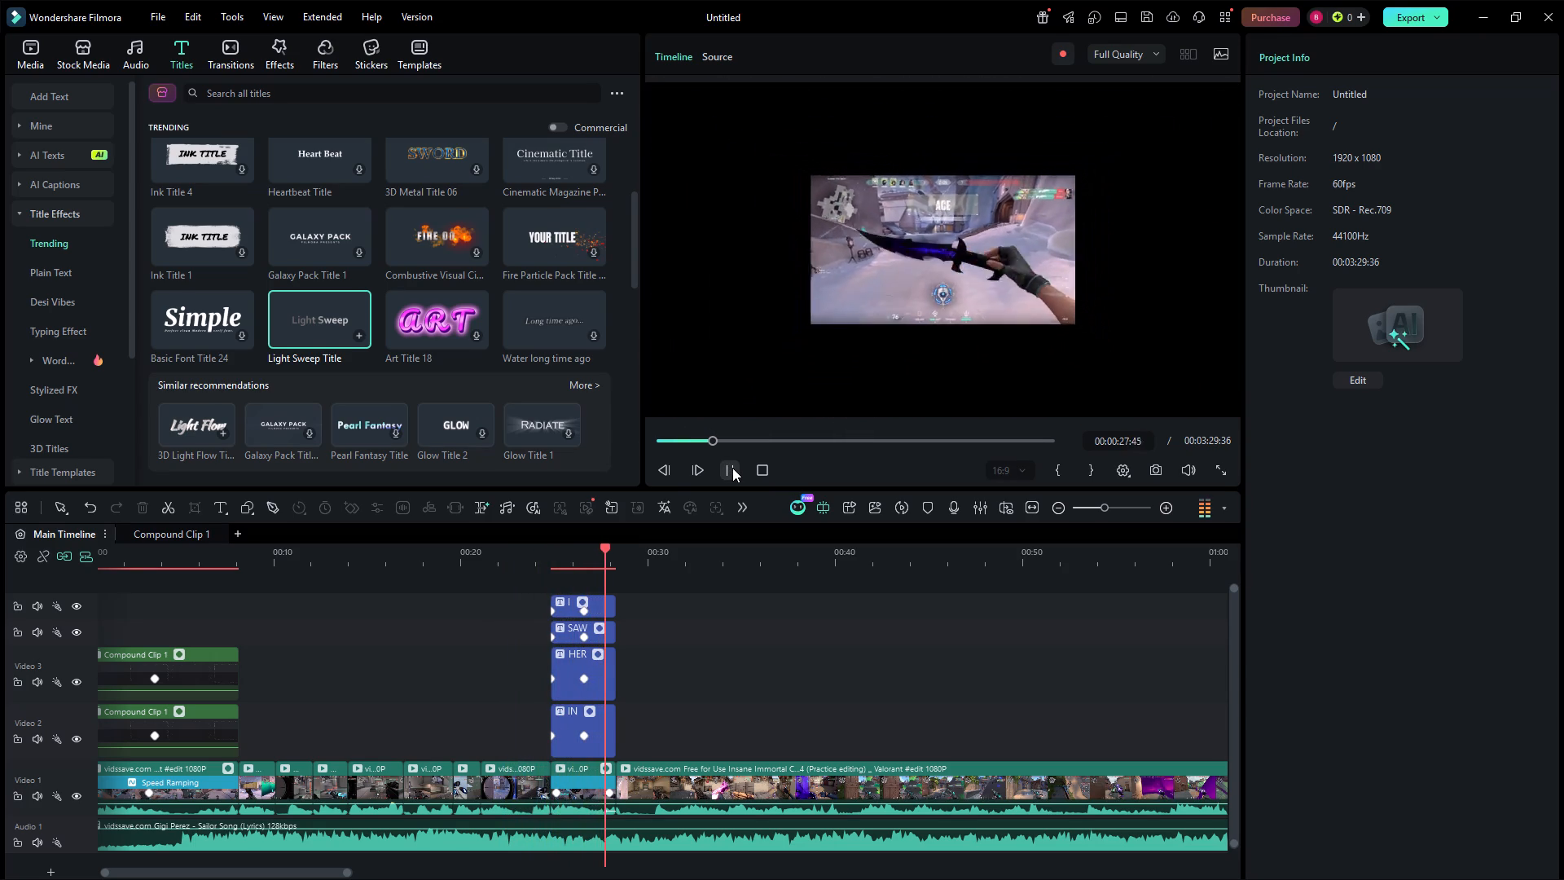
{"action": "left_click", "coordinate": [732, 468]}
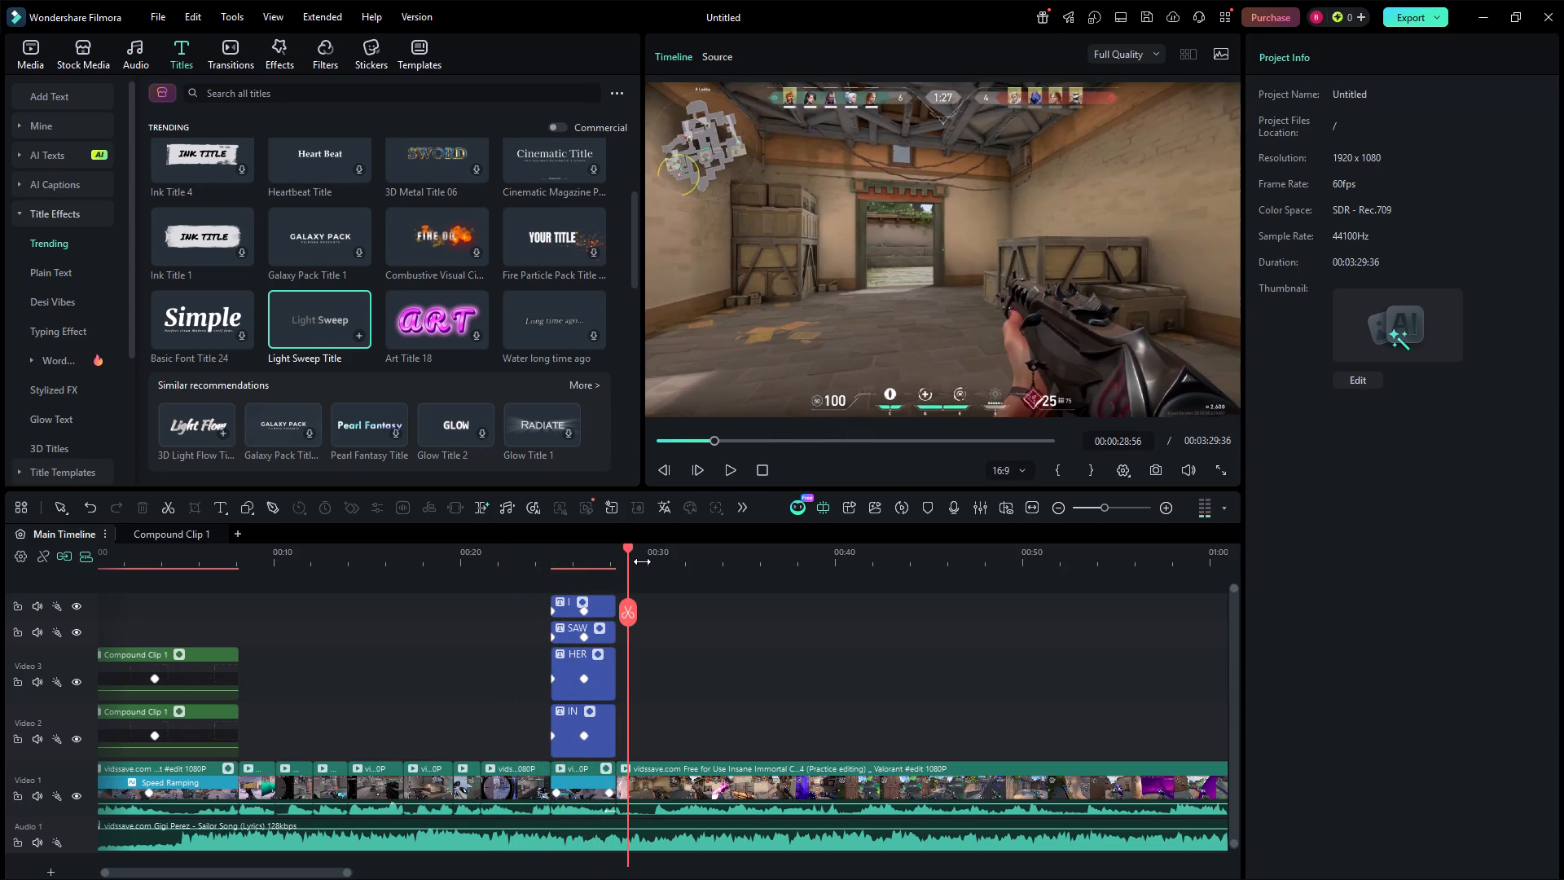
{"action": "left_click_drag", "start_coordinate": [630, 567], "coordinate": [610, 574]}
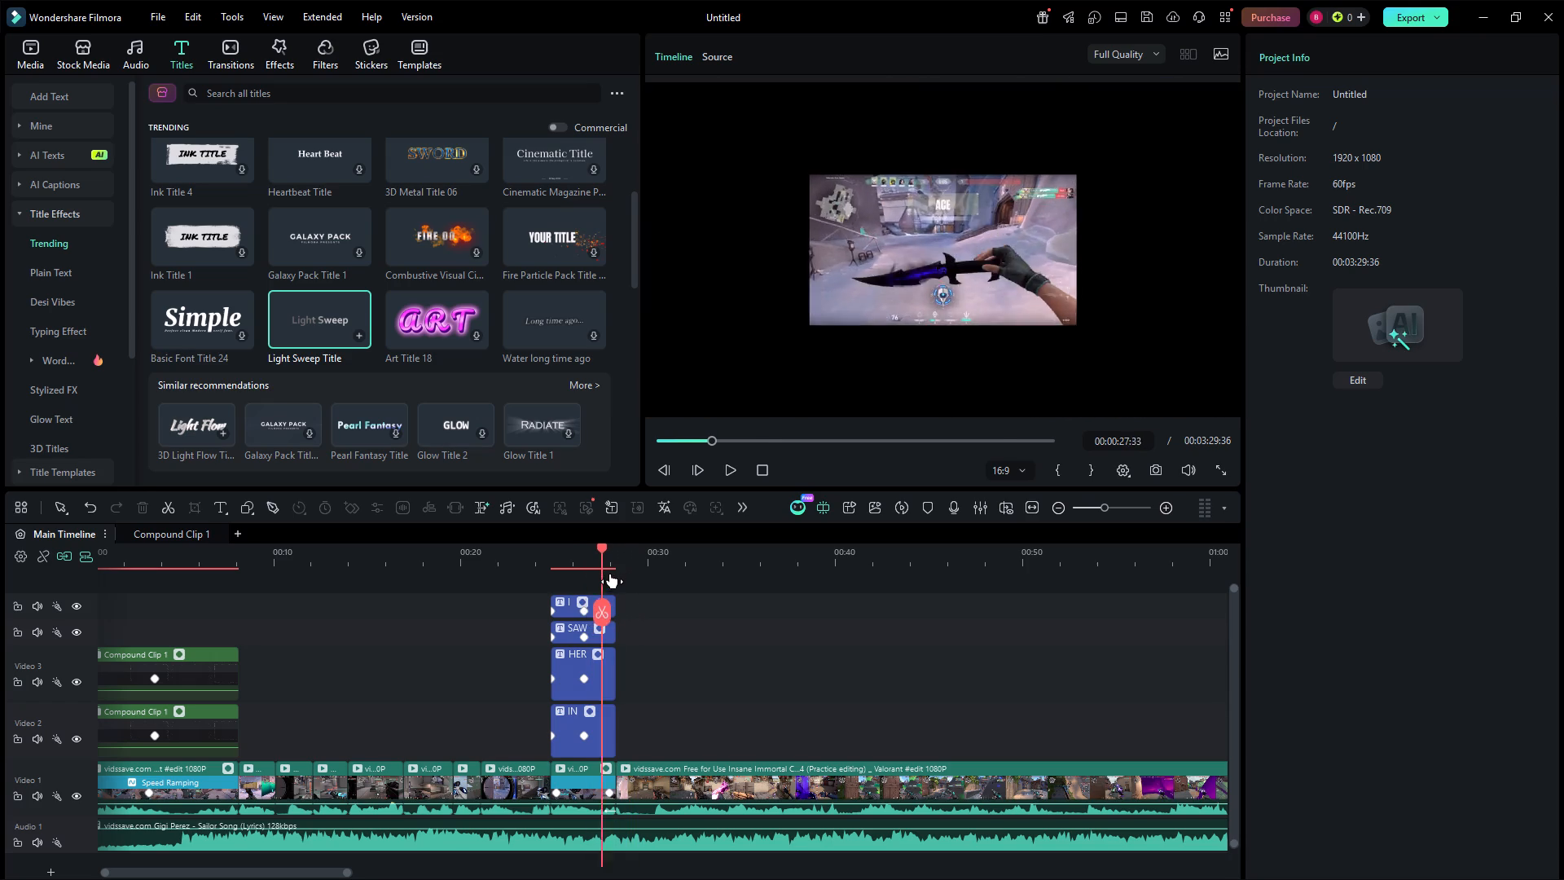
{"action": "left_click_drag", "start_coordinate": [610, 574], "coordinate": [622, 571]}
Add a keyframe for the text Position of the "I" title at its start, 00:00:24:48.
{"action": "left_click", "coordinate": [580, 611]}
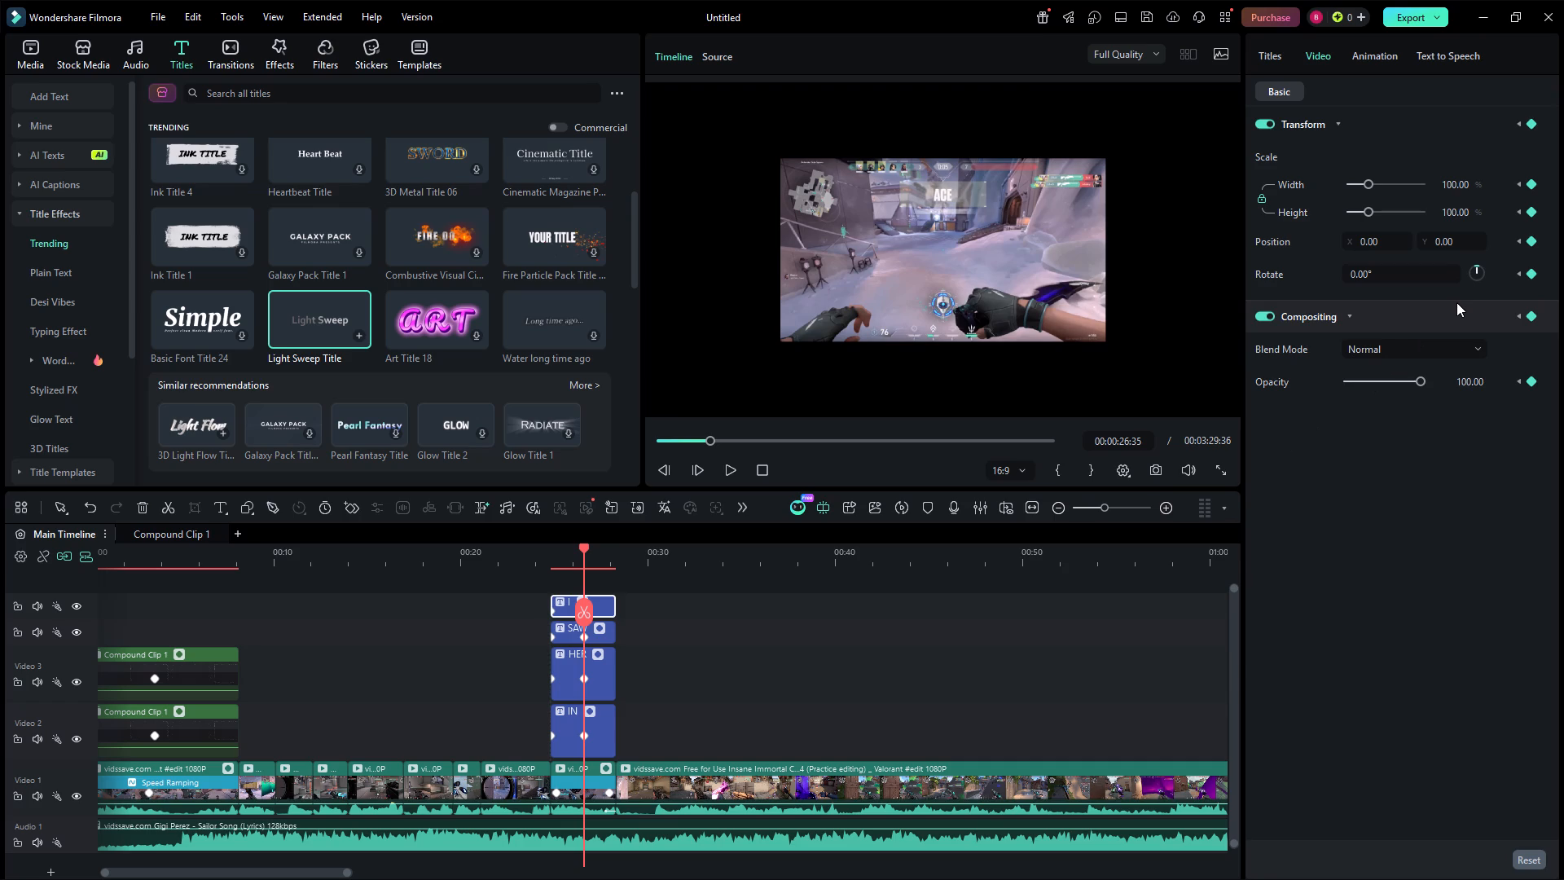
{"action": "left_click", "coordinate": [1267, 73]}
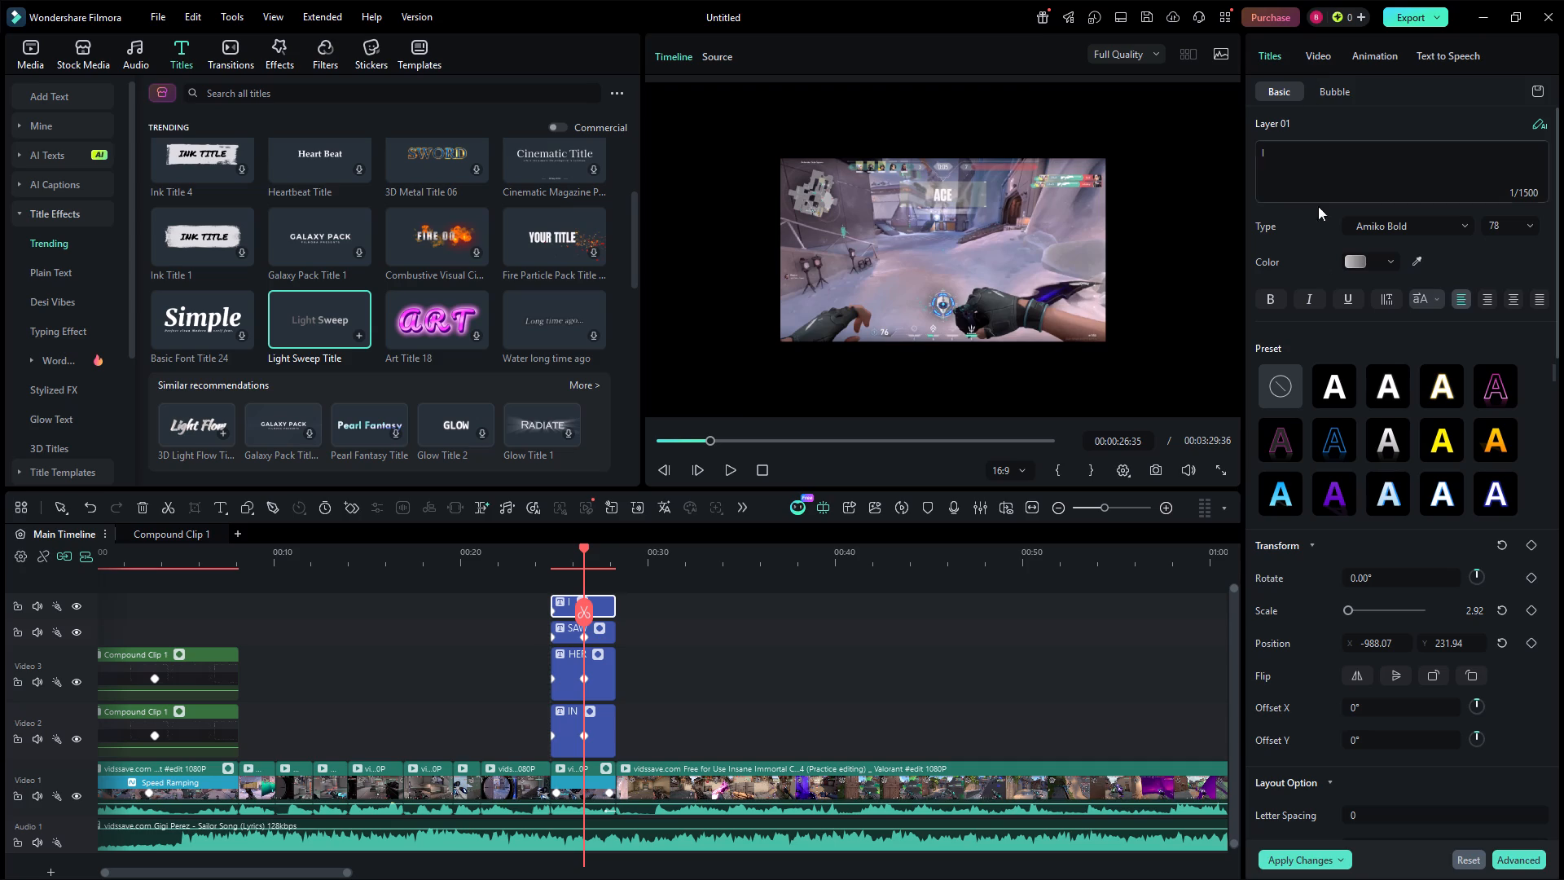
{"action": "left_click", "coordinate": [1535, 653]}
{"action": "left_click", "coordinate": [1531, 631]}
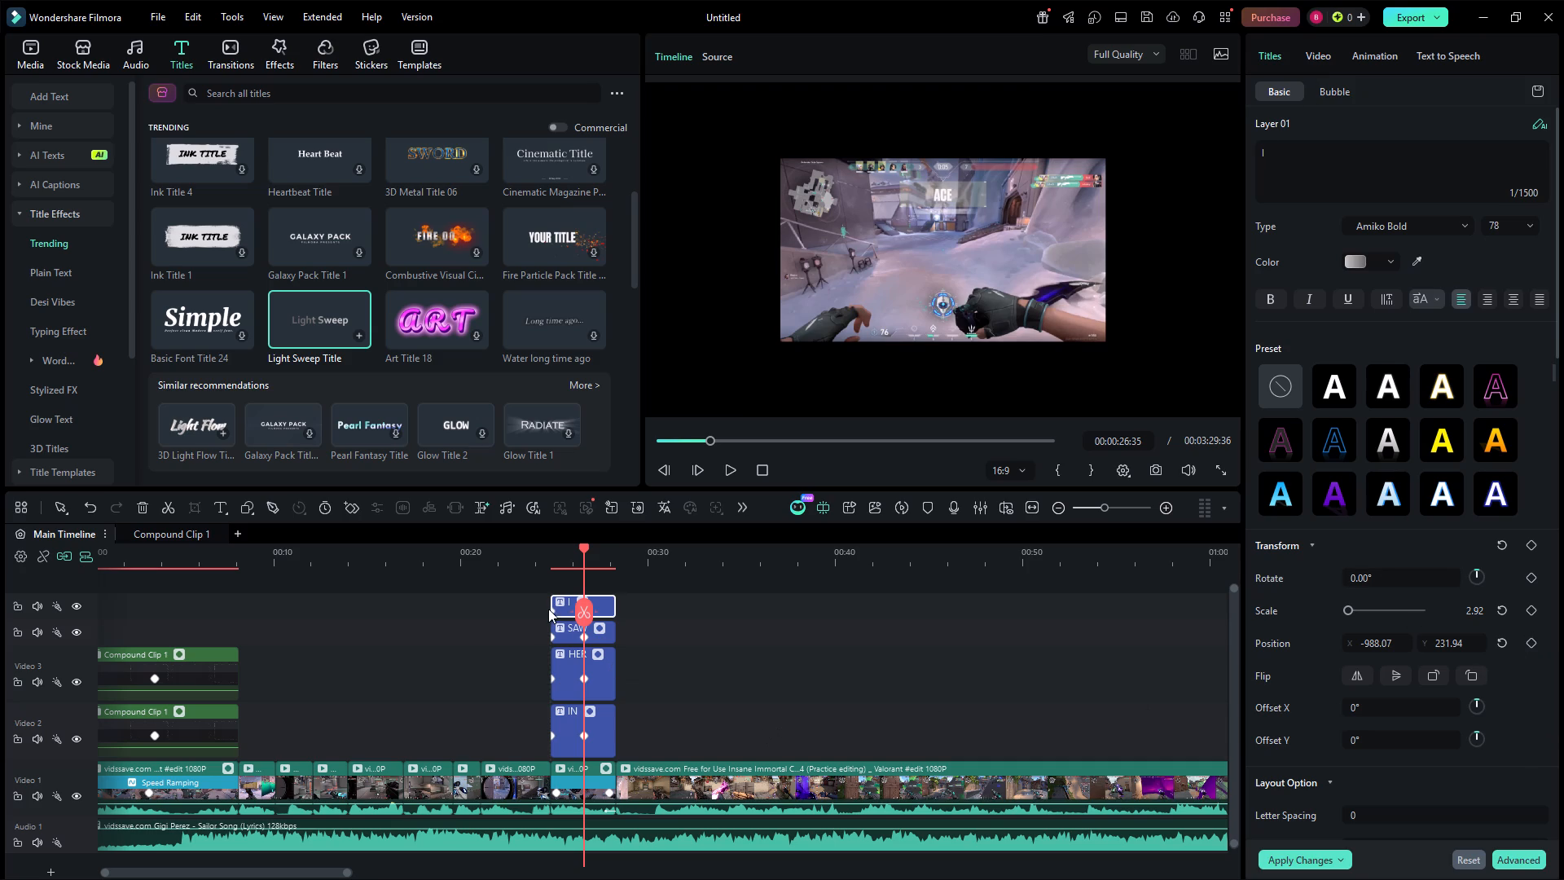
{"action": "left_click", "coordinate": [554, 606]}
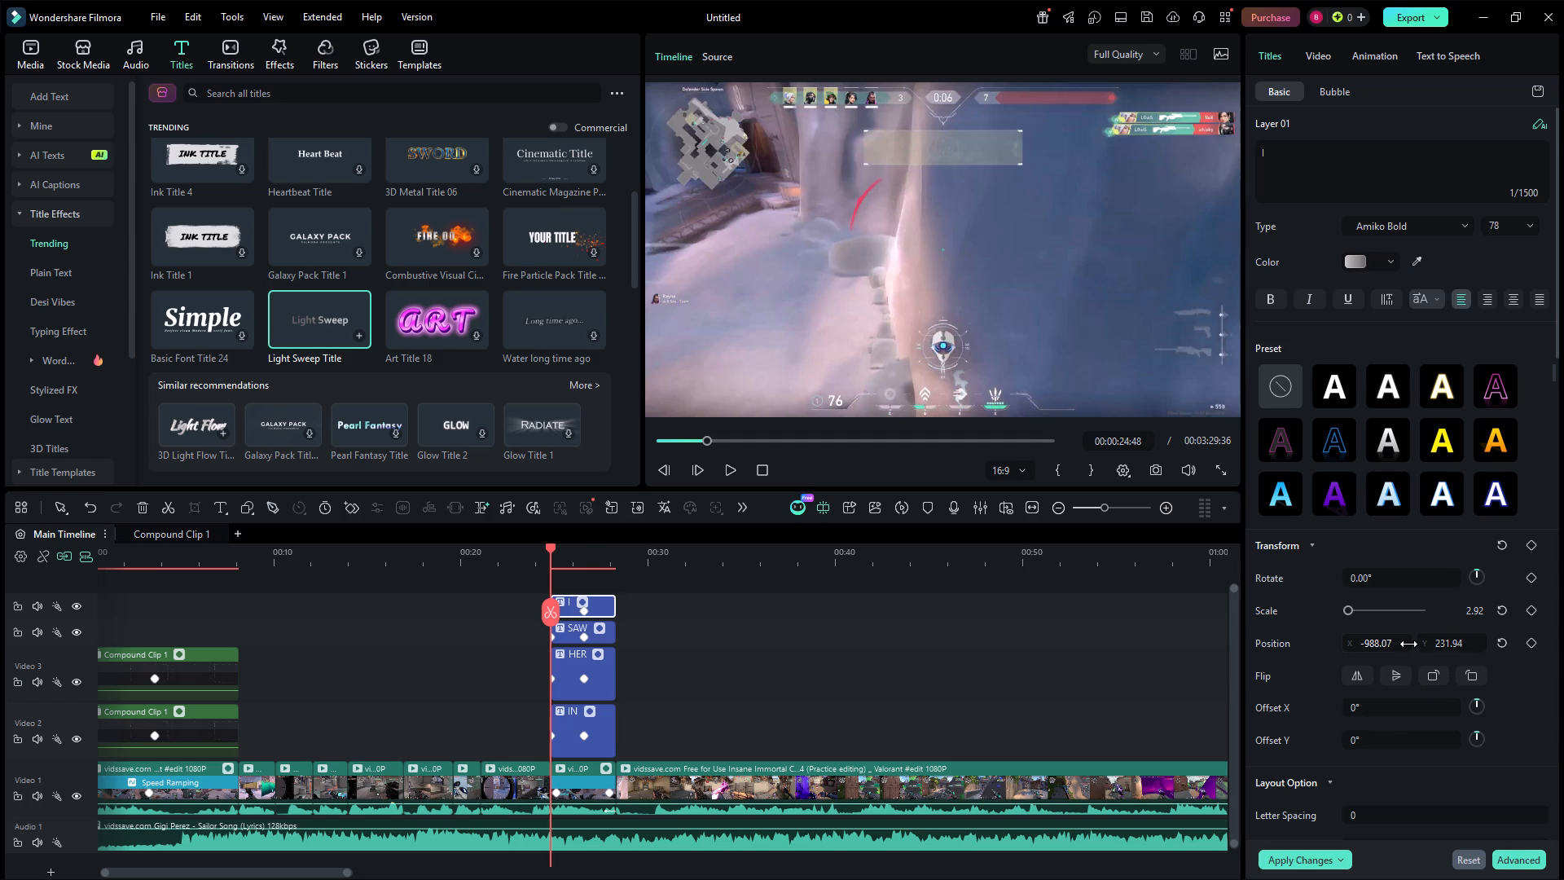
{"action": "left_click", "coordinate": [1531, 641]}
Add text Position keyframes at the first keyframes of the "SAW", "HER" and "IN" titles.
{"action": "left_click", "coordinate": [555, 631]}
{"action": "left_click", "coordinate": [1527, 631]}
{"action": "left_click", "coordinate": [1529, 639]}
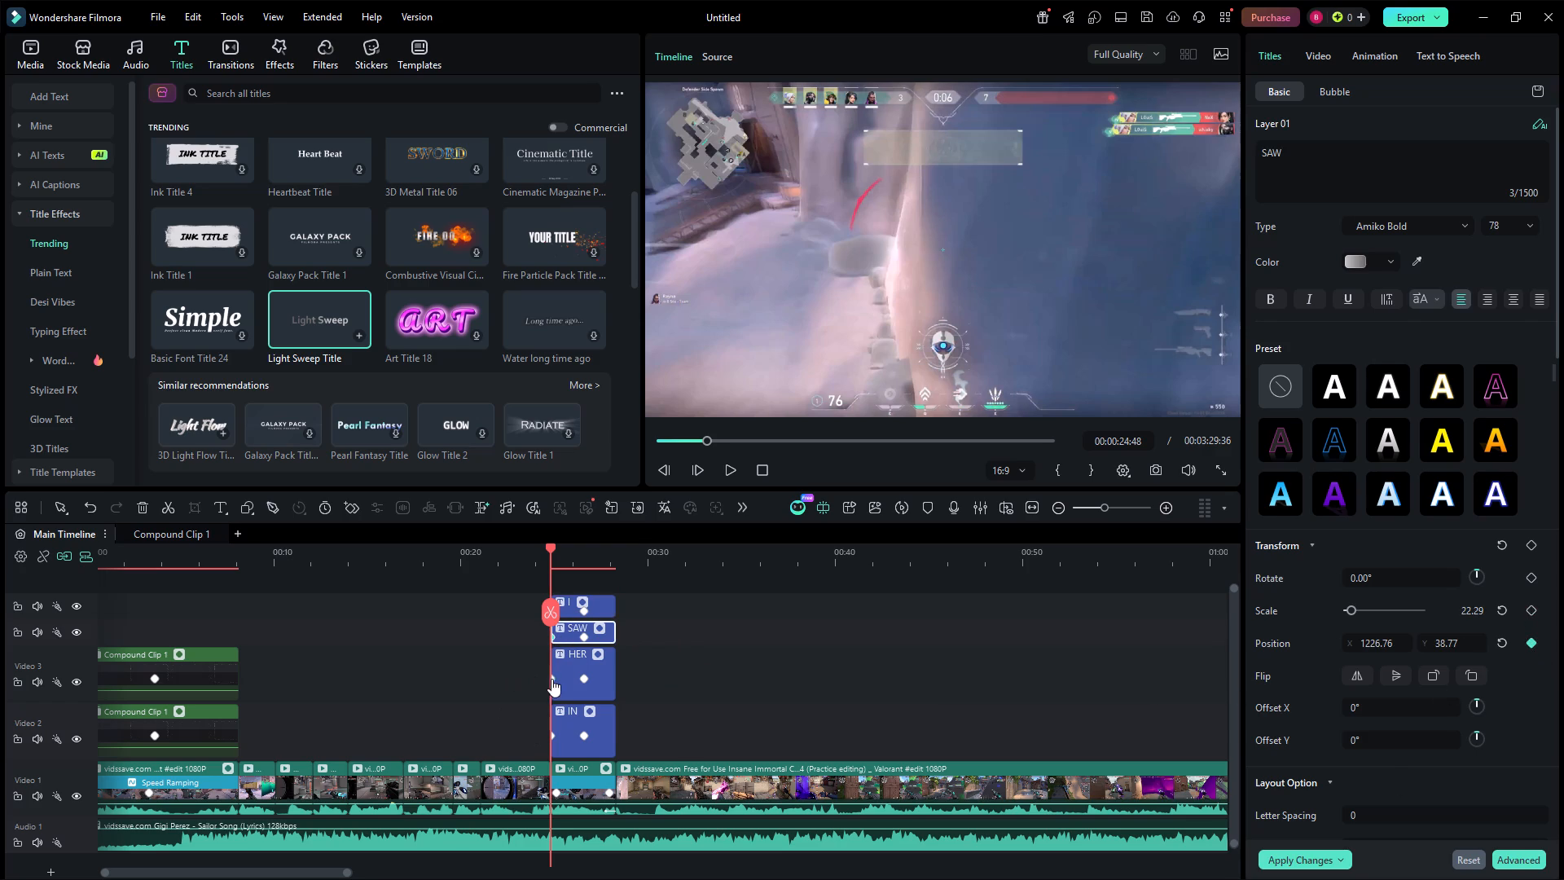
{"action": "left_click", "coordinate": [552, 679]}
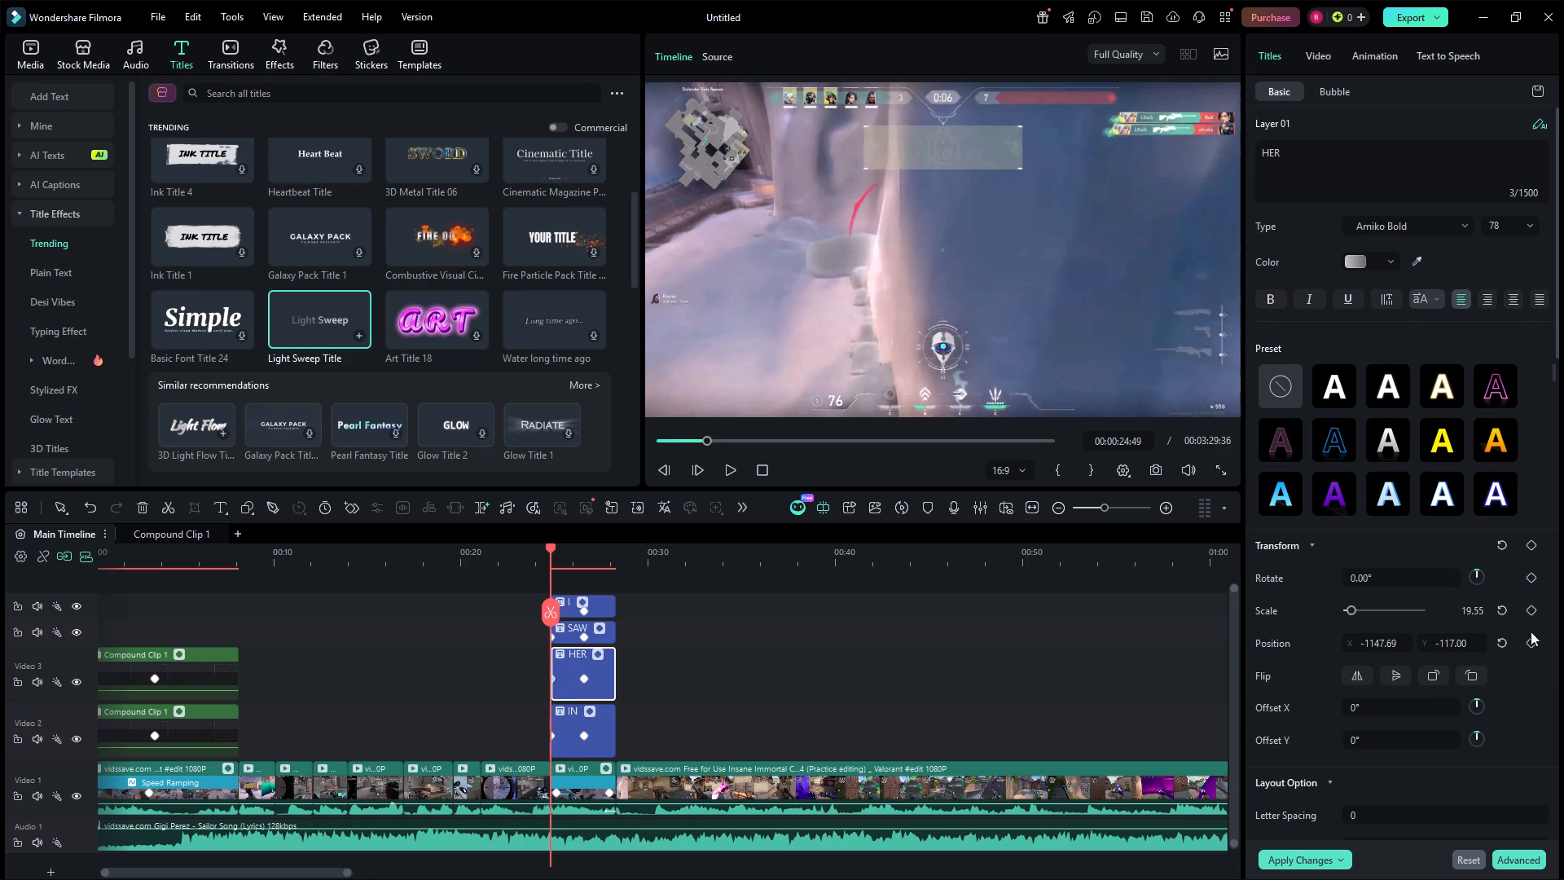
{"action": "left_click", "coordinate": [1535, 649]}
{"action": "left_click", "coordinate": [1533, 646]}
{"action": "left_click", "coordinate": [555, 735]}
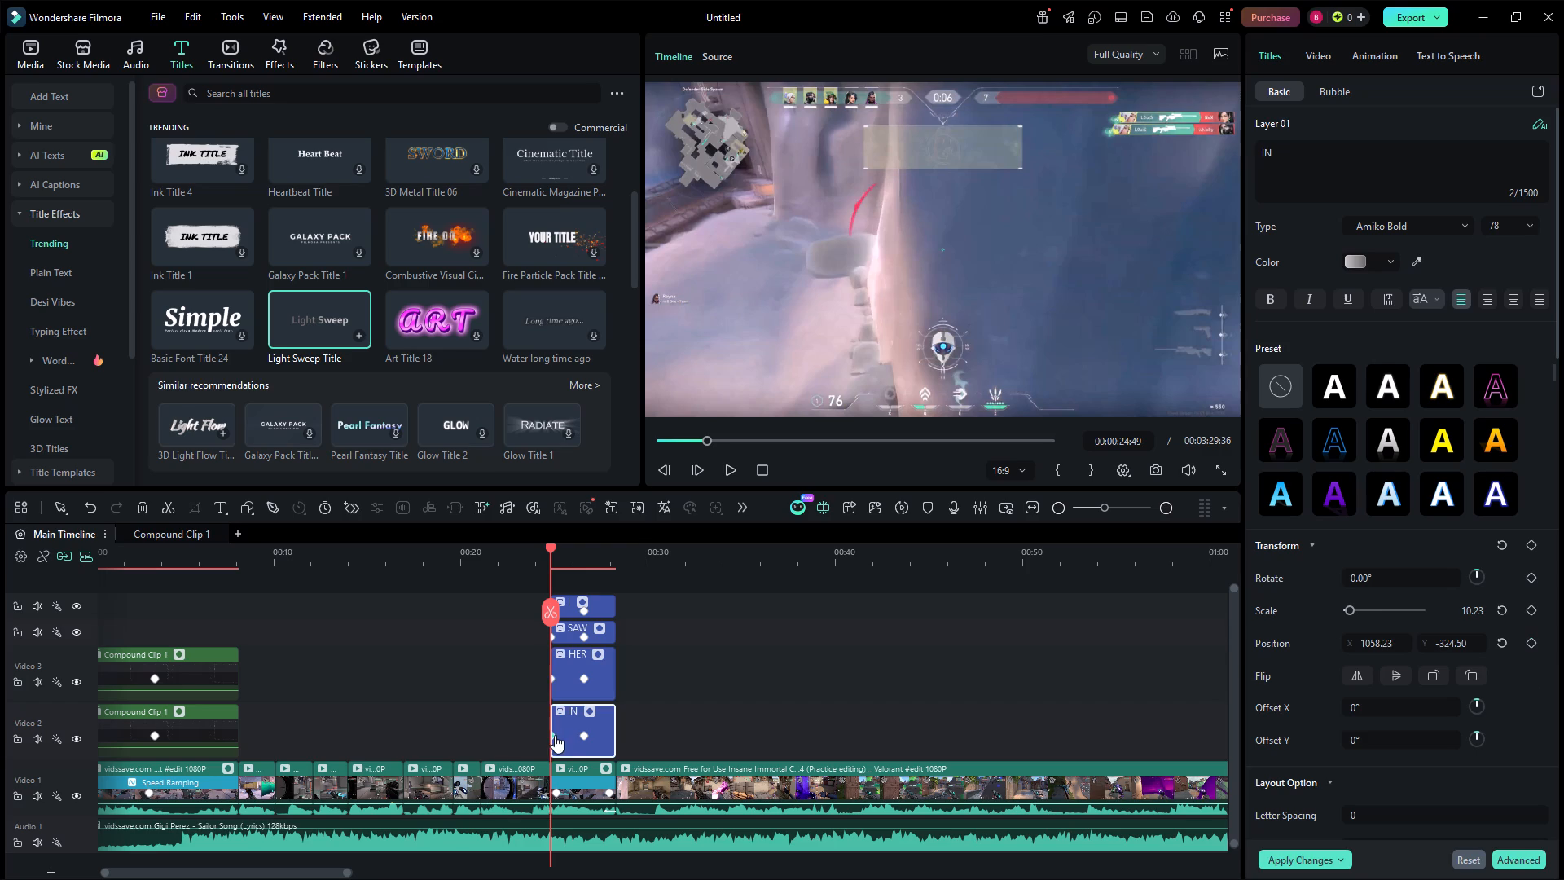
{"action": "left_click", "coordinate": [1535, 647]}
Add a text Position keyframe to the "I" title at its middle keyframe, 00:00:26:35.
{"action": "left_click_drag", "start_coordinate": [548, 552], "coordinate": [592, 549]}
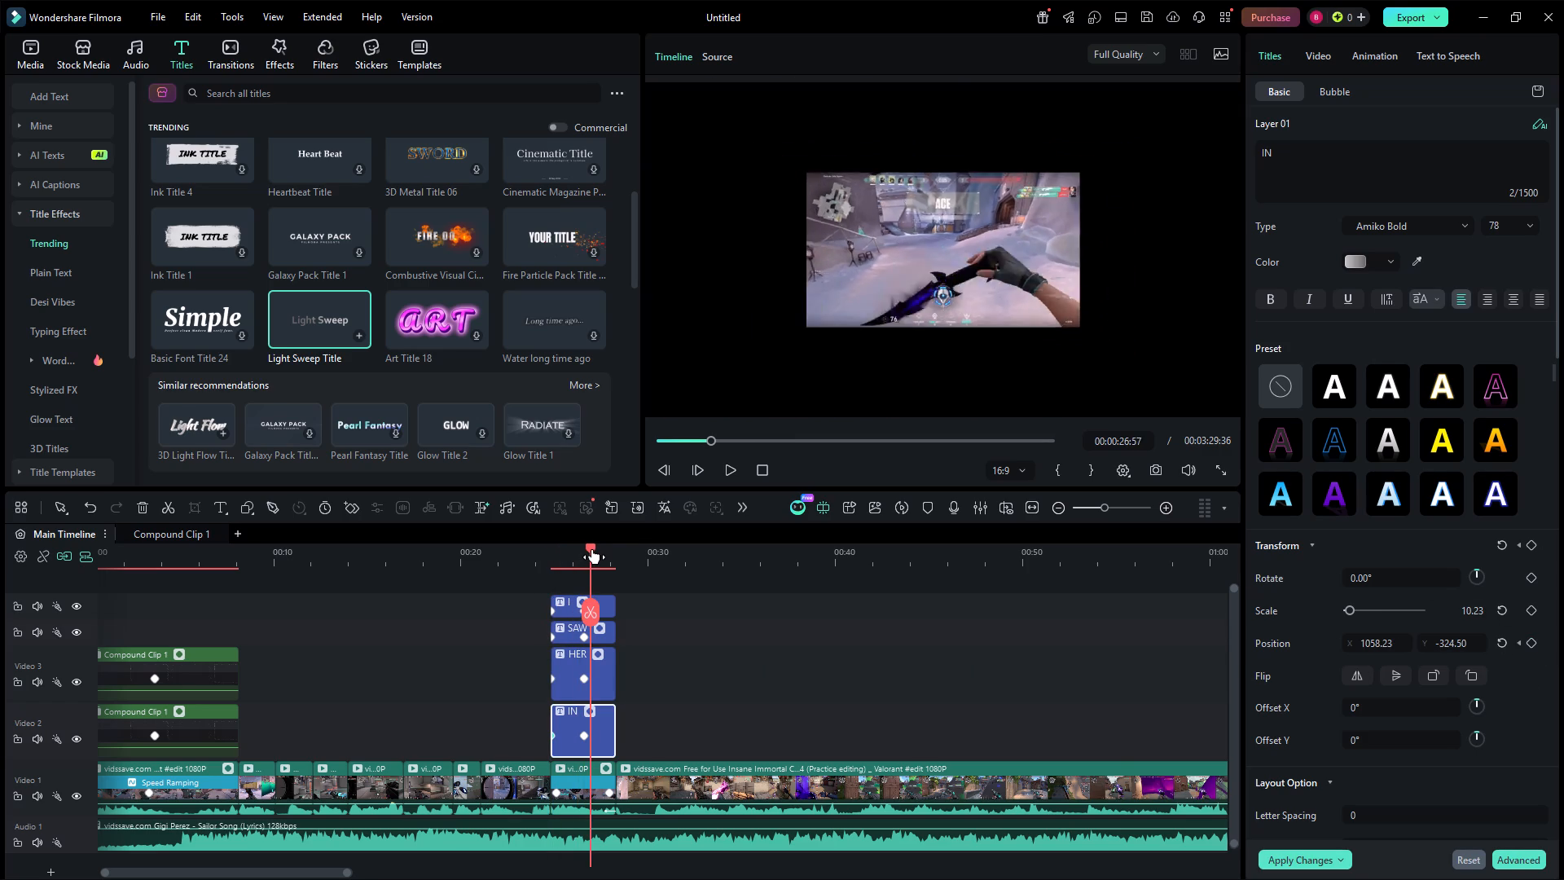
{"action": "left_click_drag", "start_coordinate": [592, 549], "coordinate": [591, 566]}
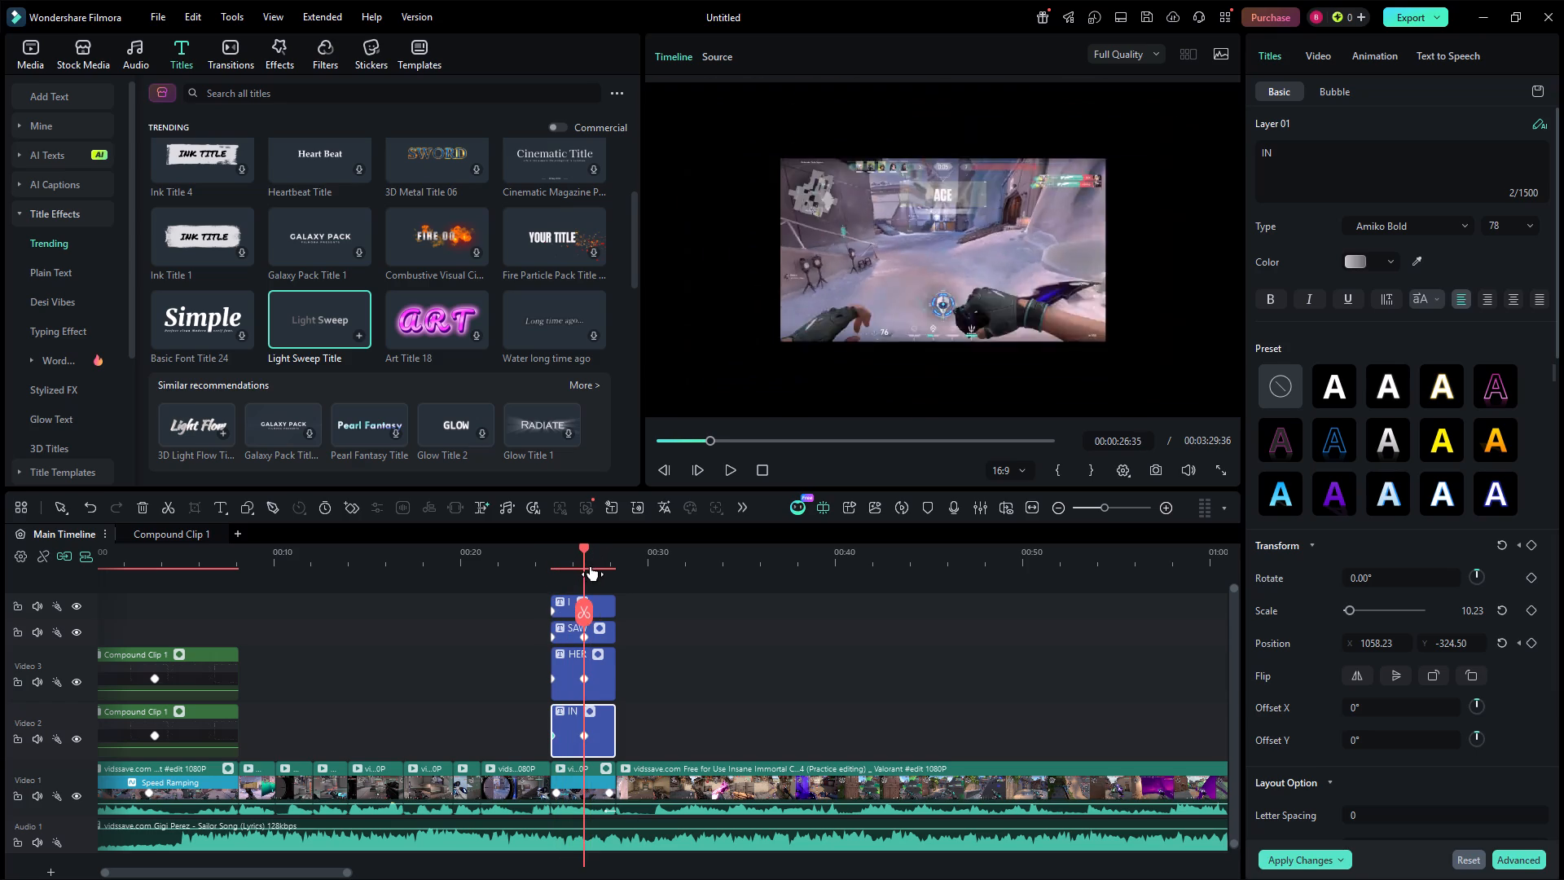
{"action": "left_click_drag", "start_coordinate": [591, 566], "coordinate": [628, 570]}
{"action": "left_click", "coordinate": [582, 612]}
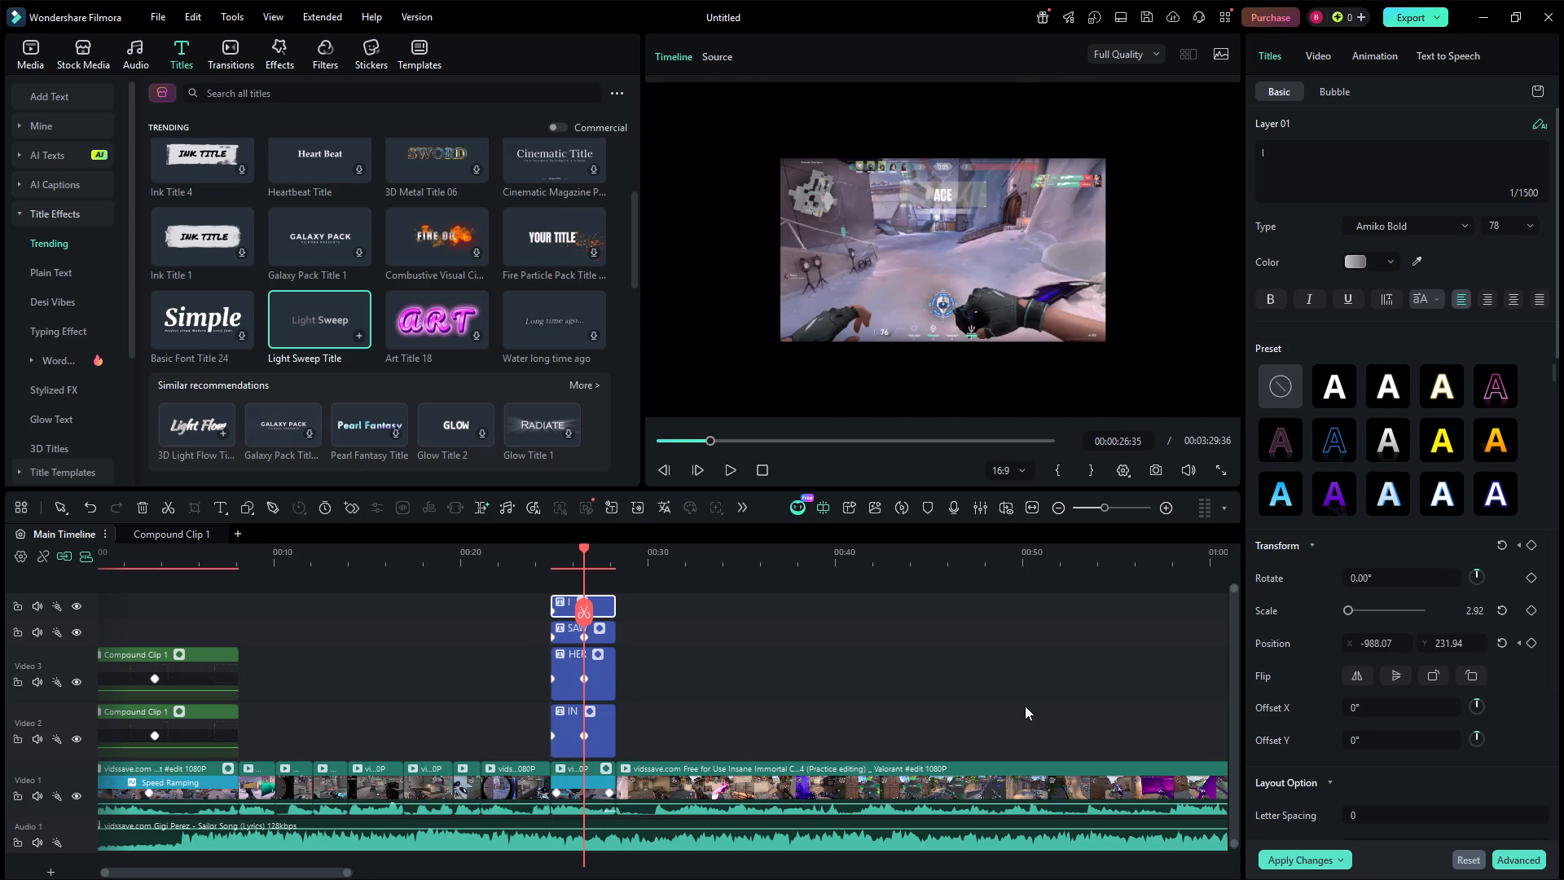
{"action": "left_click", "coordinate": [1533, 641]}
At the middle keyframe, set the text X position of the "I" title to 0 and select the letter in the preview.
{"action": "left_click", "coordinate": [1399, 643]}
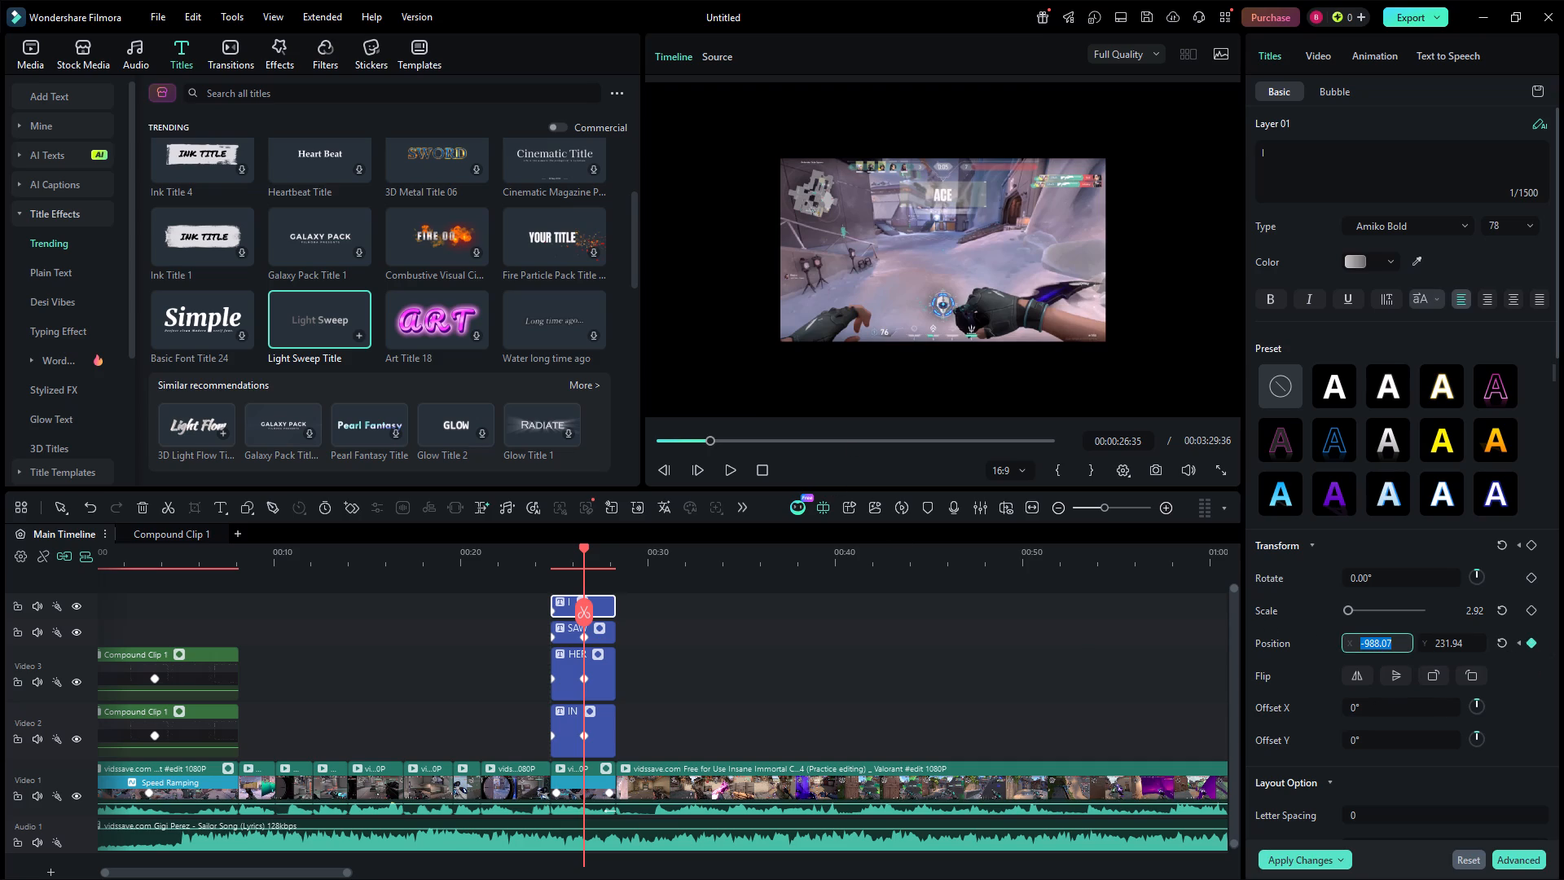
{"action": "key", "text": "BackSpace"}
{"action": "key", "text": "0"}
{"action": "key", "text": "Return"}
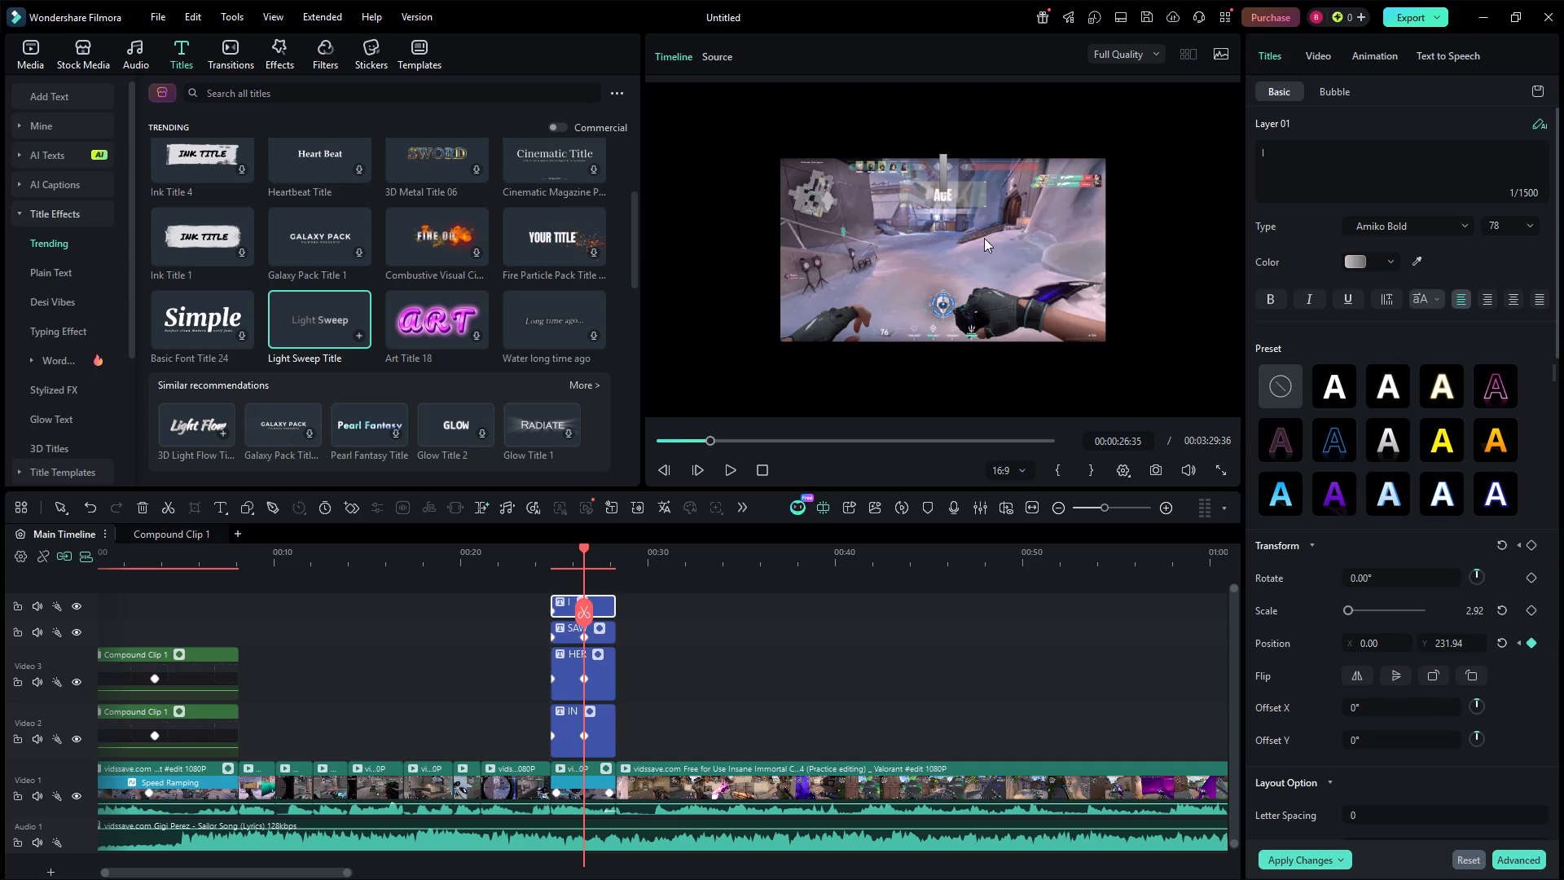
{"action": "left_click", "coordinate": [949, 171]}
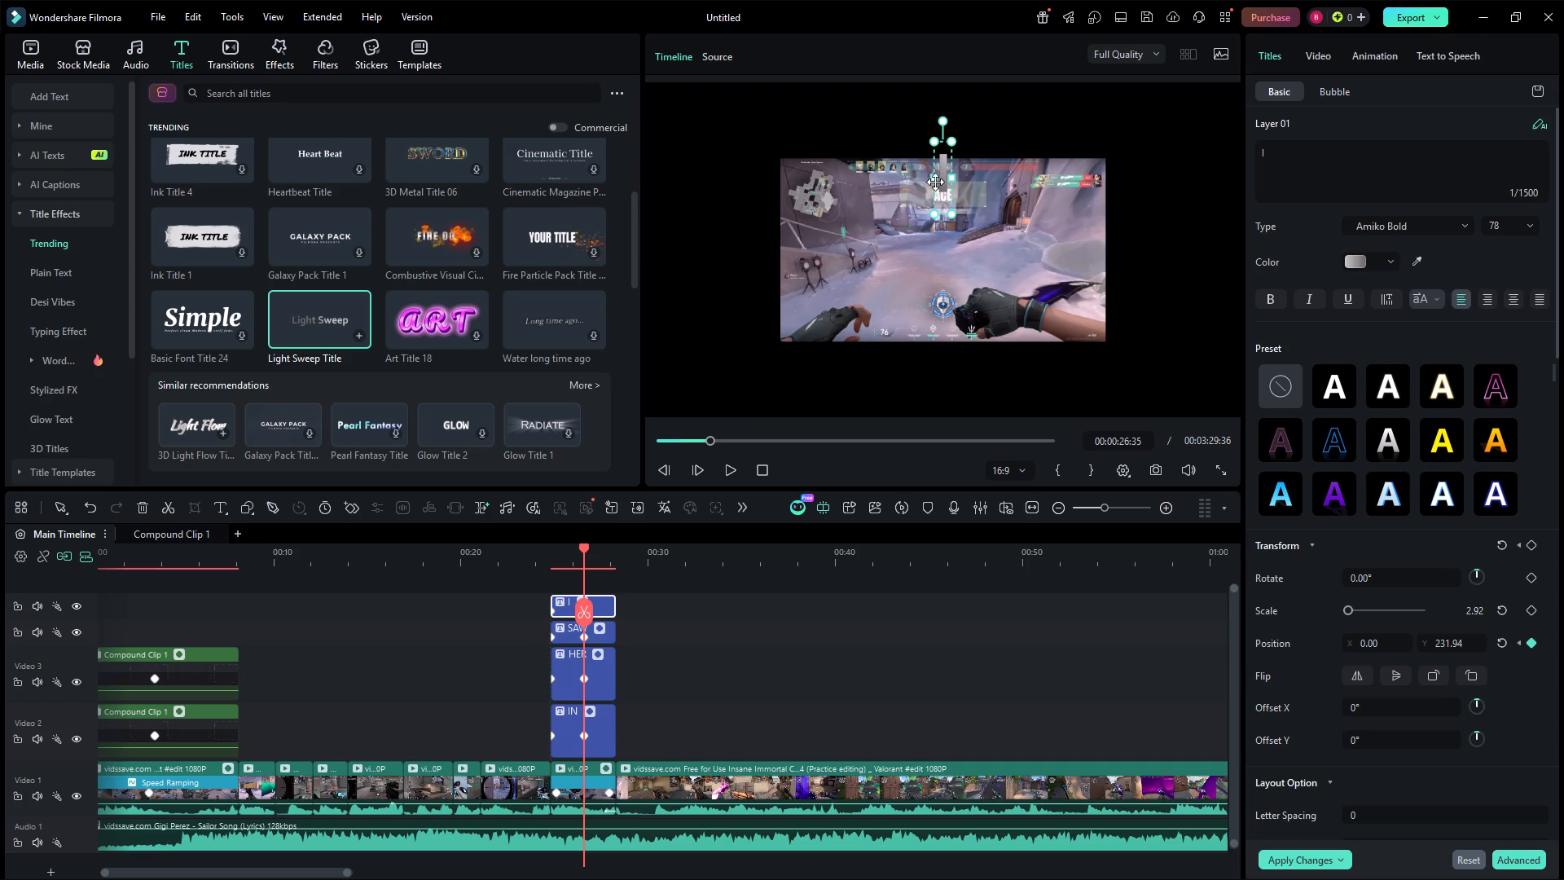
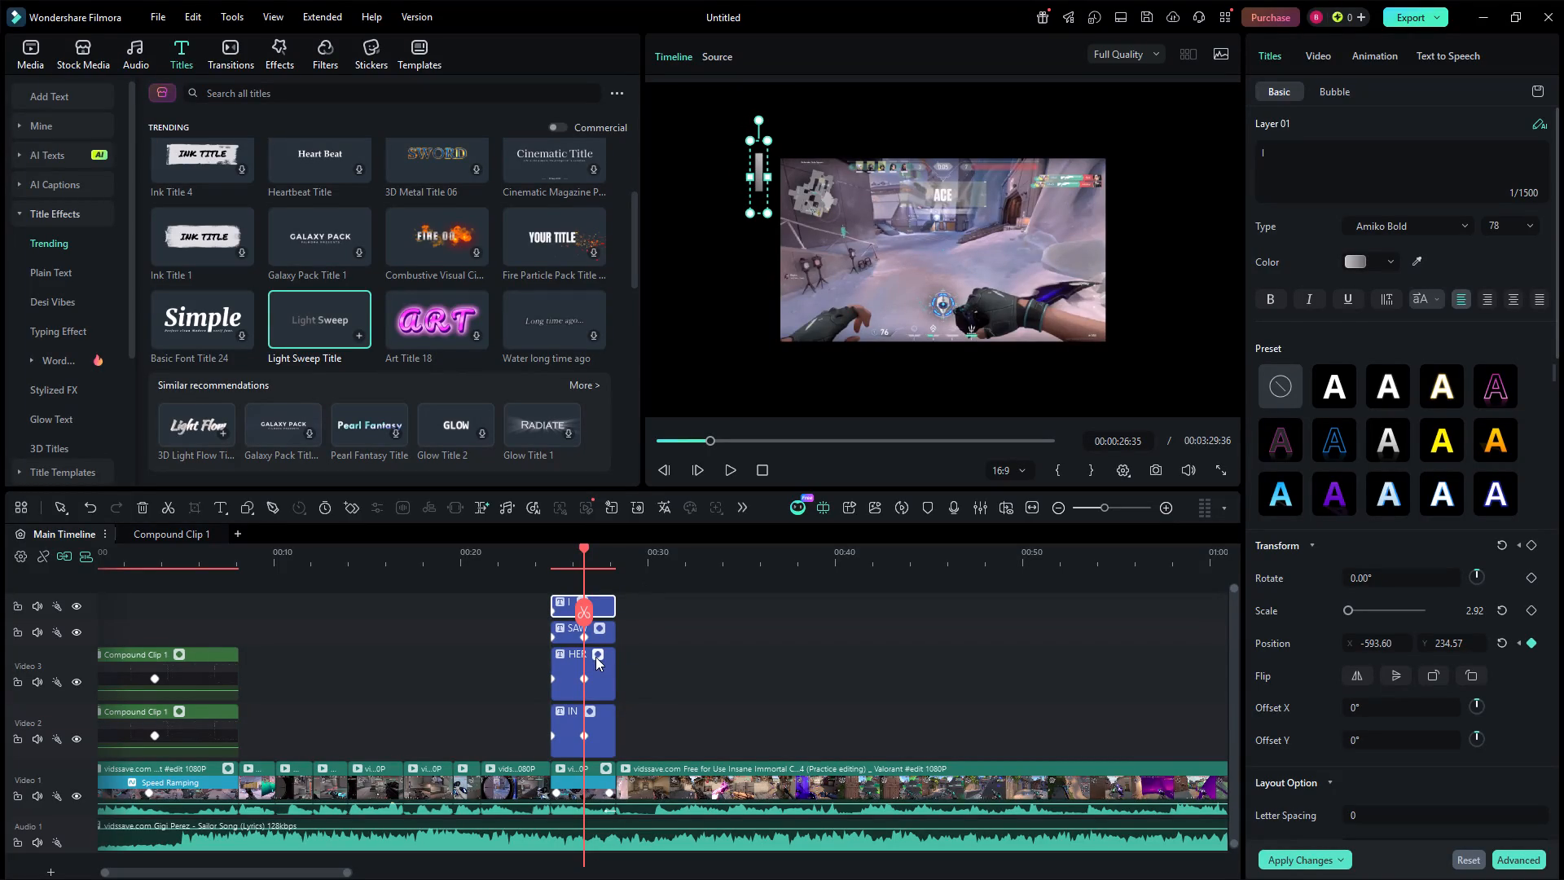
Keyframe the SAW title at 00:00:26:35 by setting X position to 0, then moving it across the shrunken clip's right edge.
{"action": "left_click", "coordinate": [583, 631]}
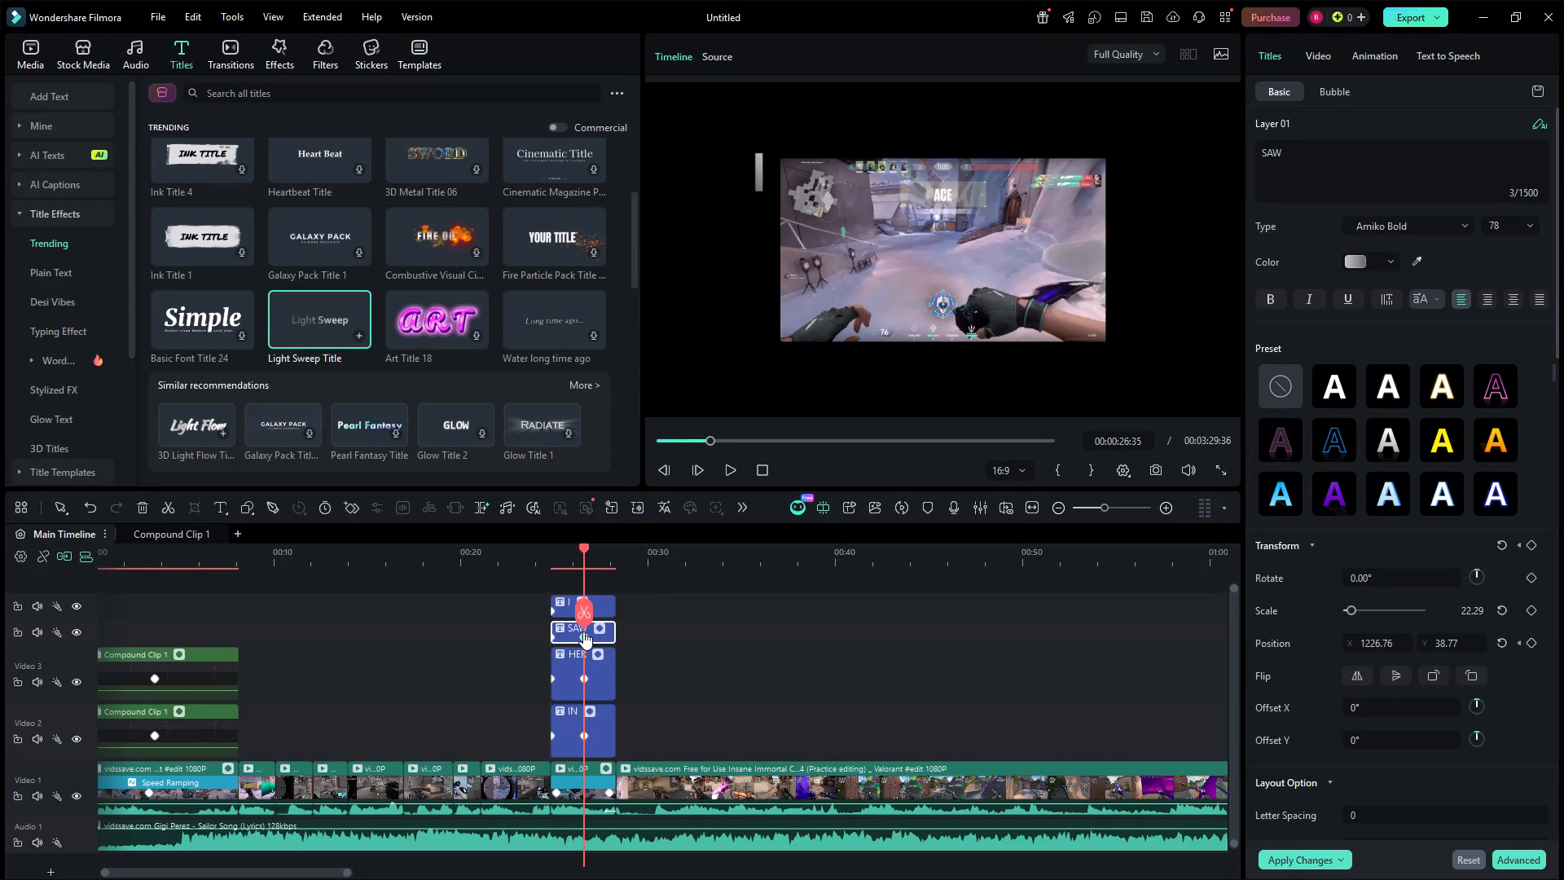
{"action": "left_click", "coordinate": [1362, 637]}
{"action": "key", "text": "0"}
{"action": "key", "text": "Return"}
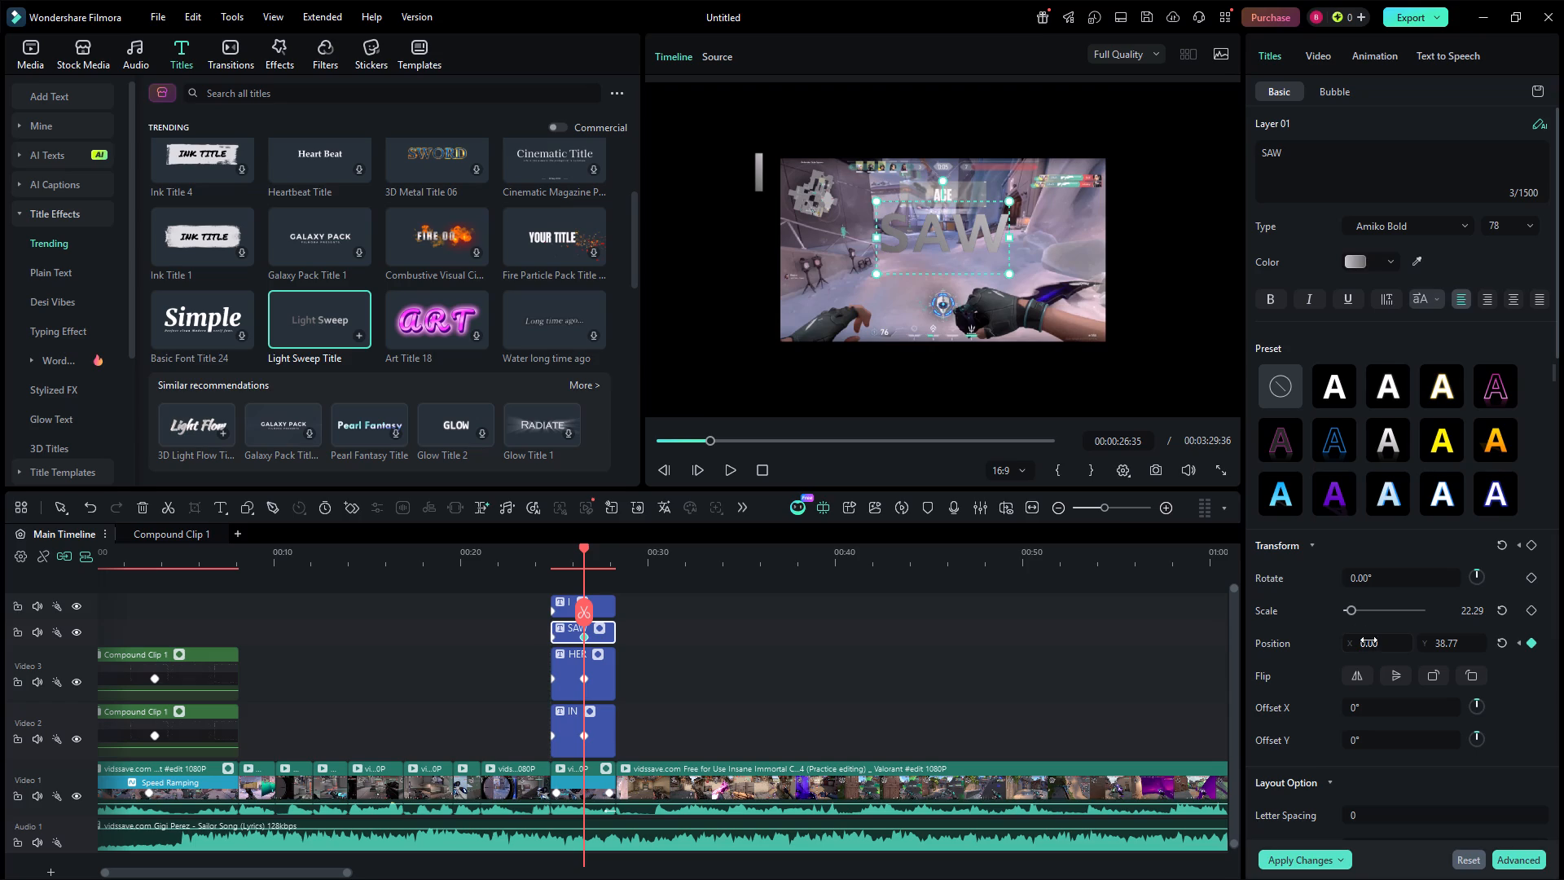
{"action": "left_click_drag", "start_coordinate": [937, 232], "coordinate": [1010, 240]}
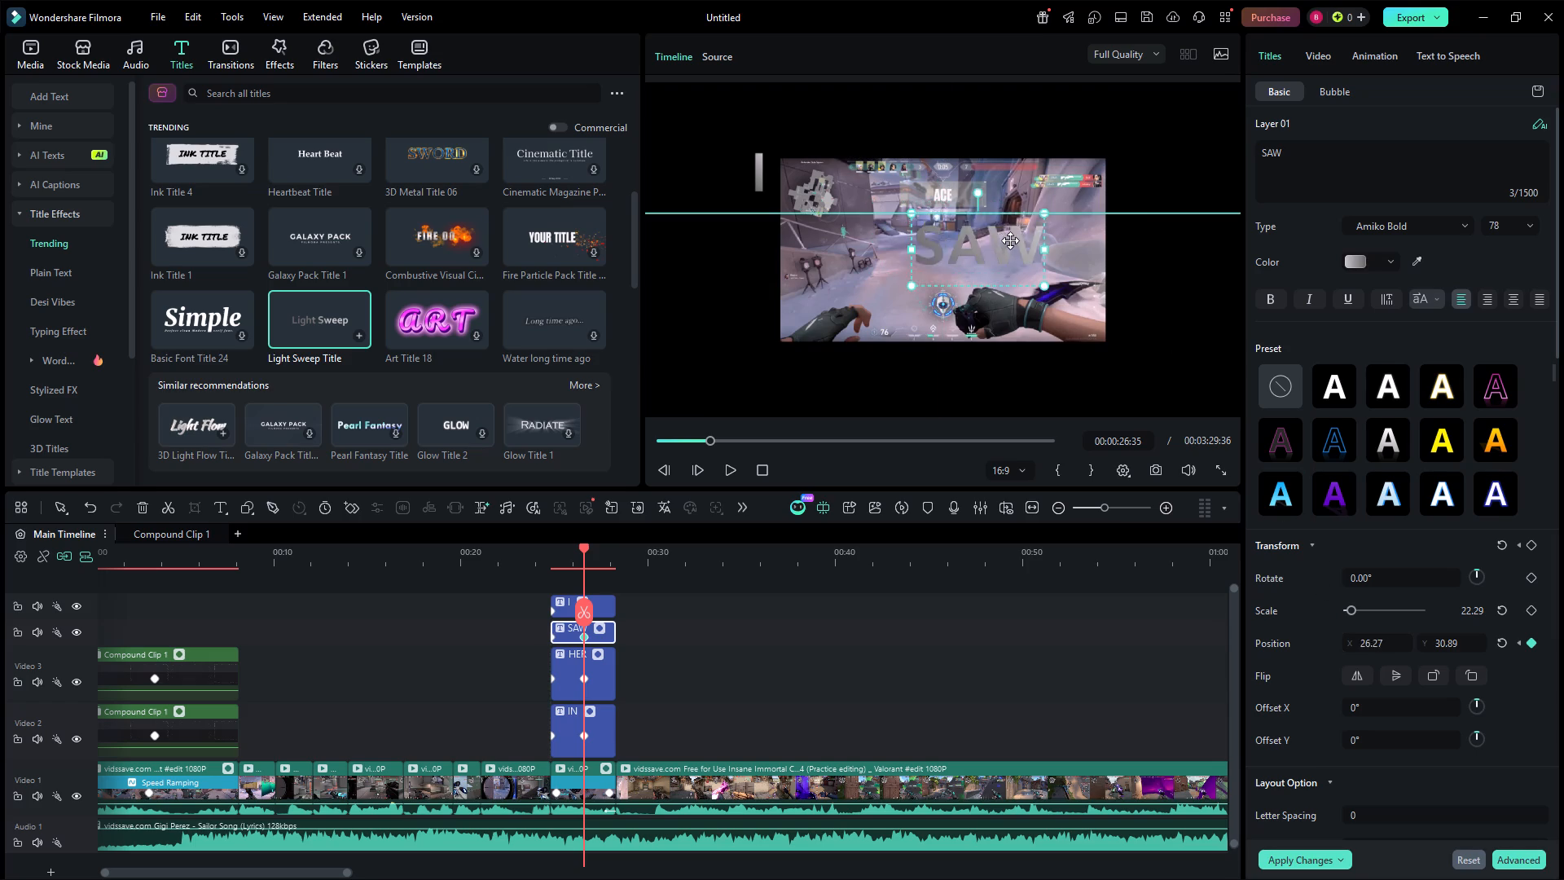
{"action": "left_click_drag", "start_coordinate": [1010, 240], "coordinate": [1096, 235]}
Keyframe the HER title's position at 00:00:26:35, setting X to 0 and then moving it to about X -523, Y -117.
{"action": "left_click", "coordinate": [586, 674]}
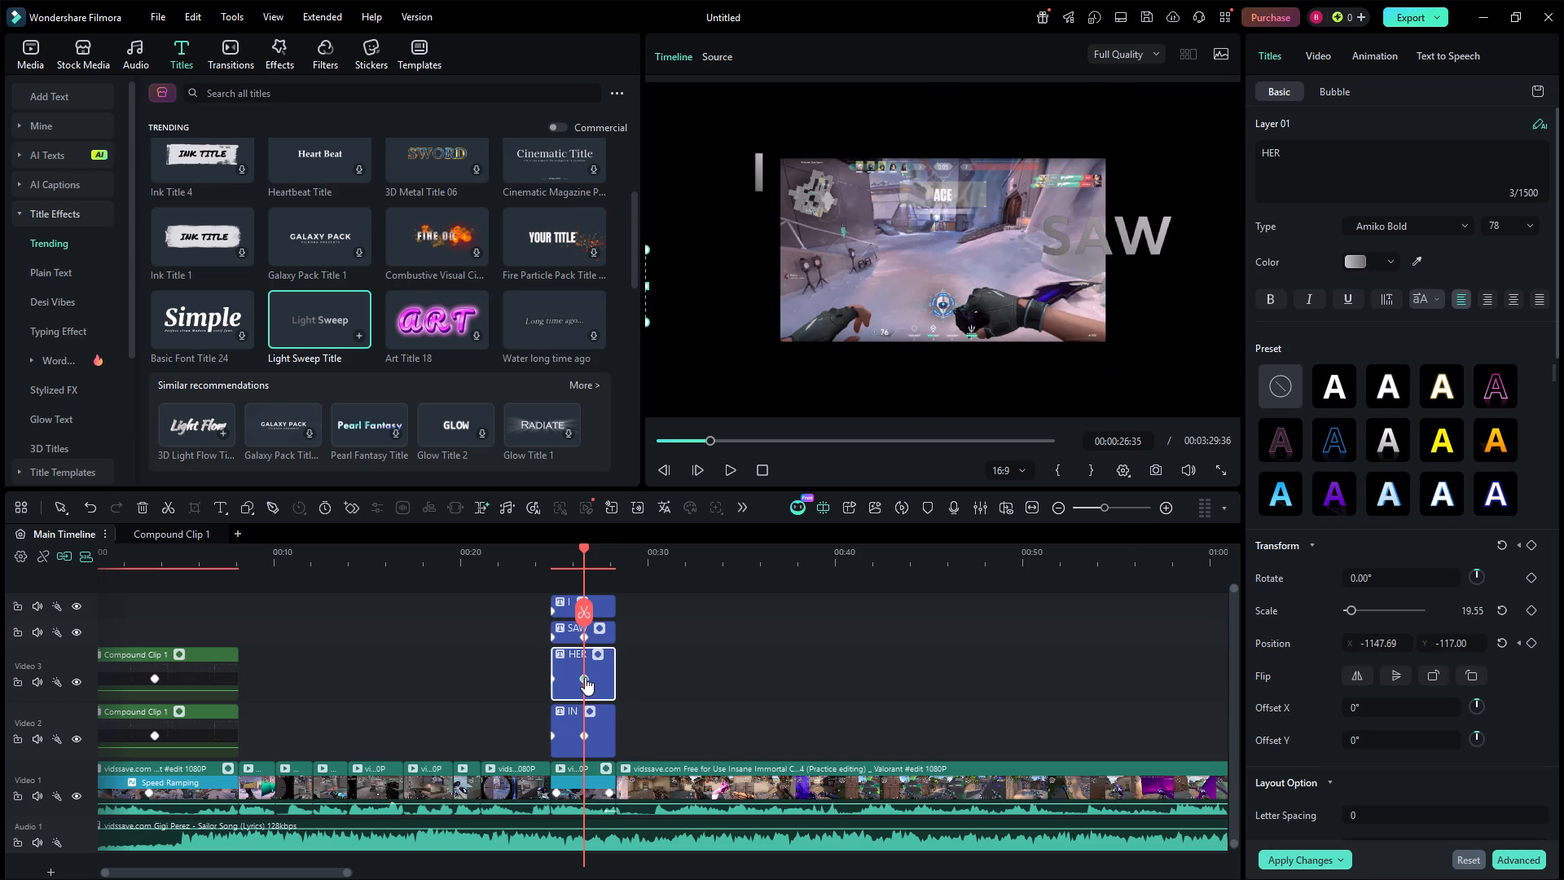
{"action": "left_click", "coordinate": [1535, 648]}
{"action": "left_click", "coordinate": [1379, 648]}
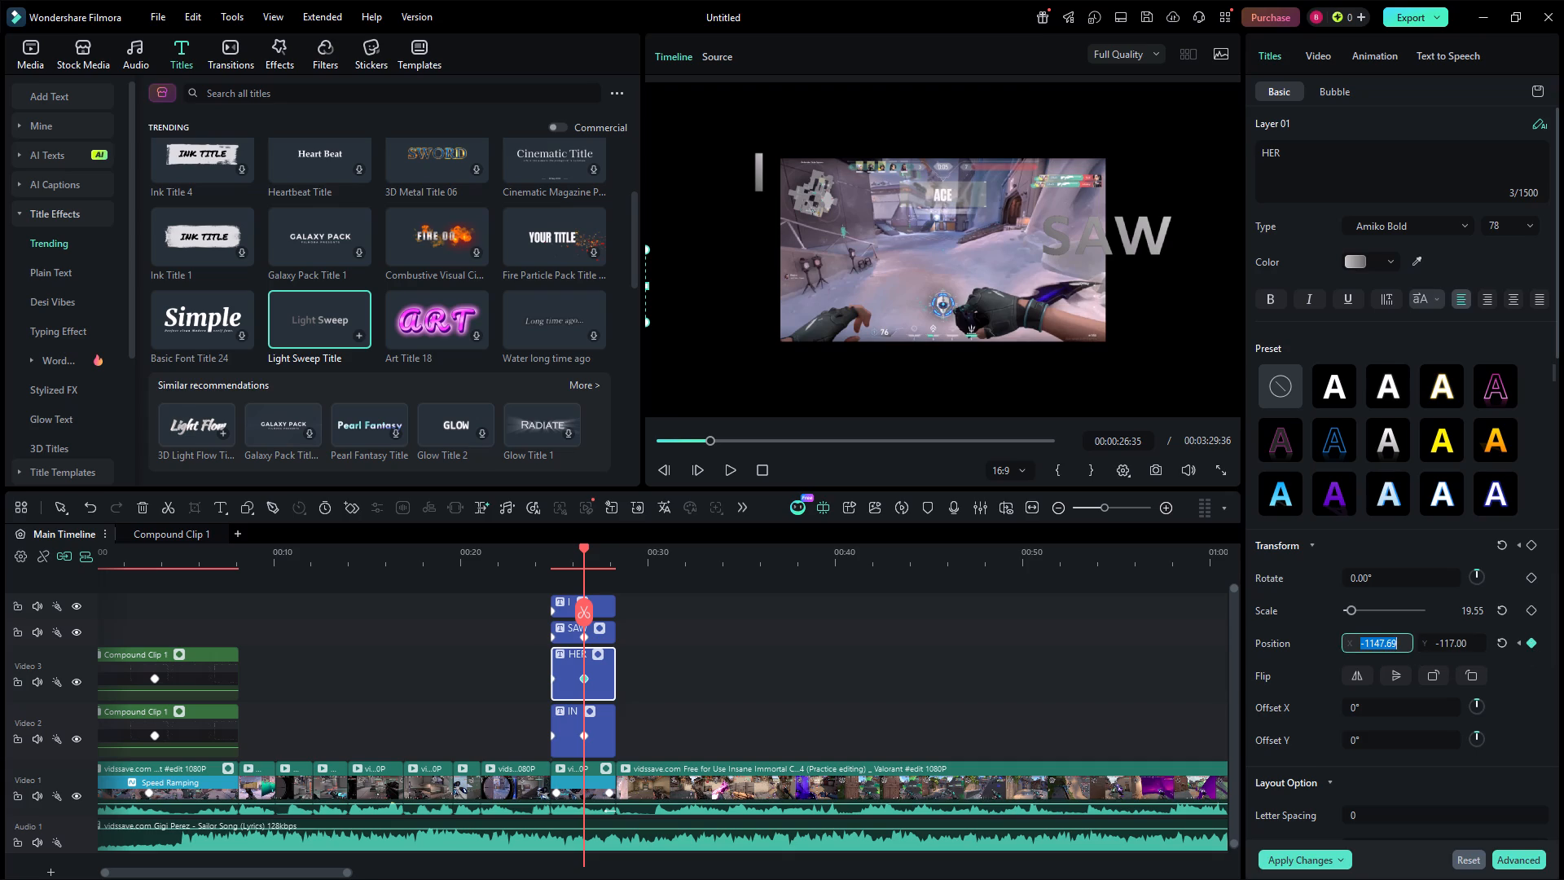
{"action": "key", "text": "0"}
{"action": "key", "text": "Return"}
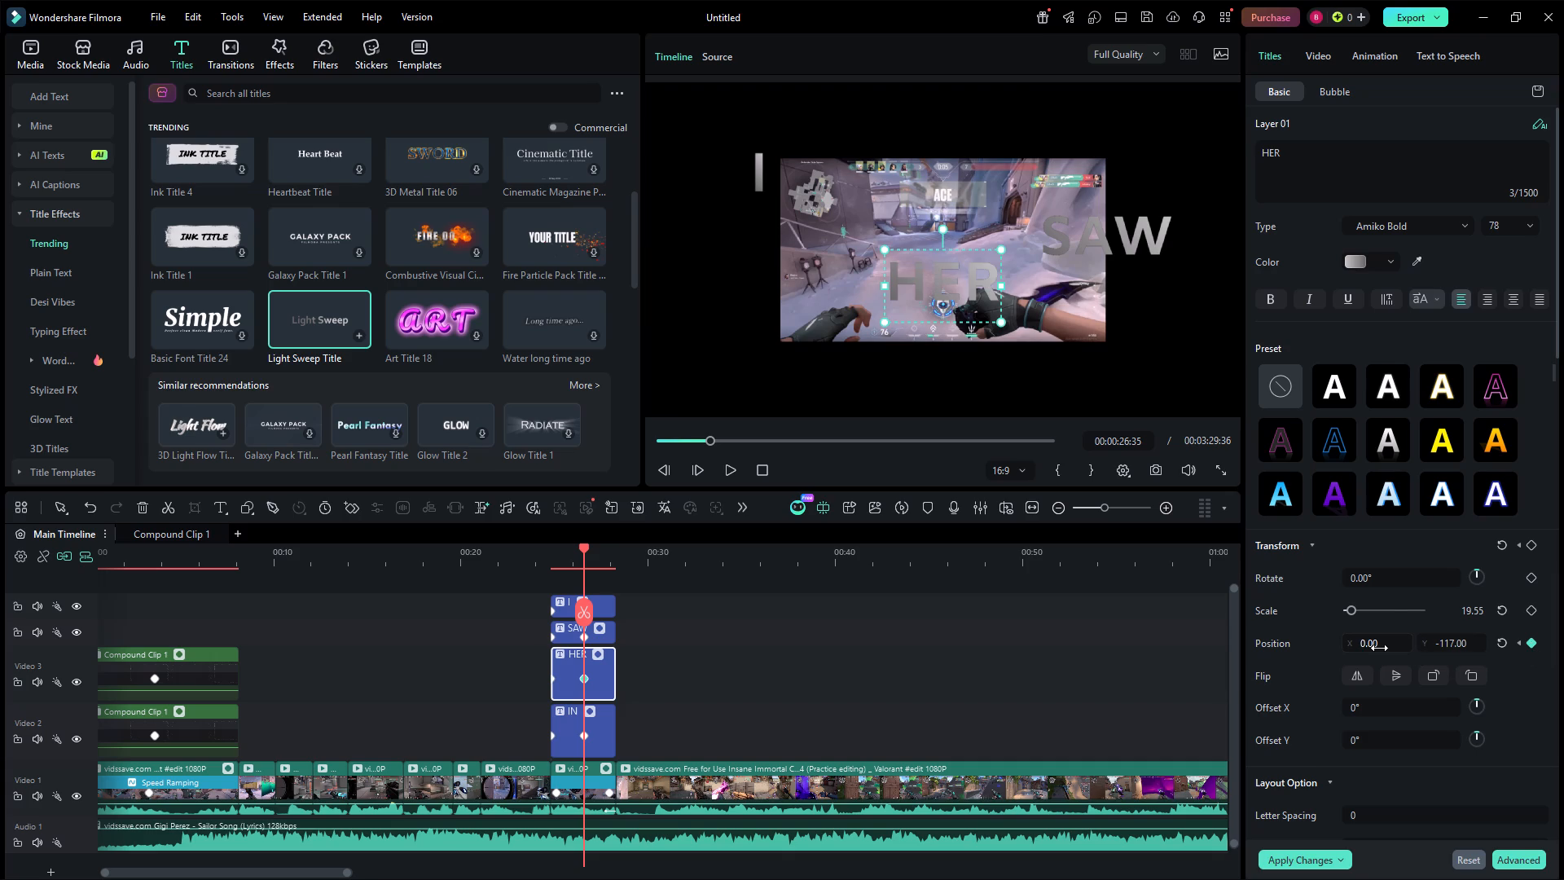
{"action": "left_click_drag", "start_coordinate": [934, 285], "coordinate": [821, 297]}
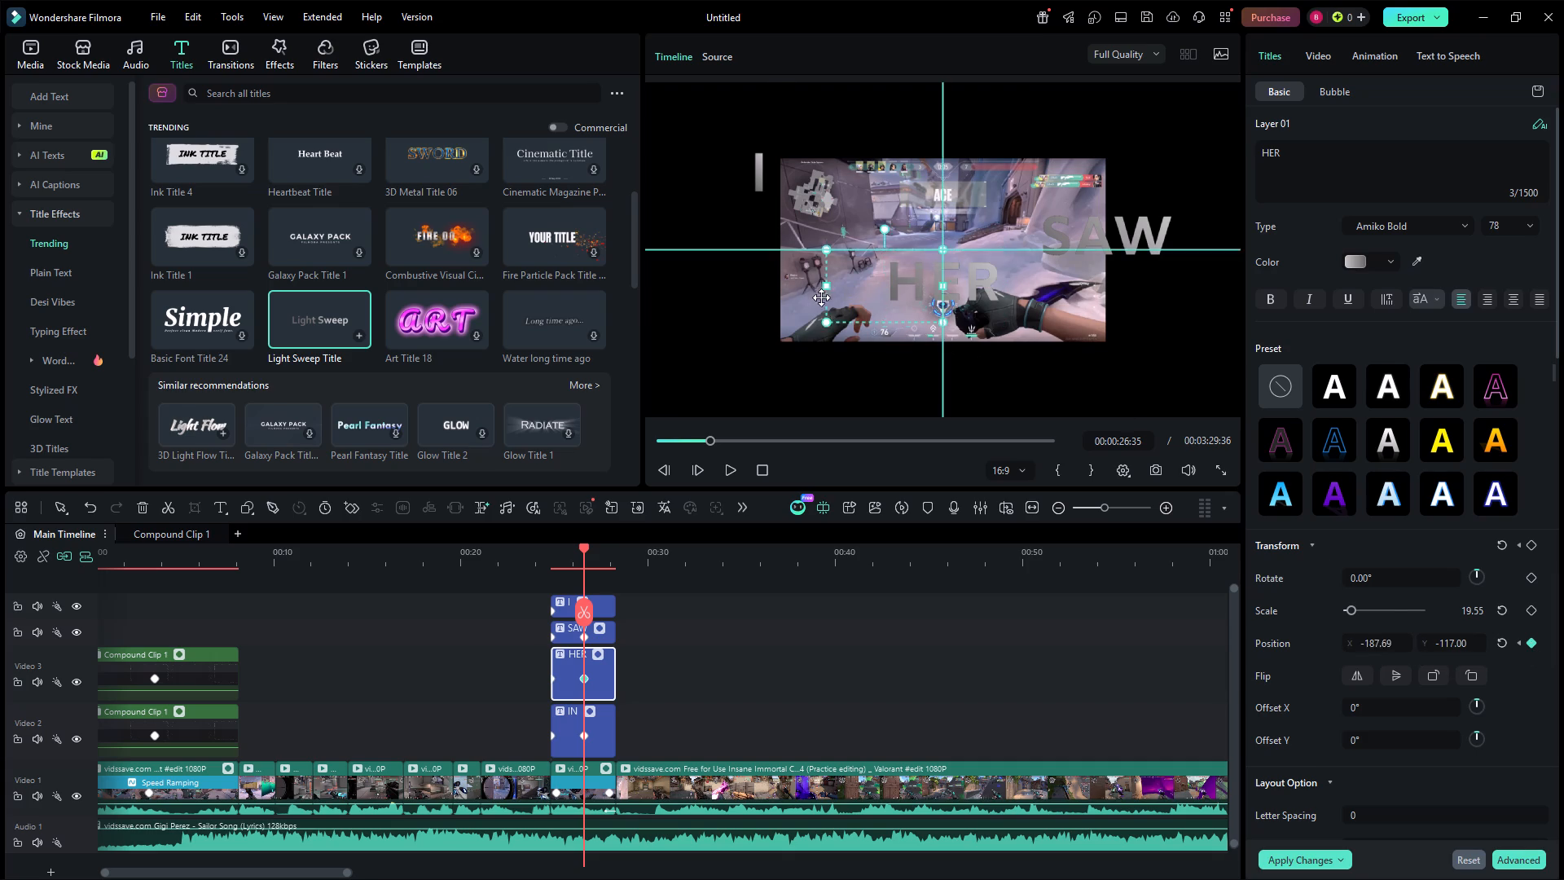
{"action": "left_click_drag", "start_coordinate": [821, 297], "coordinate": [774, 293]}
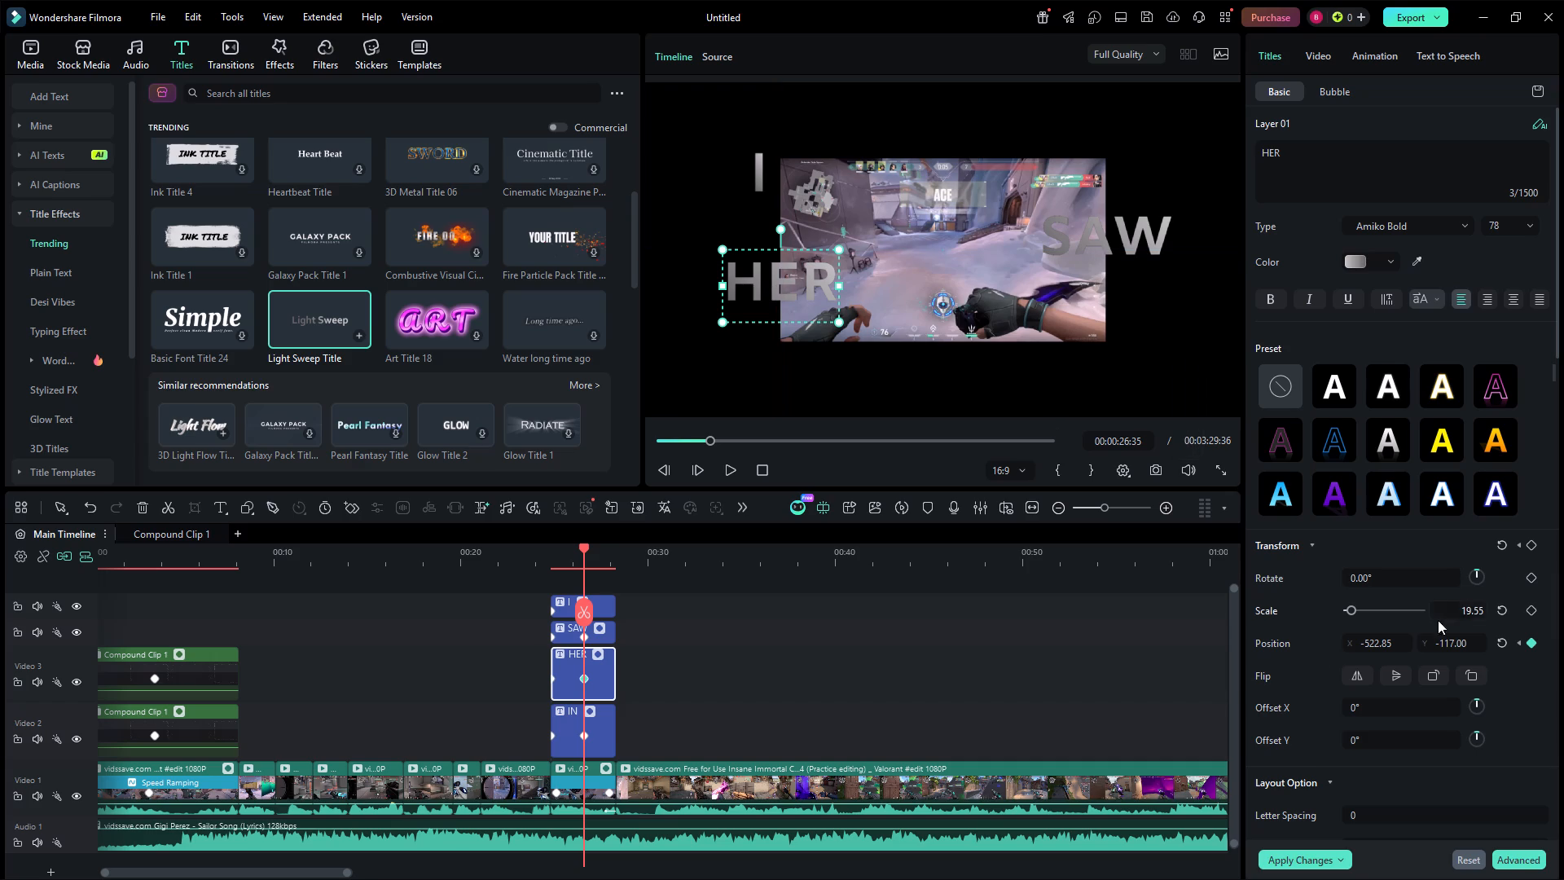
Keyframe the IN title's position at 00:00:26:35, setting X to 0 and then moving it below the shrunken clip's lower-right corner.
{"action": "left_click", "coordinate": [587, 733]}
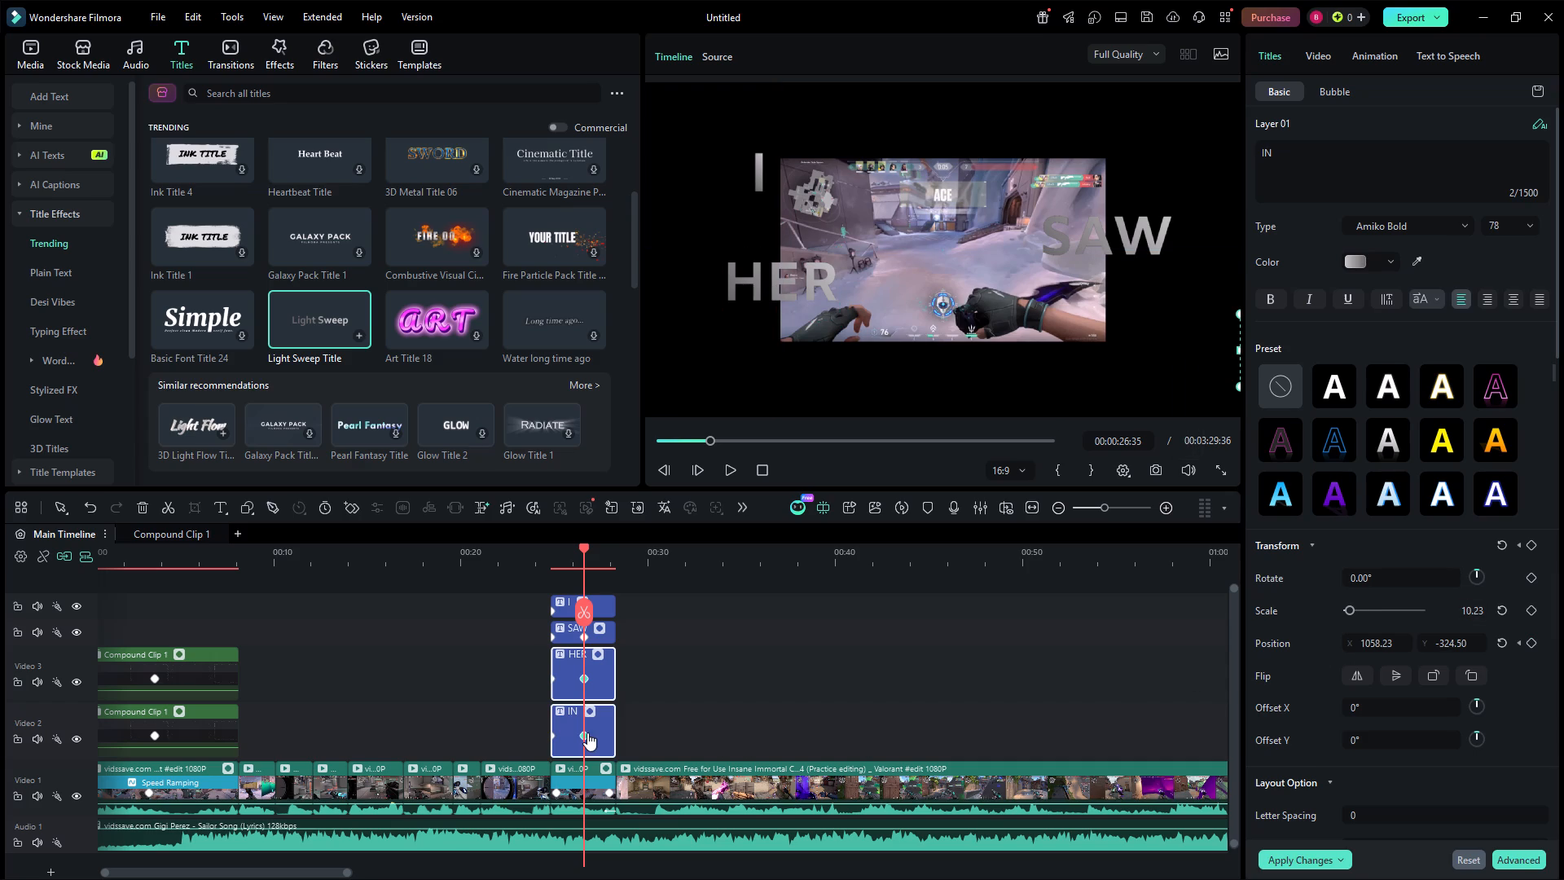
{"action": "left_click", "coordinate": [1534, 642]}
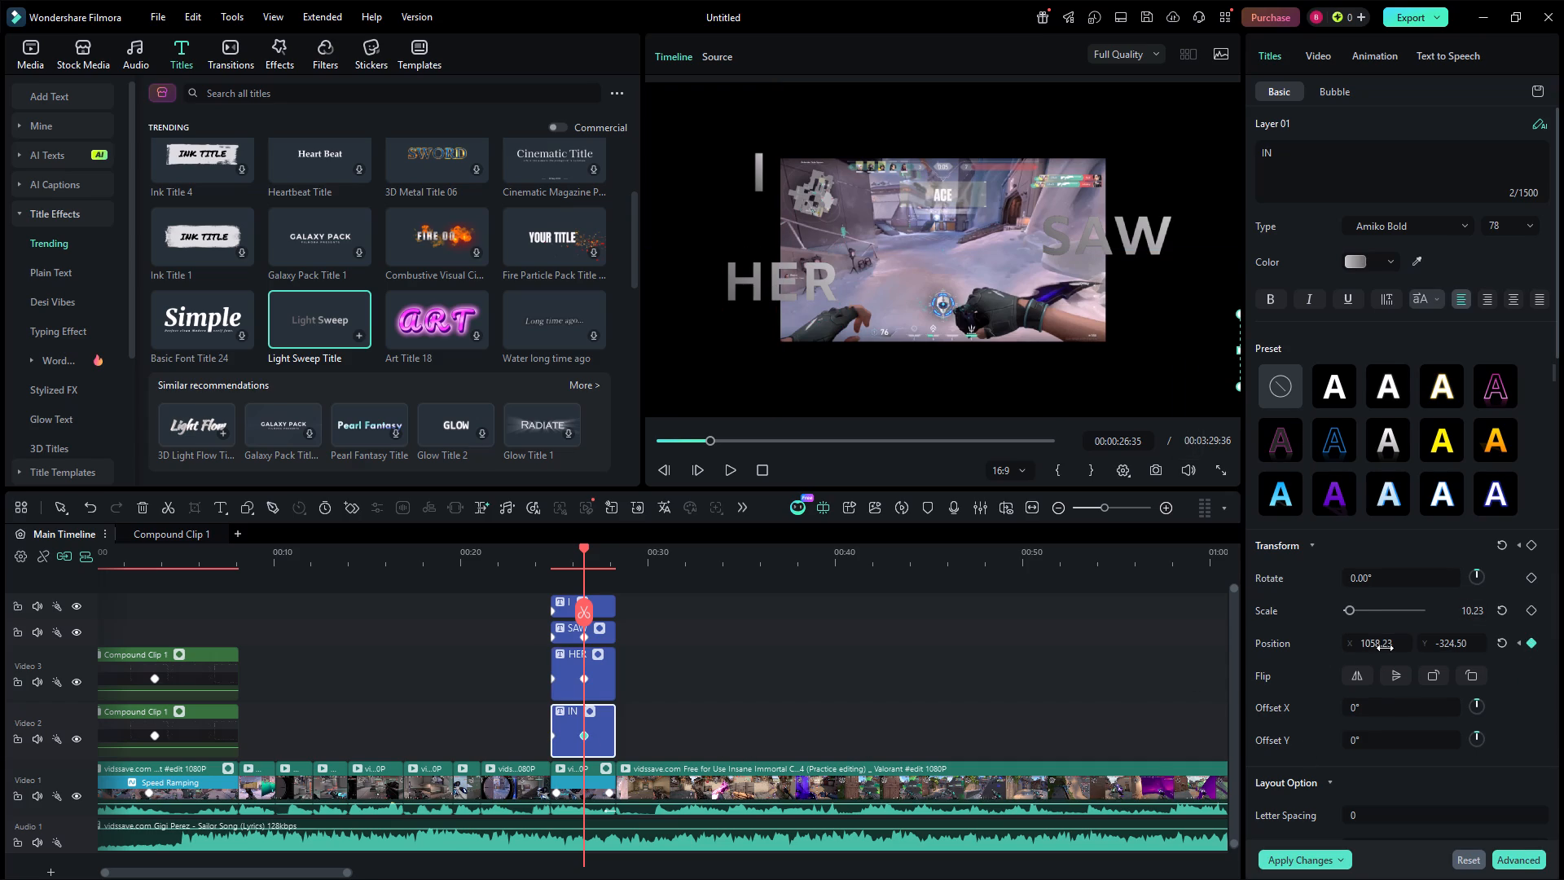
{"action": "left_click", "coordinate": [1385, 648]}
{"action": "key", "text": "0"}
{"action": "key", "text": "Return"}
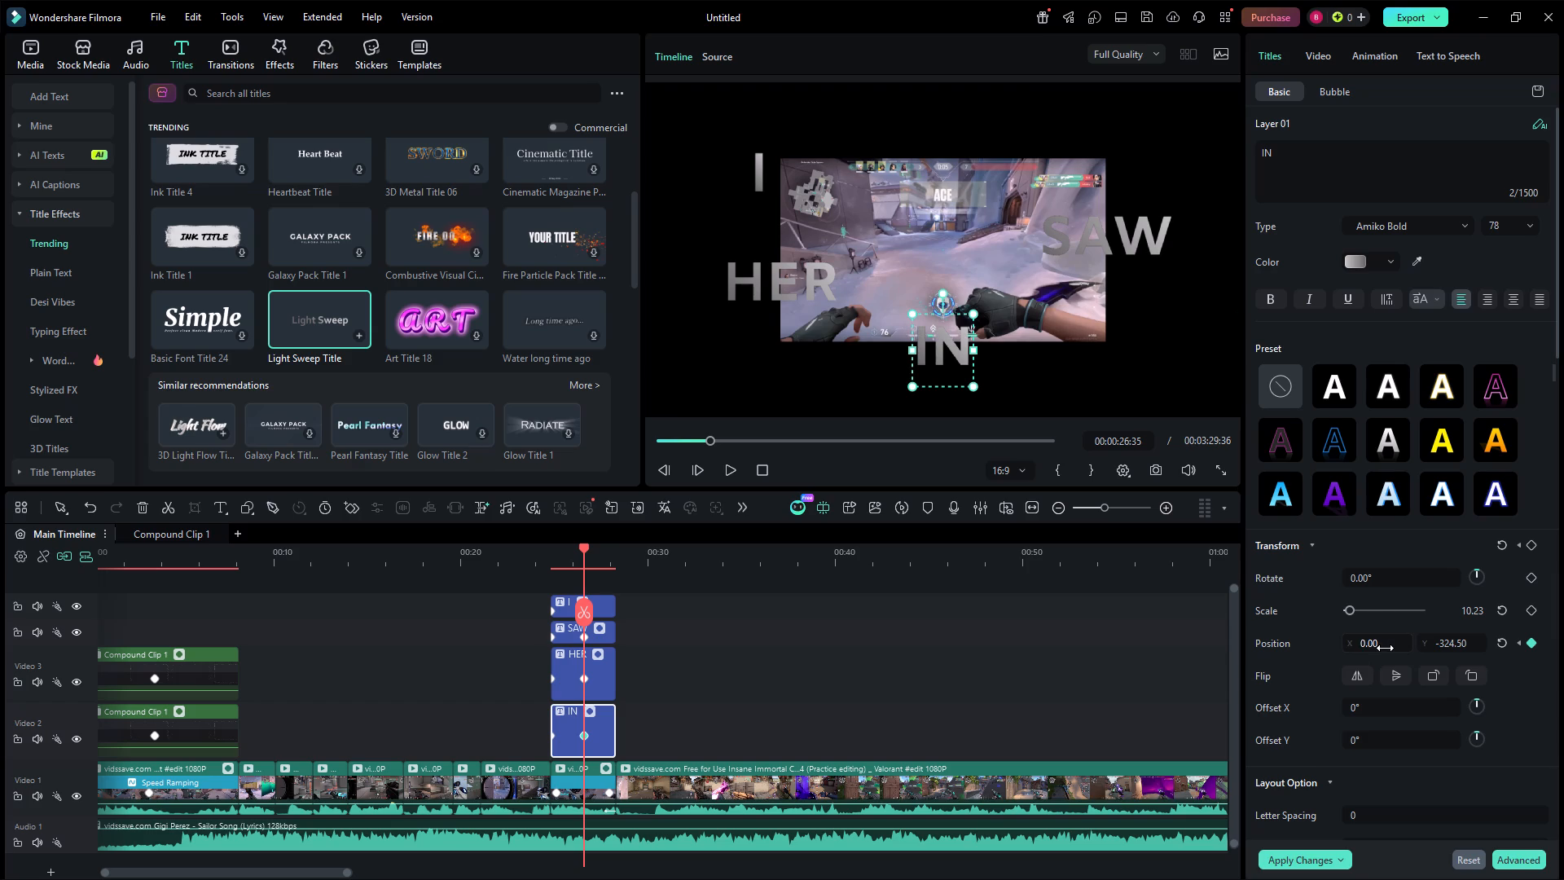
{"action": "left_click_drag", "start_coordinate": [938, 351], "coordinate": [1080, 353]}
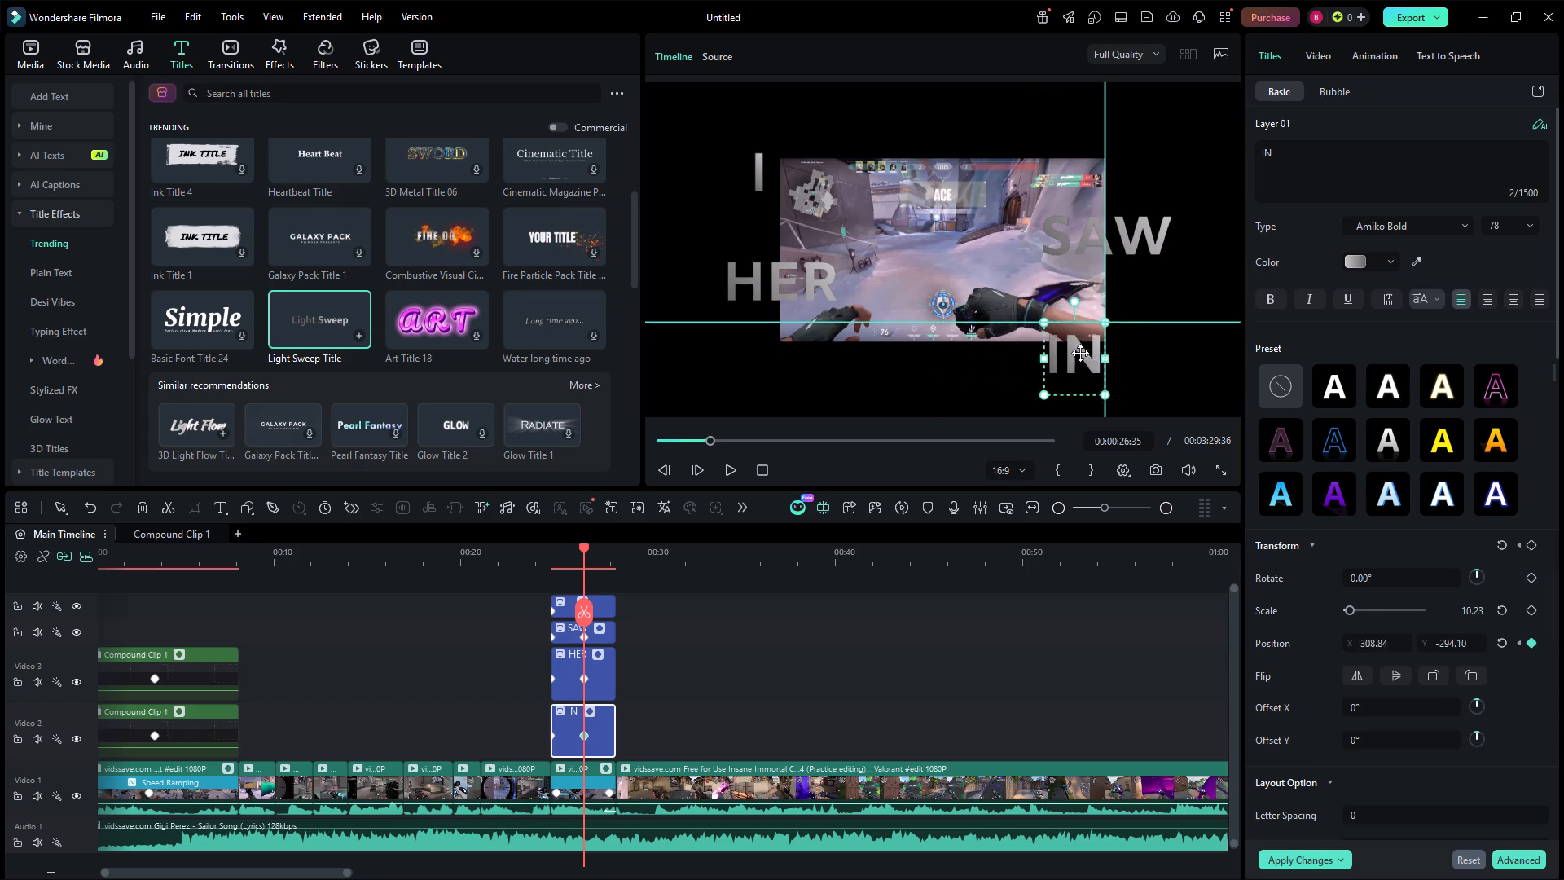
{"action": "left_click_drag", "start_coordinate": [1080, 353], "coordinate": [1101, 353]}
{"action": "left_click", "coordinate": [892, 584]}
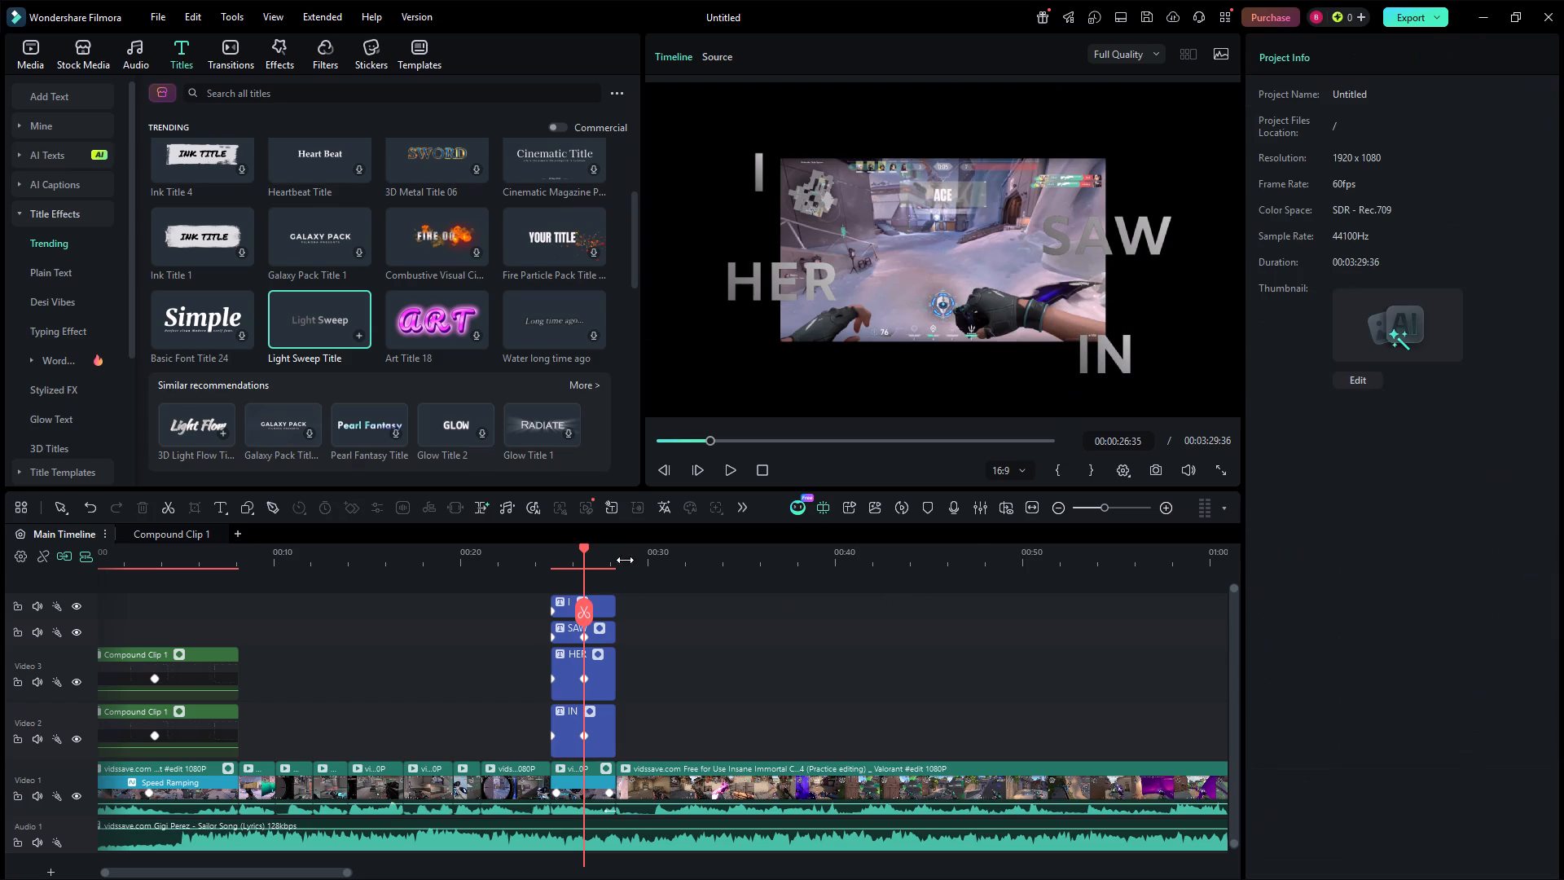
Scrub through the title section from before its start to about 00:00:27:18 to check the title animation.
{"action": "left_click_drag", "start_coordinate": [582, 559], "coordinate": [541, 561]}
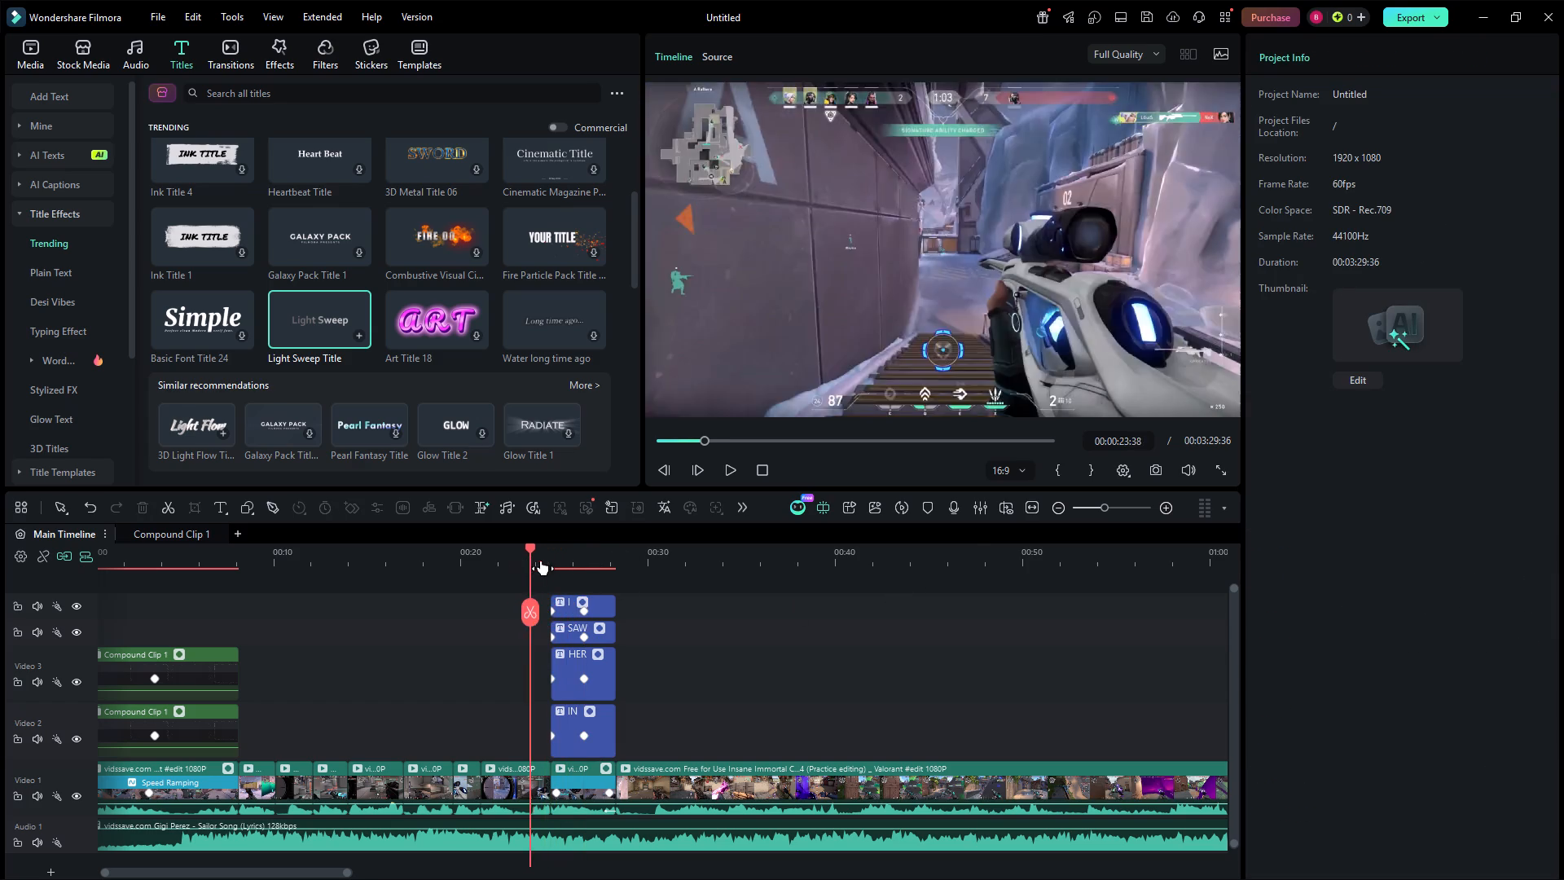
{"action": "left_click_drag", "start_coordinate": [541, 561], "coordinate": [553, 587]}
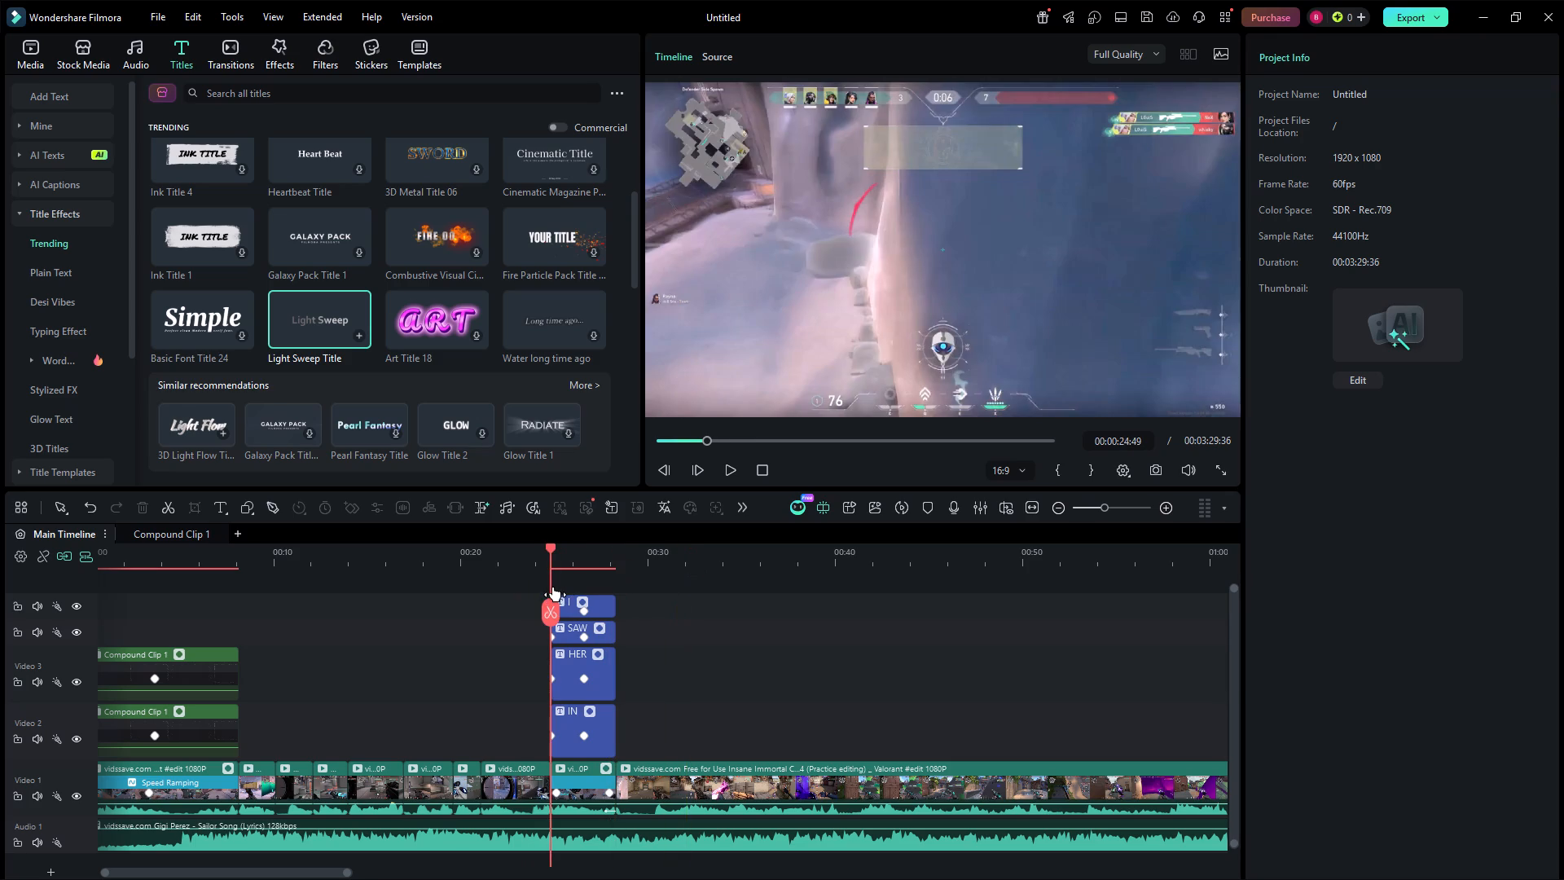
{"action": "left_click_drag", "start_coordinate": [553, 587], "coordinate": [541, 601]}
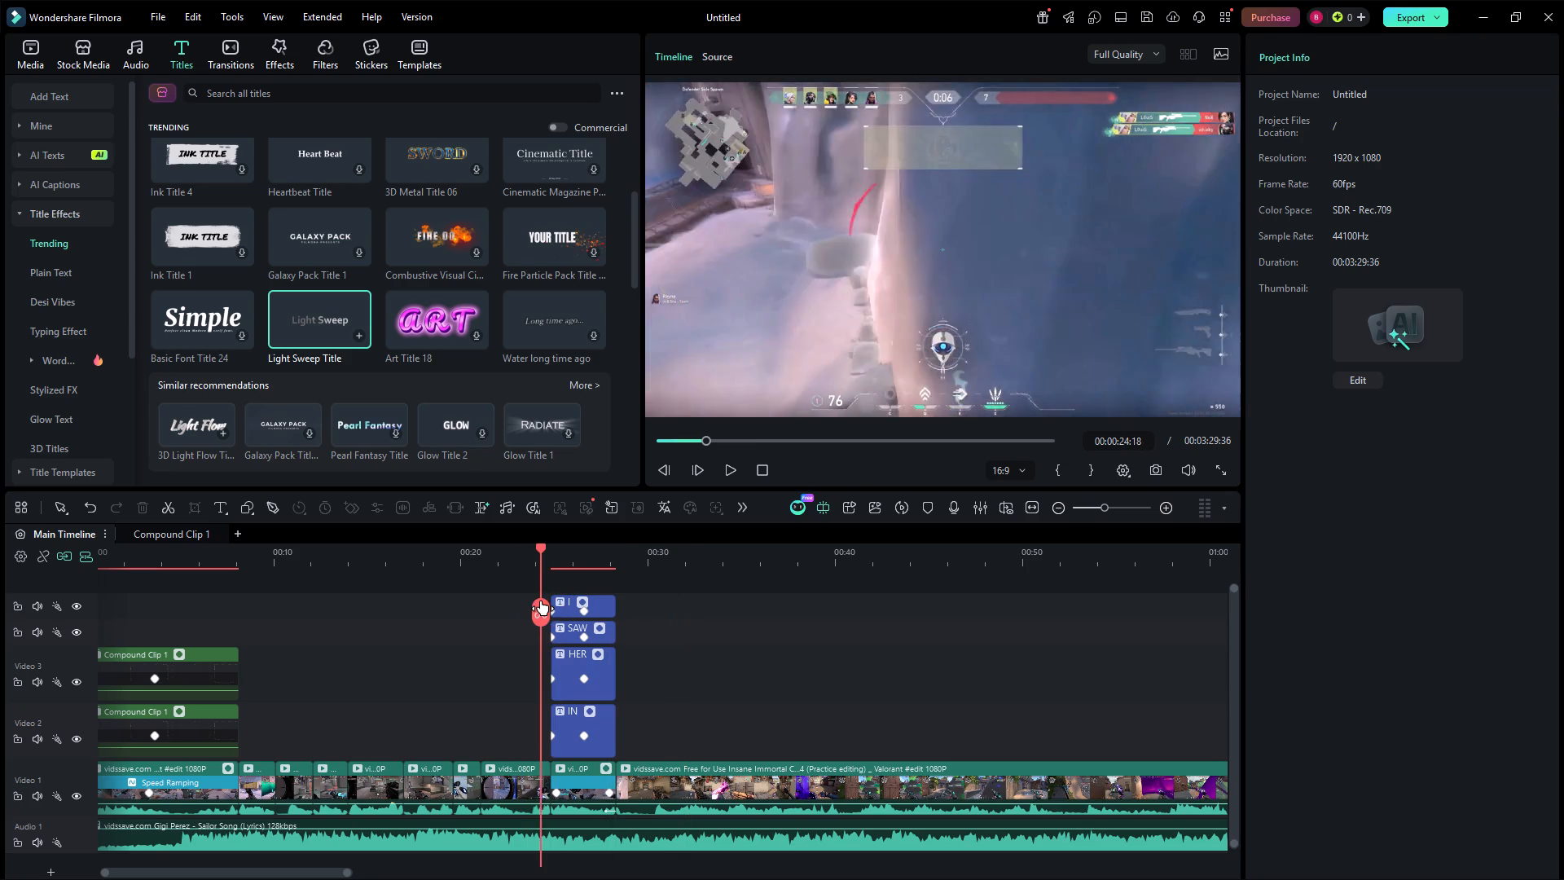
{"action": "left_click_drag", "start_coordinate": [541, 601], "coordinate": [585, 623]}
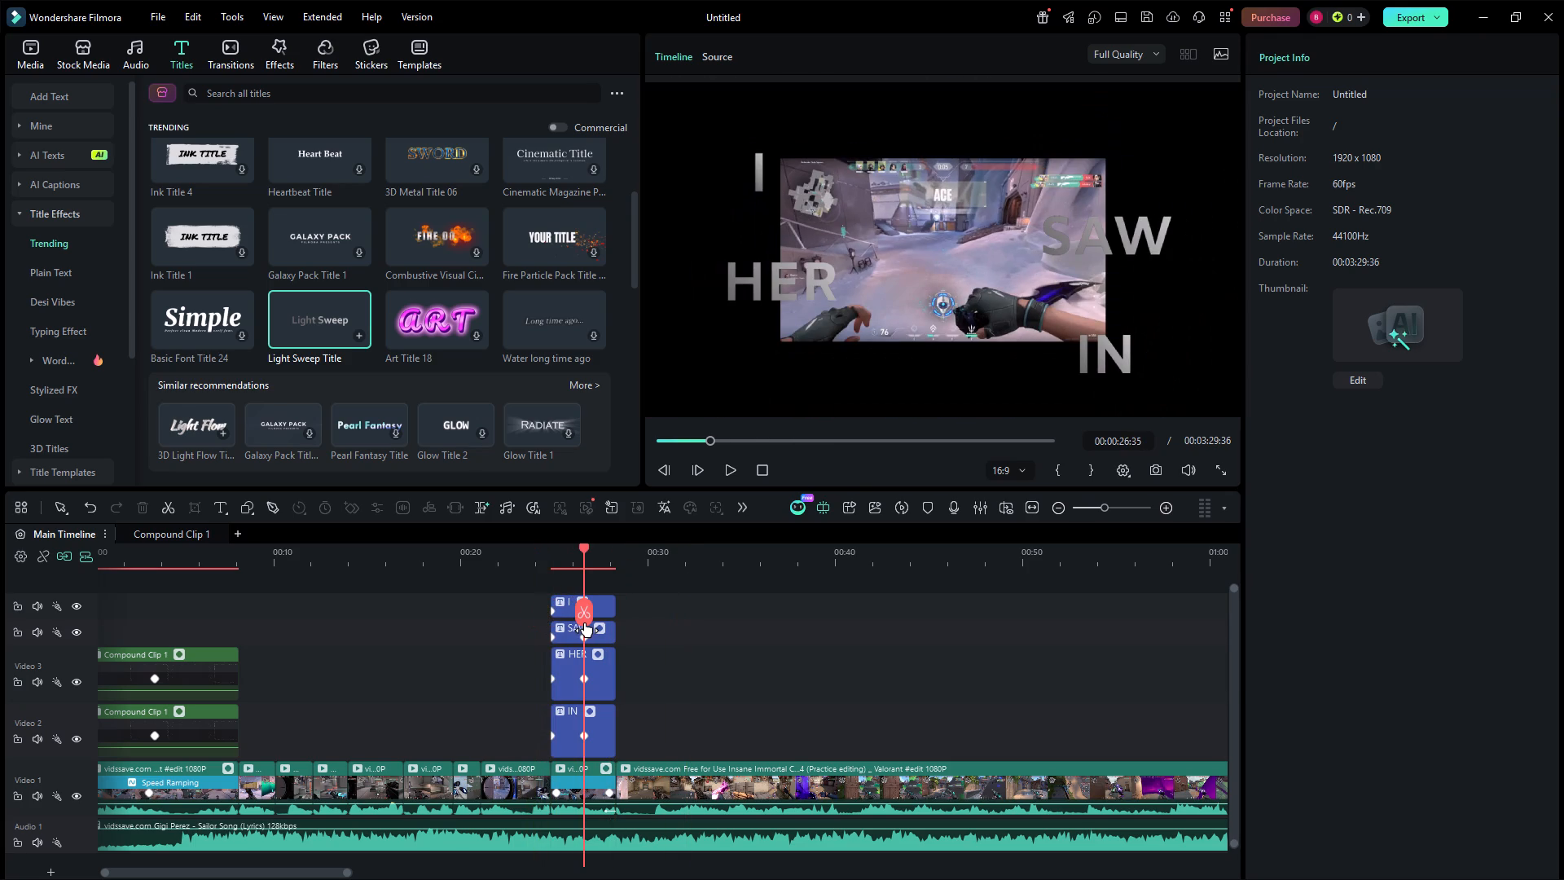
{"action": "left_click_drag", "start_coordinate": [585, 623], "coordinate": [597, 630]}
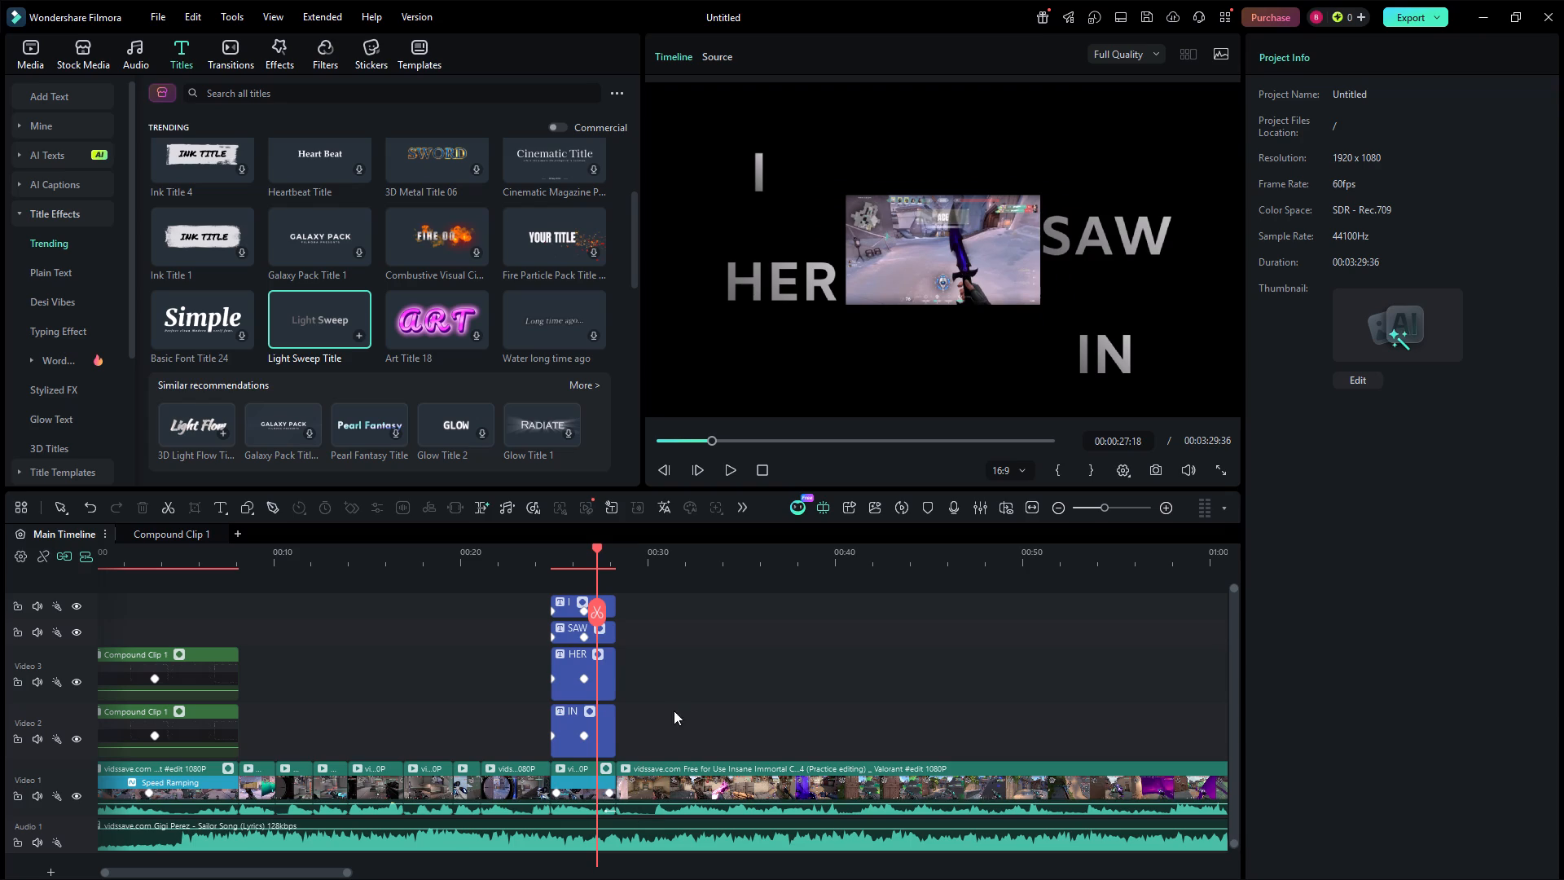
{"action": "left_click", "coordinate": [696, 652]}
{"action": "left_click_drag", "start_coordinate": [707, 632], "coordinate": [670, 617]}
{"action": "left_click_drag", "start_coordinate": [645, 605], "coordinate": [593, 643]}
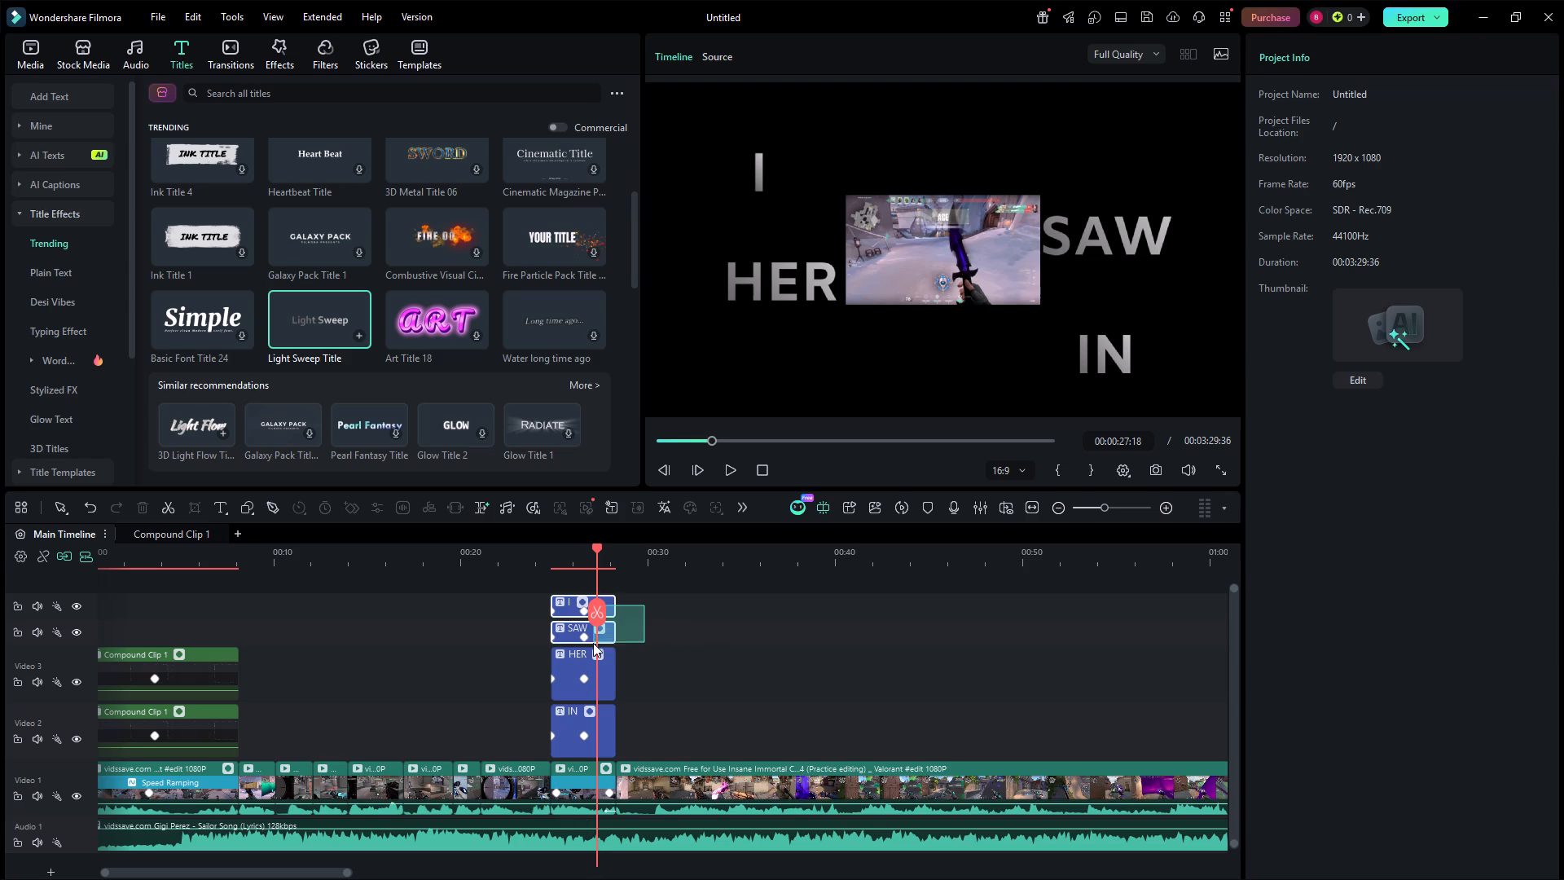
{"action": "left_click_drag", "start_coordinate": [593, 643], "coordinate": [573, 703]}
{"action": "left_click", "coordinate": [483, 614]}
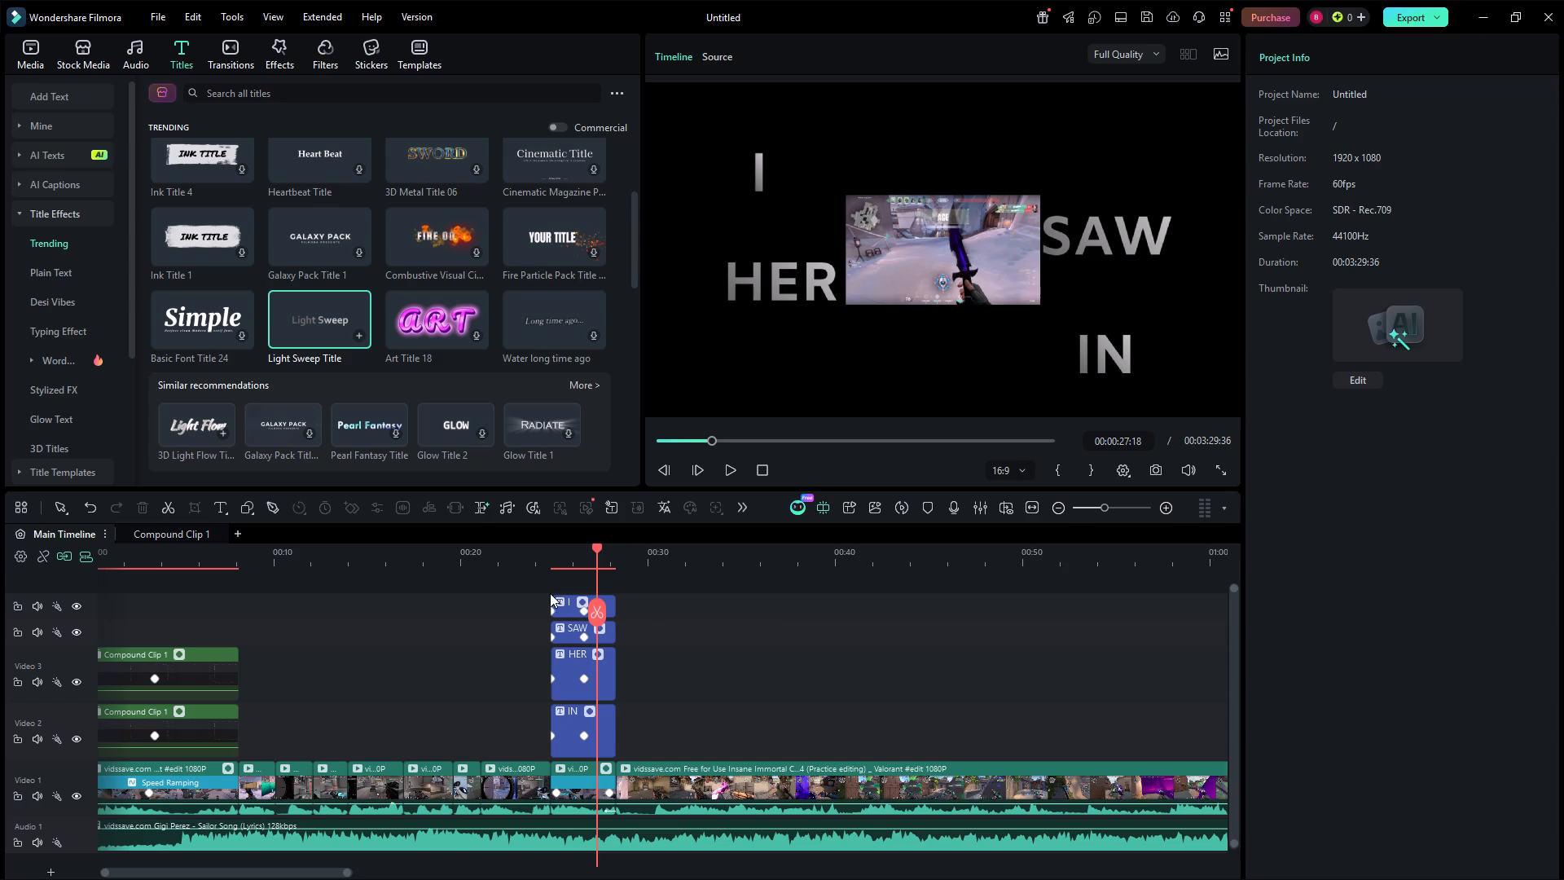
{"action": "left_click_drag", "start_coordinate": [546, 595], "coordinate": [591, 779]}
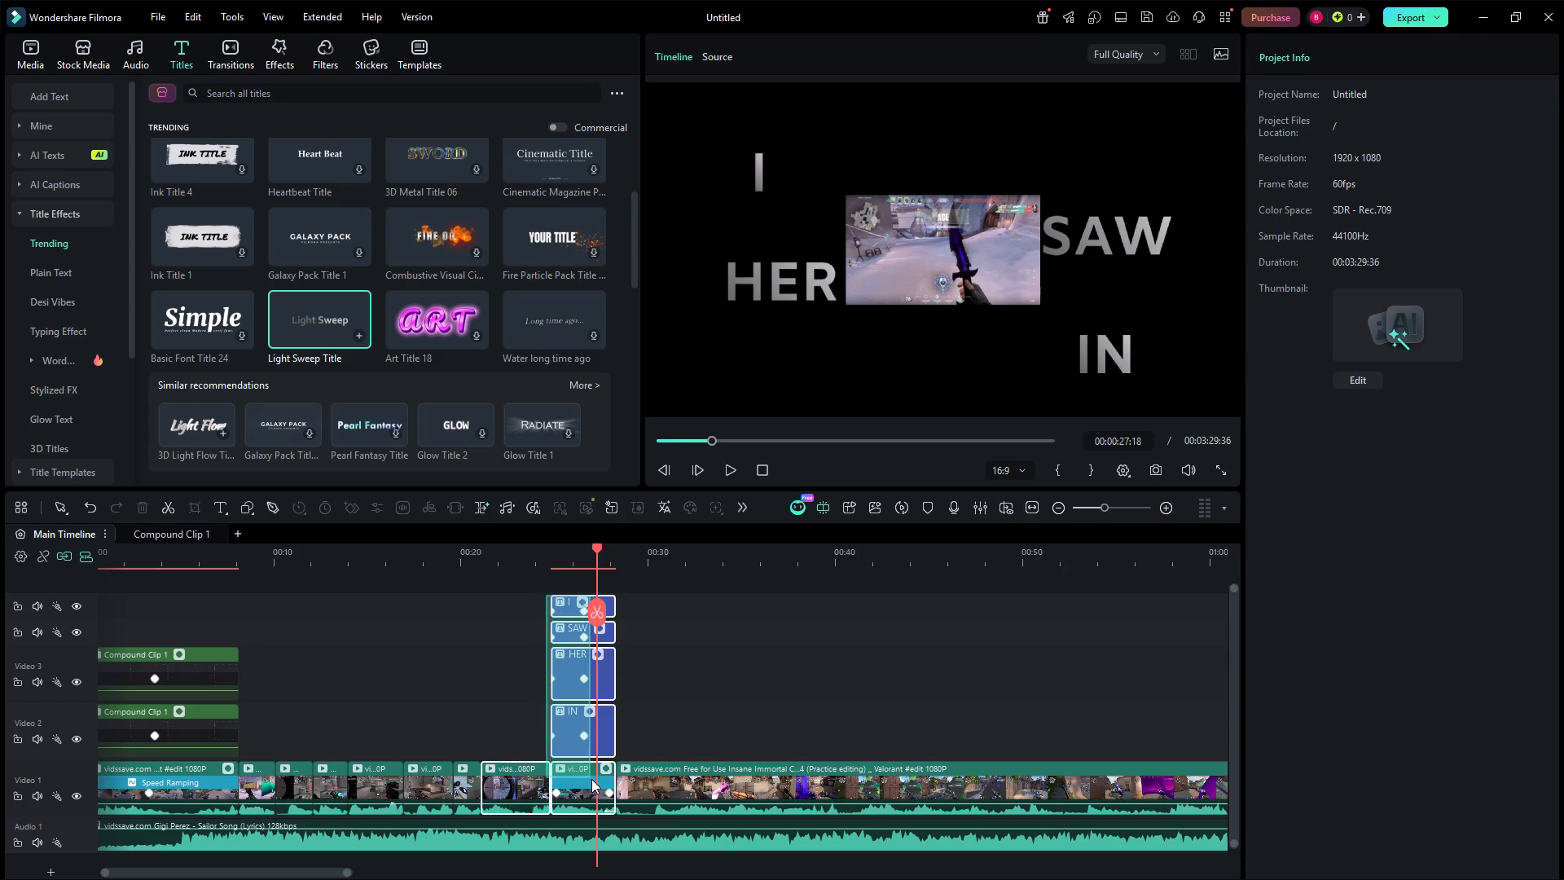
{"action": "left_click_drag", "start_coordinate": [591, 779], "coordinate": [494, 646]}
Combine the I, SAW, HER and IN titles with the video clip beneath them into a compound clip named "first".
{"action": "left_click_drag", "start_coordinate": [568, 592], "coordinate": [567, 605]}
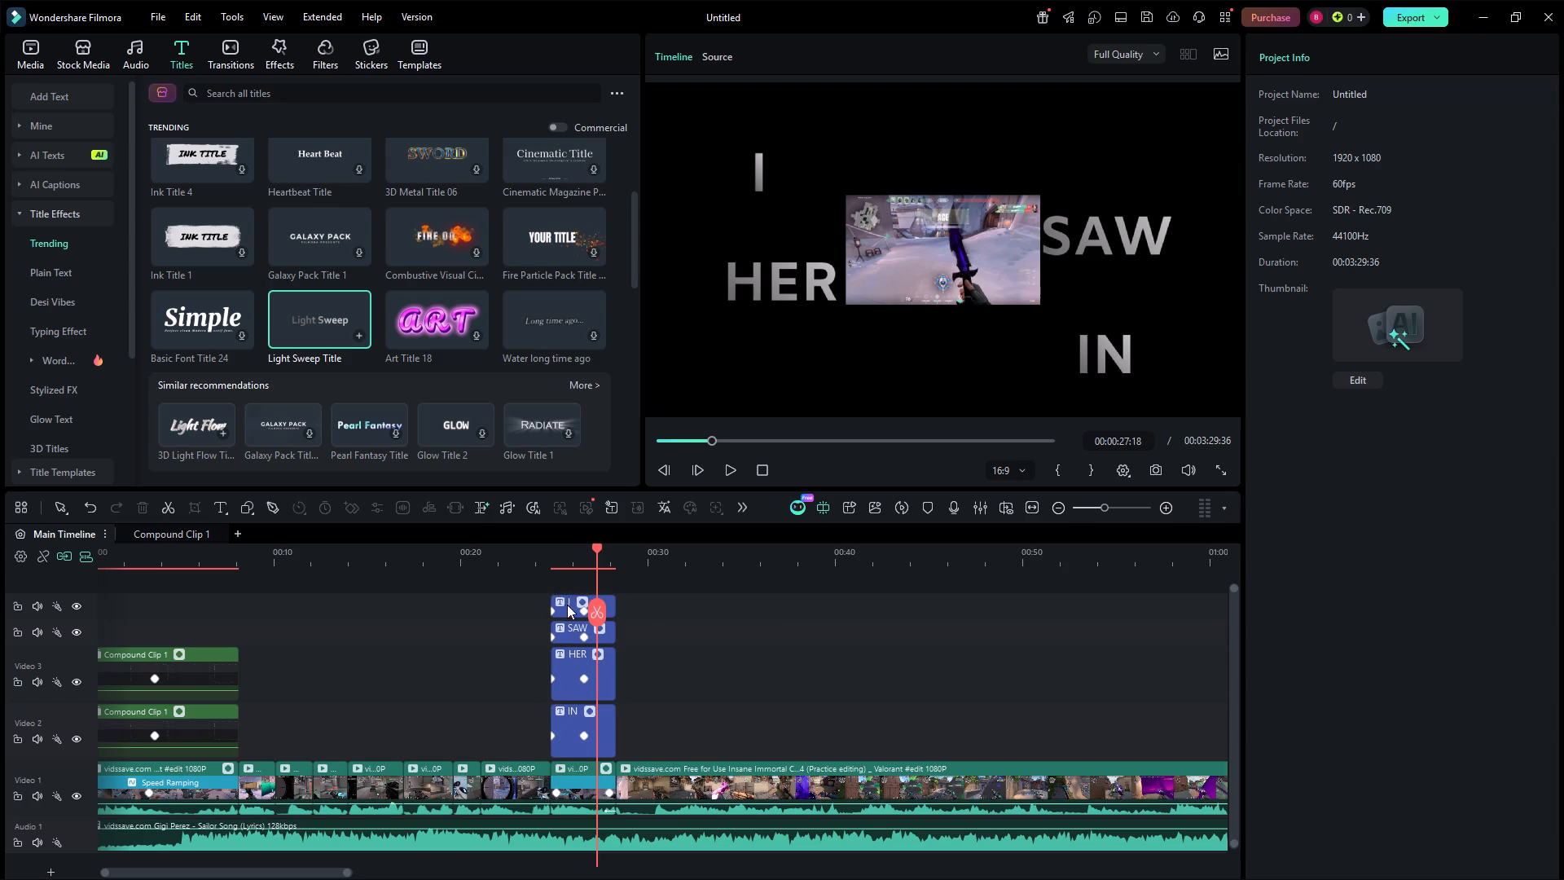
{"action": "left_click_drag", "start_coordinate": [567, 605], "coordinate": [566, 780]}
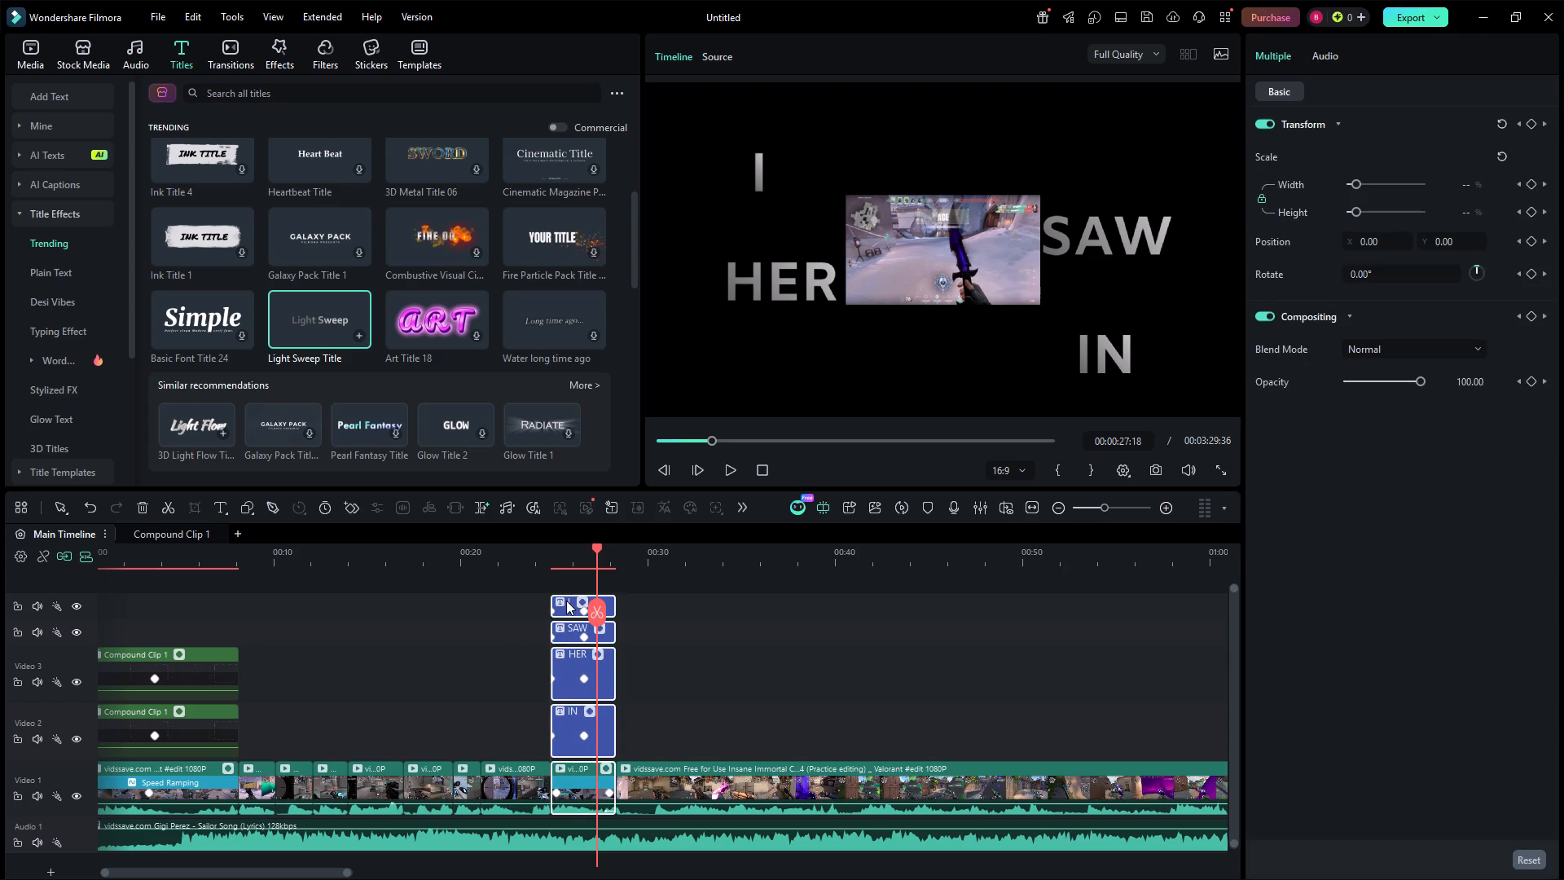
{"action": "right_click", "coordinate": [564, 601]}
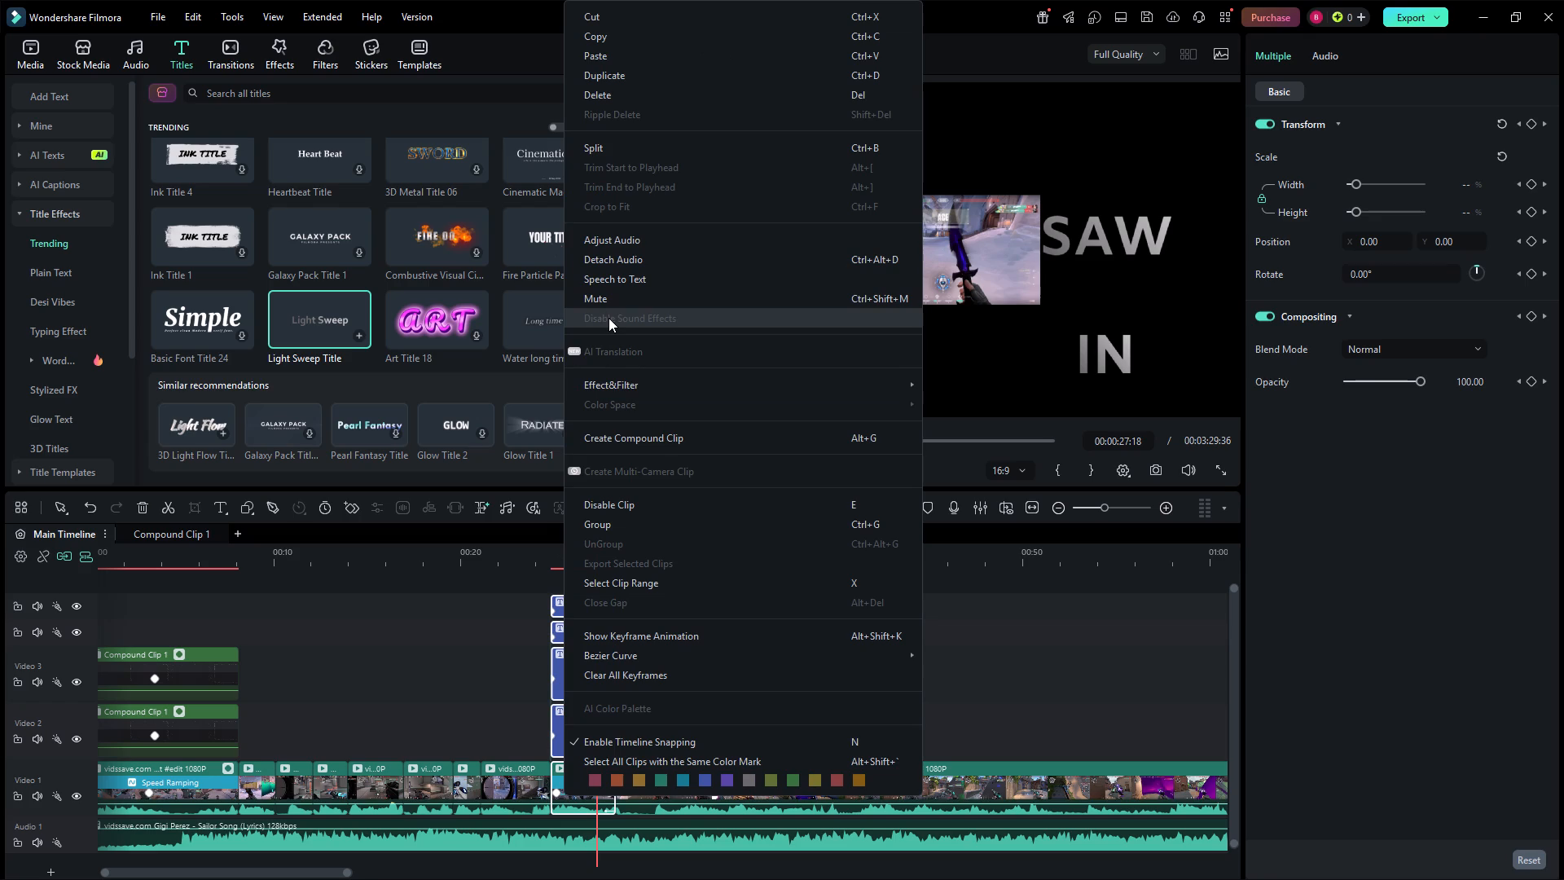
{"action": "left_click", "coordinate": [635, 433]}
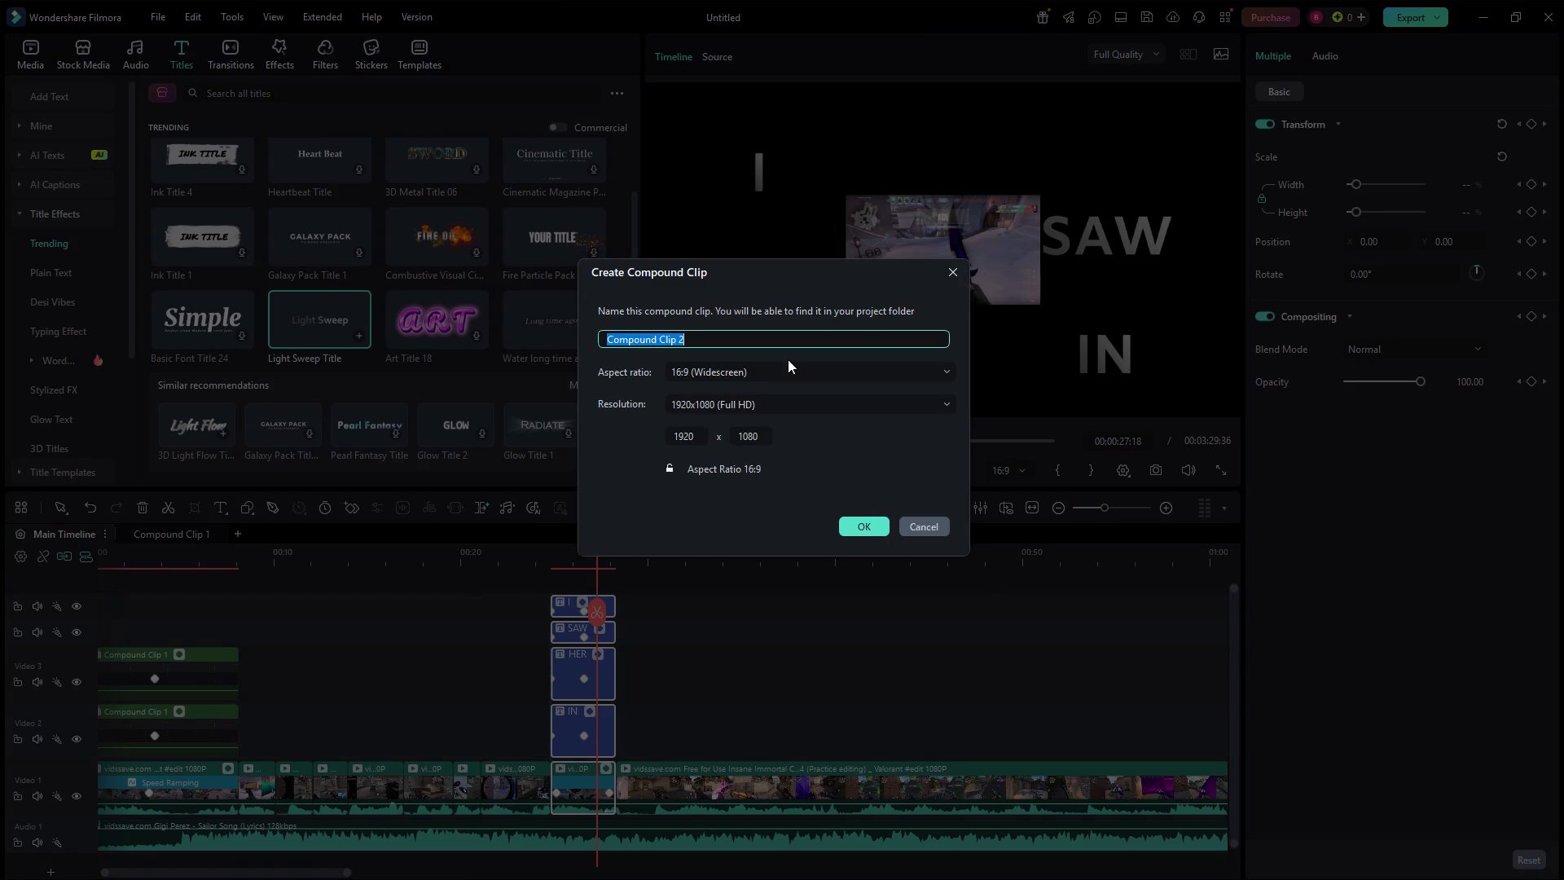
{"action": "type", "text": "fior"}
{"action": "key", "text": "BackSpace"}
{"action": "key", "text": "BackSpace"}
{"action": "key", "text": "BackSpace"}
{"action": "key", "text": "BackSpace"}
{"action": "type", "text": "fiorst"}
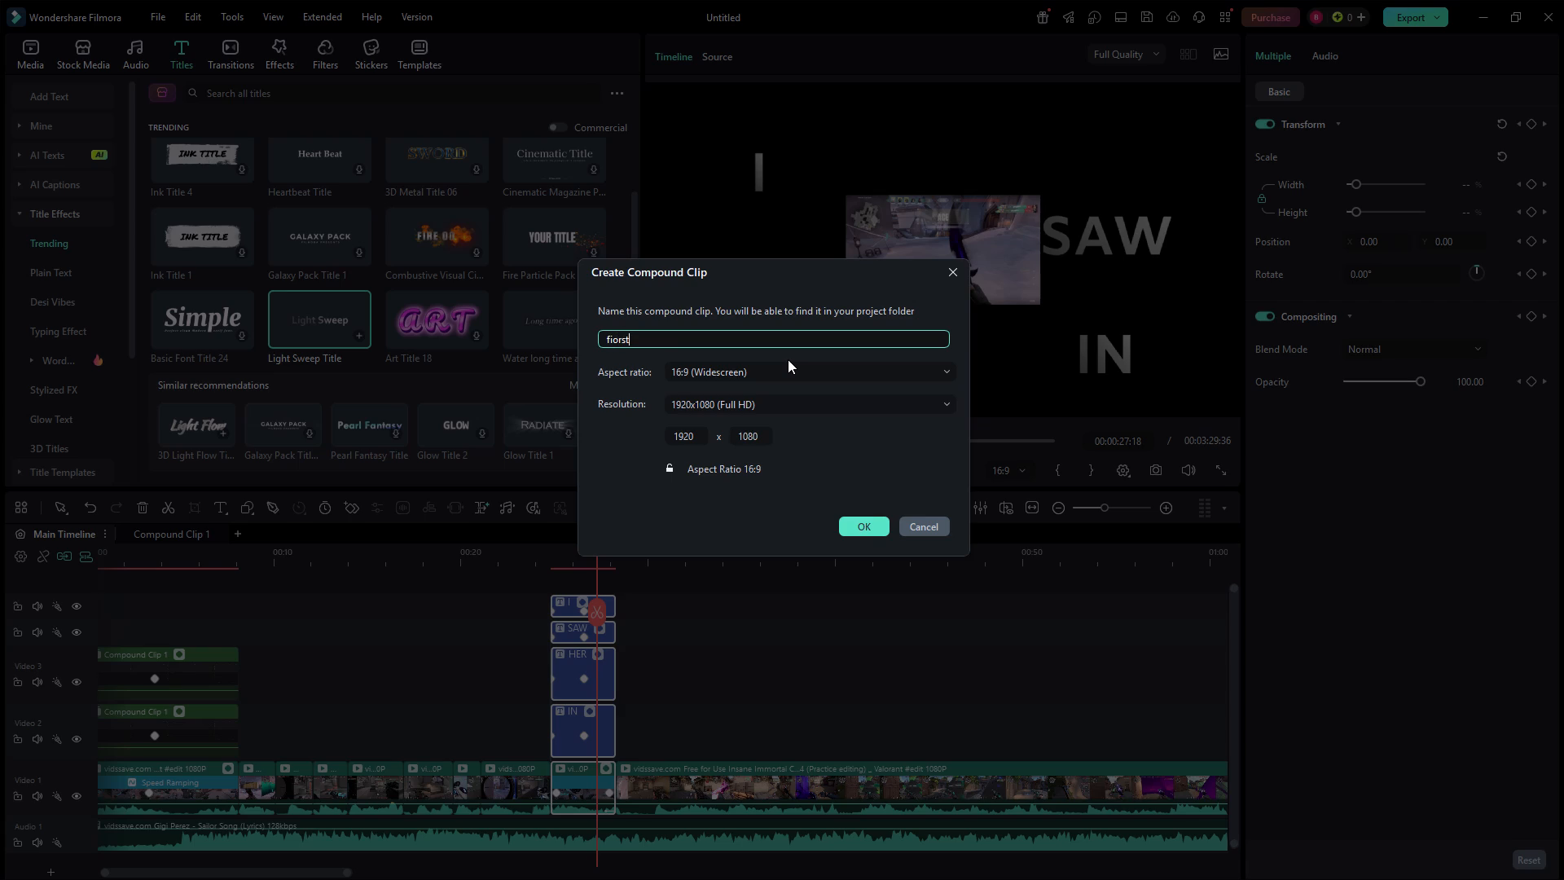
{"action": "key", "text": "BackSpace"}
{"action": "key", "text": "BackSpace"}
{"action": "key", "text": "BackSpace"}
{"action": "key", "text": "BackSpace"}
{"action": "type", "text": "rst"}
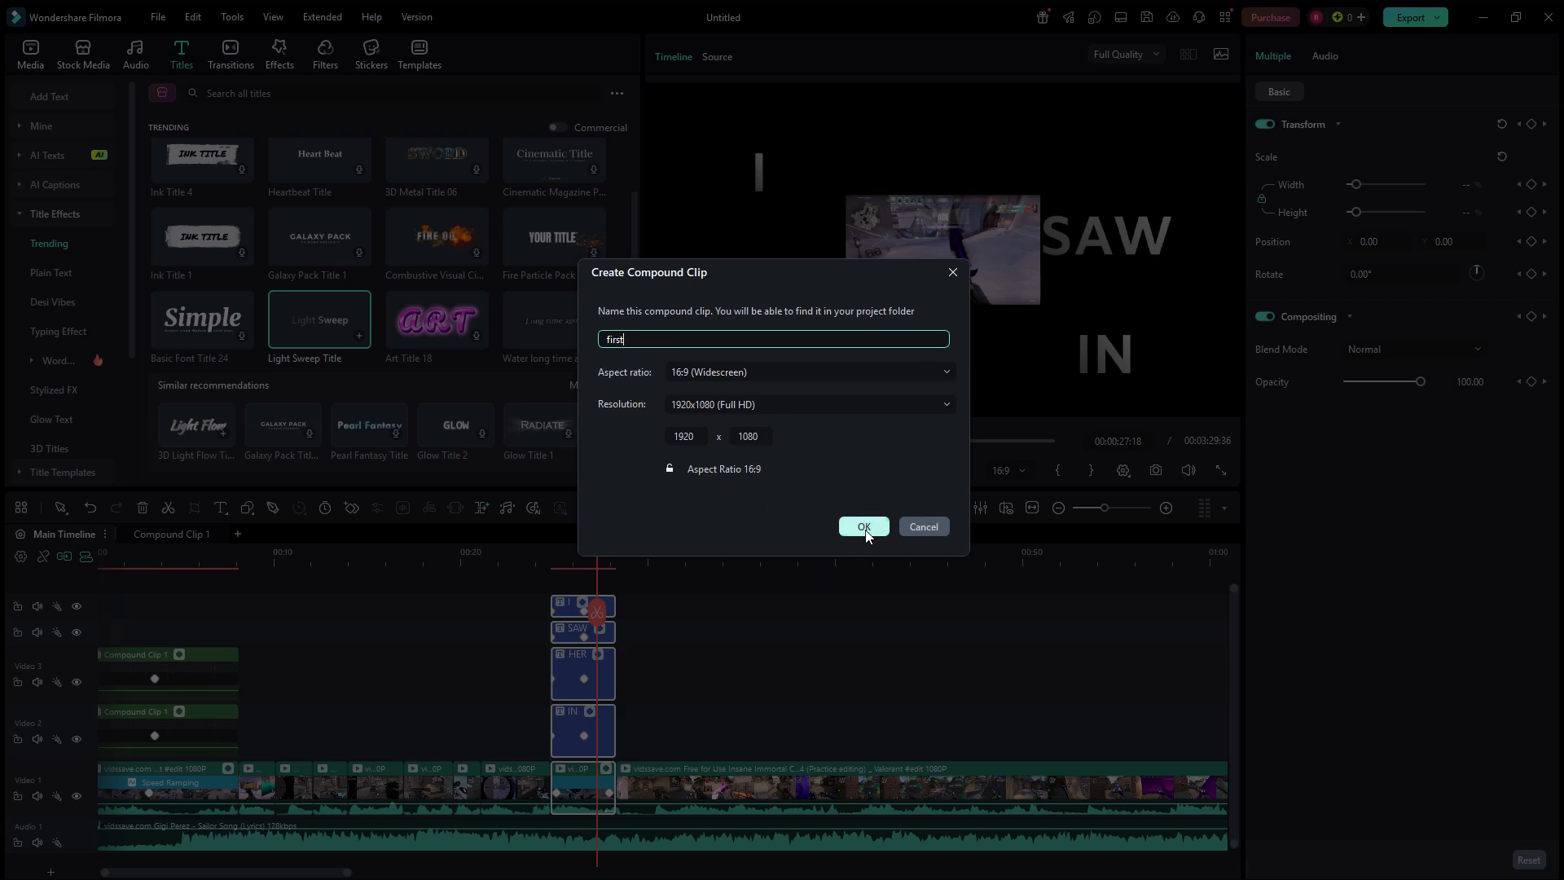
{"action": "left_click", "coordinate": [865, 530]}
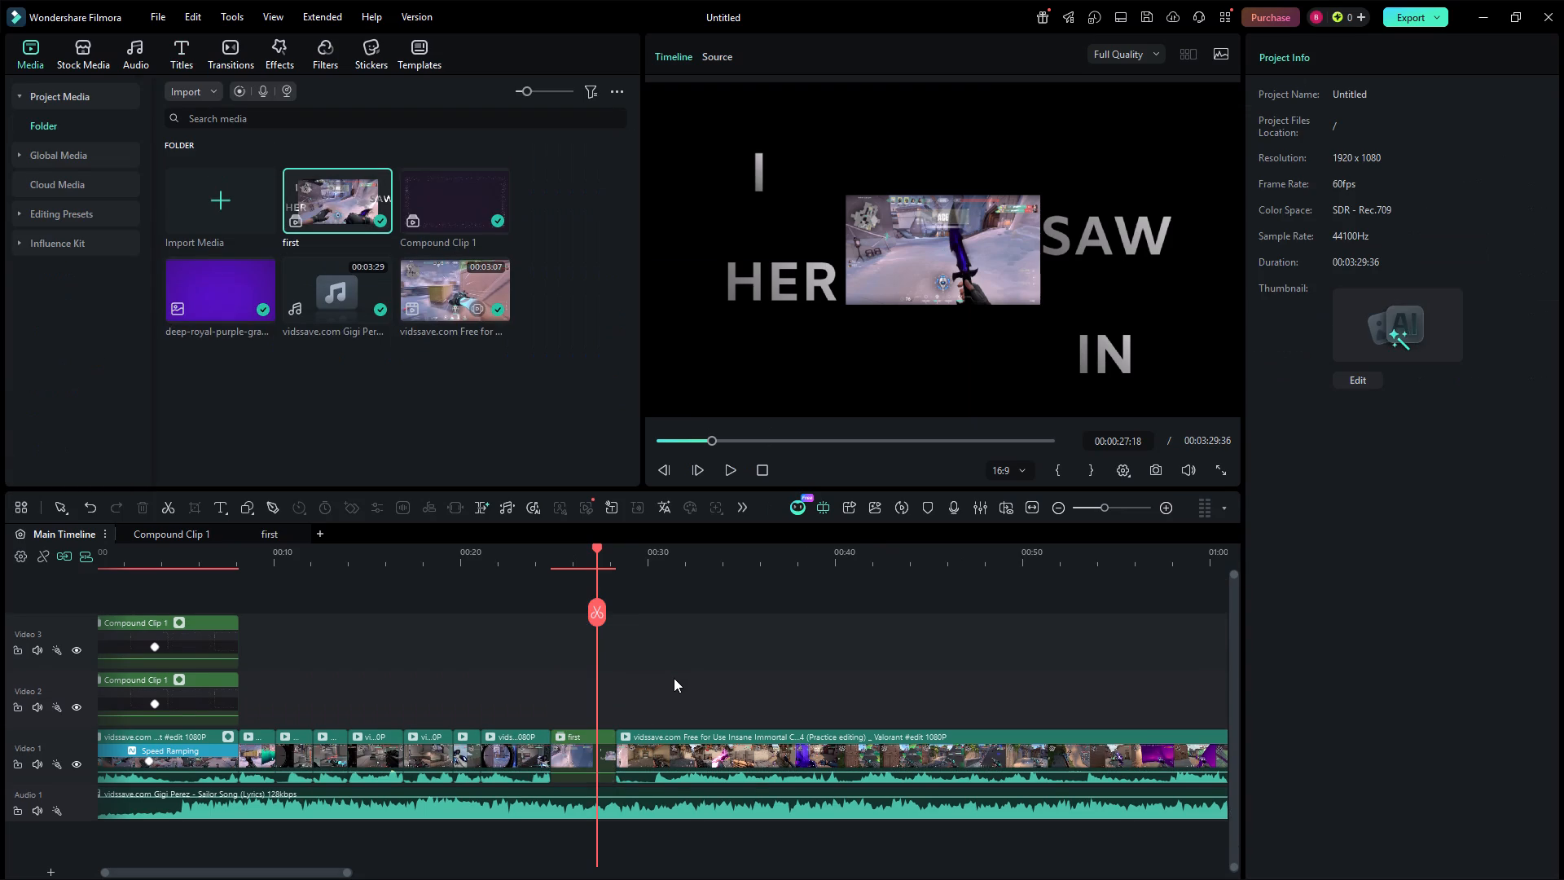
Select the compound clip "first" and move the playhead to its start at 00:00:24:48.
{"action": "left_click", "coordinate": [576, 750]}
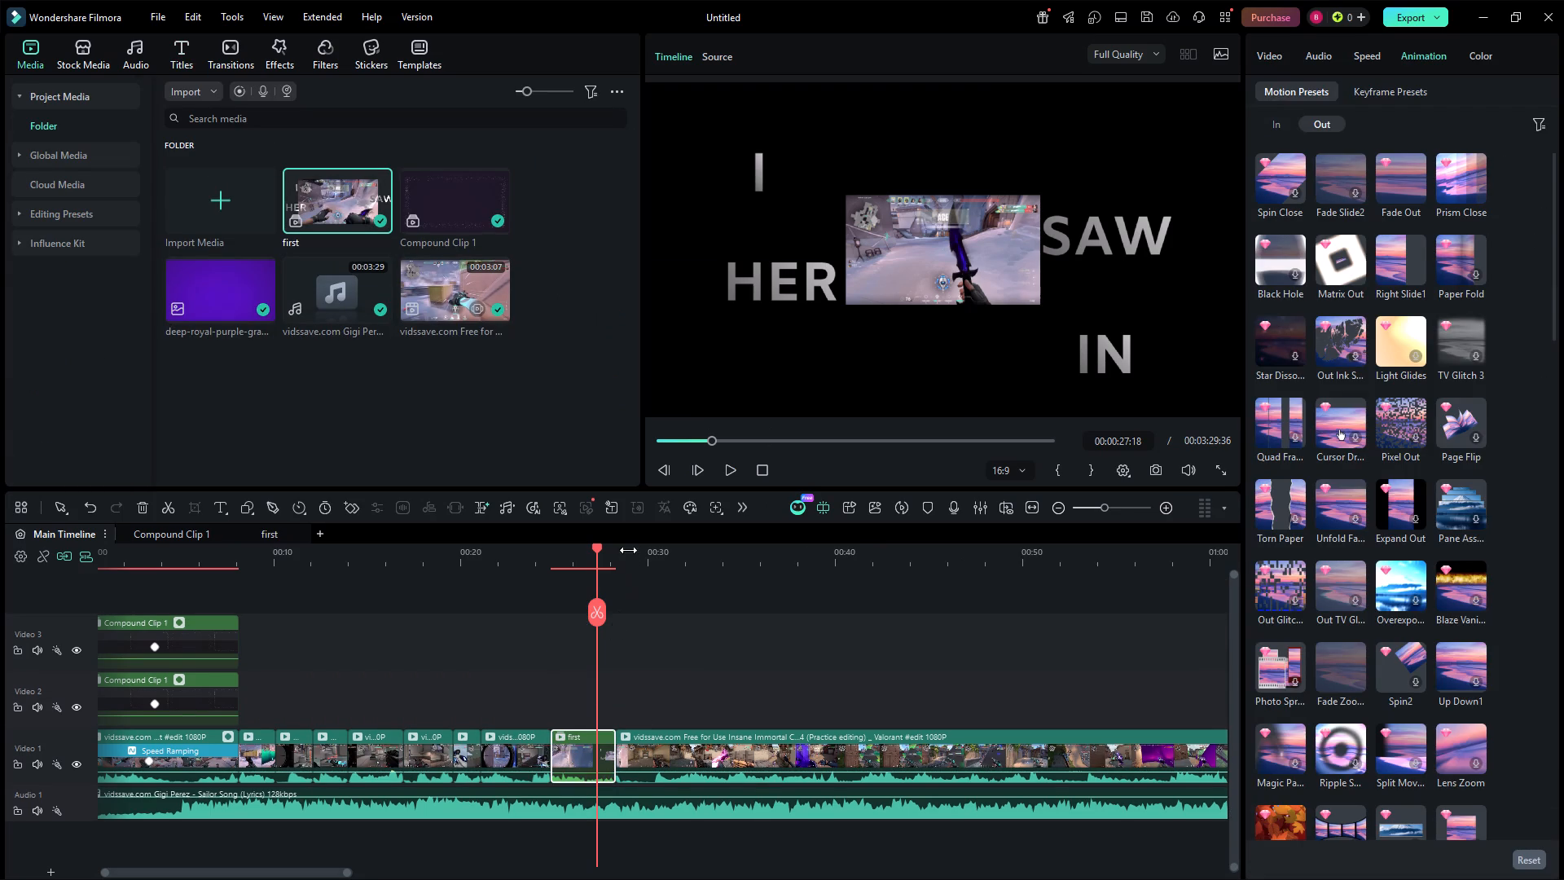
{"action": "left_click_drag", "start_coordinate": [595, 559], "coordinate": [551, 583]}
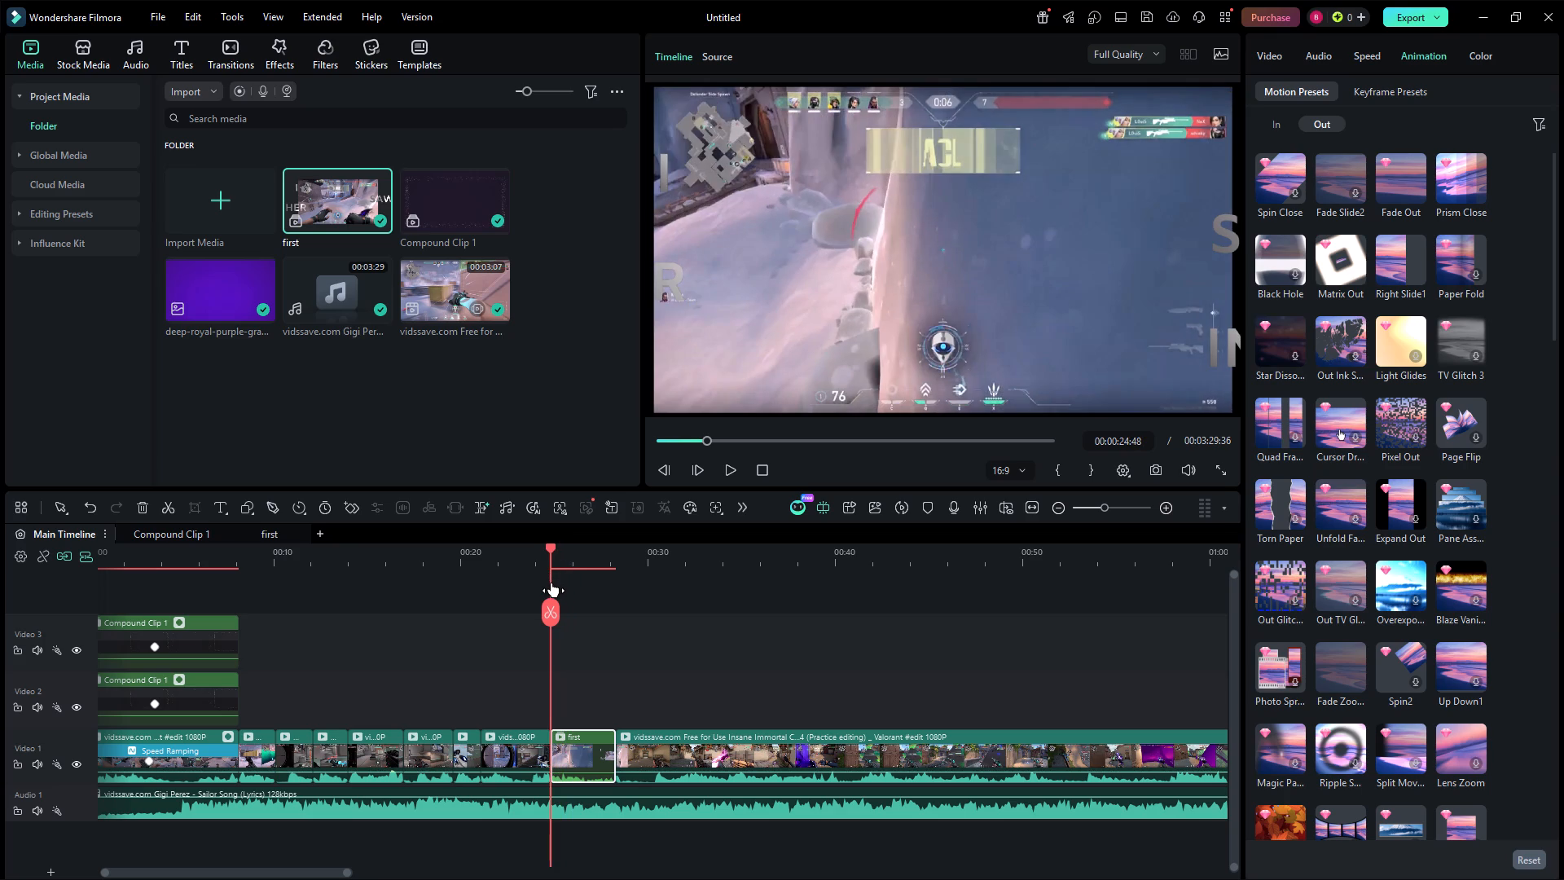
{"action": "left_click_drag", "start_coordinate": [551, 583], "coordinate": [555, 584]}
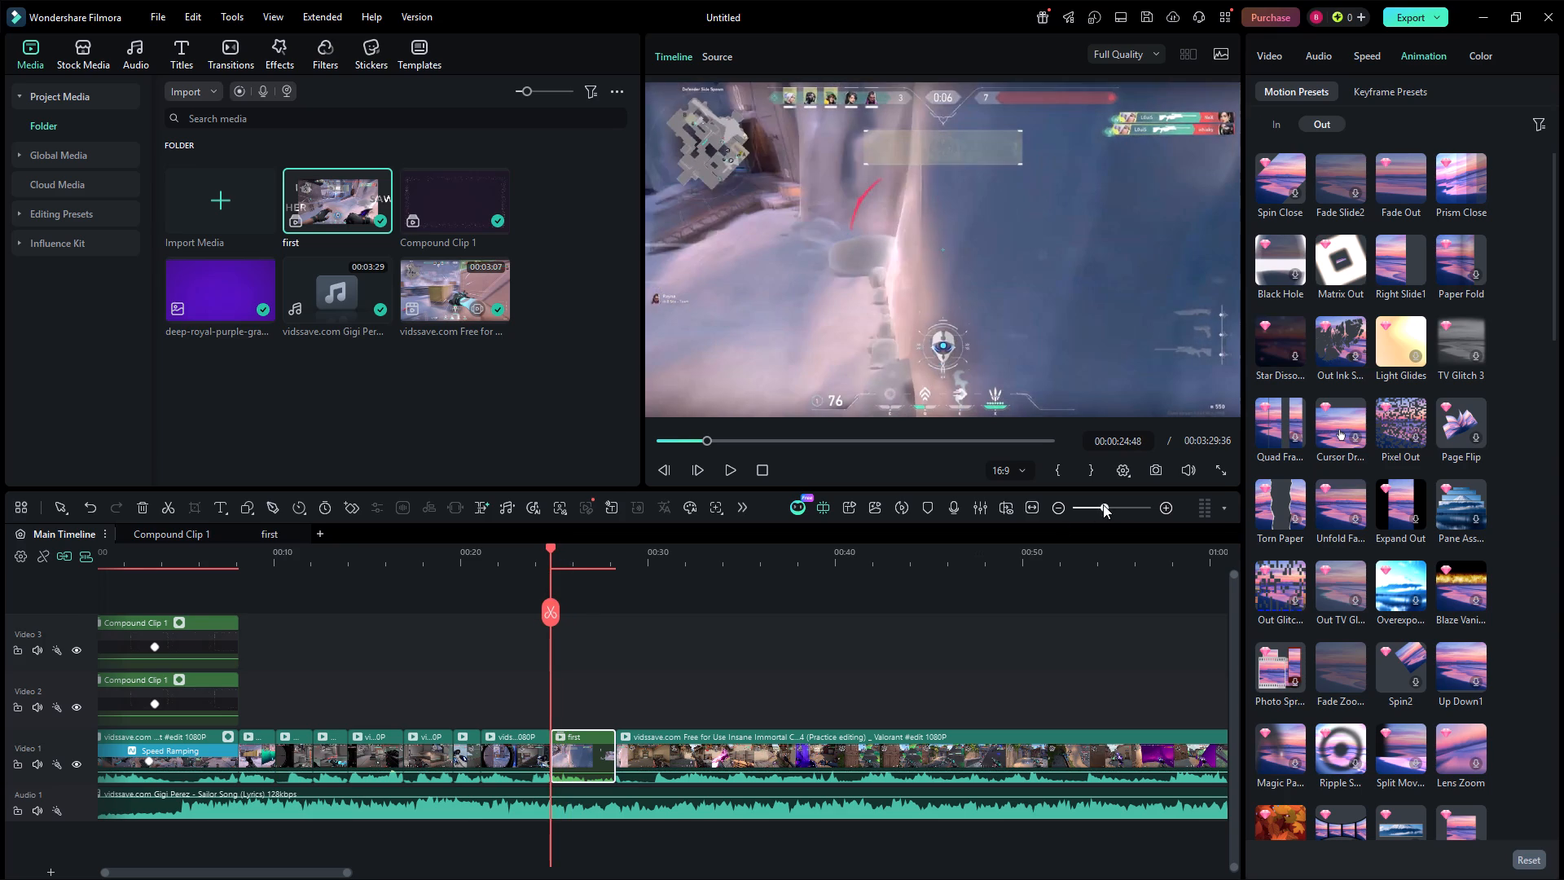
{"action": "left_click_drag", "start_coordinate": [1103, 504], "coordinate": [1118, 501]}
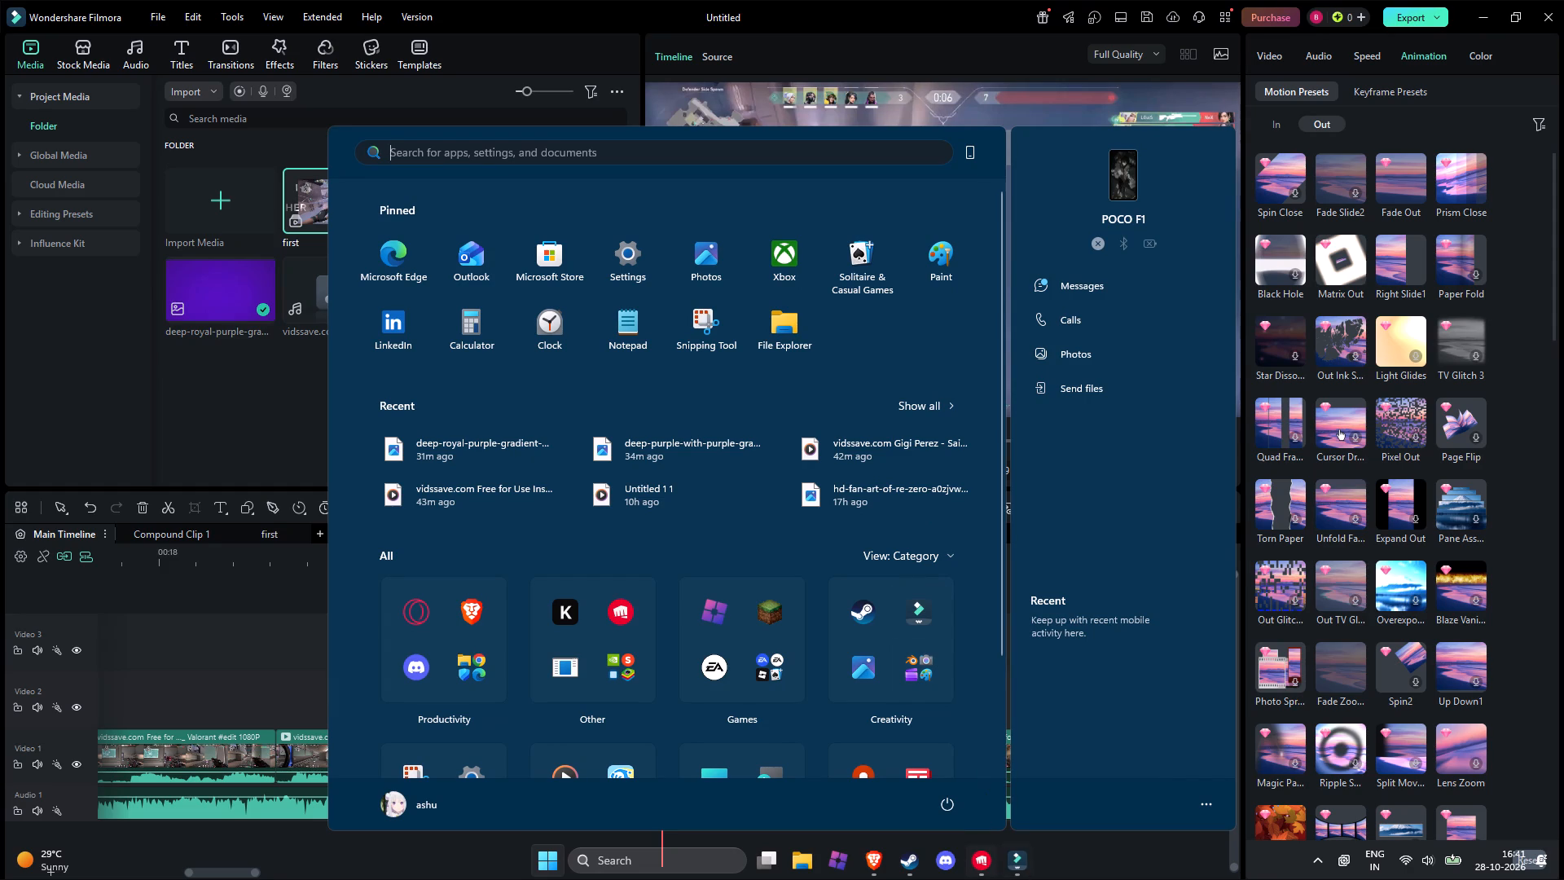
Show the hidden system tray icons.
{"action": "left_click", "coordinate": [1318, 876]}
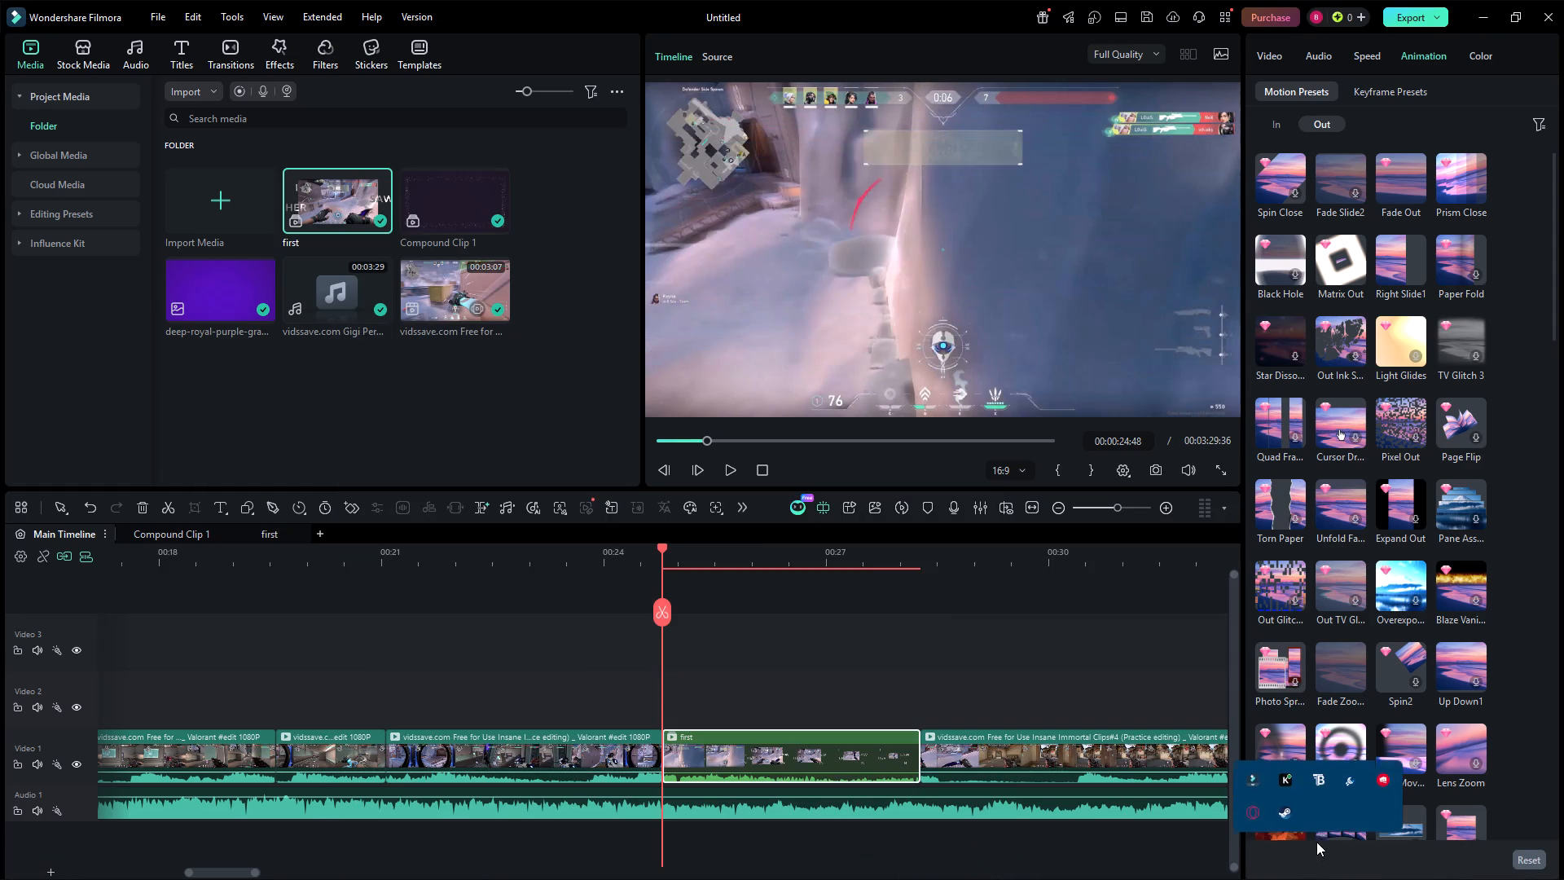
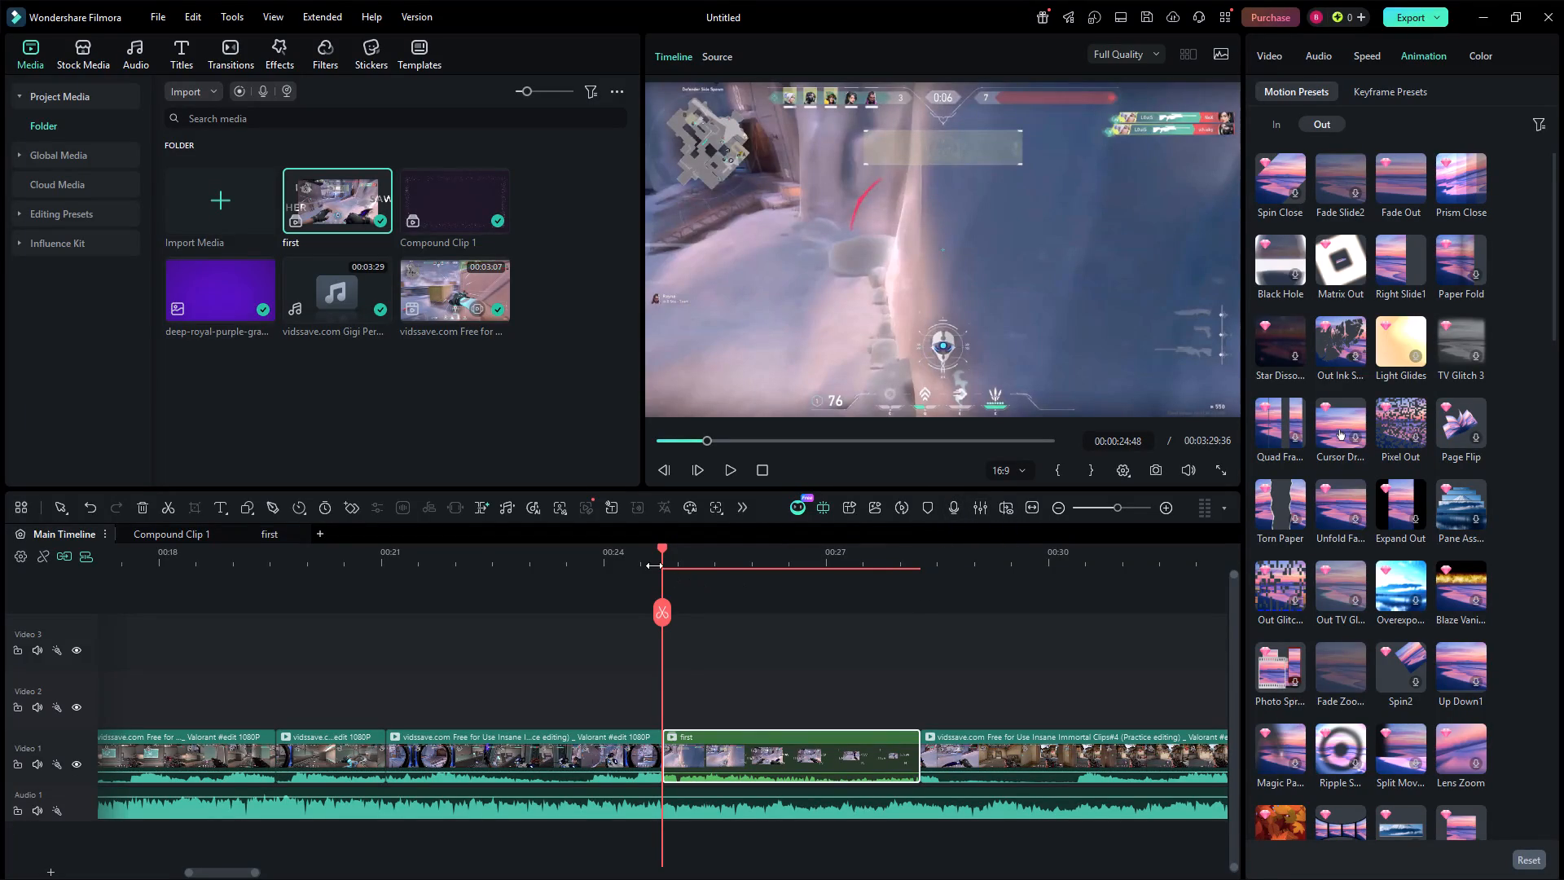
Add a starting keyframe to the compound clip "first" at 00:00:24:48.
{"action": "left_click", "coordinate": [343, 514]}
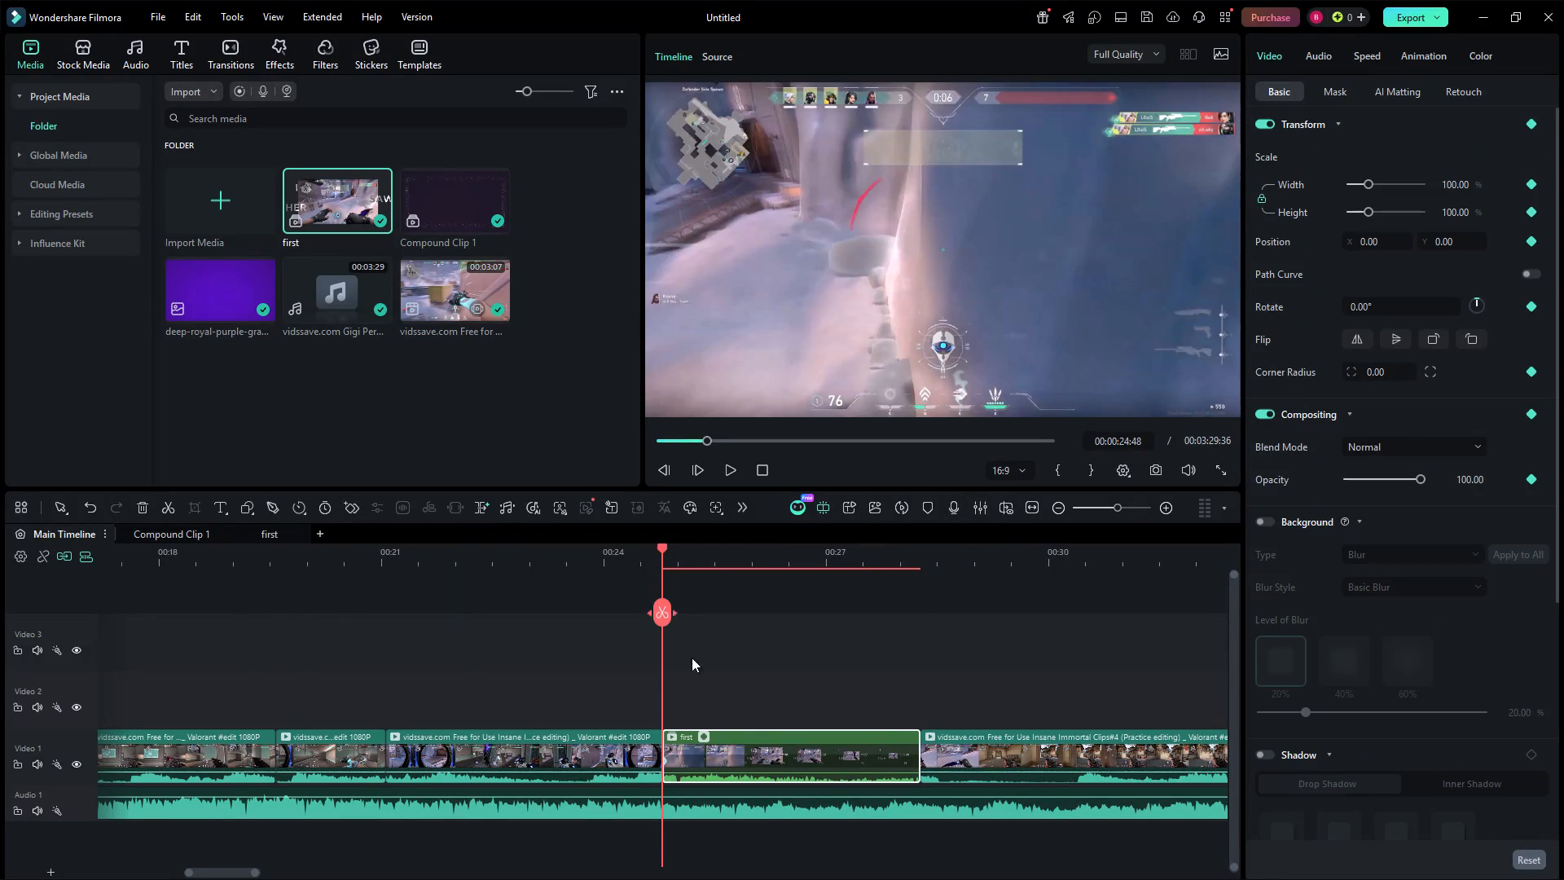
Find the moment when the titles surround the shrinking gameplay and add a second keyframe to "first" at 00:00:26:21.
{"action": "left_click_drag", "start_coordinate": [661, 555], "coordinate": [674, 556]}
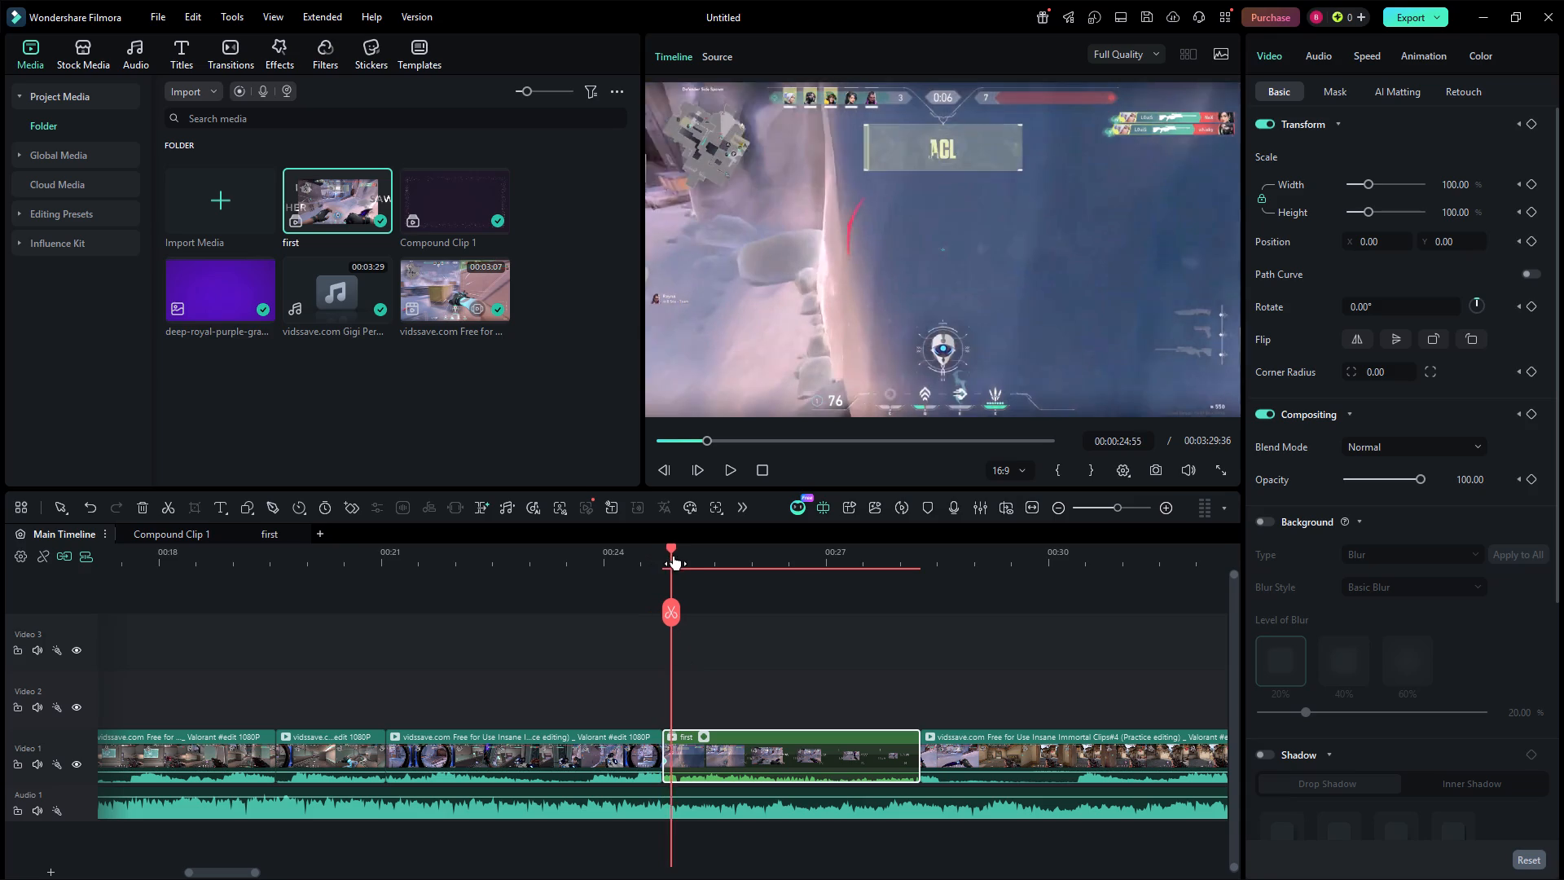
{"action": "left_click_drag", "start_coordinate": [674, 556], "coordinate": [734, 560]}
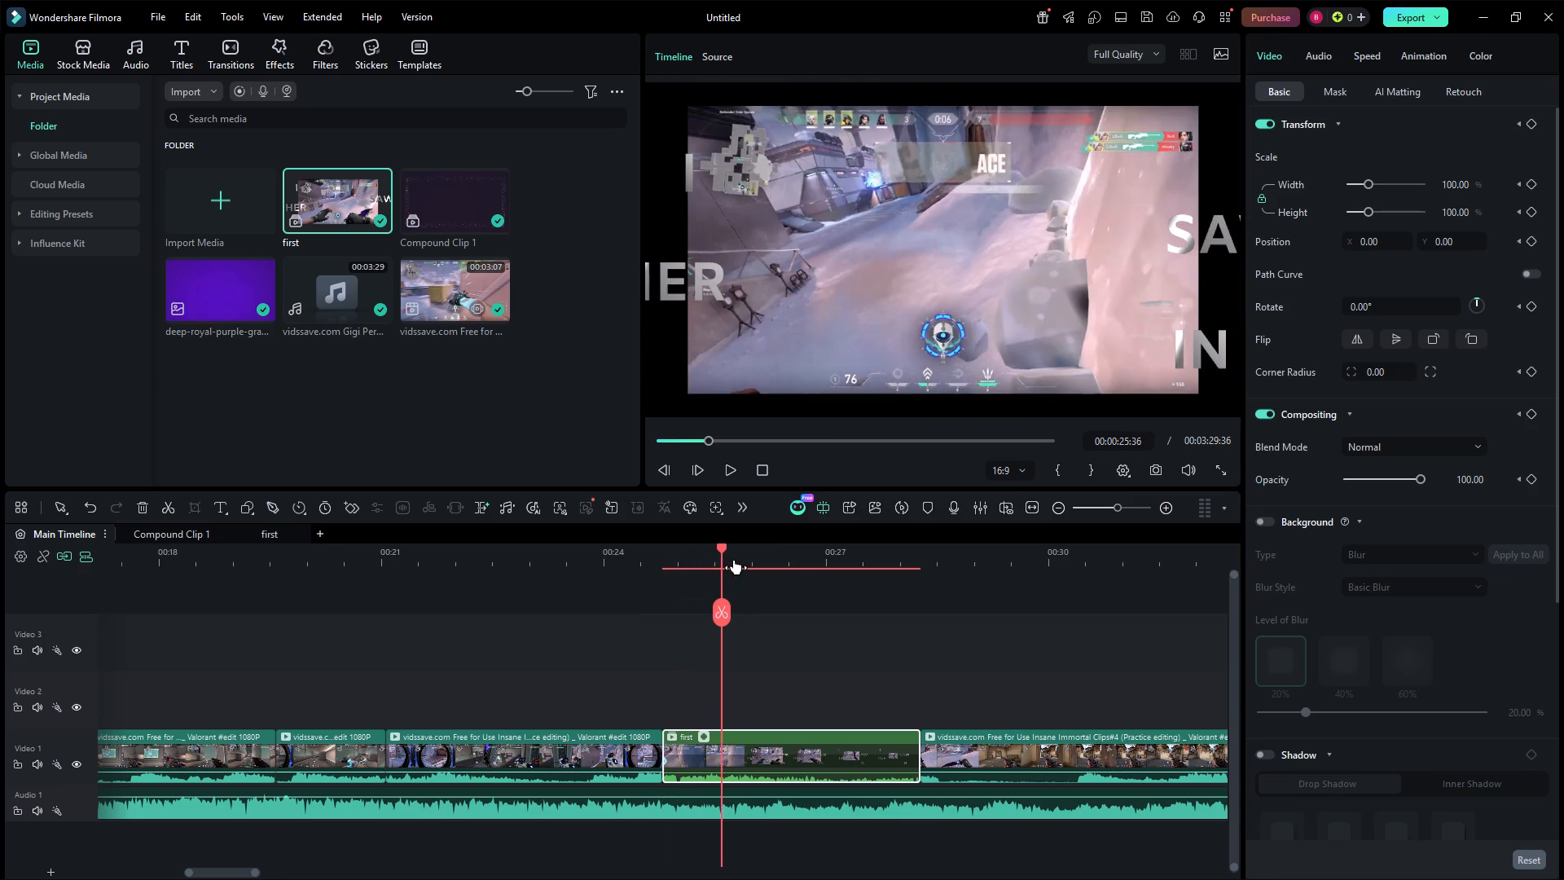
{"action": "left_click_drag", "start_coordinate": [734, 560], "coordinate": [810, 561]}
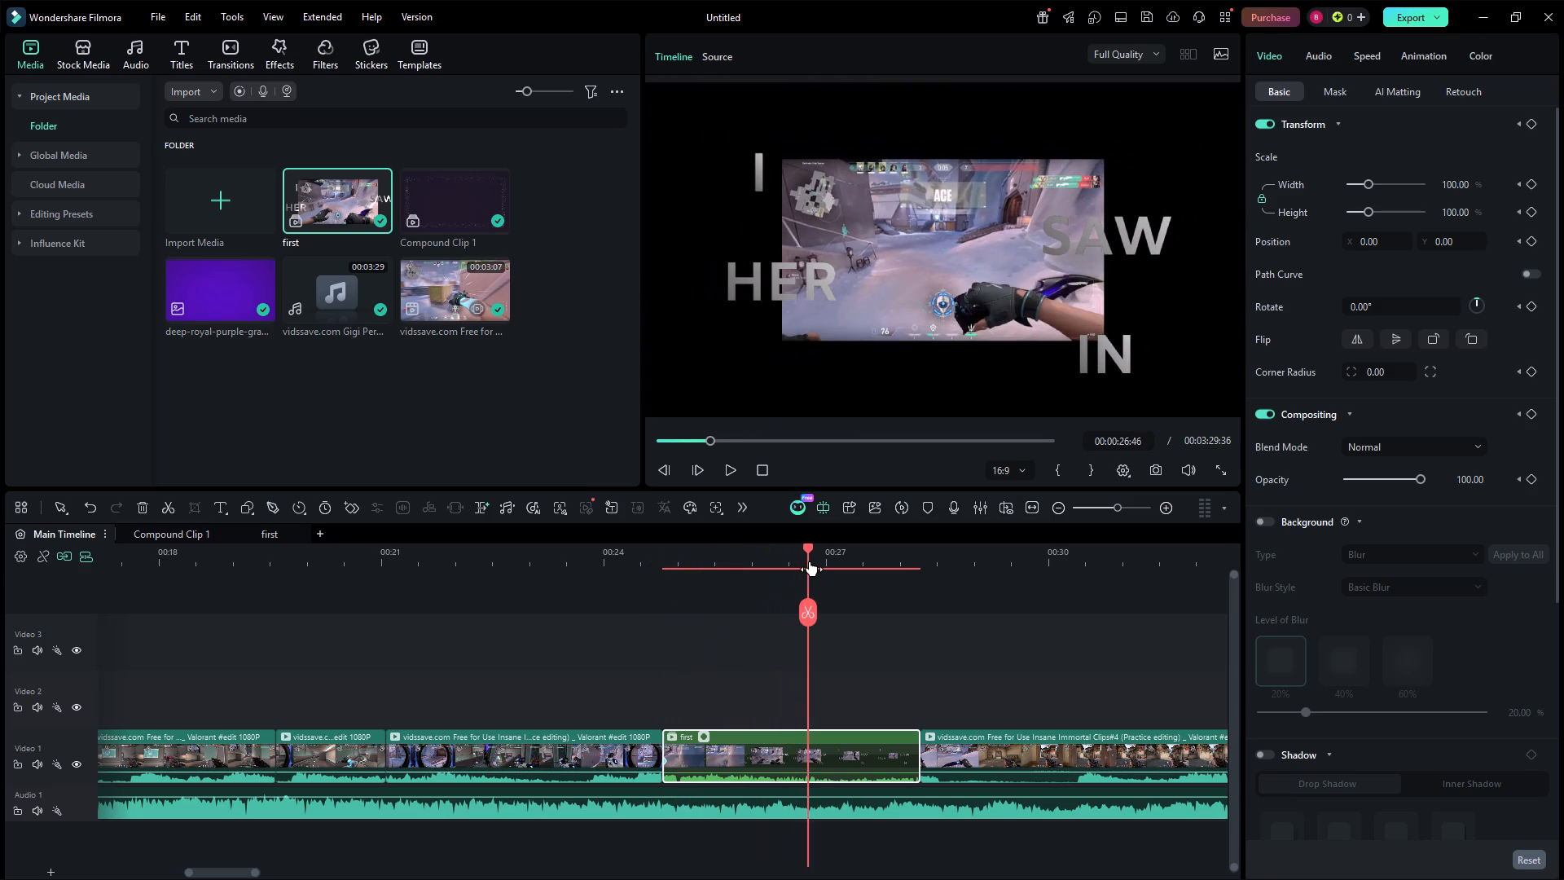
{"action": "left_click_drag", "start_coordinate": [810, 561], "coordinate": [815, 562]}
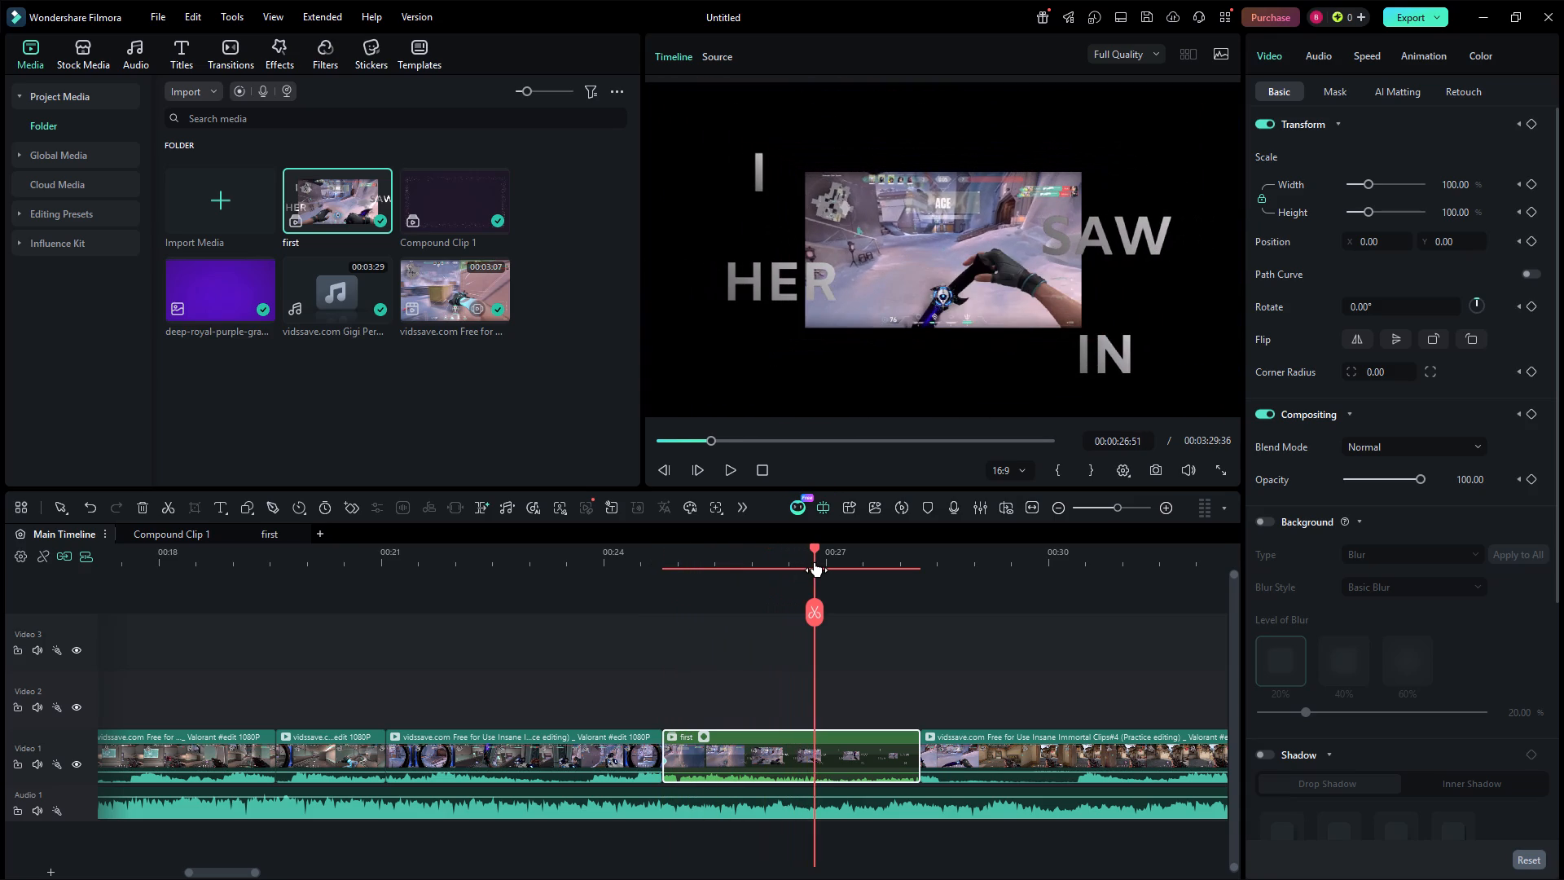
{"action": "left_click_drag", "start_coordinate": [815, 562], "coordinate": [710, 563]}
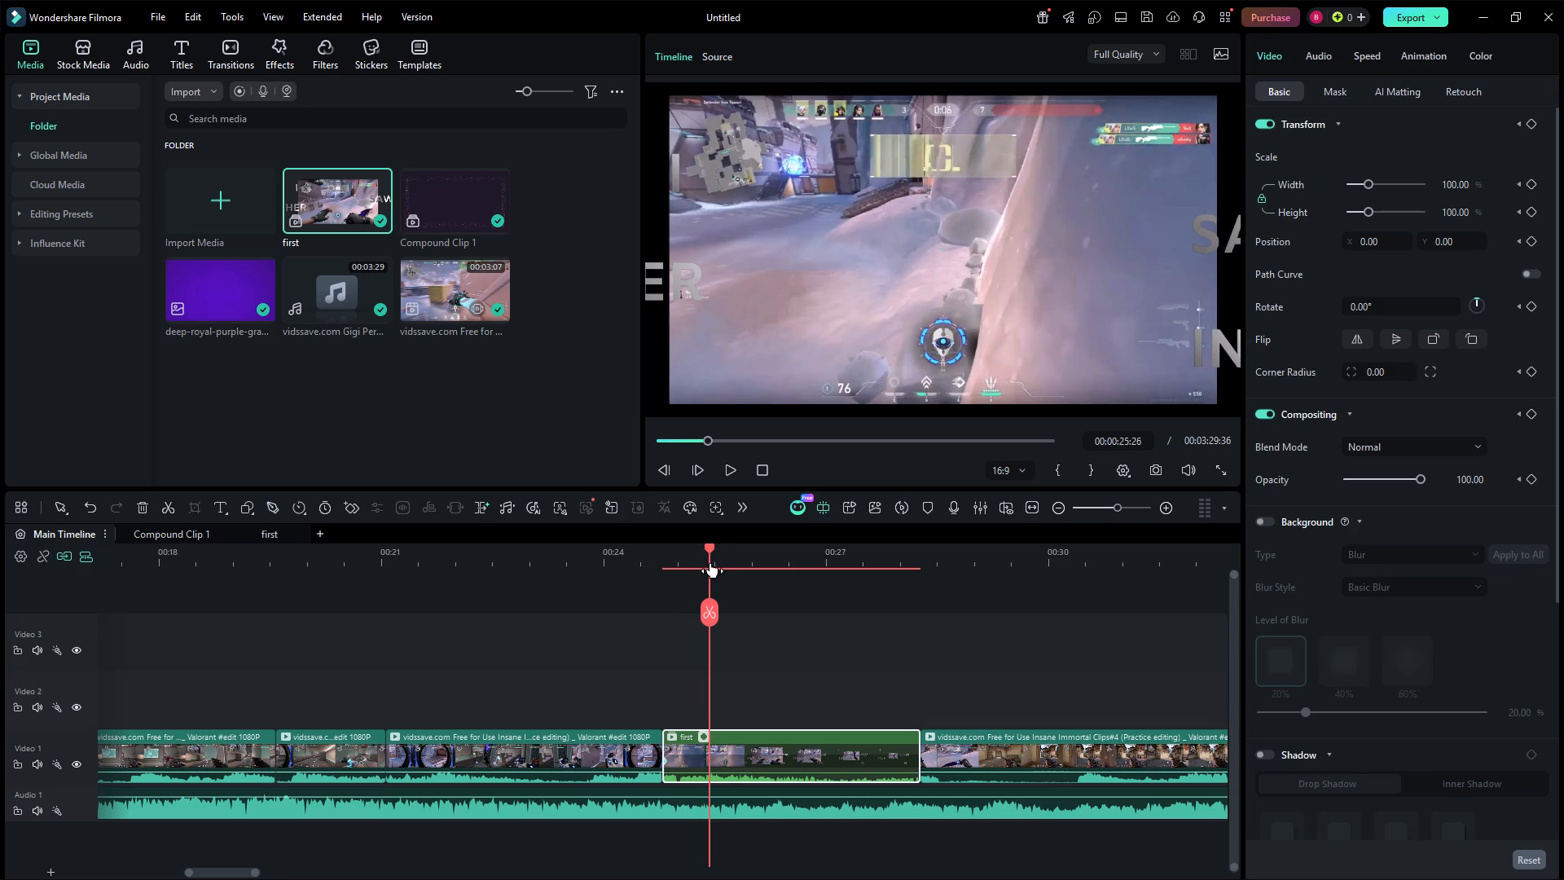
{"action": "left_click_drag", "start_coordinate": [710, 563], "coordinate": [780, 562]}
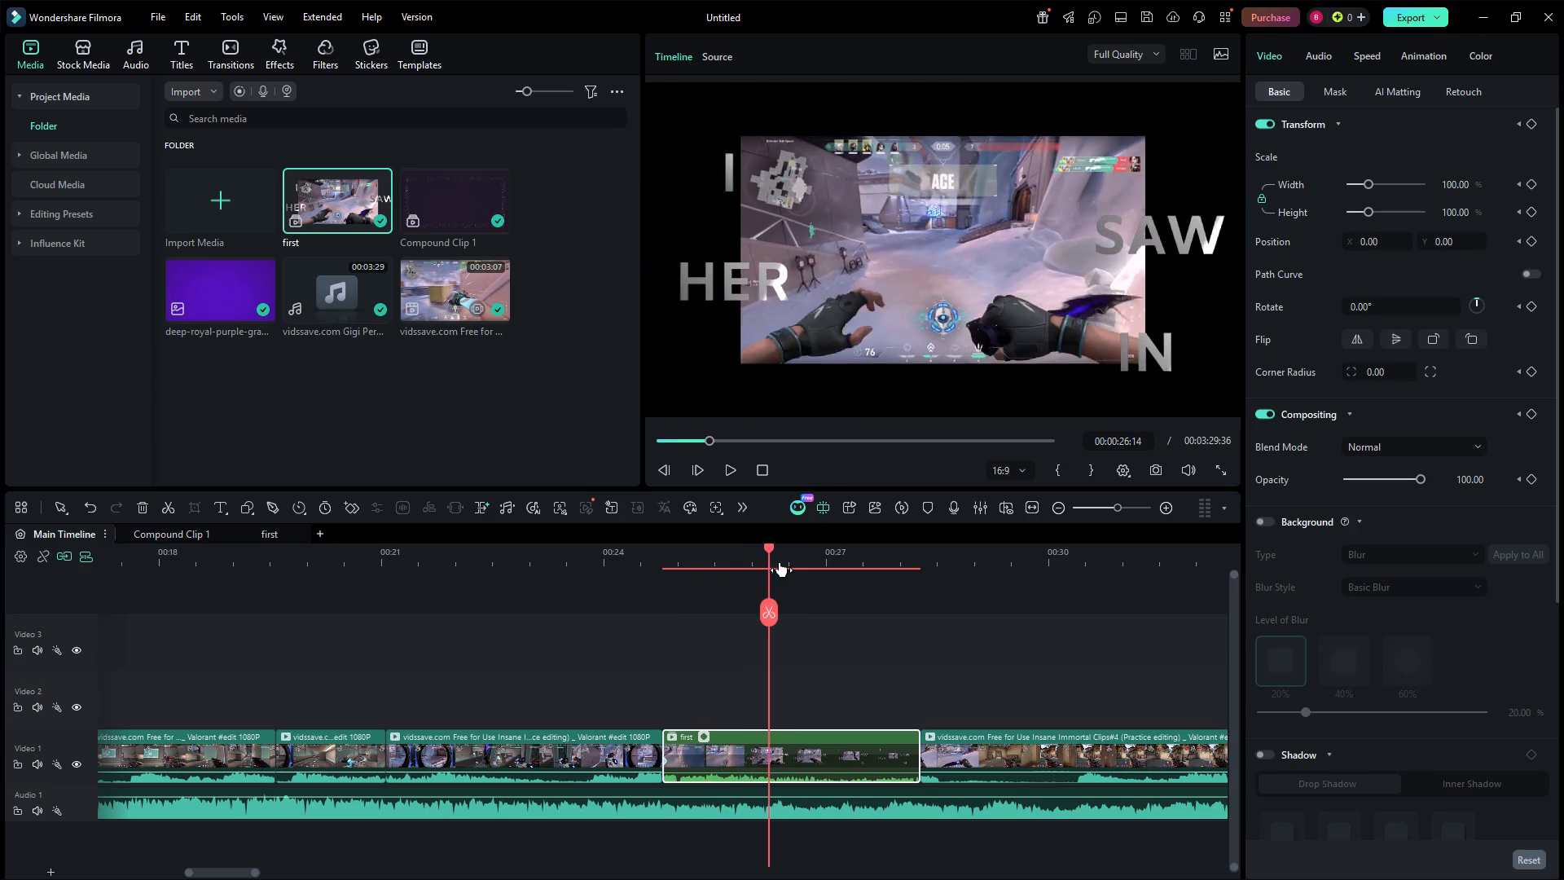
{"action": "left_click_drag", "start_coordinate": [780, 562], "coordinate": [777, 565]}
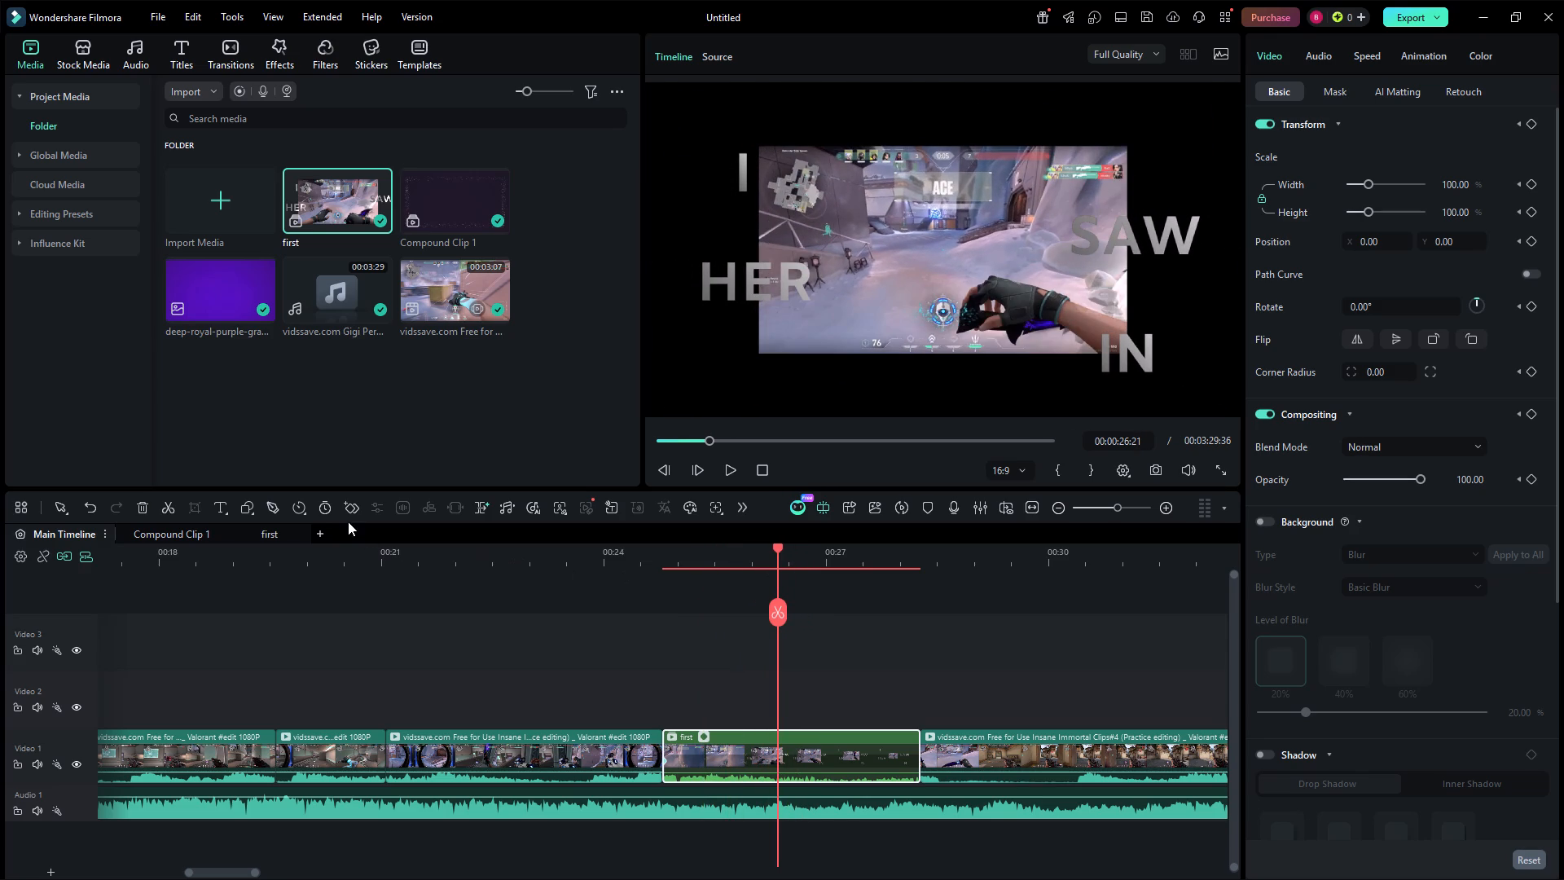
{"action": "left_click", "coordinate": [349, 512]}
{"action": "left_click", "coordinate": [1531, 241]}
{"action": "left_click", "coordinate": [1527, 240]}
Enlarge "first" at this keyframe to about 205% and reposition it to about X 1008.59, Y -412.37, bringing the I title into view.
{"action": "left_click", "coordinate": [869, 299]}
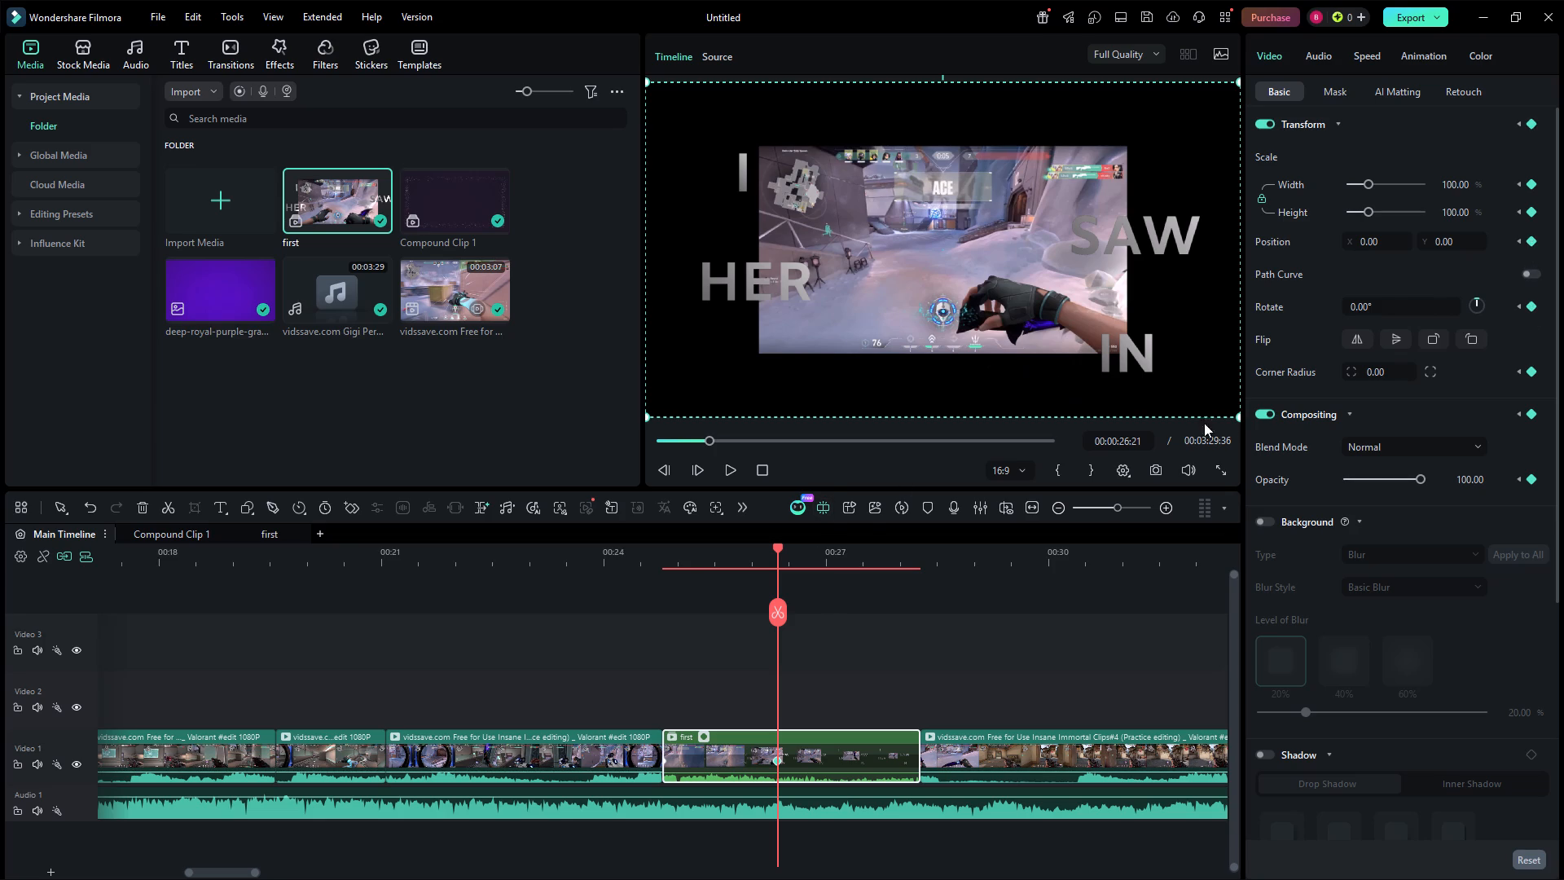
{"action": "left_click", "coordinate": [1237, 413]}
{"action": "left_click_drag", "start_coordinate": [1238, 416], "coordinate": [1563, 768]}
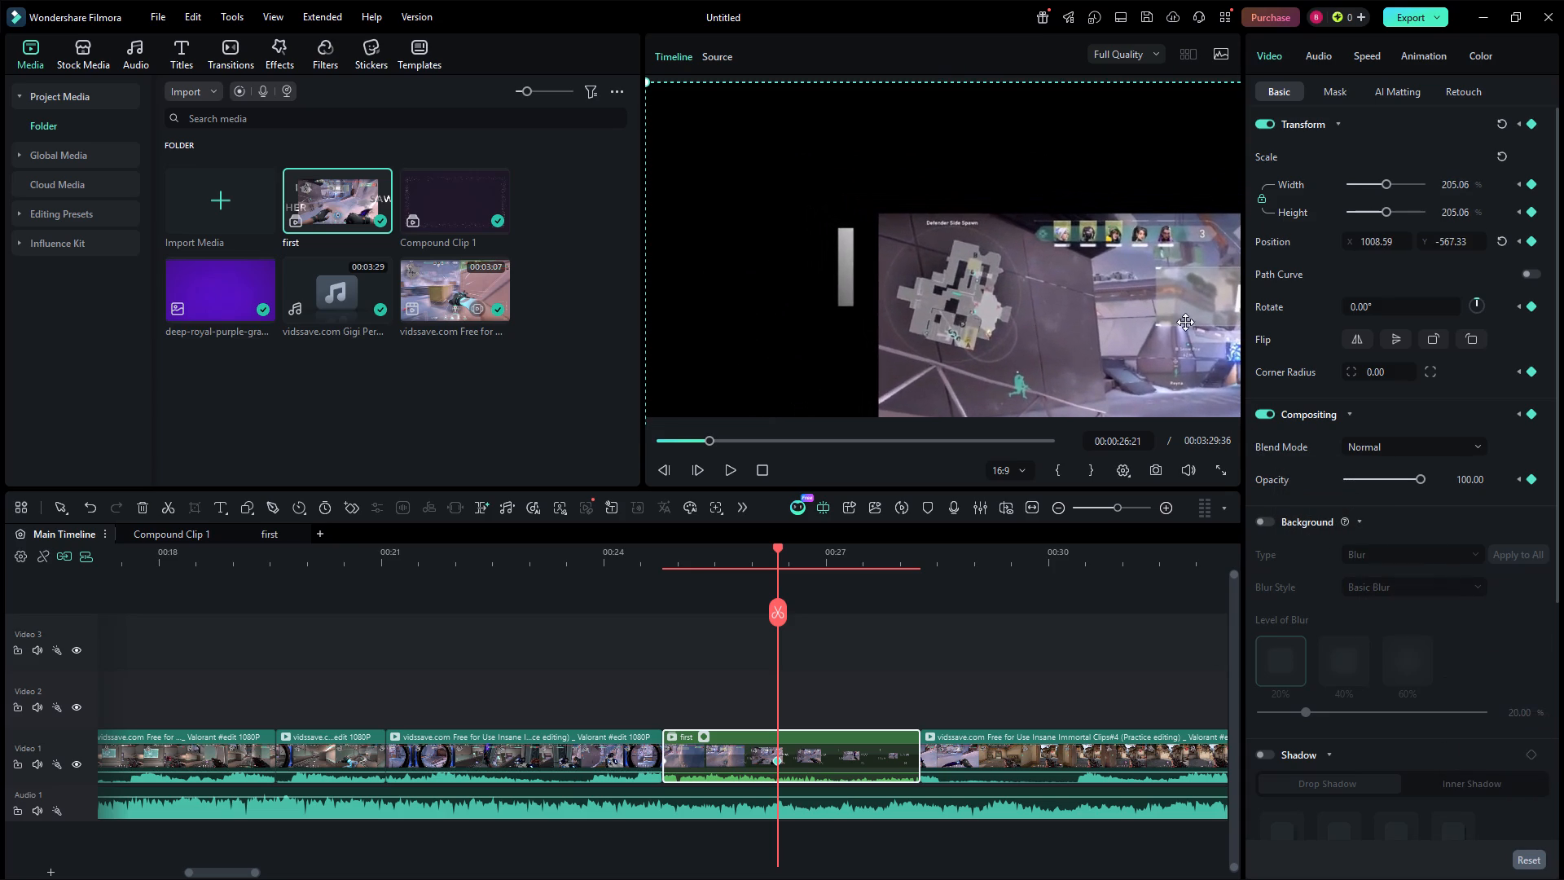
{"action": "left_click_drag", "start_coordinate": [1059, 283], "coordinate": [1041, 237]}
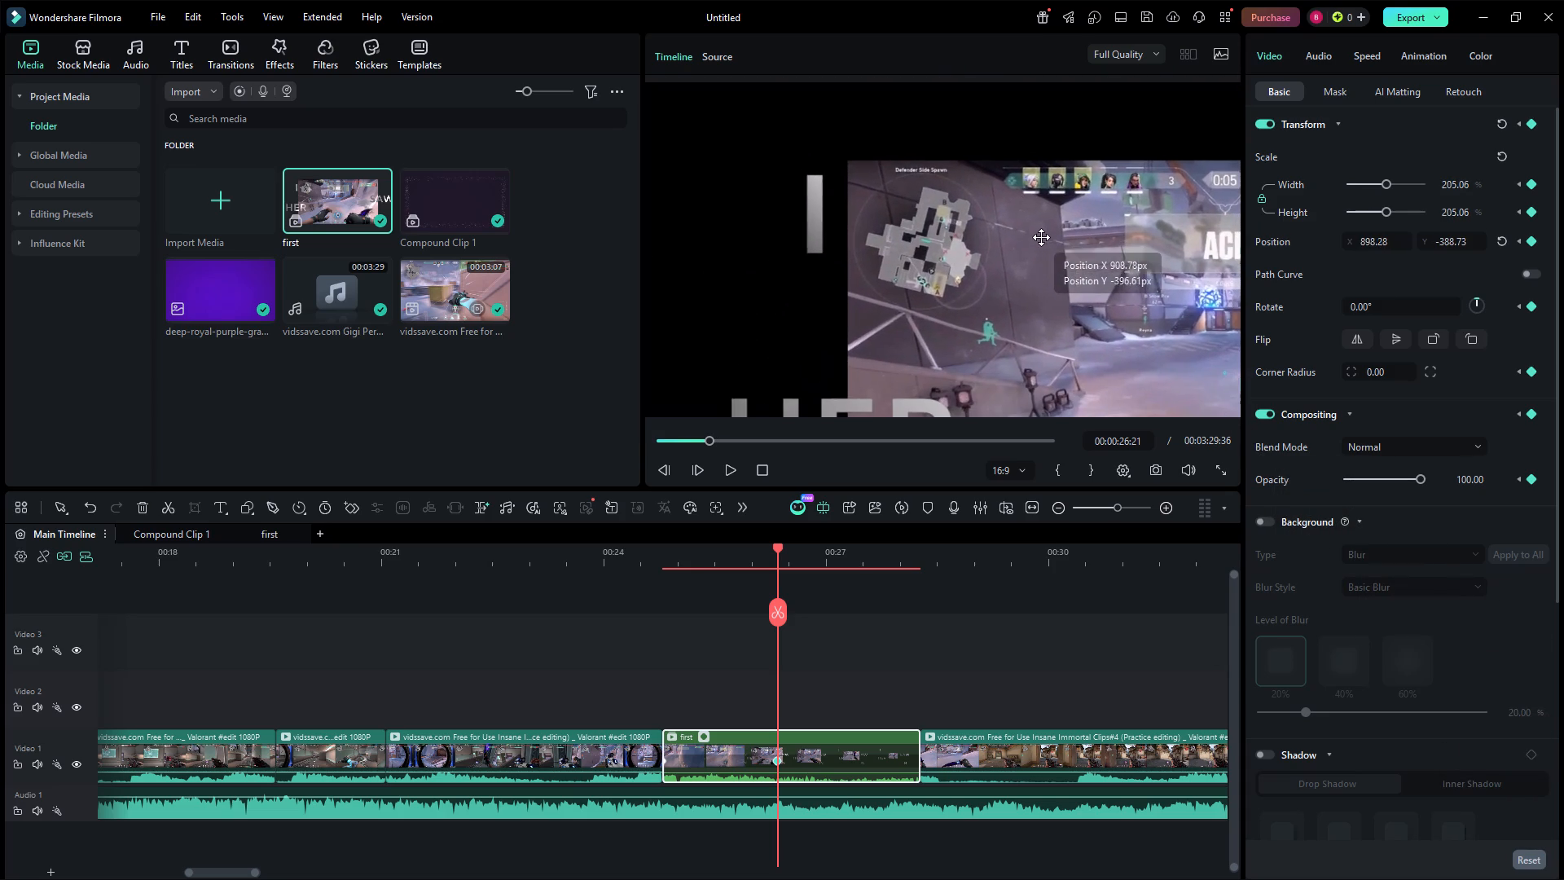
{"action": "left_click_drag", "start_coordinate": [1041, 237], "coordinate": [1055, 235]}
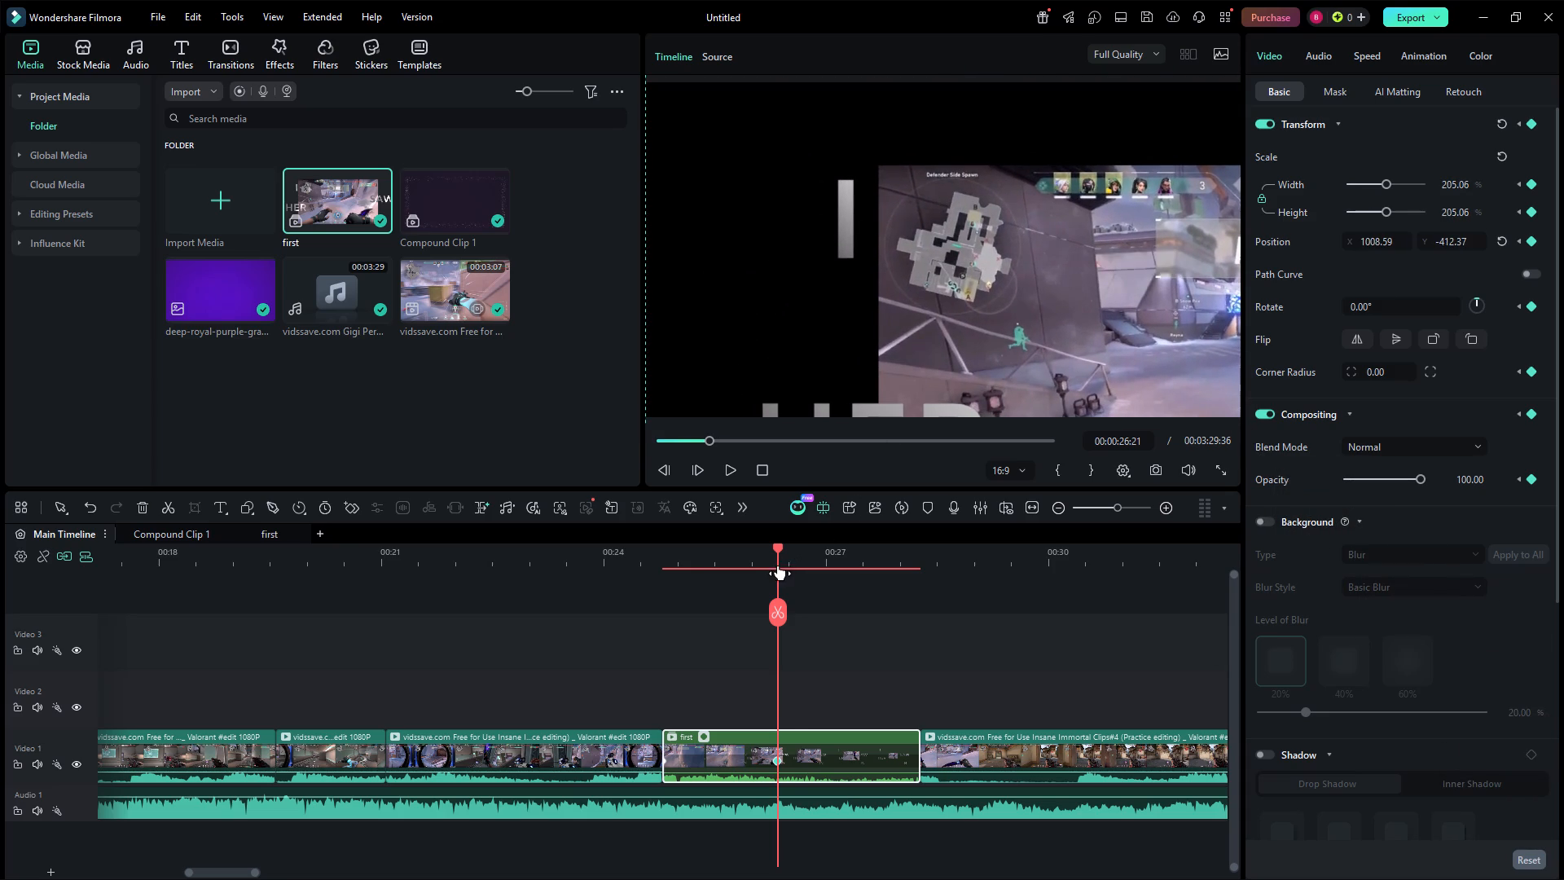
Preview the zoom on "first" and shift its second keyframe earlier, to about 00:00:25:43, so the zoom runs faster.
{"action": "left_click_drag", "start_coordinate": [775, 565], "coordinate": [828, 555]}
{"action": "left_click_drag", "start_coordinate": [828, 555], "coordinate": [806, 565]}
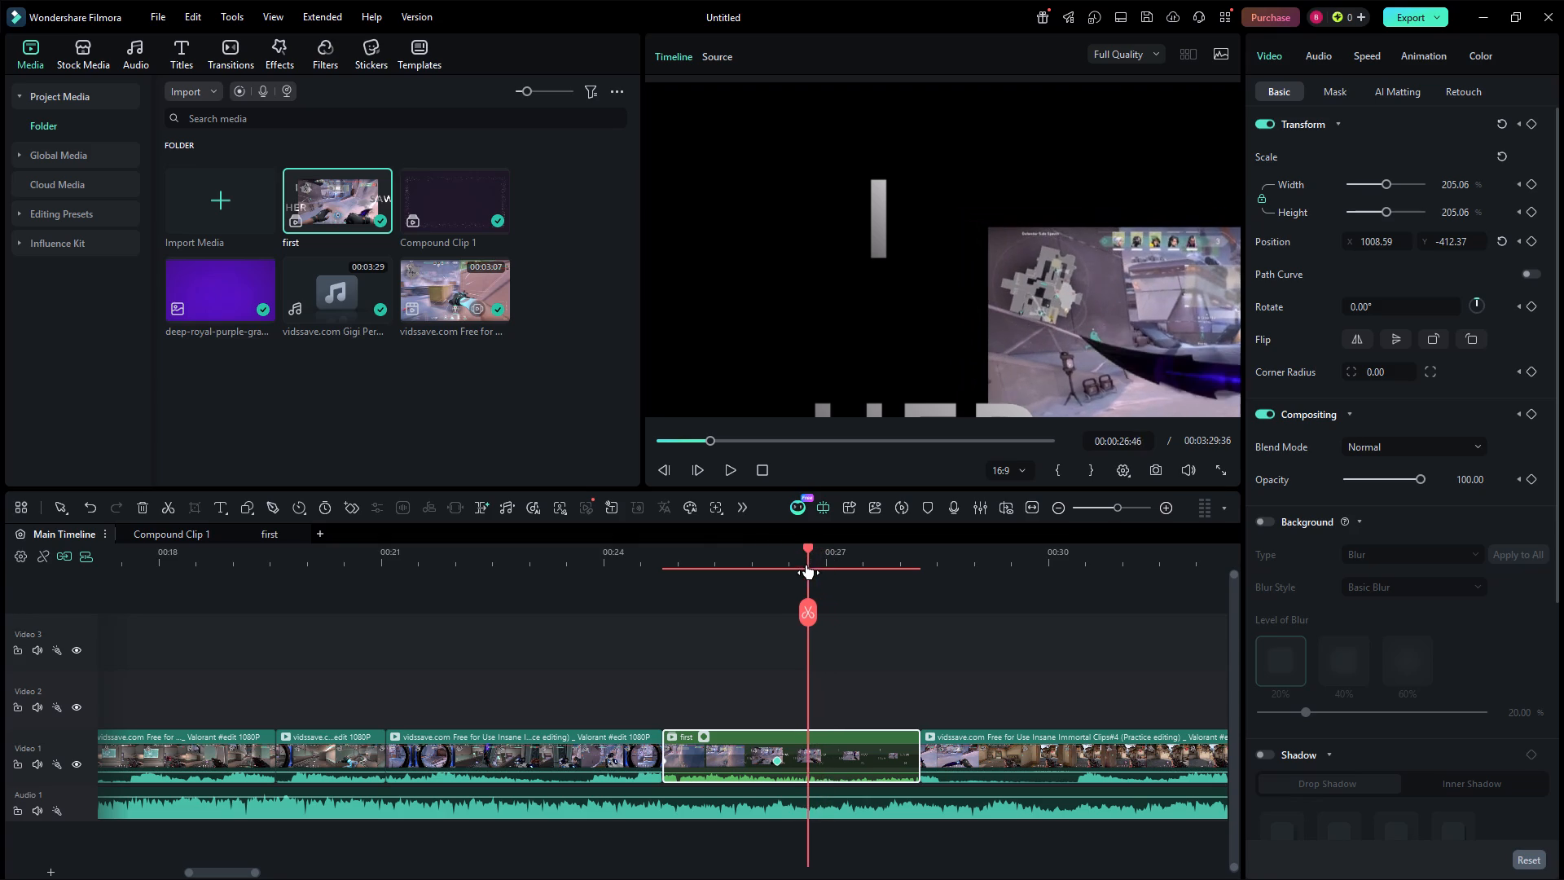
{"action": "left_click_drag", "start_coordinate": [806, 565], "coordinate": [616, 570]}
{"action": "left_click", "coordinate": [736, 477]}
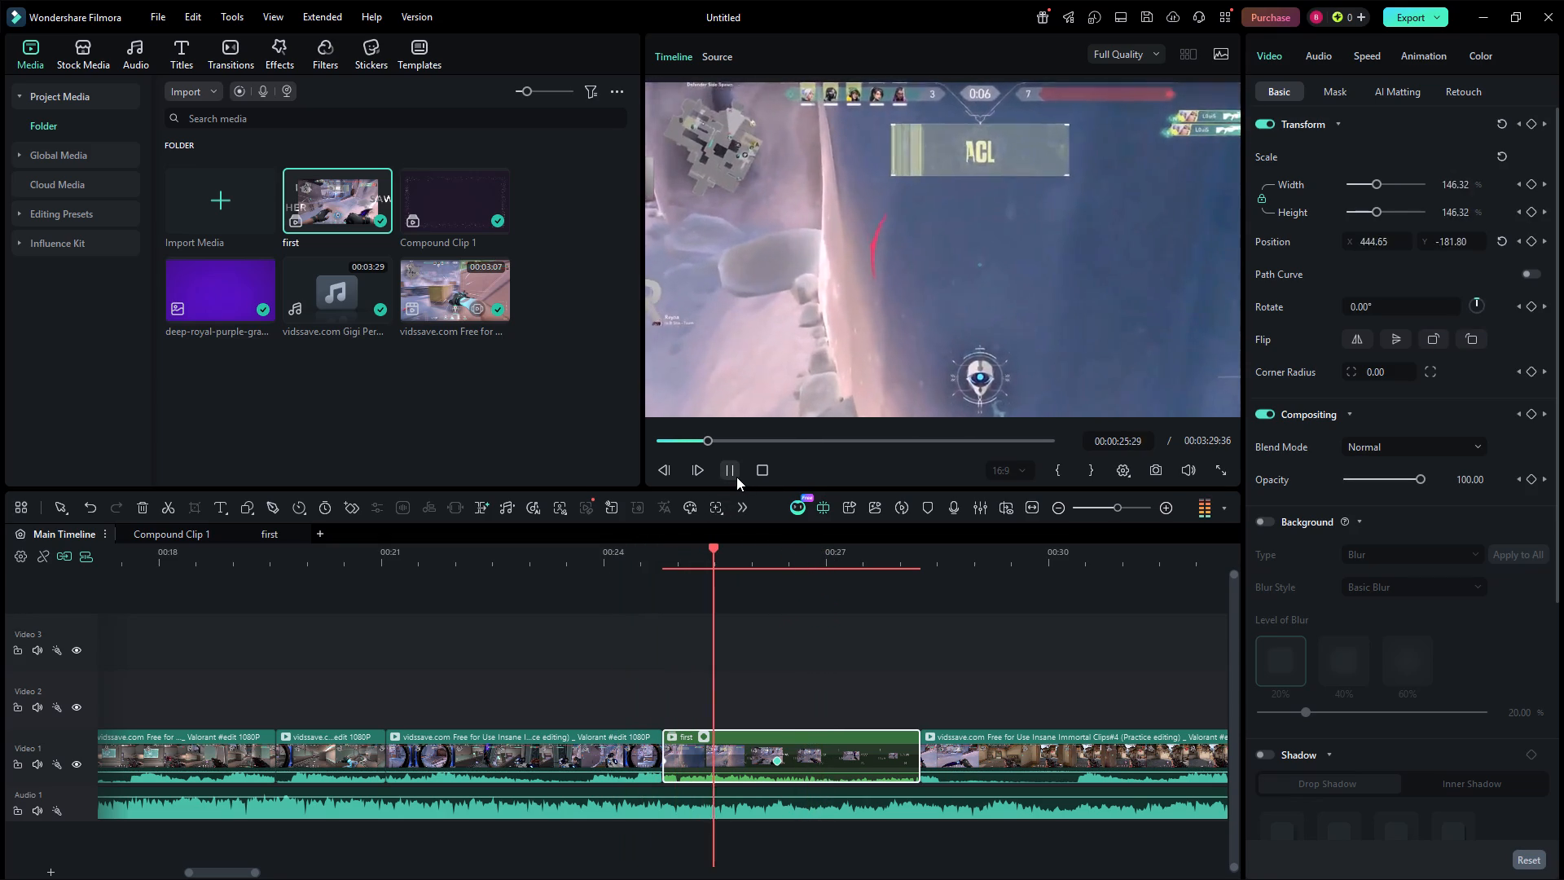
{"action": "left_click", "coordinate": [736, 477]}
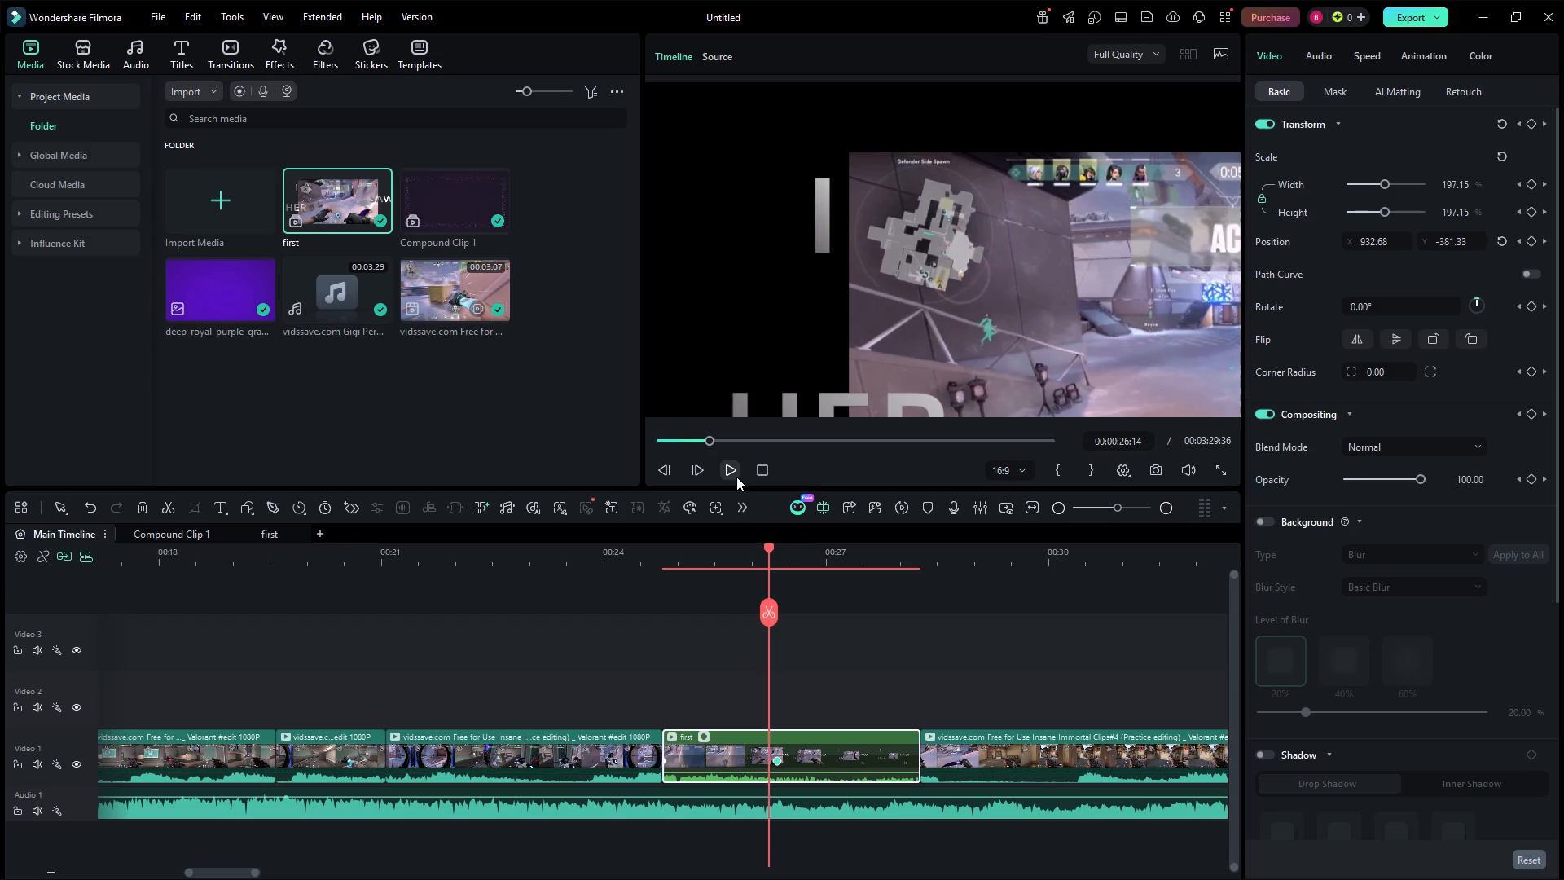
{"action": "double_click", "coordinate": [736, 477]}
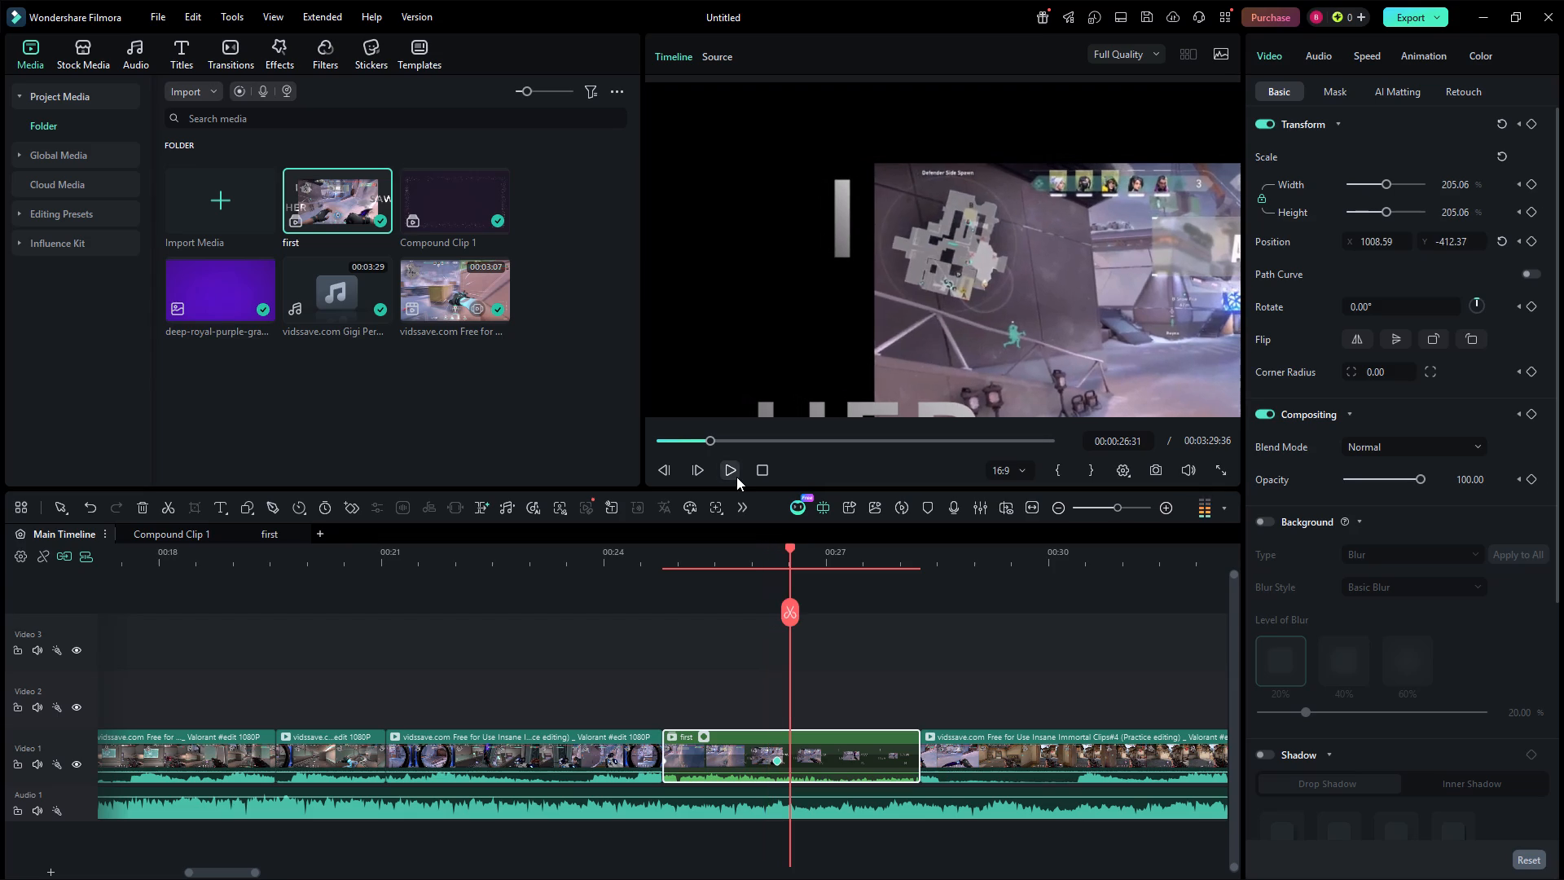
{"action": "left_click_drag", "start_coordinate": [771, 755], "coordinate": [753, 763]}
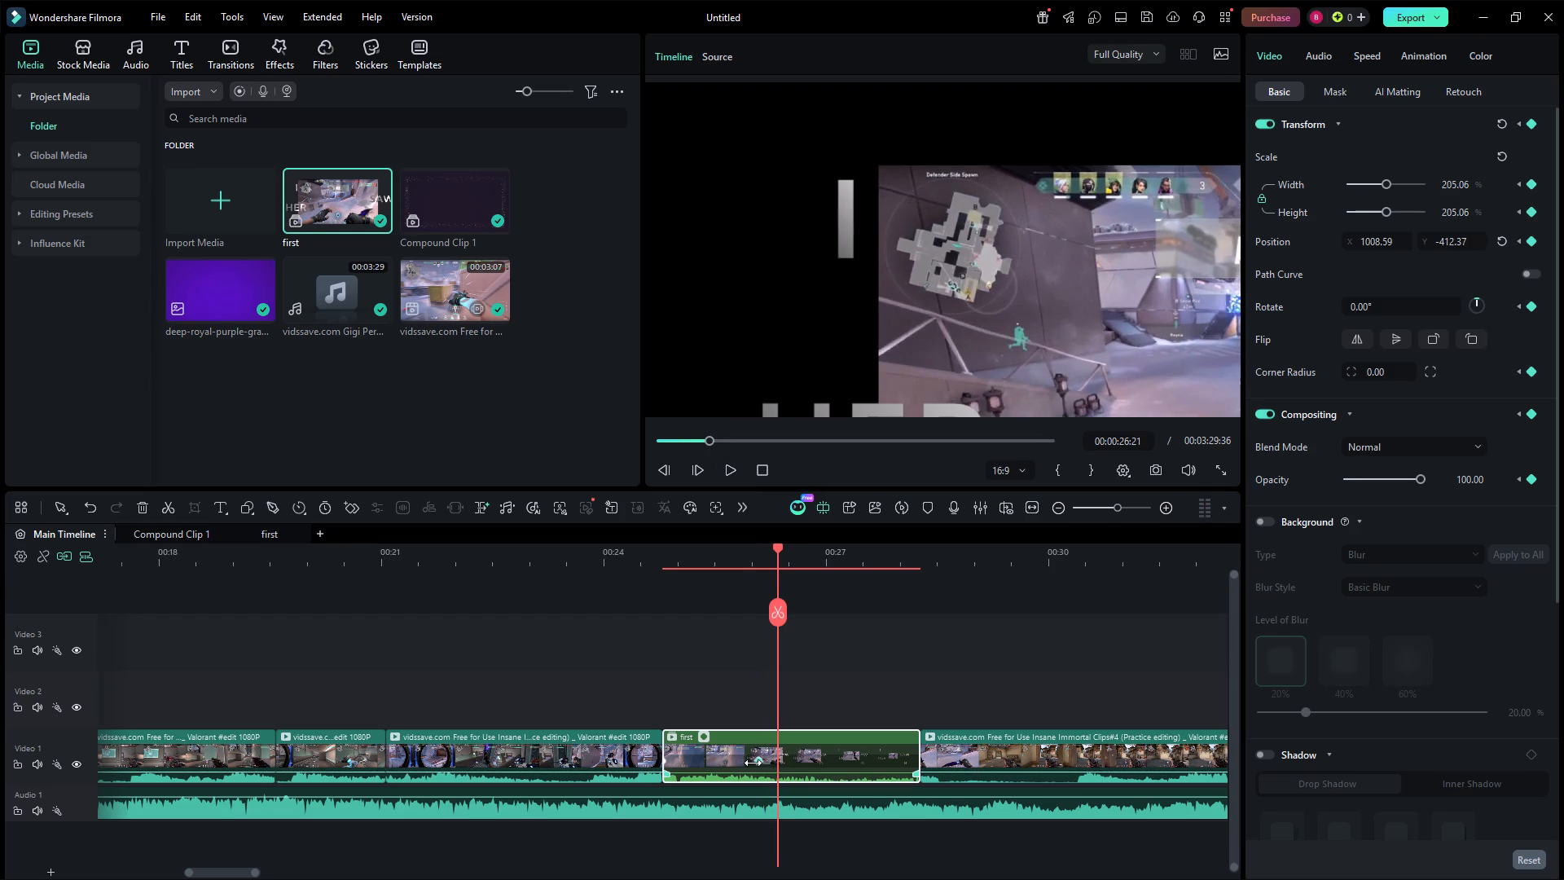
{"action": "left_click_drag", "start_coordinate": [753, 763], "coordinate": [752, 763]}
{"action": "left_click_drag", "start_coordinate": [778, 561], "coordinate": [632, 581]}
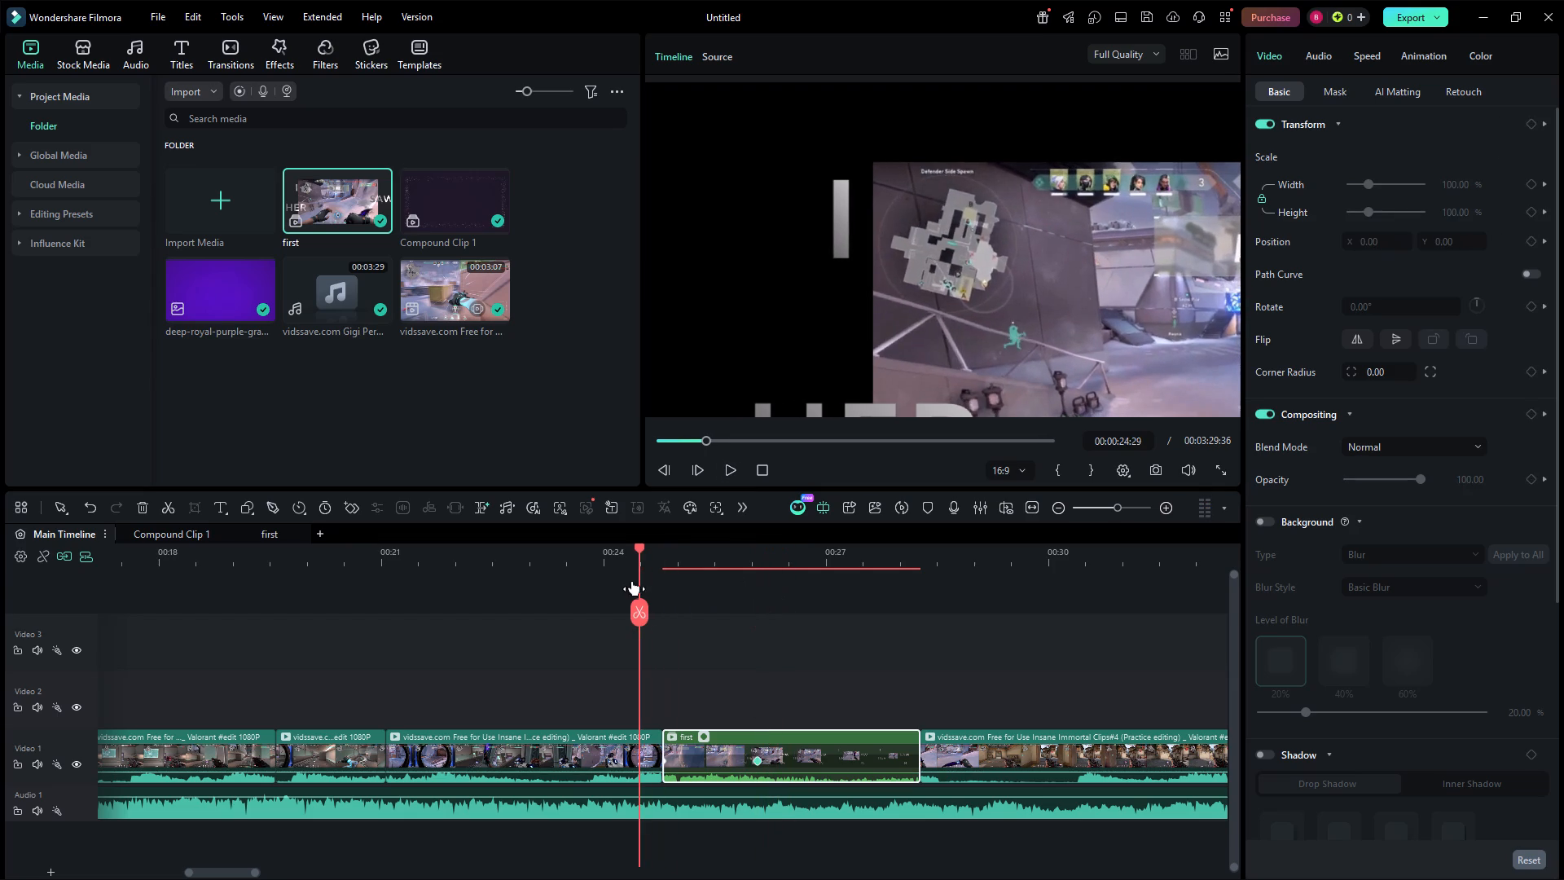
{"action": "left_click_drag", "start_coordinate": [632, 581], "coordinate": [673, 571]}
{"action": "left_click", "coordinate": [727, 470]}
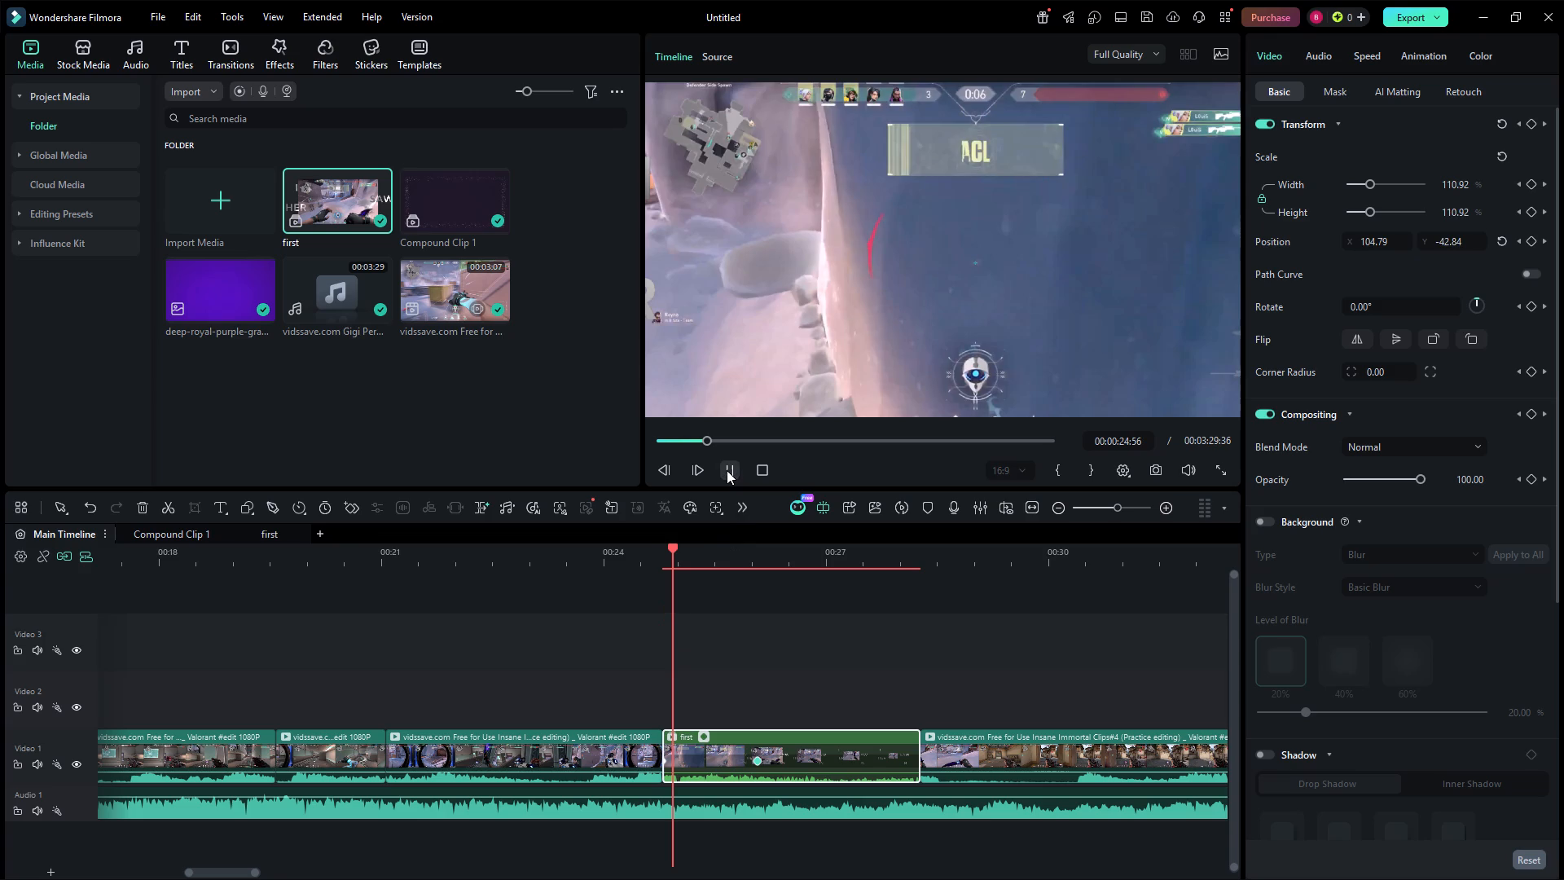
{"action": "left_click", "coordinate": [727, 470]}
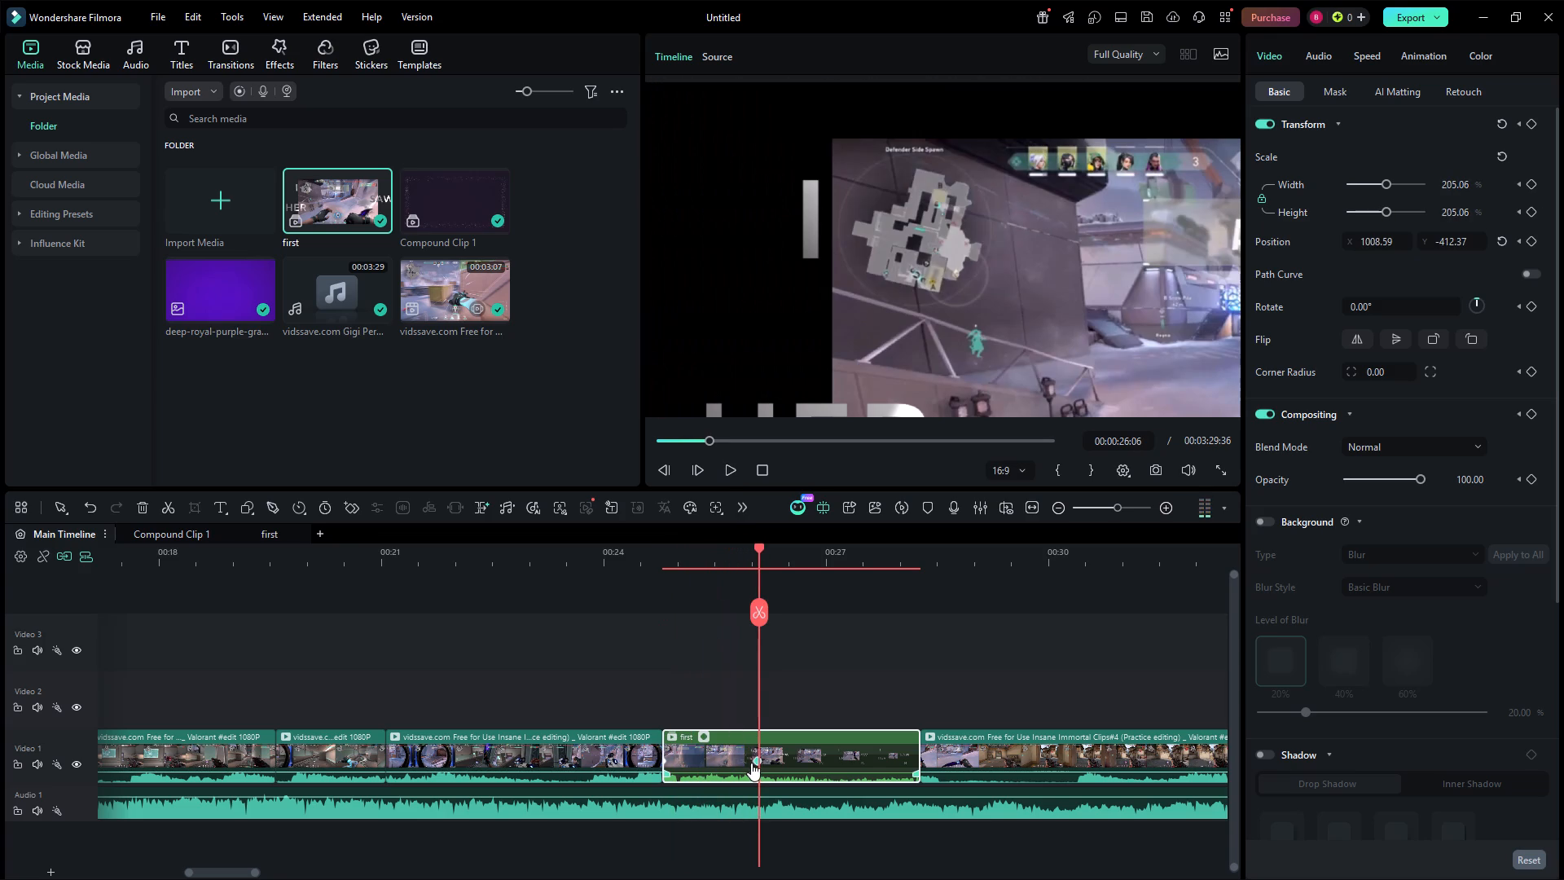
{"action": "left_click_drag", "start_coordinate": [755, 761], "coordinate": [728, 768]}
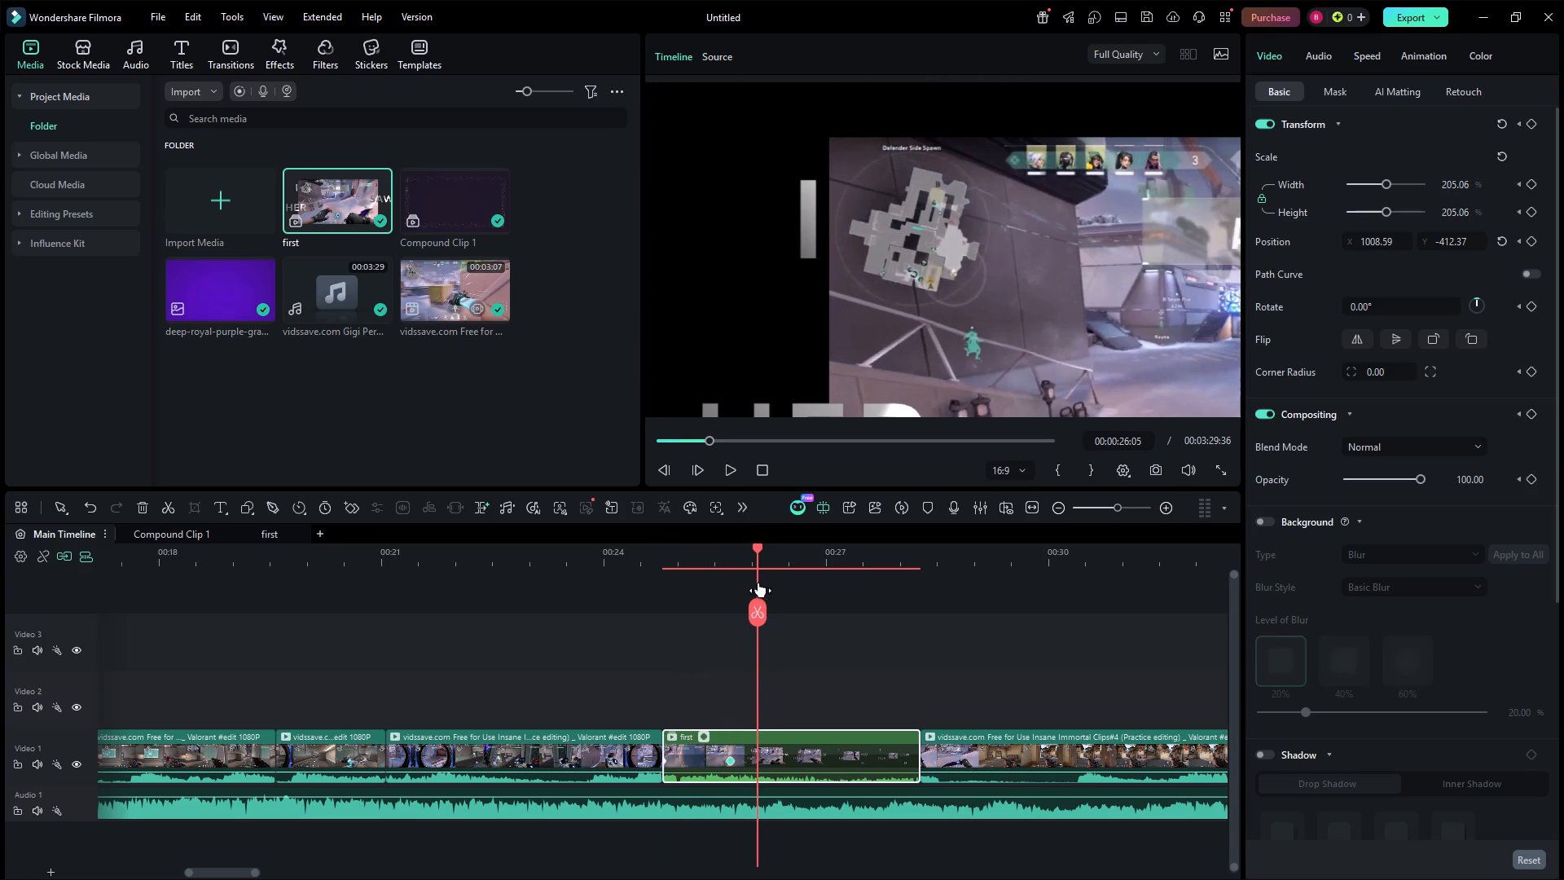
Play back the zoom on "first" and add a third keyframe at 00:00:26:02.
{"action": "left_click_drag", "start_coordinate": [753, 552], "coordinate": [861, 591]}
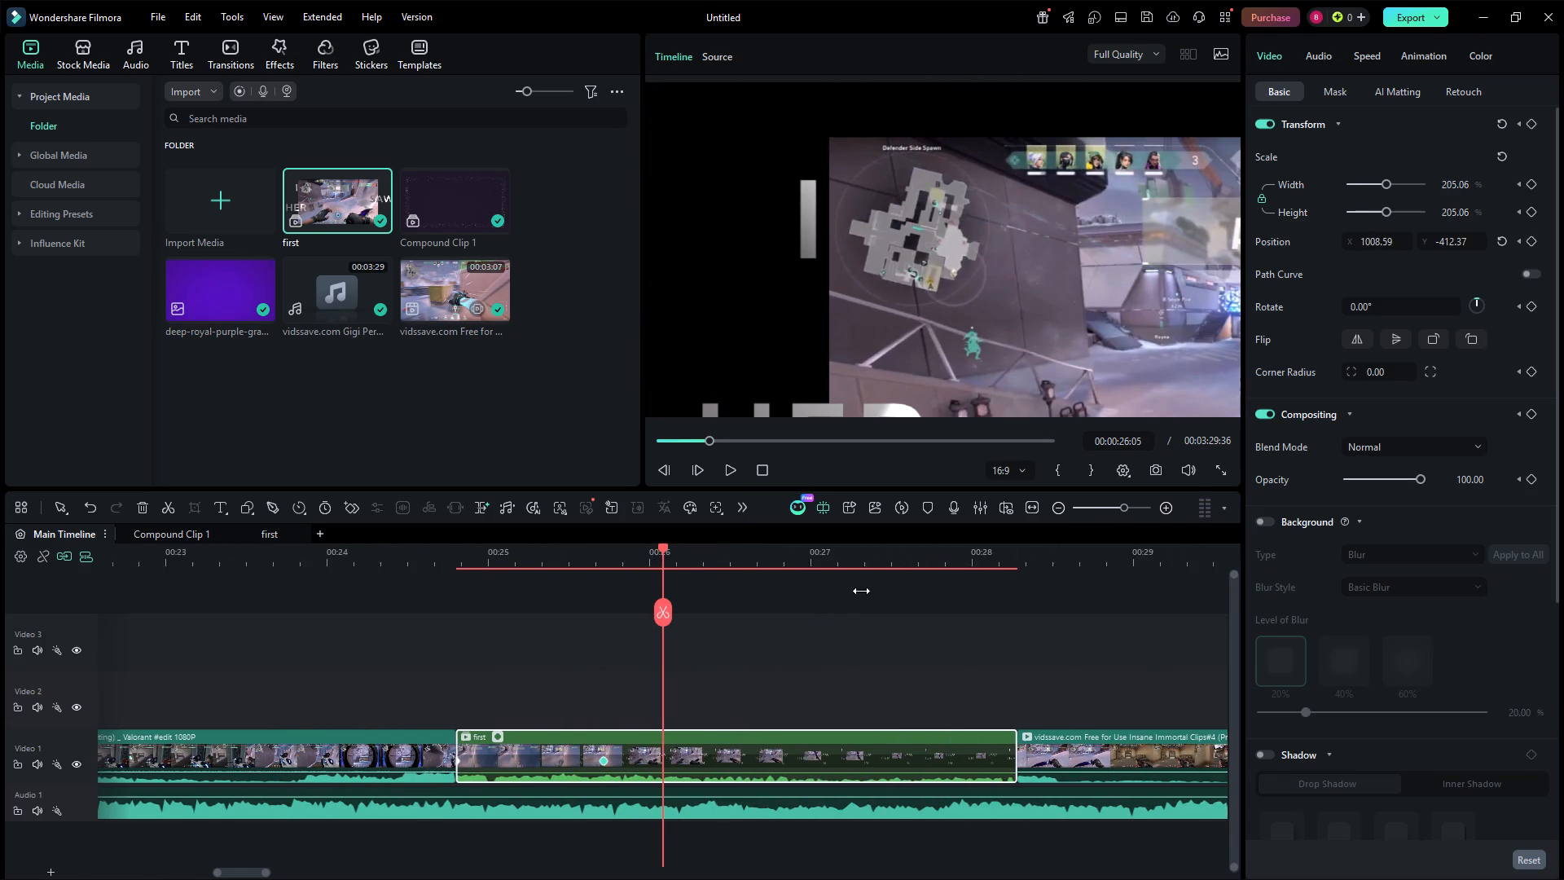
{"action": "left_click_drag", "start_coordinate": [861, 591], "coordinate": [861, 592]}
{"action": "left_click_drag", "start_coordinate": [661, 563], "coordinate": [414, 583]}
{"action": "left_click", "coordinate": [720, 479]}
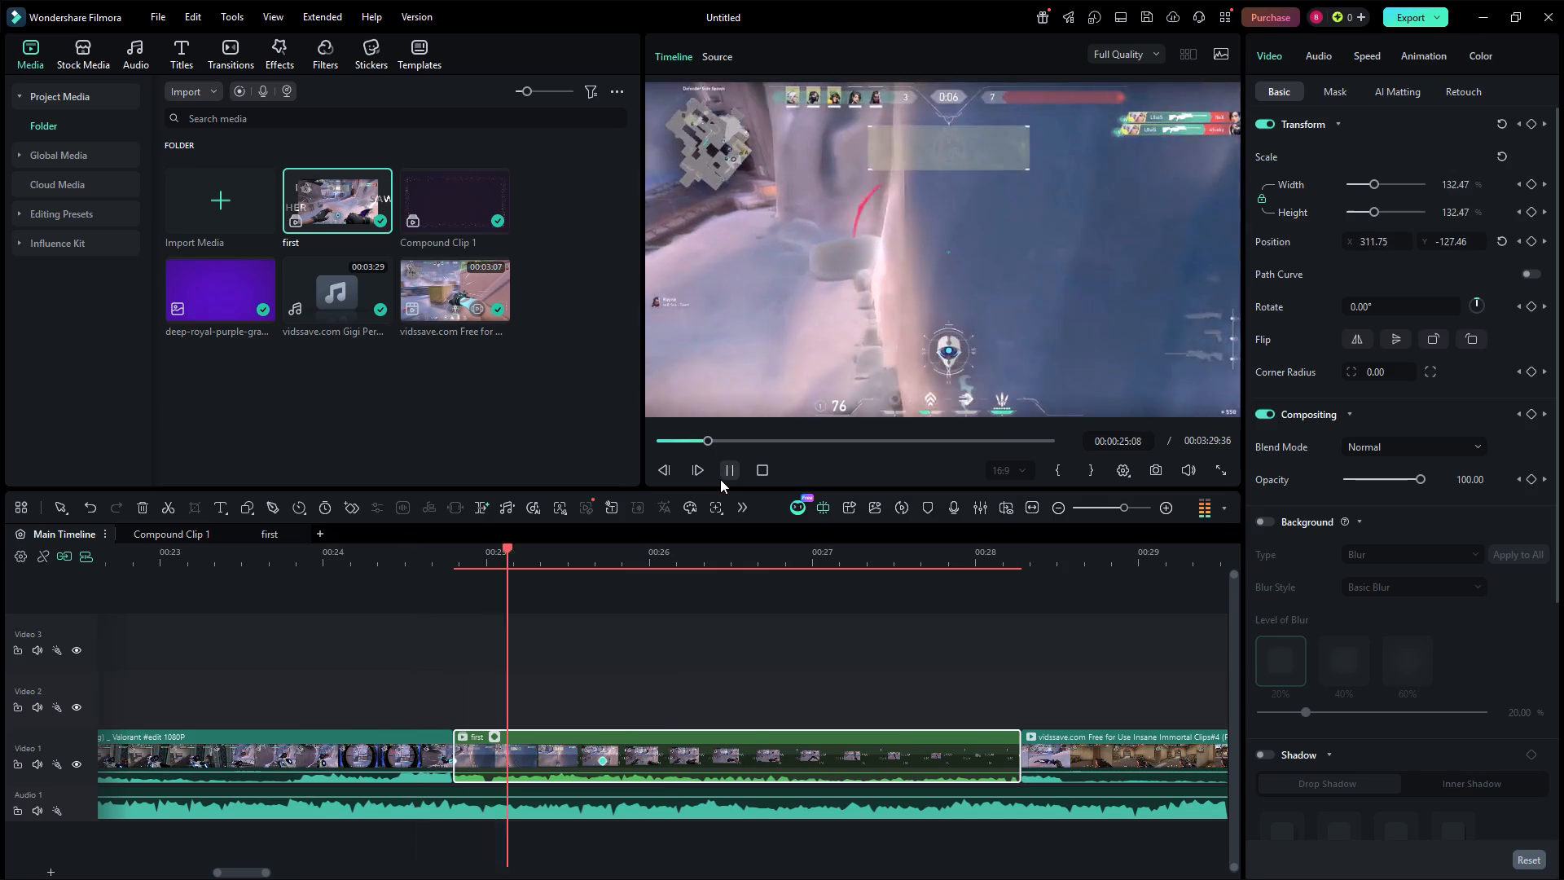
{"action": "left_click", "coordinate": [720, 479]}
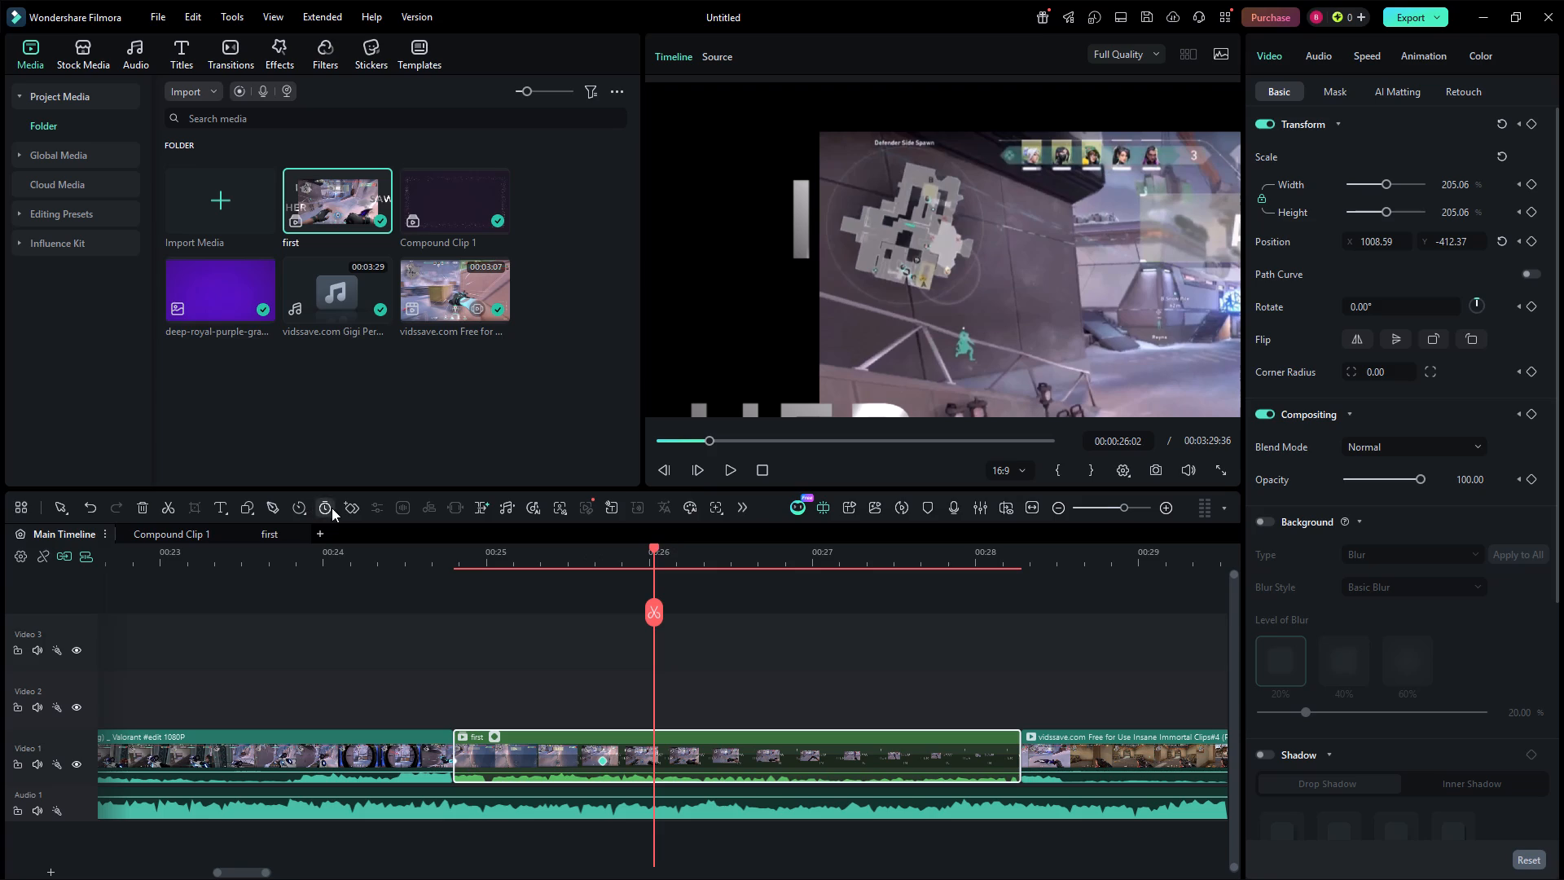
{"action": "left_click", "coordinate": [359, 498]}
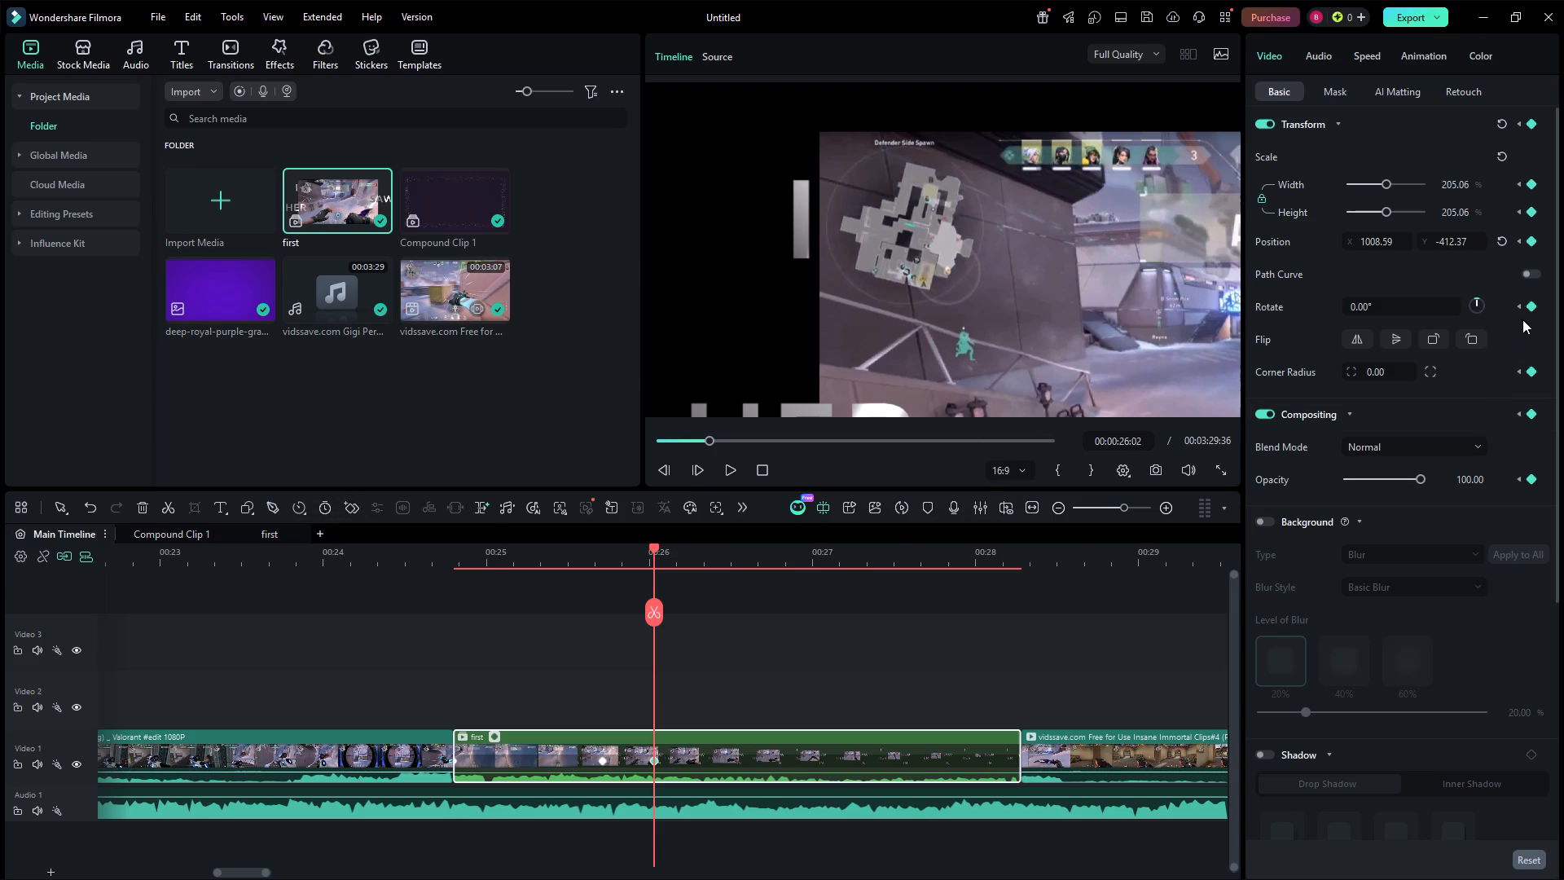
{"action": "left_click", "coordinate": [1527, 244]}
{"action": "left_click", "coordinate": [1527, 244]}
{"action": "double_click", "coordinate": [1527, 185]}
Reposition "first" at this keyframe to about X -1399.95, Y -178.60 so the SAW title is in view.
{"action": "left_click_drag", "start_coordinate": [1166, 272], "coordinate": [1095, 272]}
{"action": "left_click_drag", "start_coordinate": [1095, 272], "coordinate": [512, 249]}
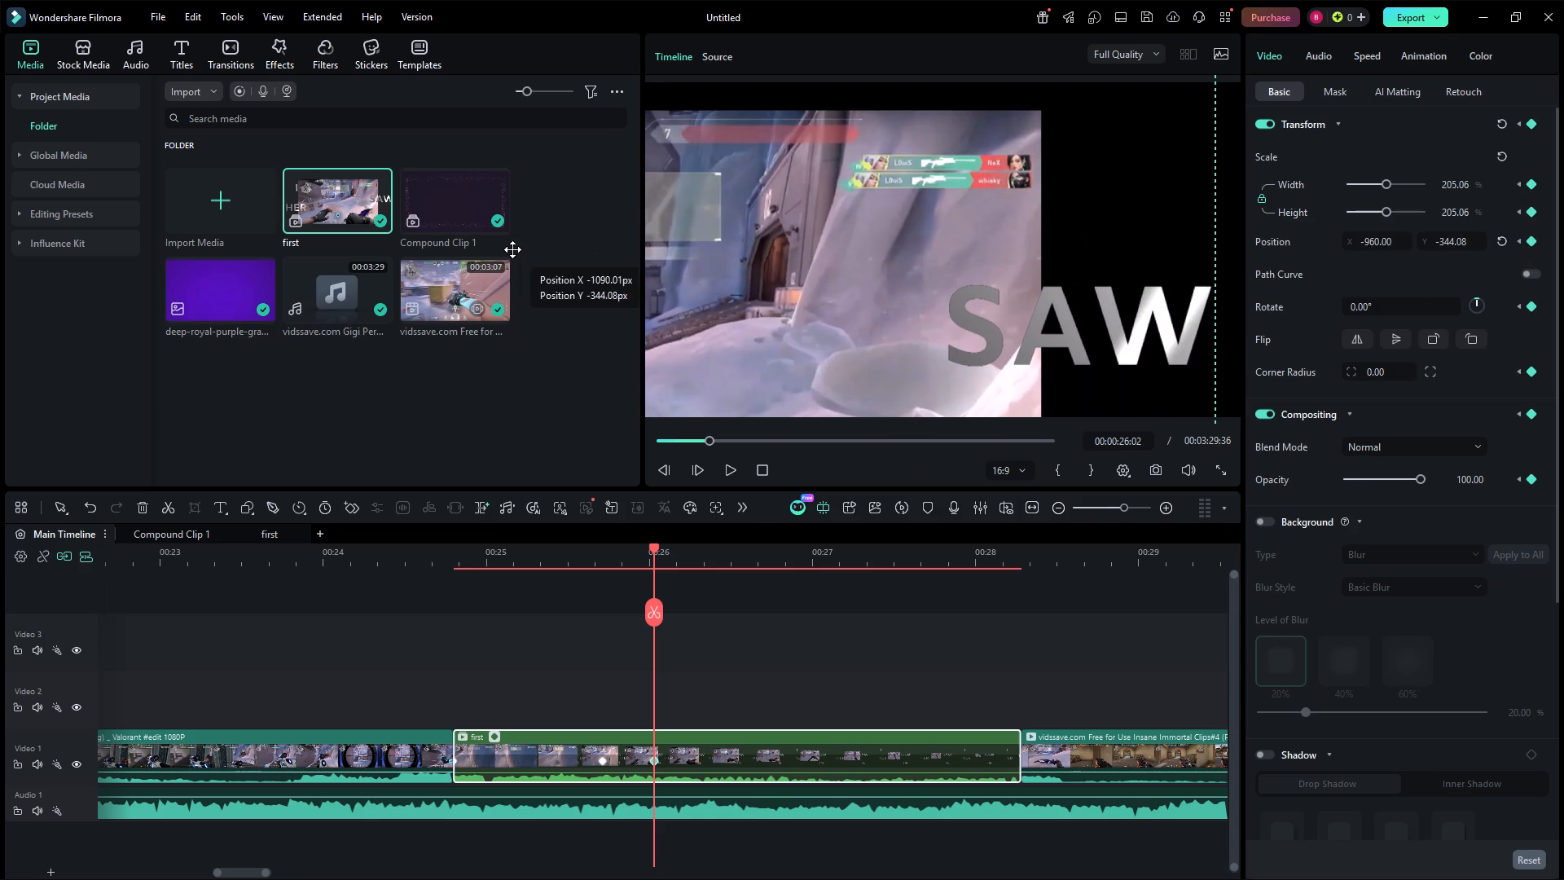
{"action": "left_click_drag", "start_coordinate": [512, 249], "coordinate": [419, 200]}
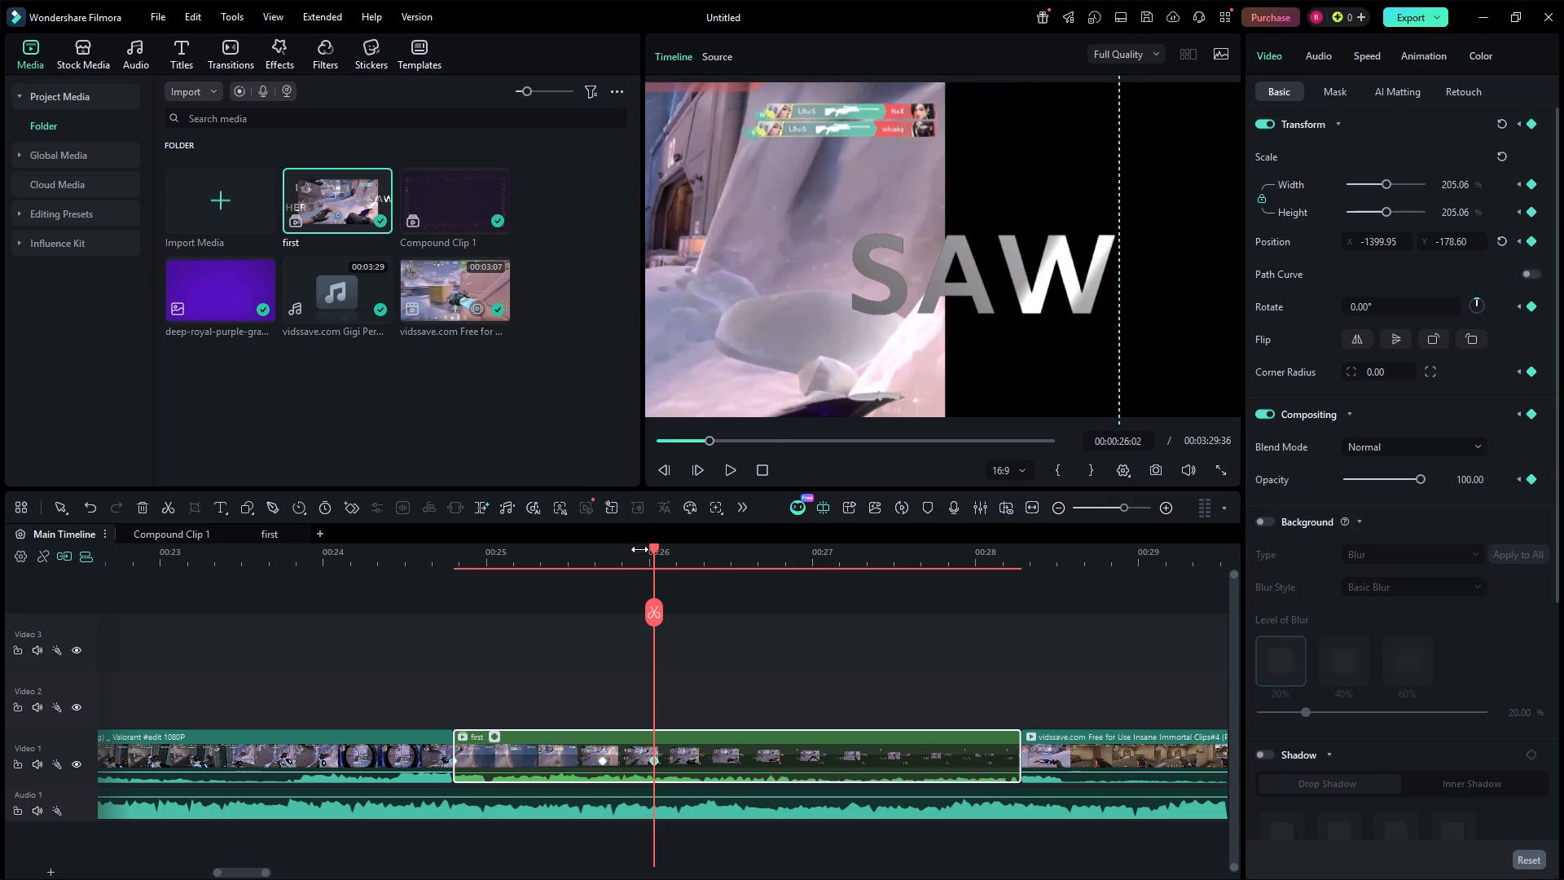
Add a fourth keyframe to "first" at 00:00:26:23 and reposition the clip to about X 1008.59, Y 162.85, framing the HER title.
{"action": "left_click_drag", "start_coordinate": [654, 557], "coordinate": [729, 548]}
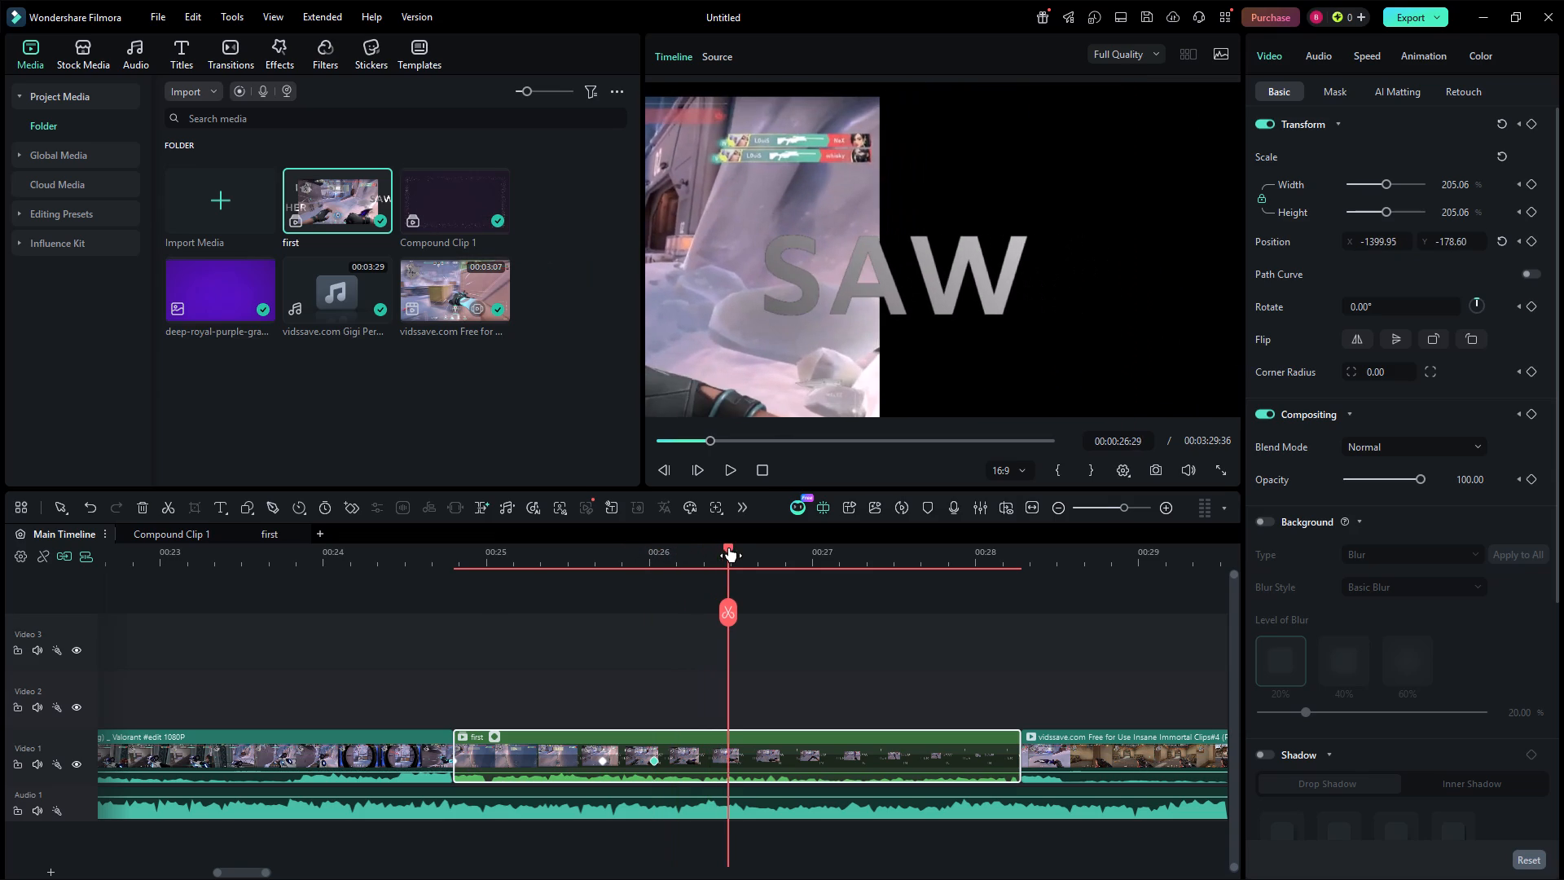
{"action": "left_click_drag", "start_coordinate": [729, 548], "coordinate": [712, 555]}
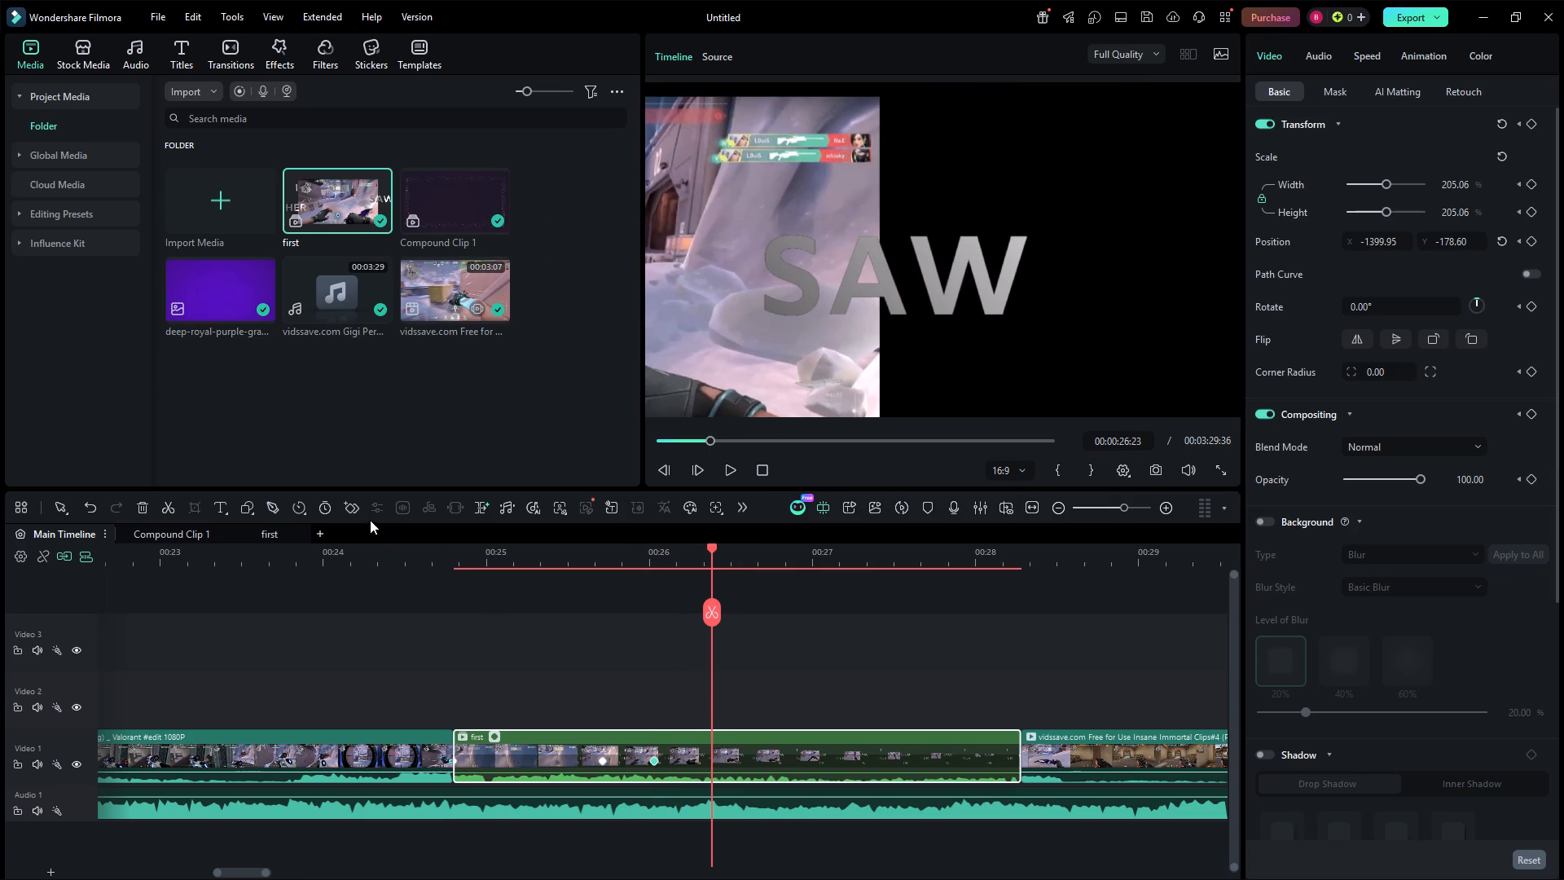
{"action": "left_click", "coordinate": [355, 514]}
{"action": "left_click_drag", "start_coordinate": [881, 351], "coordinate": [936, 330]}
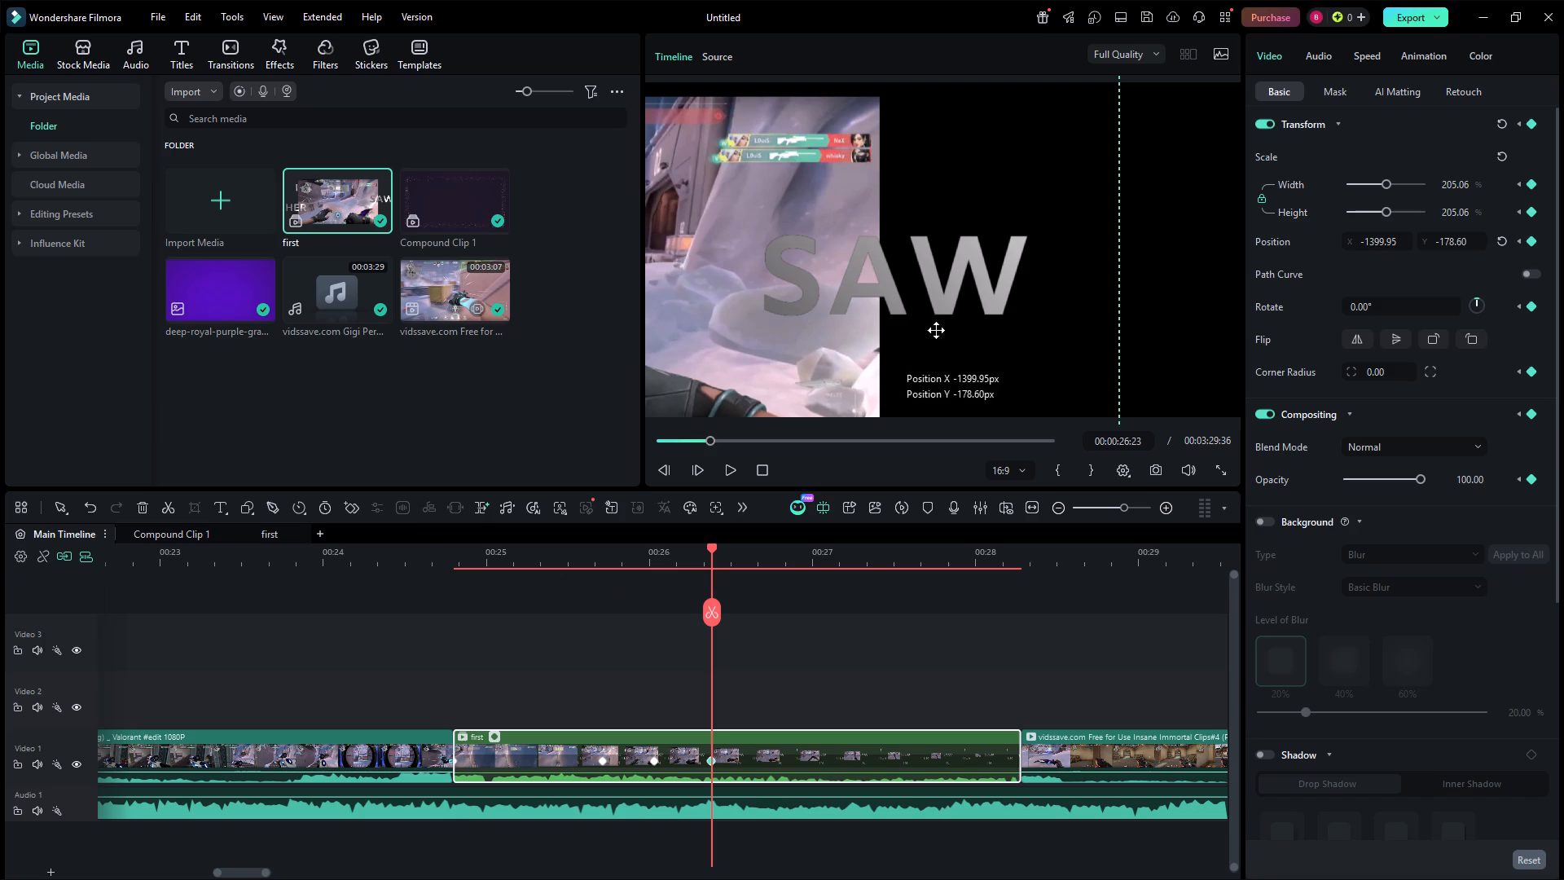
{"action": "left_click_drag", "start_coordinate": [936, 330], "coordinate": [1259, 251]}
{"action": "left_click_drag", "start_coordinate": [954, 341], "coordinate": [1220, 269]}
{"action": "left_click_drag", "start_coordinate": [997, 281], "coordinate": [1019, 308]}
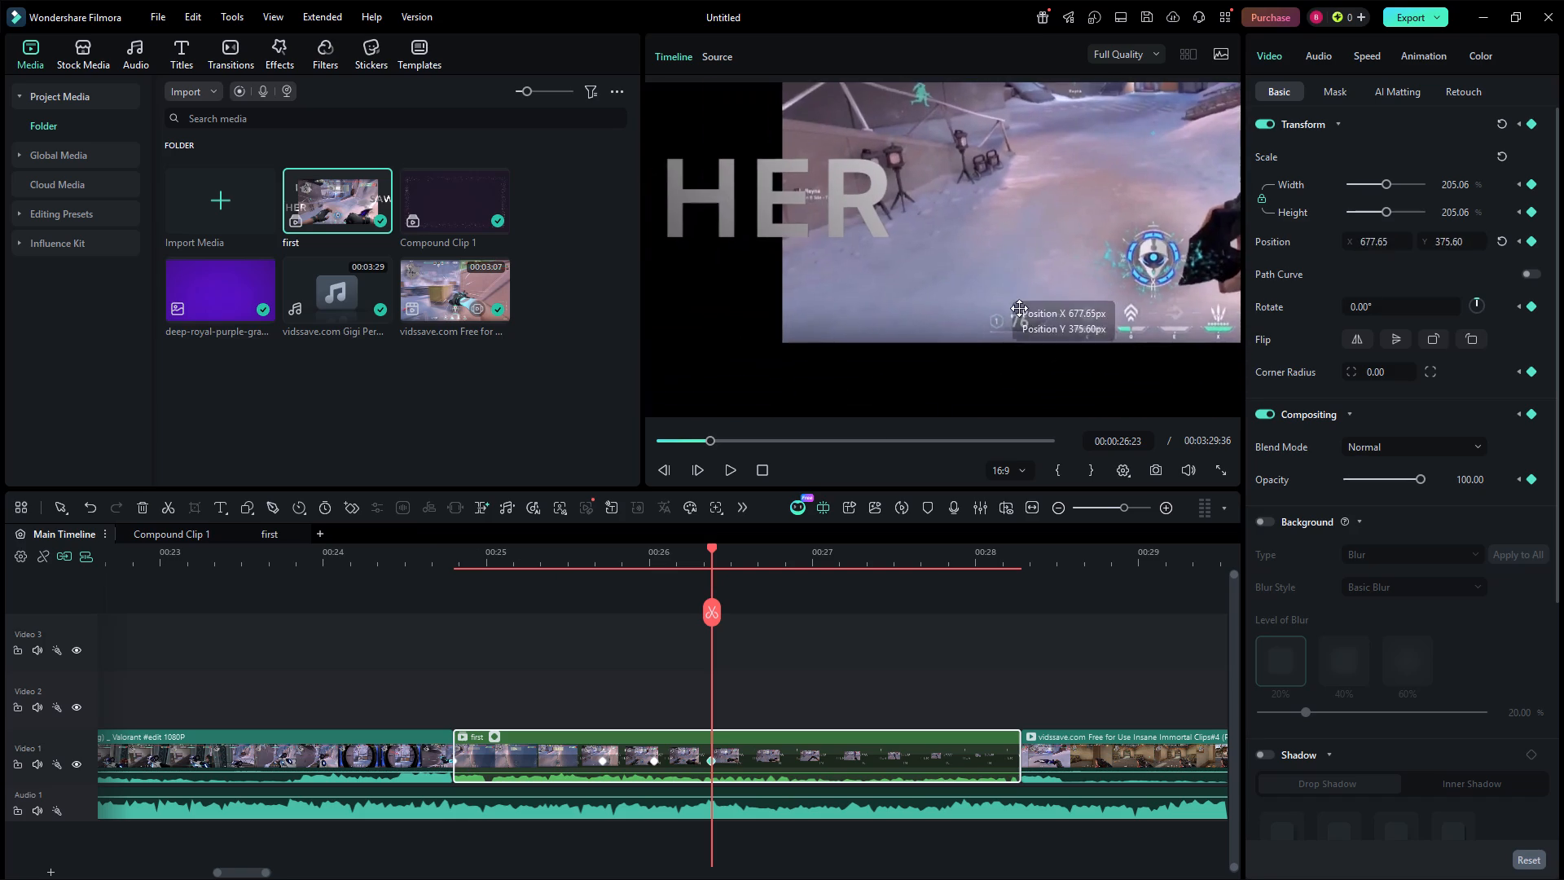
{"action": "left_click_drag", "start_coordinate": [1019, 308], "coordinate": [1094, 348]}
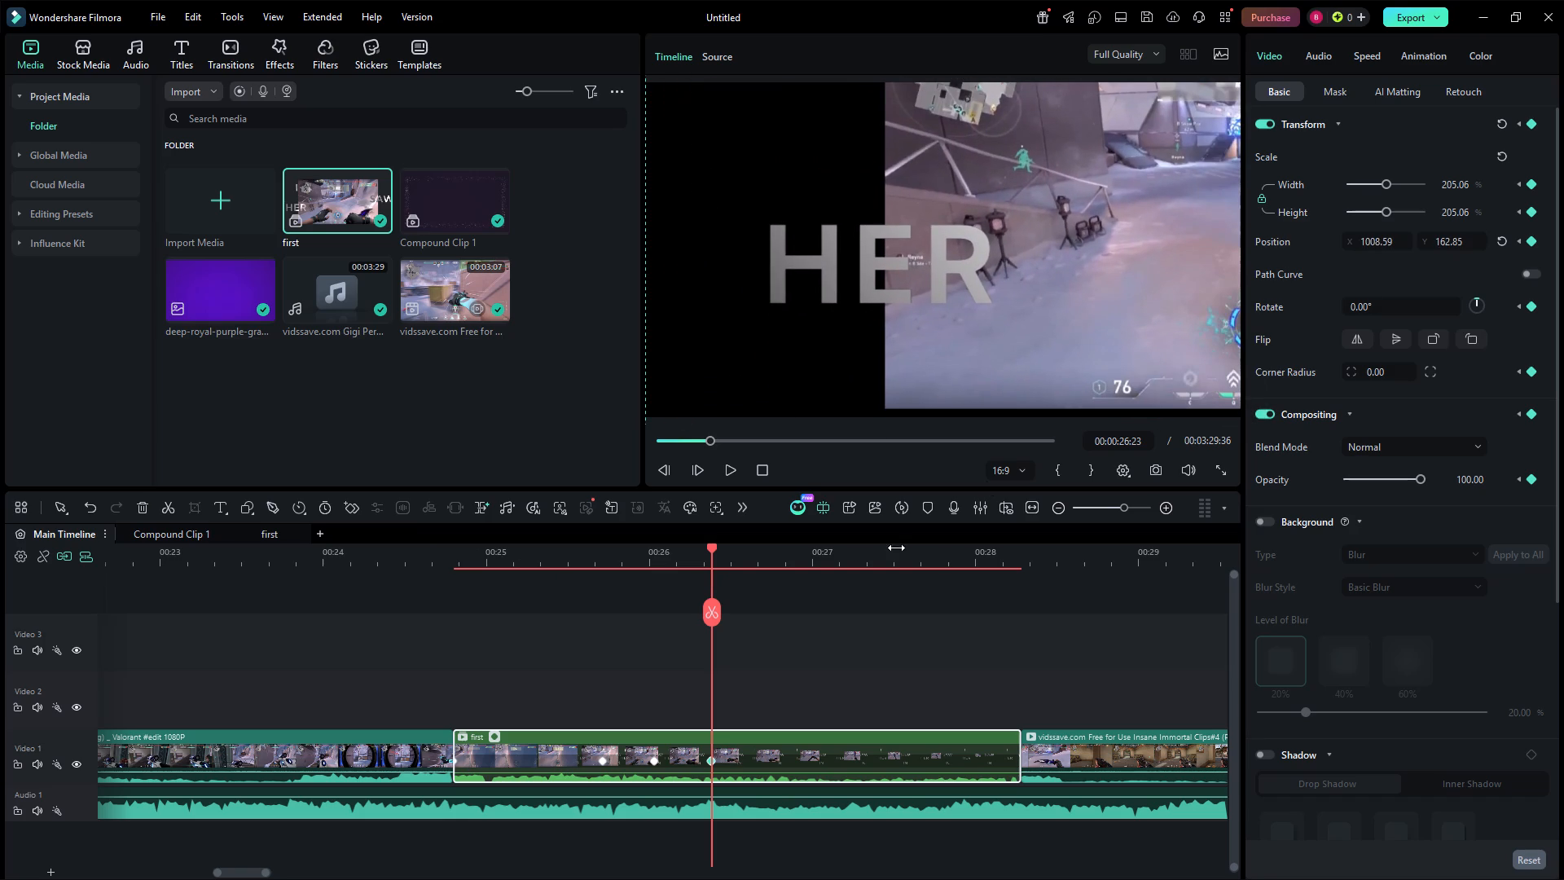
Add a fifth keyframe to "first" at 00:00:26:55 and reposition the clip to about X -1163.56, Y 627.74, framing the IN title.
{"action": "left_click_drag", "start_coordinate": [712, 565], "coordinate": [797, 558]}
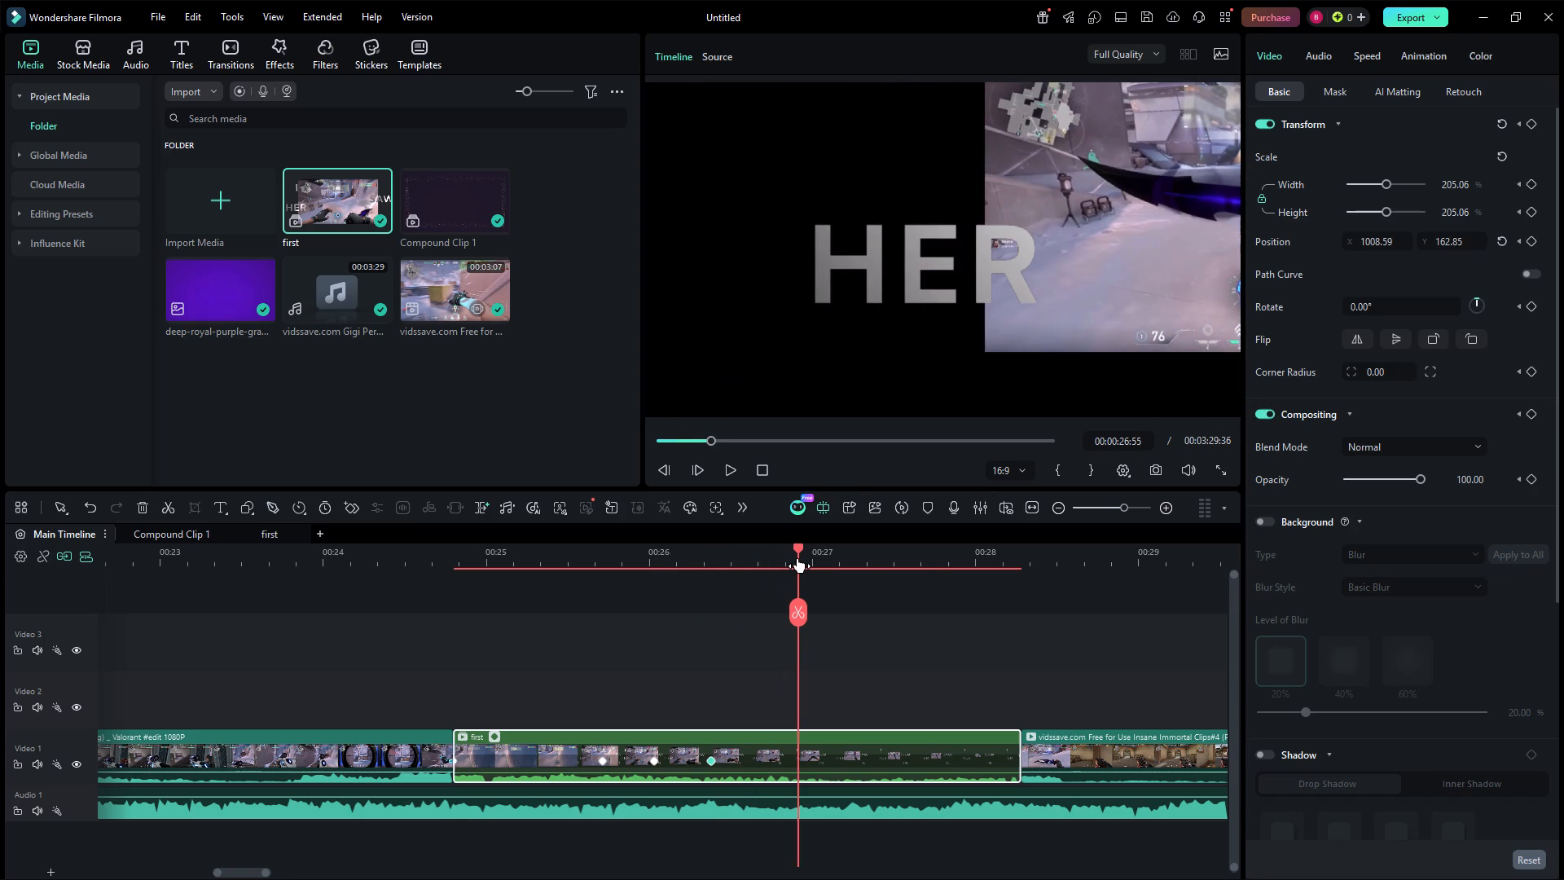
{"action": "left_click_drag", "start_coordinate": [797, 558], "coordinate": [798, 558]}
{"action": "left_click", "coordinate": [345, 498]}
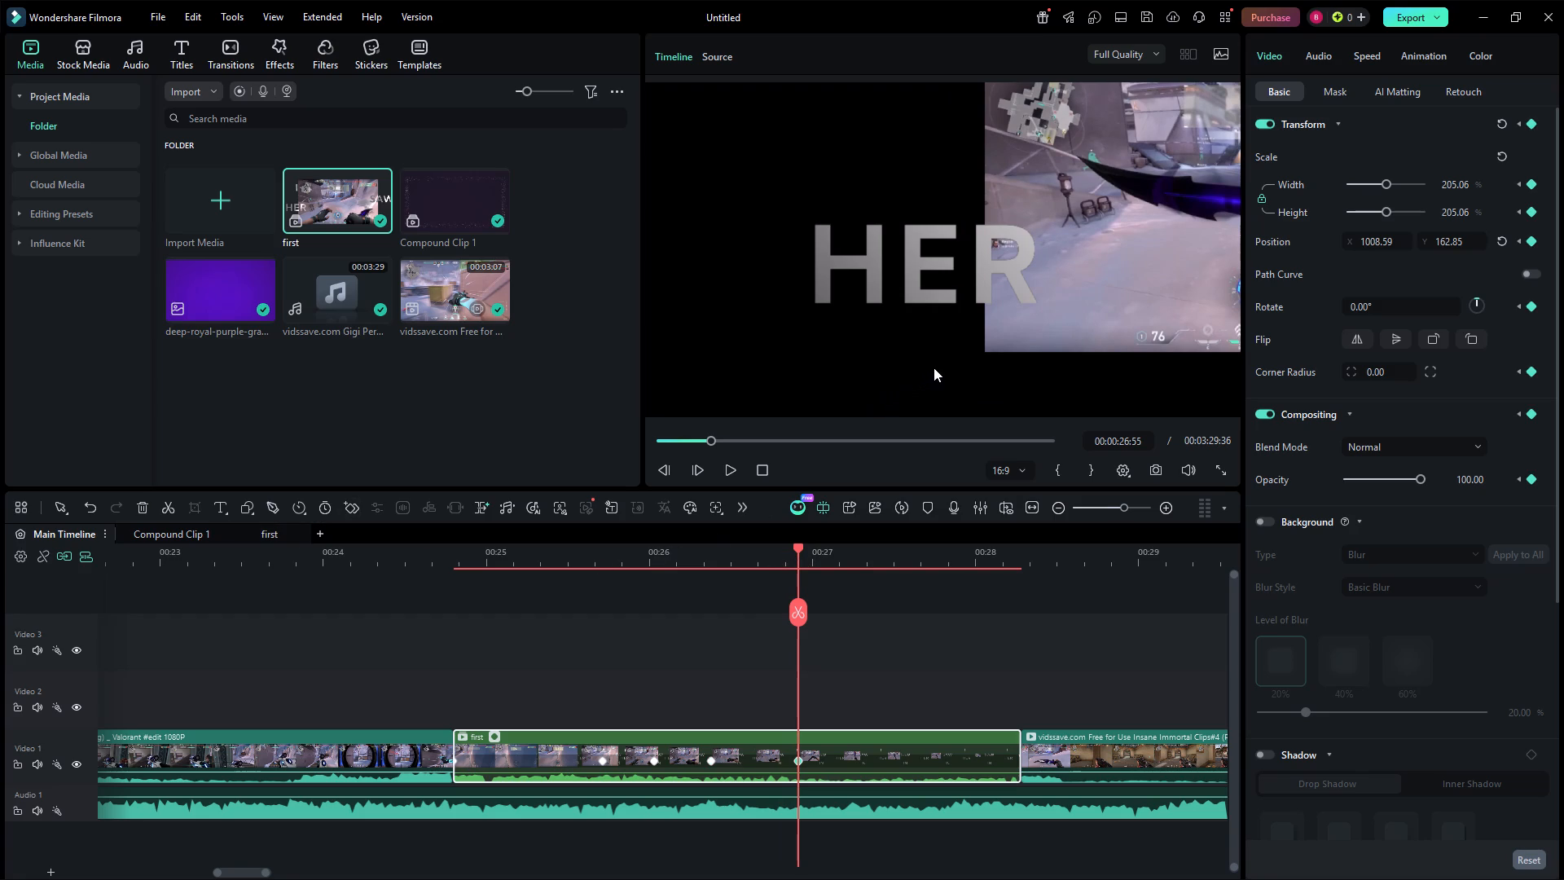
{"action": "left_click_drag", "start_coordinate": [960, 335], "coordinate": [612, 317]}
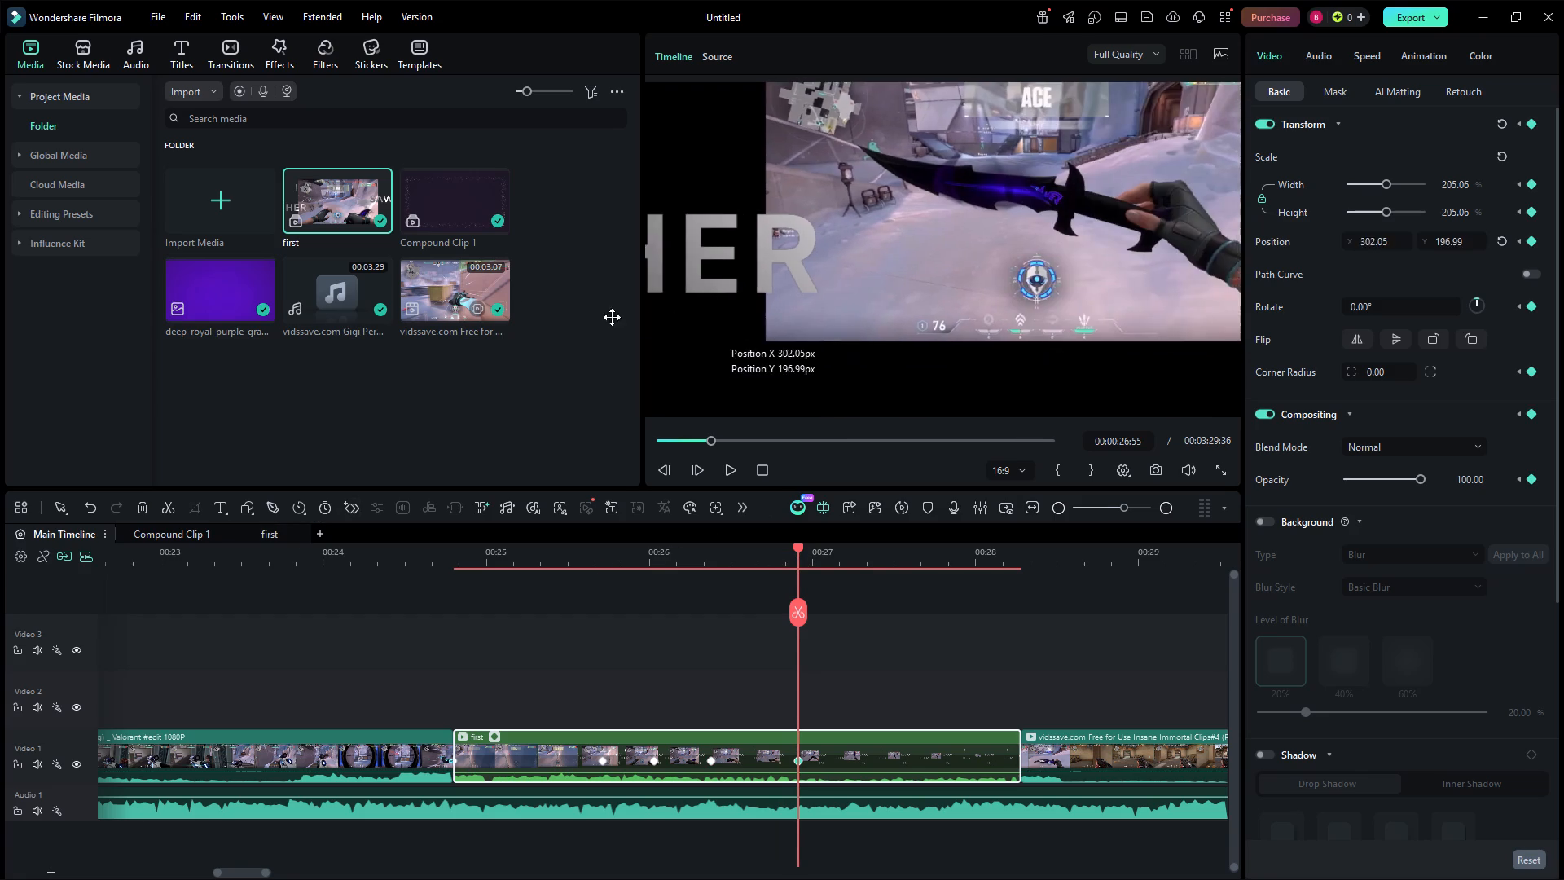
{"action": "left_click_drag", "start_coordinate": [612, 317], "coordinate": [458, 288]}
{"action": "left_click_drag", "start_coordinate": [894, 331], "coordinate": [733, 244]}
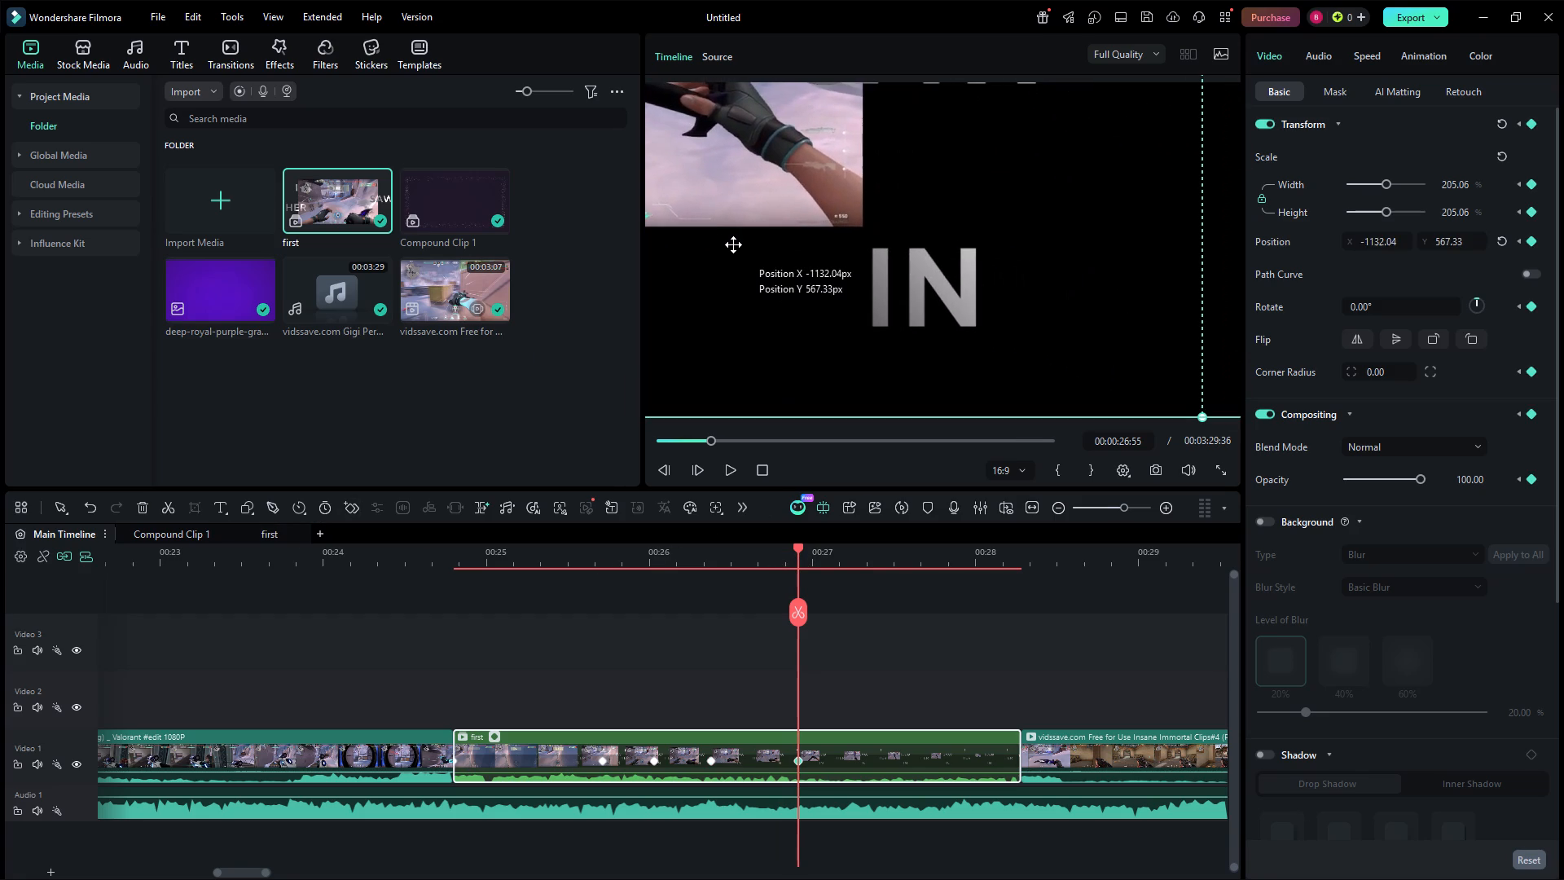
{"action": "left_click_drag", "start_coordinate": [733, 244], "coordinate": [723, 233]}
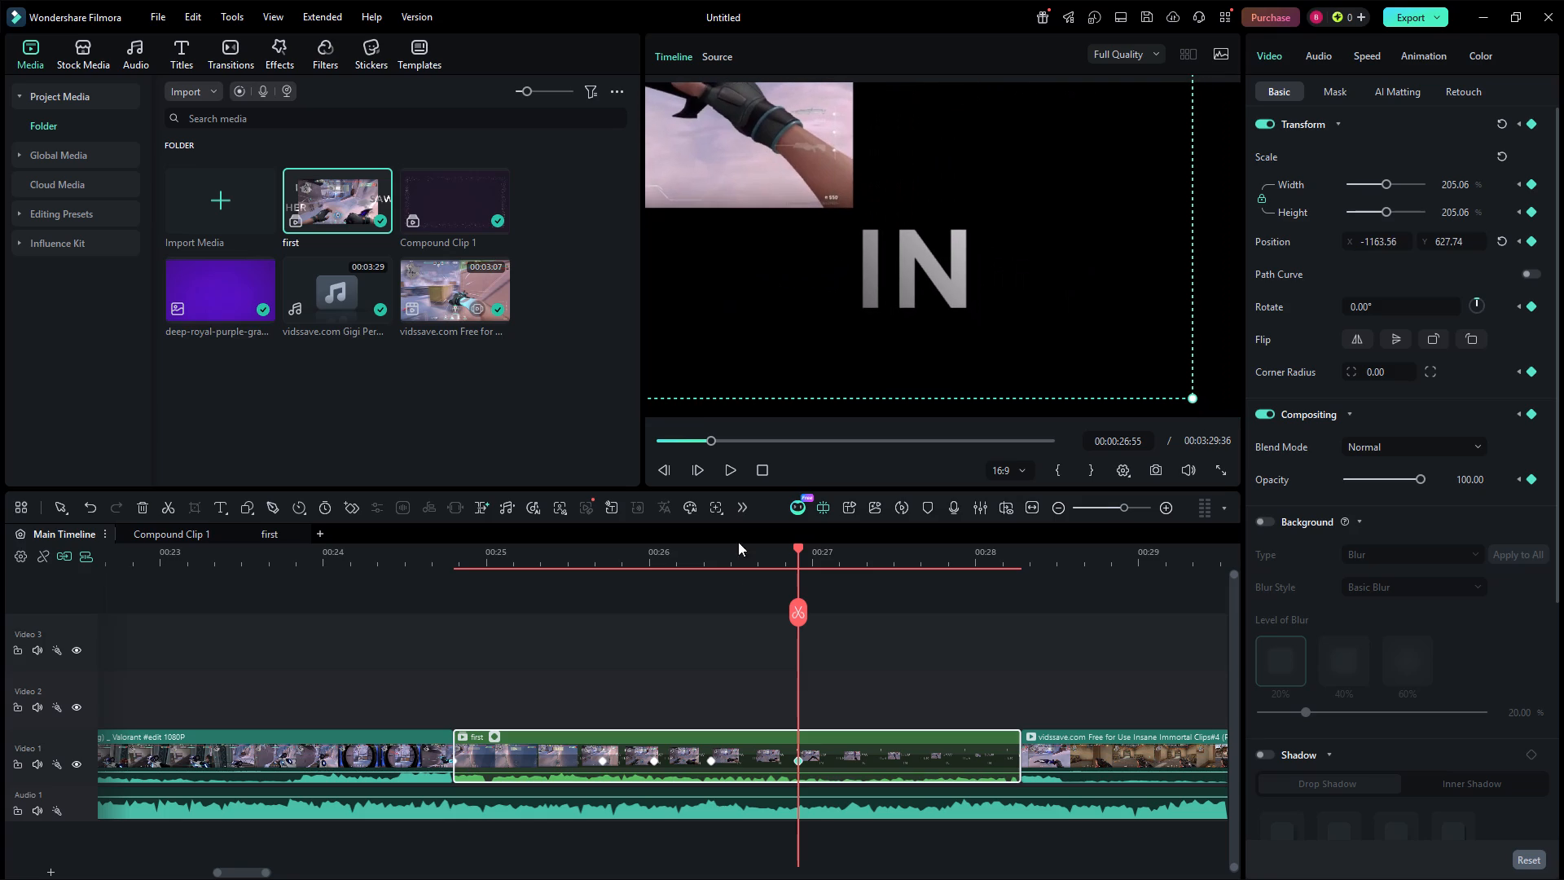
Play back the timeline from about 00:00:24:39 through the end of "first" to check the word-by-word pans.
{"action": "left_click", "coordinate": [730, 648]}
{"action": "left_click_drag", "start_coordinate": [794, 568], "coordinate": [753, 575]}
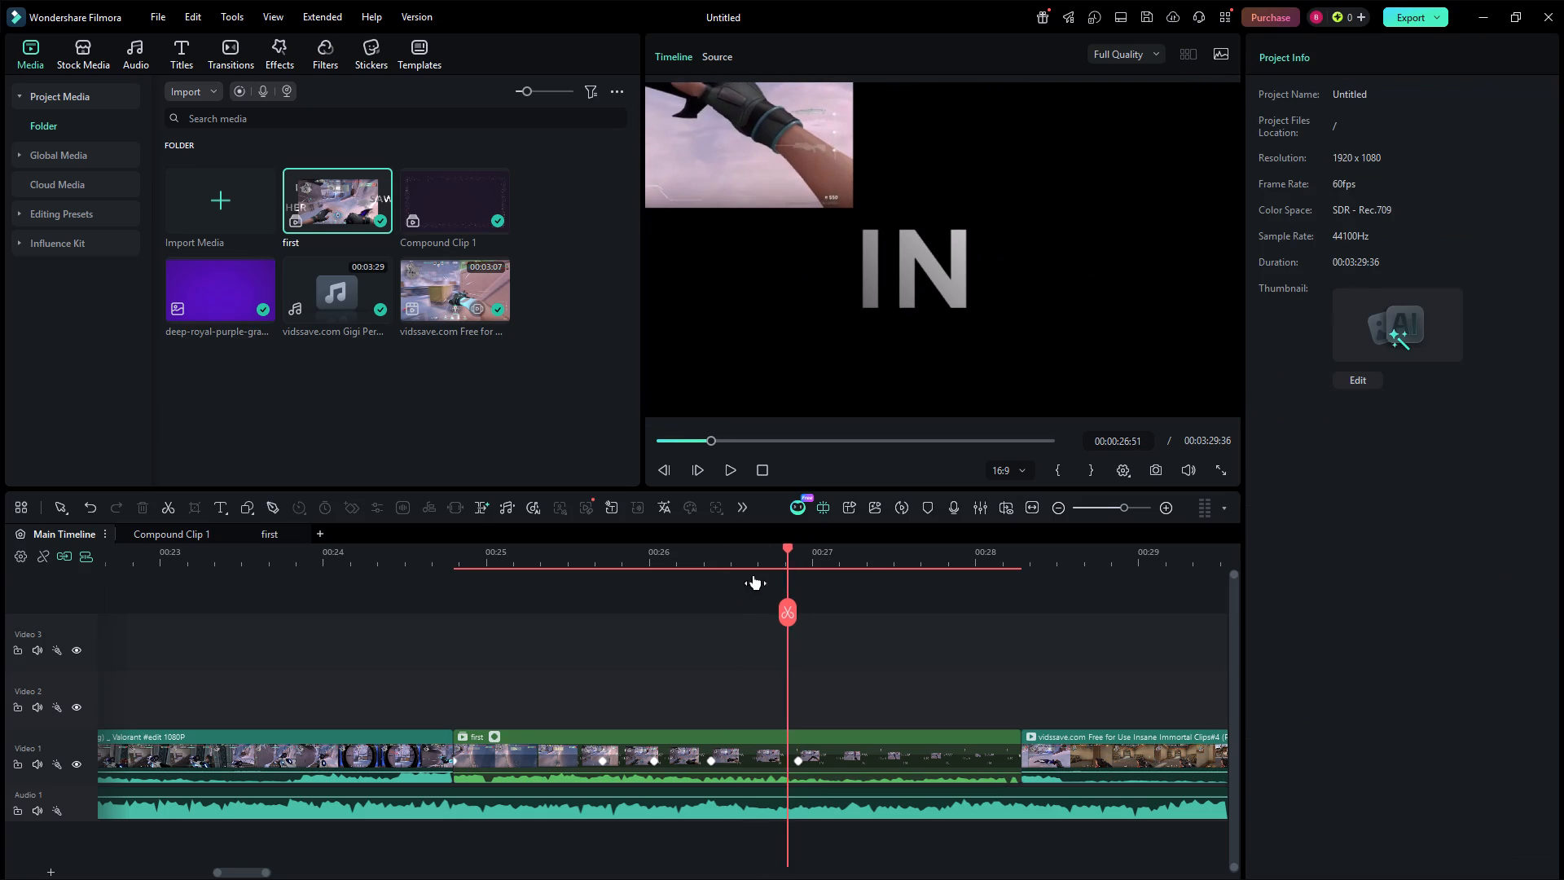
{"action": "left_click_drag", "start_coordinate": [753, 575], "coordinate": [428, 583]}
{"action": "left_click", "coordinate": [740, 465]}
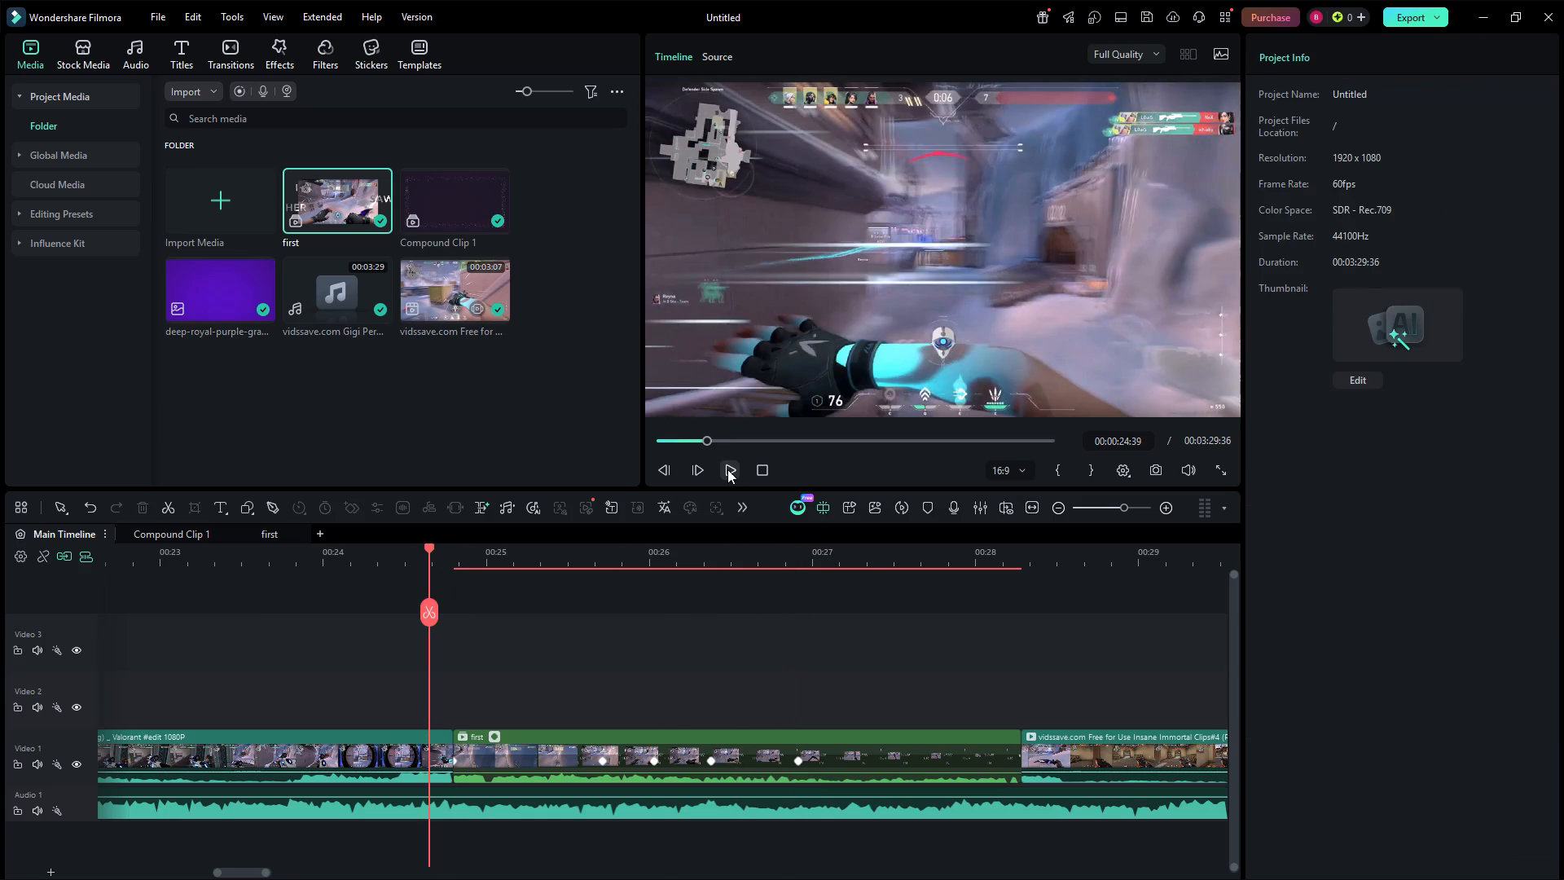
{"action": "left_click", "coordinate": [727, 469]}
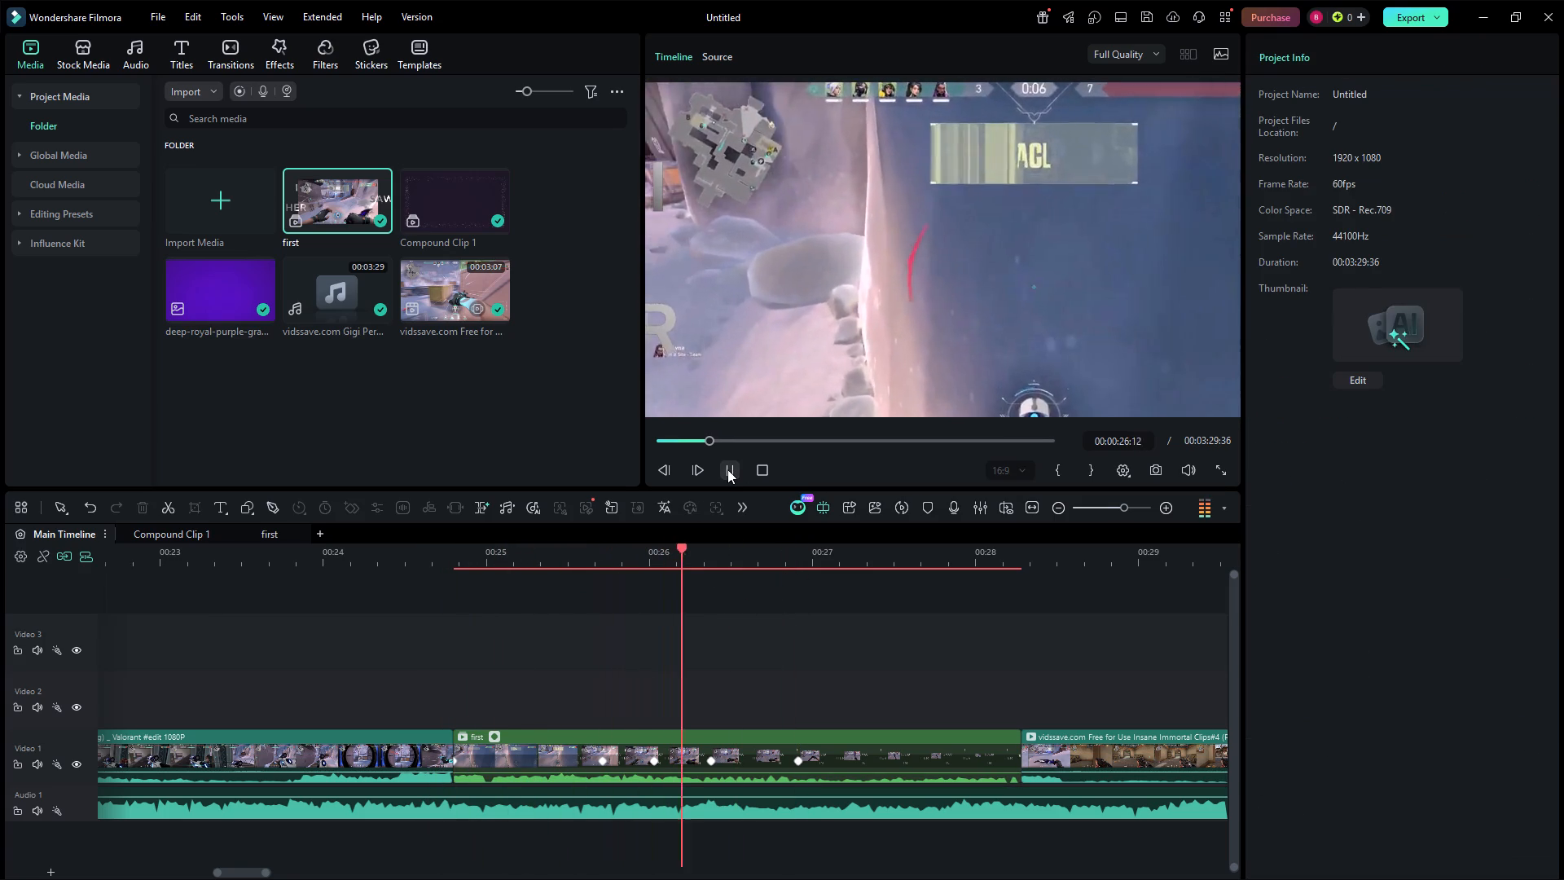
{"action": "left_click", "coordinate": [727, 469]}
{"action": "left_click", "coordinate": [727, 469]}
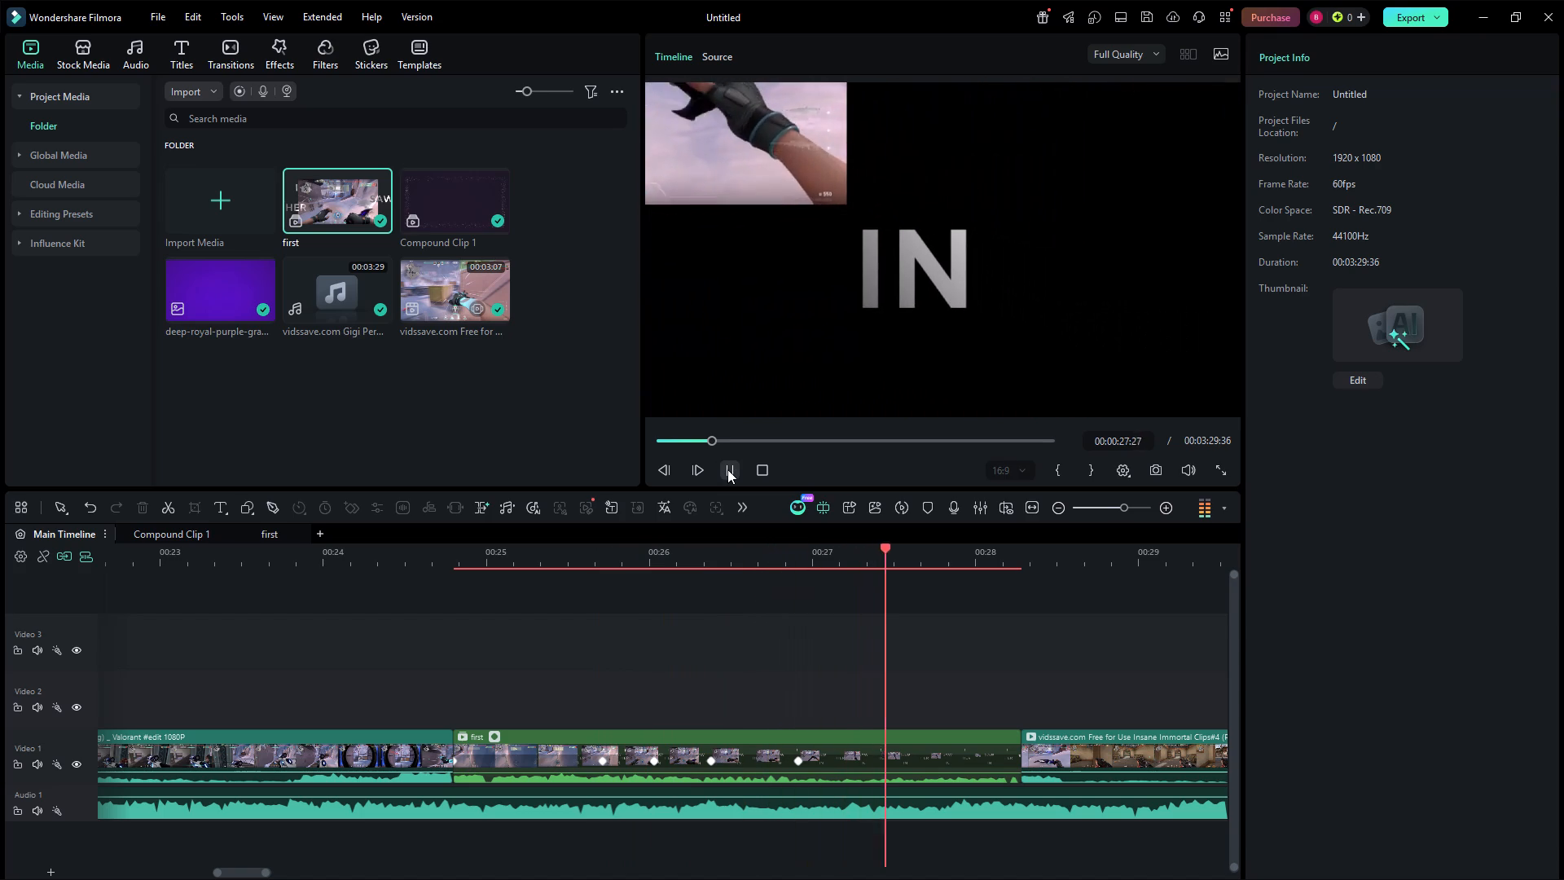
{"action": "left_click", "coordinate": [727, 469]}
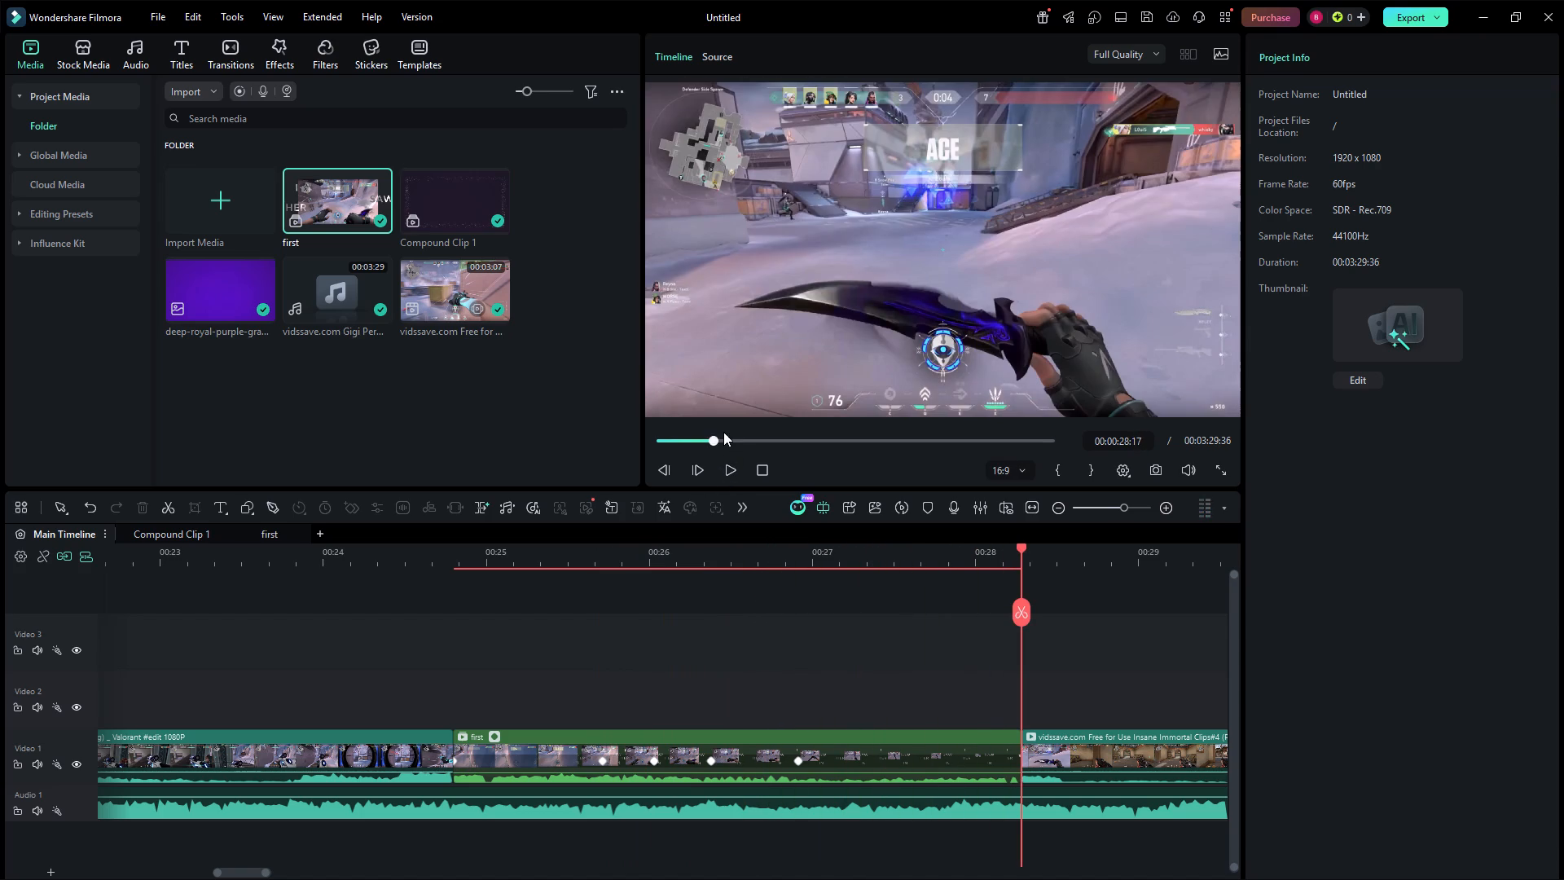
Play the montage from its beginning past the end of "first" to review the whole edit so far.
{"action": "left_click_drag", "start_coordinate": [723, 432], "coordinate": [608, 452]}
{"action": "left_click_drag", "start_coordinate": [687, 443], "coordinate": [617, 447]}
{"action": "left_click", "coordinate": [725, 469]}
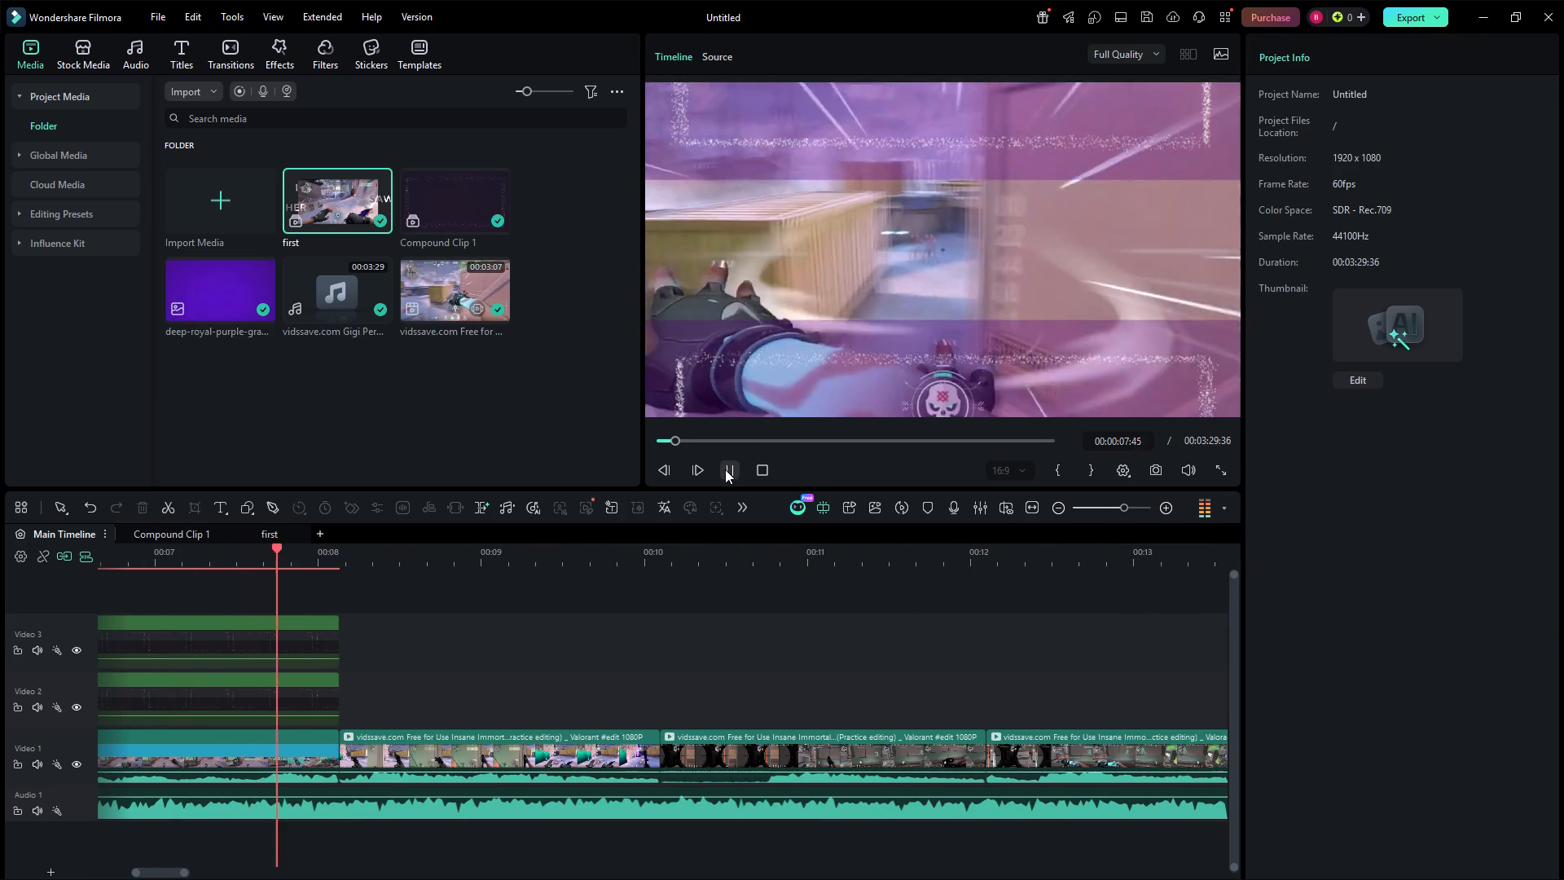
{"action": "left_click", "coordinate": [725, 469]}
{"action": "left_click", "coordinate": [725, 469]}
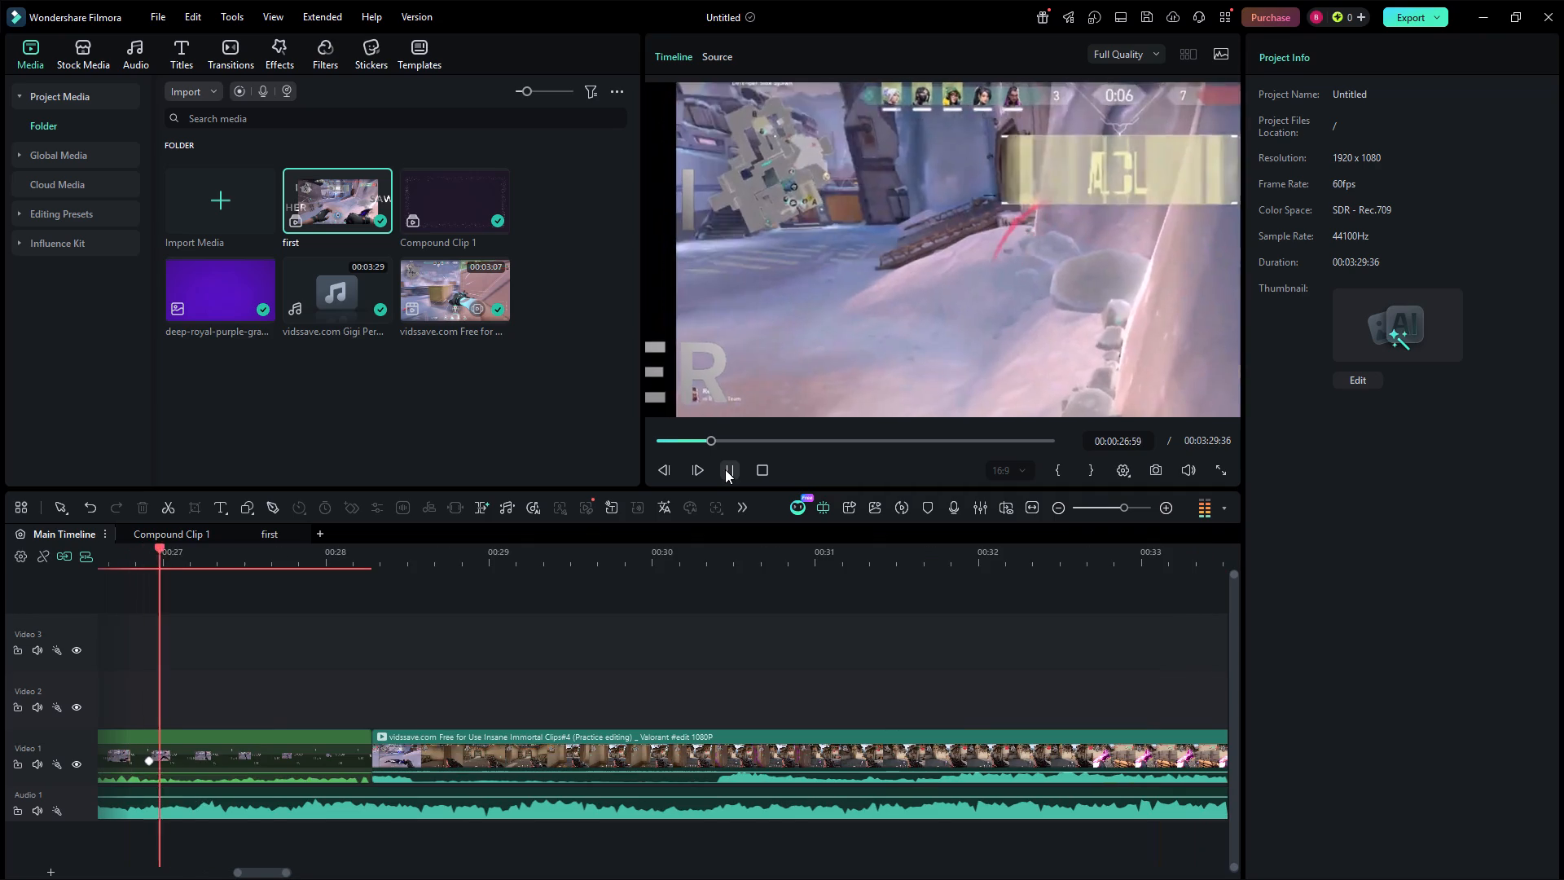
{"action": "left_click", "coordinate": [733, 476]}
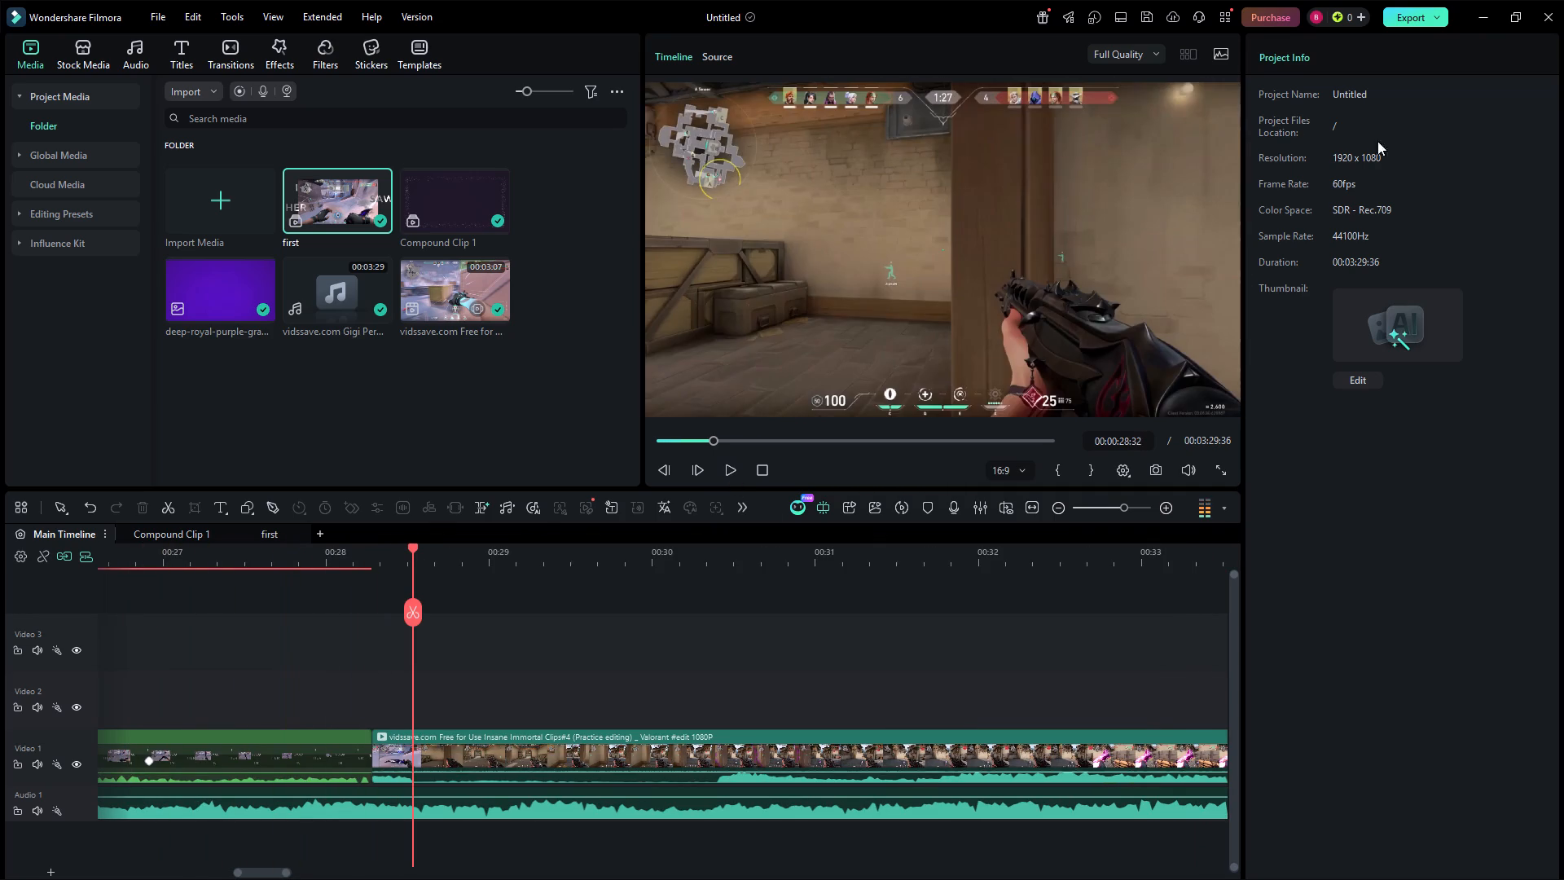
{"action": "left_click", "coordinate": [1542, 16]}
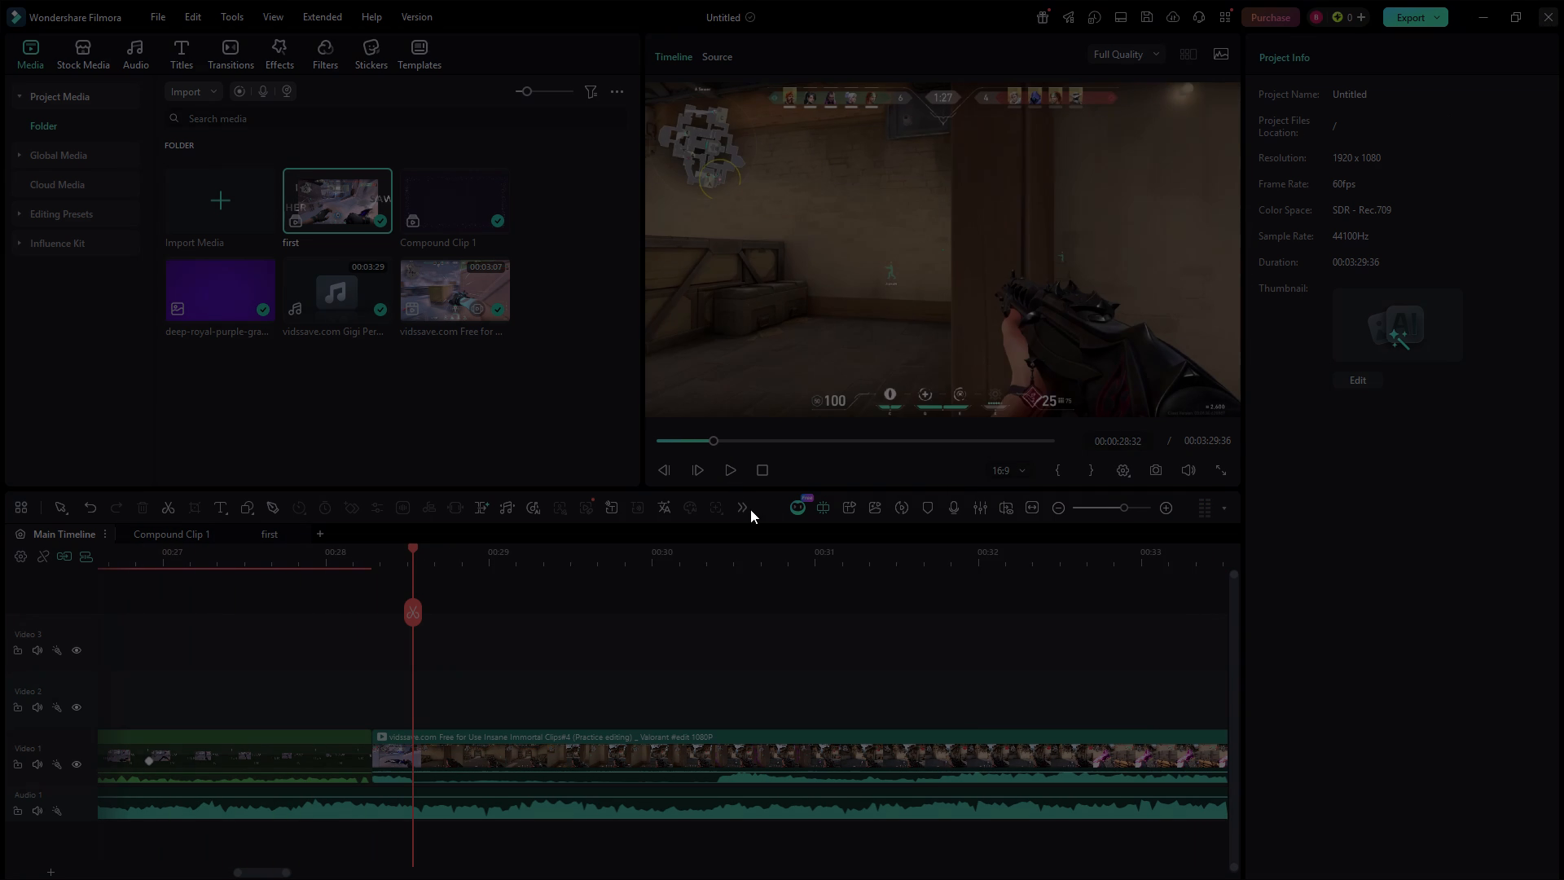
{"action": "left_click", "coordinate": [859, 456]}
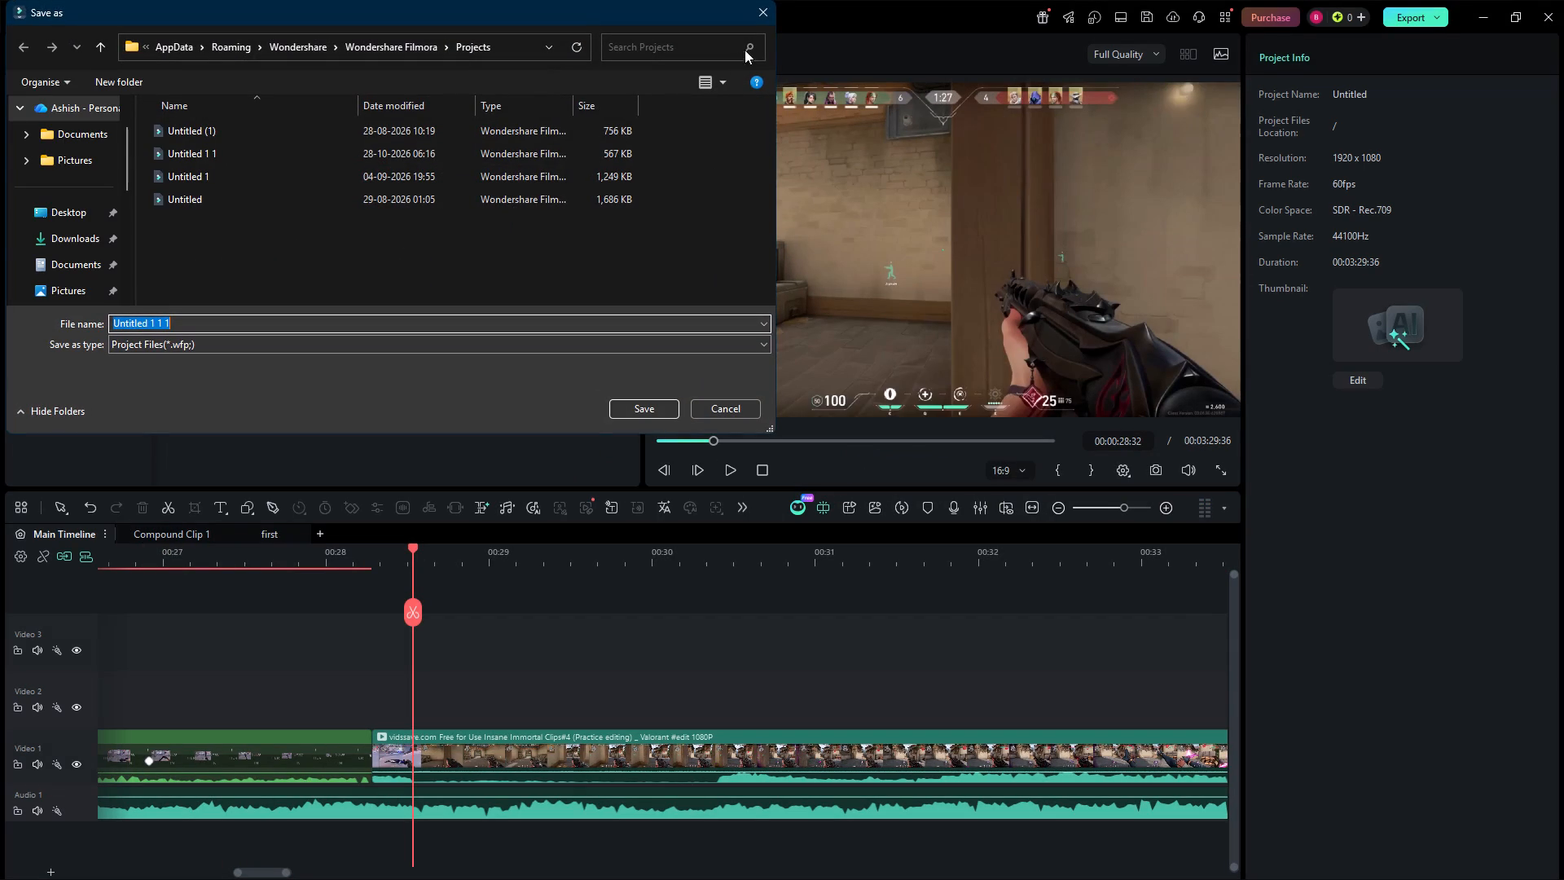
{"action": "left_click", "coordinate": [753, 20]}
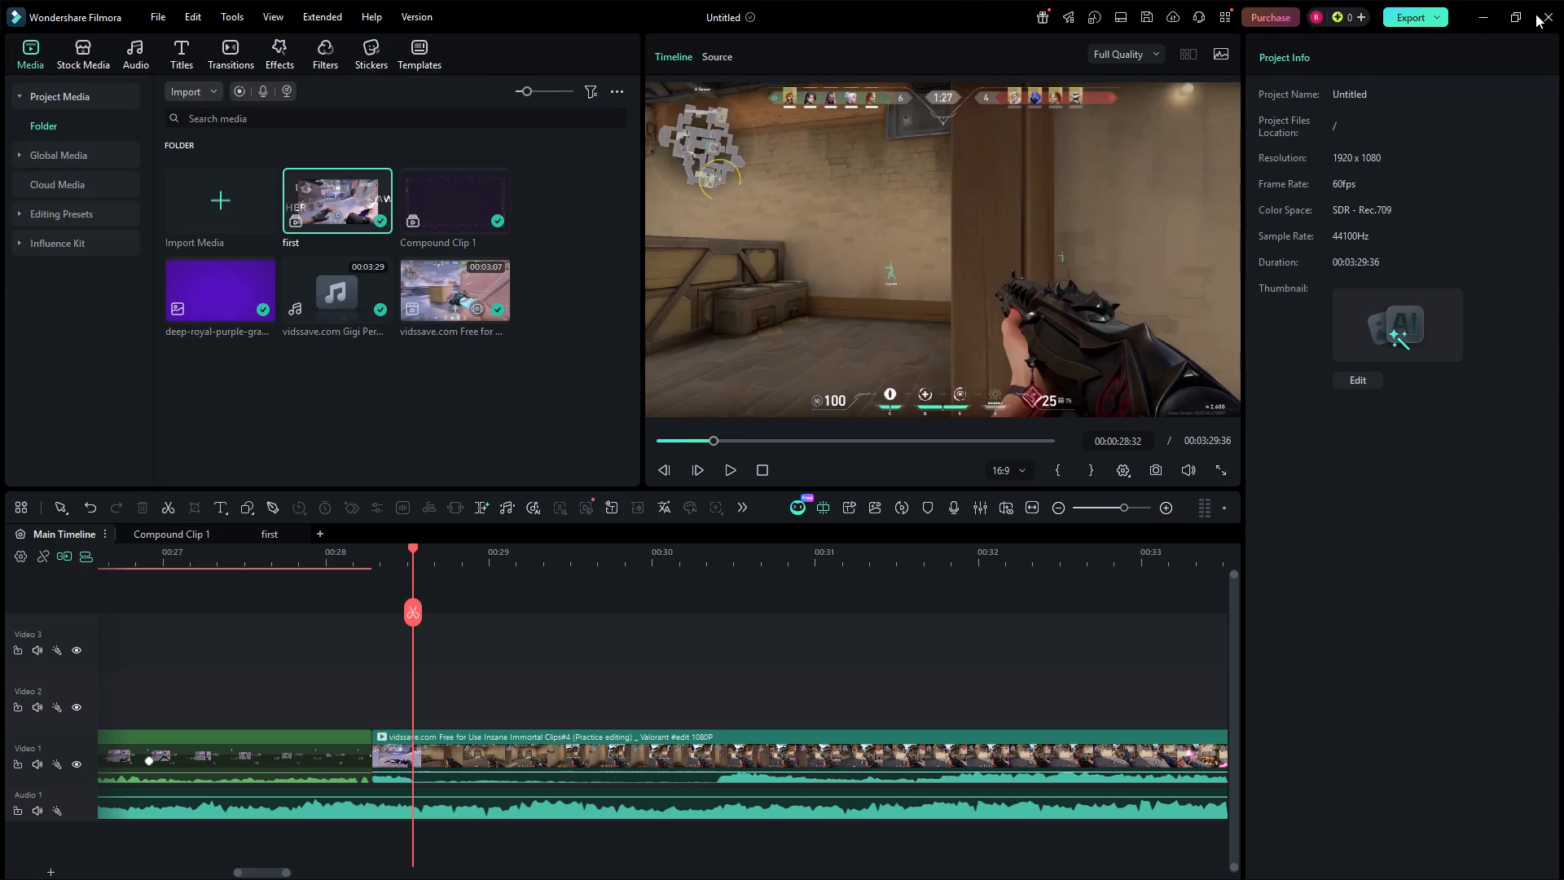
Close the project, saving it as "Untitled 1 1 1" in the Projects folder with upload to Filmora Cloud enabled.
{"action": "left_click", "coordinate": [1535, 14]}
{"action": "left_click", "coordinate": [1544, 14]}
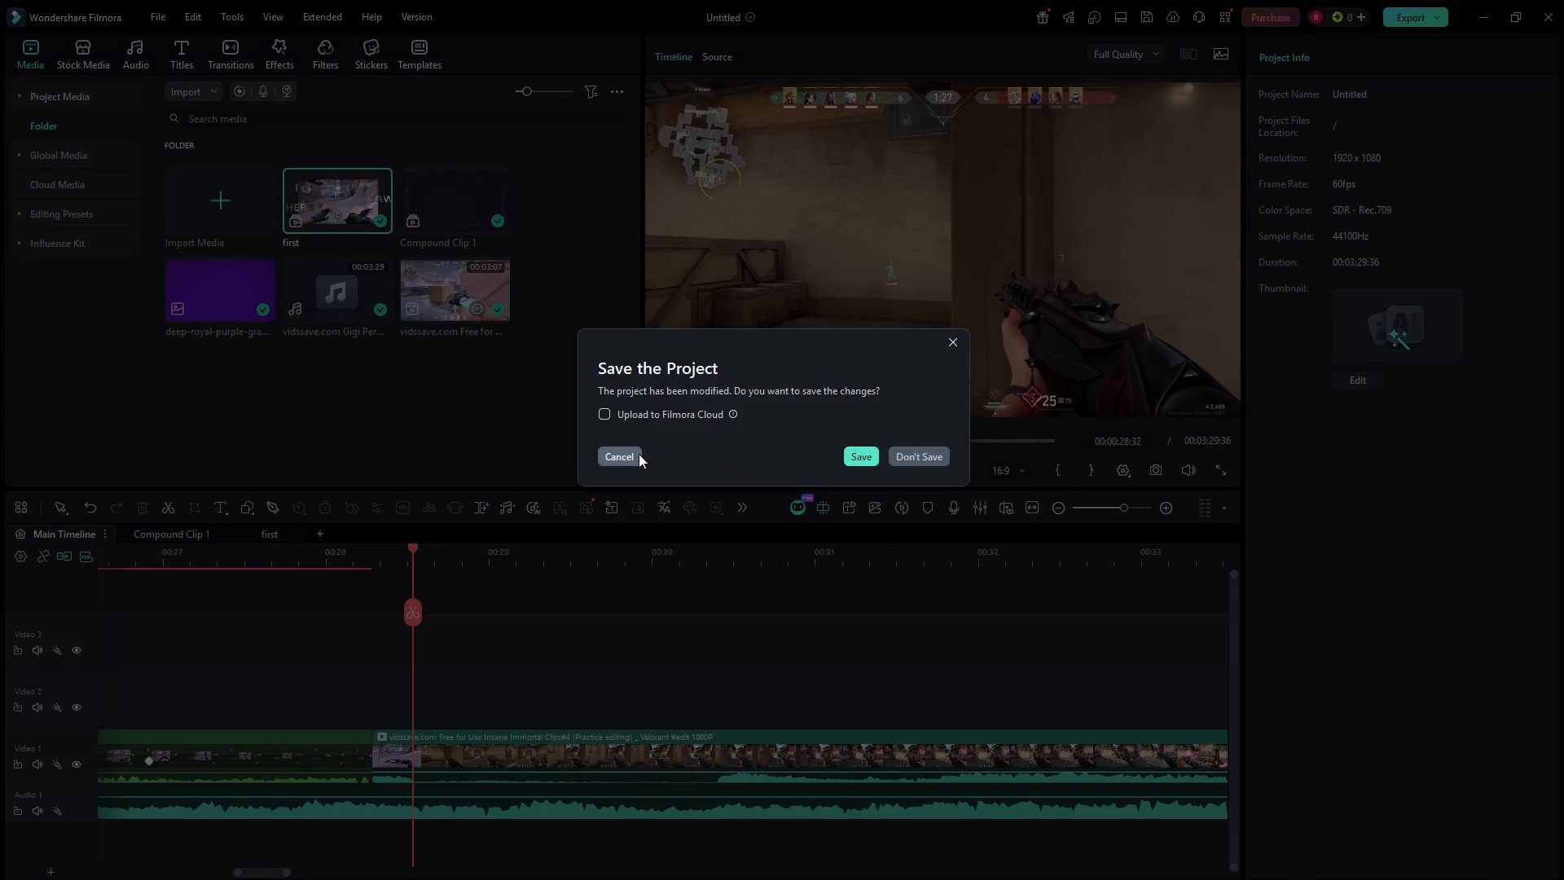
{"action": "left_click", "coordinate": [611, 412]}
{"action": "left_click", "coordinate": [868, 452]}
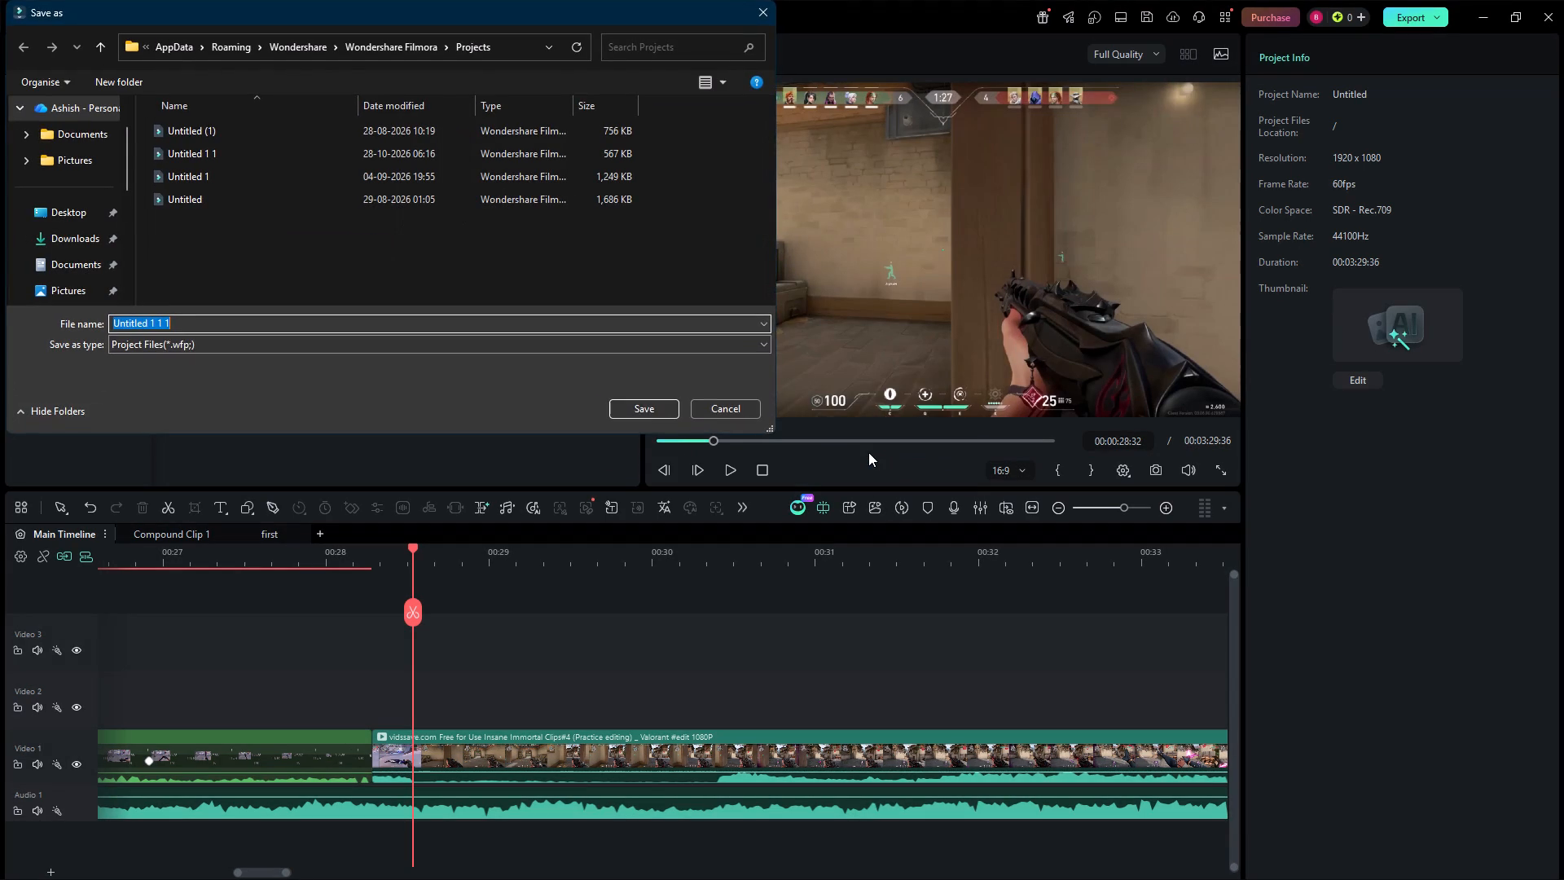
{"action": "left_click", "coordinate": [653, 411]}
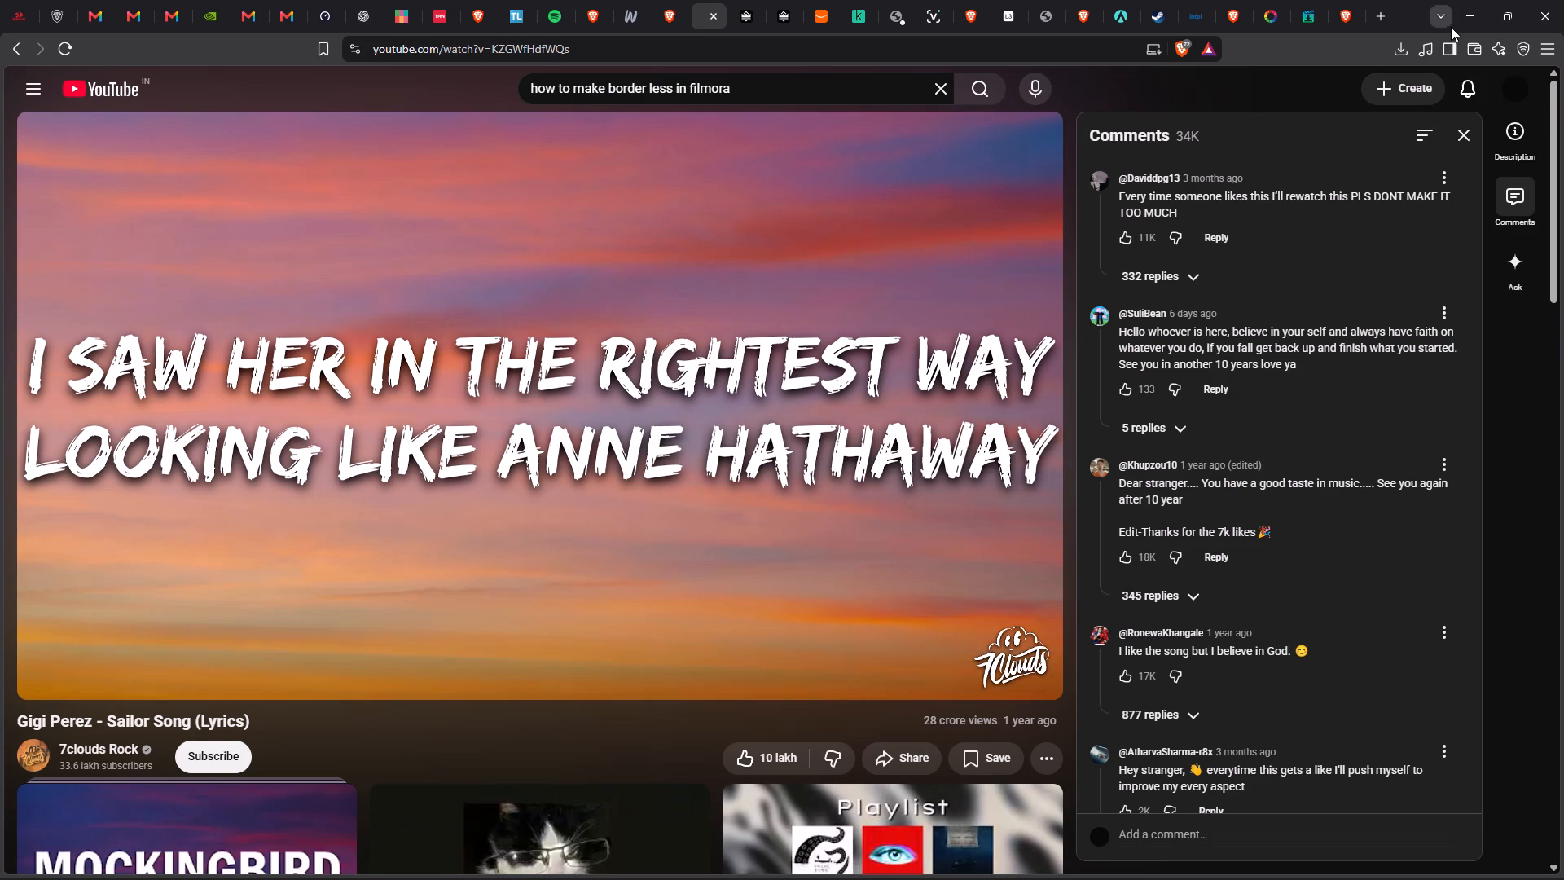
Minimize the browser with the lyrics video and try to close Filmora's start window.
{"action": "left_click", "coordinate": [1468, 19]}
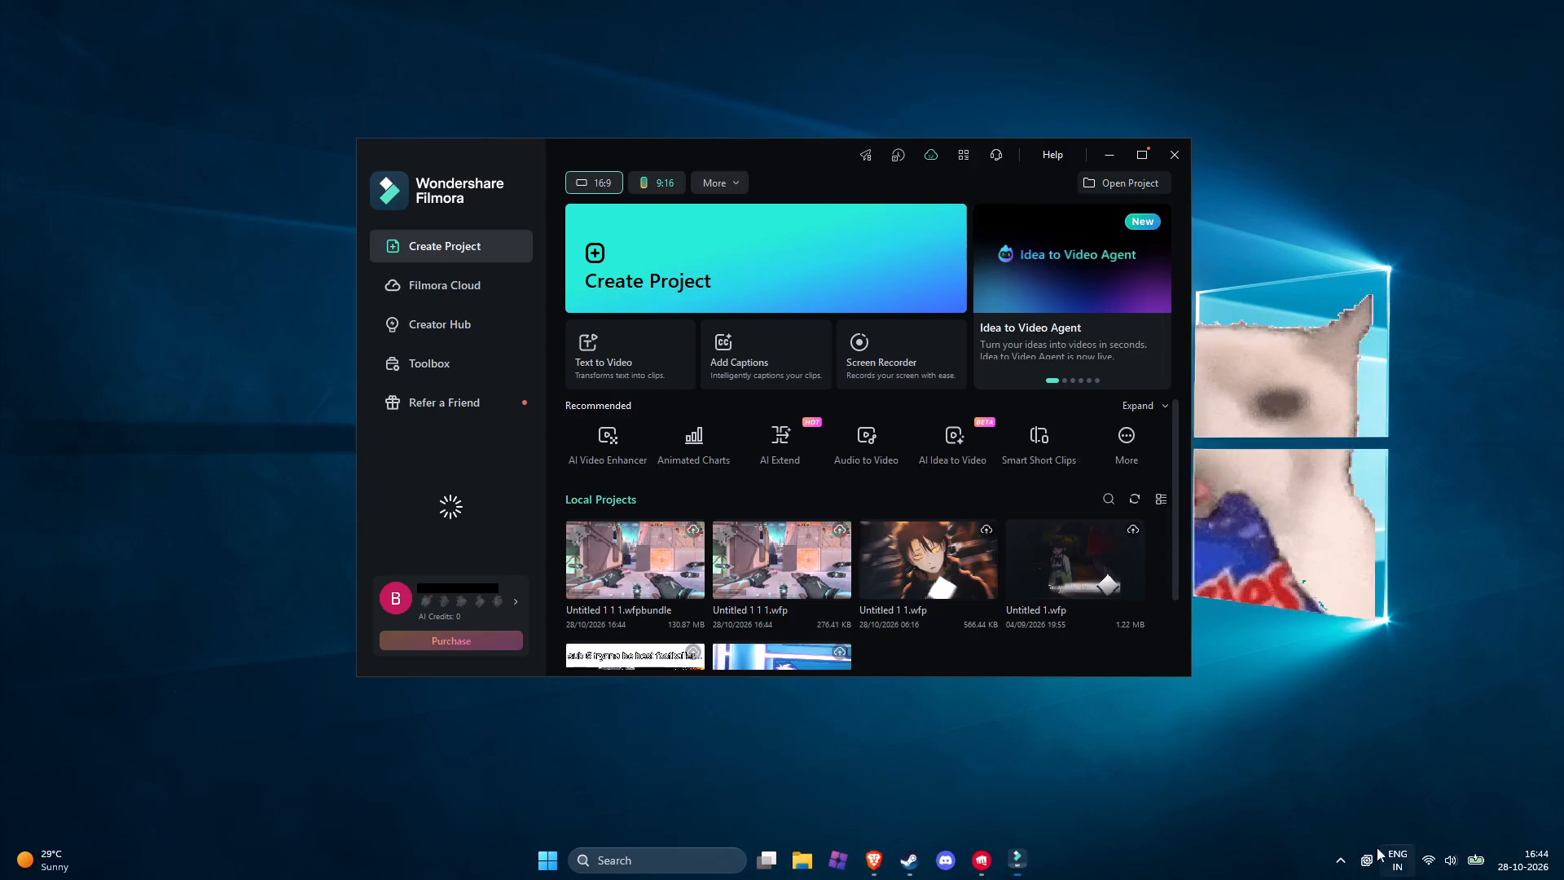
{"action": "left_click", "coordinate": [1162, 151]}
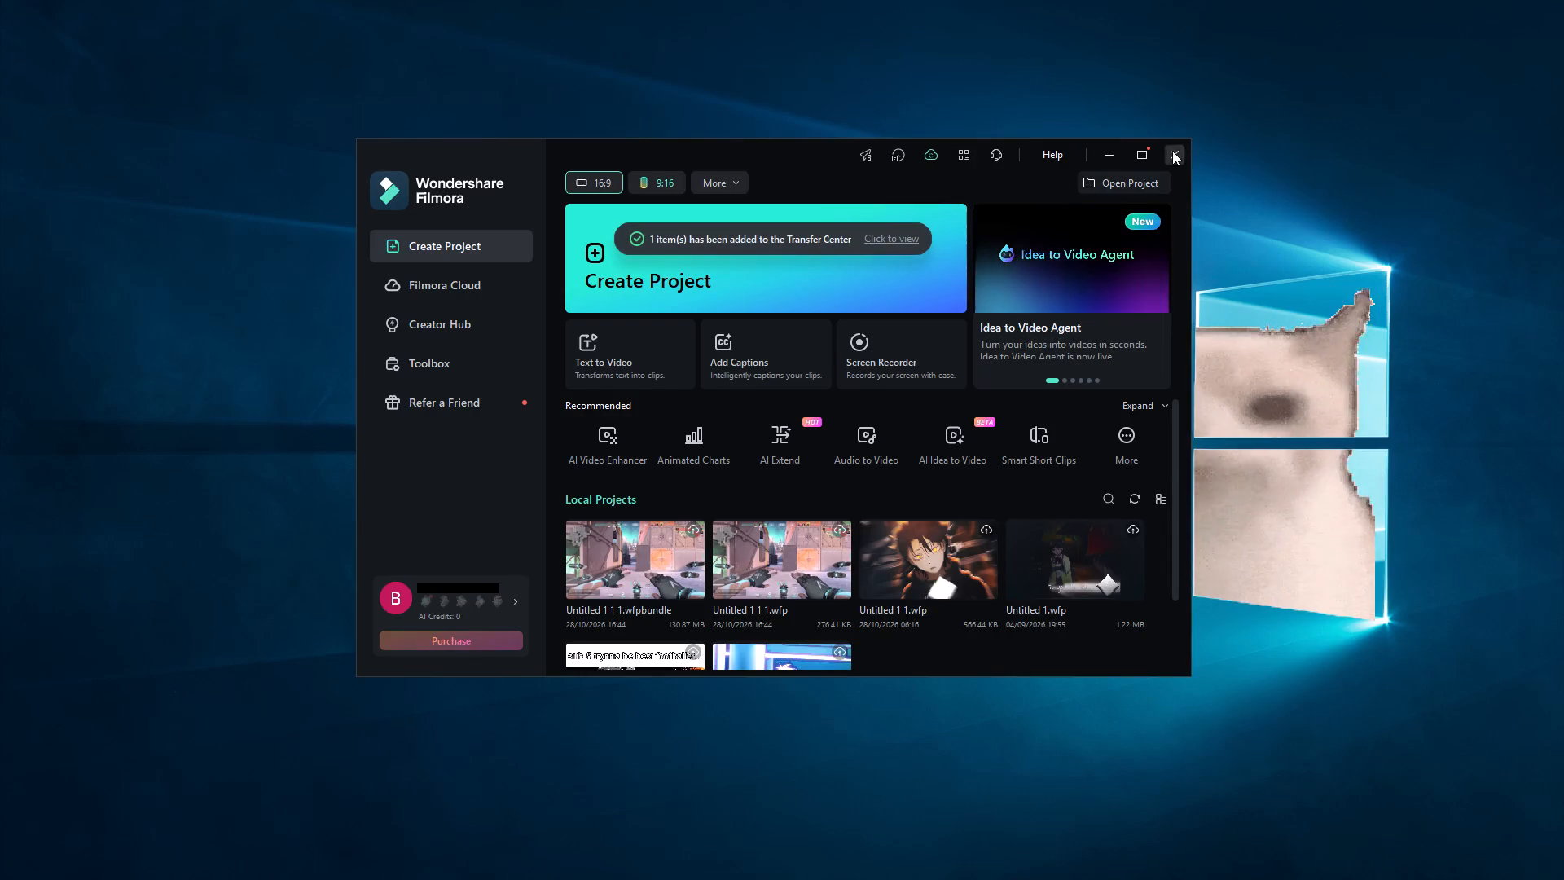
{"action": "left_click", "coordinate": [1172, 151]}
{"action": "left_click", "coordinate": [878, 415]}
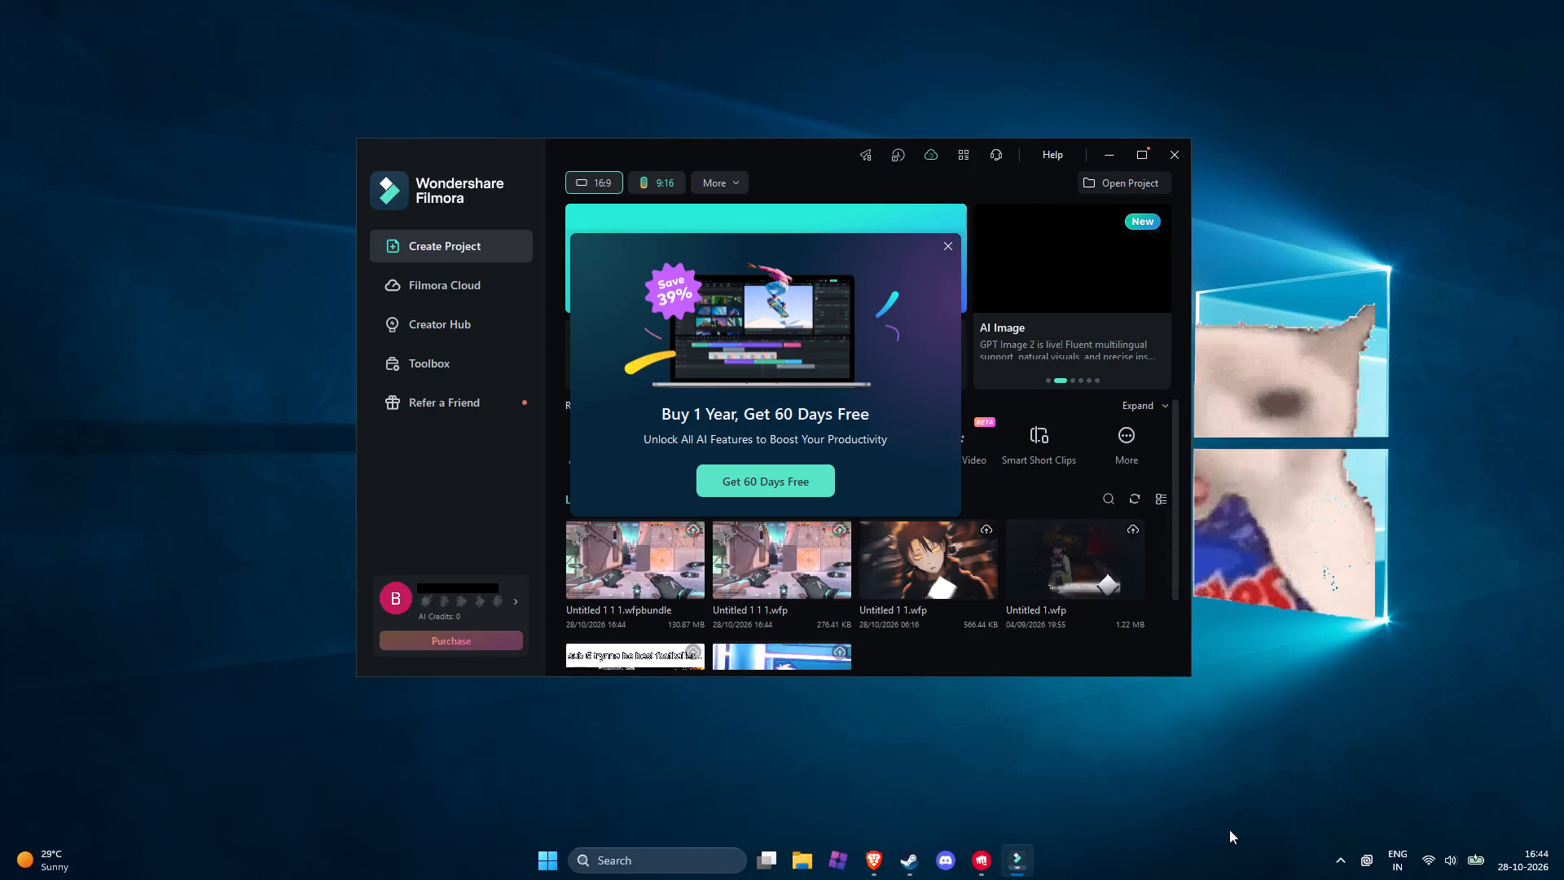
Show the hidden system tray icons.
{"action": "left_click", "coordinate": [1340, 854]}
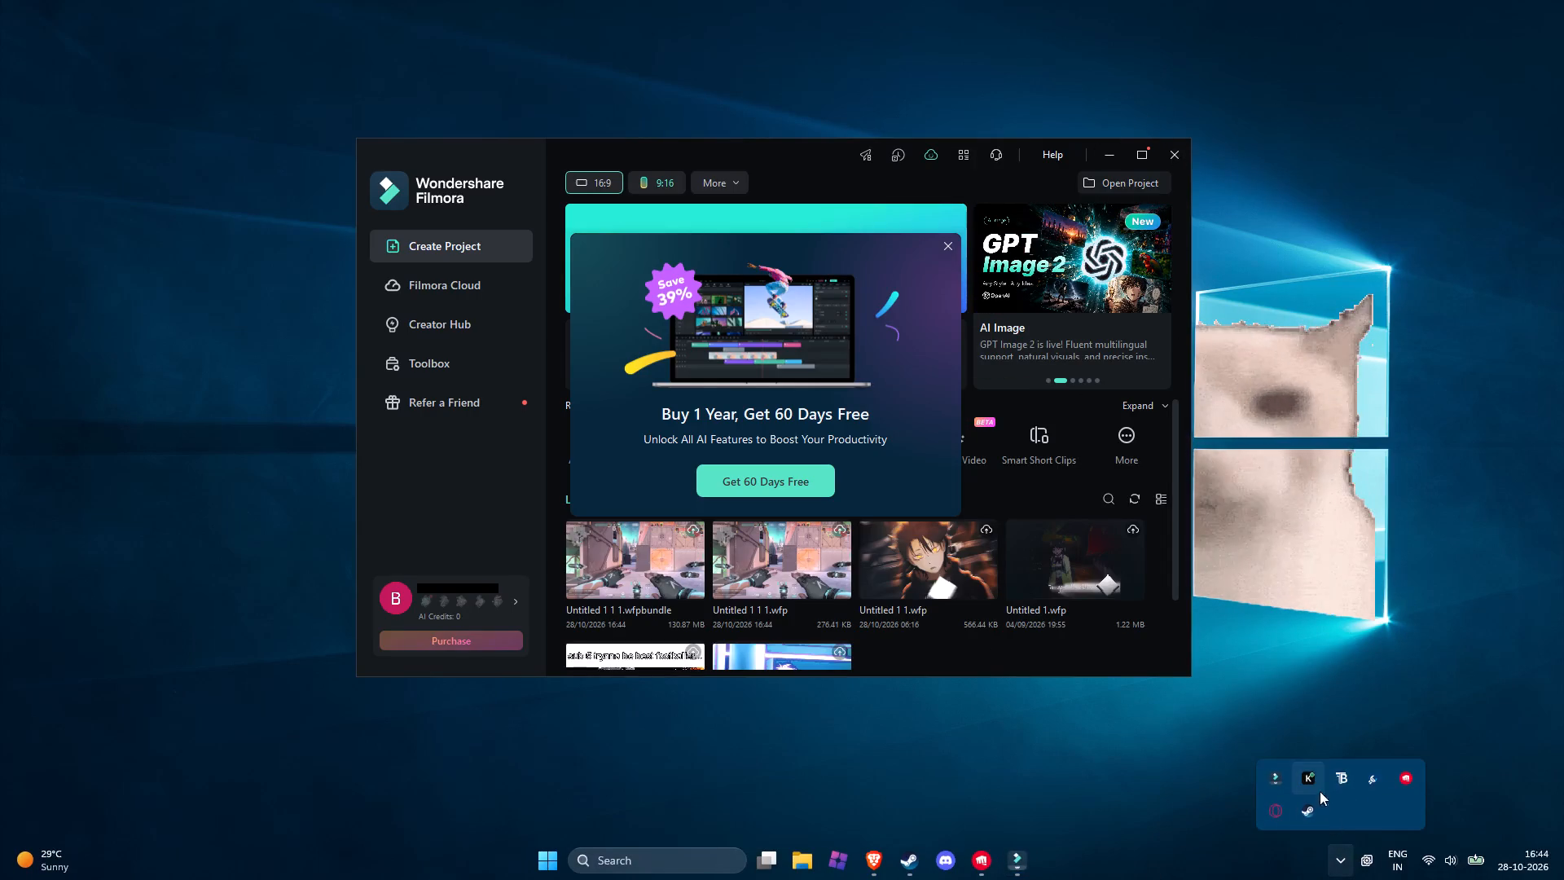